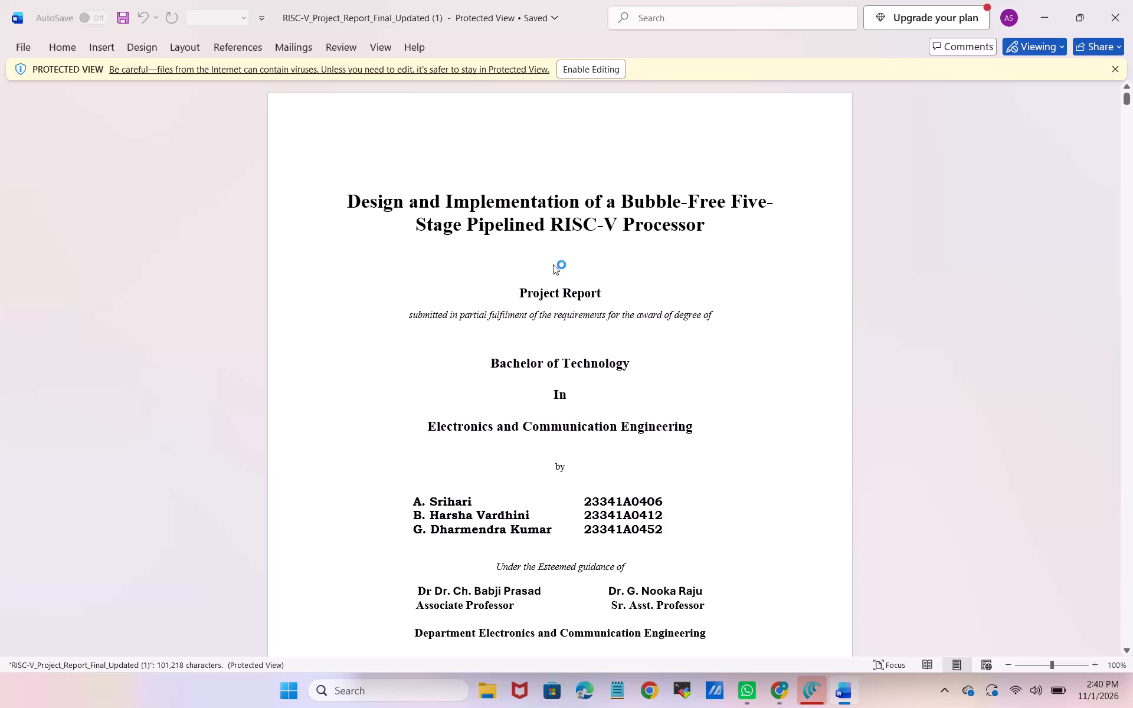
Enable editing for the protected RISC-V project report.
{"action": "left_click", "coordinate": [600, 71]}
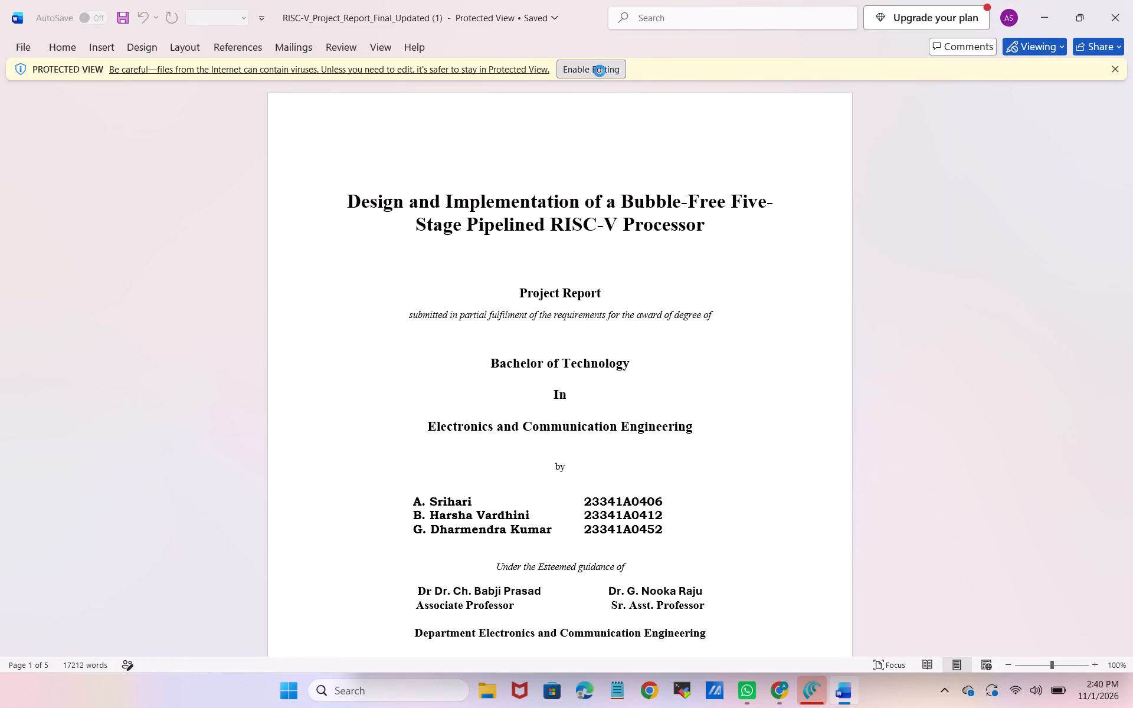
Examine the report's front matter from the title page through the certificate, acknowledgement and abstract.
{"action": "scroll", "coordinate": [566, 222], "scroll_direction": "down", "scroll_amount": 1}
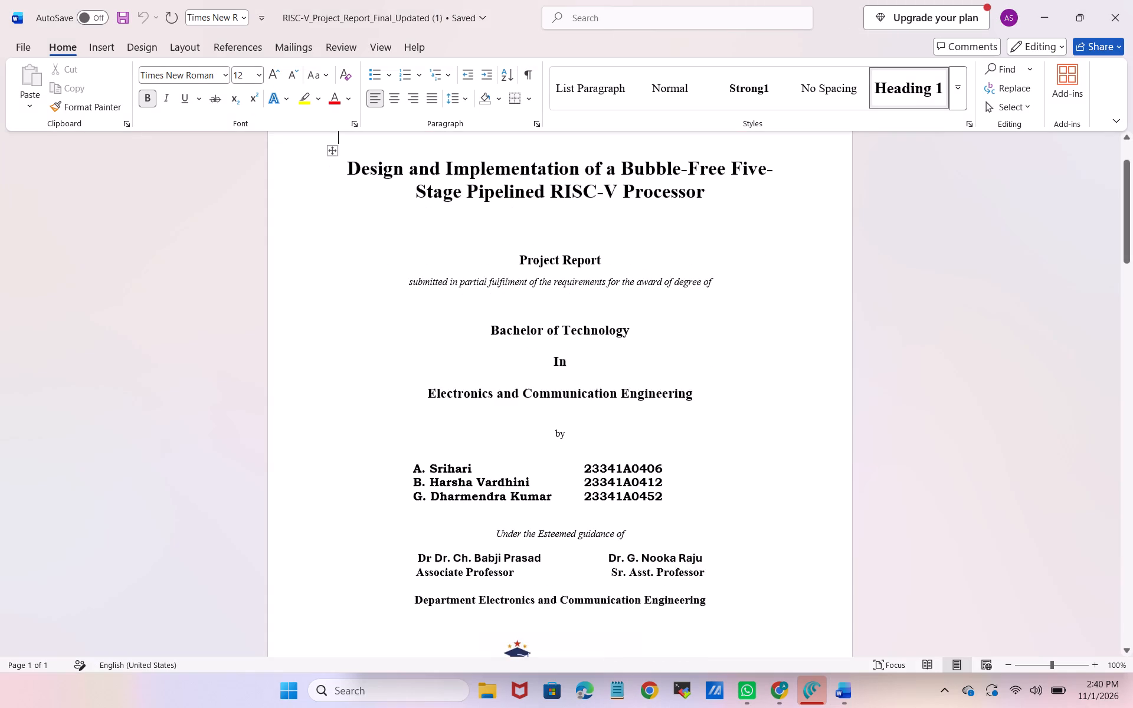
{"action": "scroll", "coordinate": [566, 222], "scroll_direction": "down", "scroll_amount": 4}
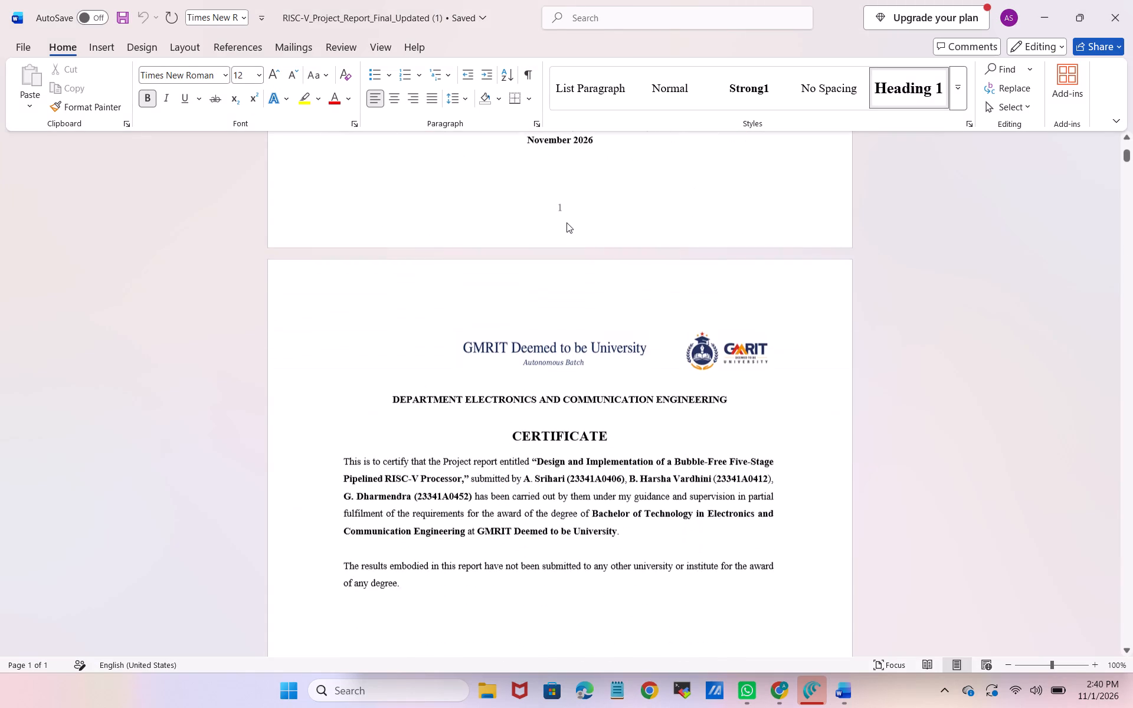
{"action": "scroll", "coordinate": [566, 222], "scroll_direction": "down", "scroll_amount": 3}
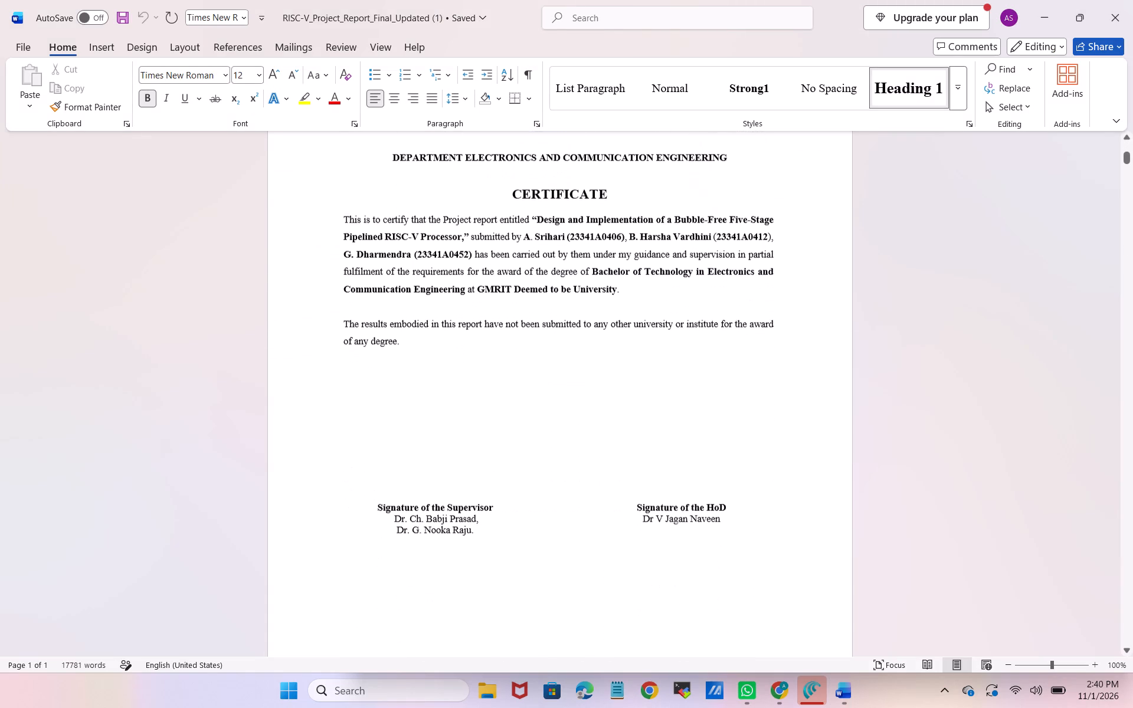
{"action": "scroll", "coordinate": [566, 222], "scroll_direction": "down", "scroll_amount": 3}
{"action": "scroll", "coordinate": [566, 222], "scroll_direction": "up", "scroll_amount": 1}
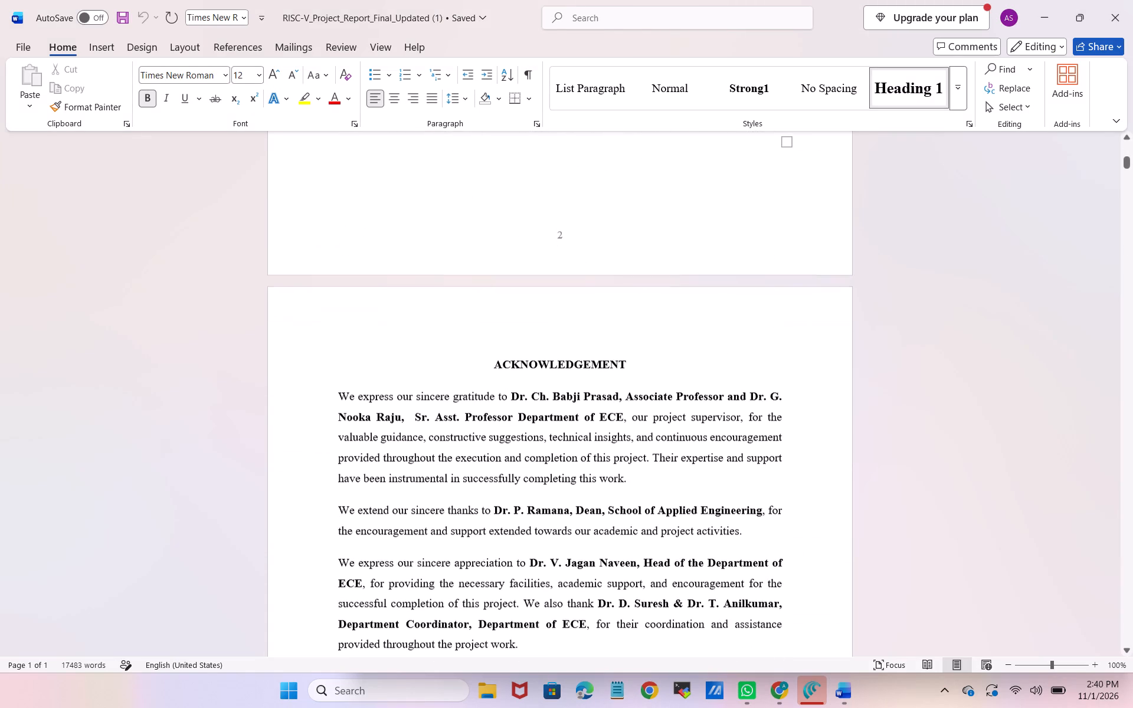
{"action": "scroll", "coordinate": [566, 222], "scroll_direction": "up", "scroll_amount": 2}
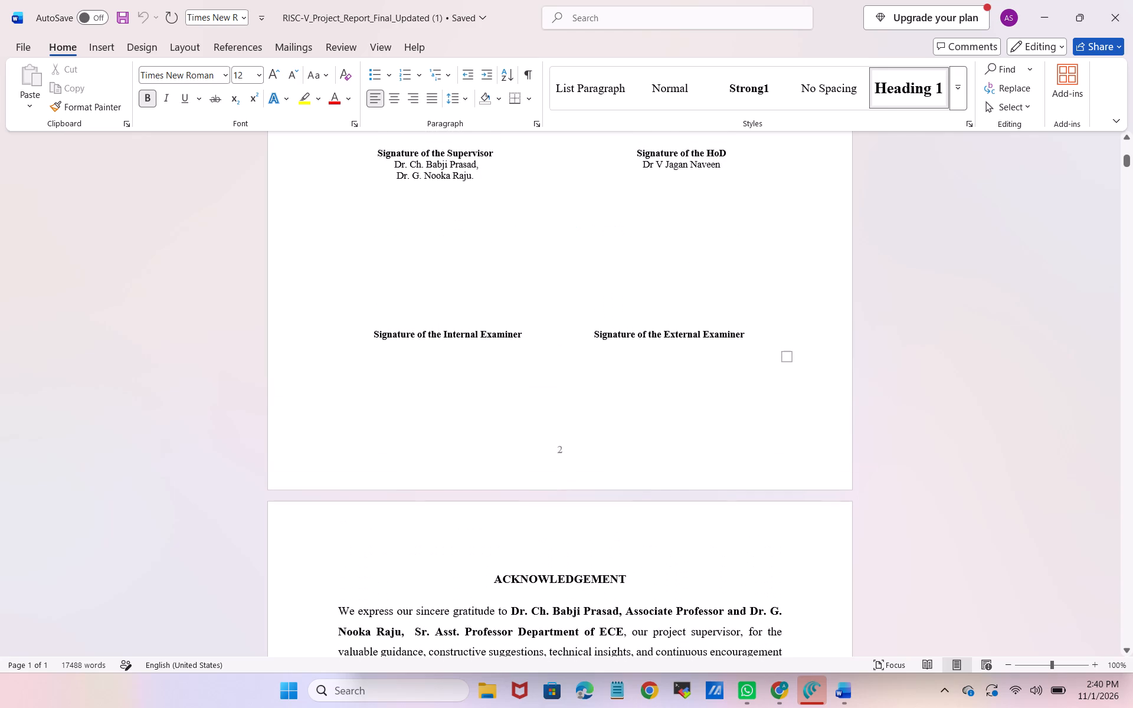
{"action": "scroll", "coordinate": [566, 222], "scroll_direction": "down", "scroll_amount": 2}
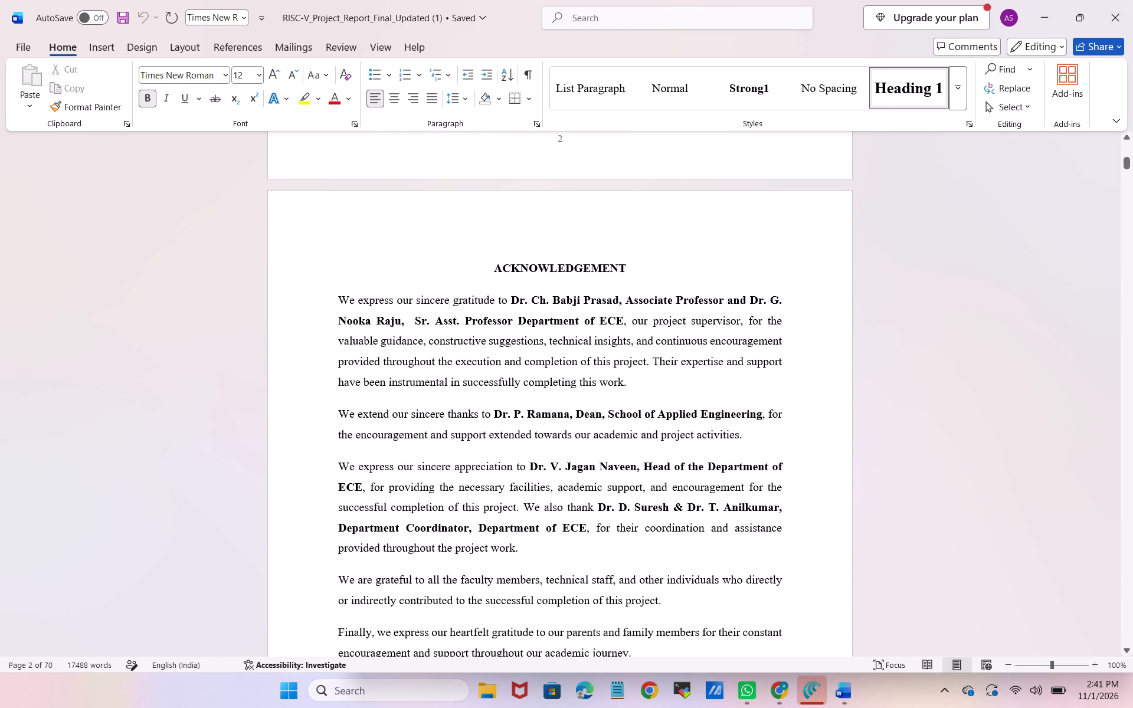
{"action": "scroll", "coordinate": [566, 222], "scroll_direction": "down", "scroll_amount": 3}
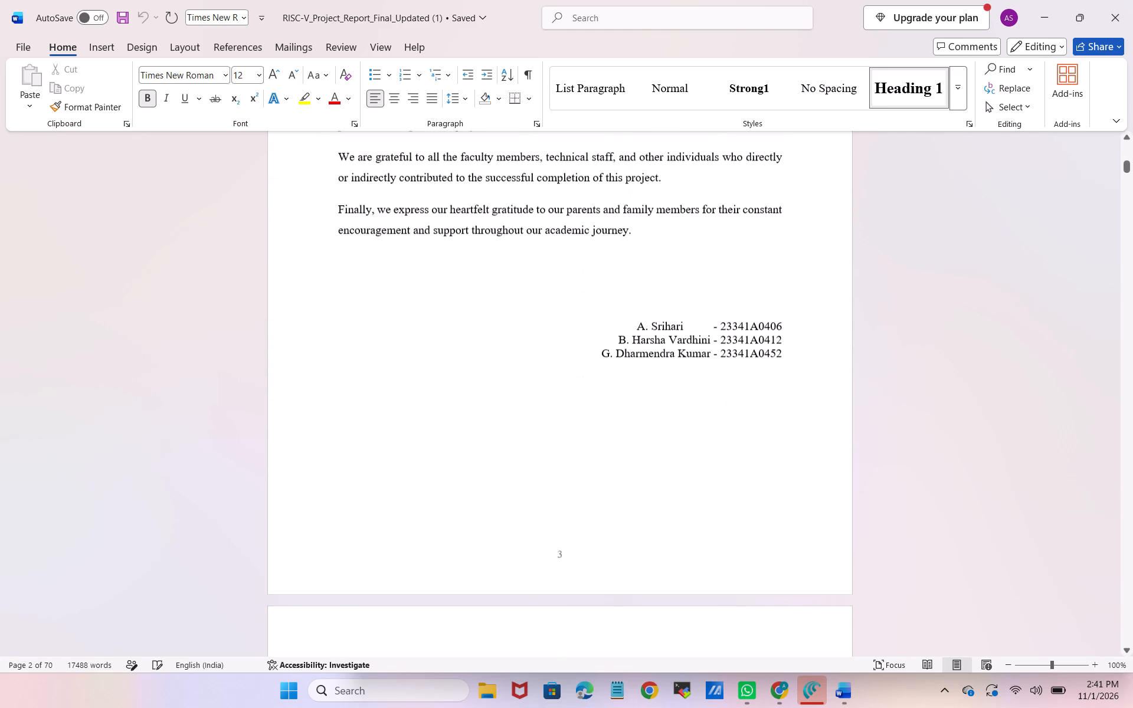
{"action": "scroll", "coordinate": [566, 222], "scroll_direction": "down", "scroll_amount": 3}
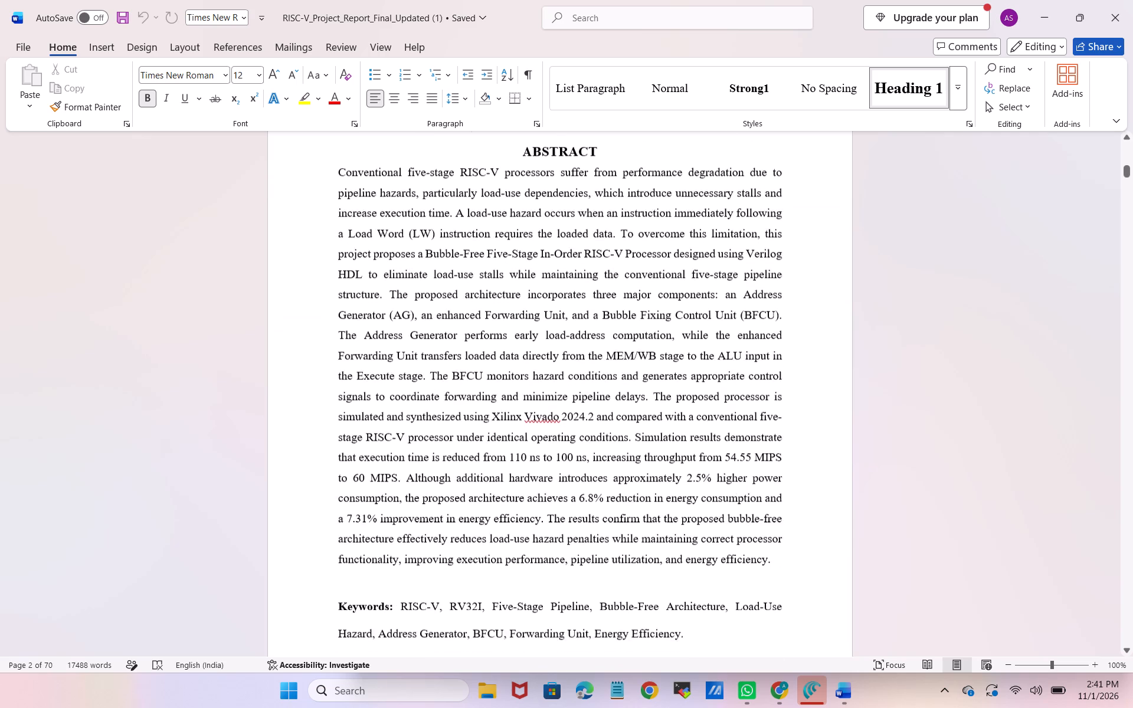
{"action": "scroll", "coordinate": [566, 222], "scroll_direction": "down", "scroll_amount": 2}
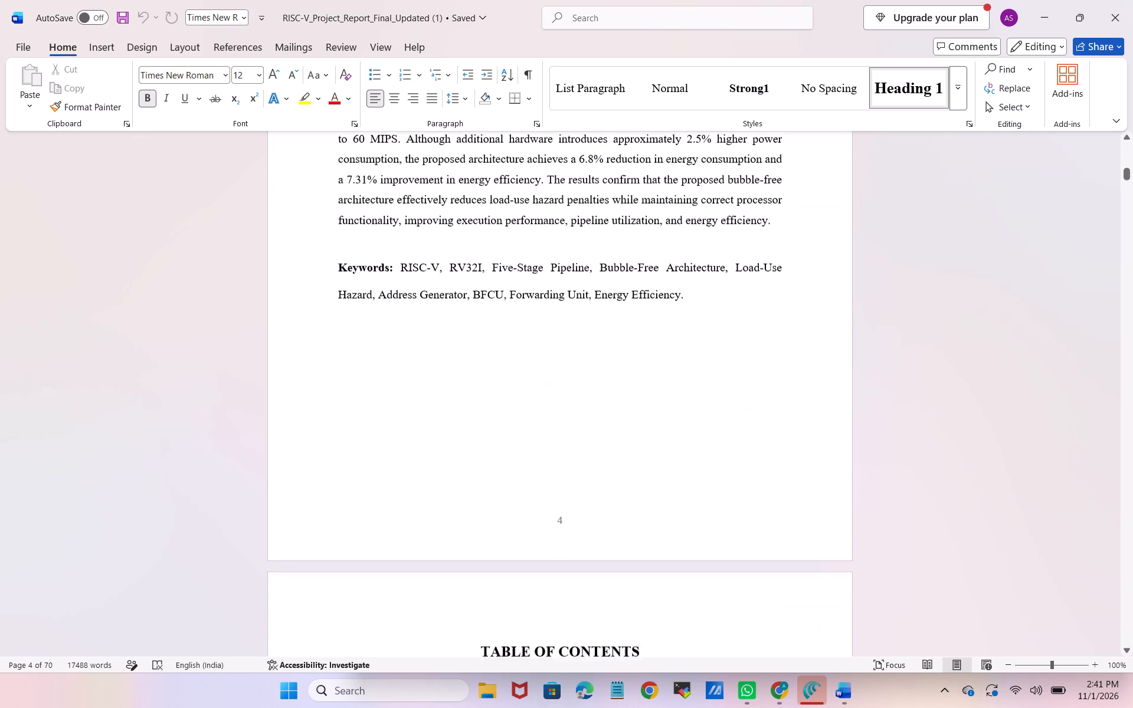
Set the font size to 12 for the table of contents' section column, from the SECTIONS header through entry 1.14.
{"action": "scroll", "coordinate": [566, 222], "scroll_direction": "down", "scroll_amount": 3}
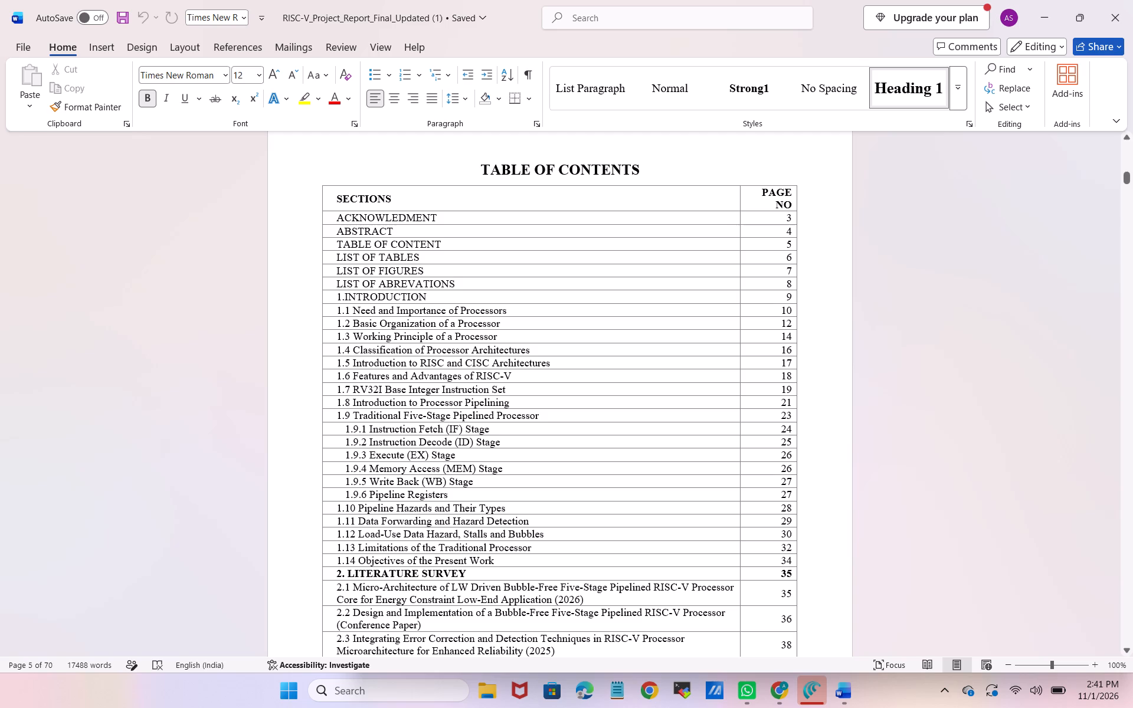
{"action": "left_click_drag", "start_coordinate": [333, 198], "coordinate": [526, 659]}
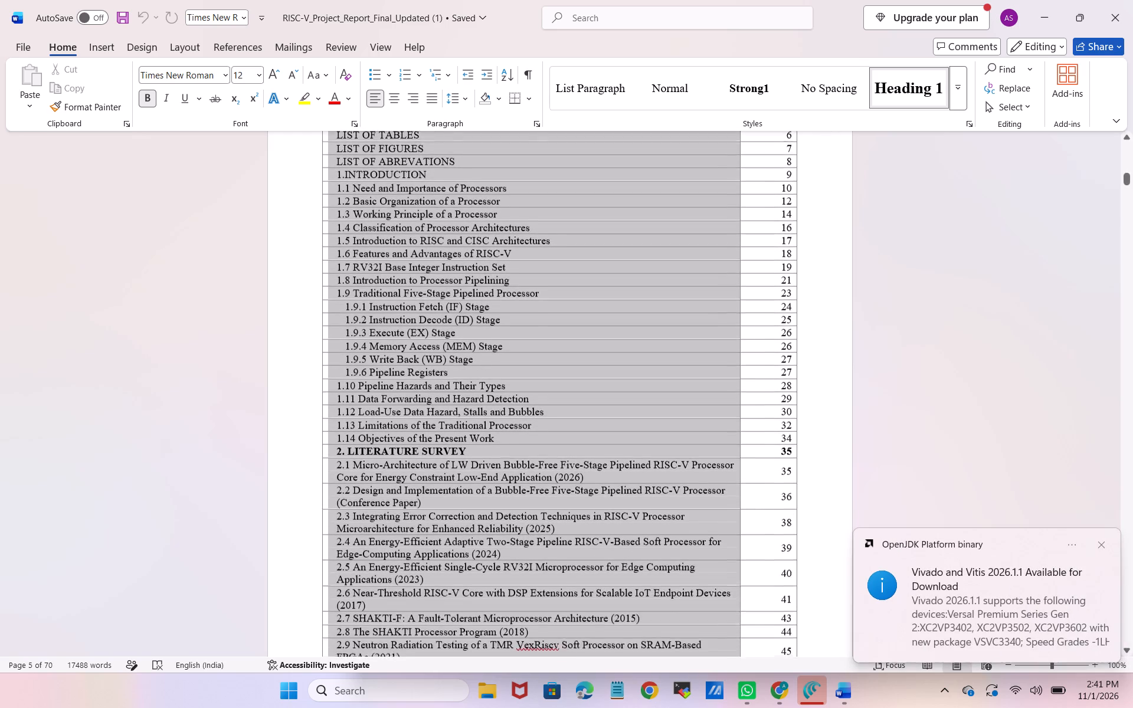
{"action": "left_click_drag", "start_coordinate": [526, 659], "coordinate": [489, 364]}
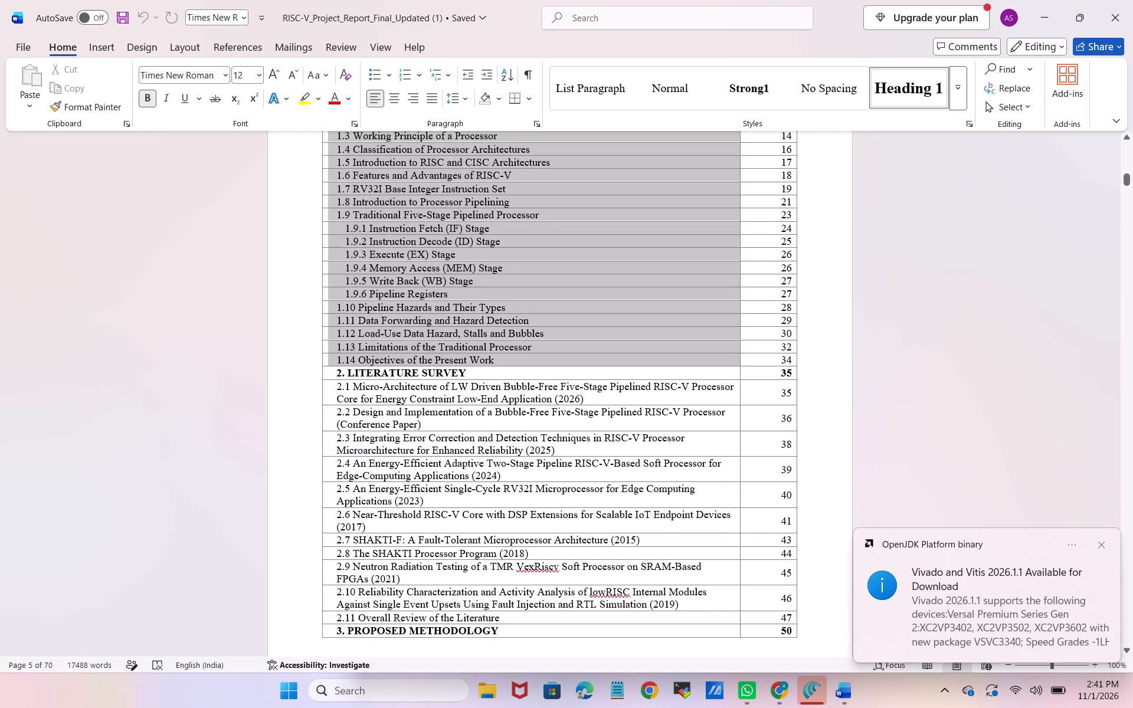
{"action": "left_click_drag", "start_coordinate": [489, 364], "coordinate": [490, 364]}
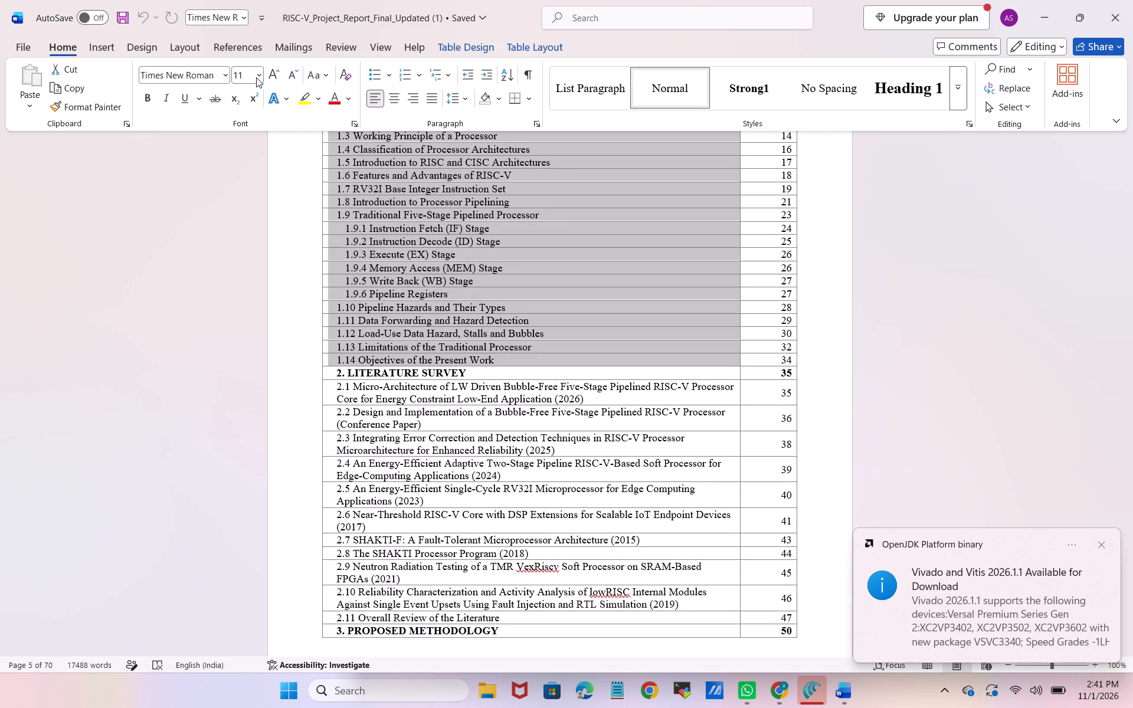
{"action": "left_click", "coordinate": [256, 77]}
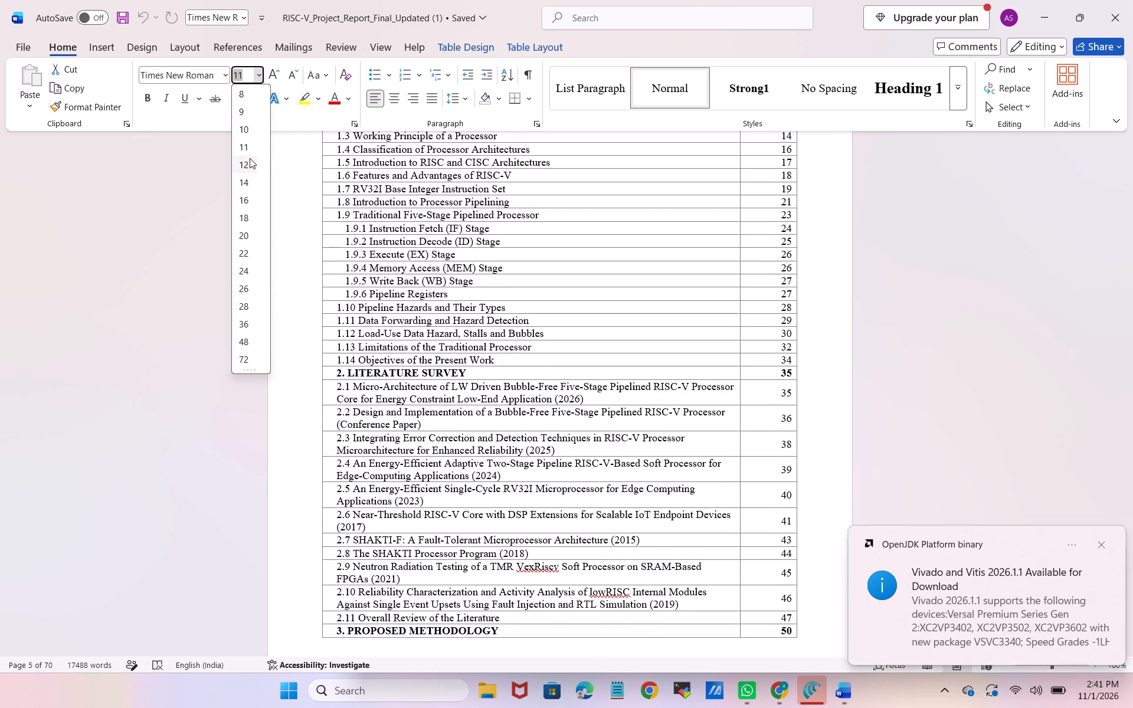
{"action": "left_click", "coordinate": [250, 158]}
{"action": "left_click", "coordinate": [509, 417]}
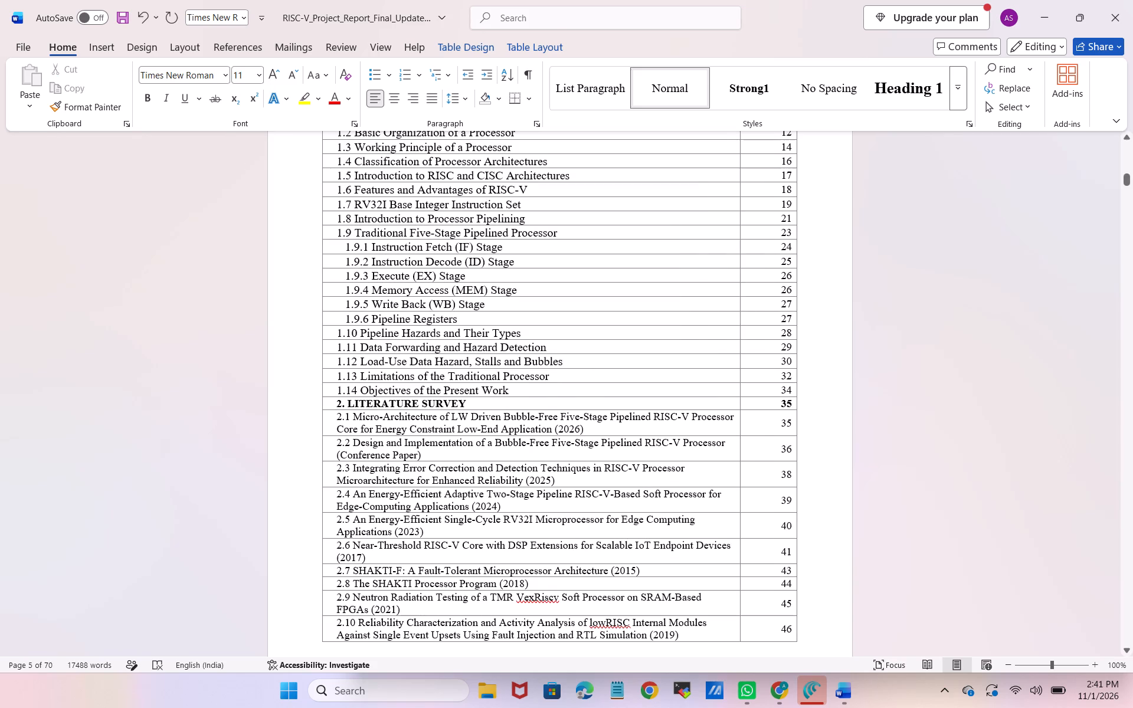
Set the font size of the "2. LITERATURE SURVEY" entry in the table of contents to 12.
{"action": "left_click_drag", "start_coordinate": [334, 398], "coordinate": [340, 399]}
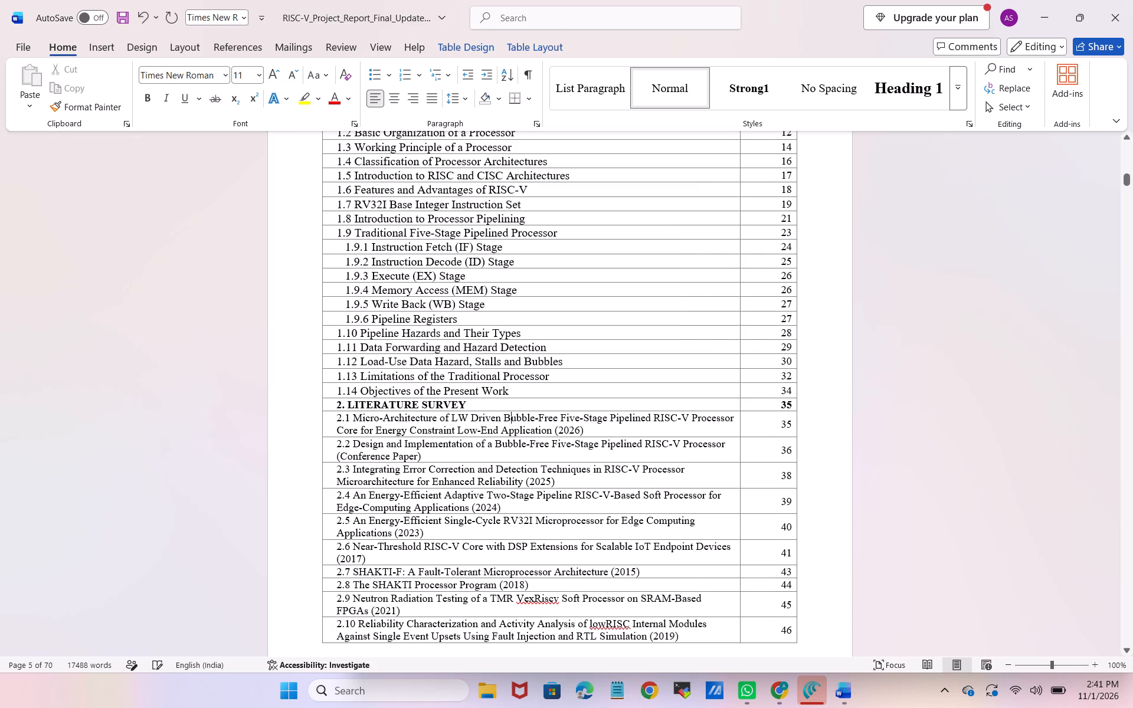
{"action": "left_click_drag", "start_coordinate": [331, 404], "coordinate": [446, 416]}
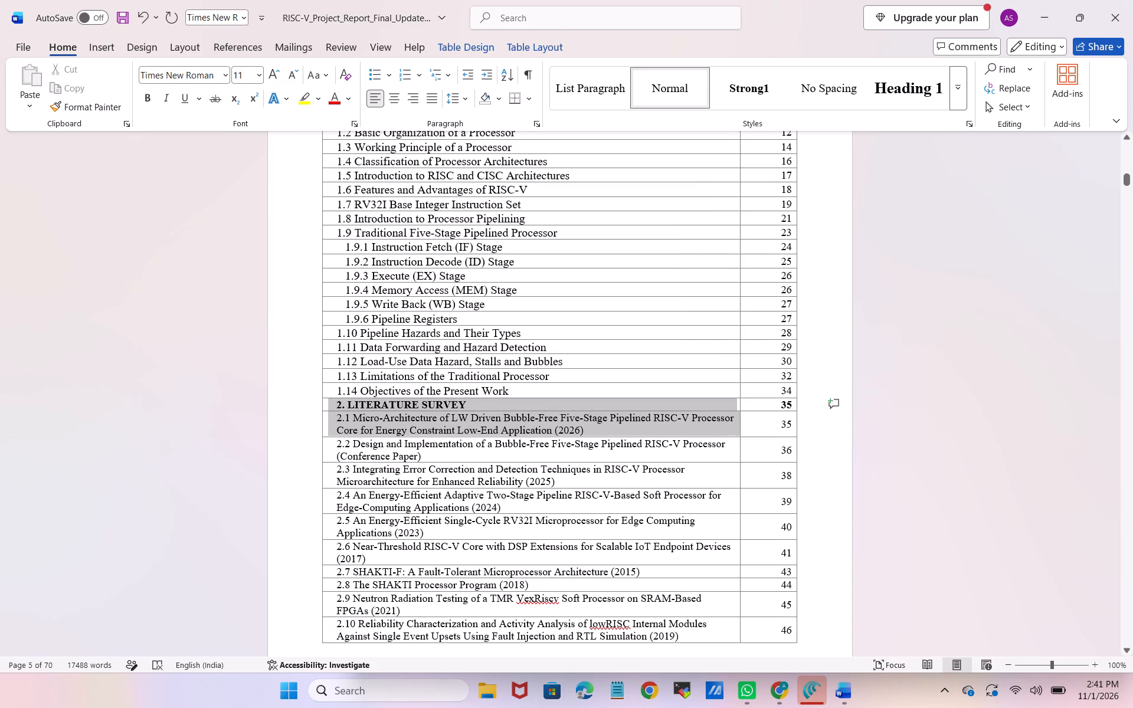
{"action": "left_click_drag", "start_coordinate": [446, 416], "coordinate": [480, 406]}
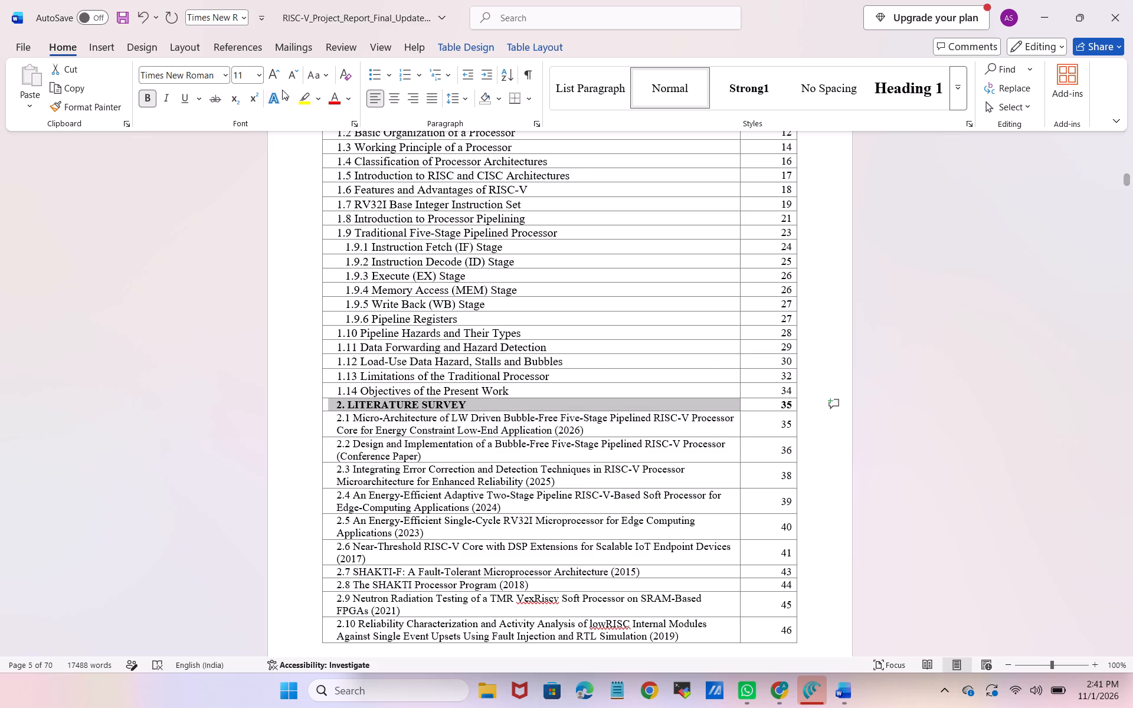
{"action": "left_click", "coordinate": [260, 76]}
{"action": "left_click", "coordinate": [251, 159]}
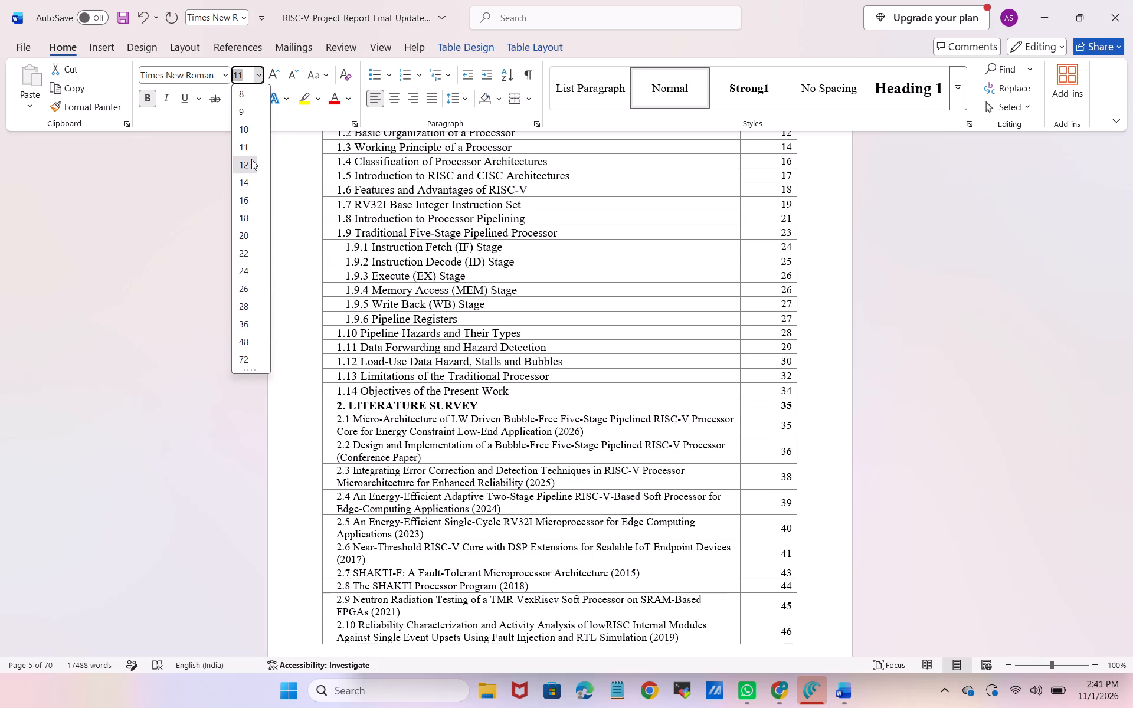
Set the font size to 12 for the contents entries from 2.1 through REFERENCES in the section column.
{"action": "left_click", "coordinate": [335, 419]}
{"action": "left_click_drag", "start_coordinate": [335, 419], "coordinate": [515, 653]}
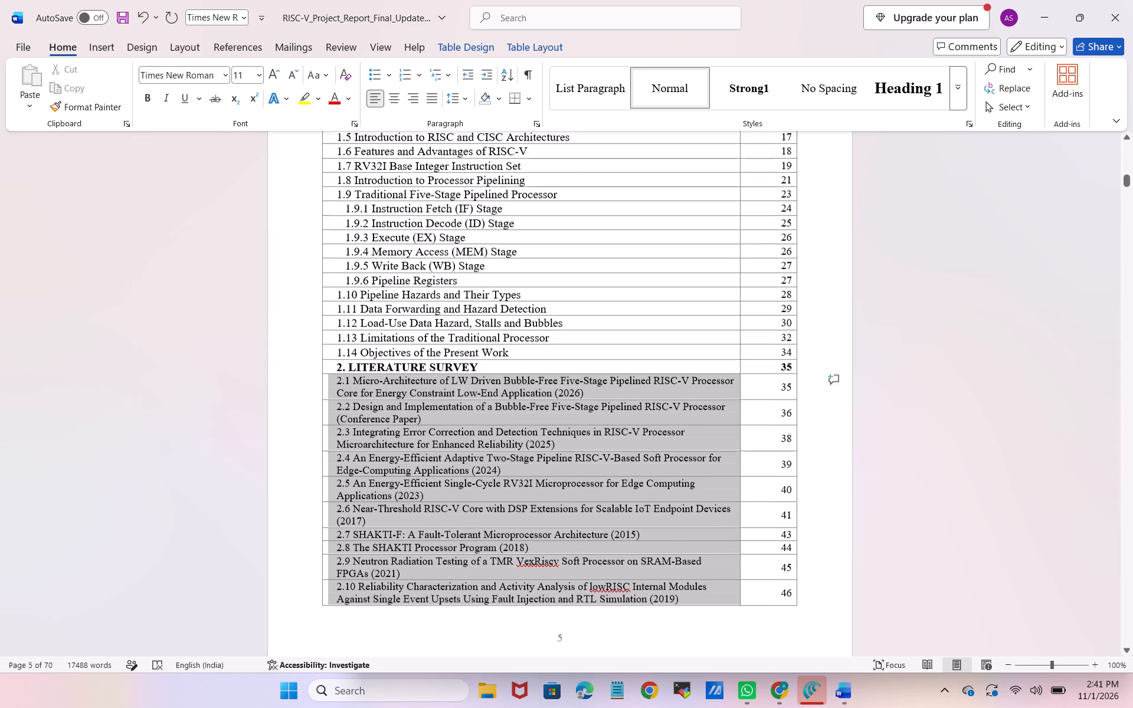
{"action": "left_click_drag", "start_coordinate": [515, 653], "coordinate": [521, 646]}
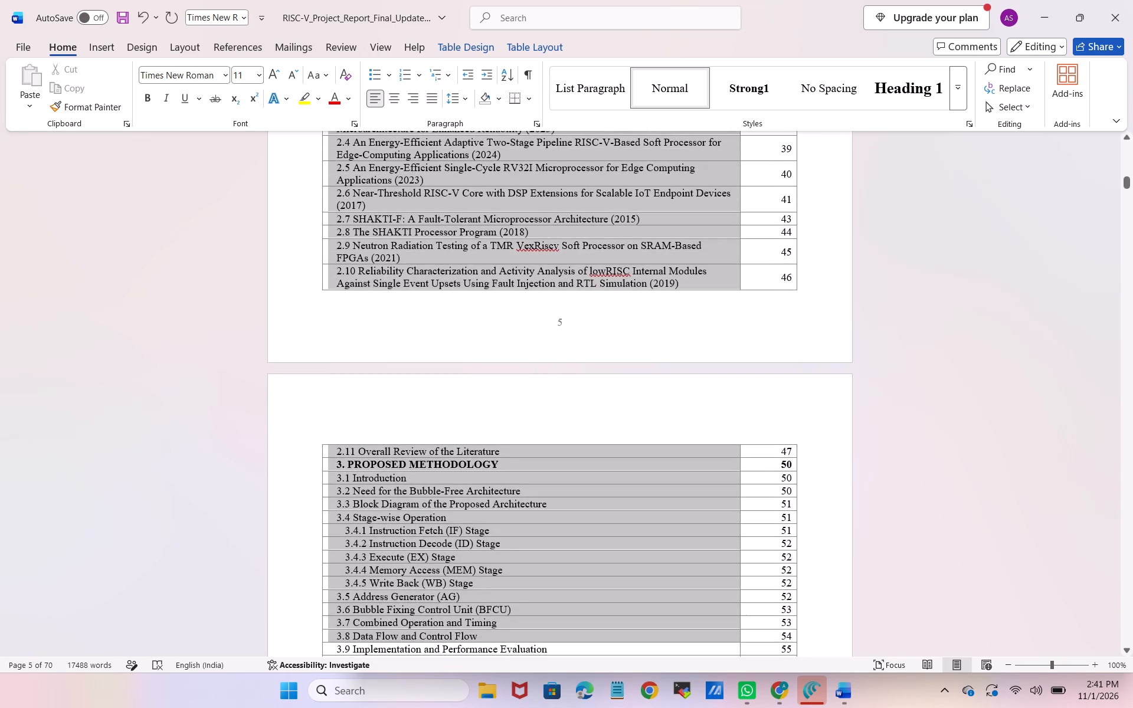
{"action": "left_click_drag", "start_coordinate": [521, 646], "coordinate": [518, 545]}
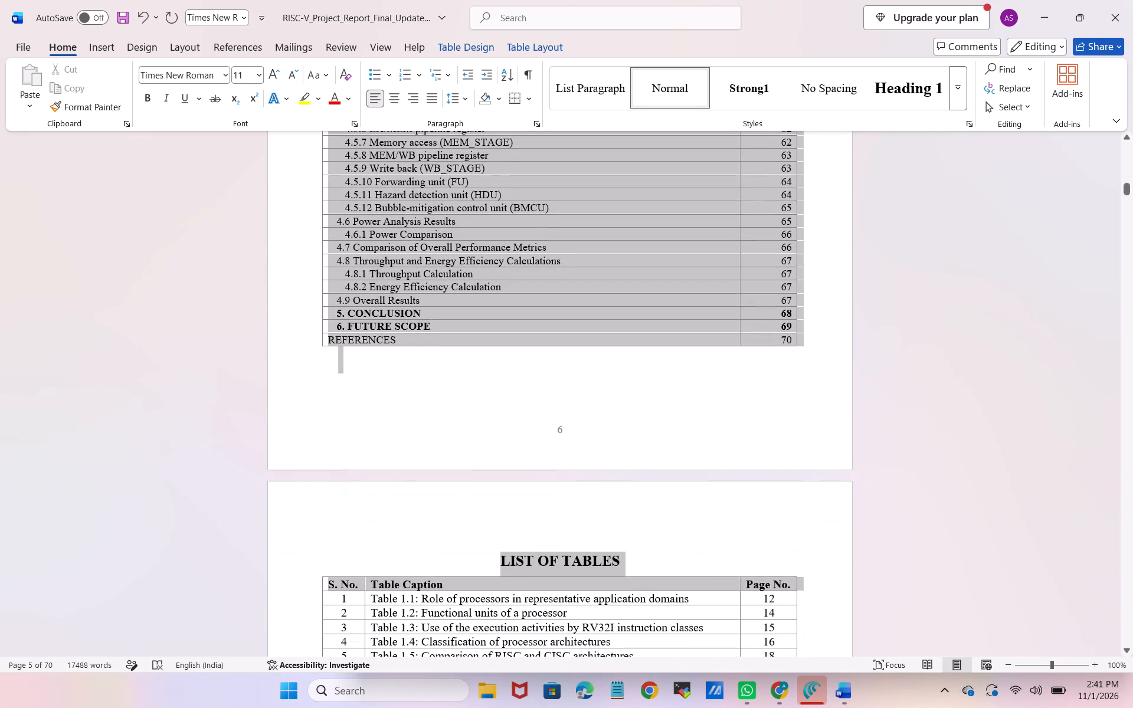
{"action": "left_click_drag", "start_coordinate": [518, 545], "coordinate": [456, 340]}
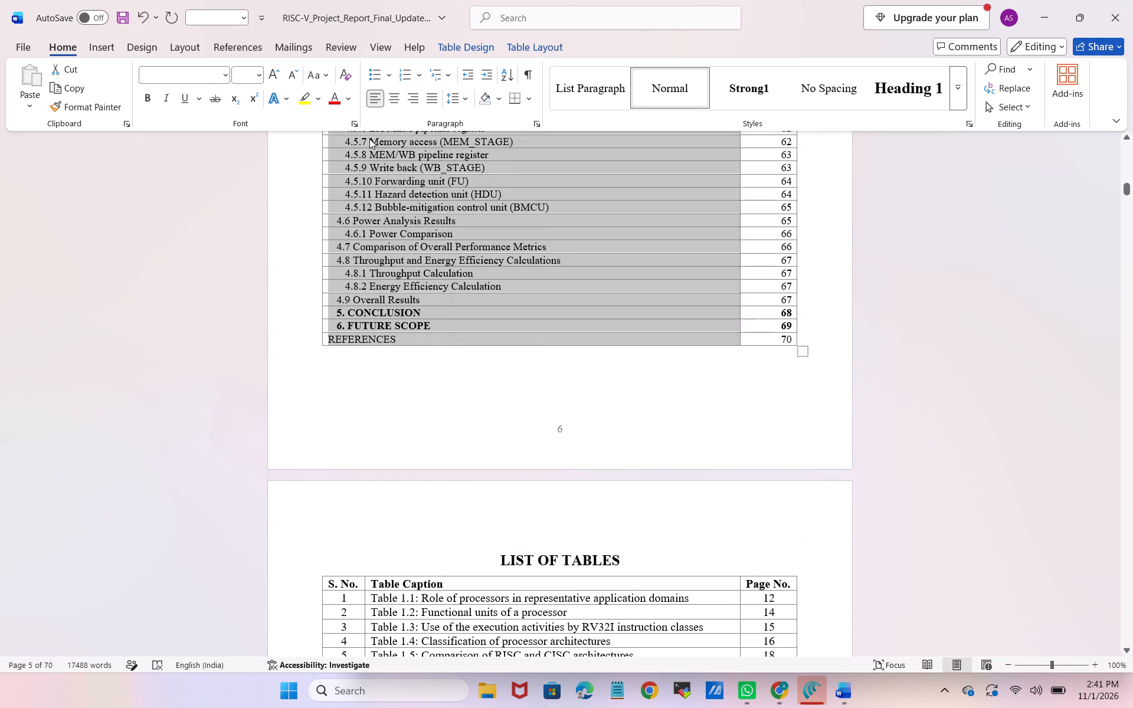
{"action": "left_click", "coordinate": [257, 75]}
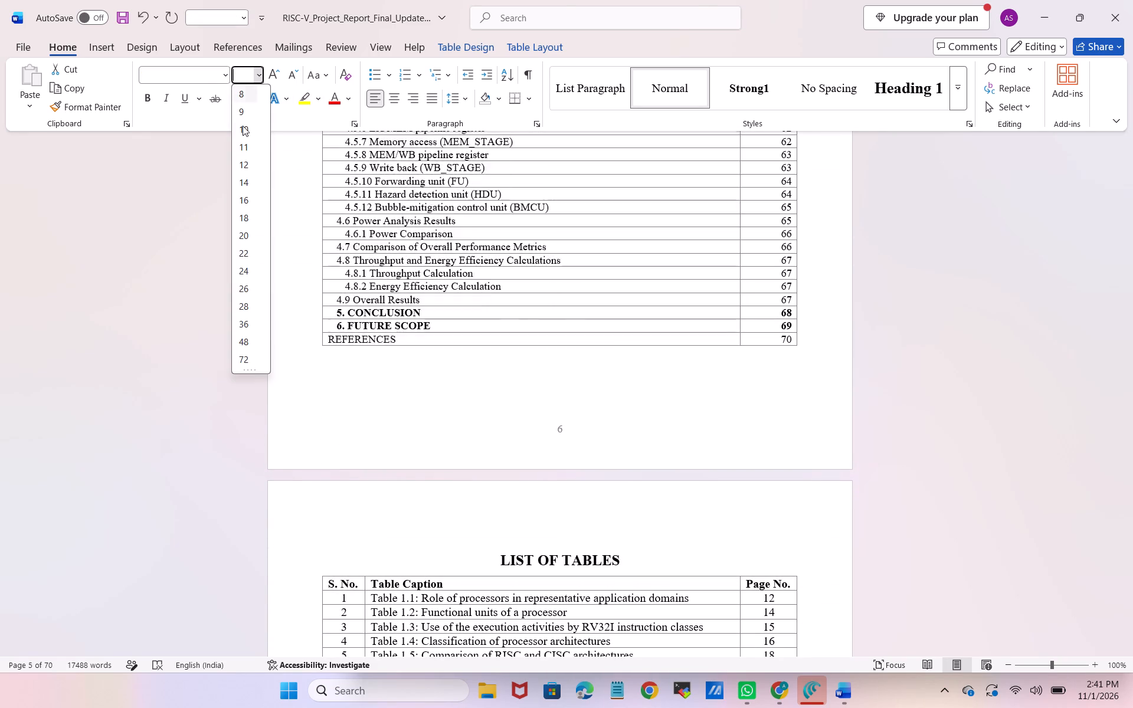
{"action": "left_click", "coordinate": [247, 163]}
{"action": "left_click", "coordinate": [311, 224]}
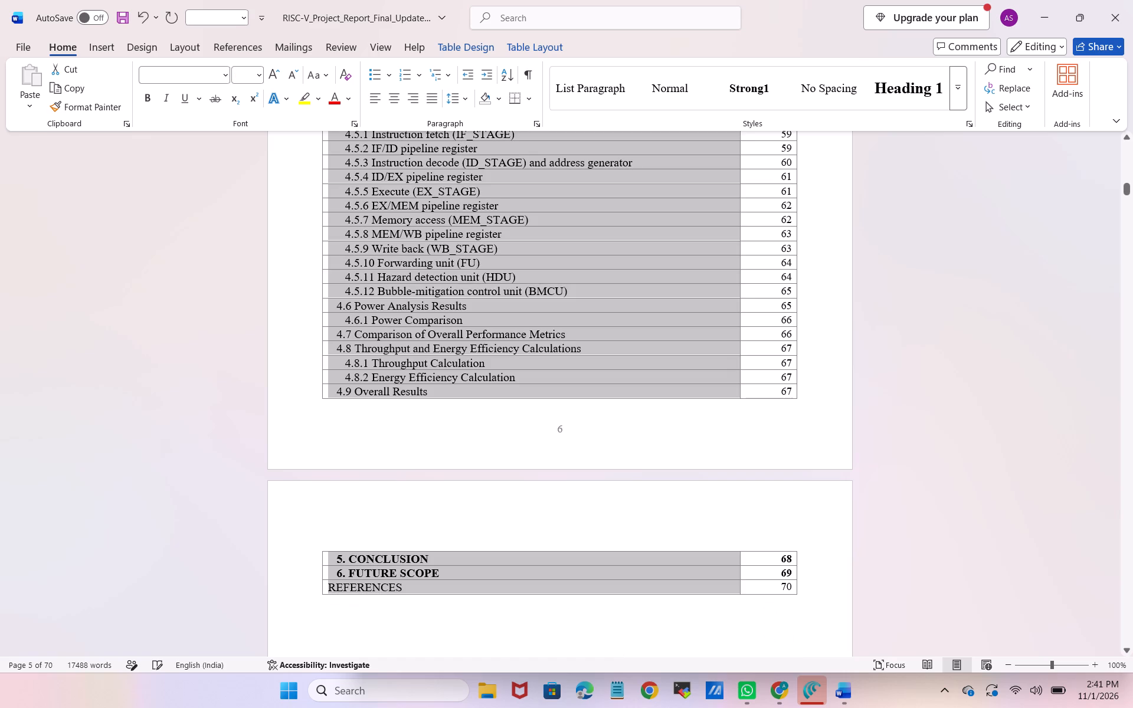
{"action": "left_click", "coordinate": [374, 293]}
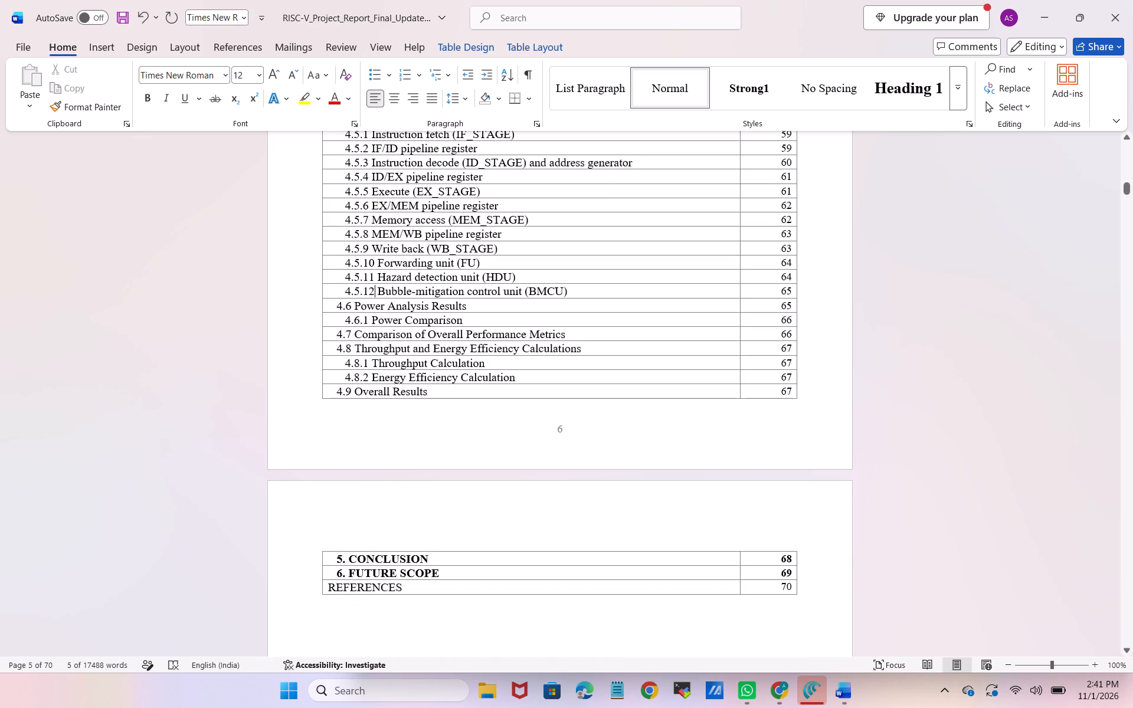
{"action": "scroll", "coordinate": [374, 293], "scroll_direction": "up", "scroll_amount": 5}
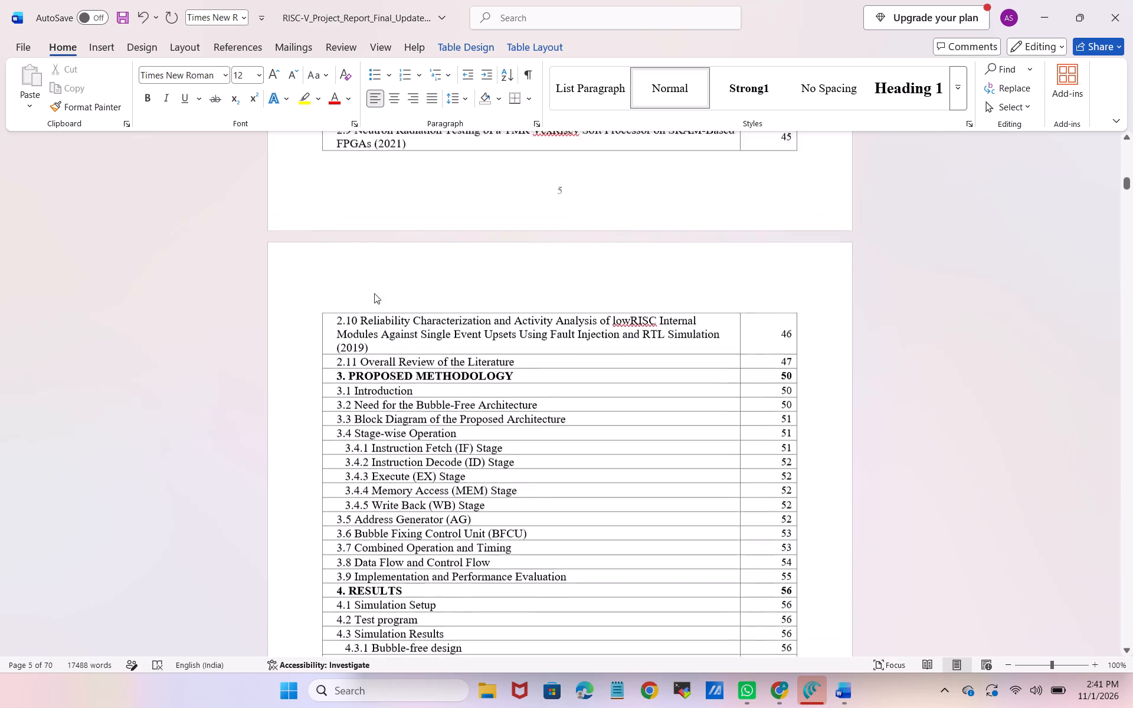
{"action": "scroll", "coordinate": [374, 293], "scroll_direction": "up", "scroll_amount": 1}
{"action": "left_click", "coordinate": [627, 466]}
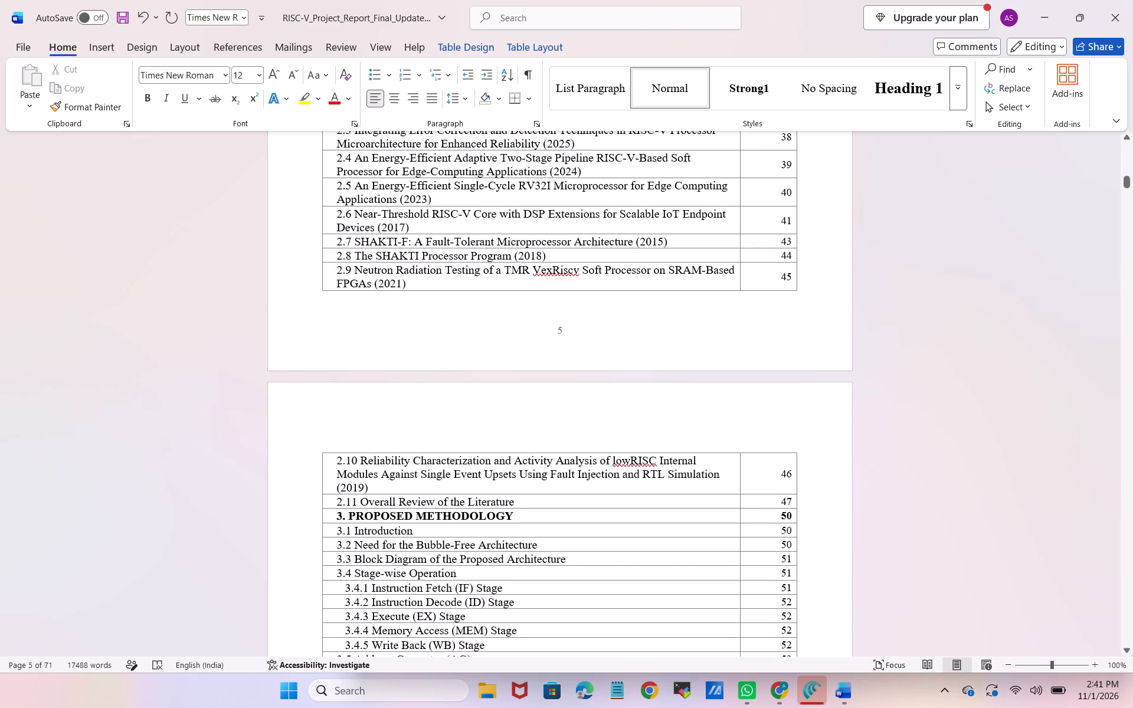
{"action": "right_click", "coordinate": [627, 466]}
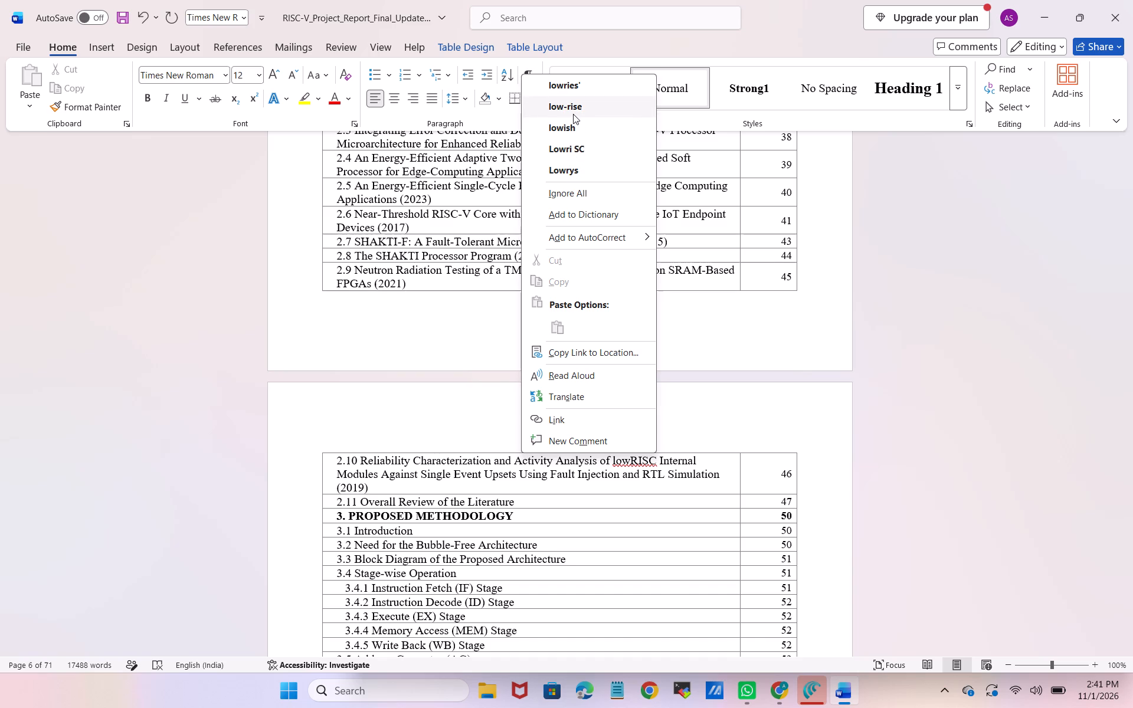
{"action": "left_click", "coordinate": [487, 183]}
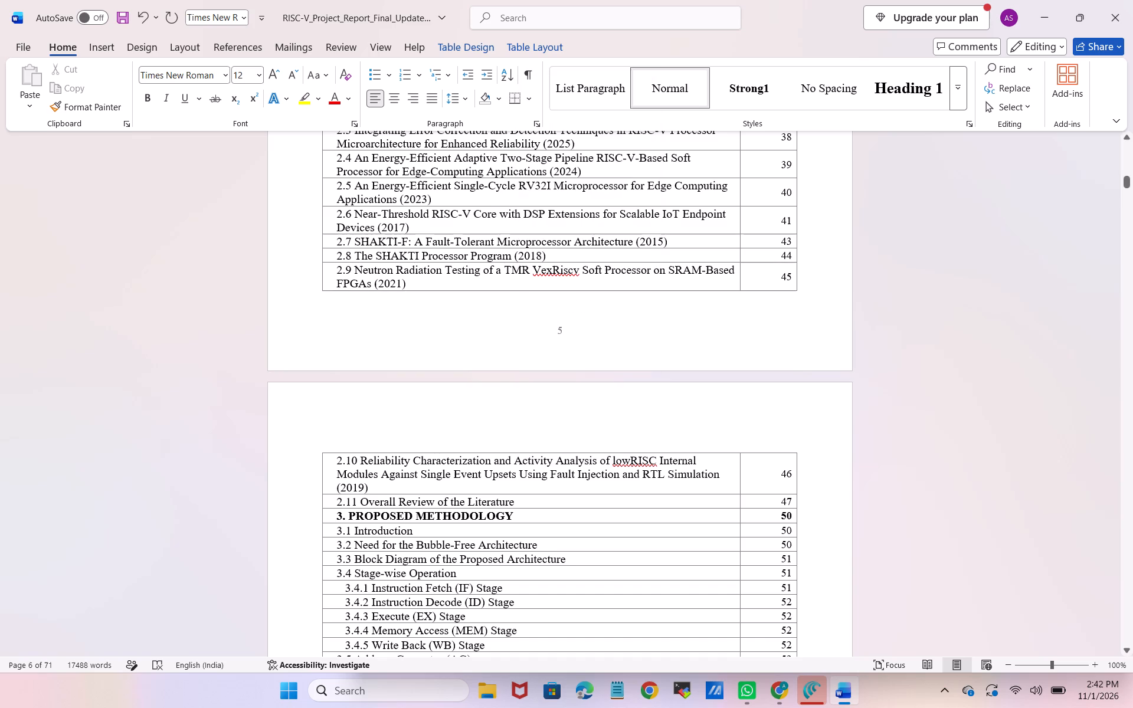
Split "VexRiscv" into "Vex Riscv" in contents entry 2.9 and ignore all spelling flags for "Riscv".
{"action": "left_click", "coordinate": [553, 269]}
{"action": "key", "text": "space"}
{"action": "right_click", "coordinate": [568, 271]}
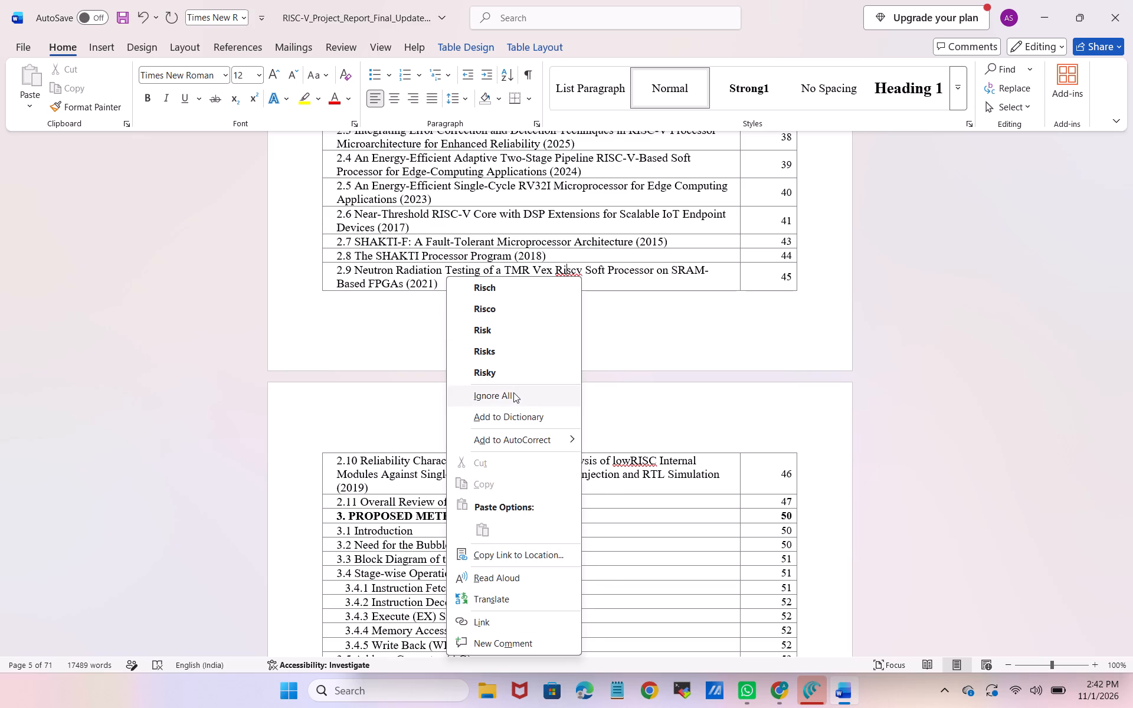
{"action": "left_click", "coordinate": [513, 392]}
Split "lowRISC" into "low RISC" in table of contents entry 2.10.
{"action": "scroll", "coordinate": [566, 355], "scroll_direction": "down", "scroll_amount": 1}
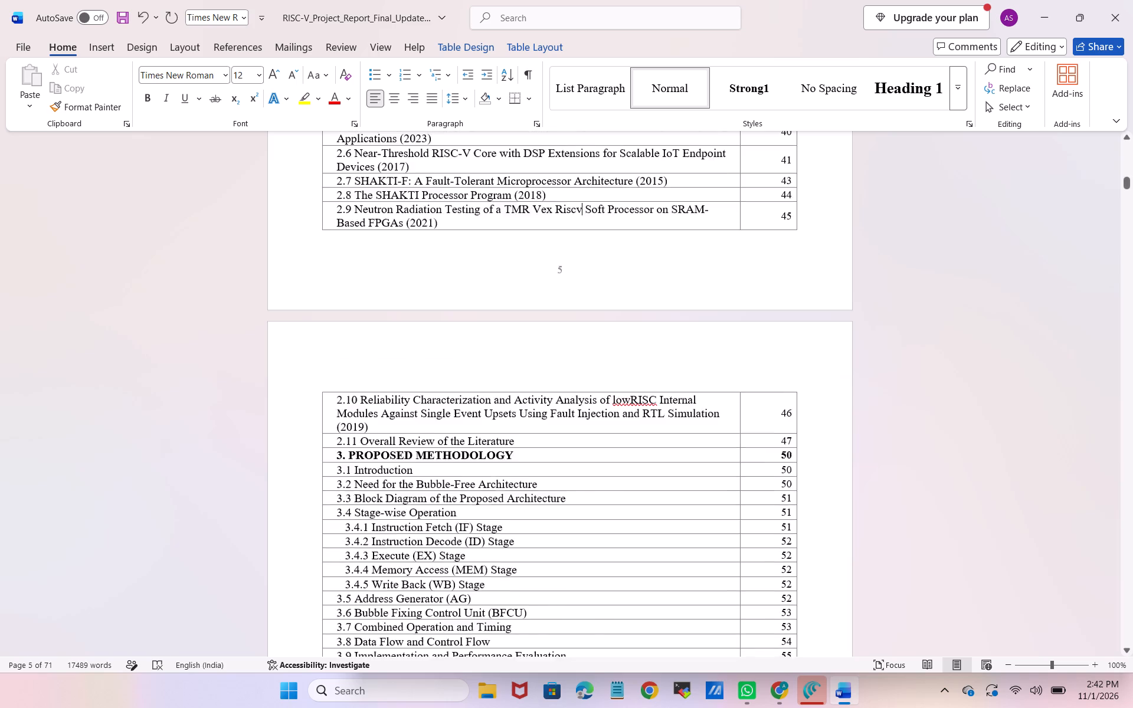
{"action": "scroll", "coordinate": [566, 355], "scroll_direction": "down", "scroll_amount": 1}
{"action": "left_click", "coordinate": [622, 315]}
{"action": "right_click", "coordinate": [622, 315]}
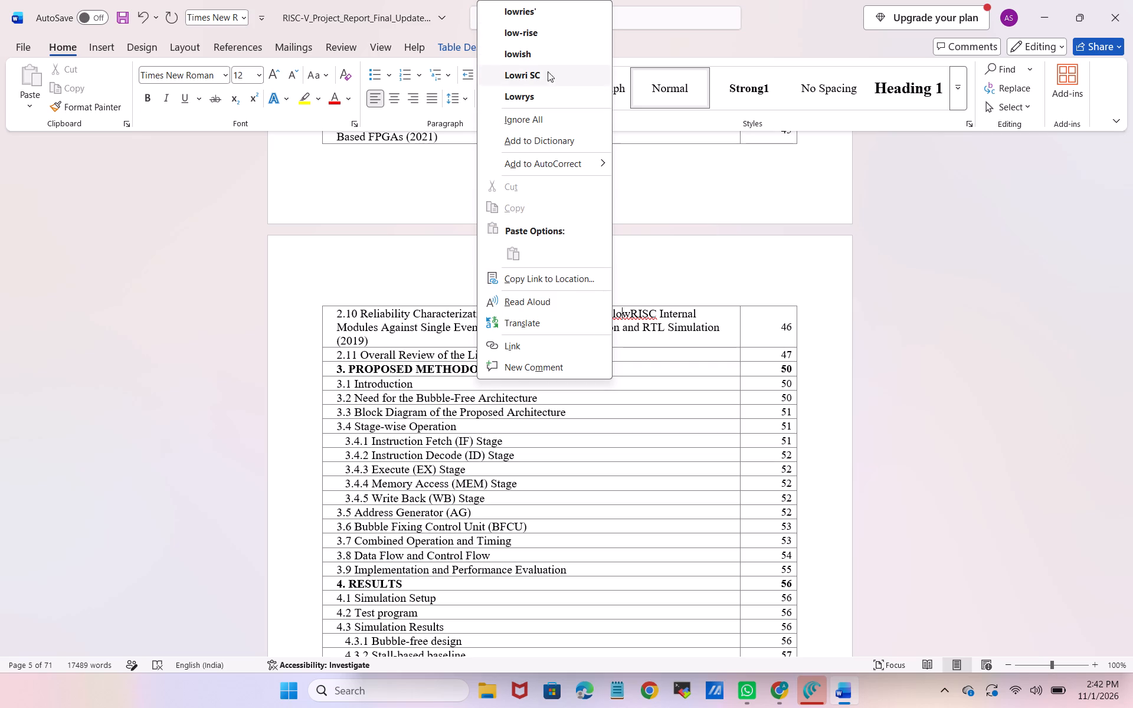
{"action": "left_click", "coordinate": [673, 244]}
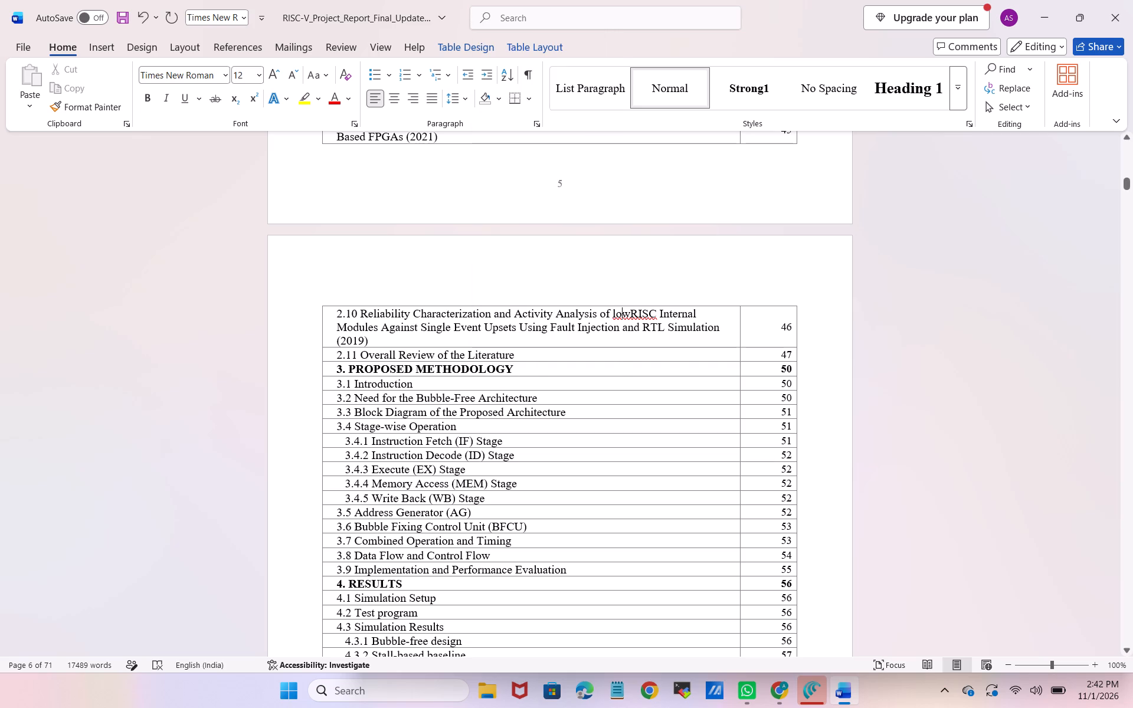
{"action": "left_click", "coordinate": [631, 312]}
{"action": "key", "text": "space"}
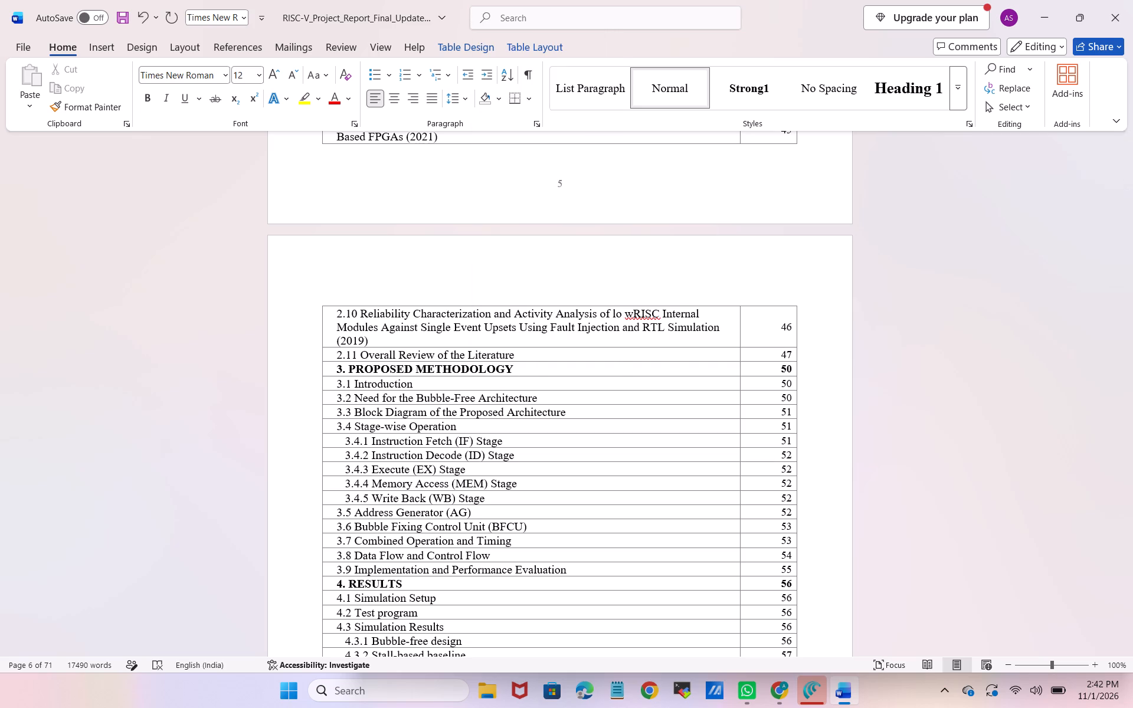
{"action": "key", "text": "BackSpace"}
{"action": "key", "text": "BackSpace"}
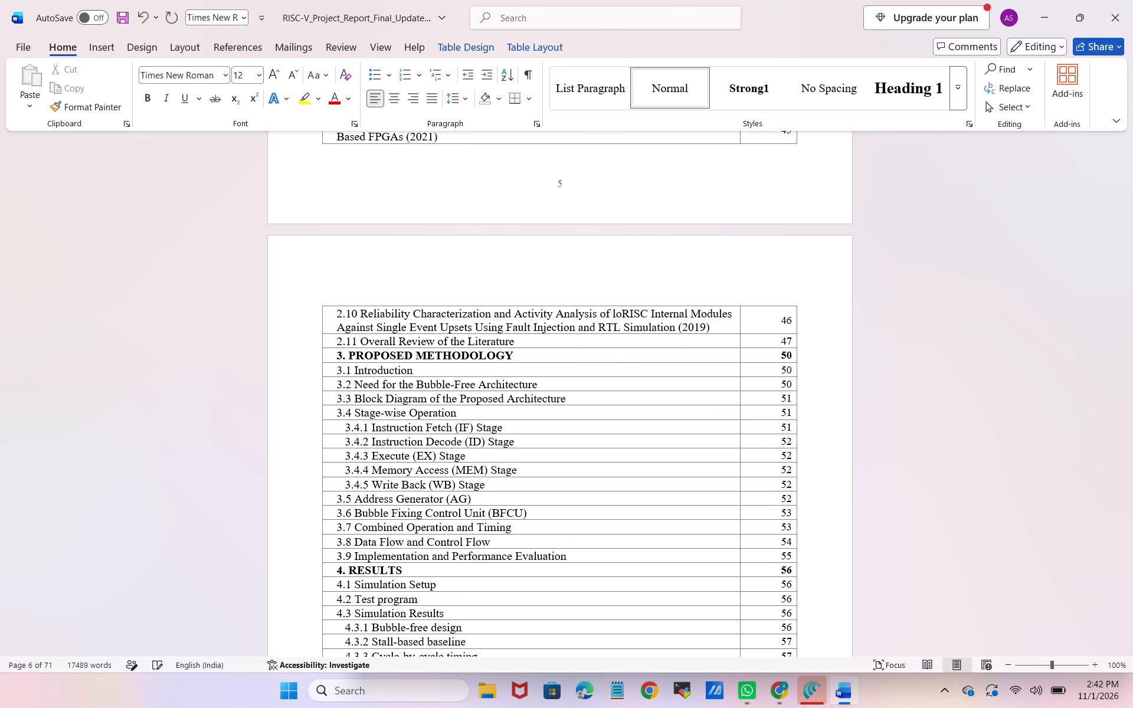
{"action": "key", "text": "w"}
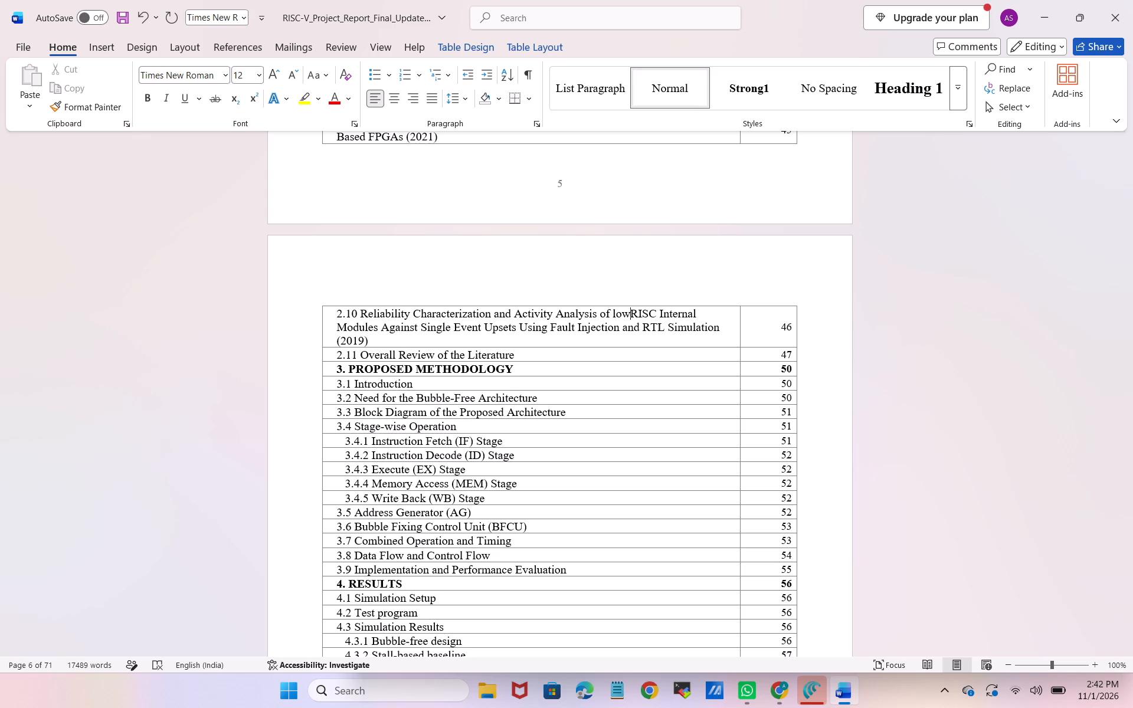
{"action": "key", "text": "space"}
Check the contents entries from 2.10 through 4.9 for remaining spelling flags and consistent formatting.
{"action": "scroll", "coordinate": [564, 381], "scroll_direction": "down", "scroll_amount": 3}
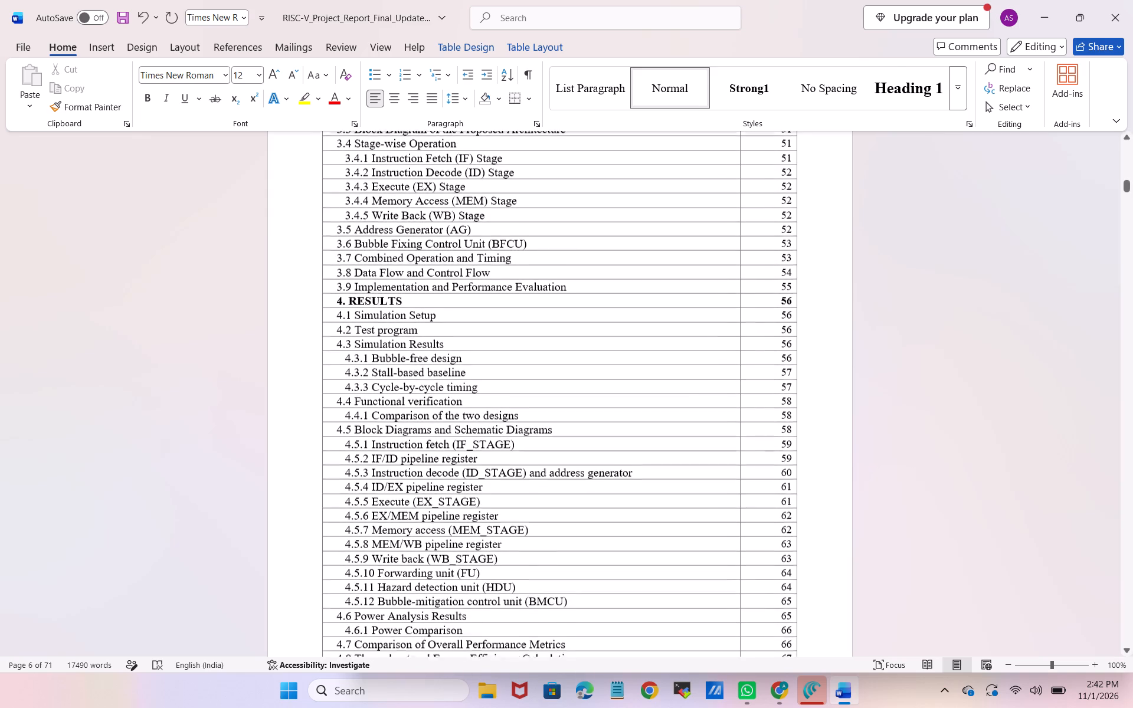
{"action": "scroll", "coordinate": [564, 381], "scroll_direction": "down", "scroll_amount": 3}
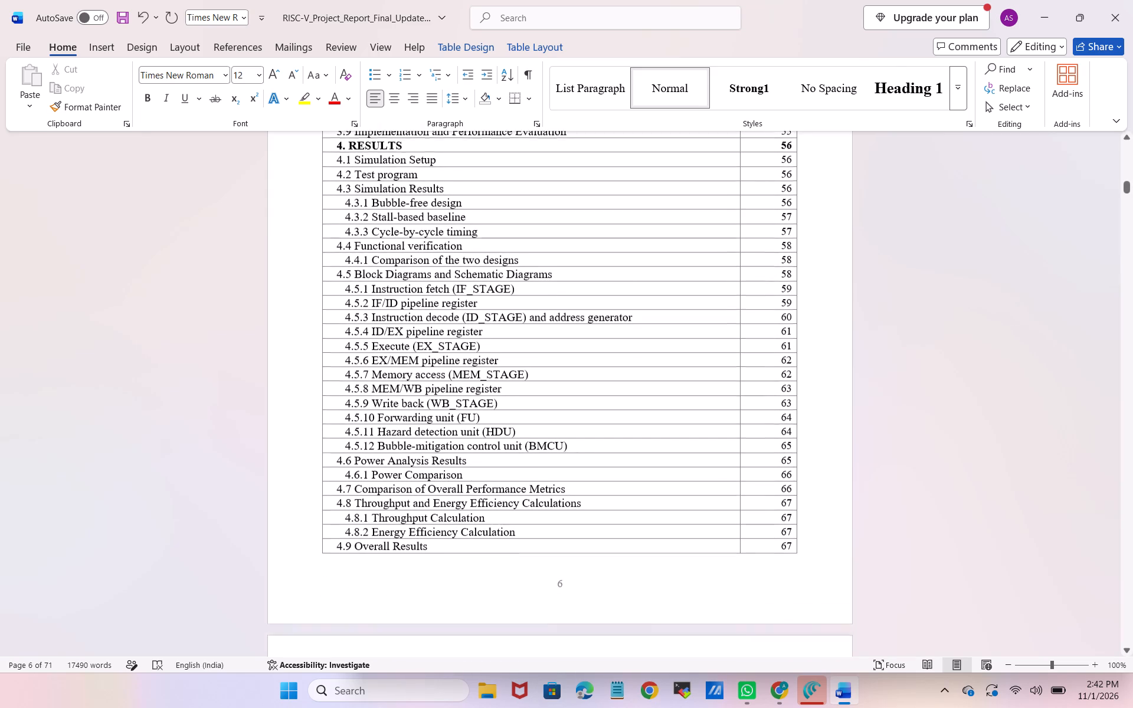
{"action": "scroll", "coordinate": [564, 381], "scroll_direction": "down", "scroll_amount": 5}
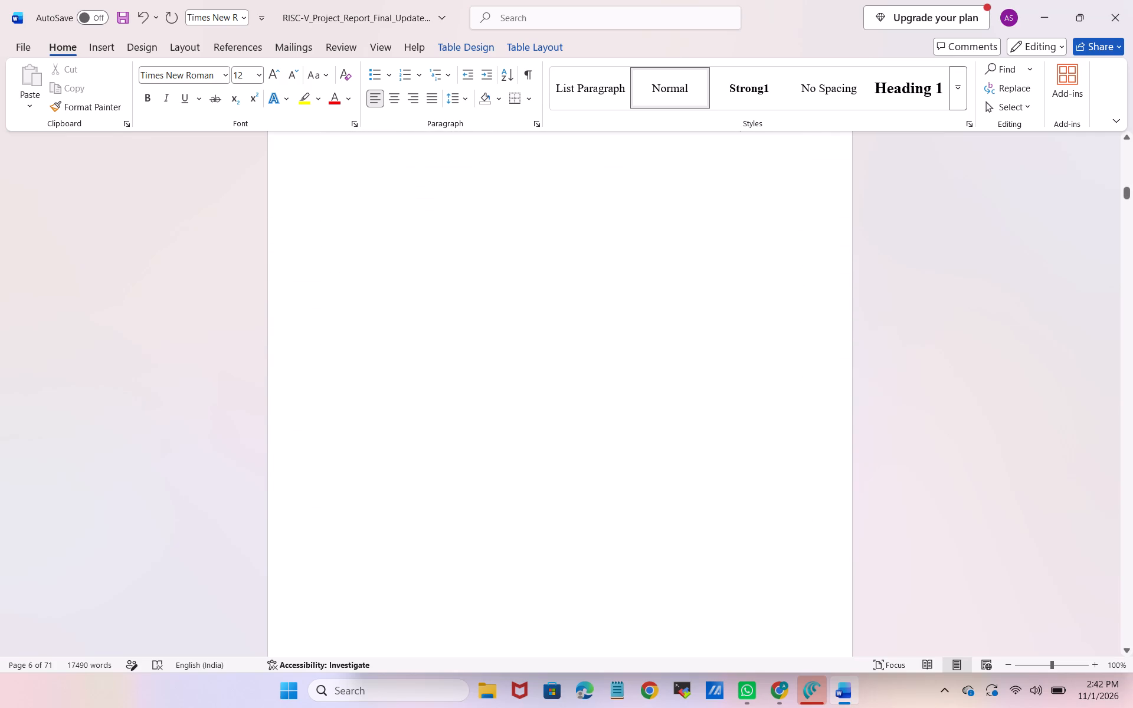
{"action": "scroll", "coordinate": [564, 381], "scroll_direction": "down", "scroll_amount": 1}
{"action": "scroll", "coordinate": [564, 381], "scroll_direction": "up", "scroll_amount": 7}
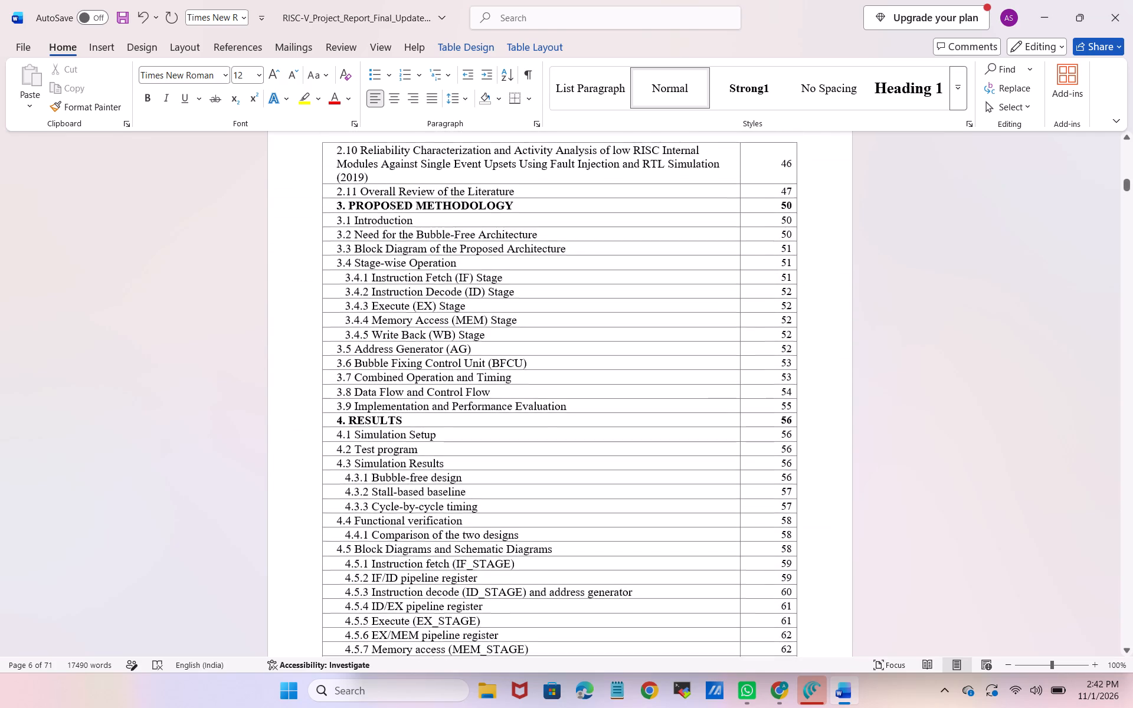
Examine the literature survey entries in the table of contents and how they break across pages 5 and 6.
{"action": "scroll", "coordinate": [564, 381], "scroll_direction": "up", "scroll_amount": 2}
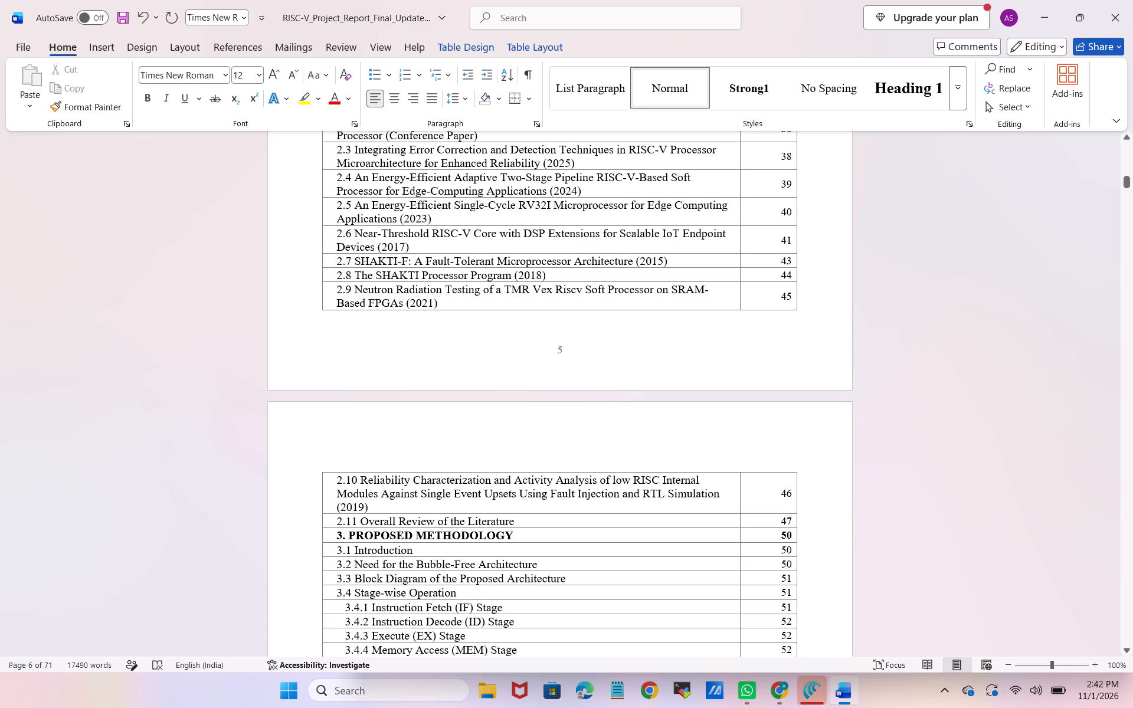
{"action": "scroll", "coordinate": [417, 498], "scroll_direction": "down", "scroll_amount": 1}
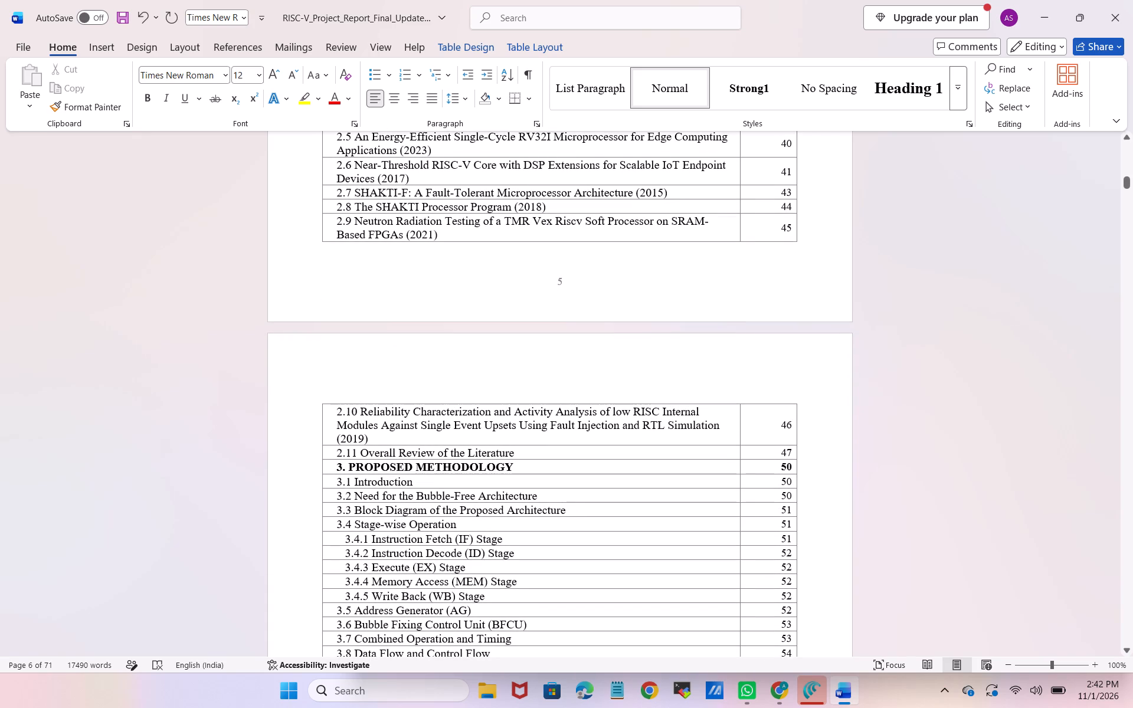
{"action": "scroll", "coordinate": [417, 498], "scroll_direction": "up", "scroll_amount": 3}
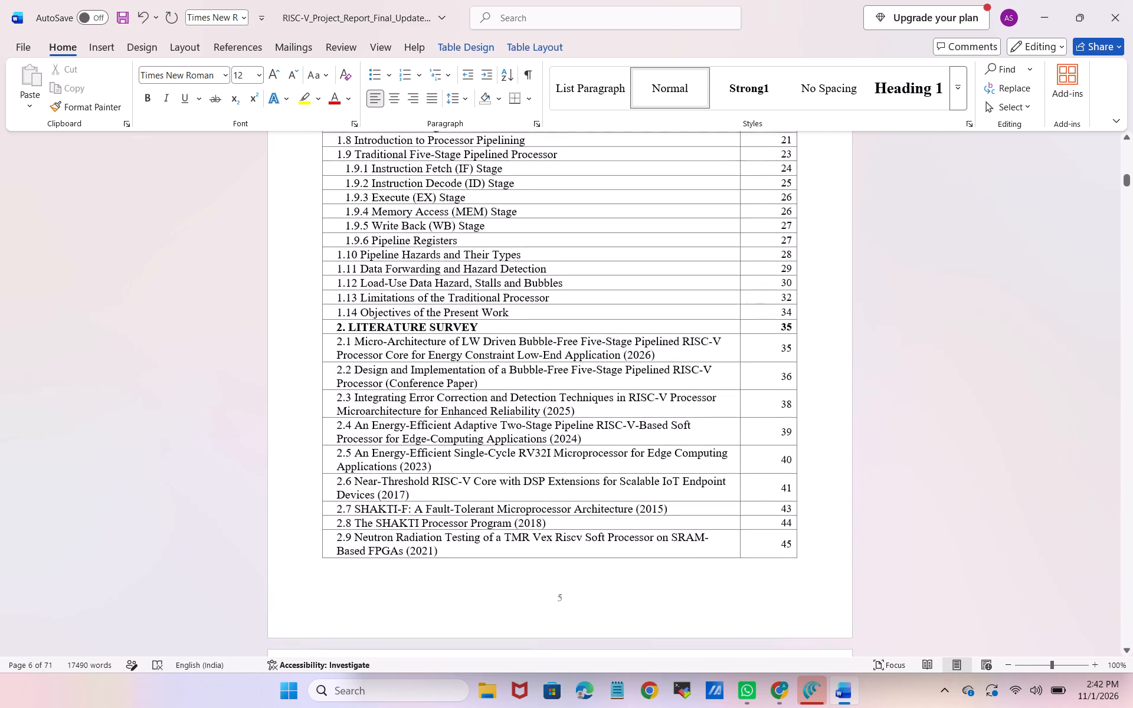
{"action": "scroll", "coordinate": [417, 498], "scroll_direction": "up", "scroll_amount": 1}
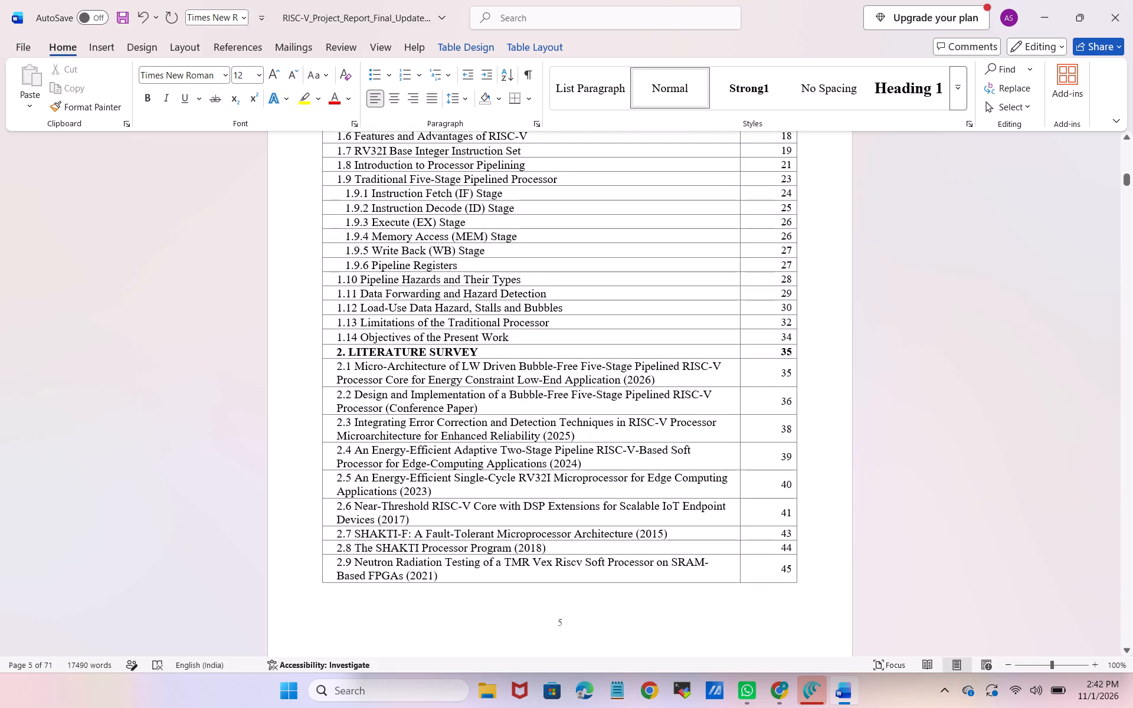
{"action": "scroll", "coordinate": [417, 498], "scroll_direction": "down", "scroll_amount": 1}
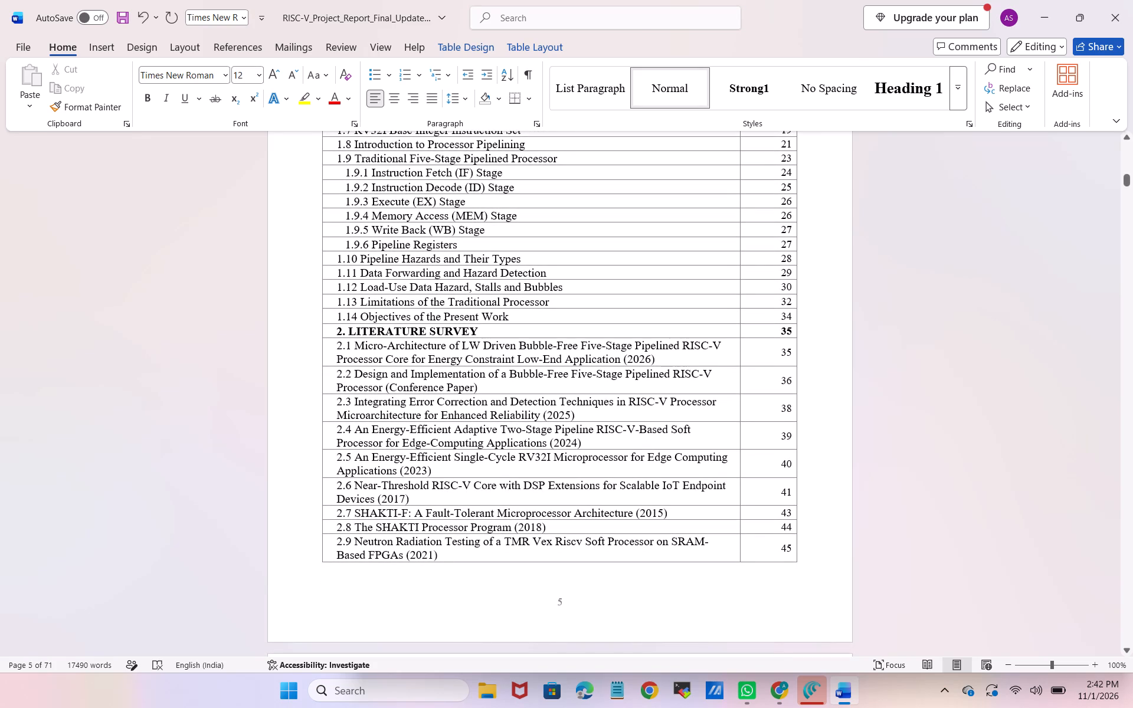
{"action": "scroll", "coordinate": [417, 498], "scroll_direction": "down", "scroll_amount": 5}
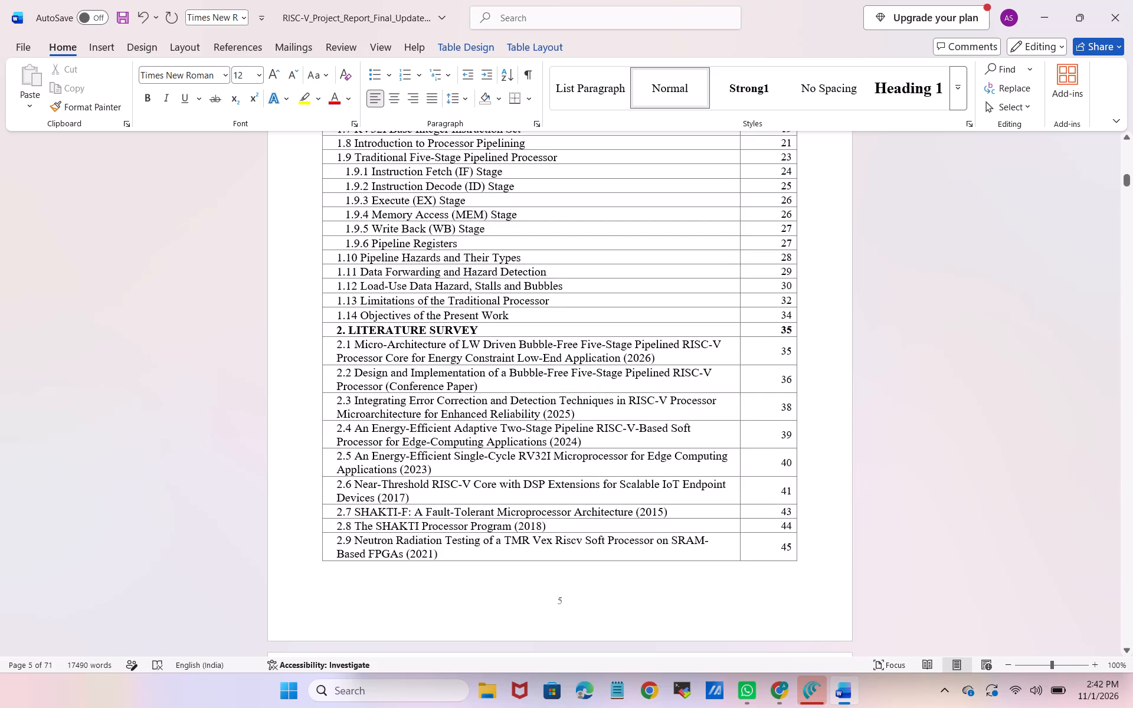
{"action": "scroll", "coordinate": [417, 498], "scroll_direction": "down", "scroll_amount": 3}
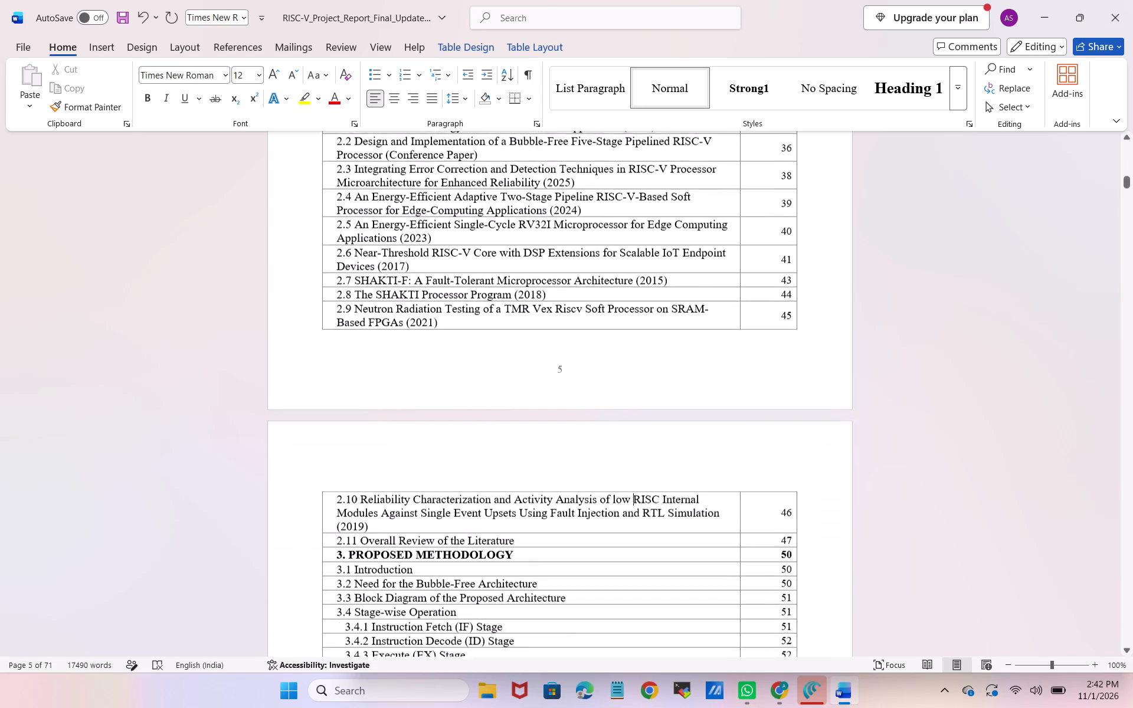
{"action": "scroll", "coordinate": [417, 498], "scroll_direction": "down", "scroll_amount": 3}
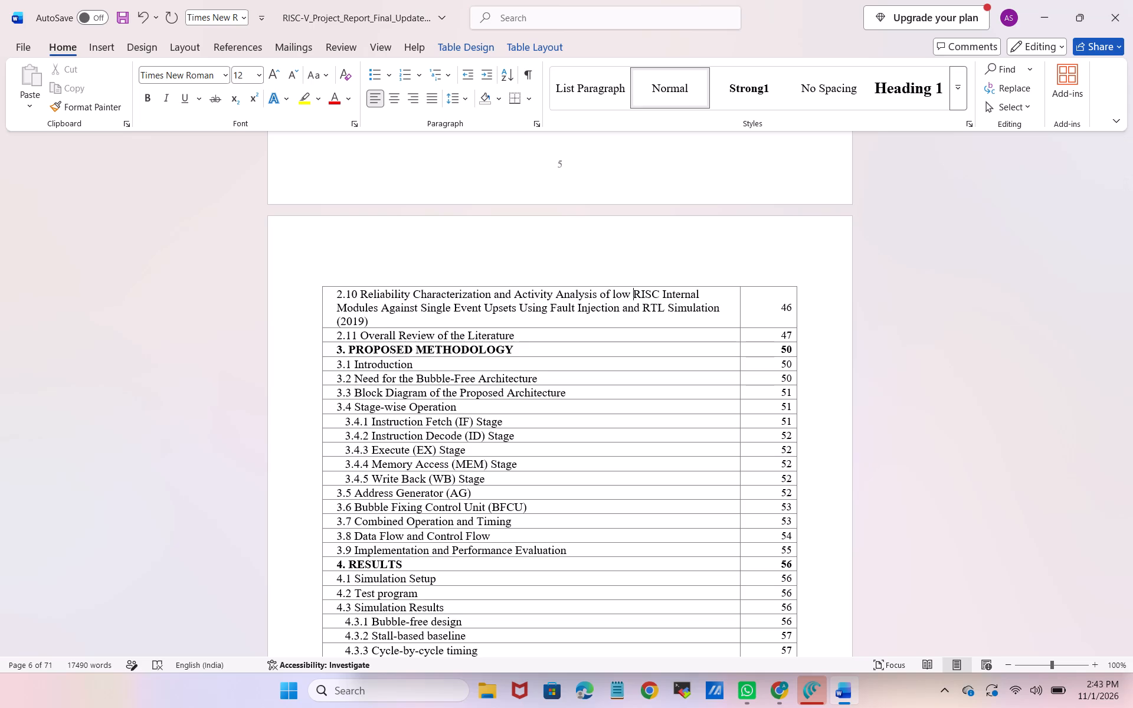
{"action": "scroll", "coordinate": [417, 498], "scroll_direction": "up", "scroll_amount": 2}
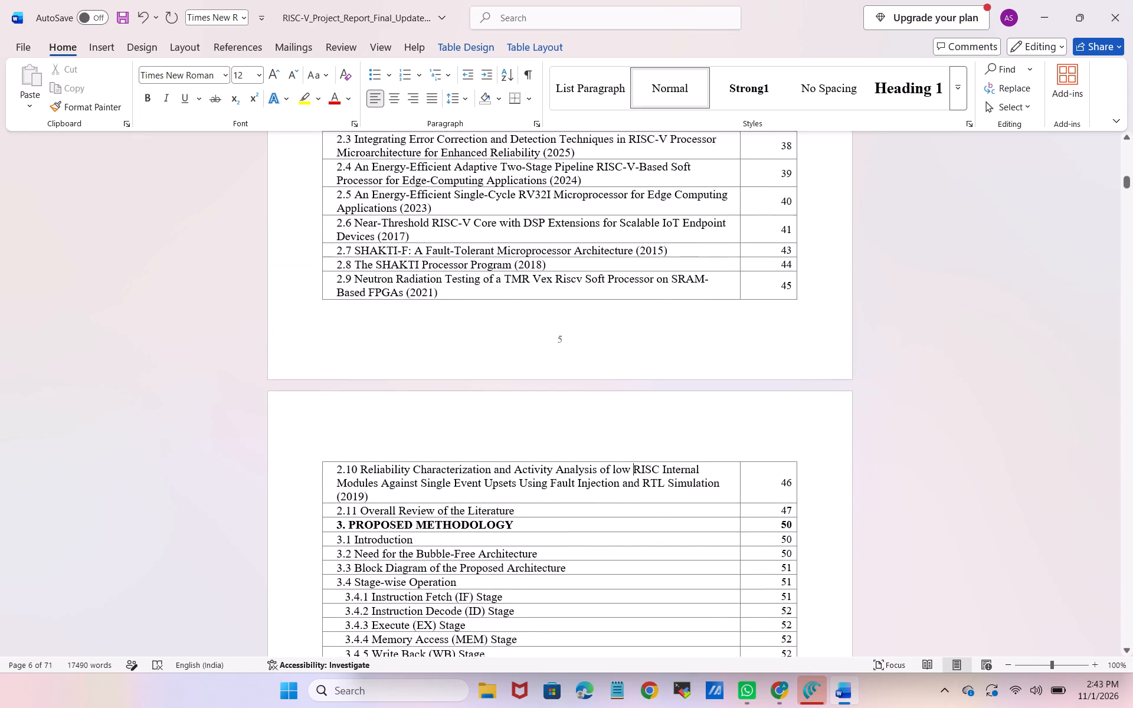
{"action": "scroll", "coordinate": [417, 498], "scroll_direction": "up", "scroll_amount": 2}
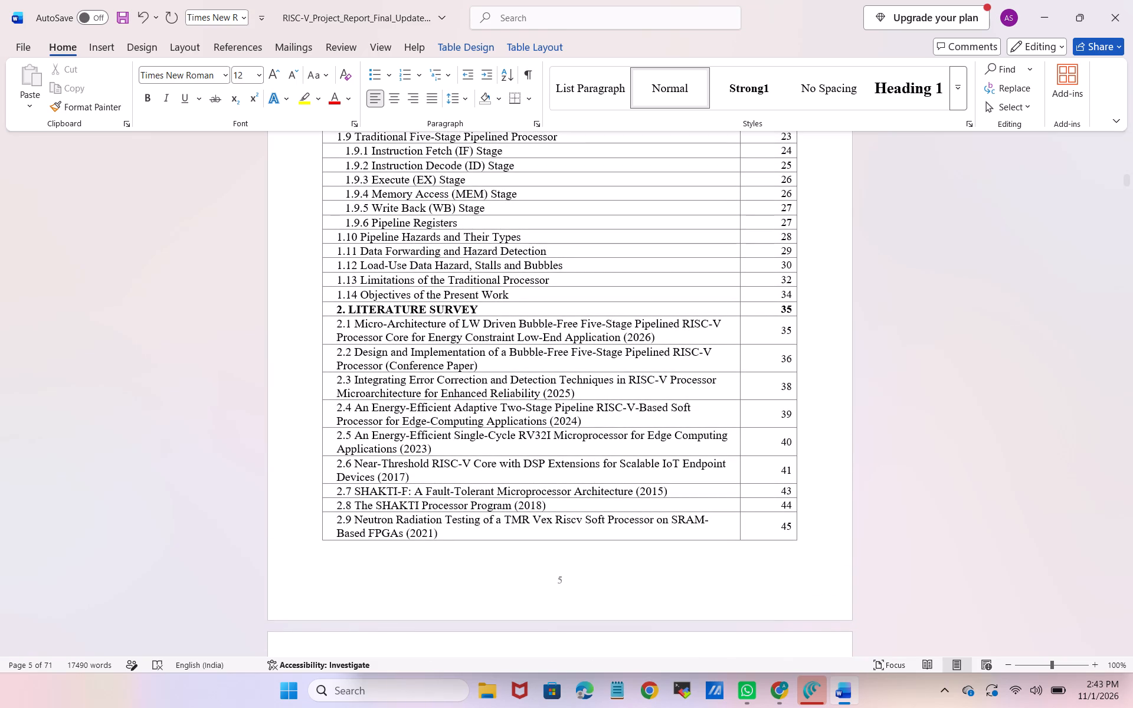
{"action": "scroll", "coordinate": [417, 498], "scroll_direction": "down", "scroll_amount": 1}
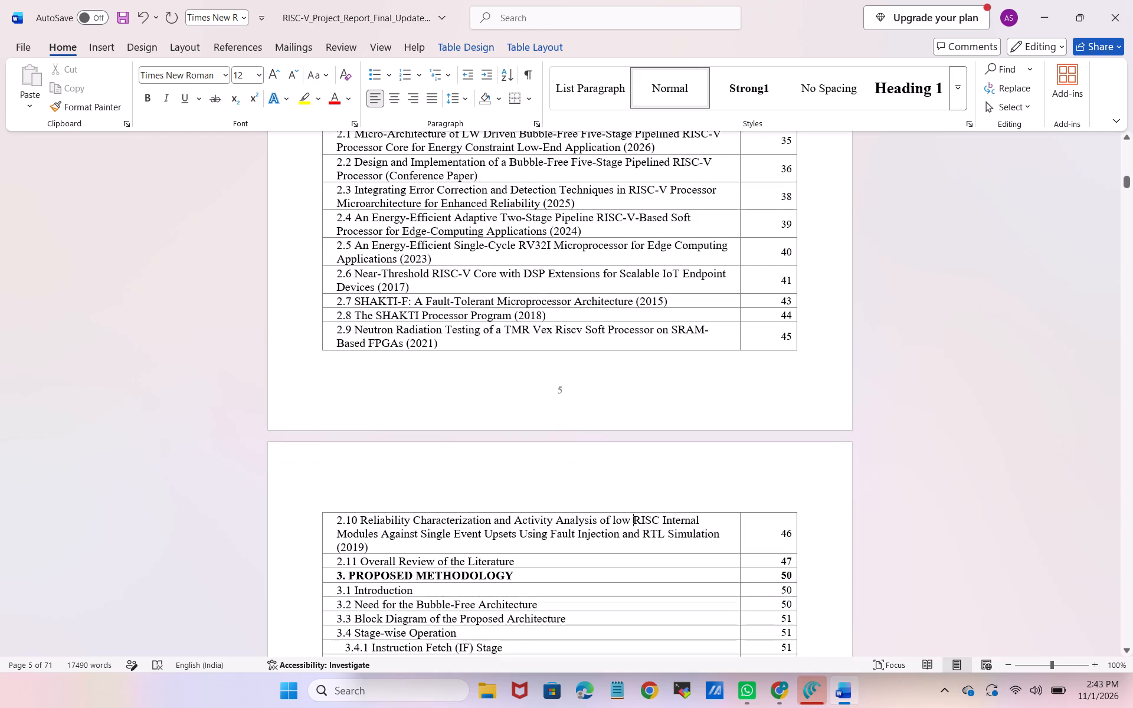
{"action": "scroll", "coordinate": [417, 498], "scroll_direction": "down", "scroll_amount": 3}
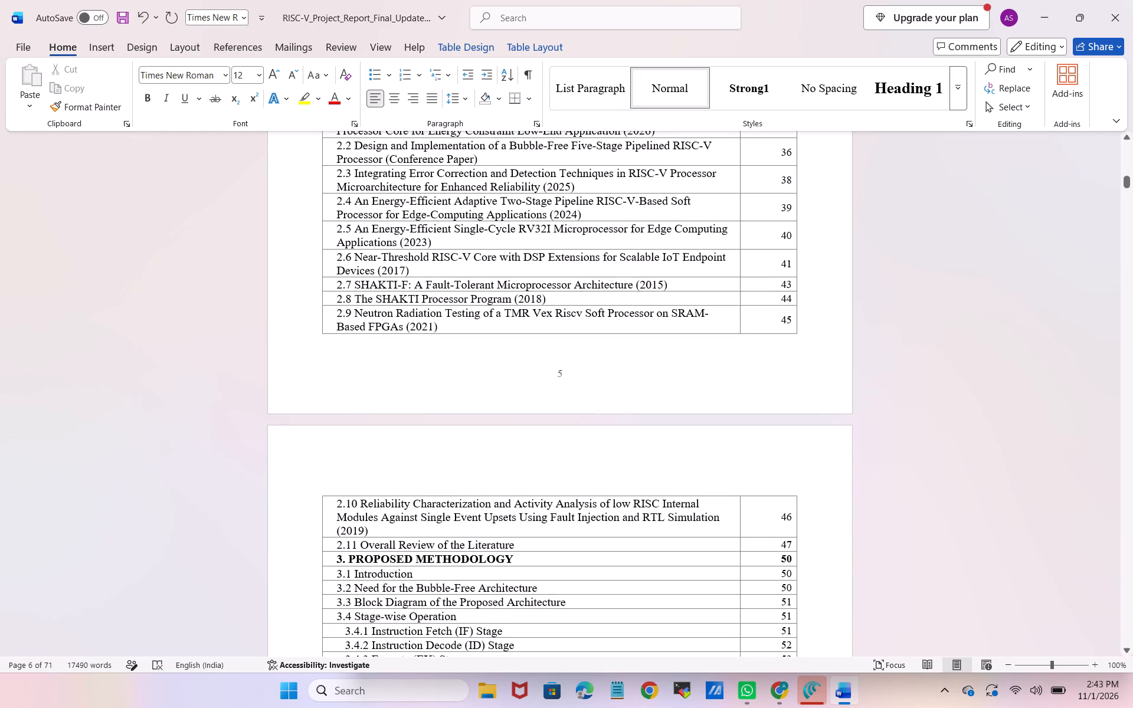
{"action": "scroll", "coordinate": [271, 316], "scroll_direction": "up", "scroll_amount": 1}
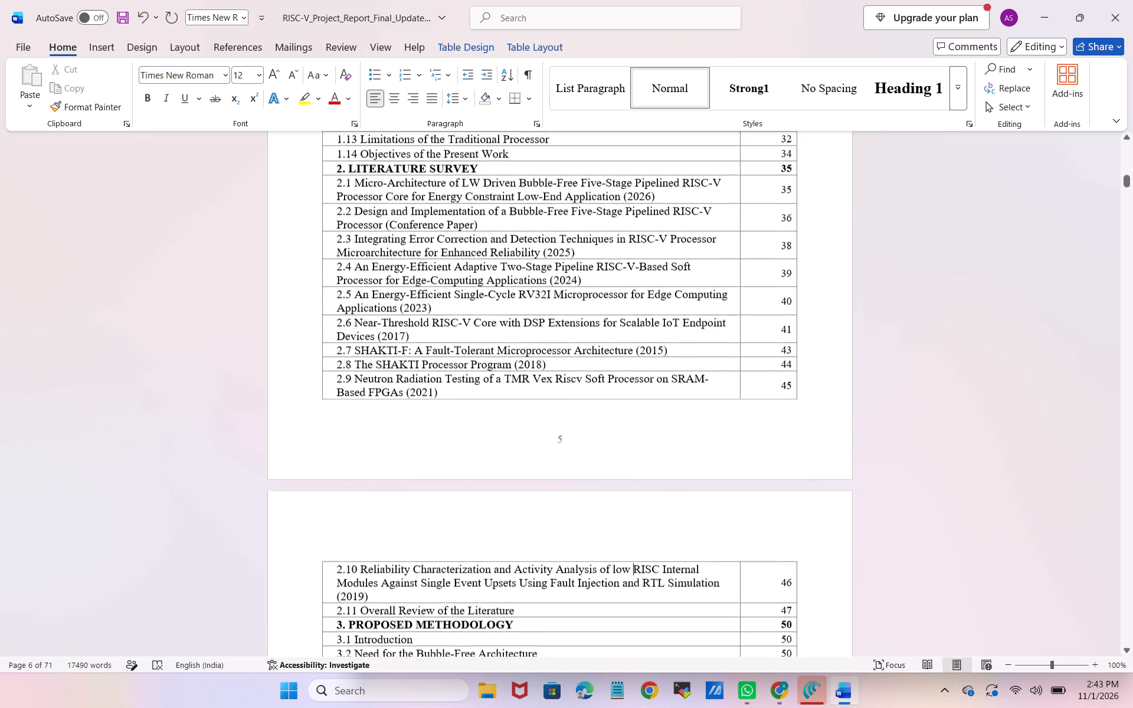
{"action": "scroll", "coordinate": [271, 316], "scroll_direction": "up", "scroll_amount": 1}
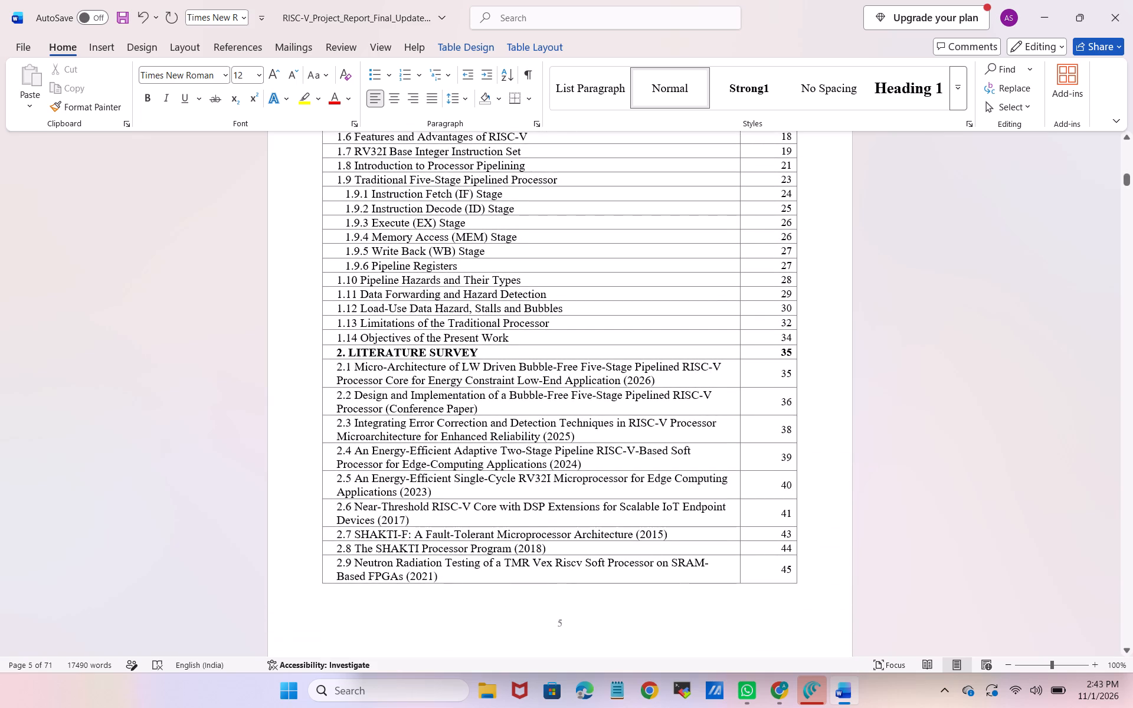
{"action": "scroll", "coordinate": [271, 316], "scroll_direction": "down", "scroll_amount": 1}
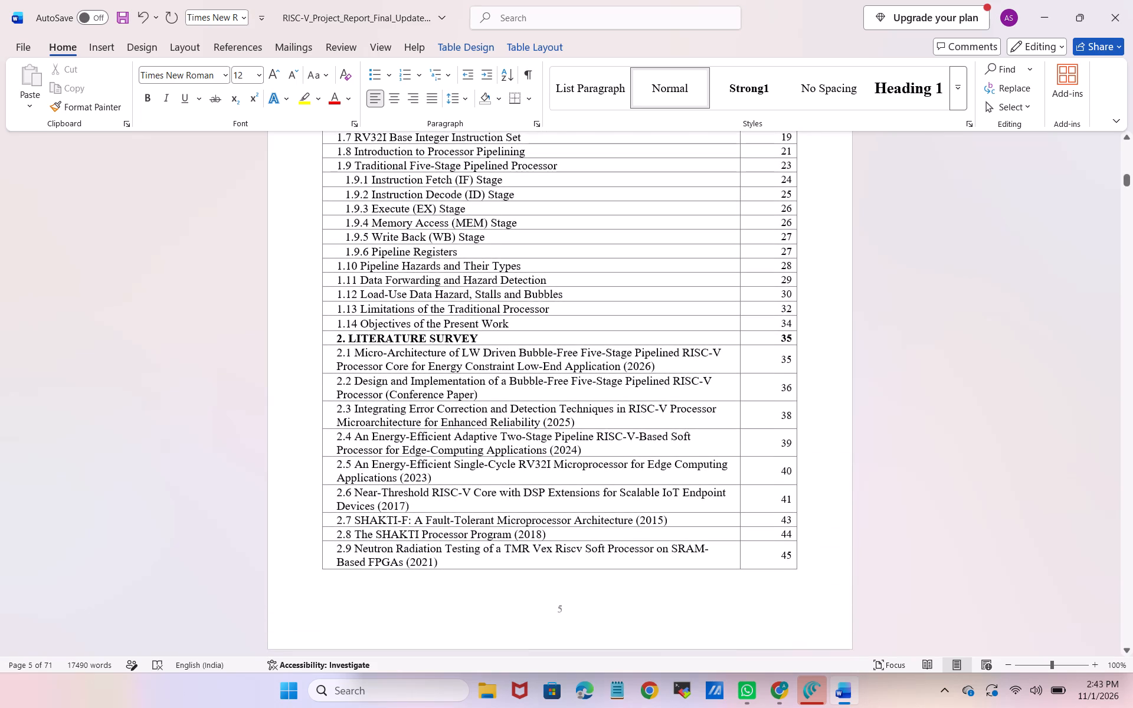
{"action": "scroll", "coordinate": [271, 316], "scroll_direction": "down", "scroll_amount": 2}
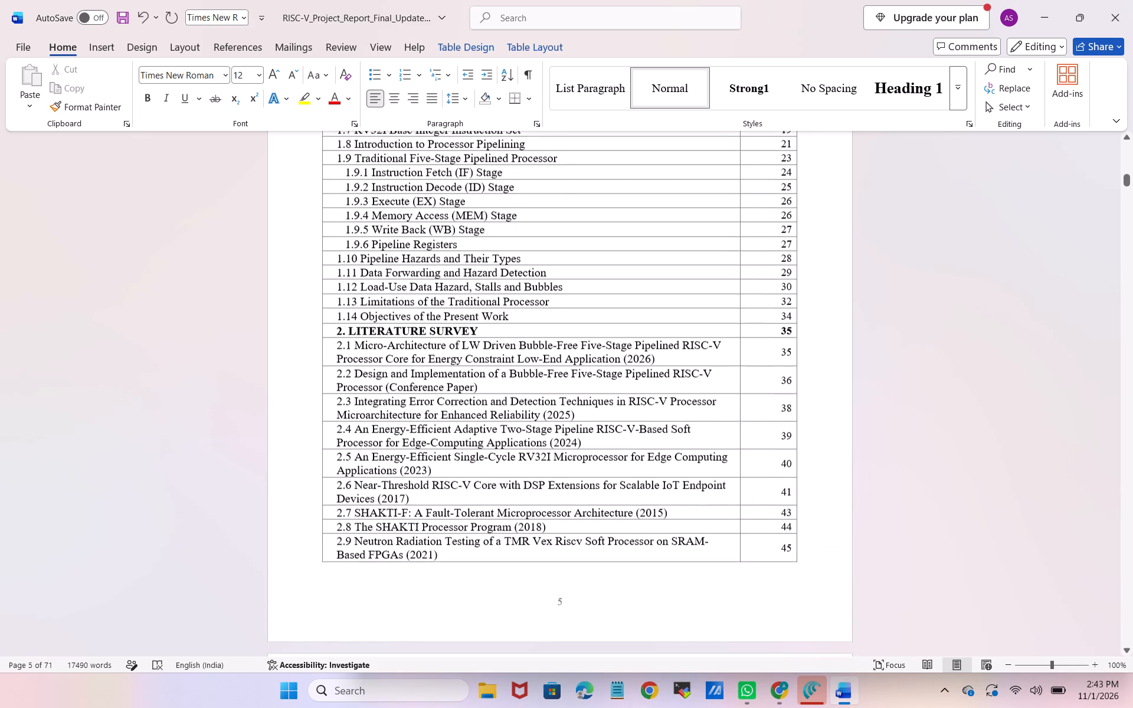
{"action": "scroll", "coordinate": [271, 316], "scroll_direction": "down", "scroll_amount": 1}
Select the table of contents rows for literature survey entries 2.1 through 2.9, including their page numbers.
{"action": "left_click_drag", "start_coordinate": [319, 337], "coordinate": [336, 352]}
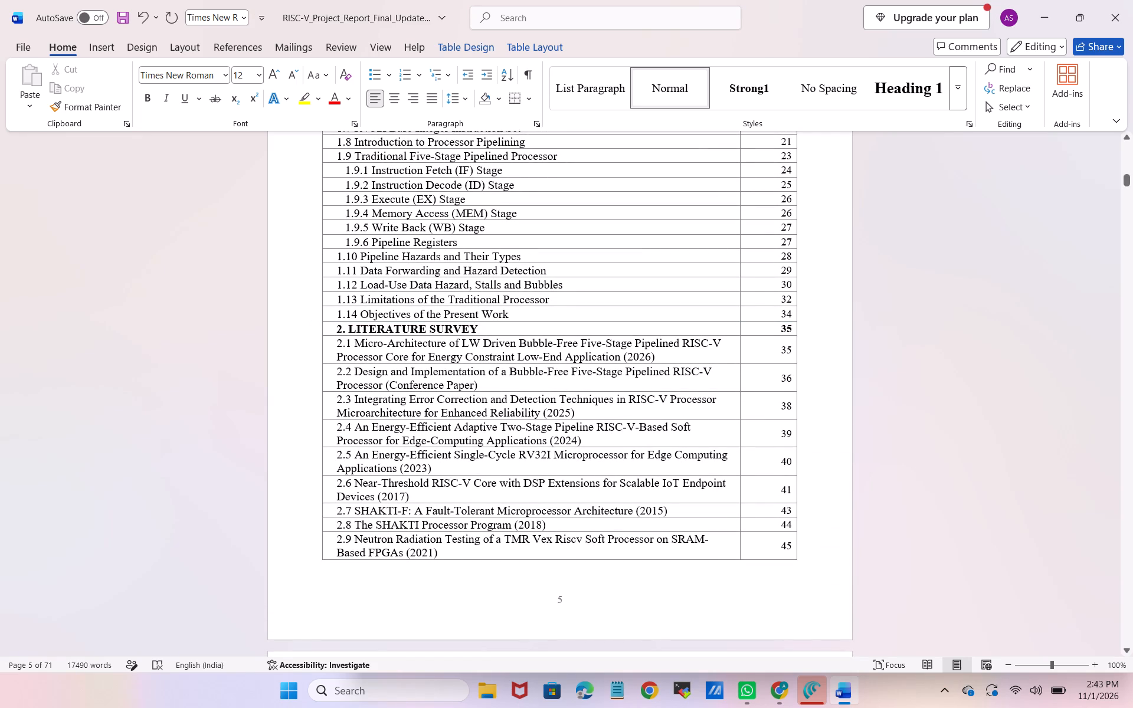
{"action": "left_click_drag", "start_coordinate": [336, 352], "coordinate": [331, 343]}
{"action": "left_click_drag", "start_coordinate": [331, 343], "coordinate": [491, 481]}
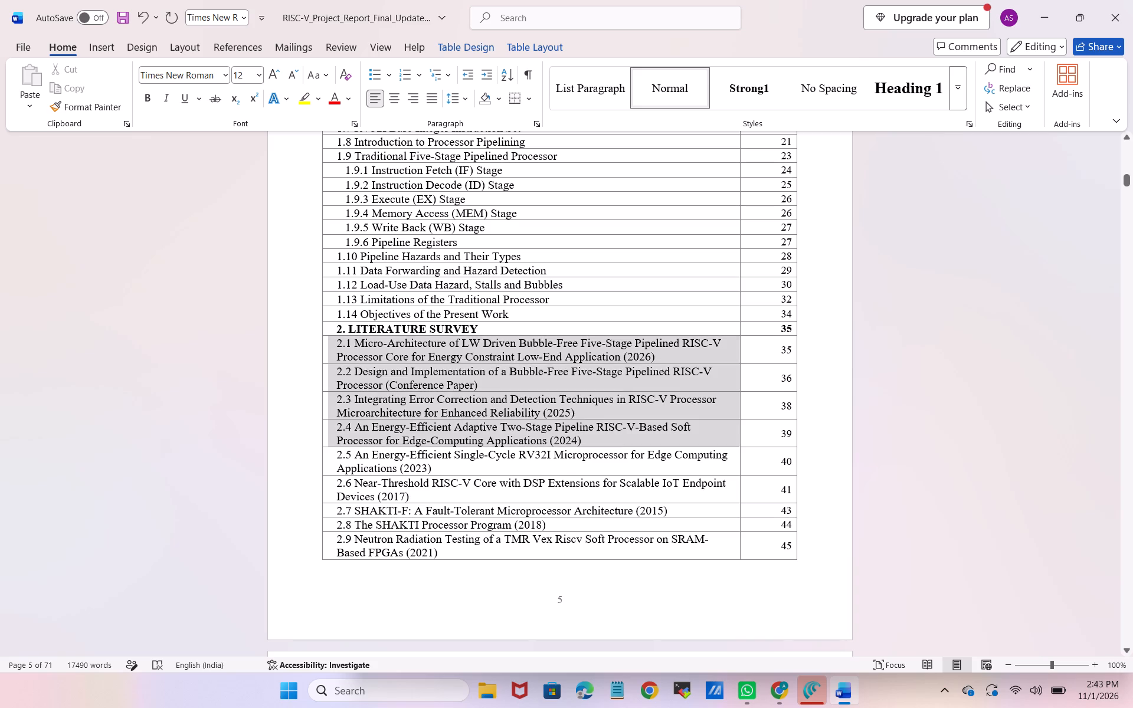
{"action": "left_click_drag", "start_coordinate": [491, 481], "coordinate": [771, 559]}
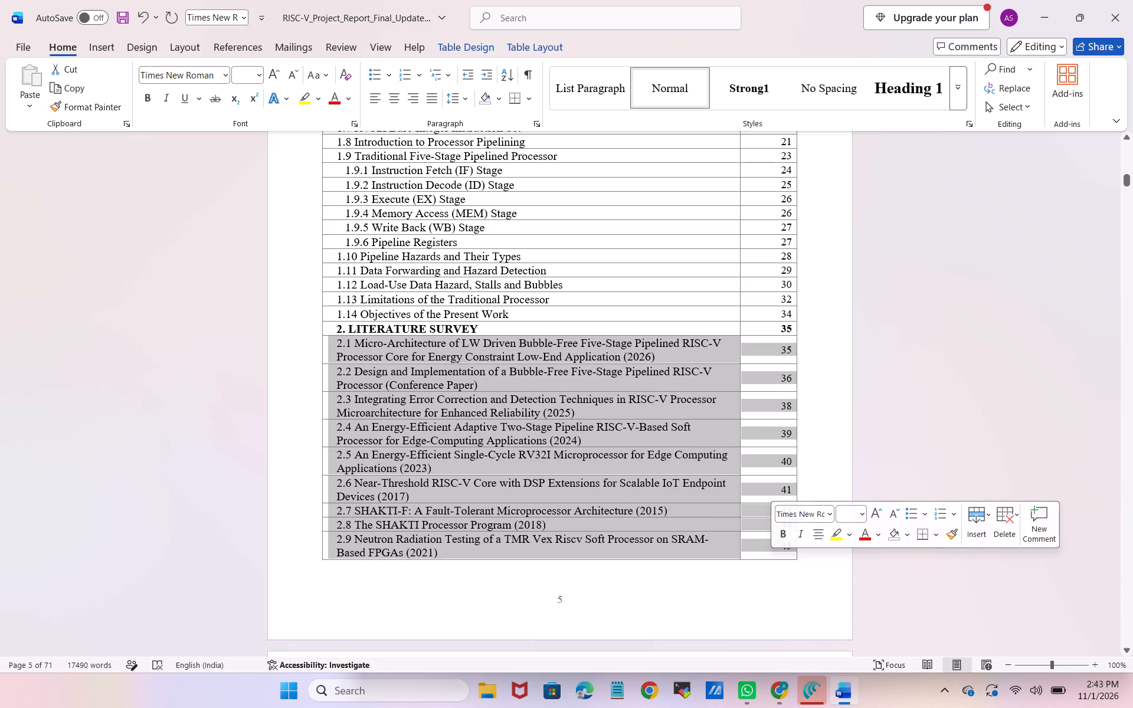
{"action": "scroll", "coordinate": [782, 638], "scroll_direction": "down", "scroll_amount": 1}
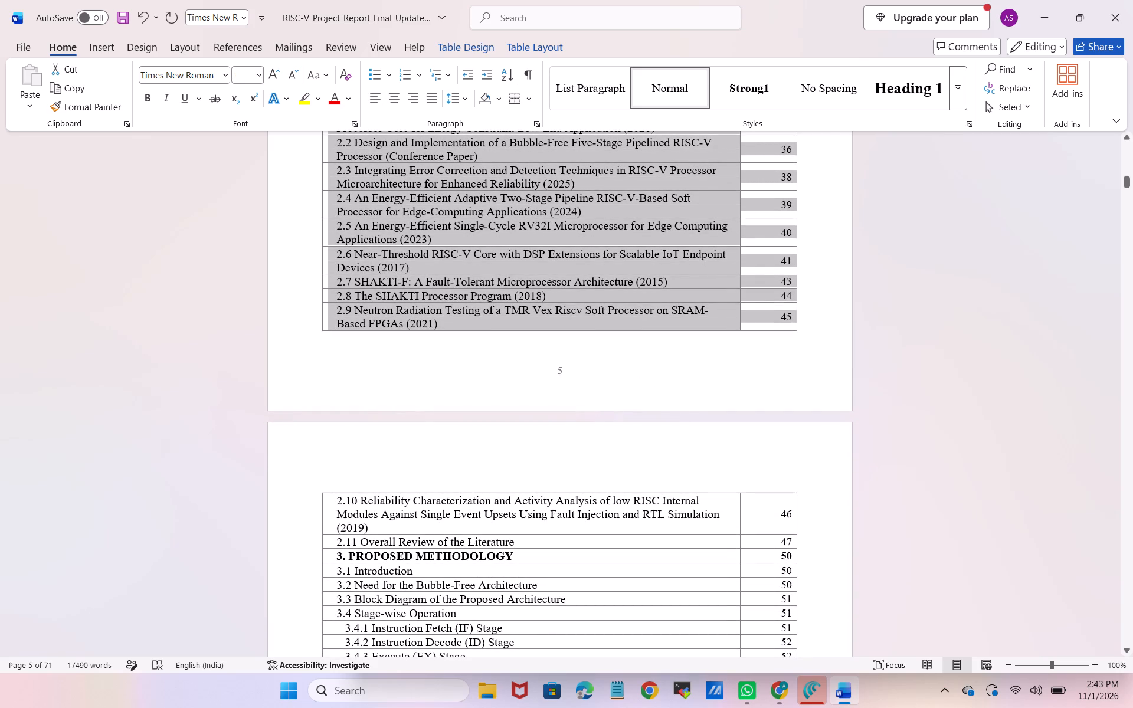
{"action": "right_click", "coordinate": [418, 359]}
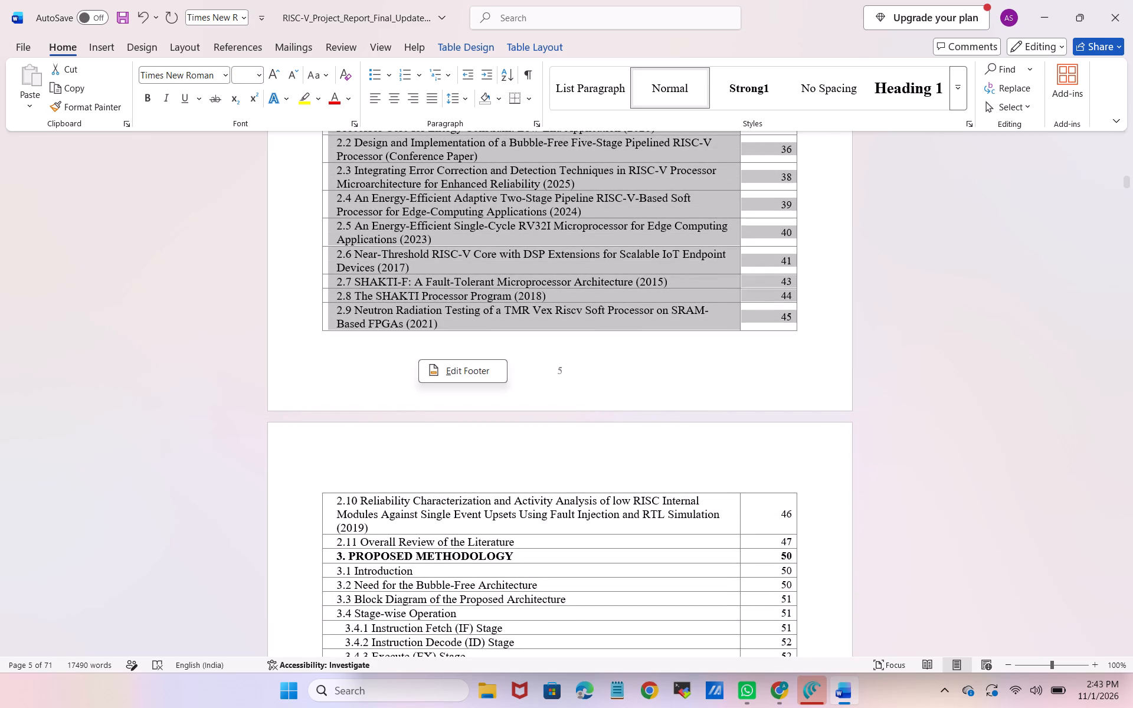
{"action": "left_click", "coordinate": [617, 281]}
{"action": "scroll", "coordinate": [617, 281], "scroll_direction": "up", "scroll_amount": 1}
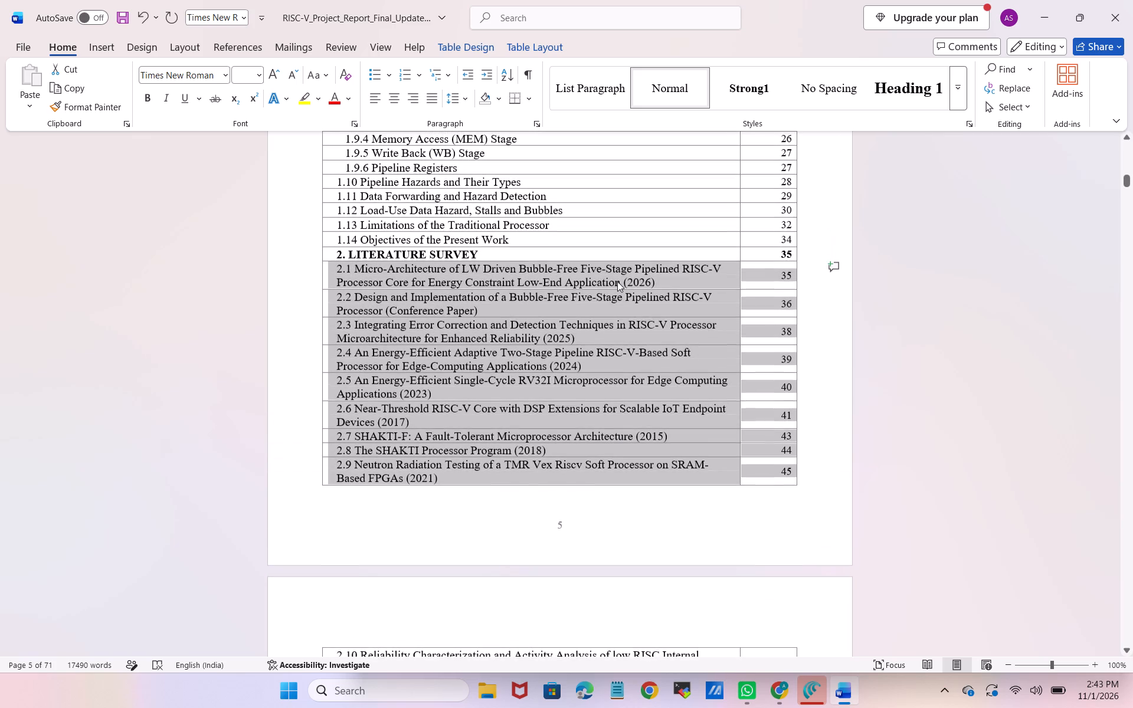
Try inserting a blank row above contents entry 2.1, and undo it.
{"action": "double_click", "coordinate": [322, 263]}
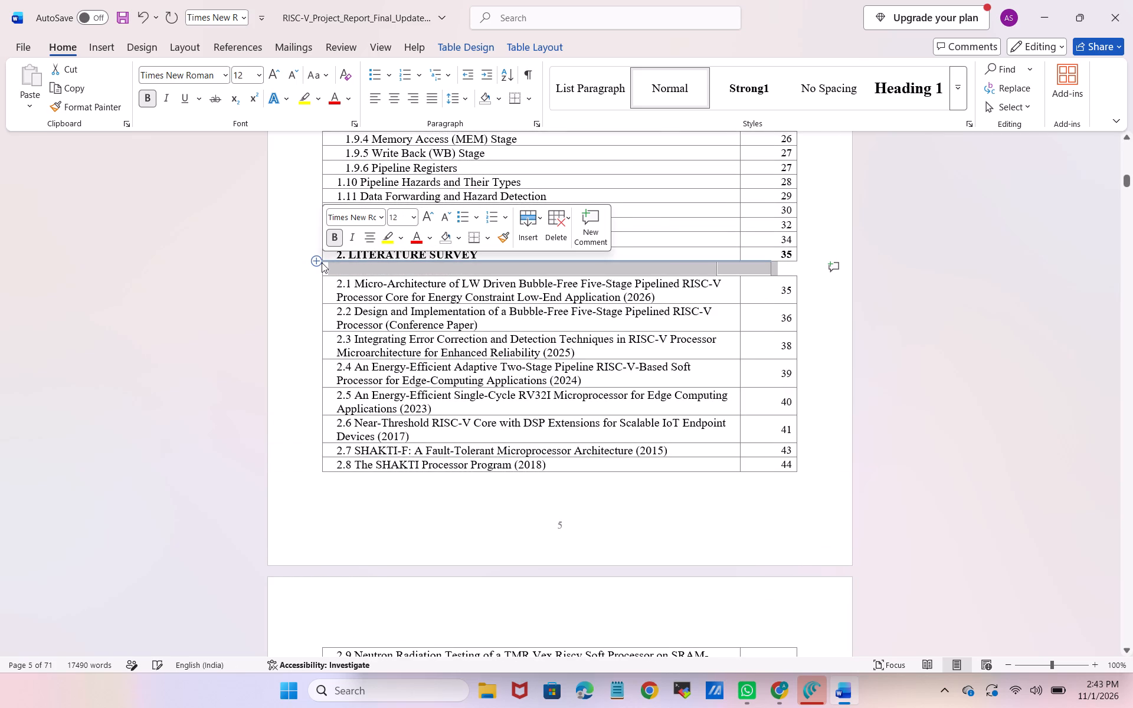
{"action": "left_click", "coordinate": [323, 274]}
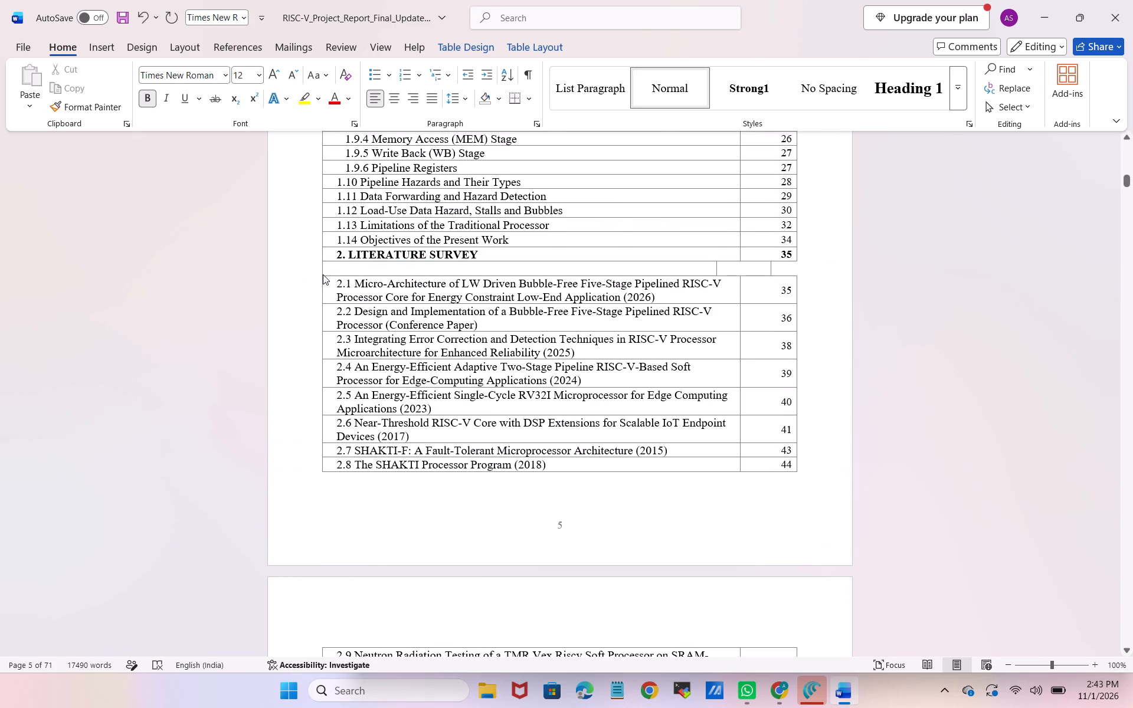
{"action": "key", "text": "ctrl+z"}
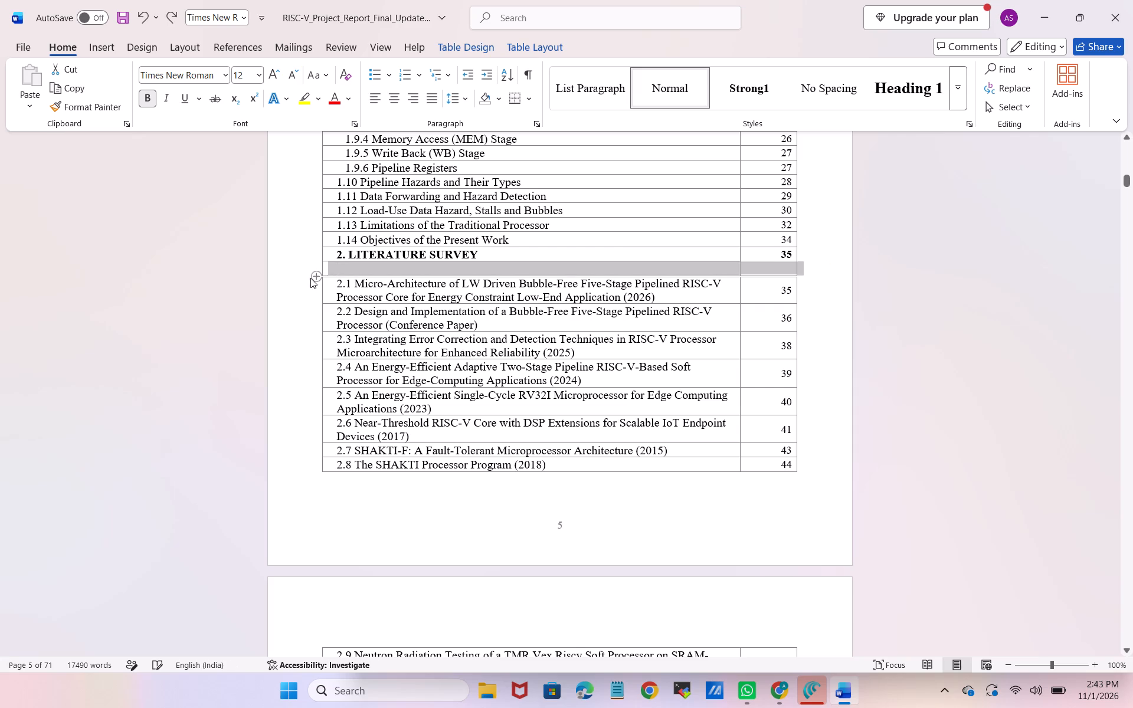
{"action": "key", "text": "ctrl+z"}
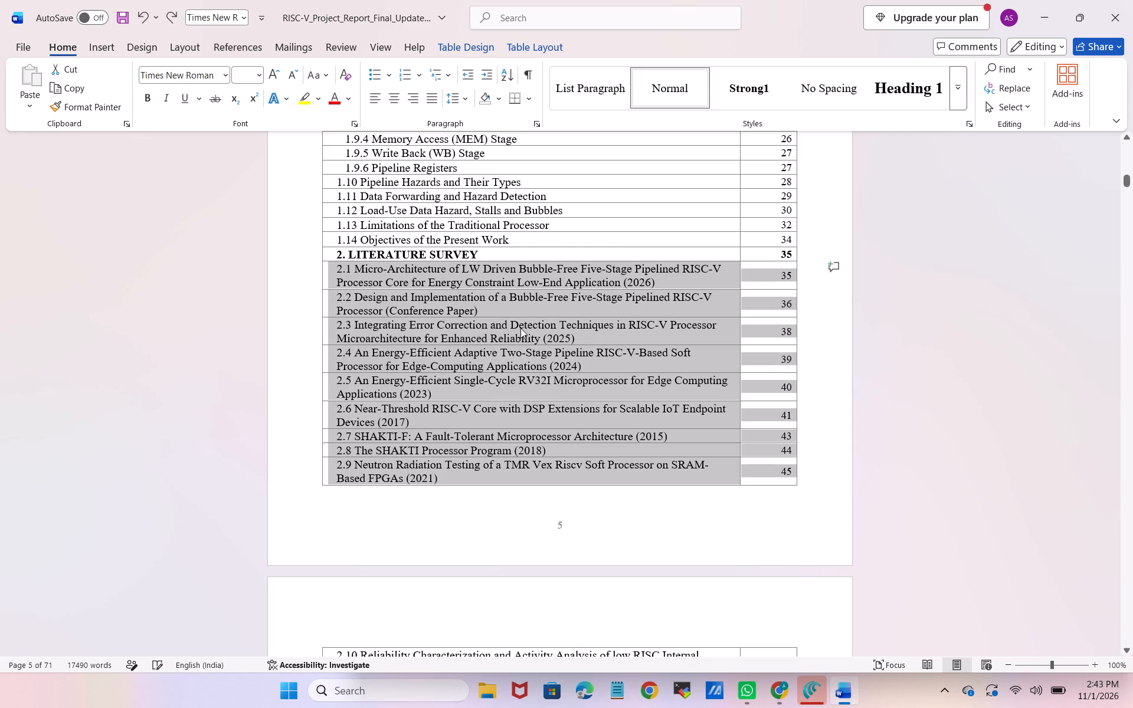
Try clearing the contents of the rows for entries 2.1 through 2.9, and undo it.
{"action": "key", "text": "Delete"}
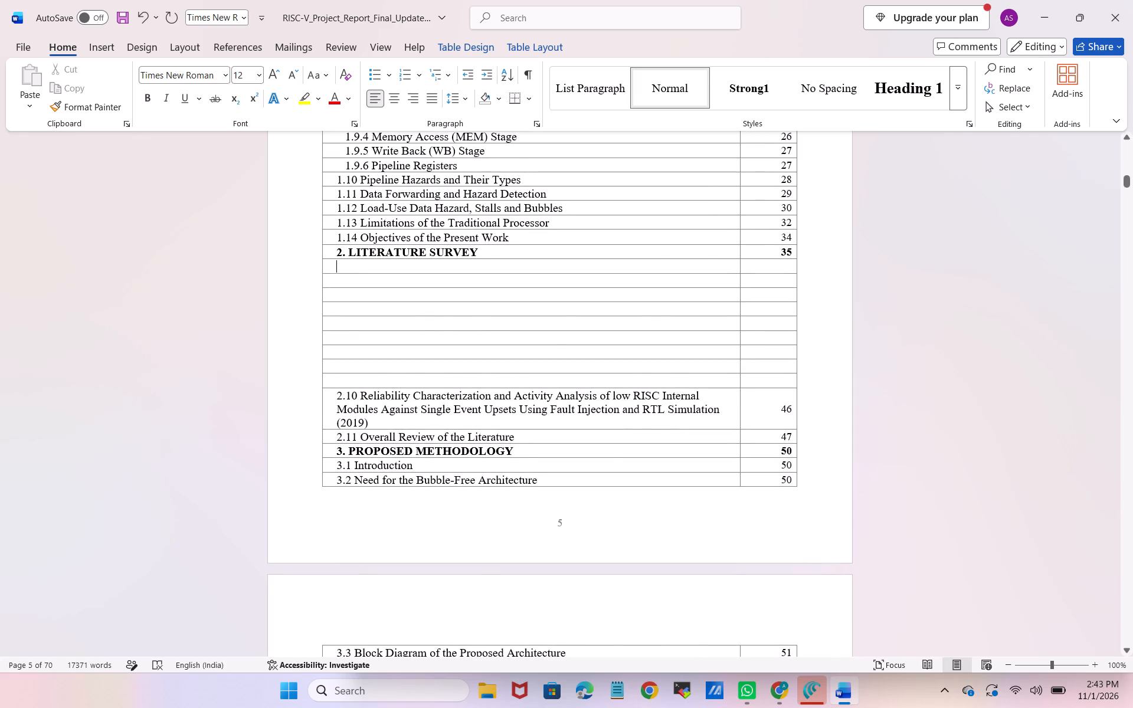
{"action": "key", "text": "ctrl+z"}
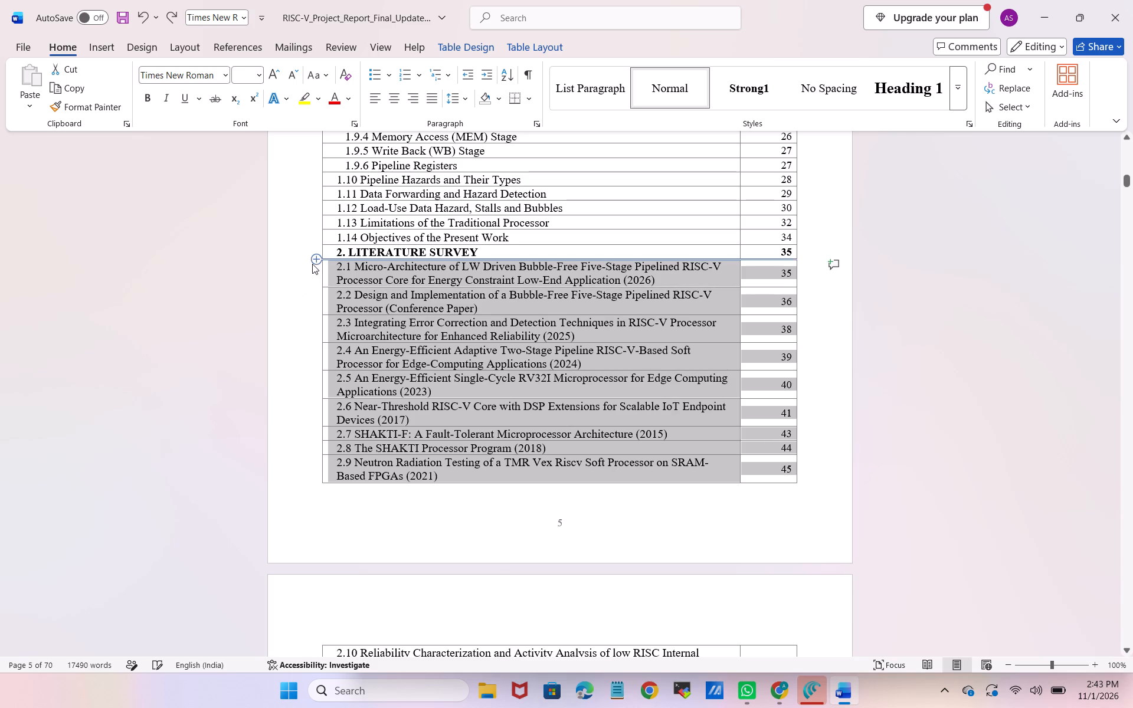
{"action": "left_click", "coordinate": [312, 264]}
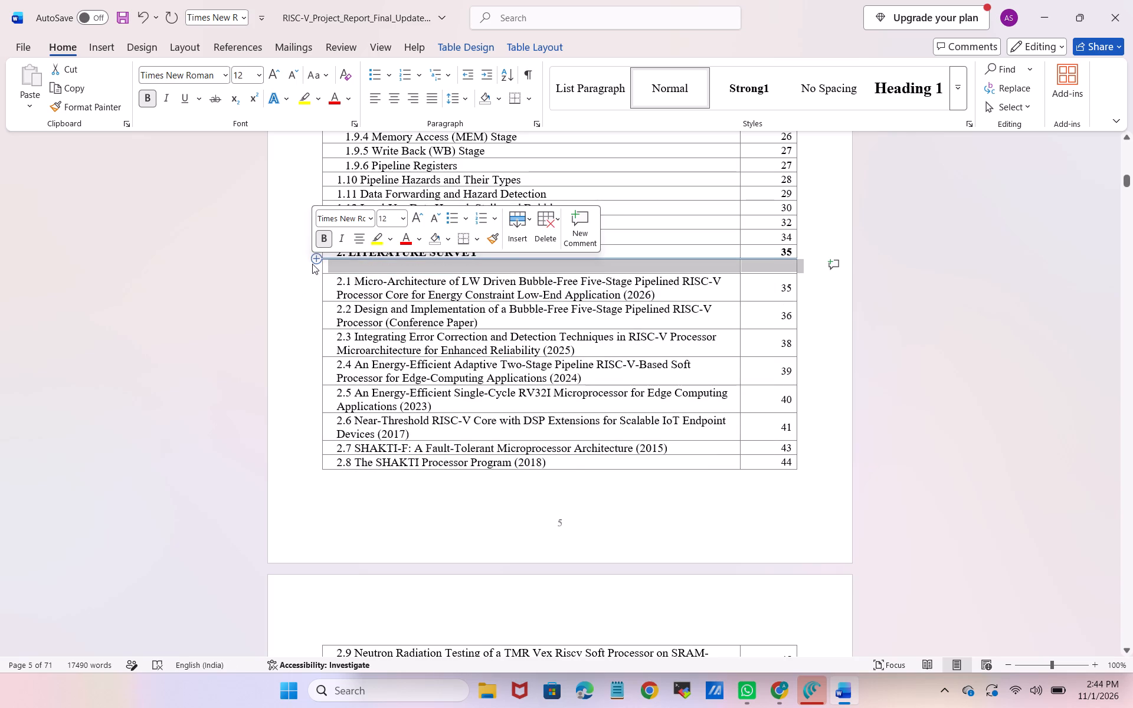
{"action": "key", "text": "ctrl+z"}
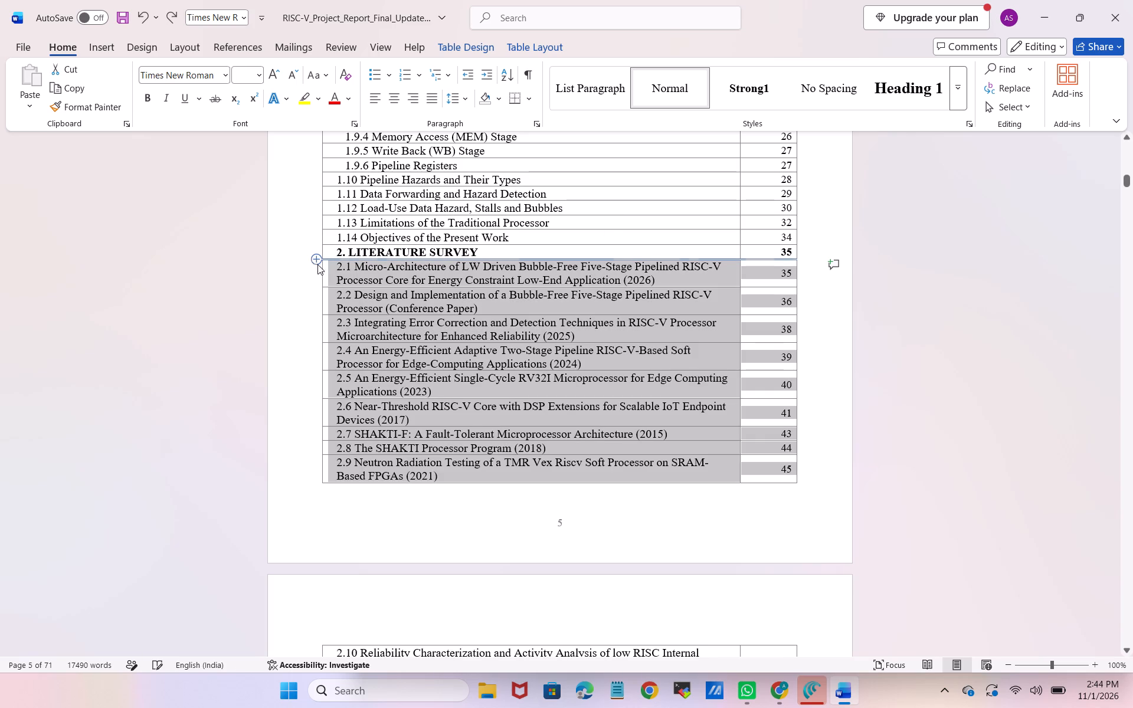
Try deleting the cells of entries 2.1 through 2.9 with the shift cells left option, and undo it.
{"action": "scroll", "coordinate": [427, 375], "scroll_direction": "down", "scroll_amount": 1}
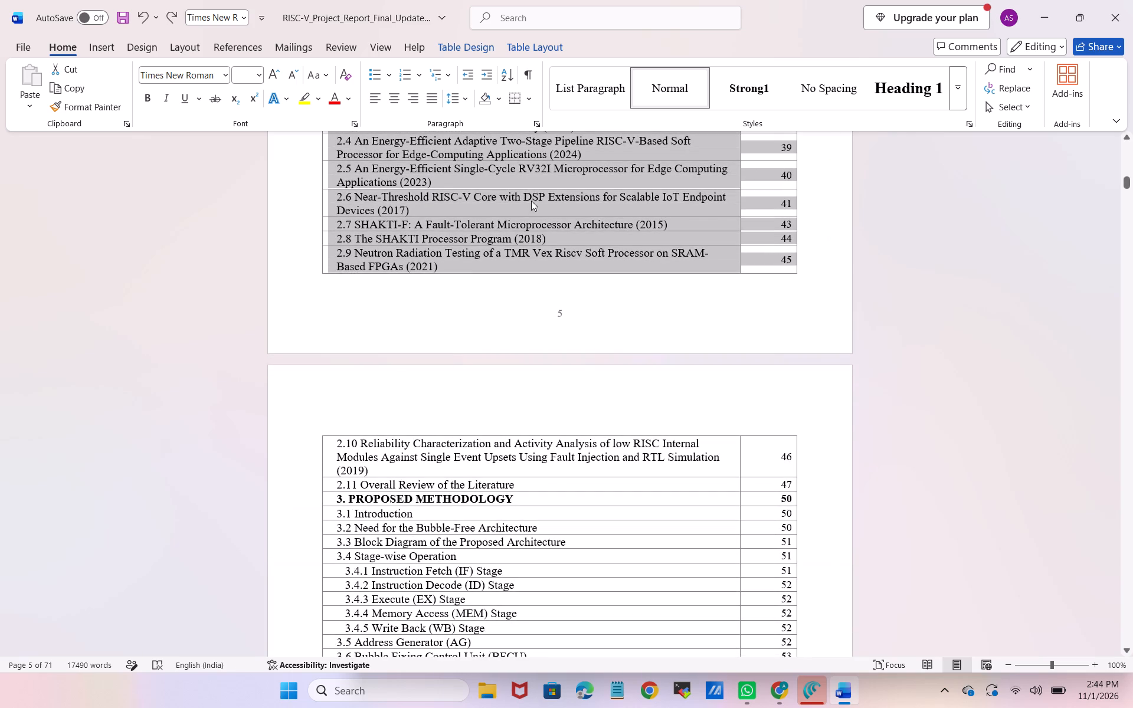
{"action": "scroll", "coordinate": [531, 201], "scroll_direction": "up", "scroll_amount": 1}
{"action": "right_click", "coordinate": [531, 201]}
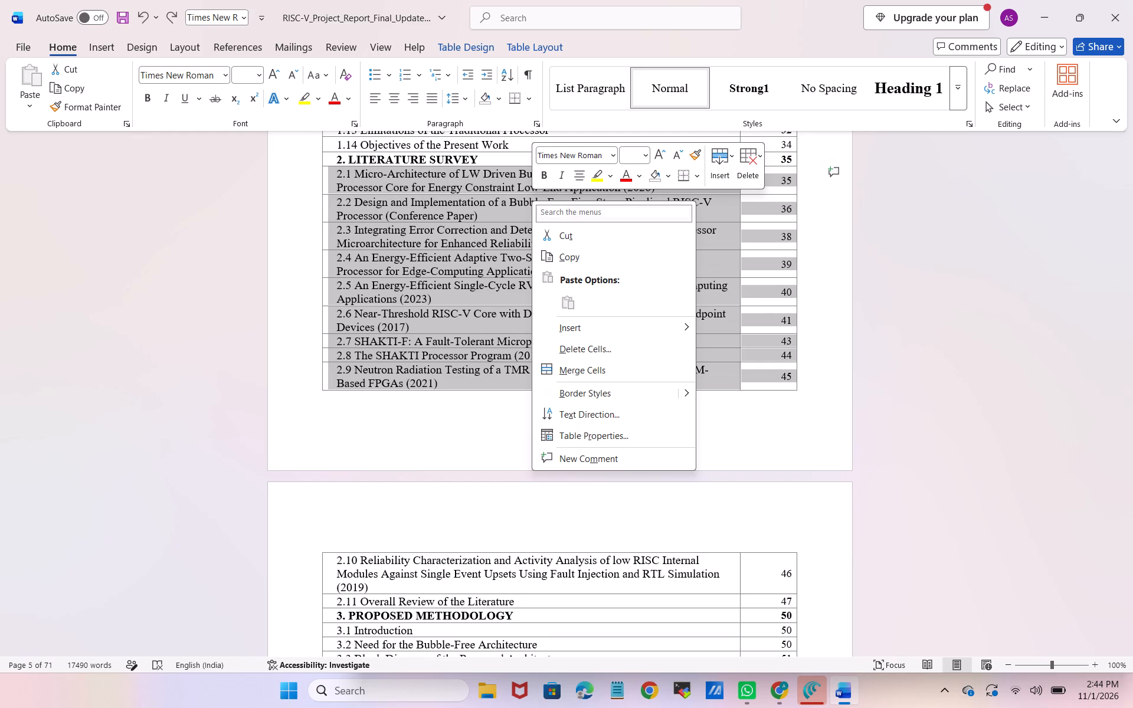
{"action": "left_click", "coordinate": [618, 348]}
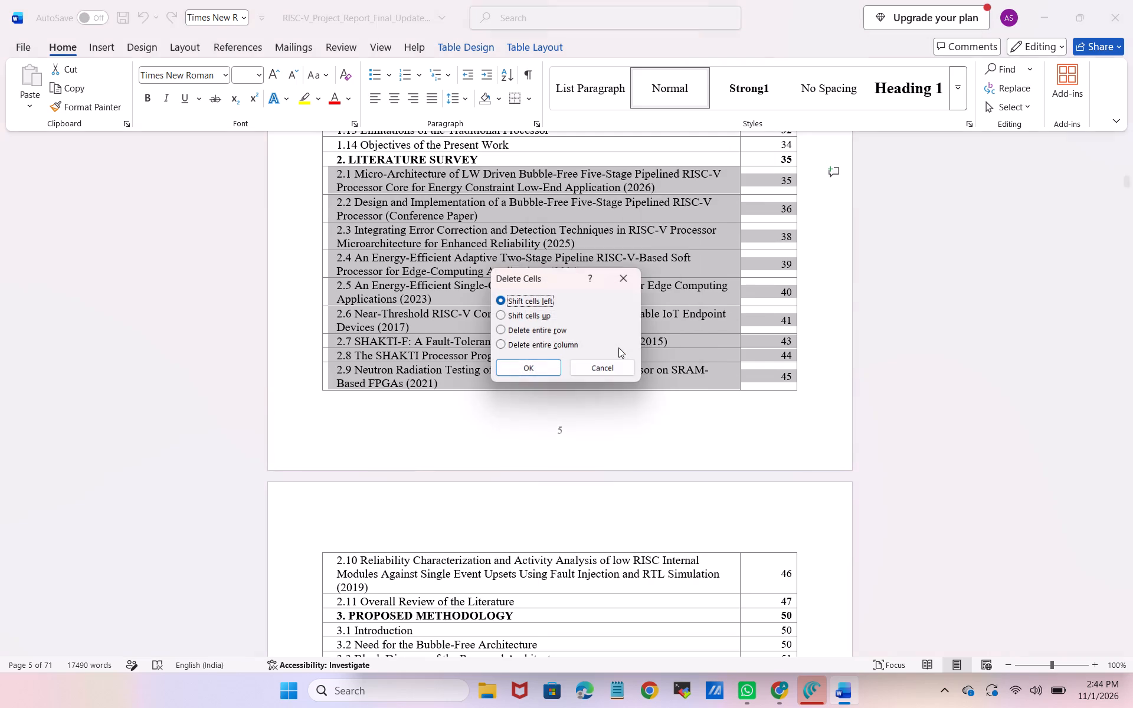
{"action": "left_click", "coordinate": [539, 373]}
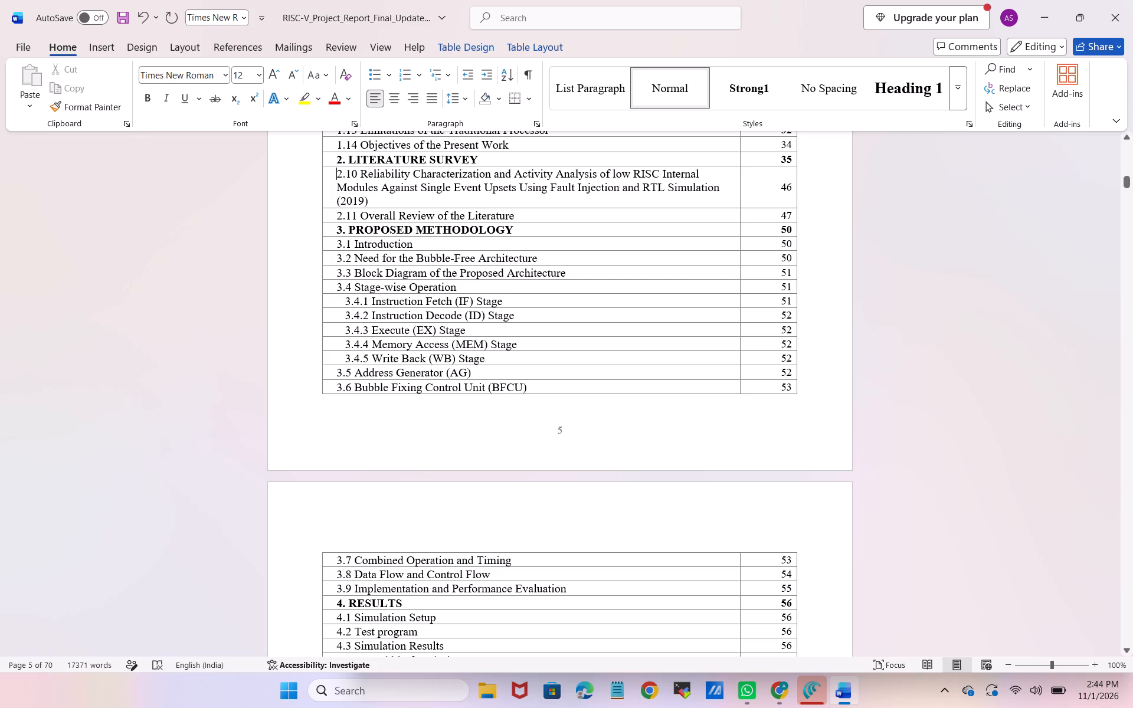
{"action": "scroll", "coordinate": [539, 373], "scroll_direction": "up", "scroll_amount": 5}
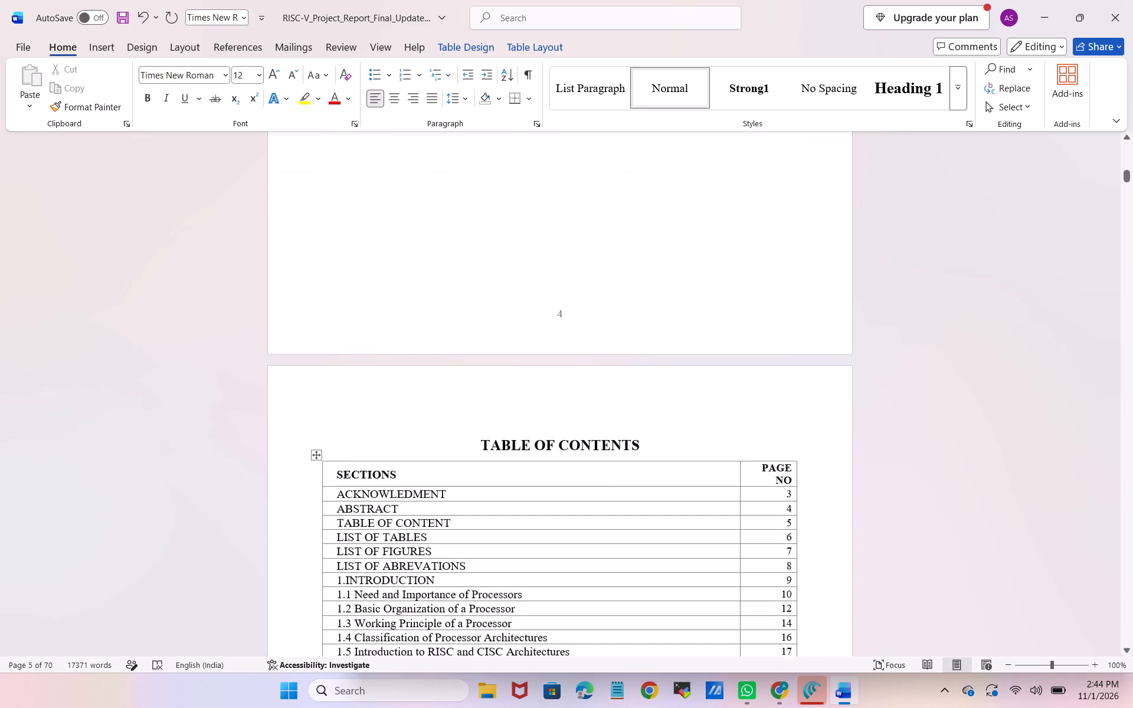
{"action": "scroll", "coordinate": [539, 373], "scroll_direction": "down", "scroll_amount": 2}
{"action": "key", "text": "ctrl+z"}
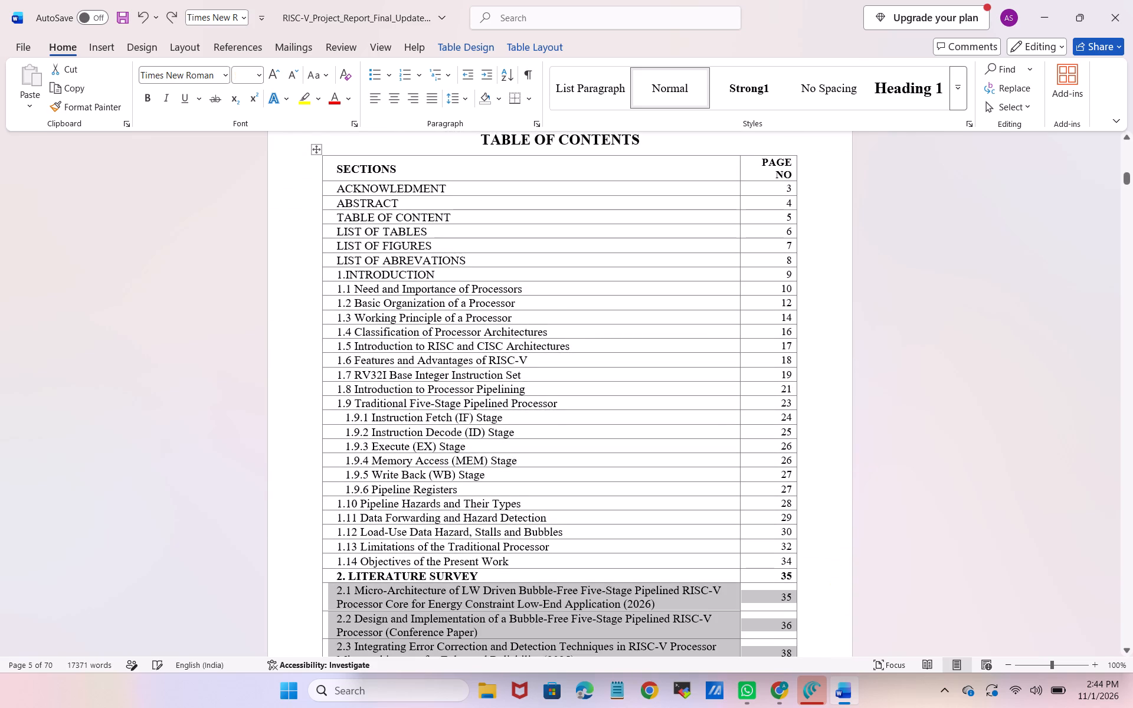
Delete the entire table of contents rows for literature survey entries 2.1 through 2.9.
{"action": "scroll", "coordinate": [539, 373], "scroll_direction": "down", "scroll_amount": 2}
{"action": "right_click", "coordinate": [539, 373]}
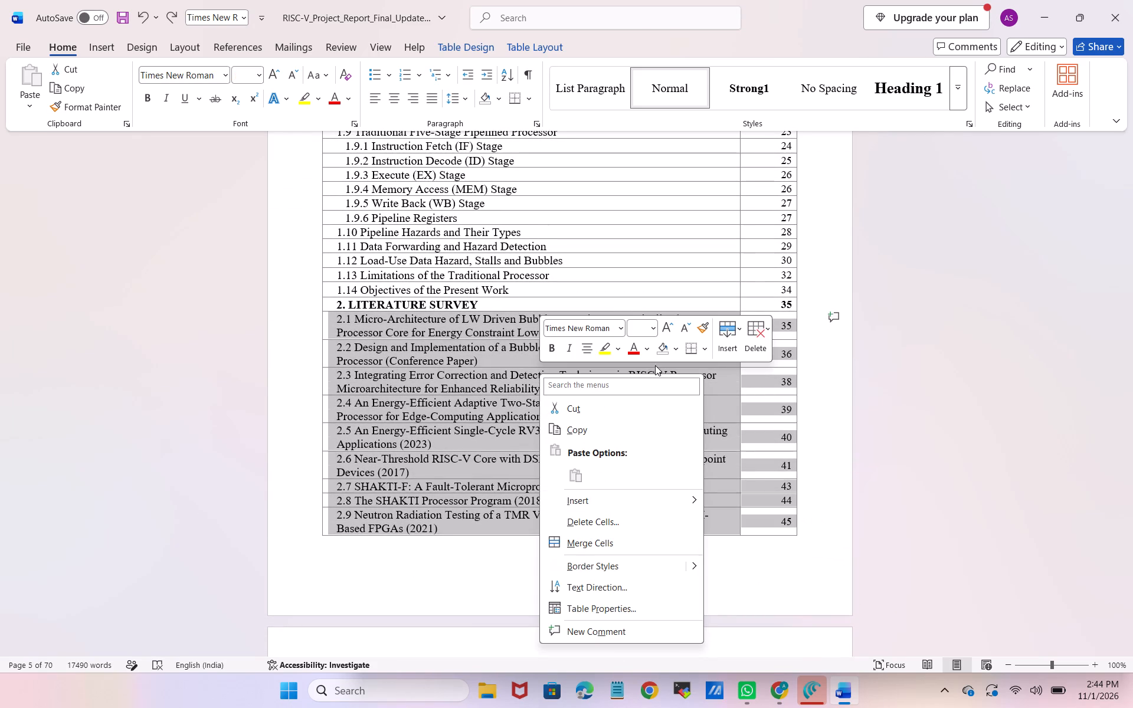
{"action": "left_click", "coordinate": [760, 335]}
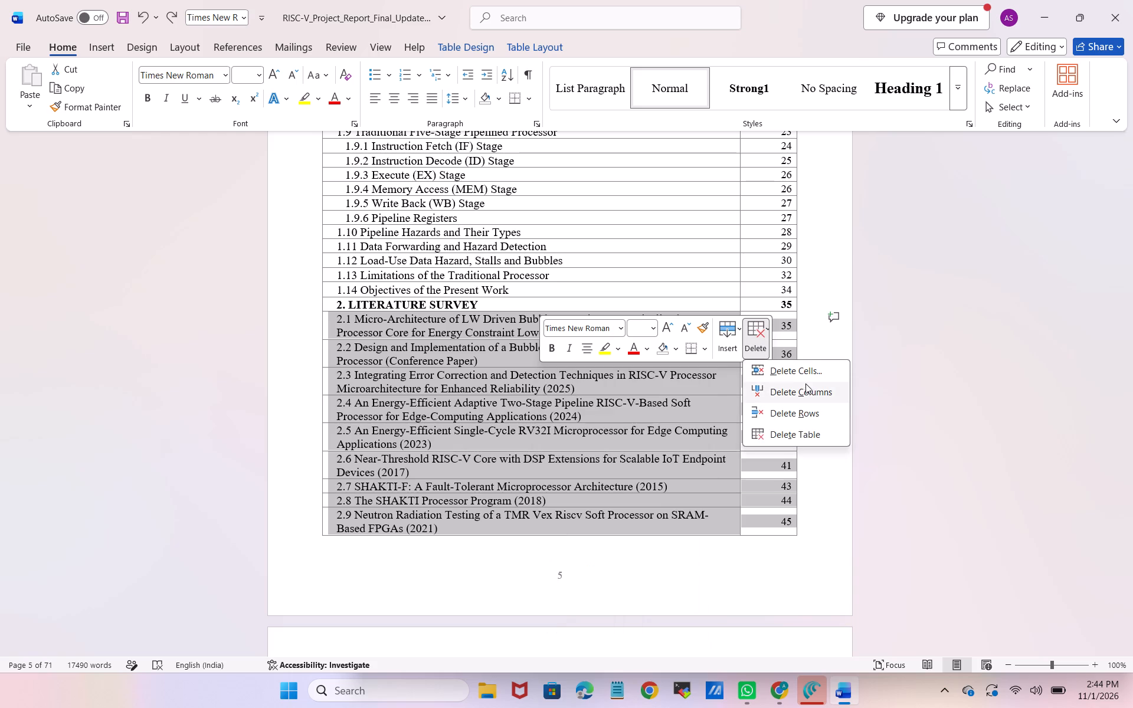
{"action": "left_click", "coordinate": [812, 412]}
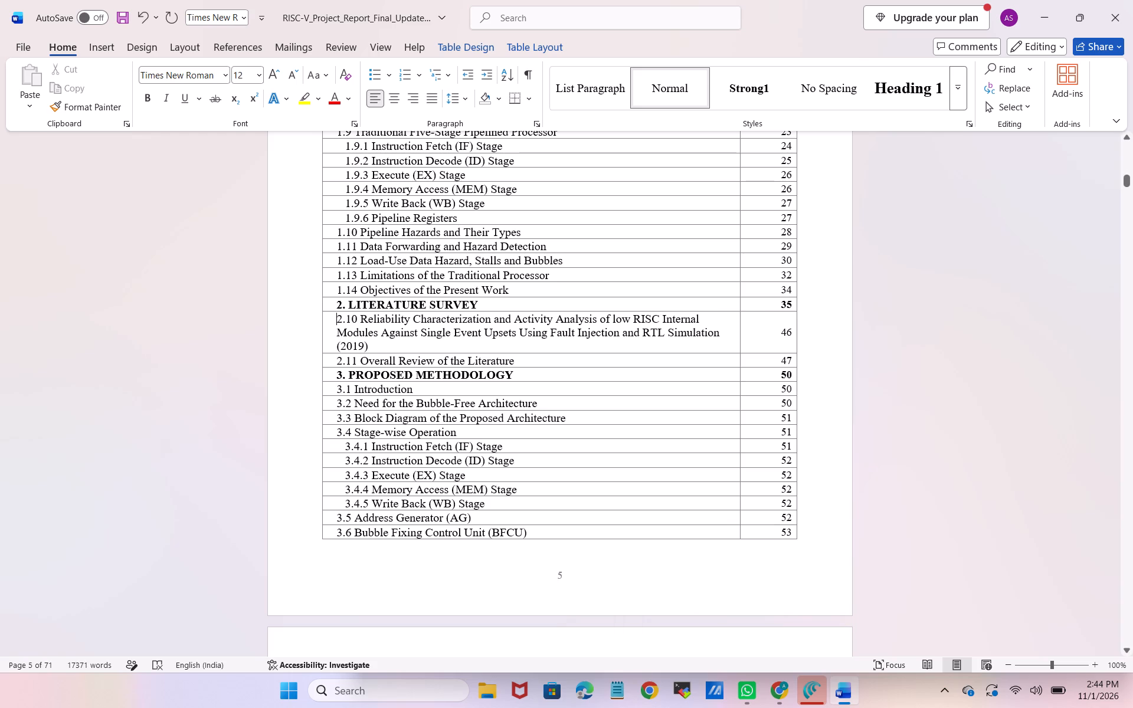
Delete the table of contents rows for entries 2.10 and 2.11, leaving only the LITERATURE SURVEY heading row in that section.
{"action": "left_click_drag", "start_coordinate": [333, 321], "coordinate": [540, 362]}
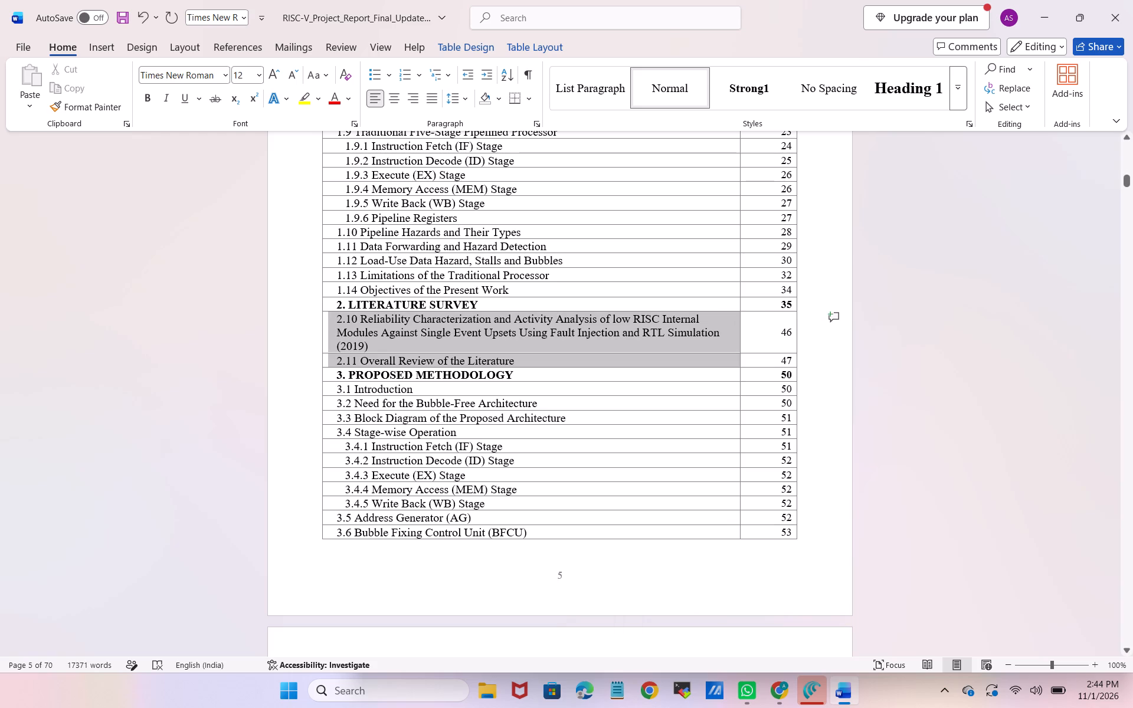
{"action": "left_click_drag", "start_coordinate": [540, 362], "coordinate": [802, 353]}
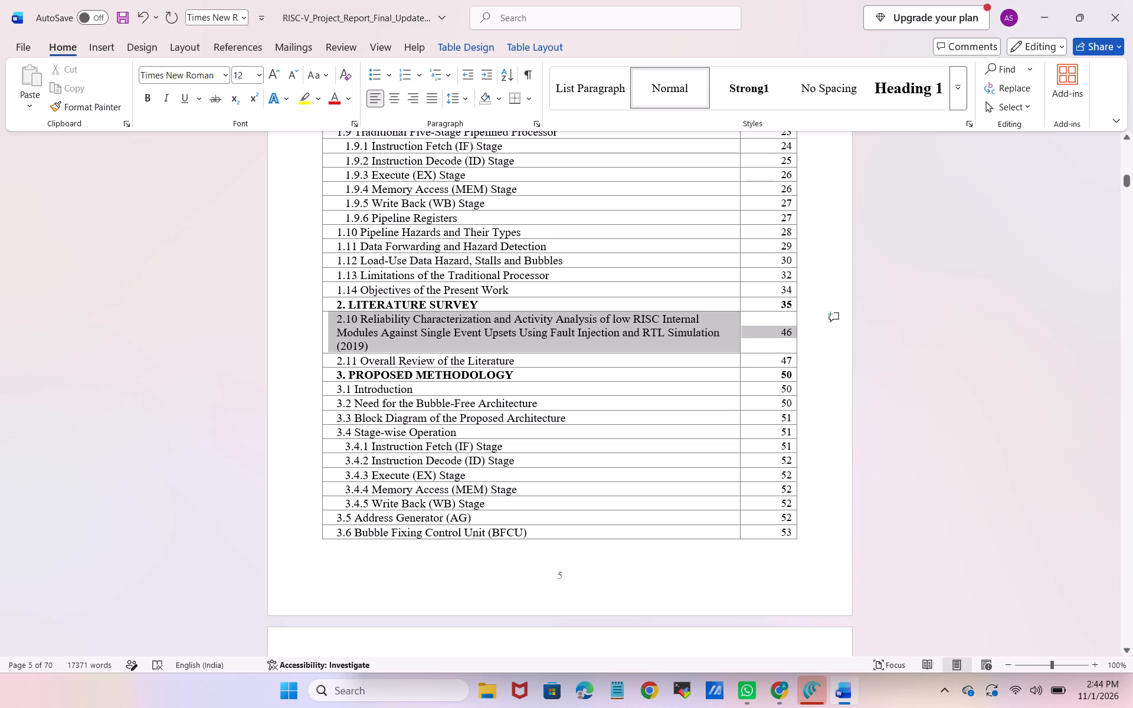
{"action": "left_click_drag", "start_coordinate": [802, 353], "coordinate": [836, 358]}
{"action": "right_click", "coordinate": [836, 358]}
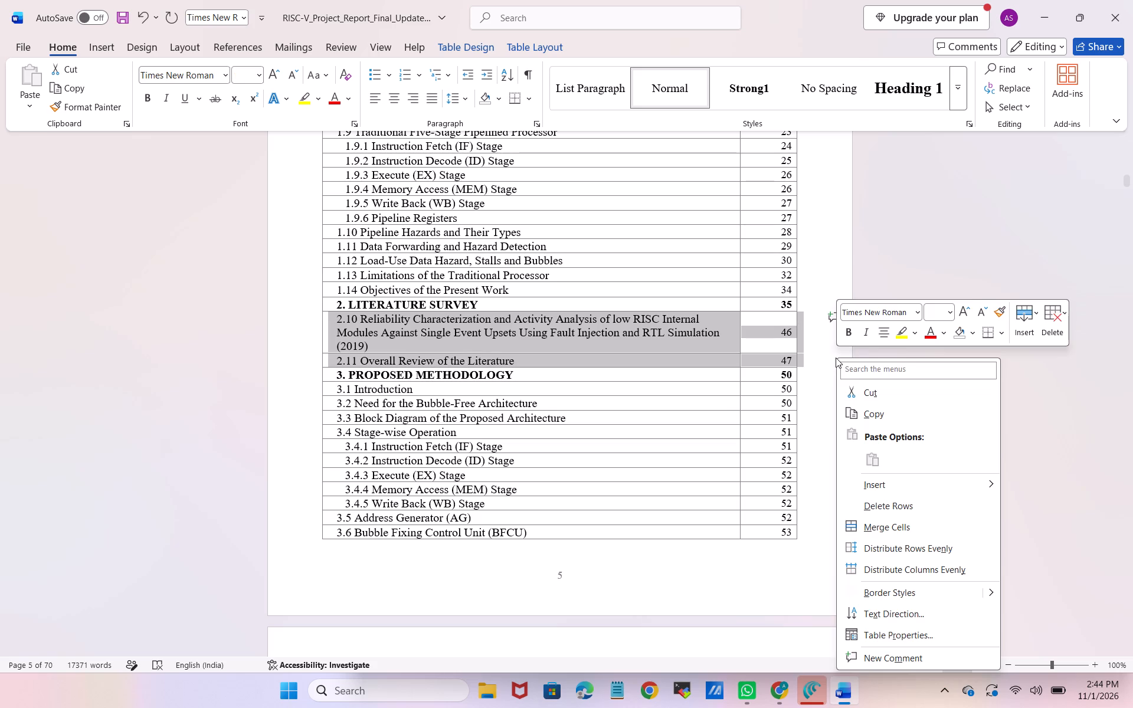
{"action": "left_click", "coordinate": [1066, 309]}
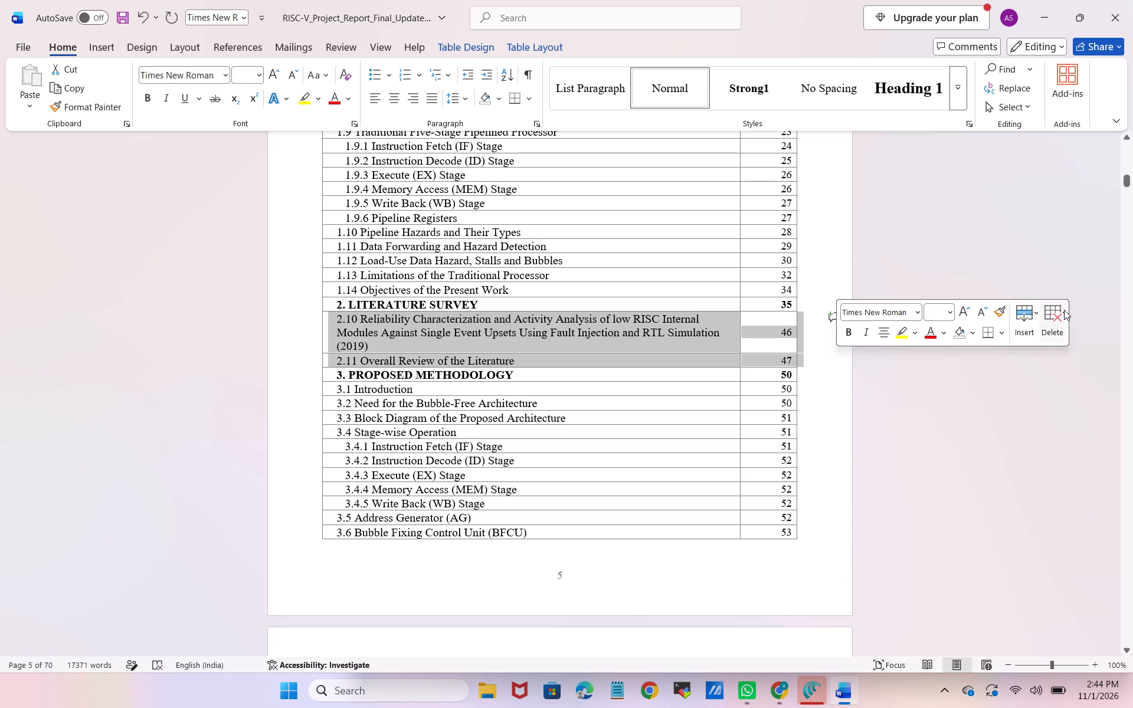
{"action": "left_click", "coordinate": [1064, 310]}
{"action": "left_click", "coordinate": [1085, 397]}
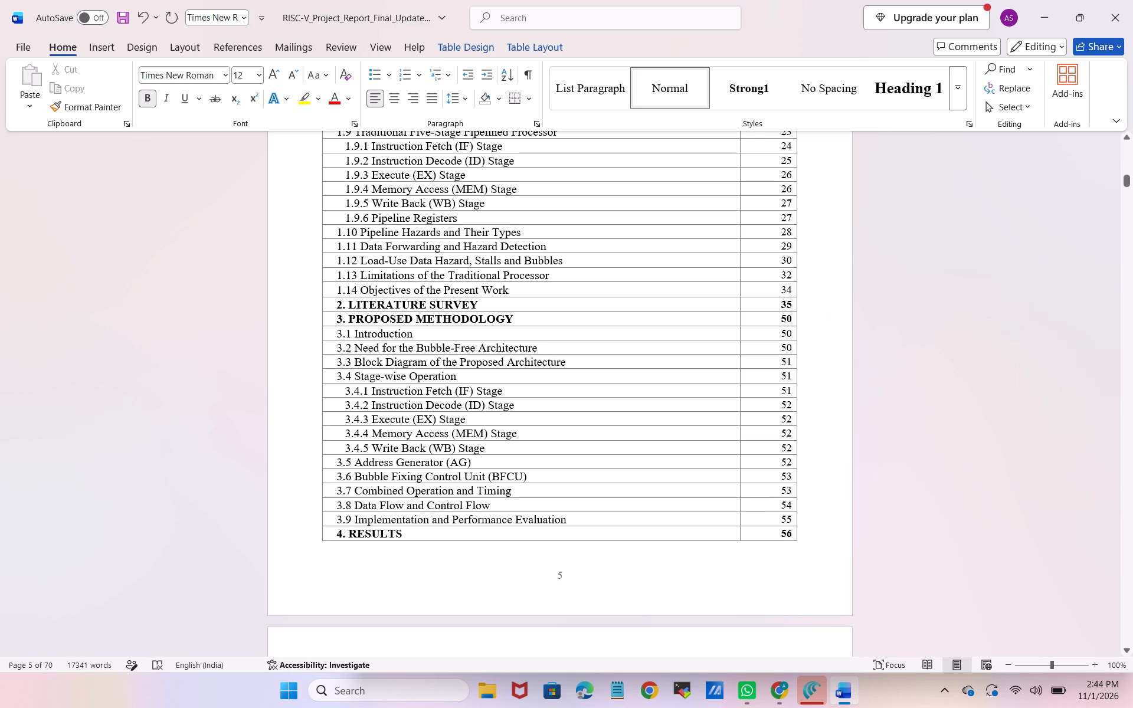
Review the remaining contents entries from section 4 through REFERENCES and the List of Tables on the following page.
{"action": "scroll", "coordinate": [912, 457], "scroll_direction": "down", "scroll_amount": 3}
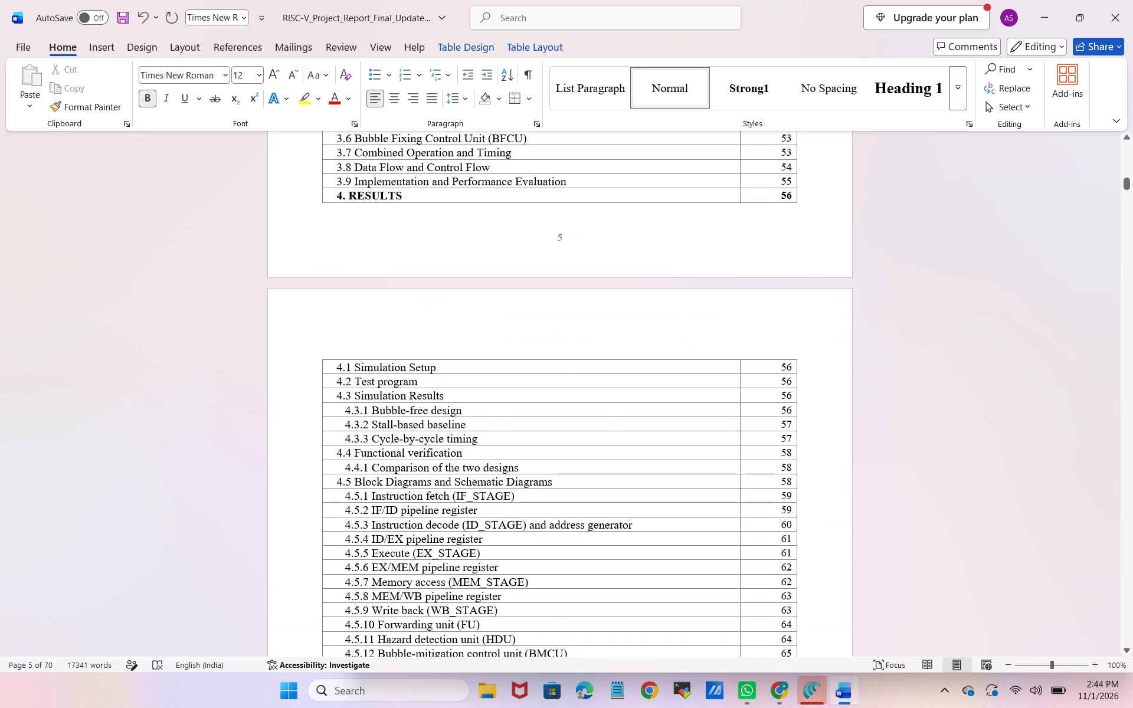
{"action": "scroll", "coordinate": [912, 457], "scroll_direction": "down", "scroll_amount": 4}
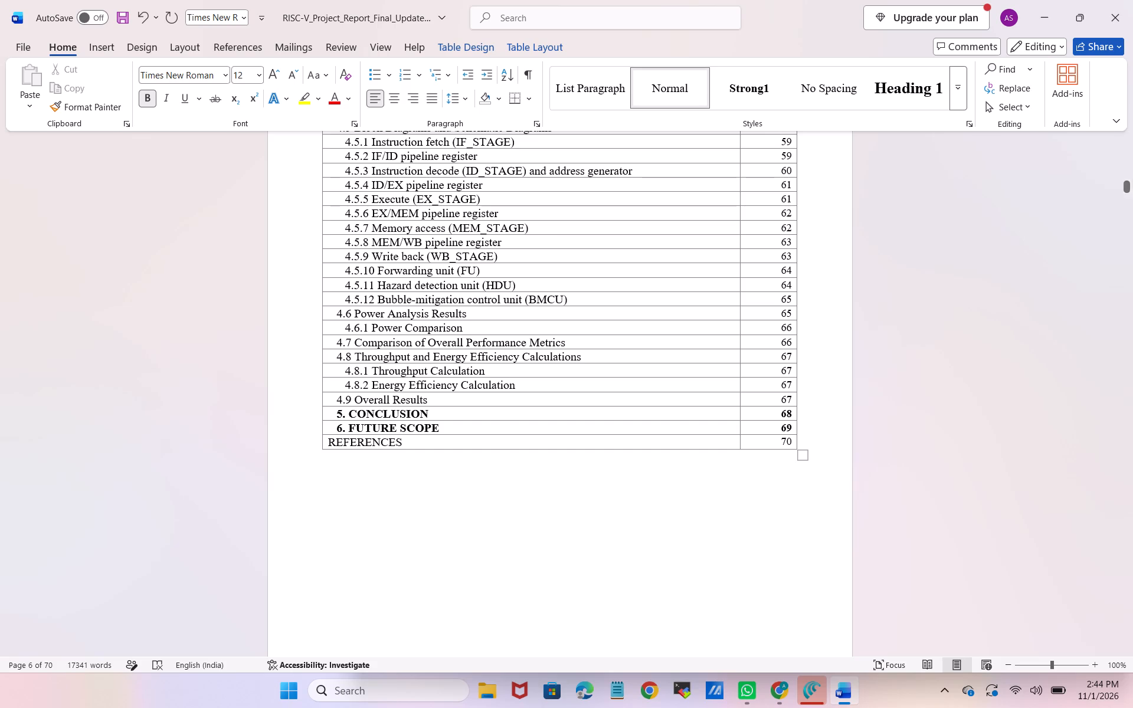
{"action": "scroll", "coordinate": [637, 371], "scroll_direction": "down", "scroll_amount": 5}
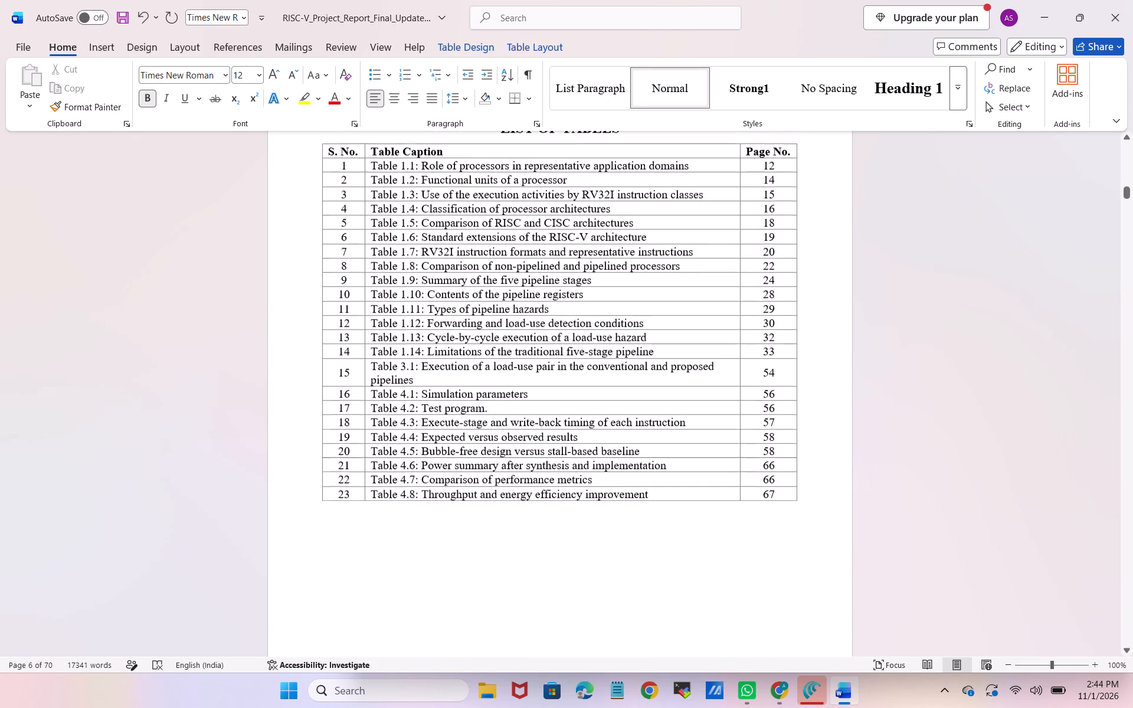
{"action": "scroll", "coordinate": [637, 371], "scroll_direction": "down", "scroll_amount": 1}
{"action": "scroll", "coordinate": [637, 371], "scroll_direction": "up", "scroll_amount": 1}
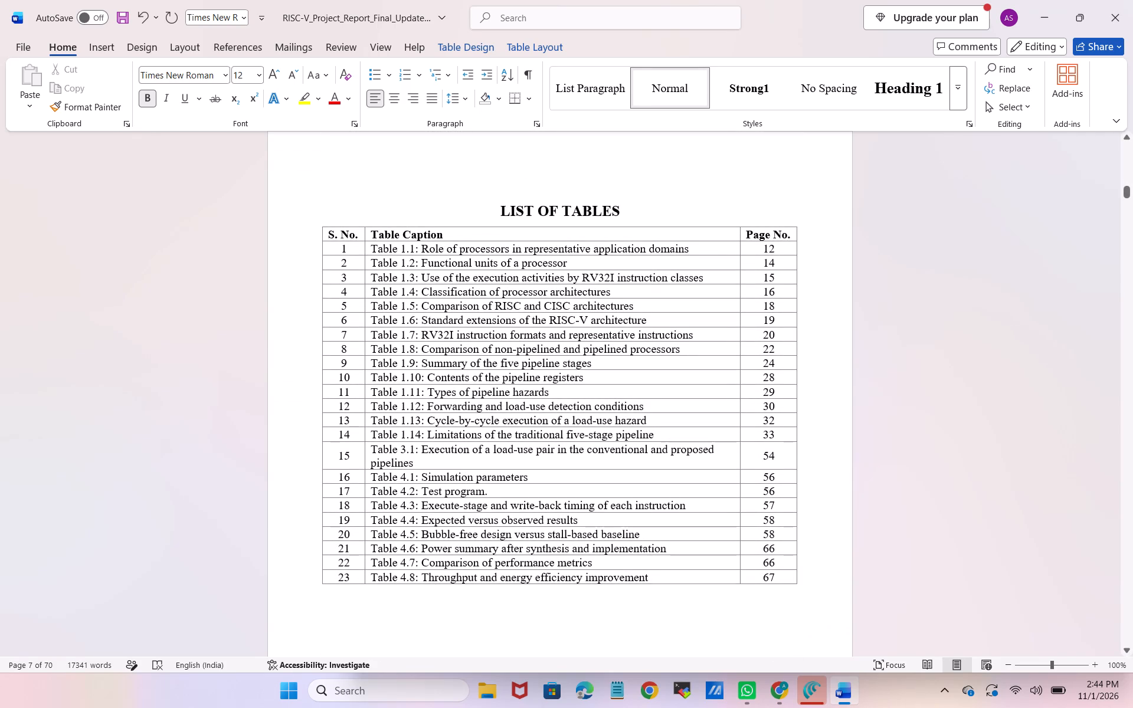
Set the font size of all 23 entry rows in the List of Tables to 12.
{"action": "left_click_drag", "start_coordinate": [371, 248], "coordinate": [624, 536]}
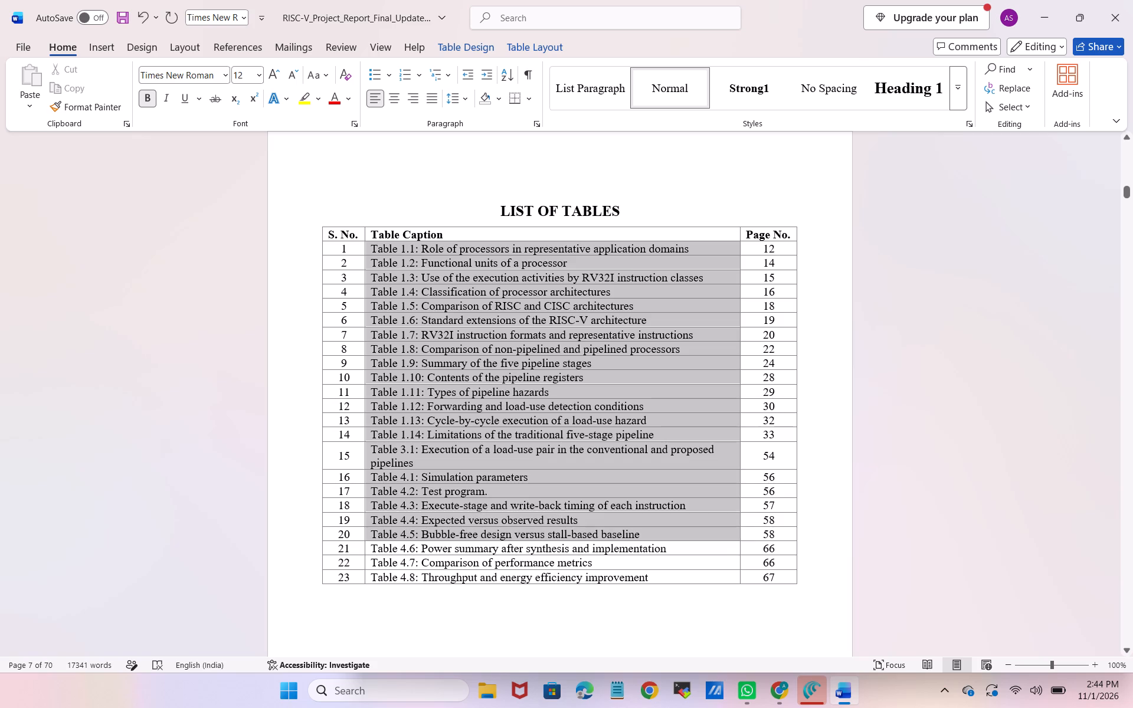
{"action": "left_click_drag", "start_coordinate": [624, 536], "coordinate": [694, 584]}
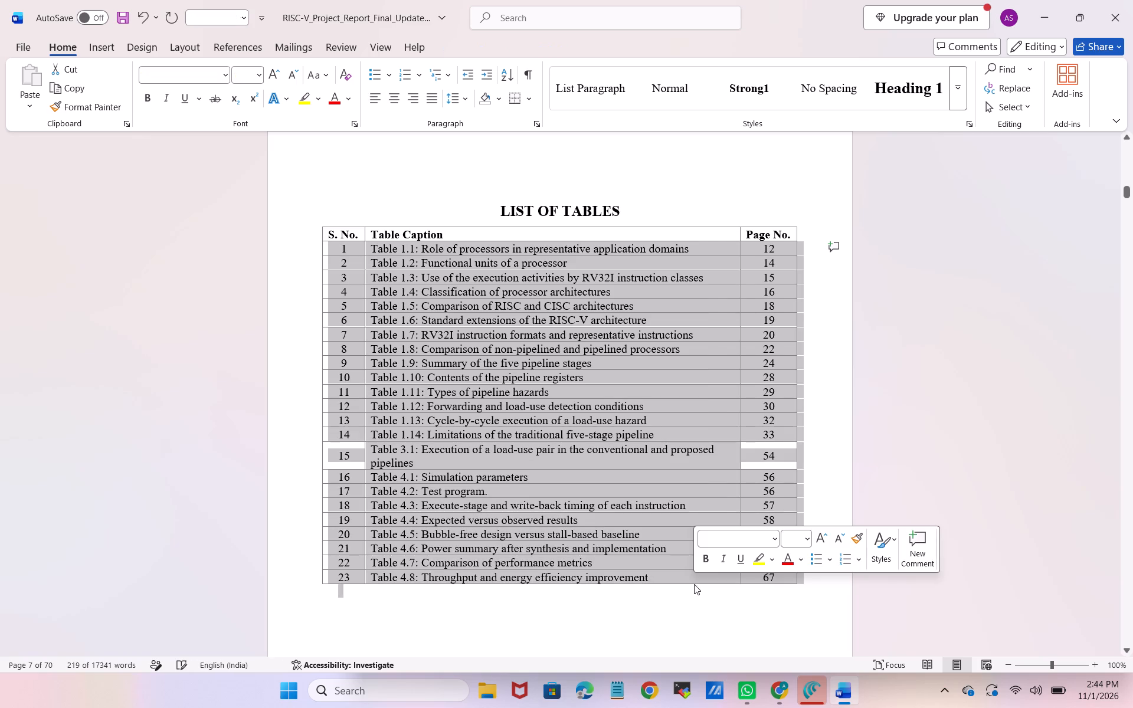
{"action": "left_click", "coordinate": [806, 538]}
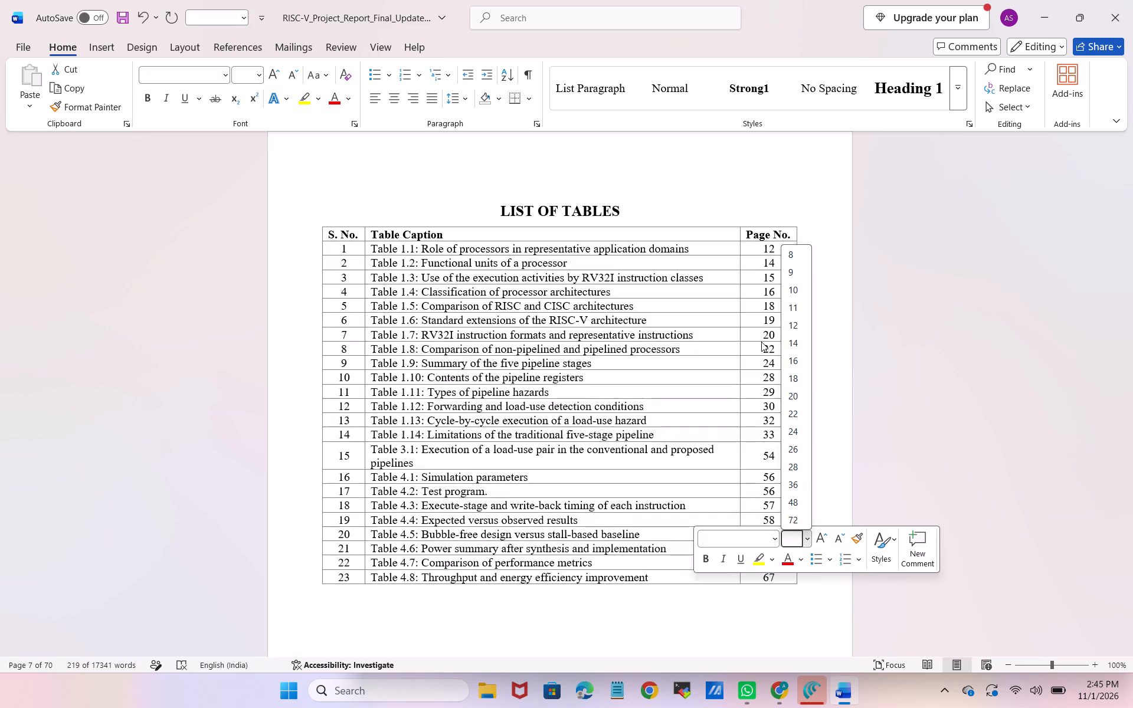
{"action": "left_click", "coordinate": [797, 326]}
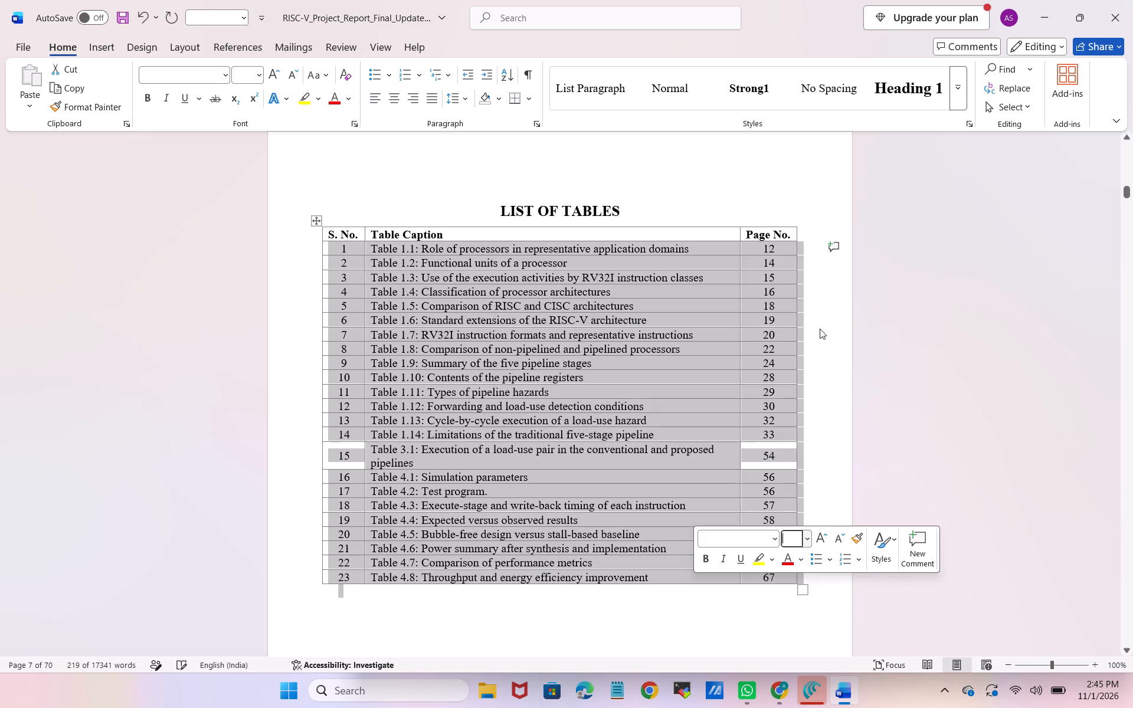
{"action": "left_click", "coordinate": [823, 329]}
Set the font size of the entire List of Figures table, including its heading row, to 12.
{"action": "scroll", "coordinate": [823, 329], "scroll_direction": "down", "scroll_amount": 4}
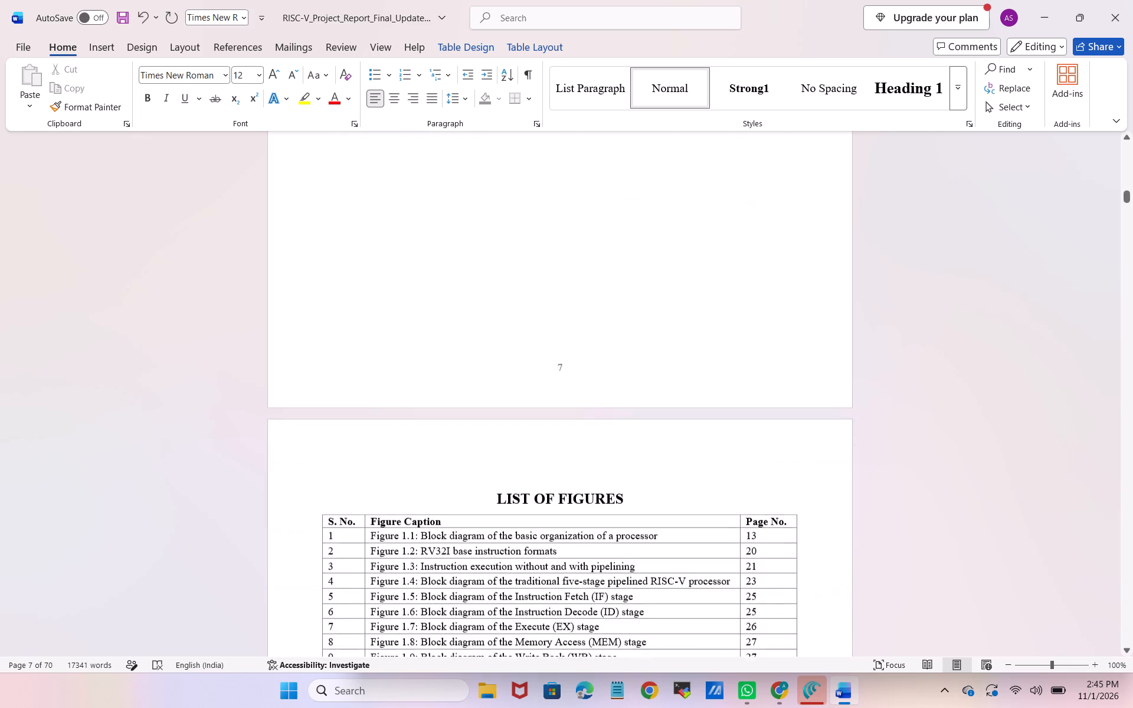
{"action": "scroll", "coordinate": [823, 329], "scroll_direction": "down", "scroll_amount": 2}
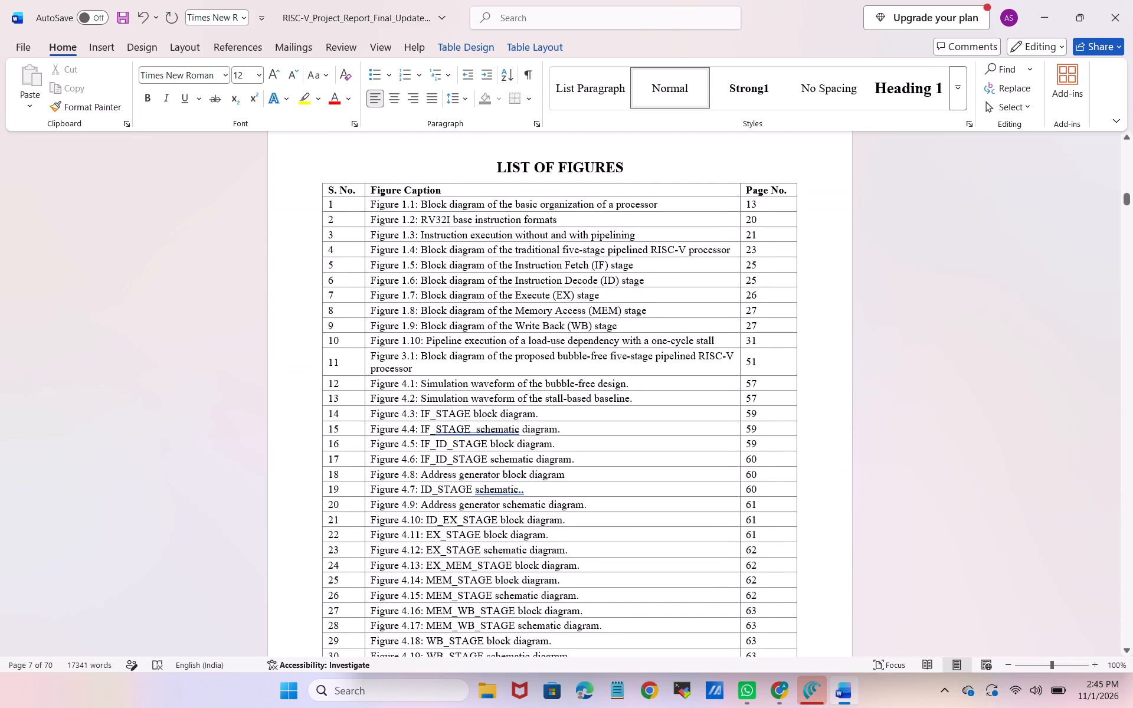
{"action": "left_click", "coordinate": [332, 188]}
{"action": "left_click", "coordinate": [332, 188]}
{"action": "key", "text": "Left"}
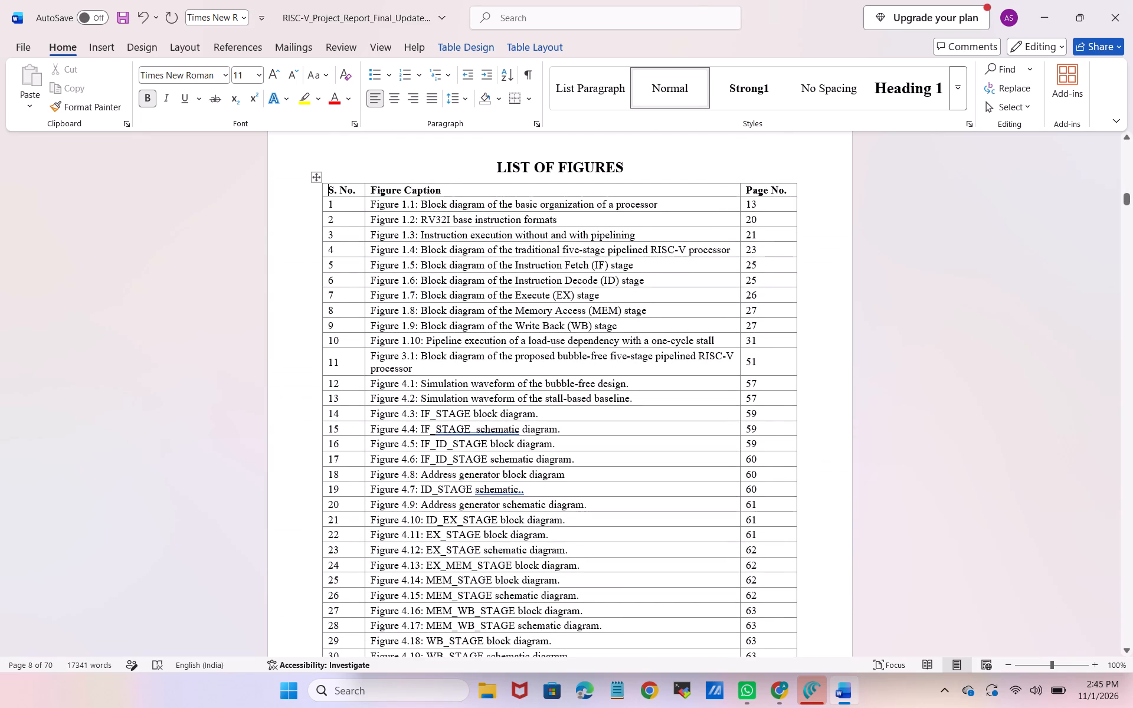
{"action": "left_click_drag", "start_coordinate": [332, 188], "coordinate": [327, 188]}
{"action": "left_click_drag", "start_coordinate": [327, 188], "coordinate": [353, 201]}
{"action": "left_click_drag", "start_coordinate": [353, 201], "coordinate": [794, 594]}
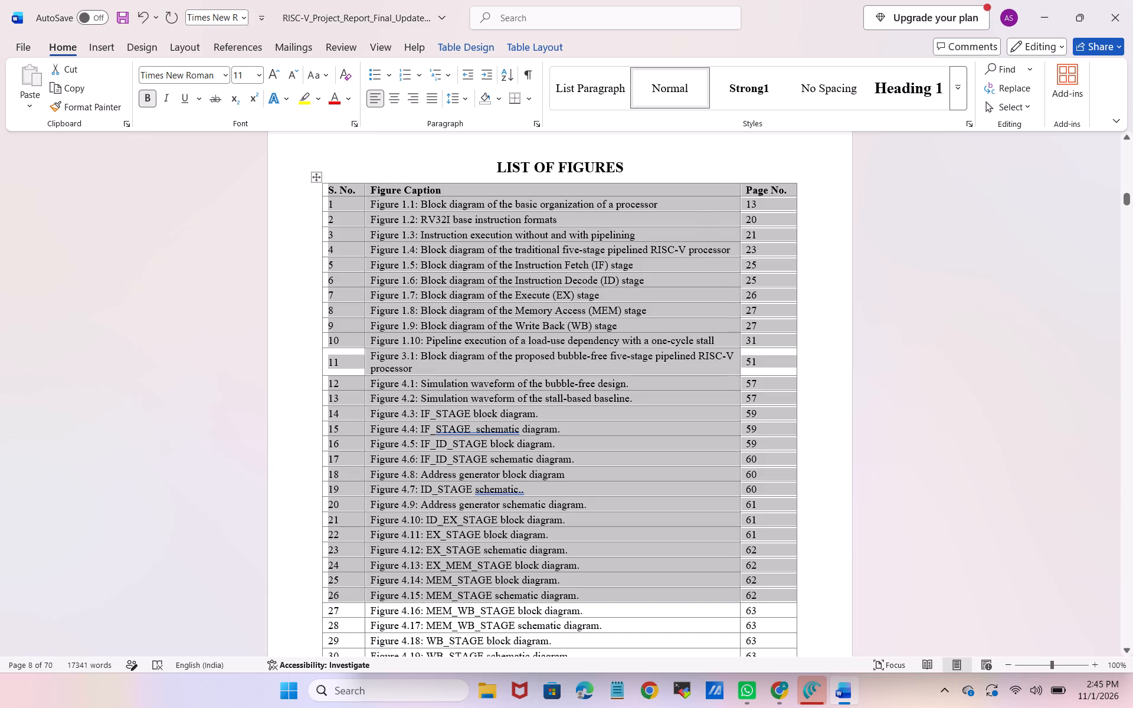
{"action": "left_click_drag", "start_coordinate": [794, 594], "coordinate": [772, 375]}
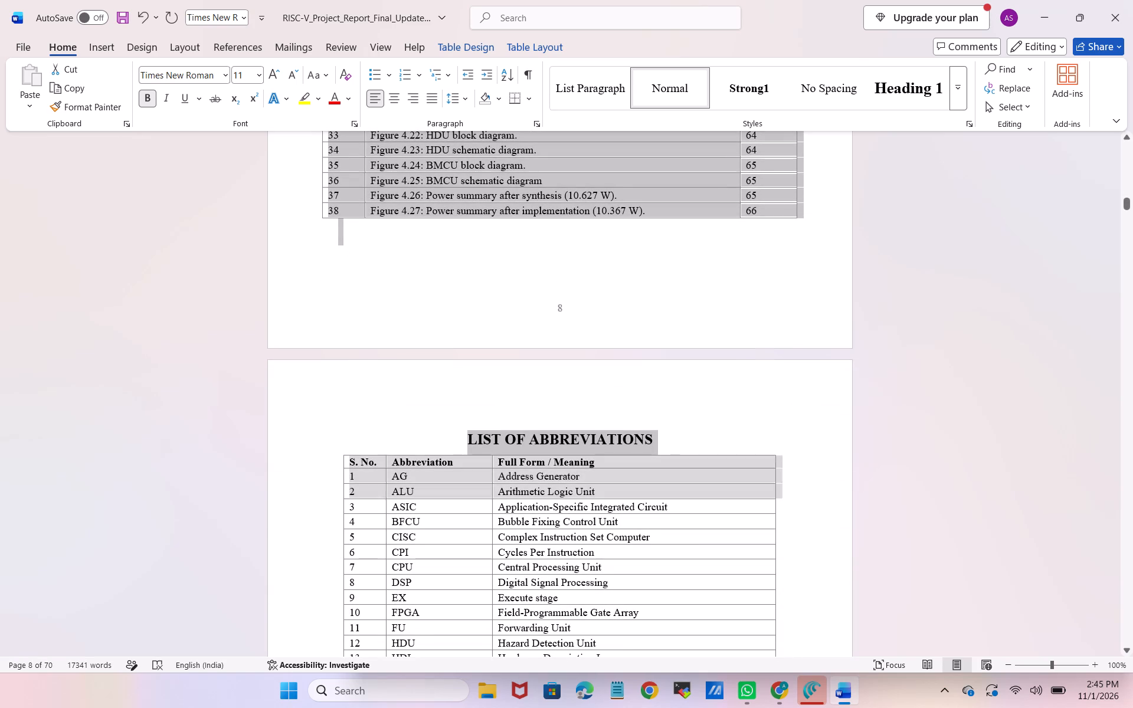
{"action": "left_click_drag", "start_coordinate": [772, 375], "coordinate": [777, 260]}
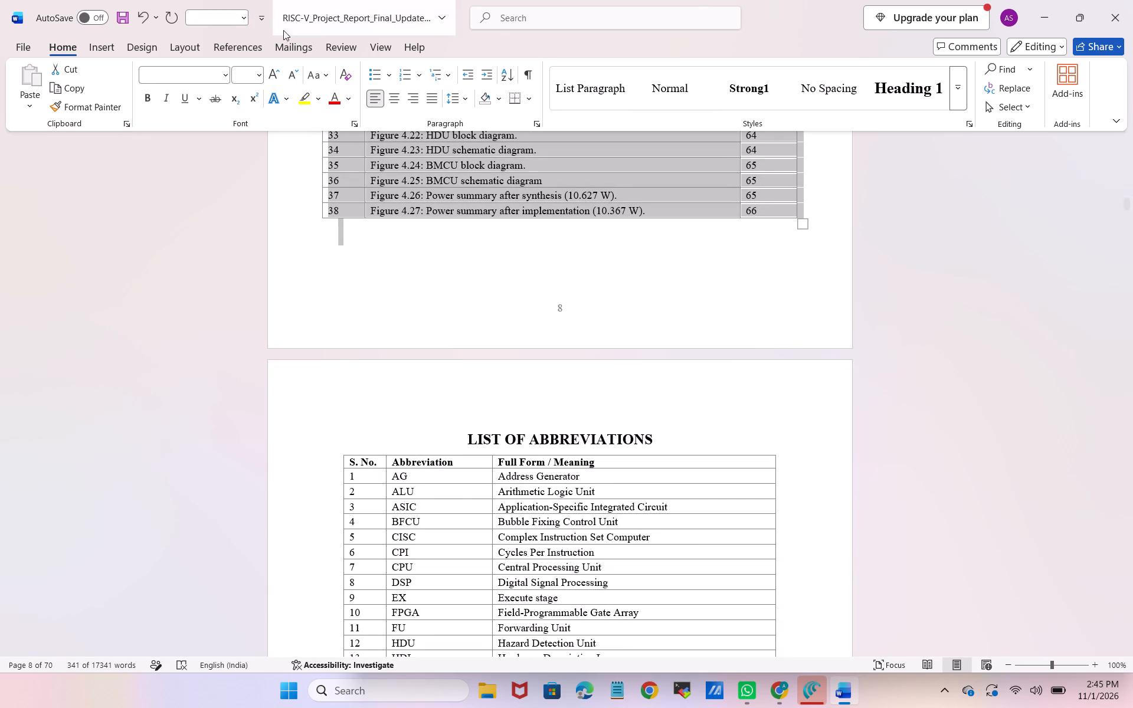
{"action": "left_click", "coordinate": [260, 80]}
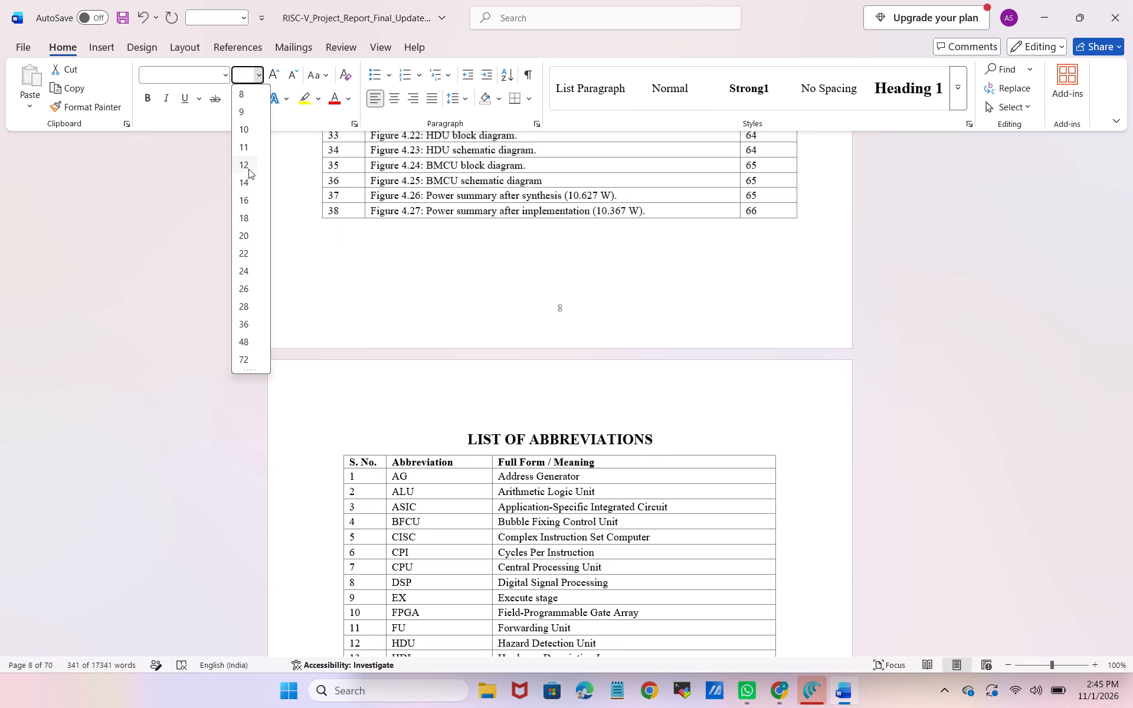
{"action": "left_click", "coordinate": [245, 165]}
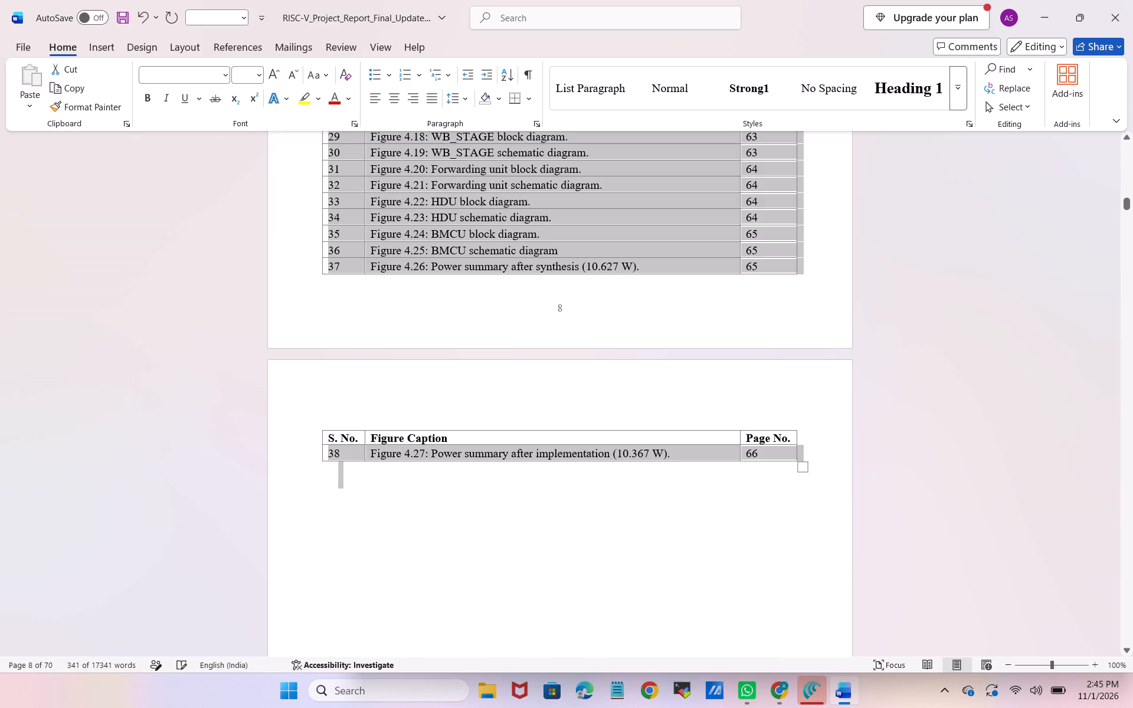
{"action": "left_click", "coordinate": [417, 301]}
Widen the Figure Caption column in the List of Figures so the Figure 1.10 caption fits on one line, narrowing the Page No. column.
{"action": "scroll", "coordinate": [417, 301], "scroll_direction": "up", "scroll_amount": 3}
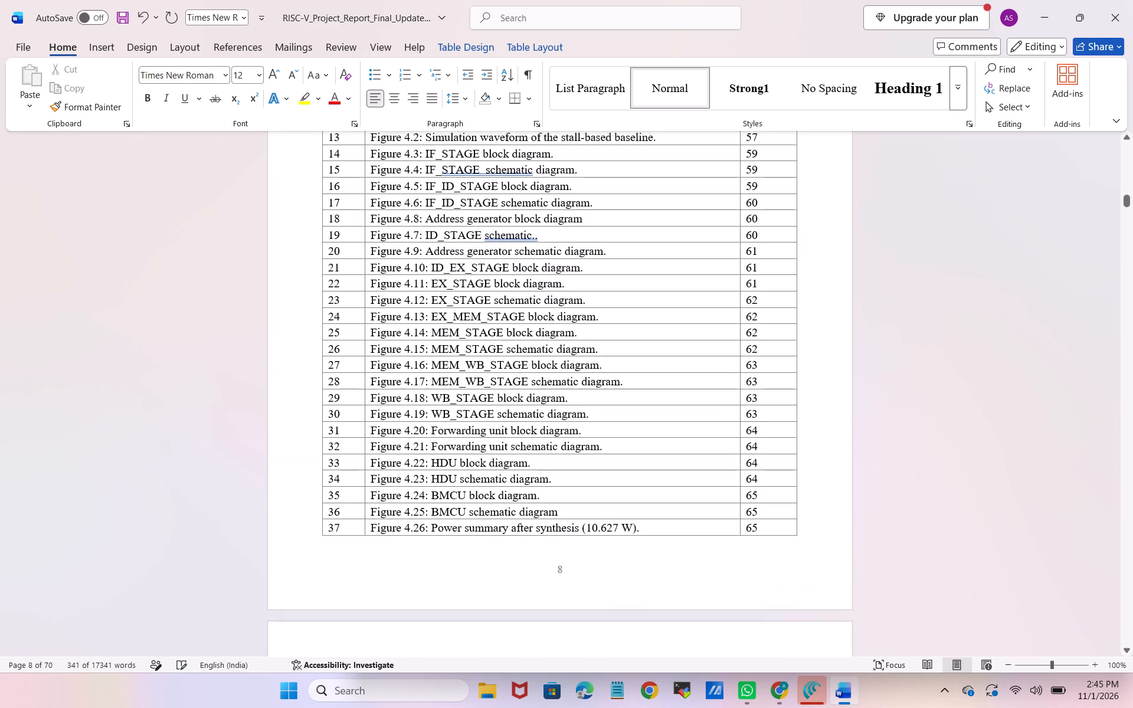
{"action": "scroll", "coordinate": [417, 301], "scroll_direction": "up", "scroll_amount": 1}
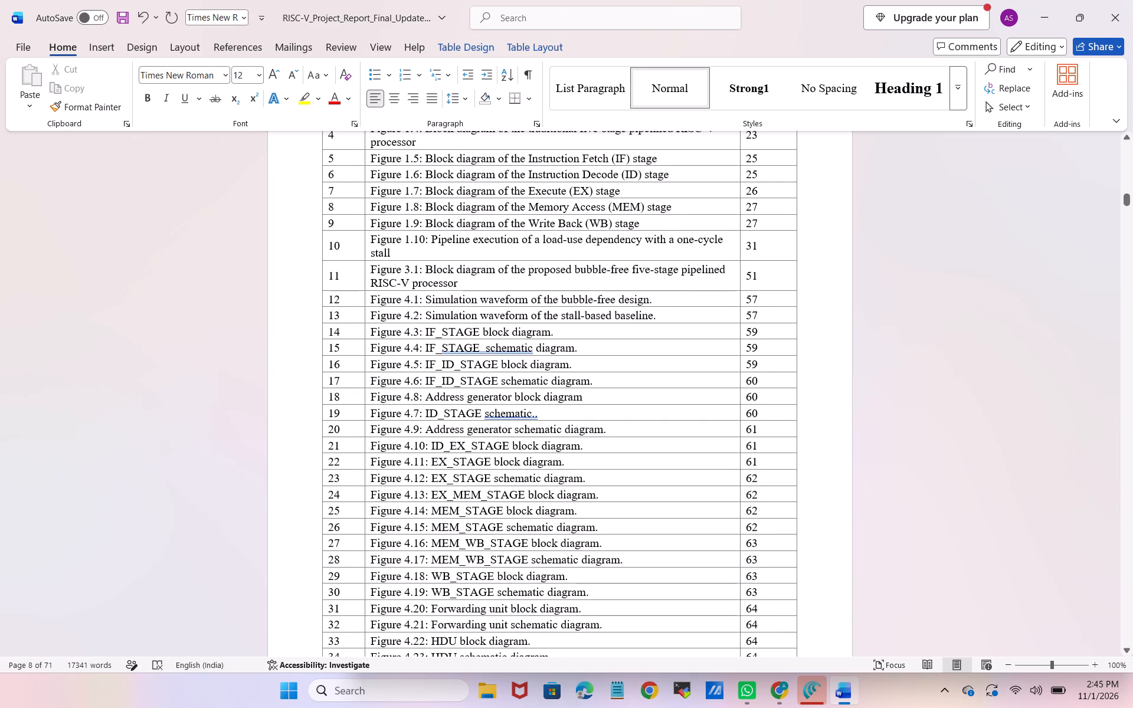
{"action": "left_click_drag", "start_coordinate": [740, 232], "coordinate": [754, 231]}
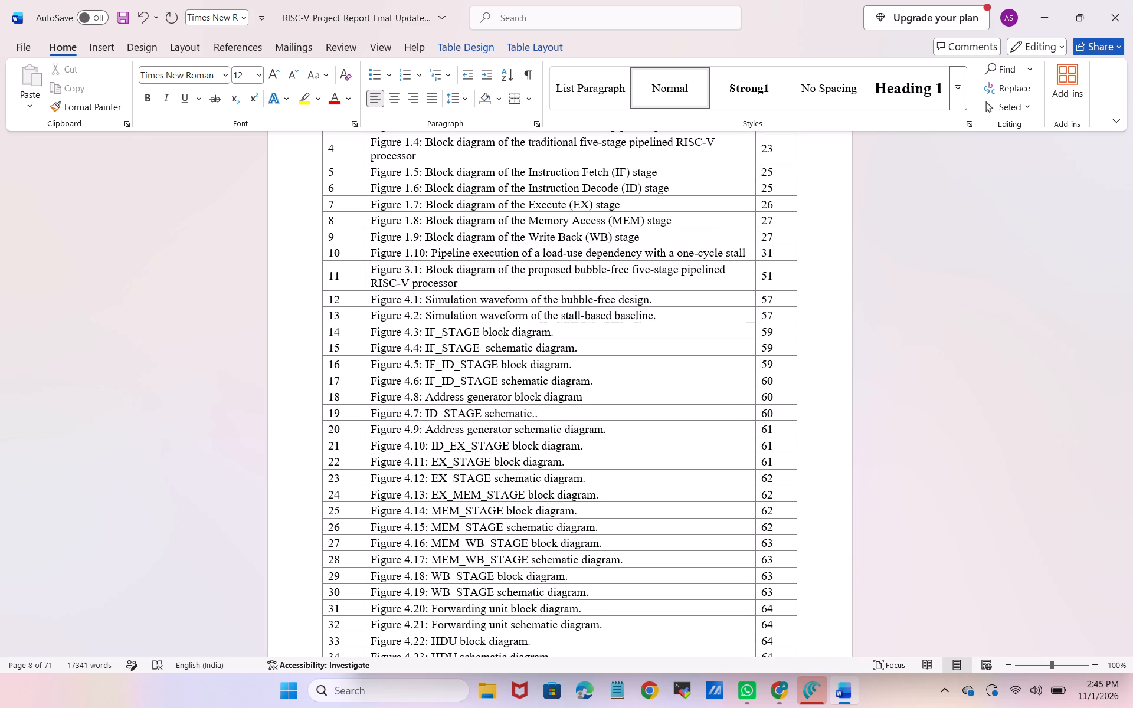
{"action": "left_click_drag", "start_coordinate": [754, 231], "coordinate": [754, 231]}
{"action": "left_click", "coordinate": [854, 241]}
{"action": "scroll", "coordinate": [854, 241], "scroll_direction": "down", "scroll_amount": 1}
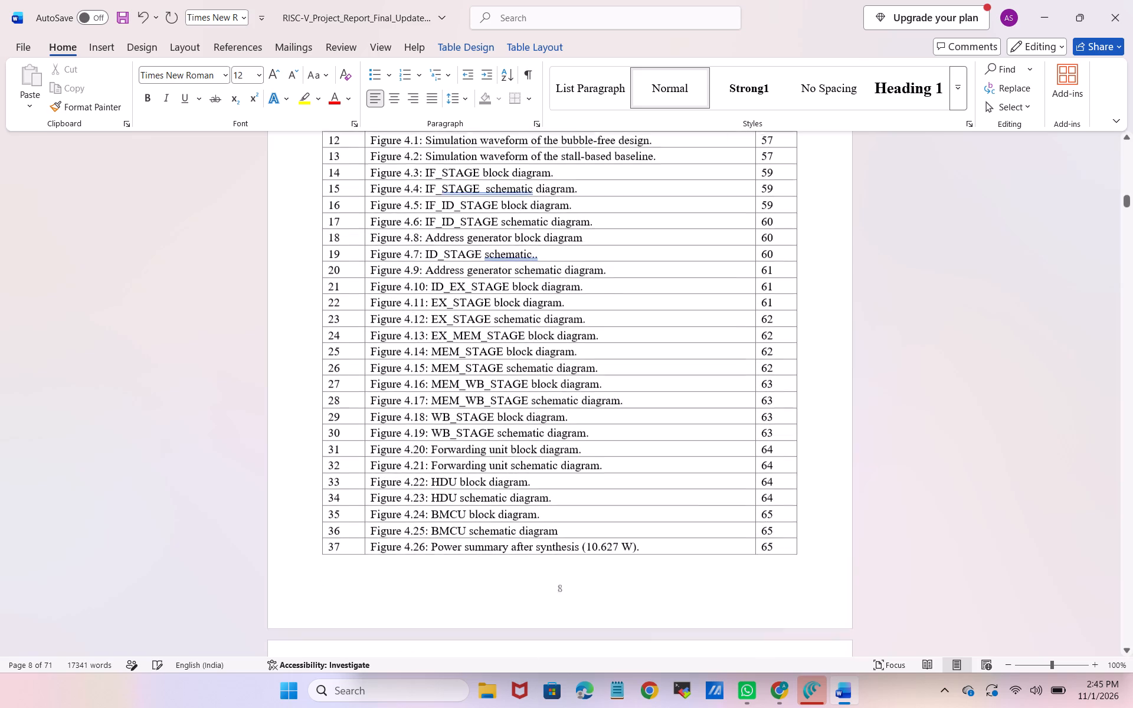
{"action": "scroll", "coordinate": [854, 241], "scroll_direction": "down", "scroll_amount": 2}
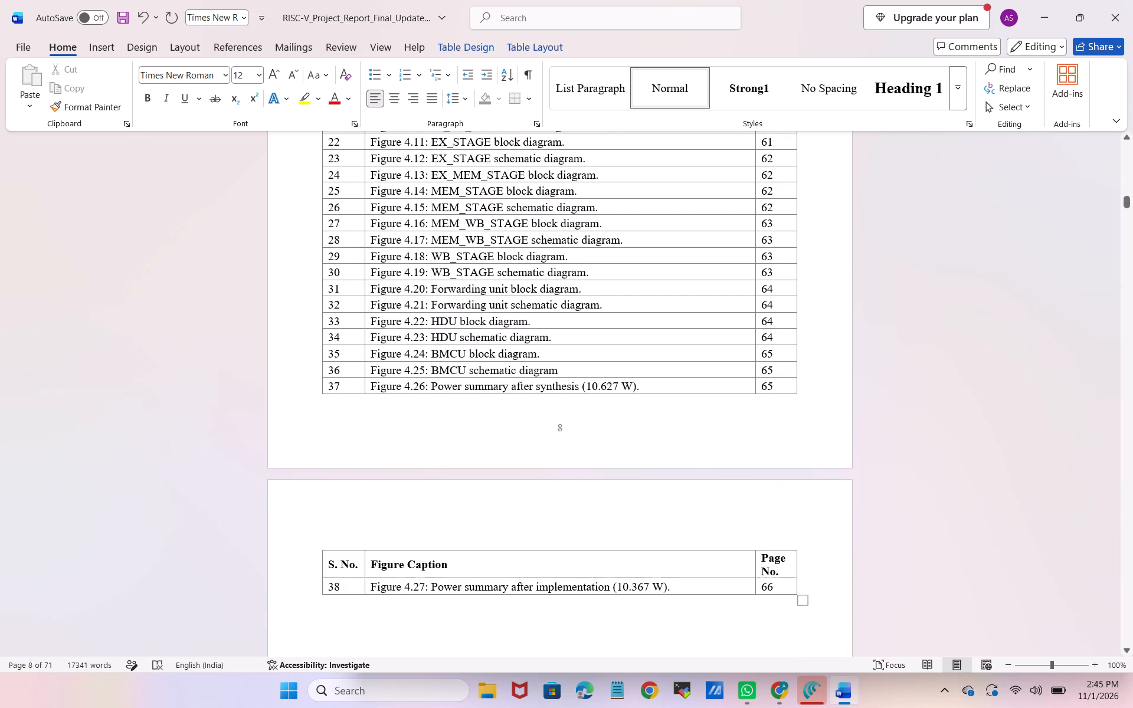
Shorten the Figure 3.1 caption in the List of Figures by removing the word "proposed" and changing "RISC-V" to "RISCV".
{"action": "scroll", "coordinate": [664, 247], "scroll_direction": "up", "scroll_amount": 3}
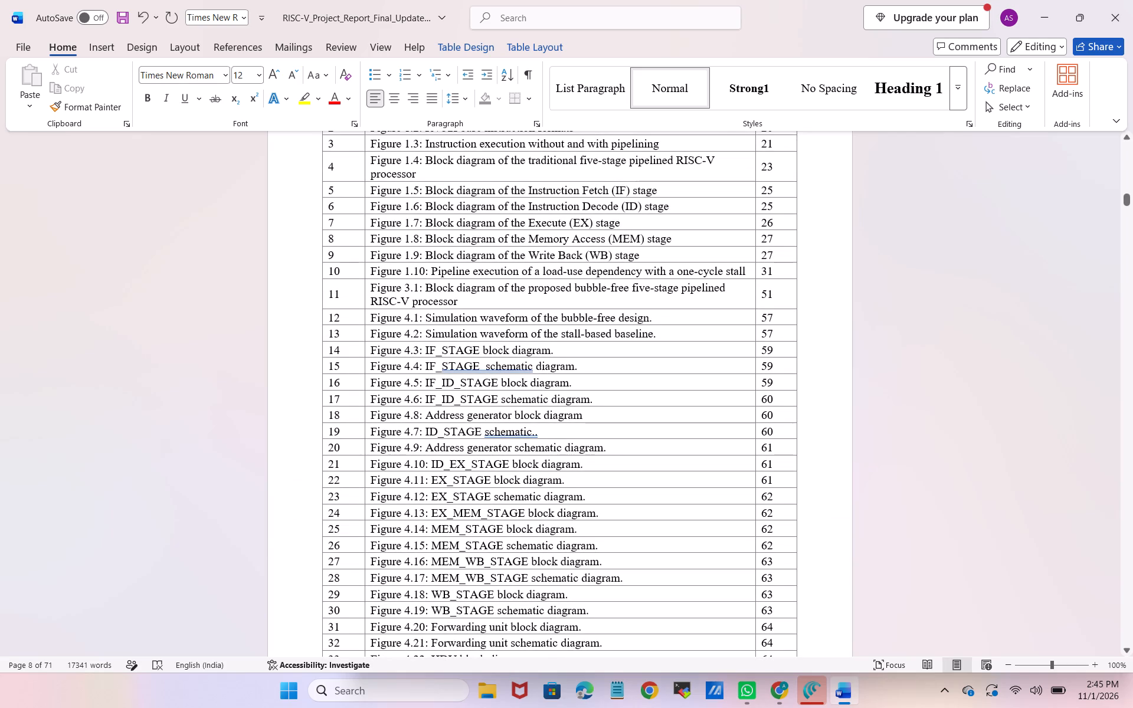
{"action": "scroll", "coordinate": [664, 247], "scroll_direction": "up", "scroll_amount": 1}
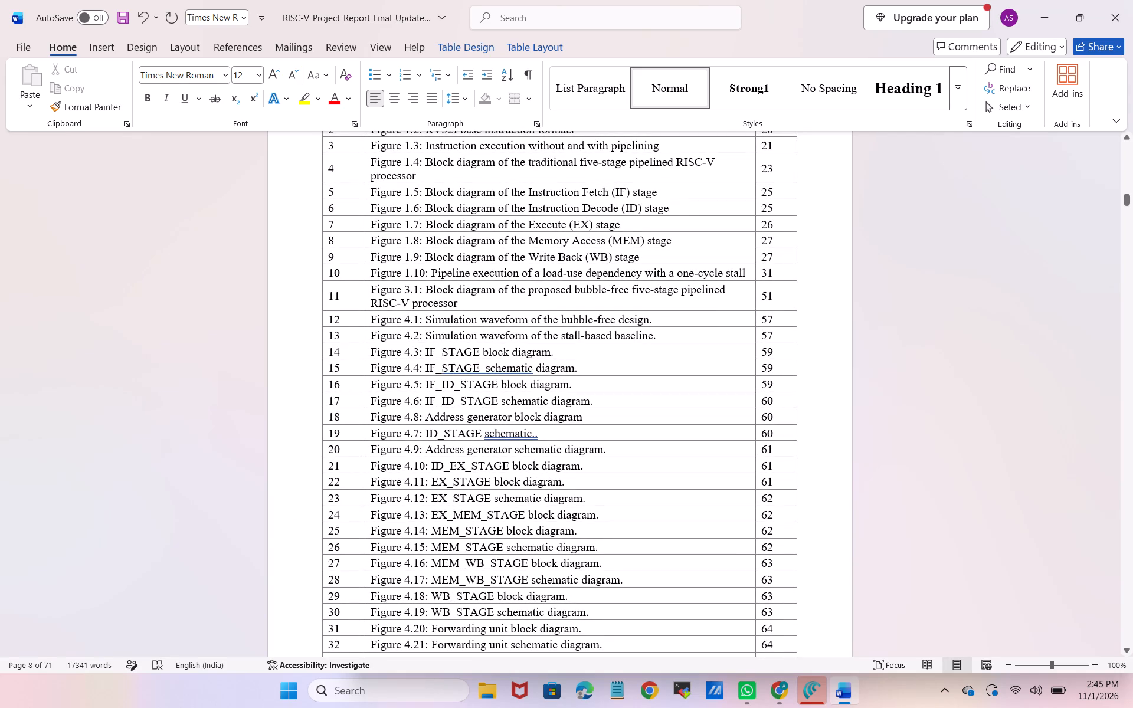
{"action": "left_click", "coordinate": [574, 289]}
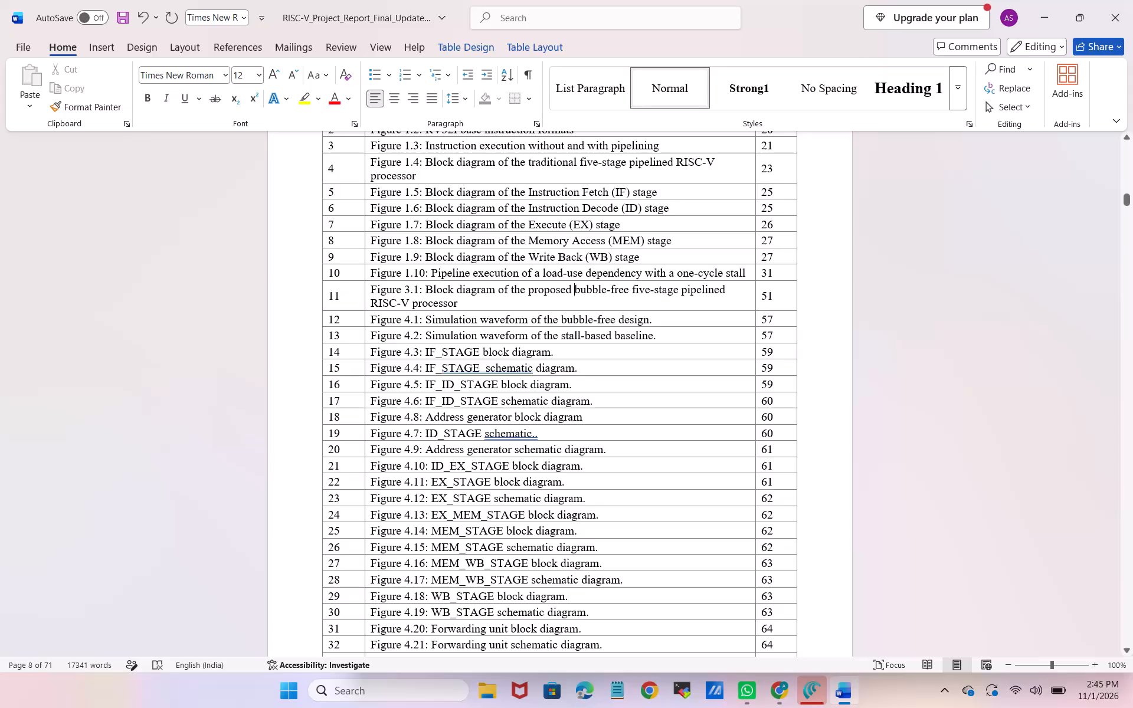
{"action": "key", "text": "BackSpace"}
{"action": "key", "text": "BackSpace"}
{"action": "key", "text": "BackSpace"}
{"action": "key", "text": "BackSpace"}
{"action": "key", "text": "BackSpace"}
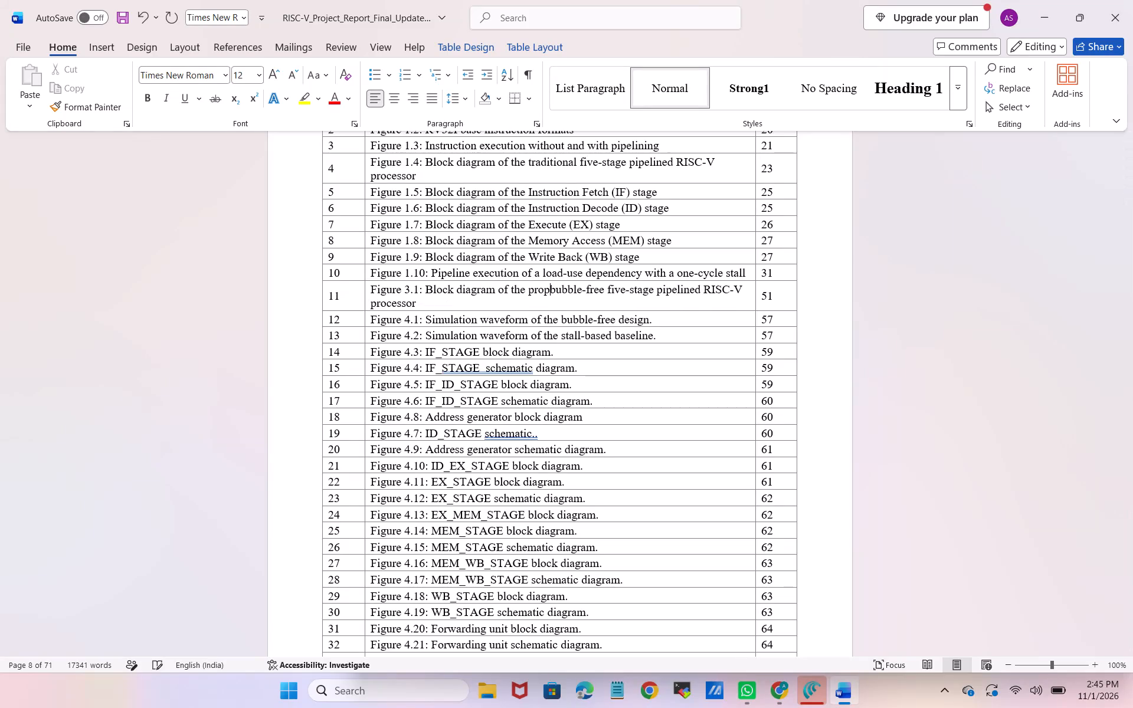
{"action": "key", "text": "BackSpace"}
{"action": "key", "text": "BackSpace"}
{"action": "key", "text": "BackSpace"}
{"action": "key", "text": "BackSpace"}
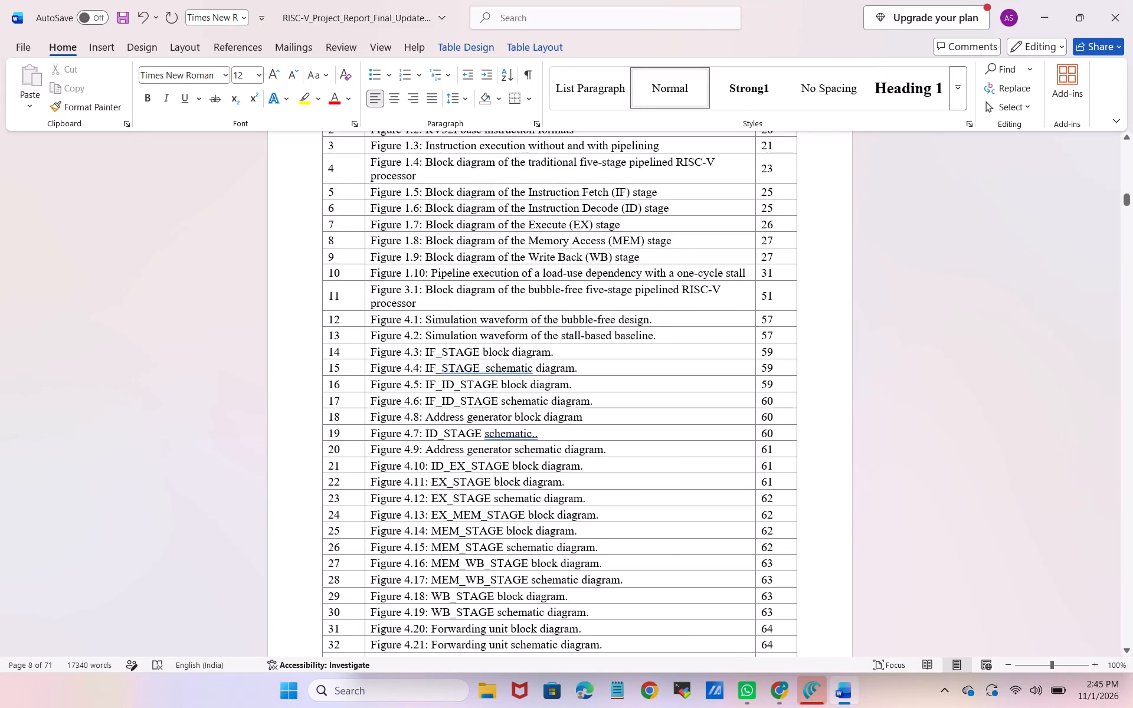
{"action": "left_click", "coordinate": [715, 288]}
{"action": "key", "text": "BackSpace"}
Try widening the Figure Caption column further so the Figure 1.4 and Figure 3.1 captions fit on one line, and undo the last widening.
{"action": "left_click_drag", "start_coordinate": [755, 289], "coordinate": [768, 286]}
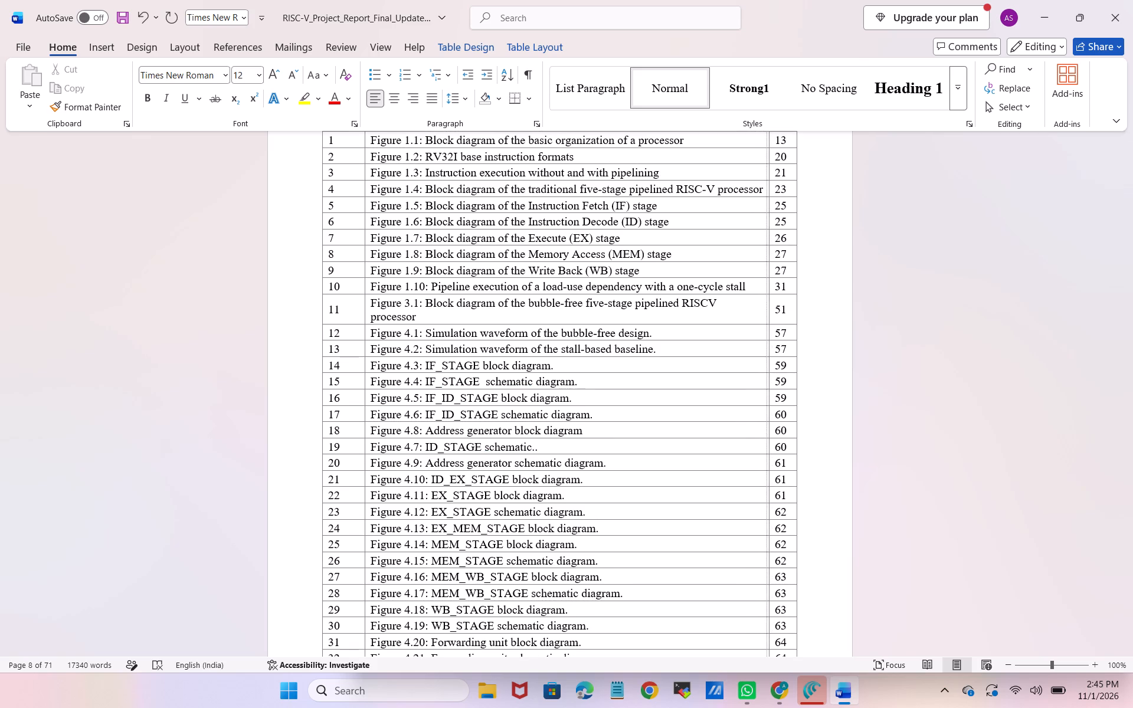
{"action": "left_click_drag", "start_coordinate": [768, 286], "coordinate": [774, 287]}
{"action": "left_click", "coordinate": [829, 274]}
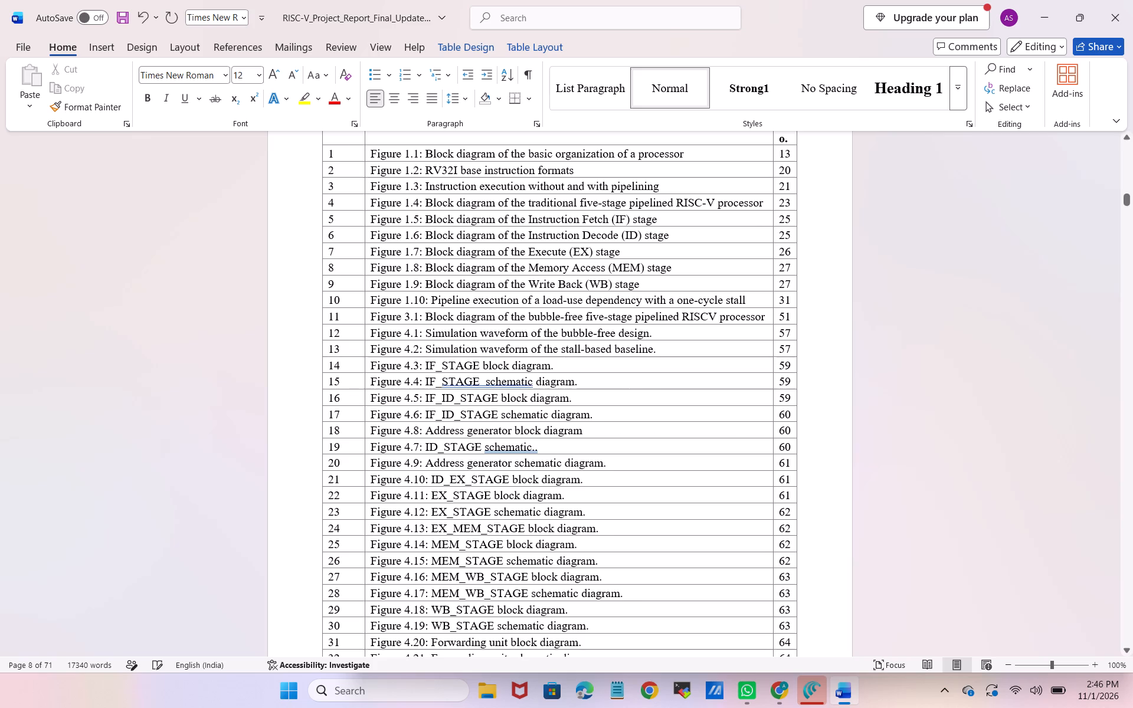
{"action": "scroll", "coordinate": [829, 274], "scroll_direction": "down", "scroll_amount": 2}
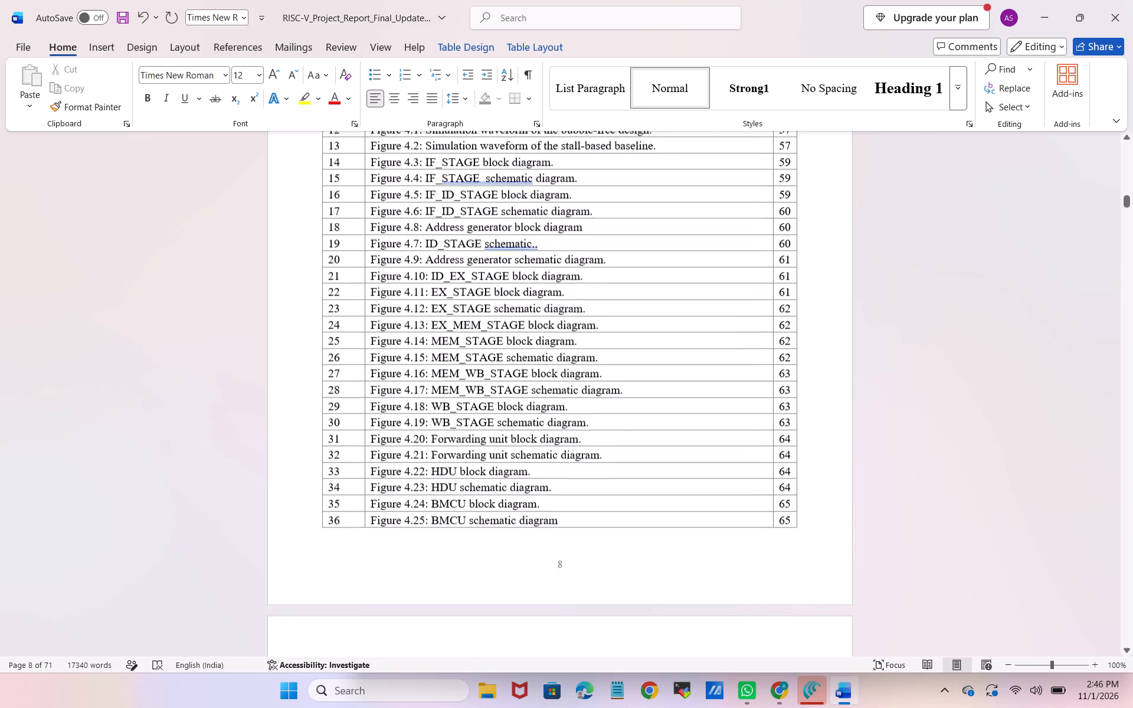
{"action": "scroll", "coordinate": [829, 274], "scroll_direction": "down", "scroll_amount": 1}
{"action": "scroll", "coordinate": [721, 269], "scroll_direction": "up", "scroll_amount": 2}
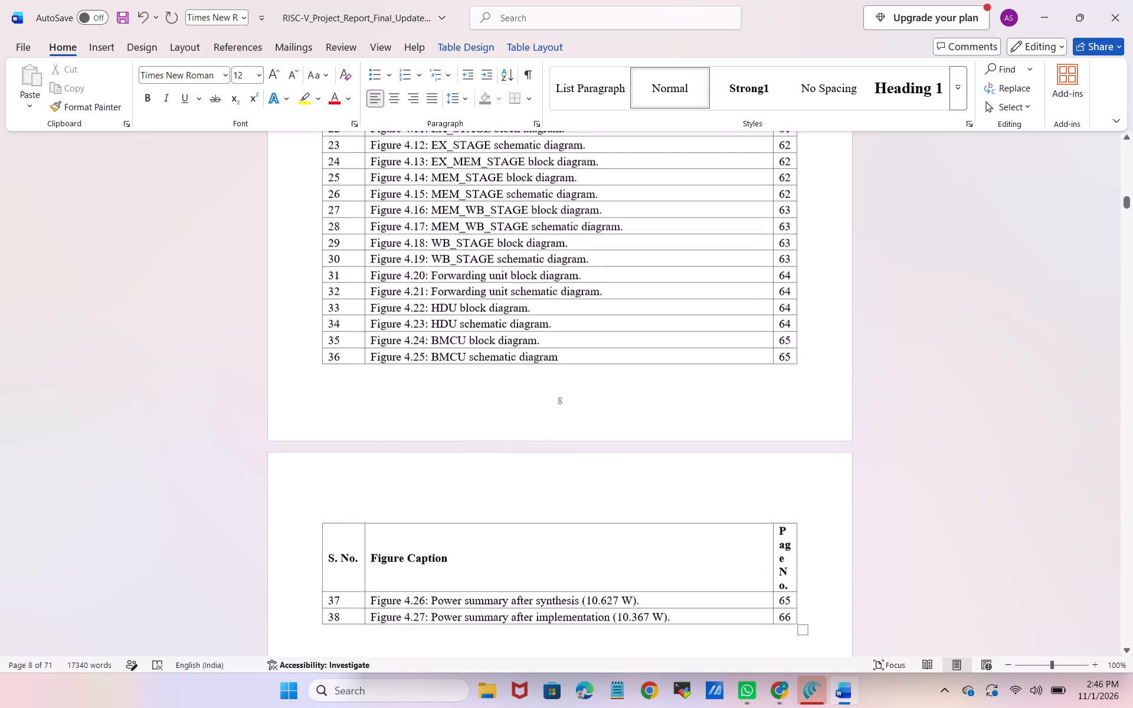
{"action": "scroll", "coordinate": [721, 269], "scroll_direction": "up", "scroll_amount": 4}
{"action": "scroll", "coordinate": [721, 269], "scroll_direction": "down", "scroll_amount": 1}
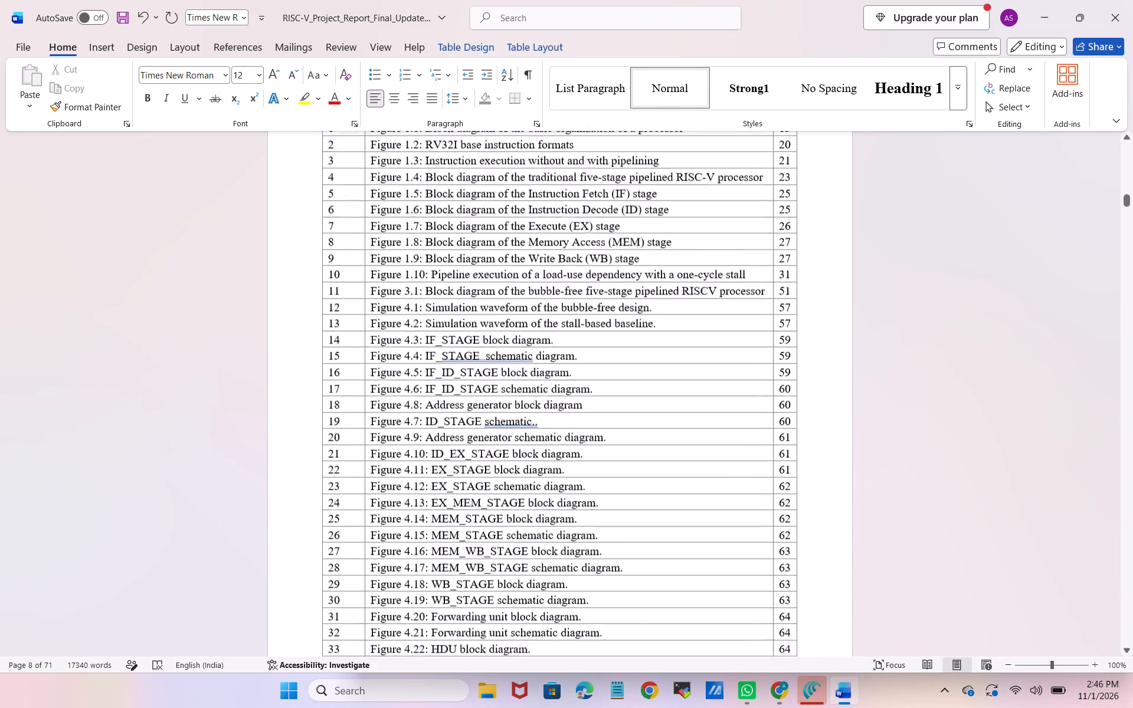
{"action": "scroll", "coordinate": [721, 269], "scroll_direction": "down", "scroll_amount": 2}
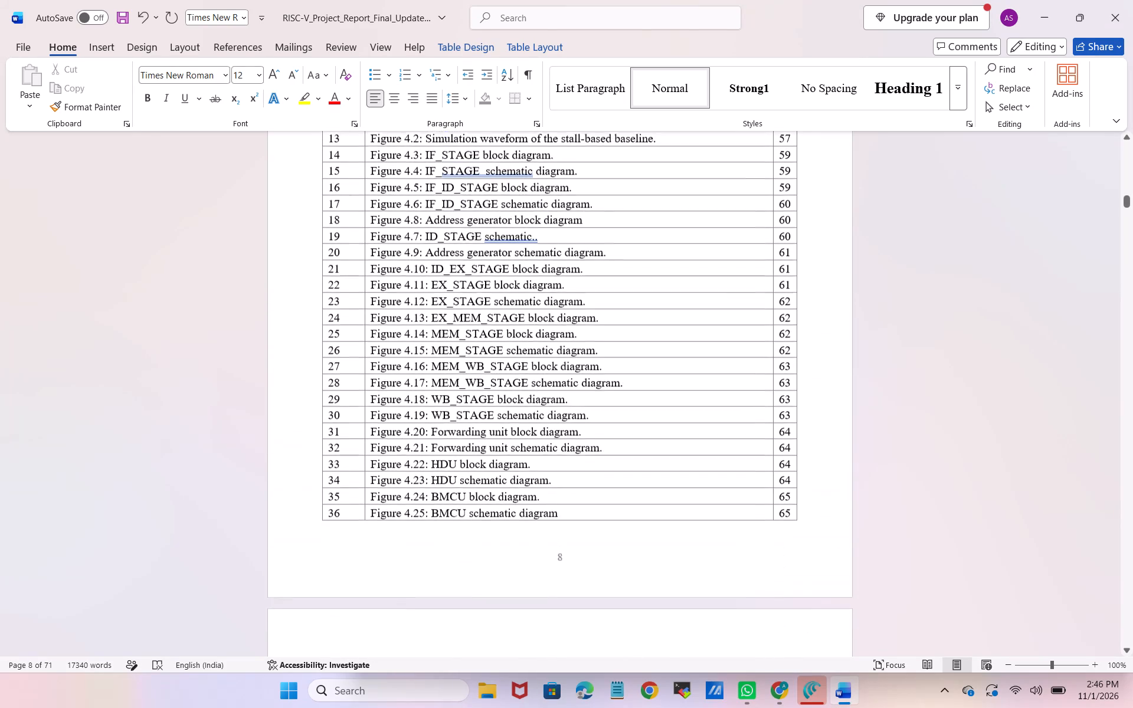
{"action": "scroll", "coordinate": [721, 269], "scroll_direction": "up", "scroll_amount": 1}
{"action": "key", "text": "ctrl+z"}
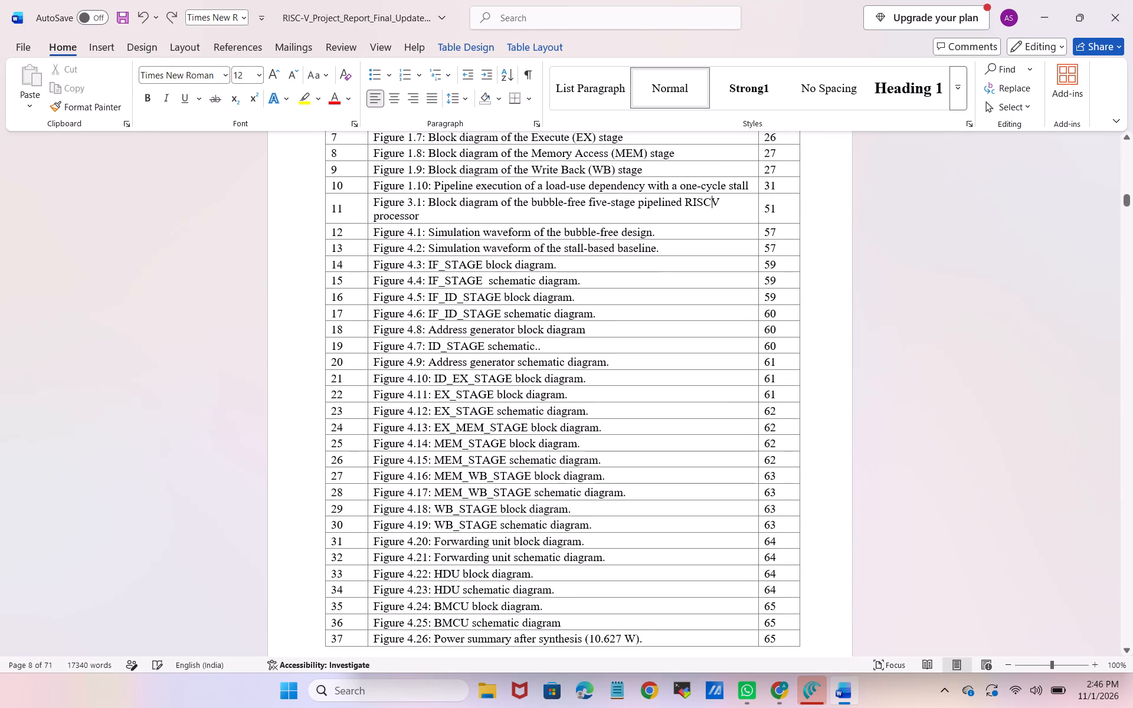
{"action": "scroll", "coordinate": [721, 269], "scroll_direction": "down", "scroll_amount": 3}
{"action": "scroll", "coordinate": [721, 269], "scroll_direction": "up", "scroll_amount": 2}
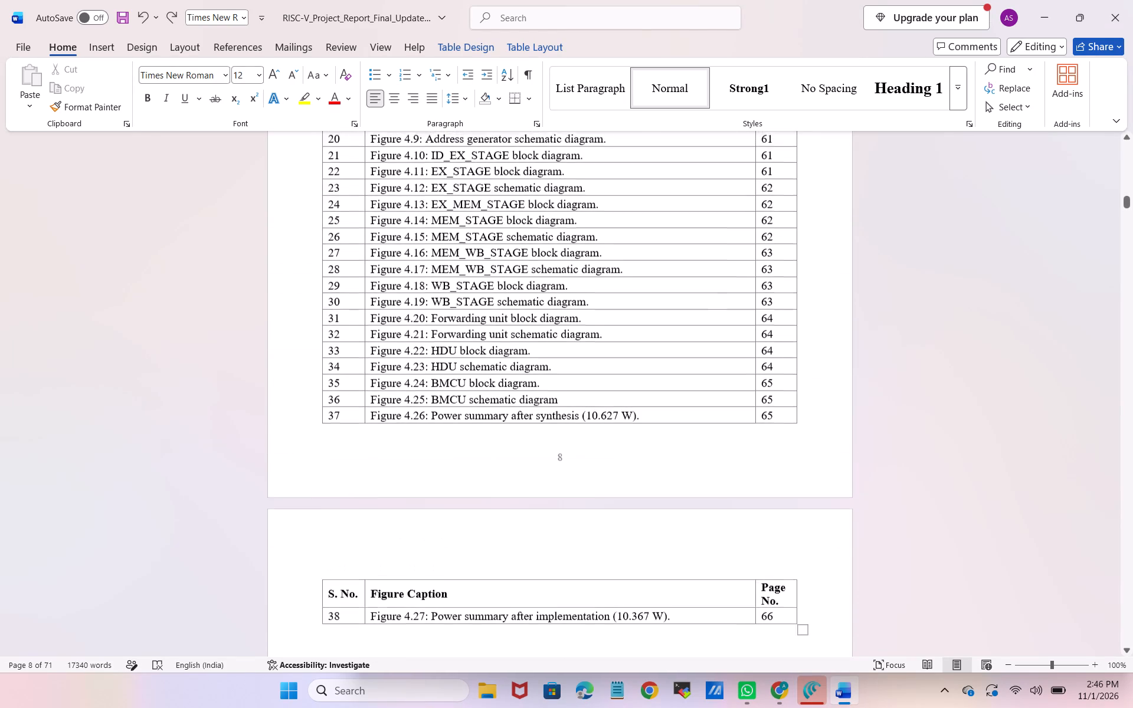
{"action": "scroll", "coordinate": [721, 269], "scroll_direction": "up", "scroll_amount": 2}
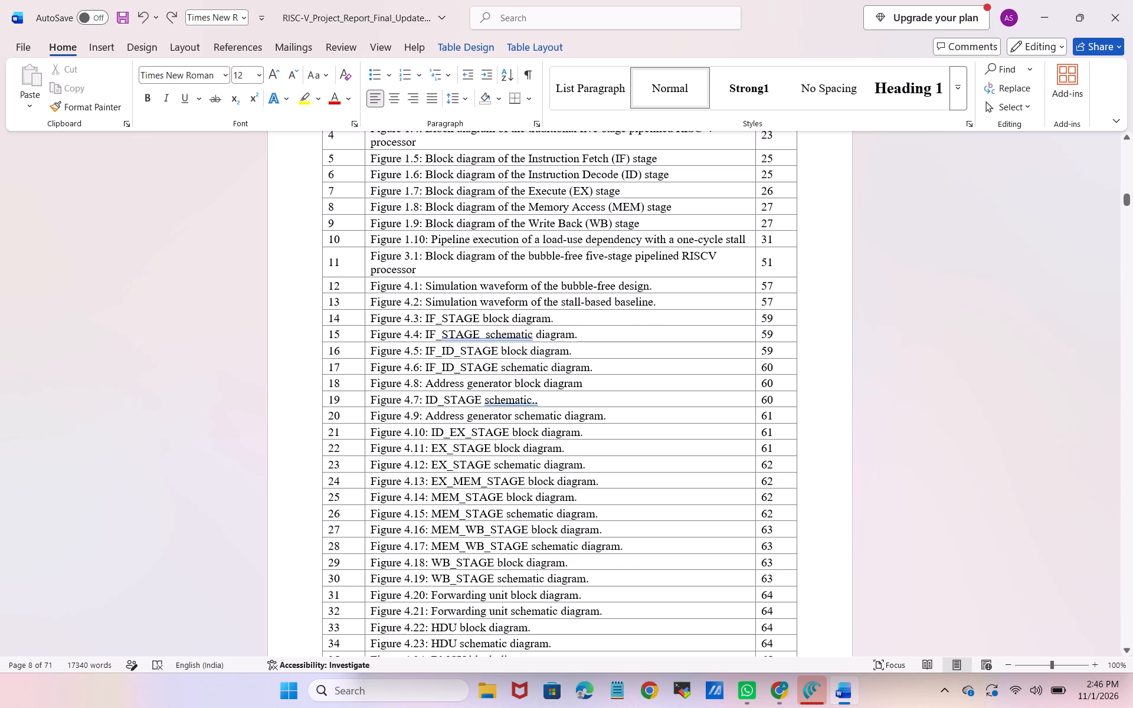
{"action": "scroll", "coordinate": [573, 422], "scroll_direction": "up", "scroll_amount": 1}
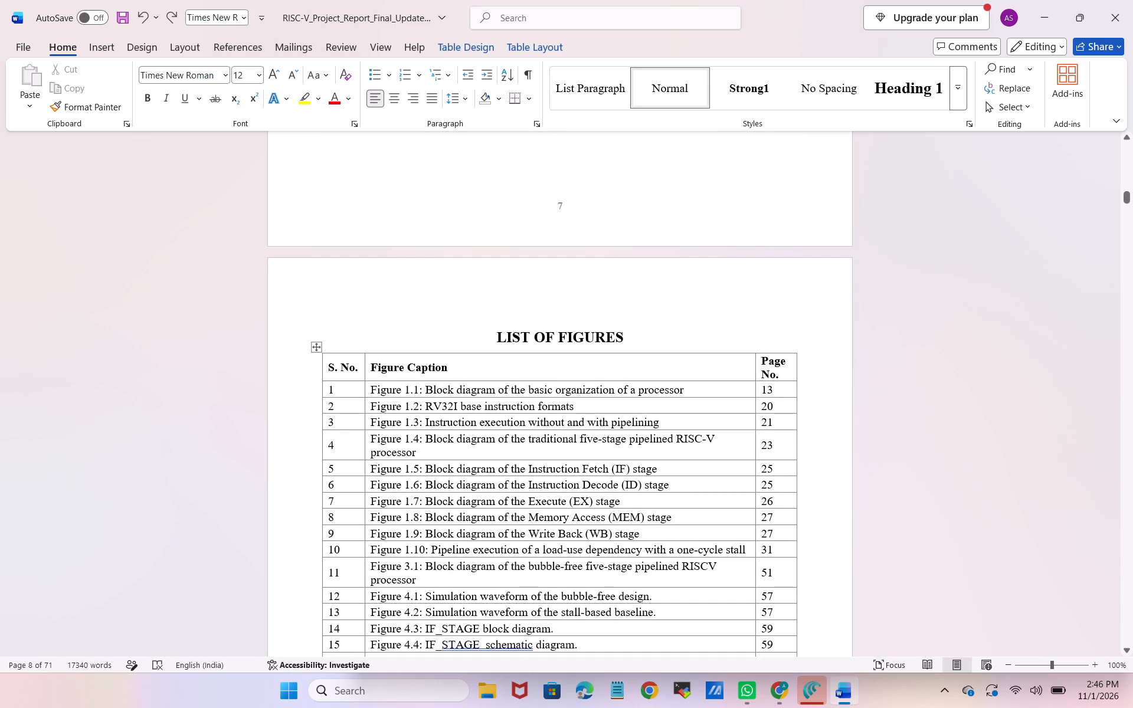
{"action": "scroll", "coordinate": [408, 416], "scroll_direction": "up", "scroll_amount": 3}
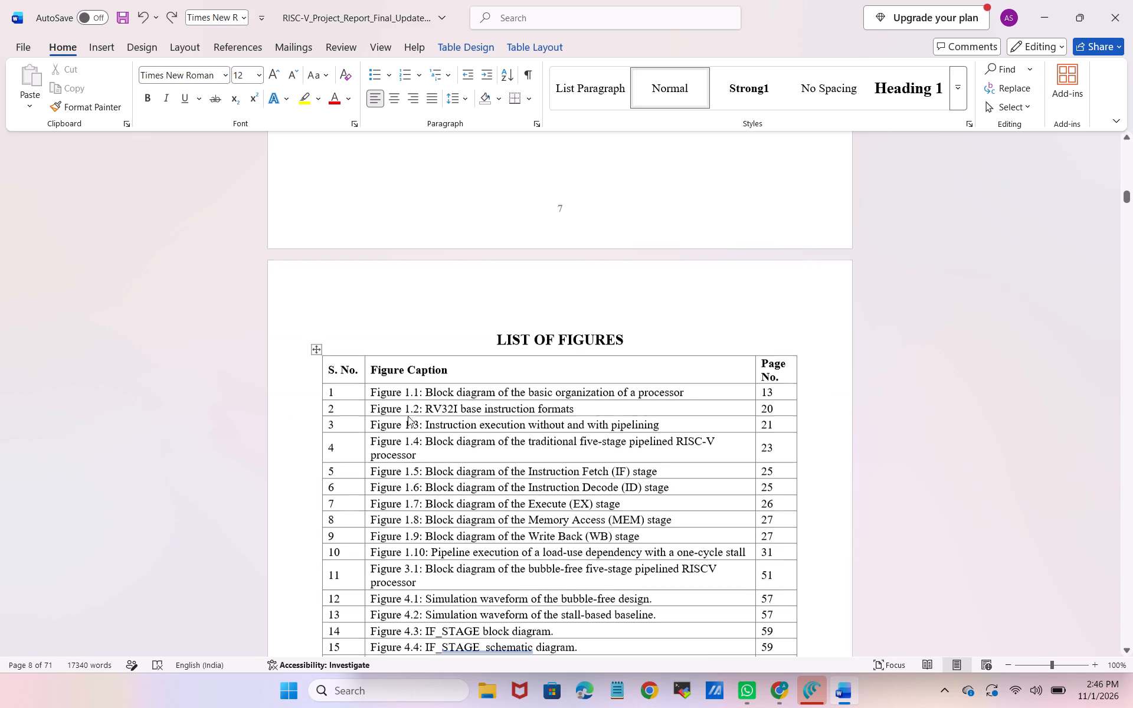
Replace the duplicated title before the first supervisor's name on the cover page with a single "Dr.".
{"action": "scroll", "coordinate": [408, 416], "scroll_direction": "up", "scroll_amount": 13}
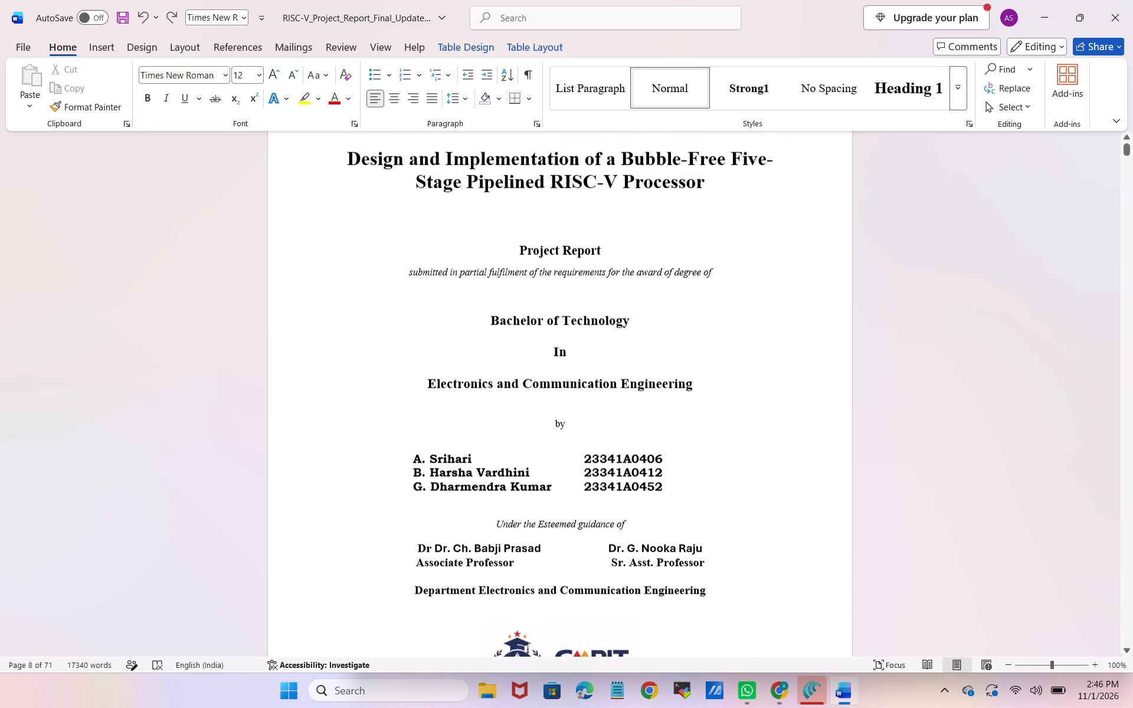
{"action": "left_click", "coordinate": [425, 281]}
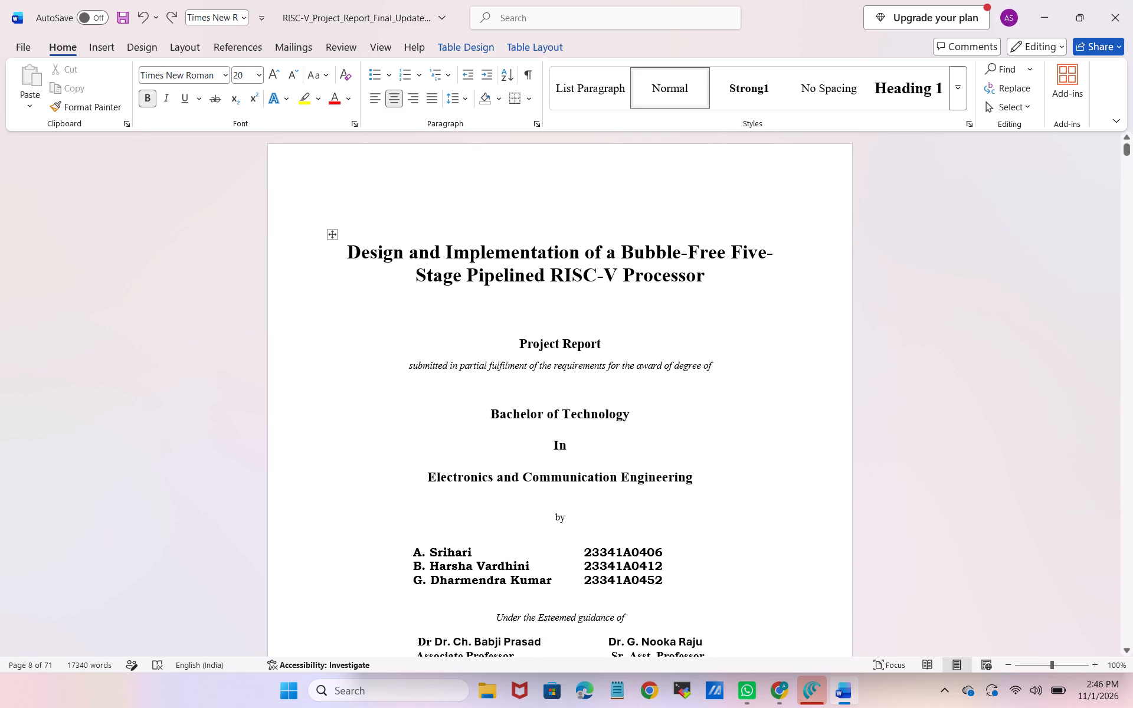
{"action": "scroll", "coordinate": [425, 281], "scroll_direction": "down", "scroll_amount": 3}
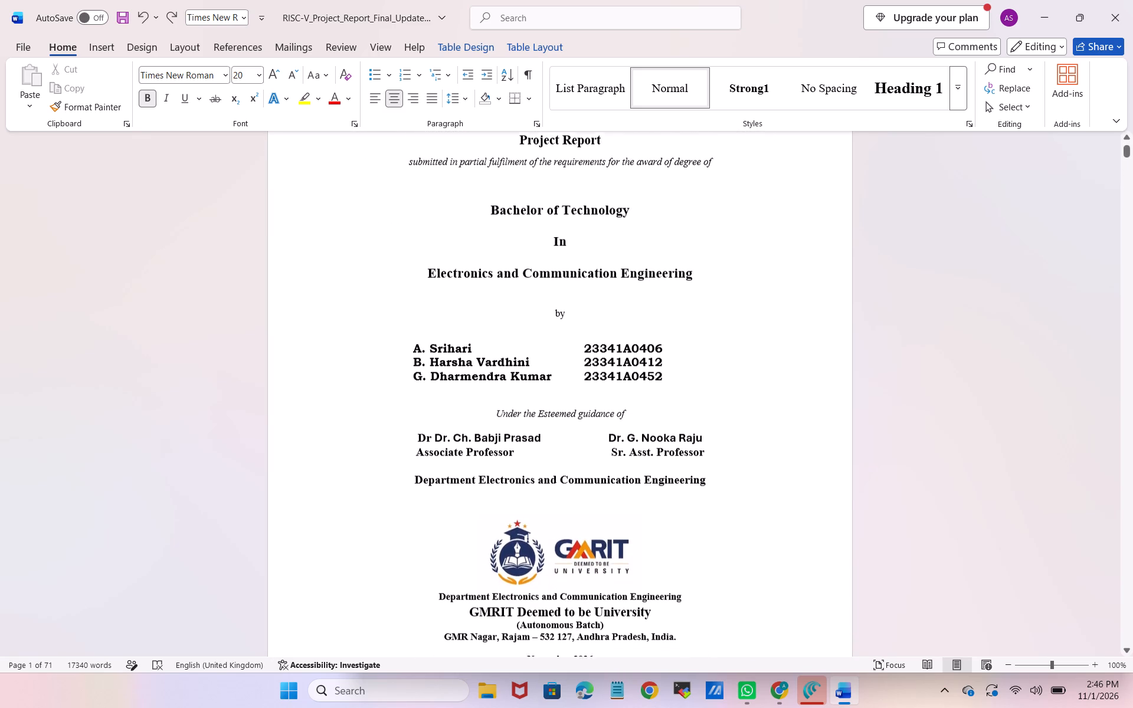
{"action": "scroll", "coordinate": [425, 281], "scroll_direction": "down", "scroll_amount": 2}
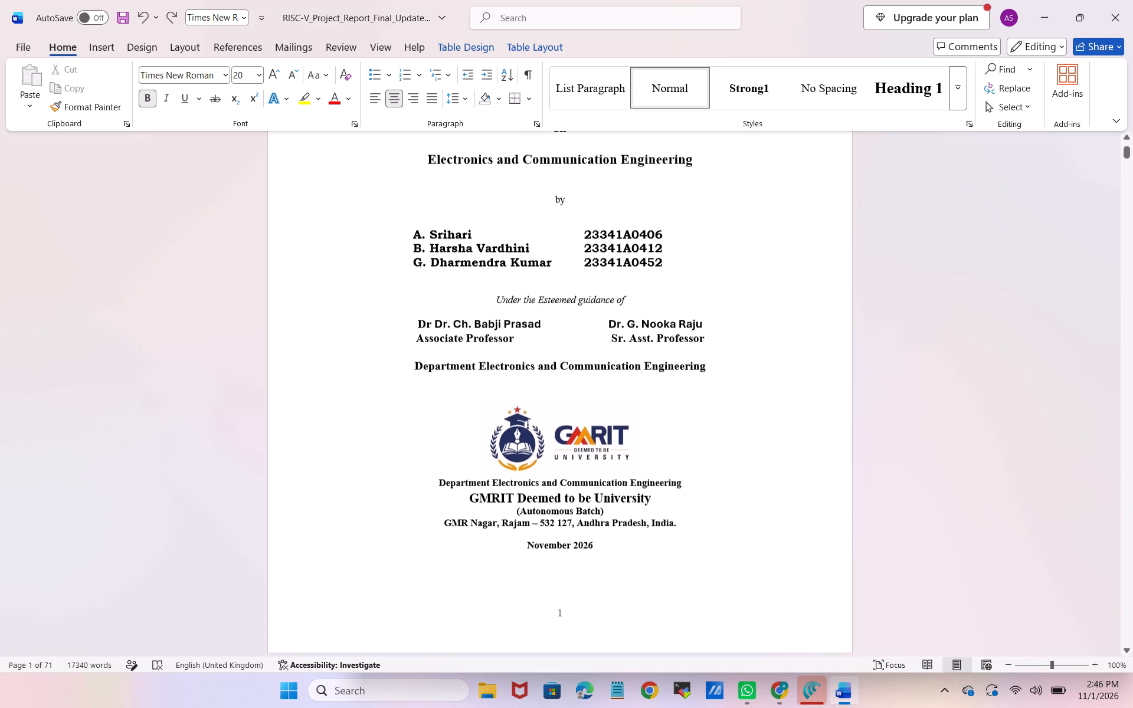
{"action": "scroll", "coordinate": [425, 281], "scroll_direction": "down", "scroll_amount": 1}
{"action": "left_click", "coordinate": [450, 321]}
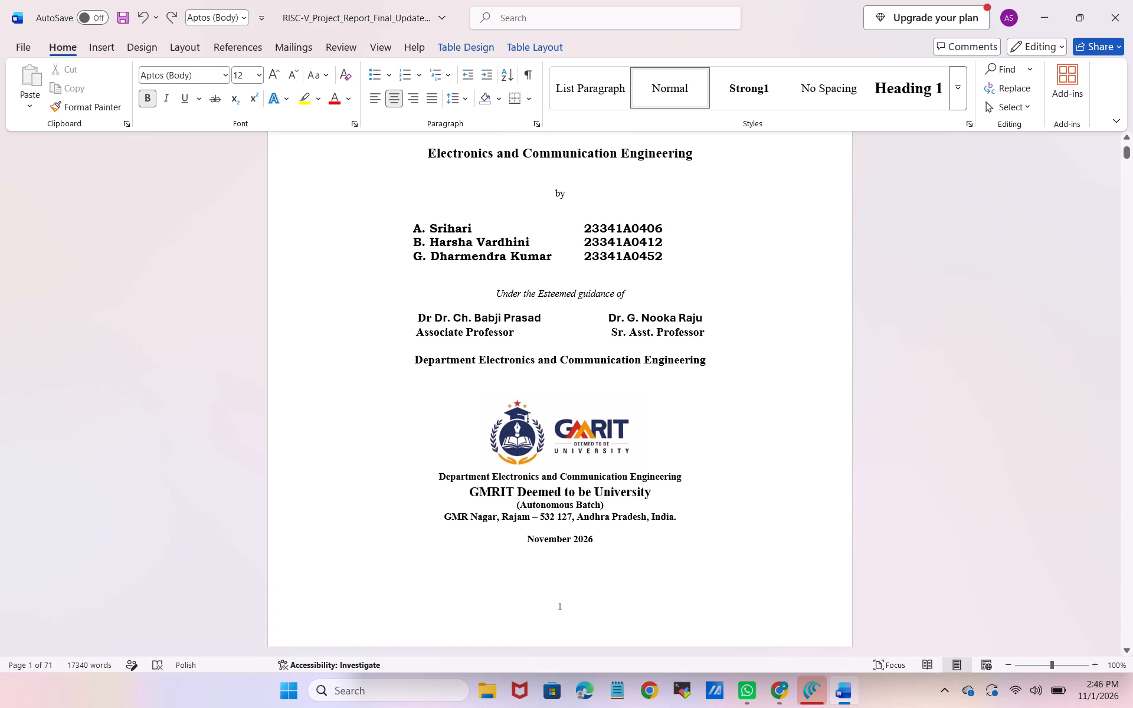
{"action": "key", "text": "BackSpace"}
{"action": "key", "text": "BackSpace"}
{"action": "key", "text": "BackSpace"}
{"action": "key", "text": "BackSpace"}
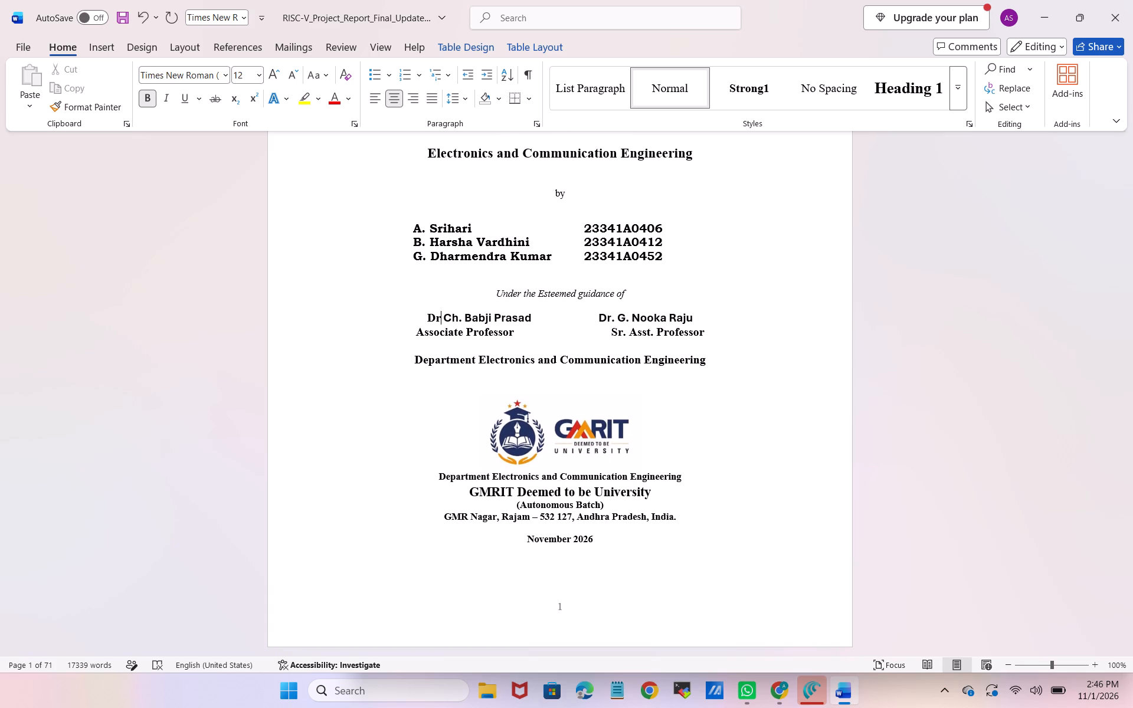
{"action": "key", "text": "period"}
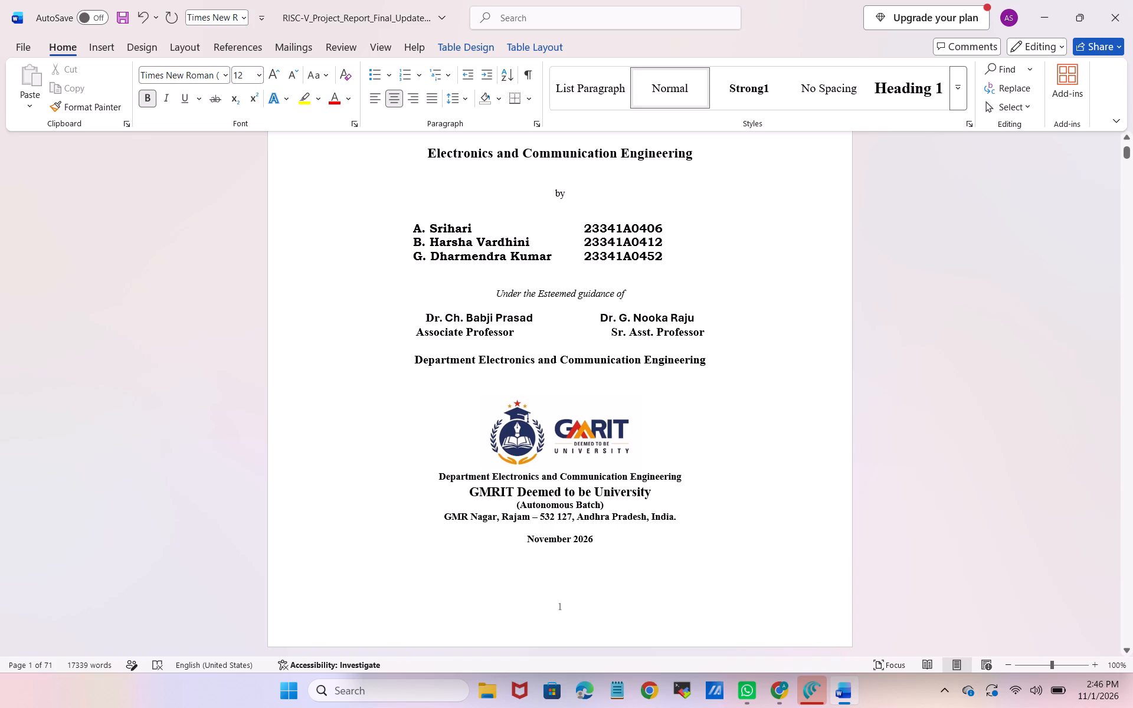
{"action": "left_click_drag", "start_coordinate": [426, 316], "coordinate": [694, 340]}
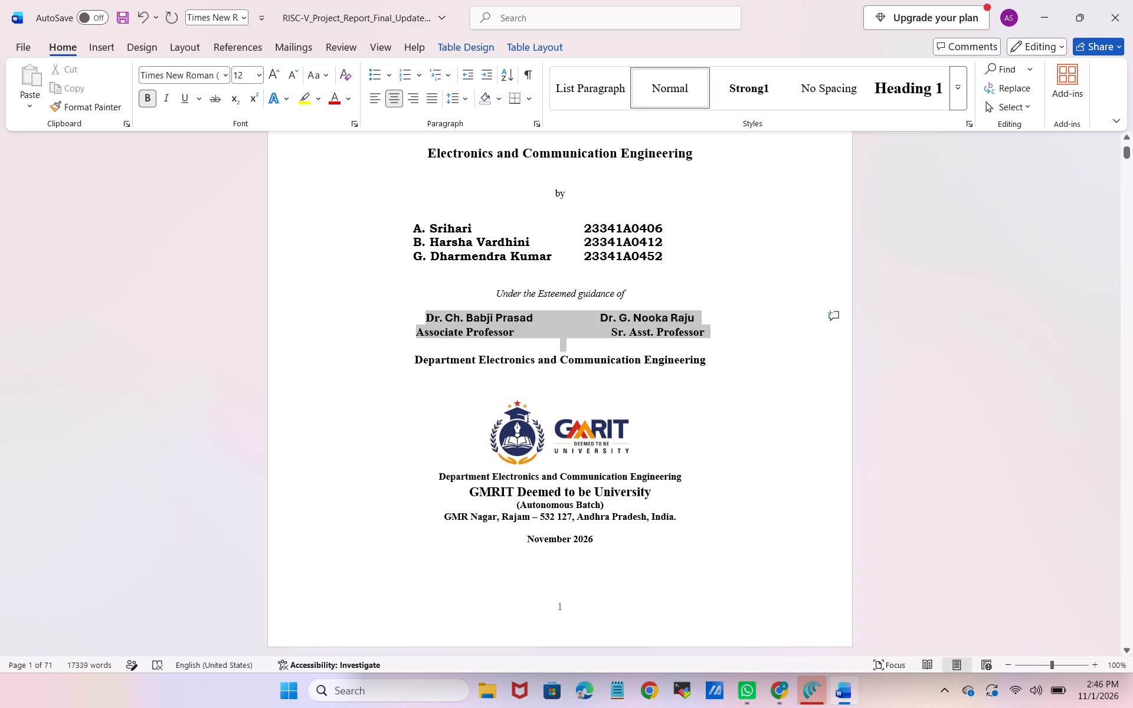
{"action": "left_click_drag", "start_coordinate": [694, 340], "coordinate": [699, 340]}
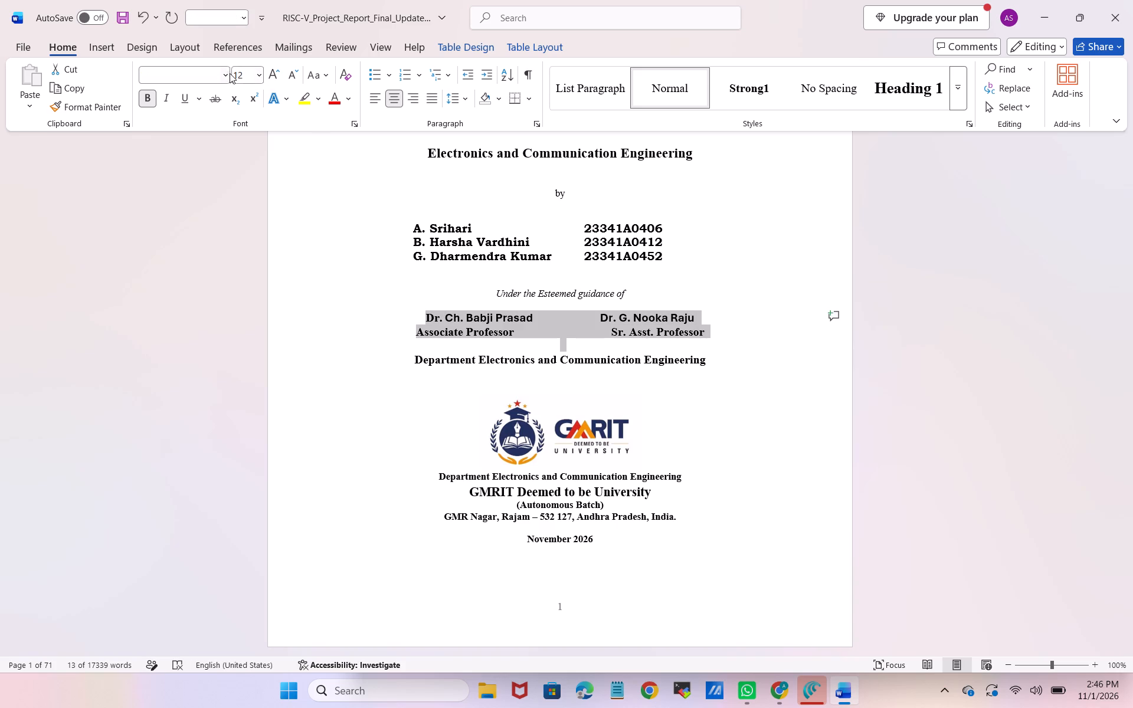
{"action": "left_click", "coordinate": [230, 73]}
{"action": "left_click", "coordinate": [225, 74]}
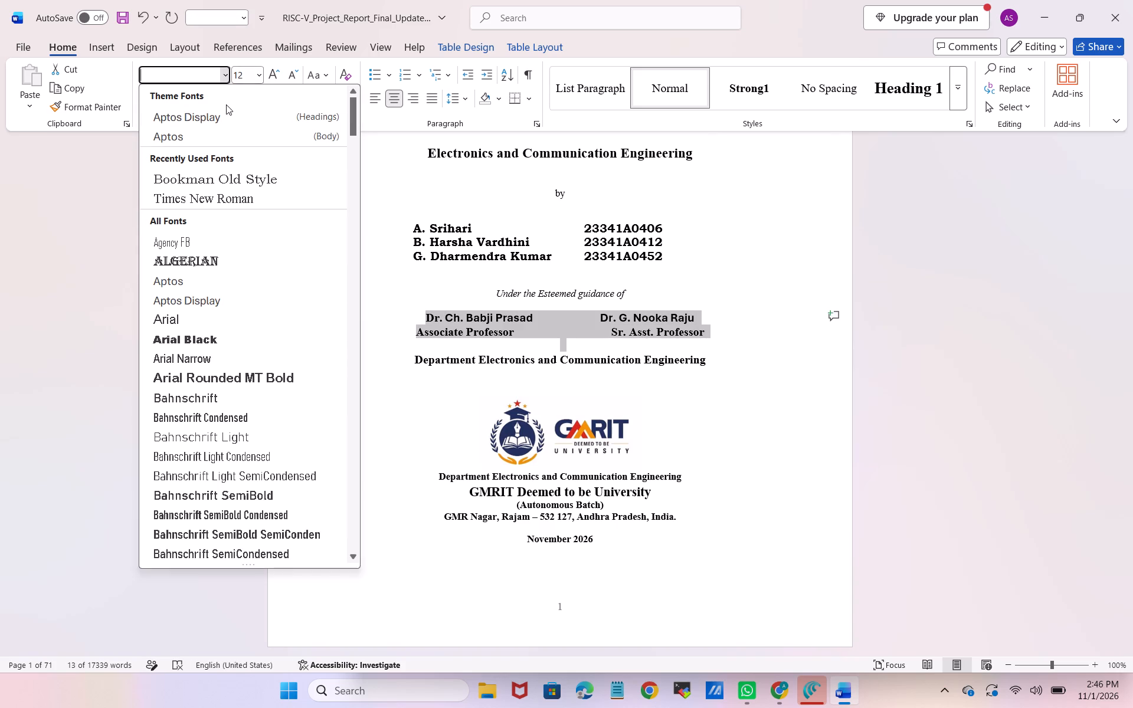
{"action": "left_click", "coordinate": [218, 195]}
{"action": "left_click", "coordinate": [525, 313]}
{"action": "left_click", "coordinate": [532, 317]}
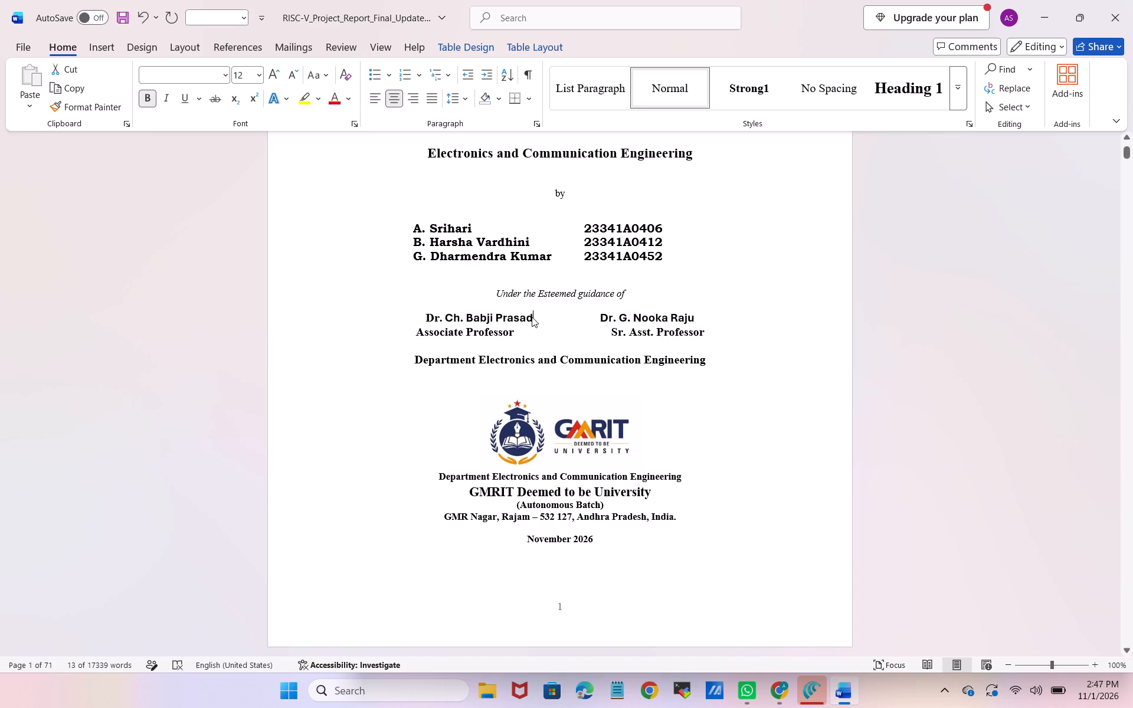
Set the font of the line with both supervisors' names on the cover page to Times New Roman.
{"action": "left_click_drag", "start_coordinate": [430, 316], "coordinate": [685, 318]}
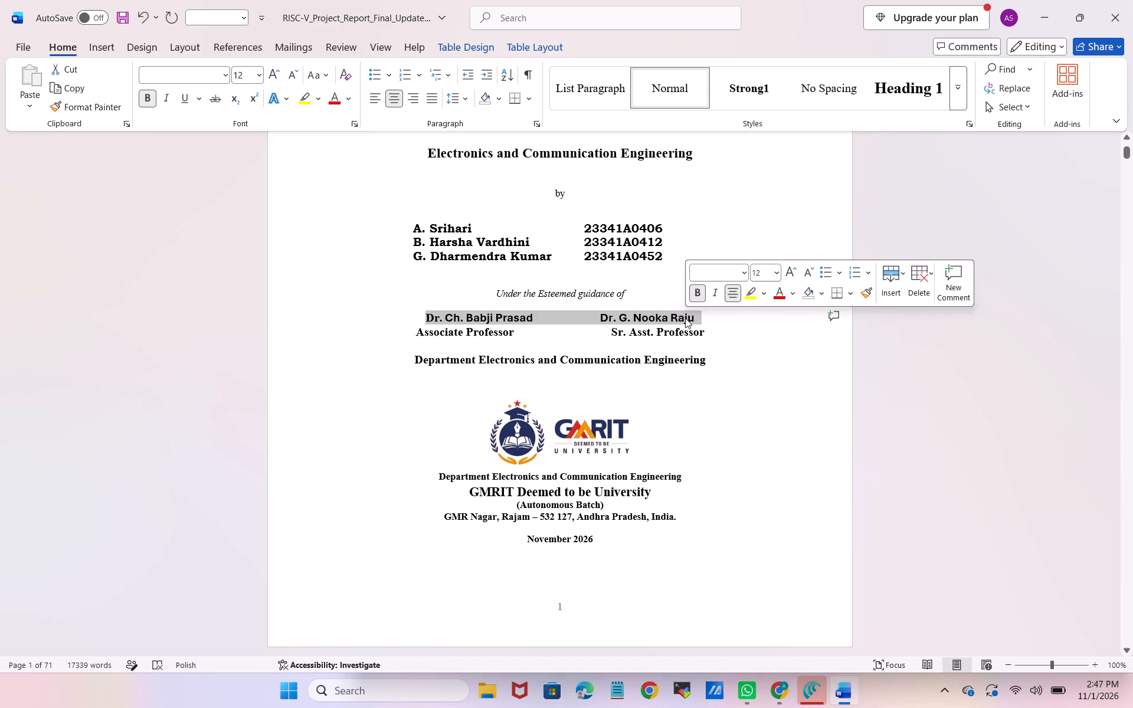
{"action": "left_click", "coordinate": [225, 78]}
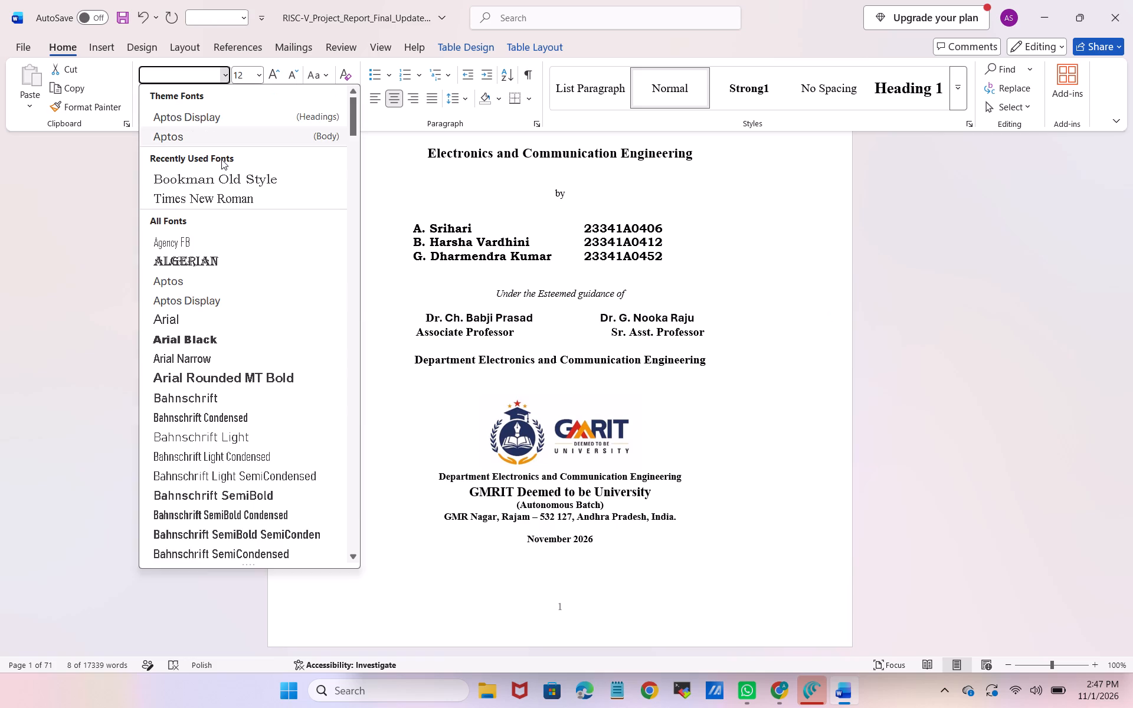
{"action": "left_click", "coordinate": [215, 195]}
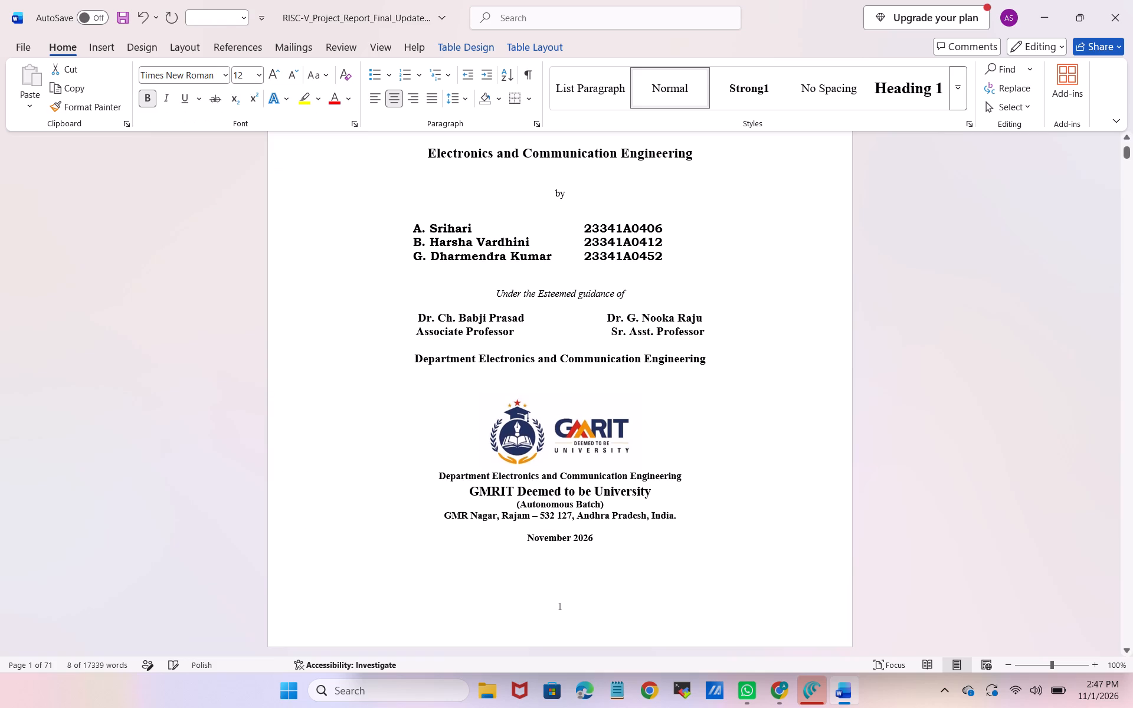
Insert "of" after "Department" in both department lines on the cover page, above and below the university logo.
{"action": "scroll", "coordinate": [548, 376], "scroll_direction": "down", "scroll_amount": 1}
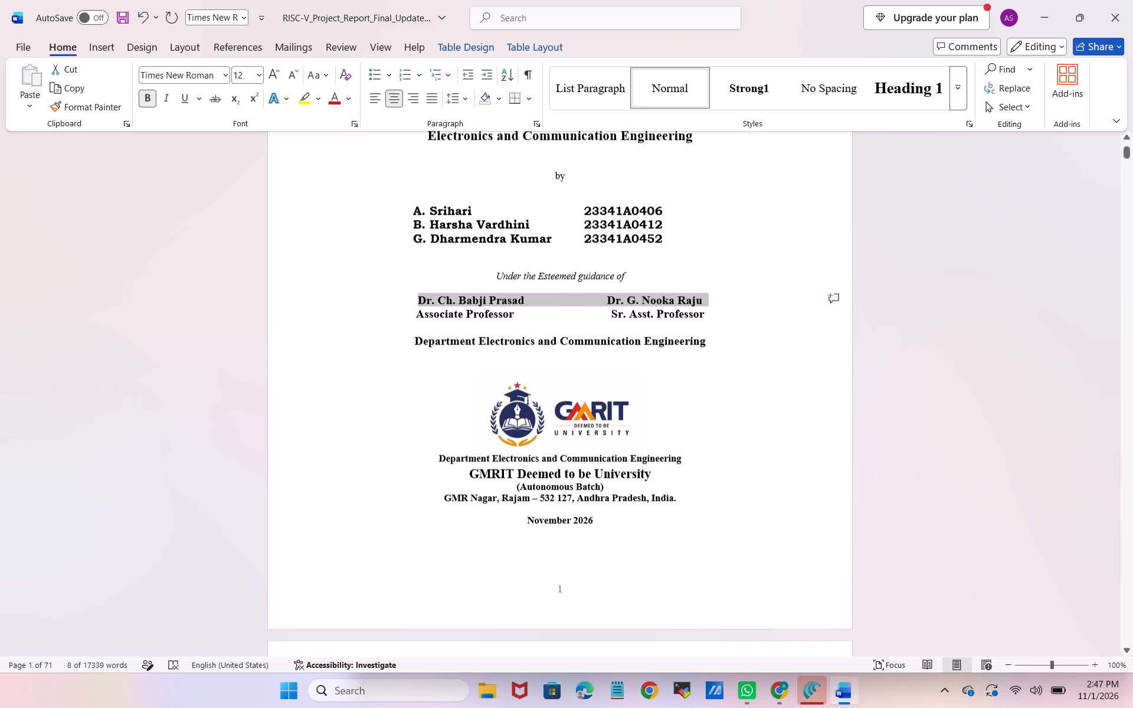
{"action": "left_click", "coordinate": [477, 337]}
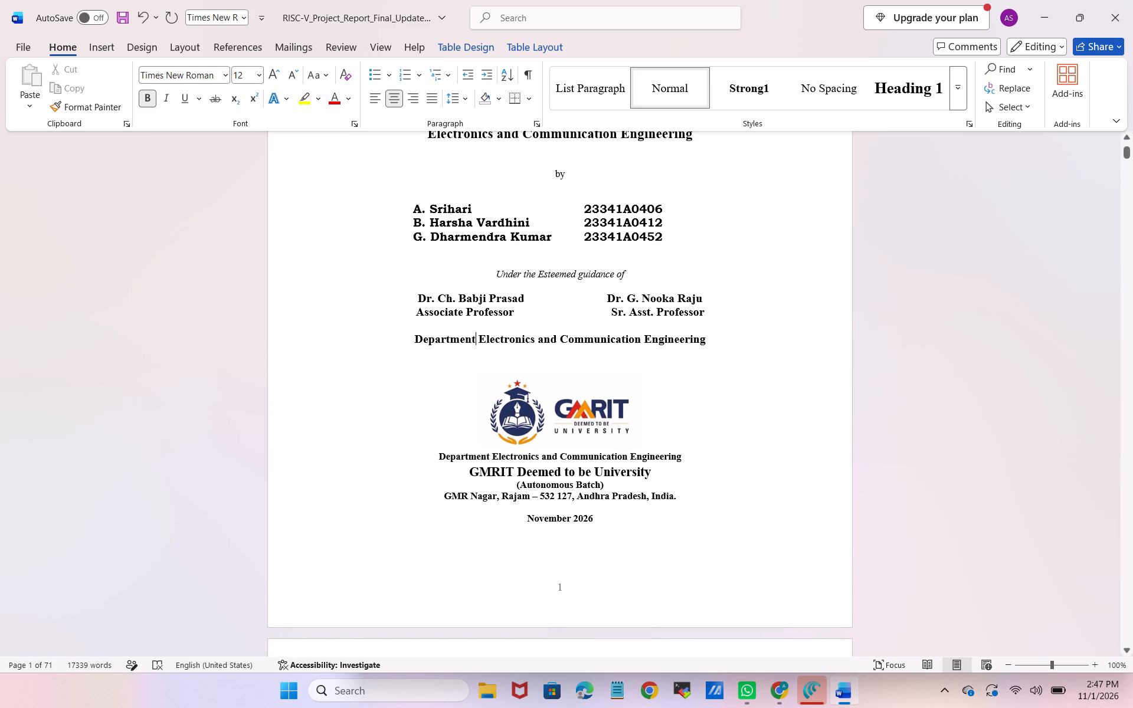
{"action": "key", "text": "space"}
{"action": "type", "text": "of"}
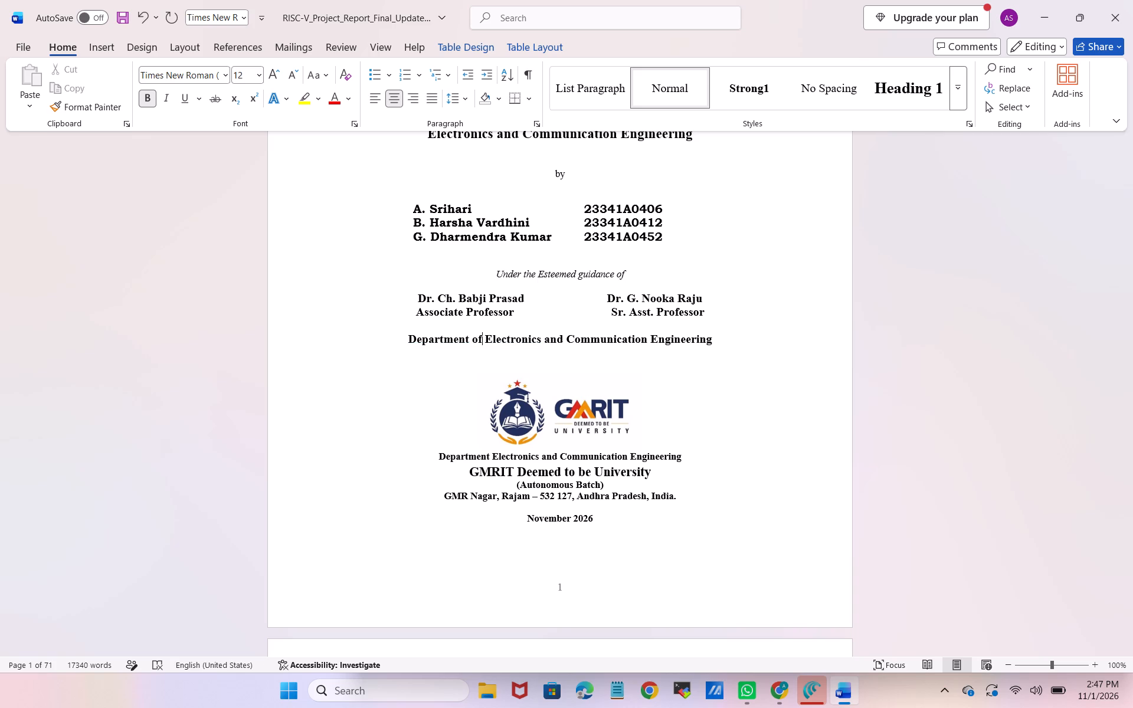
{"action": "scroll", "coordinate": [493, 356], "scroll_direction": "right", "scroll_amount": 1}
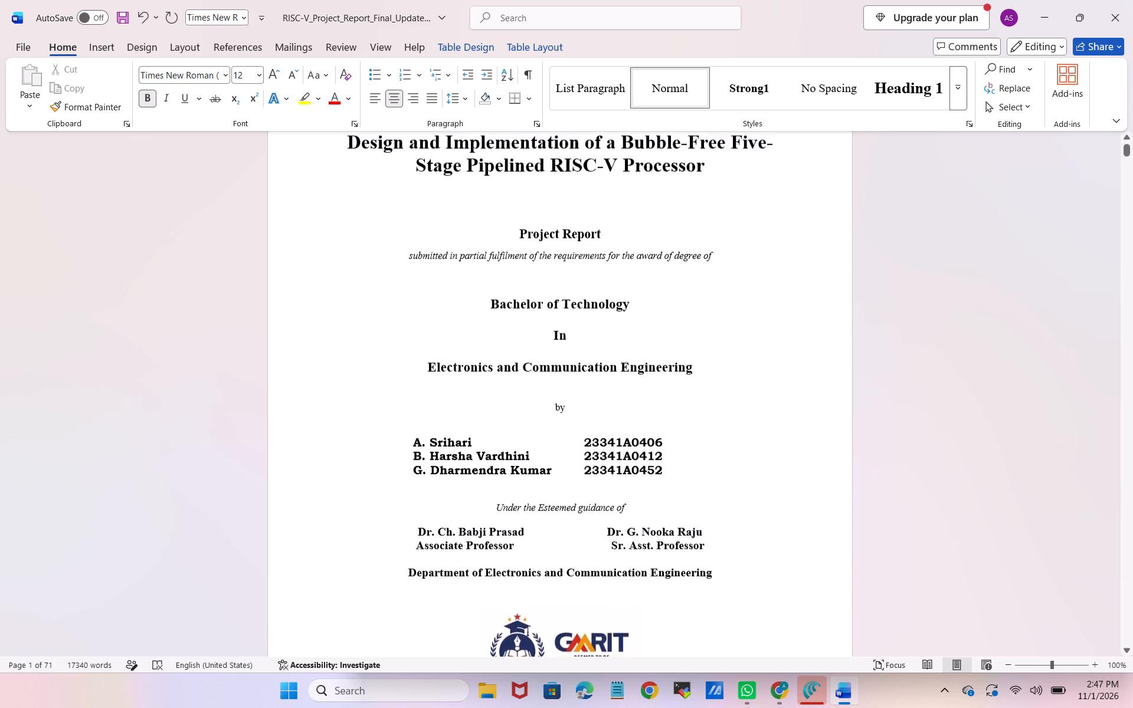
{"action": "scroll", "coordinate": [493, 356], "scroll_direction": "right", "scroll_amount": 1}
{"action": "scroll", "coordinate": [493, 356], "scroll_direction": "down", "scroll_amount": 1}
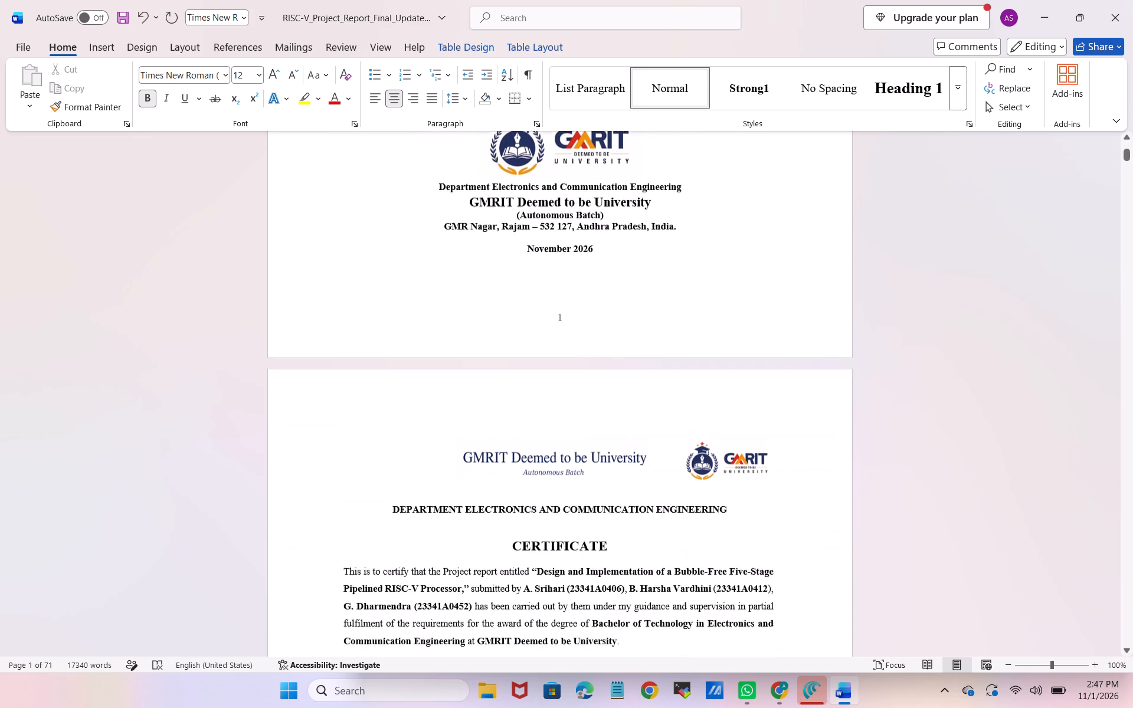
{"action": "left_click", "coordinate": [488, 181]}
{"action": "key", "text": "space"}
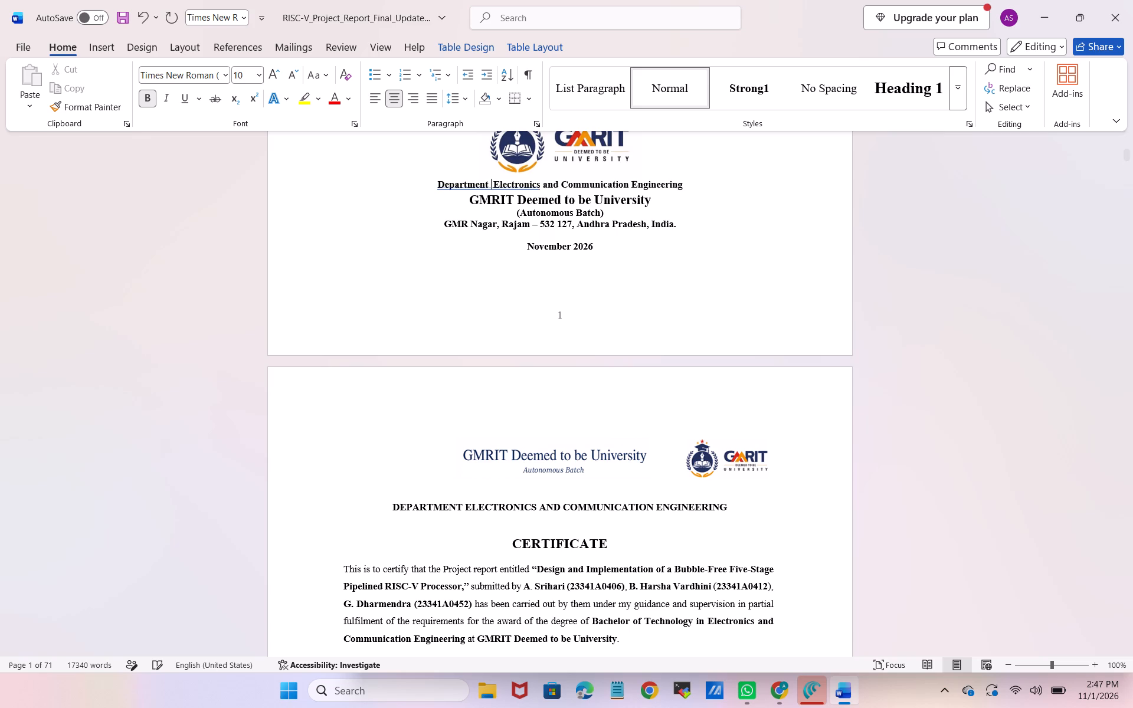
{"action": "type", "text": "of"}
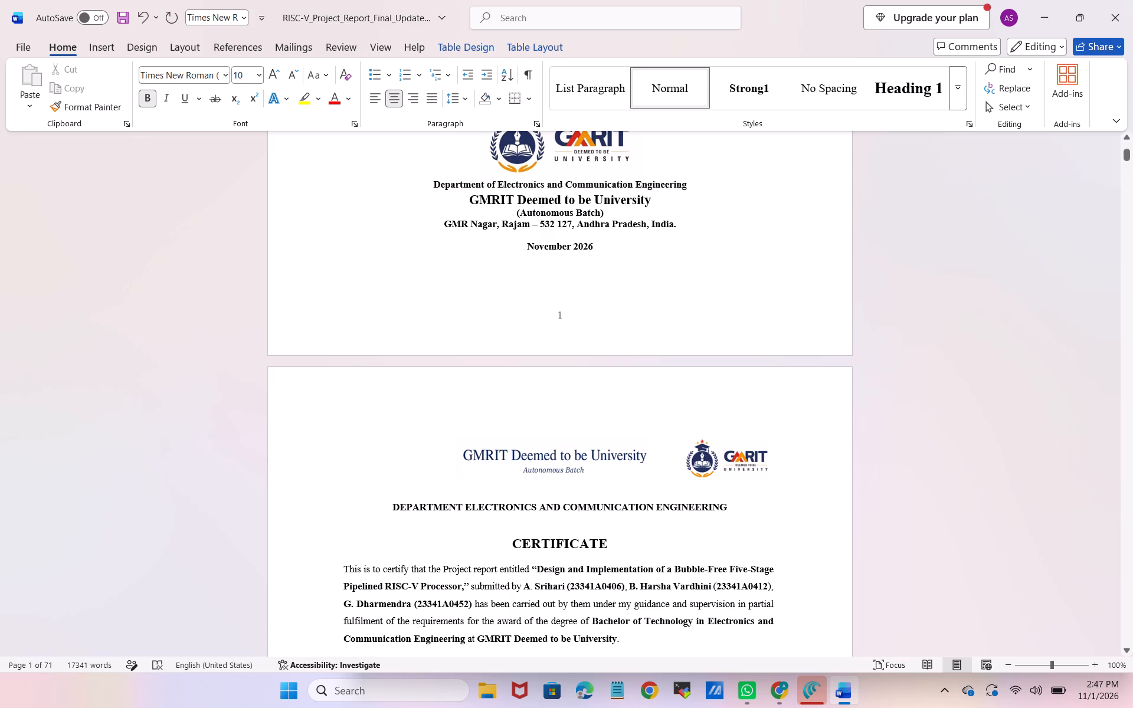
Insert "OF" after "DEPARTMENT" in the department heading above the CERTIFICATE title.
{"action": "scroll", "coordinate": [549, 261], "scroll_direction": "down", "scroll_amount": 1}
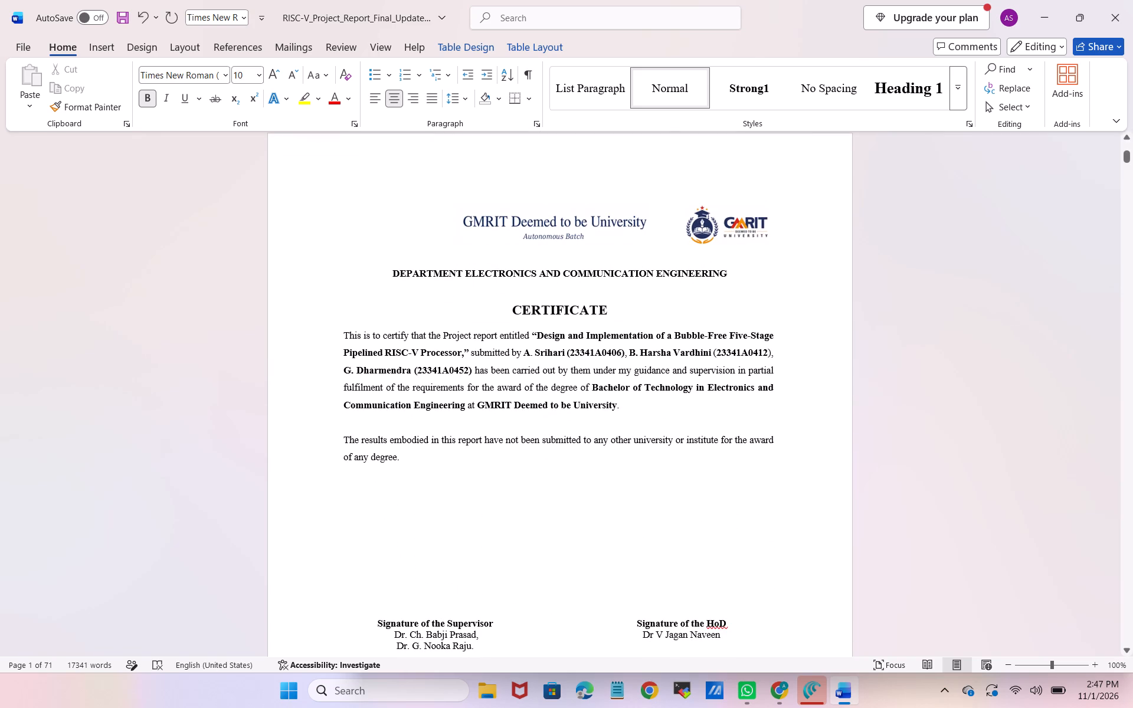
{"action": "left_click", "coordinate": [465, 276]}
{"action": "type", "text": "OF"}
{"action": "key", "text": "space"}
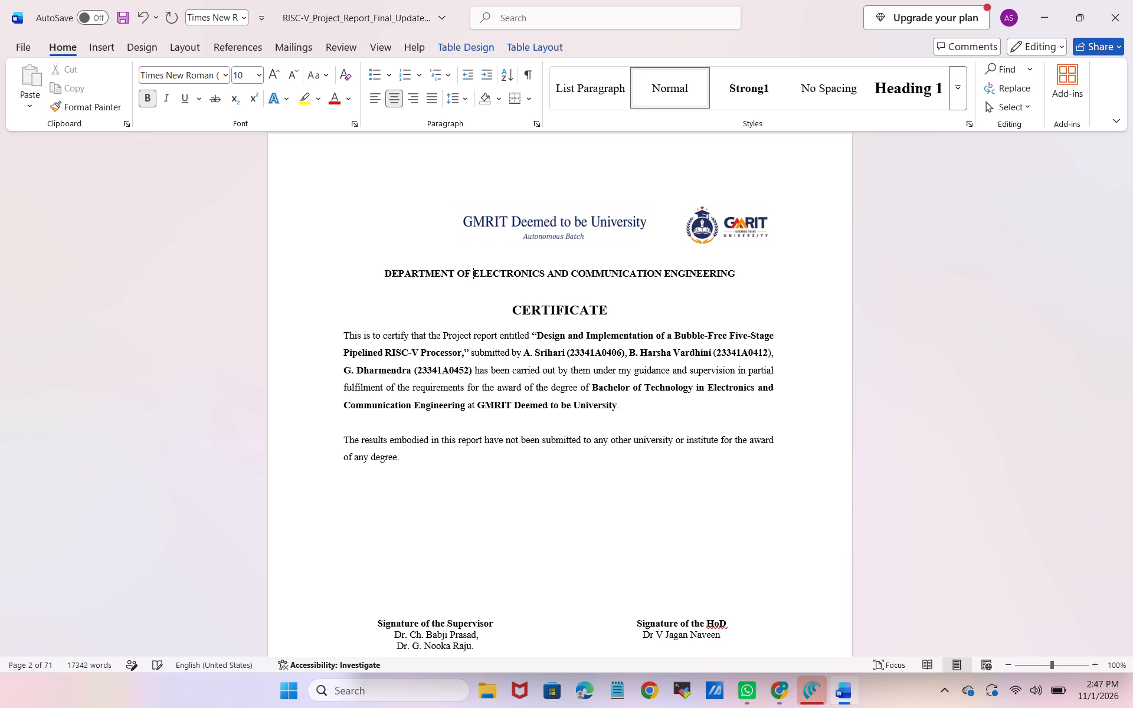
Insert a Next Page section break at the end of the certificate page and delete the empty line above the ACKNOWLEDGEMENT heading.
{"action": "scroll", "coordinate": [543, 345], "scroll_direction": "down", "scroll_amount": 1}
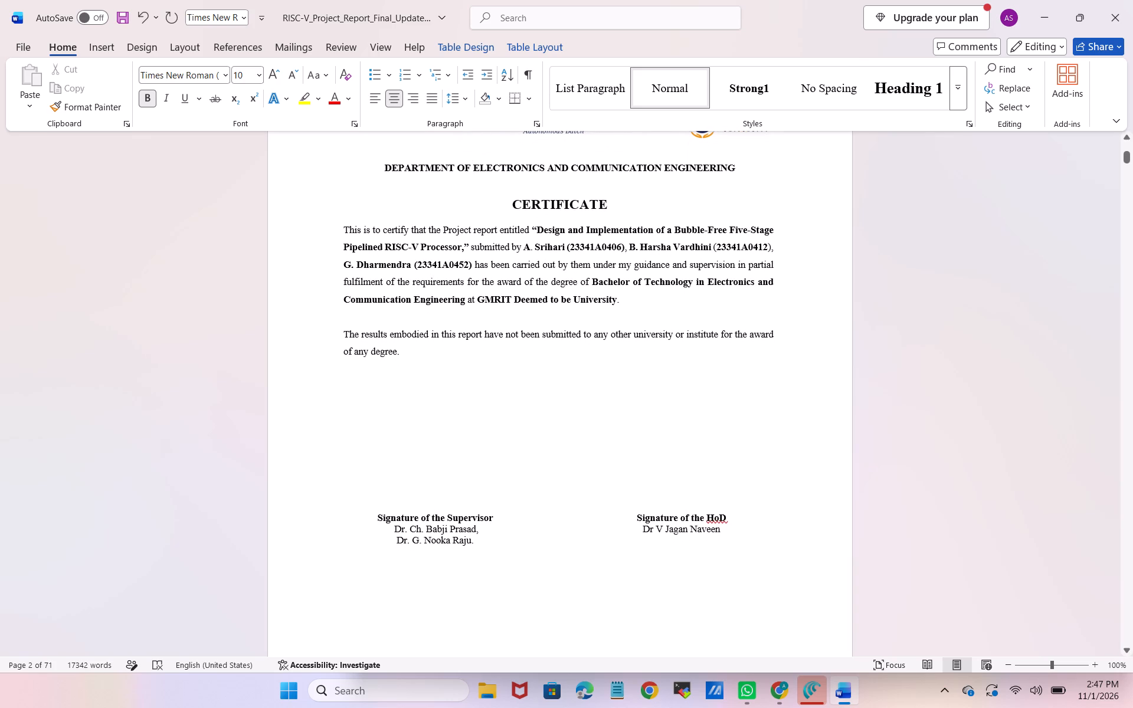
{"action": "scroll", "coordinate": [543, 345], "scroll_direction": "down", "scroll_amount": 2}
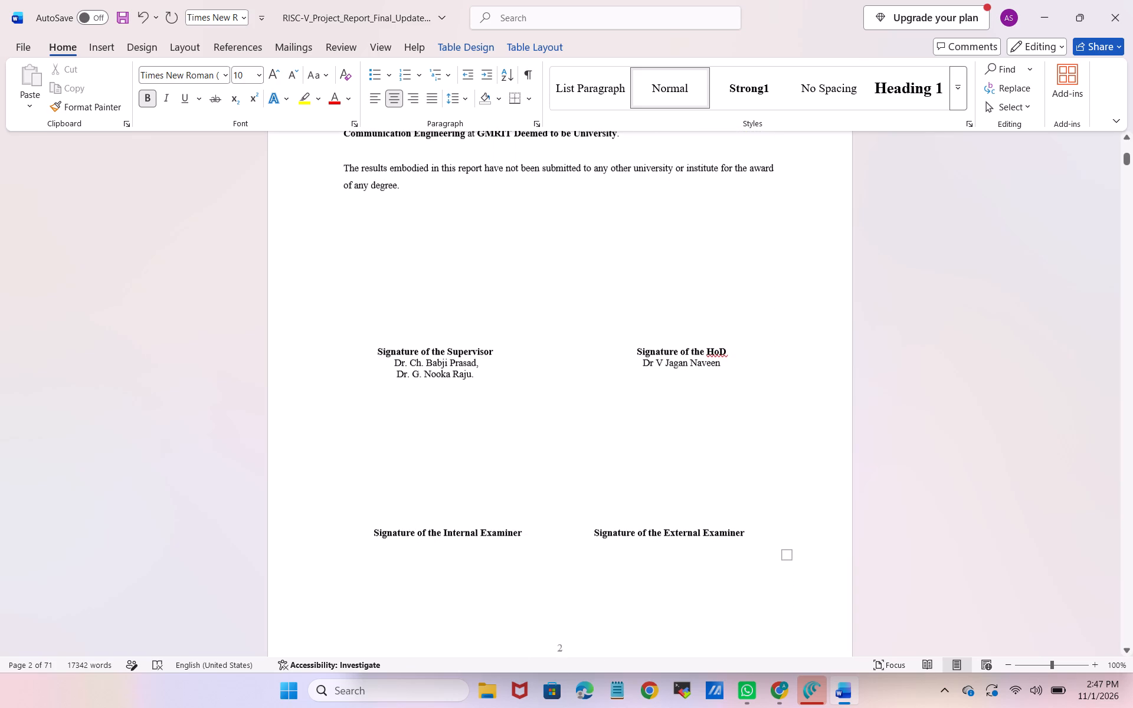
{"action": "scroll", "coordinate": [543, 345], "scroll_direction": "down", "scroll_amount": 2}
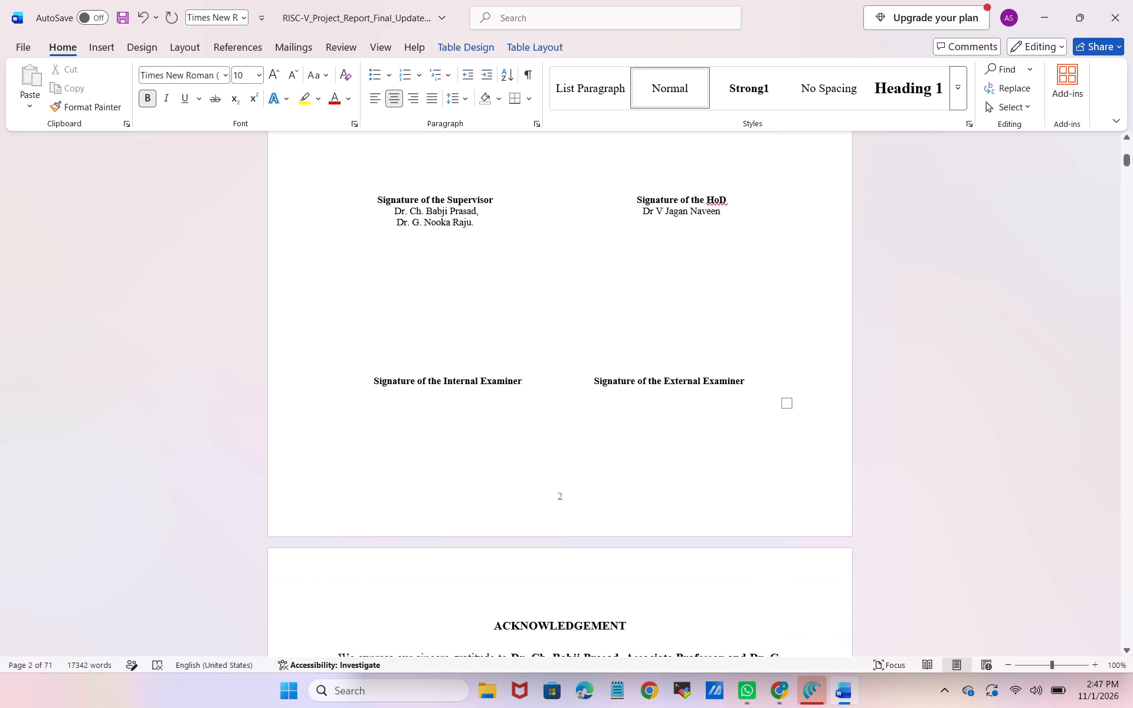
{"action": "scroll", "coordinate": [543, 345], "scroll_direction": "down", "scroll_amount": 1}
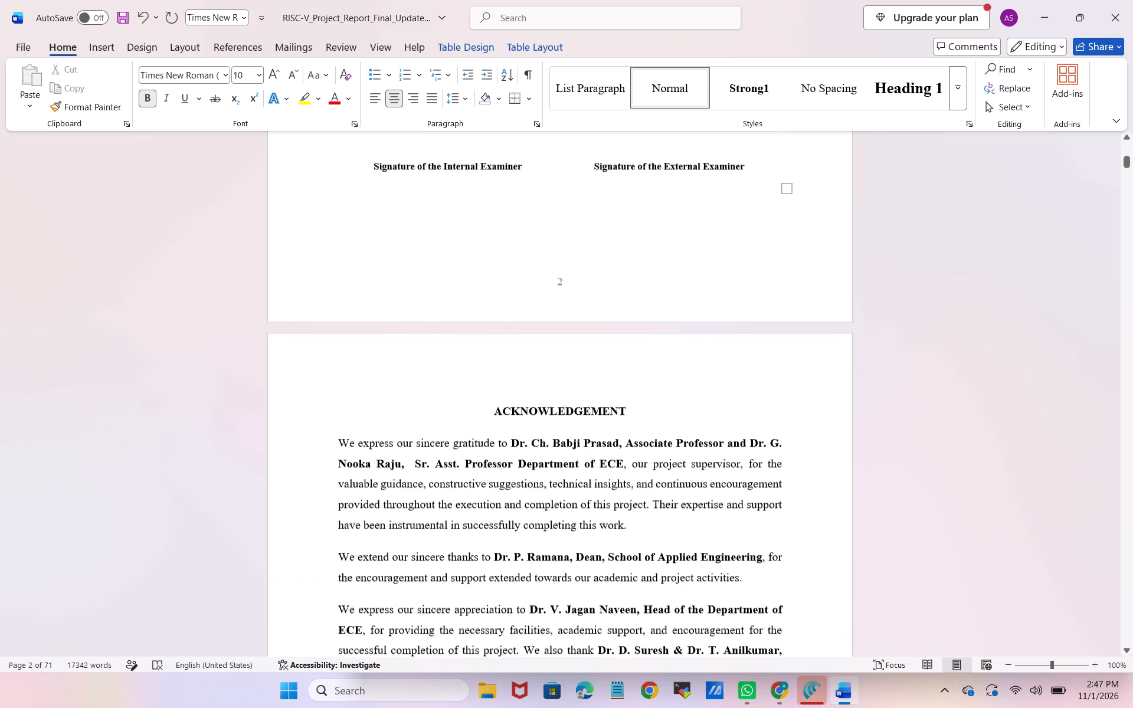
{"action": "scroll", "coordinate": [543, 345], "scroll_direction": "down", "scroll_amount": 2}
{"action": "scroll", "coordinate": [543, 345], "scroll_direction": "up", "scroll_amount": 1}
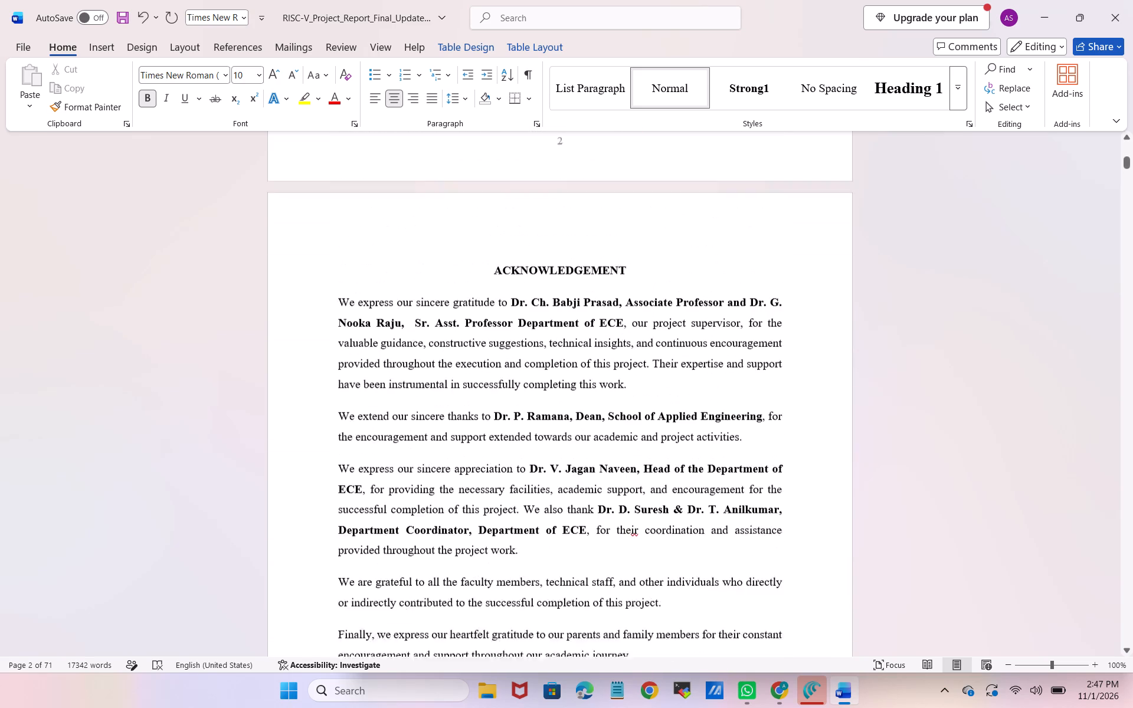
{"action": "scroll", "coordinate": [577, 143], "scroll_direction": "up", "scroll_amount": 1}
{"action": "left_click", "coordinate": [561, 179]}
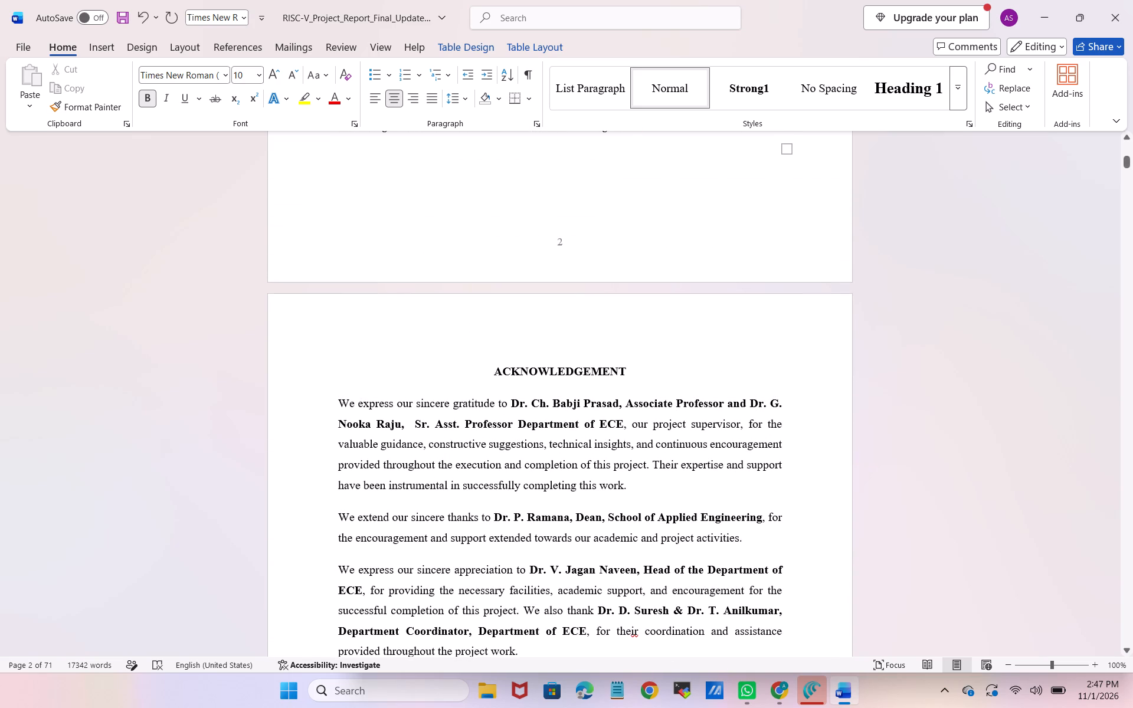
{"action": "left_click", "coordinate": [175, 43]}
{"action": "left_click", "coordinate": [212, 69]}
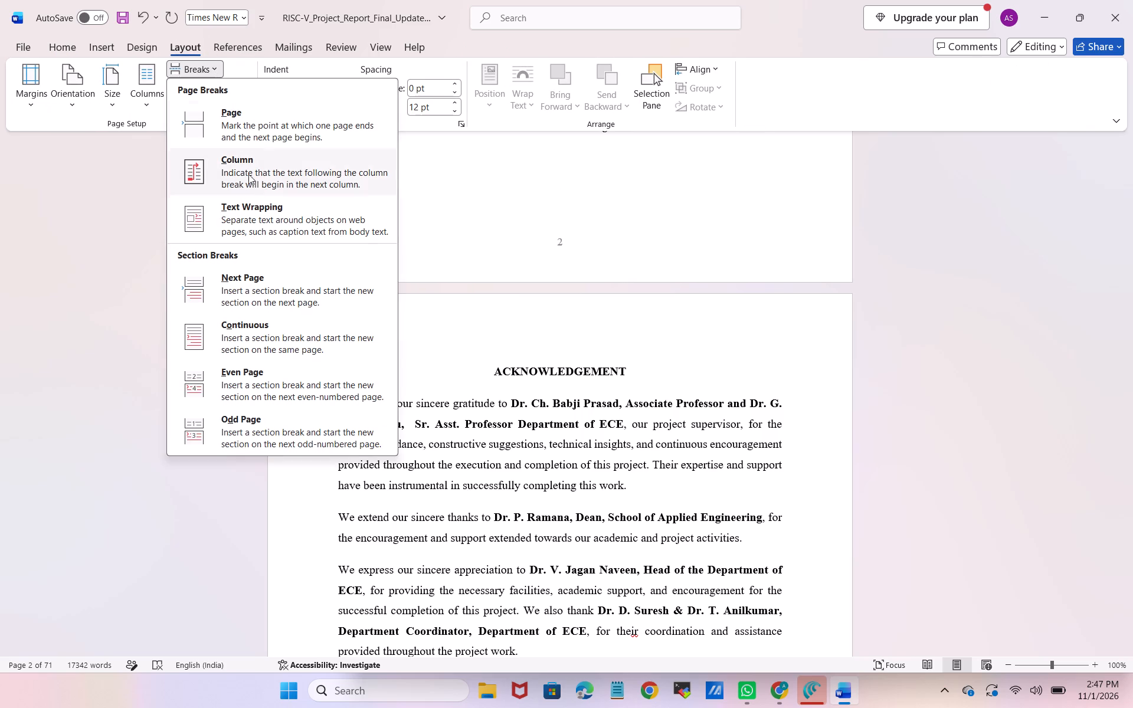
{"action": "left_click", "coordinate": [259, 273]}
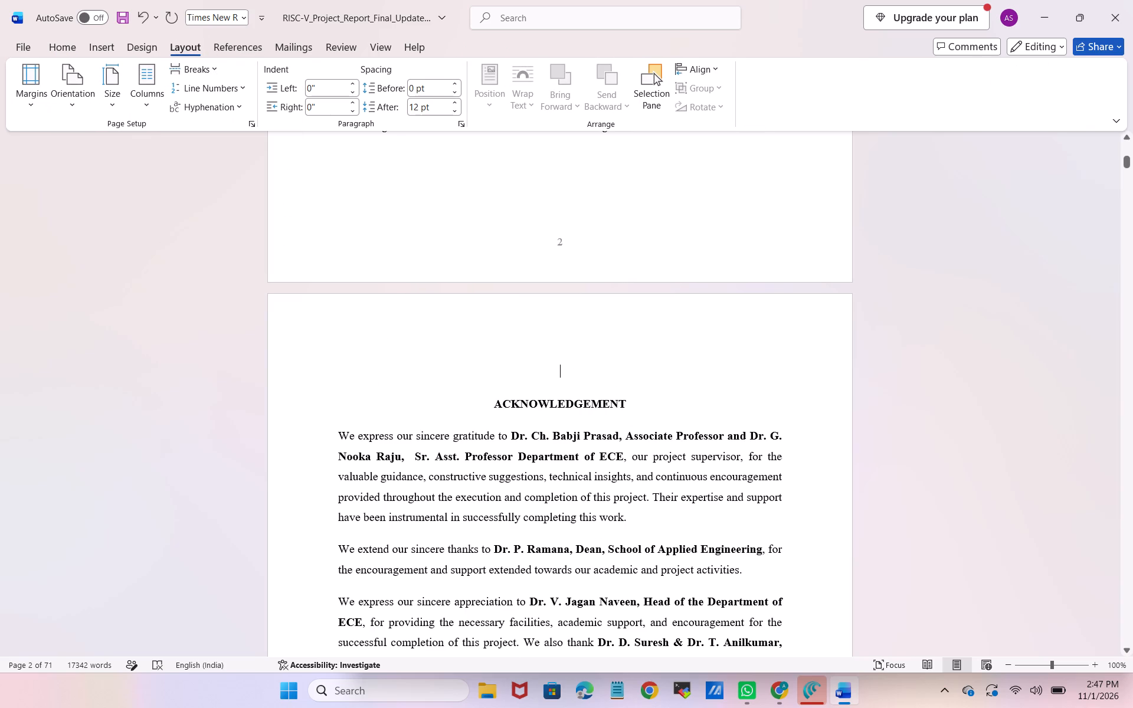
{"action": "key", "text": "Delete"}
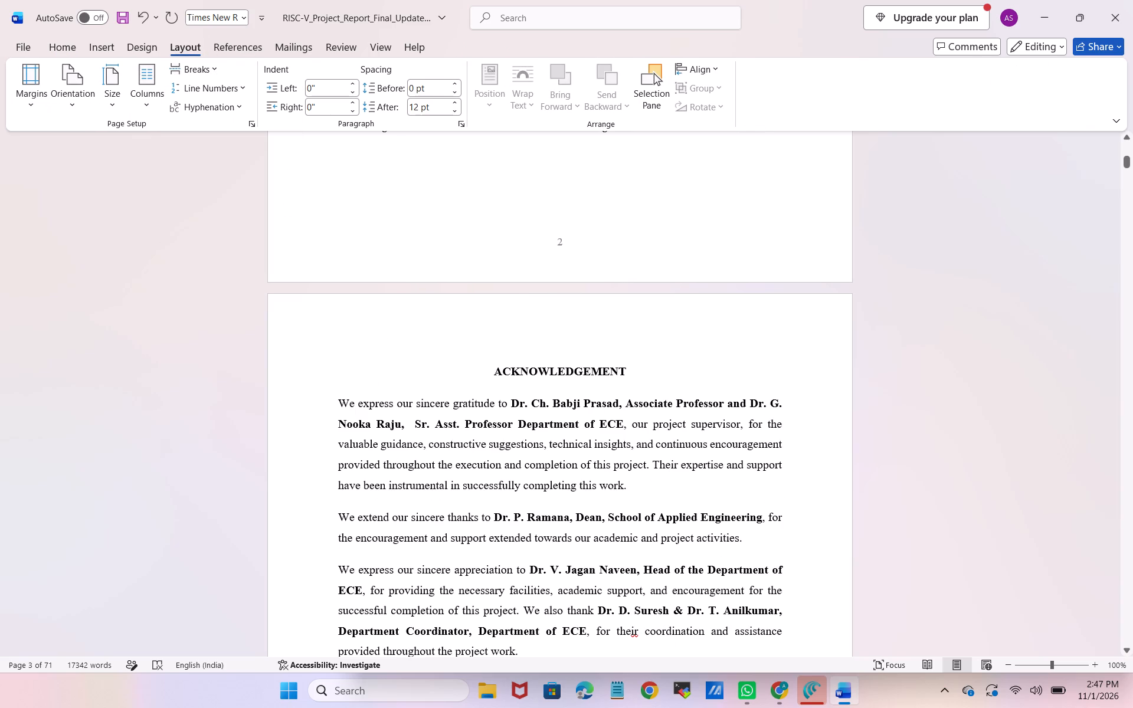
Unlink the Section 2 footer on the Acknowledgement page from the previous section's footer.
{"action": "scroll", "coordinate": [581, 456], "scroll_direction": "down", "scroll_amount": 1}
{"action": "scroll", "coordinate": [575, 508], "scroll_direction": "down", "scroll_amount": 1}
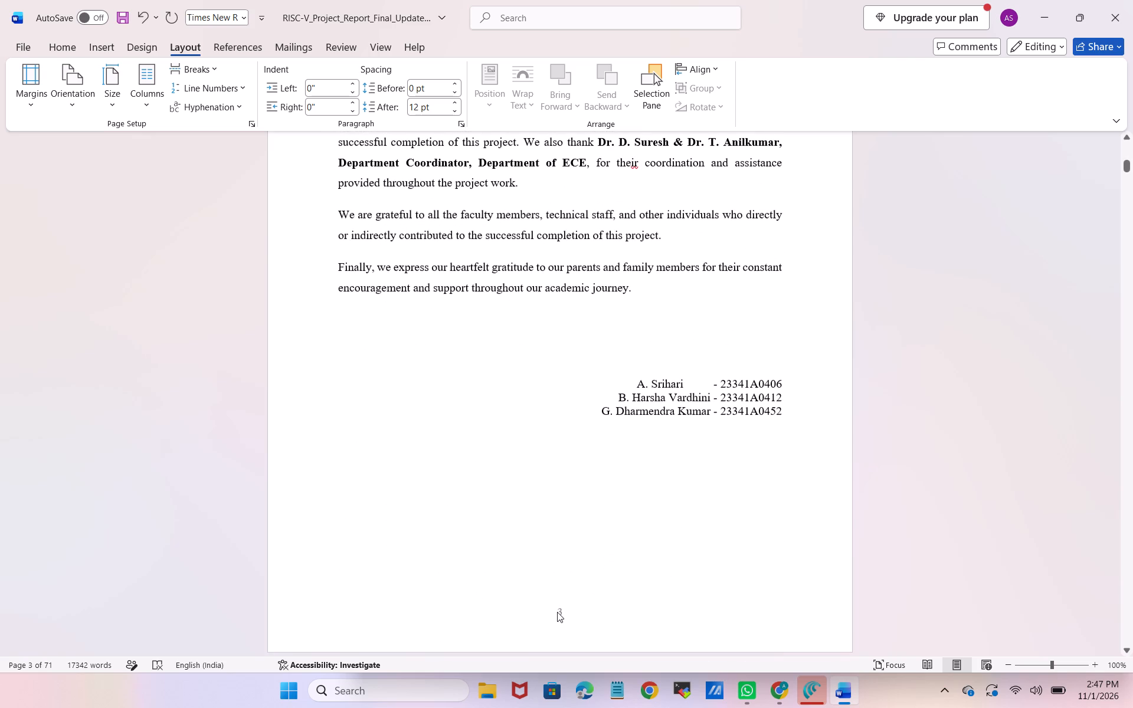
{"action": "left_click", "coordinate": [557, 612]}
{"action": "double_click", "coordinate": [563, 612]}
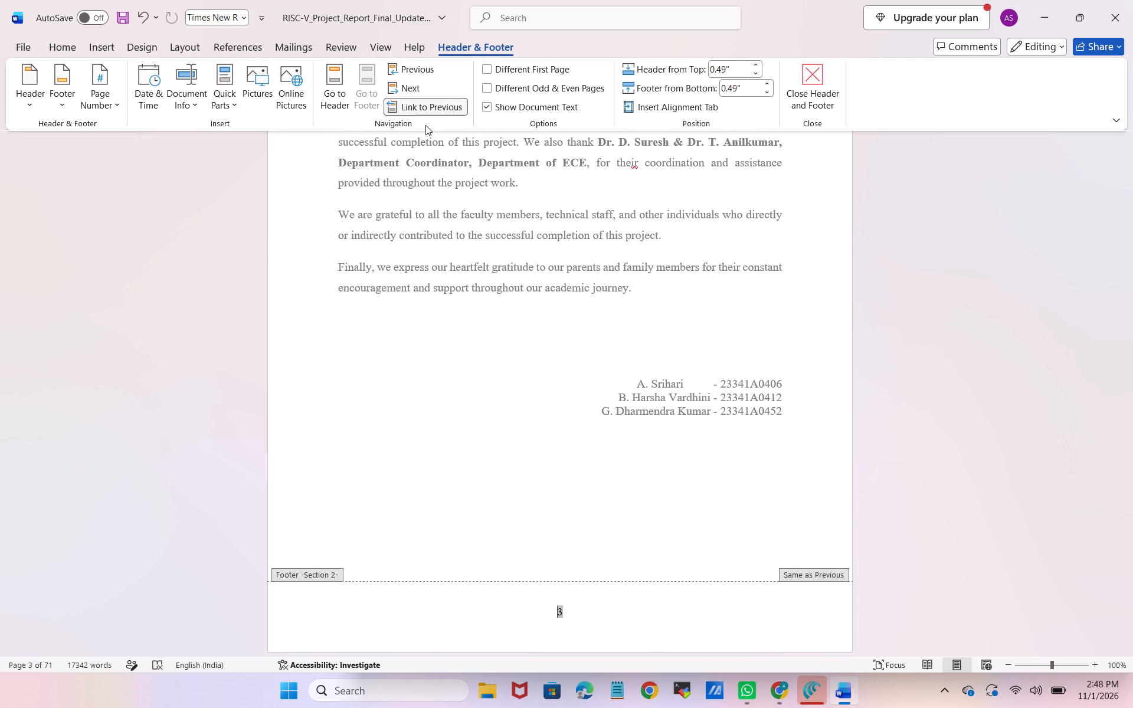
{"action": "left_click", "coordinate": [431, 114]}
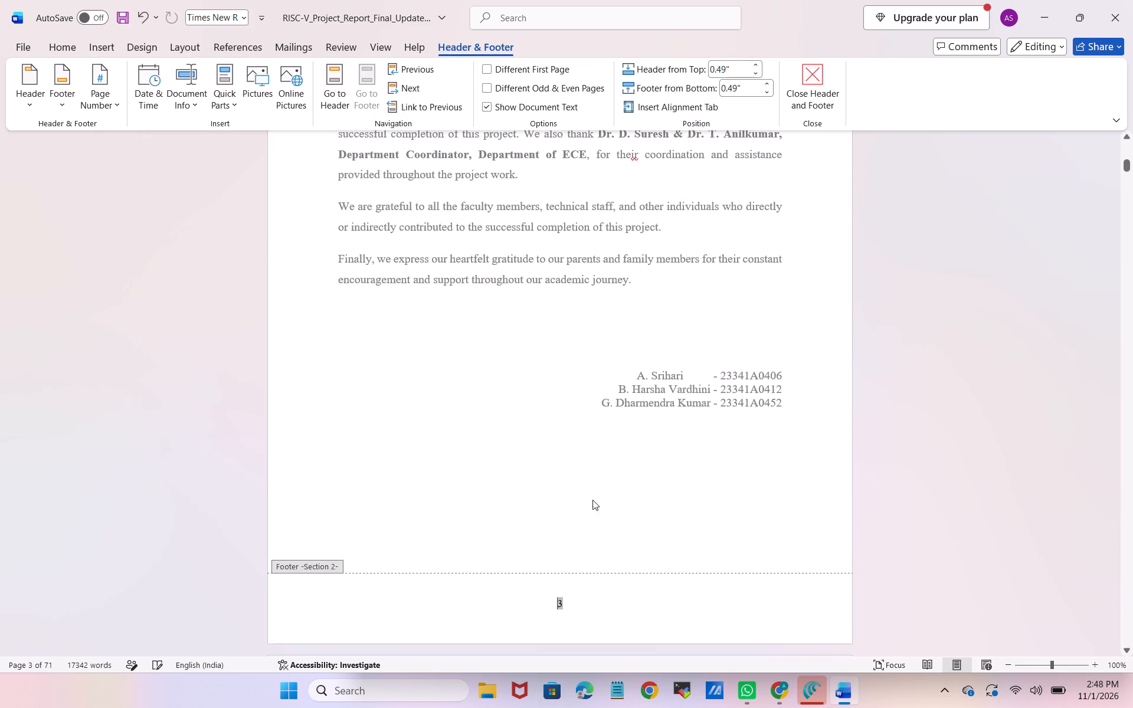
{"action": "double_click", "coordinate": [587, 466]}
Ignore all occurrences of the spelling flag within "their" in the Acknowledgement paragraph thanking the Head of Department.
{"action": "scroll", "coordinate": [587, 466], "scroll_direction": "up", "scroll_amount": 3}
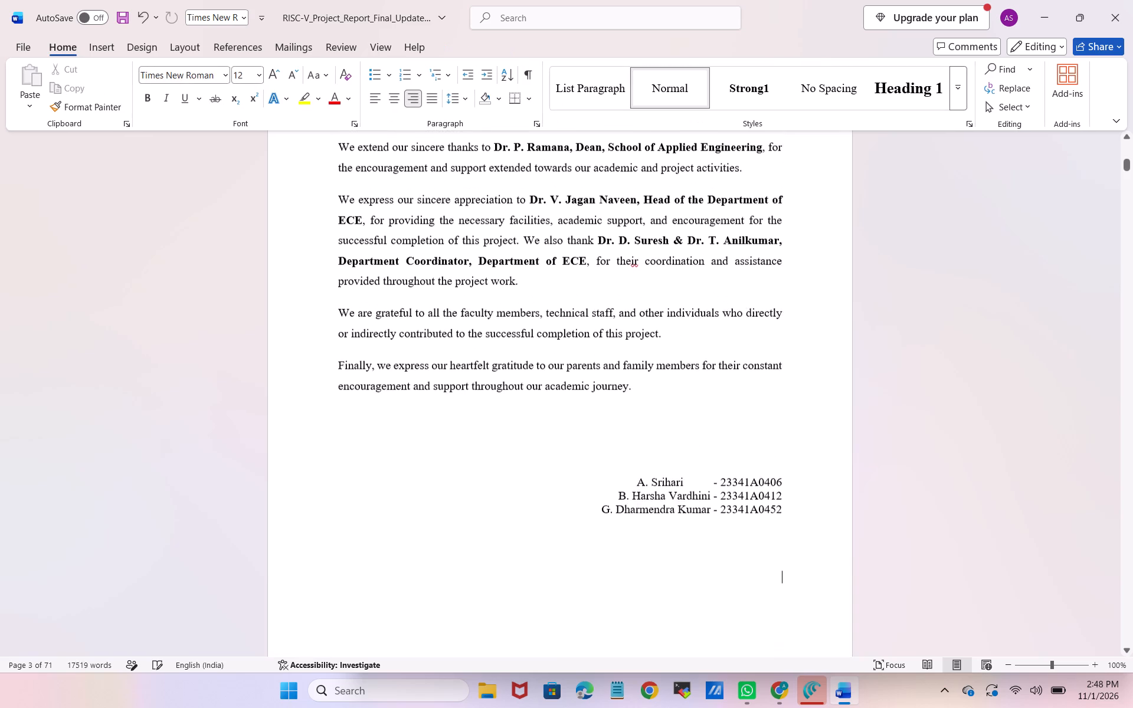
{"action": "scroll", "coordinate": [587, 466], "scroll_direction": "up", "scroll_amount": 2}
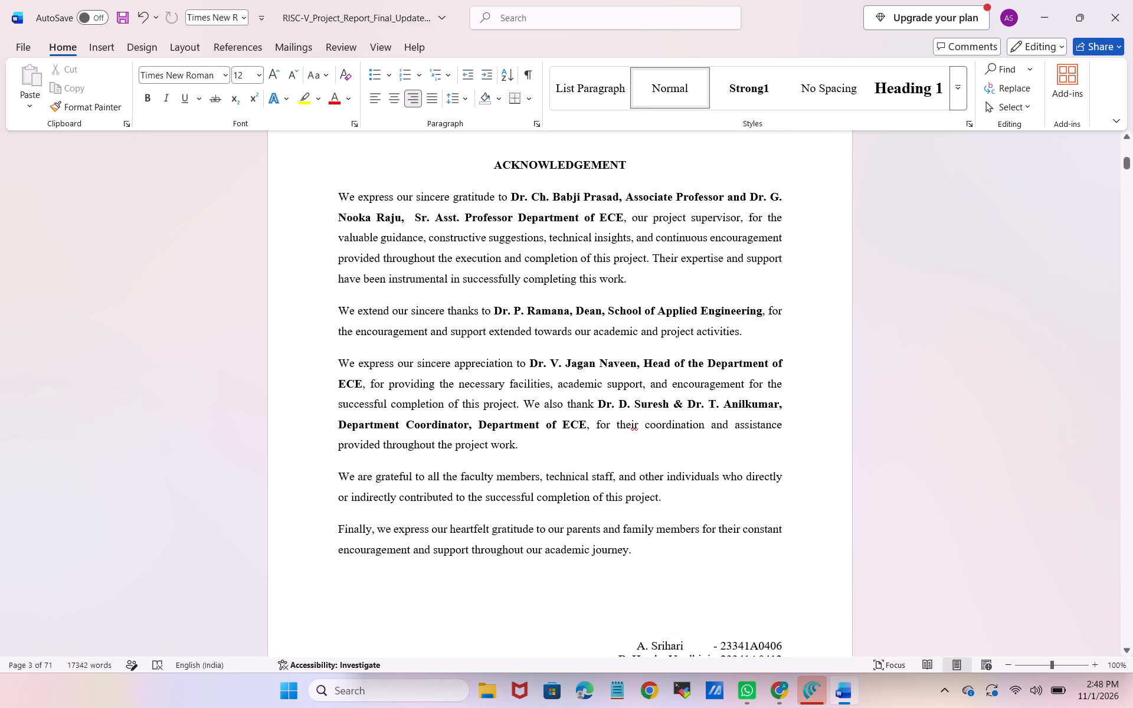
{"action": "left_click", "coordinate": [633, 430]}
{"action": "right_click", "coordinate": [633, 430]}
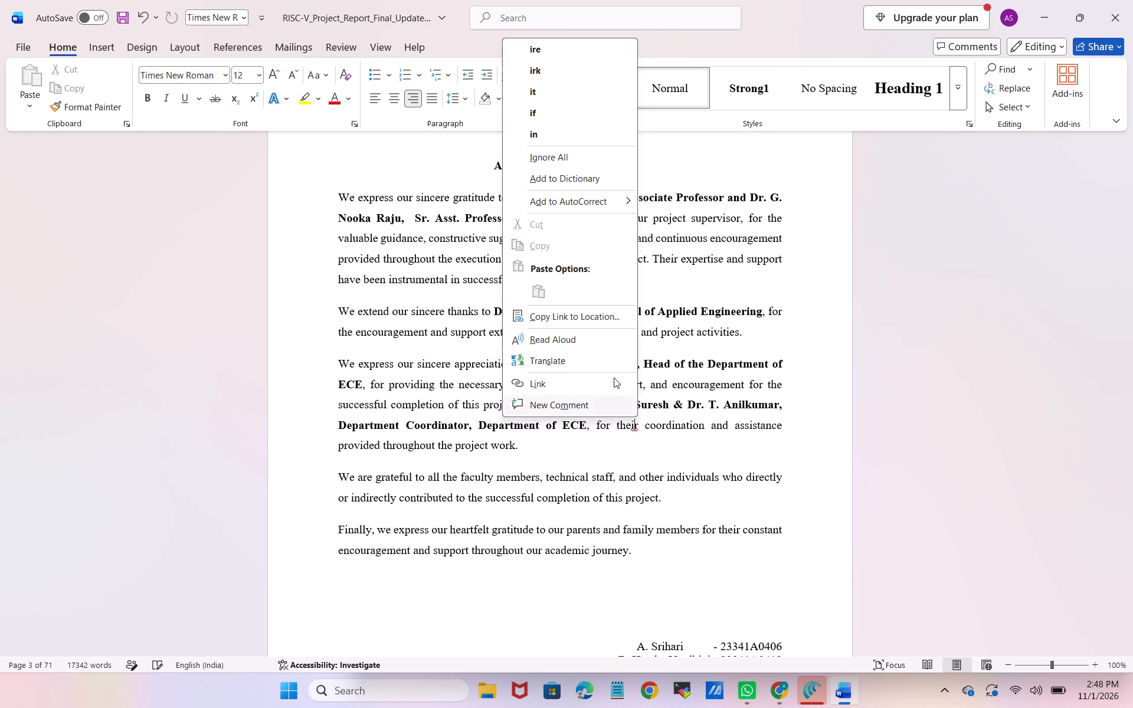
{"action": "left_click", "coordinate": [560, 156]}
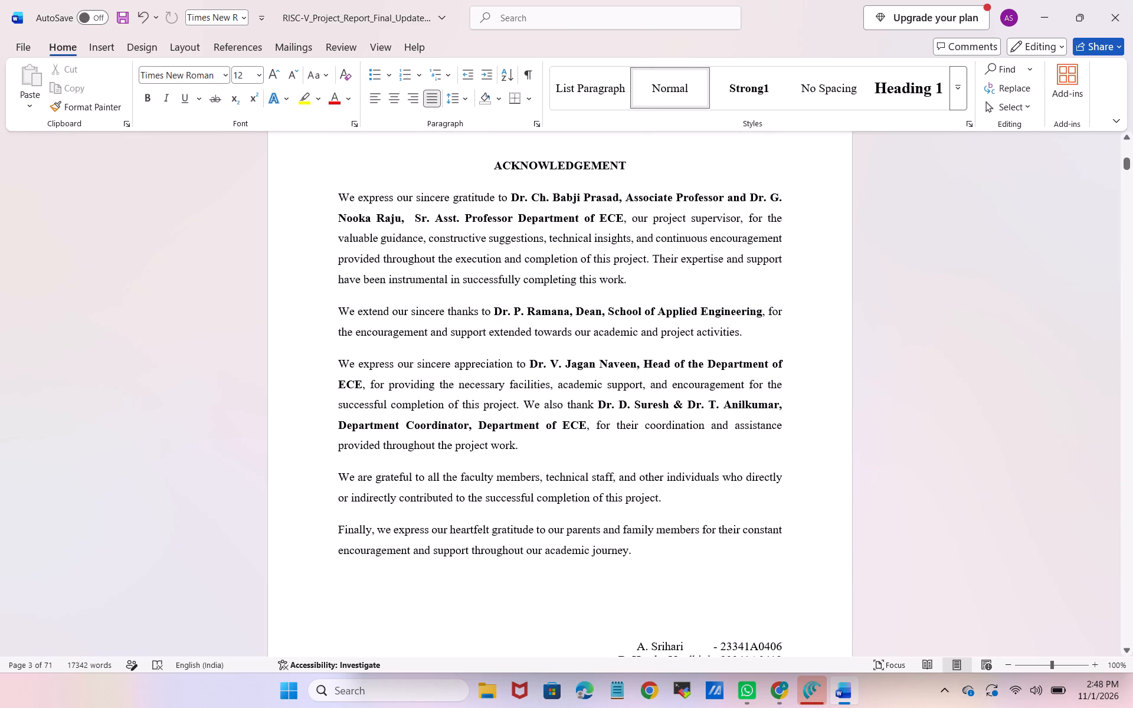
Widen the page number column of the Table of Contents so its PAGE NO heading fits on one line.
{"action": "scroll", "coordinate": [650, 382], "scroll_direction": "down", "scroll_amount": 2}
{"action": "scroll", "coordinate": [650, 382], "scroll_direction": "up", "scroll_amount": 1}
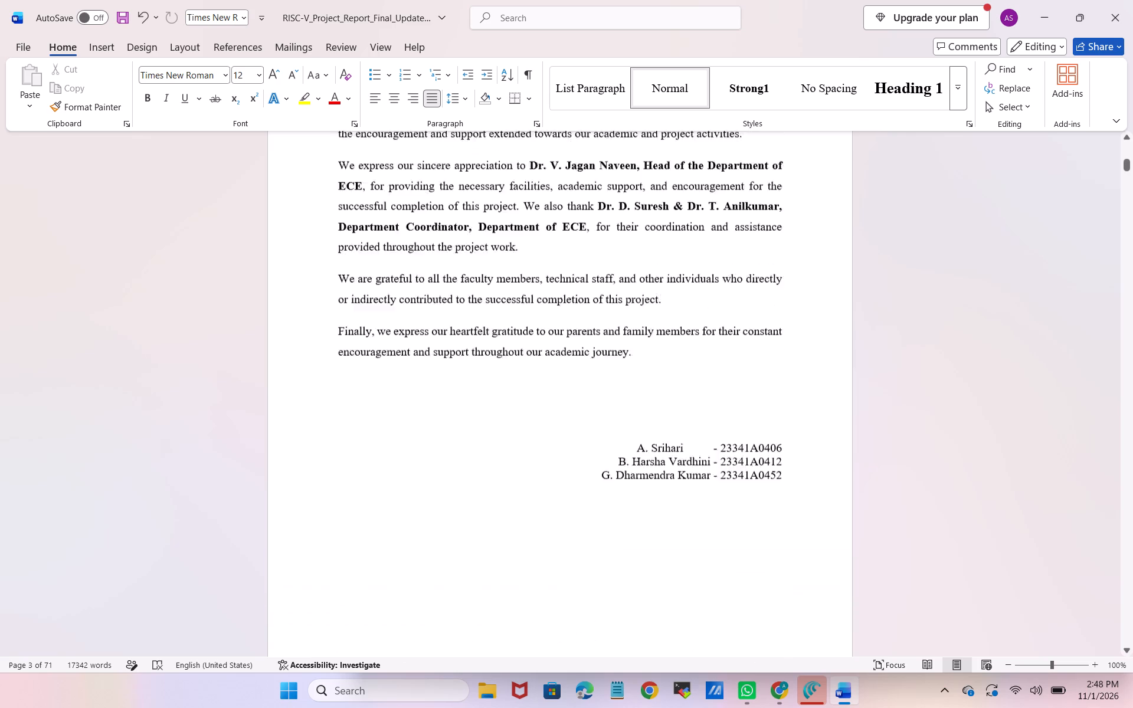
{"action": "scroll", "coordinate": [650, 382], "scroll_direction": "up", "scroll_amount": 2}
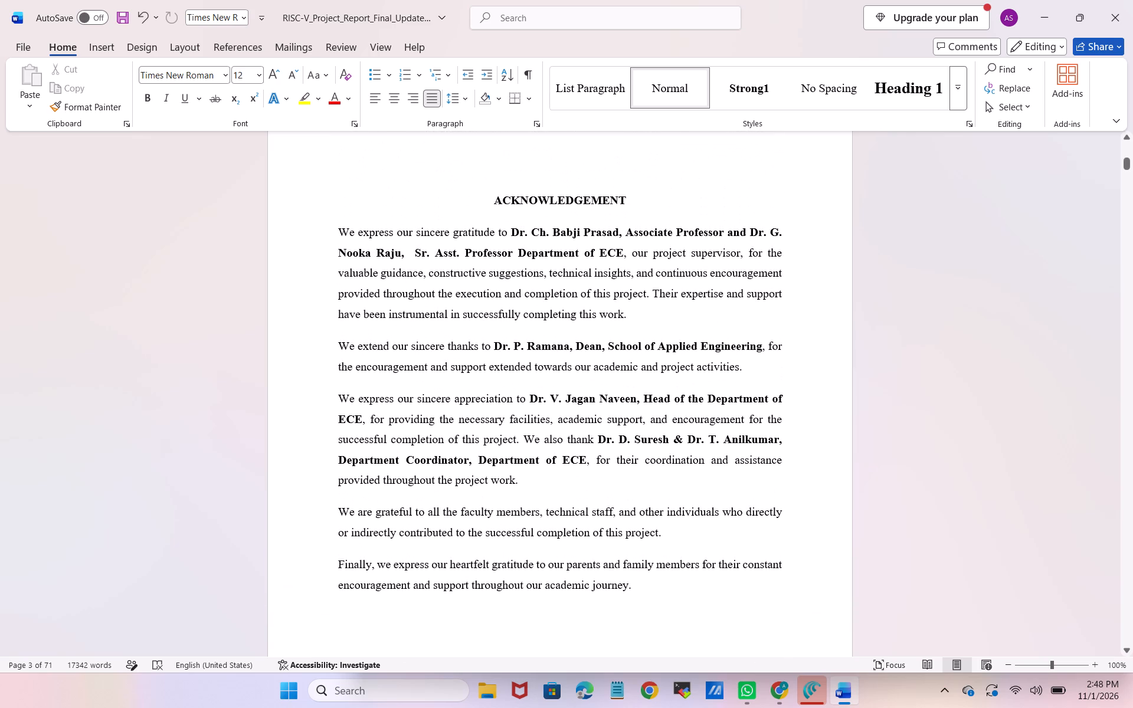
{"action": "scroll", "coordinate": [650, 382], "scroll_direction": "down", "scroll_amount": 4}
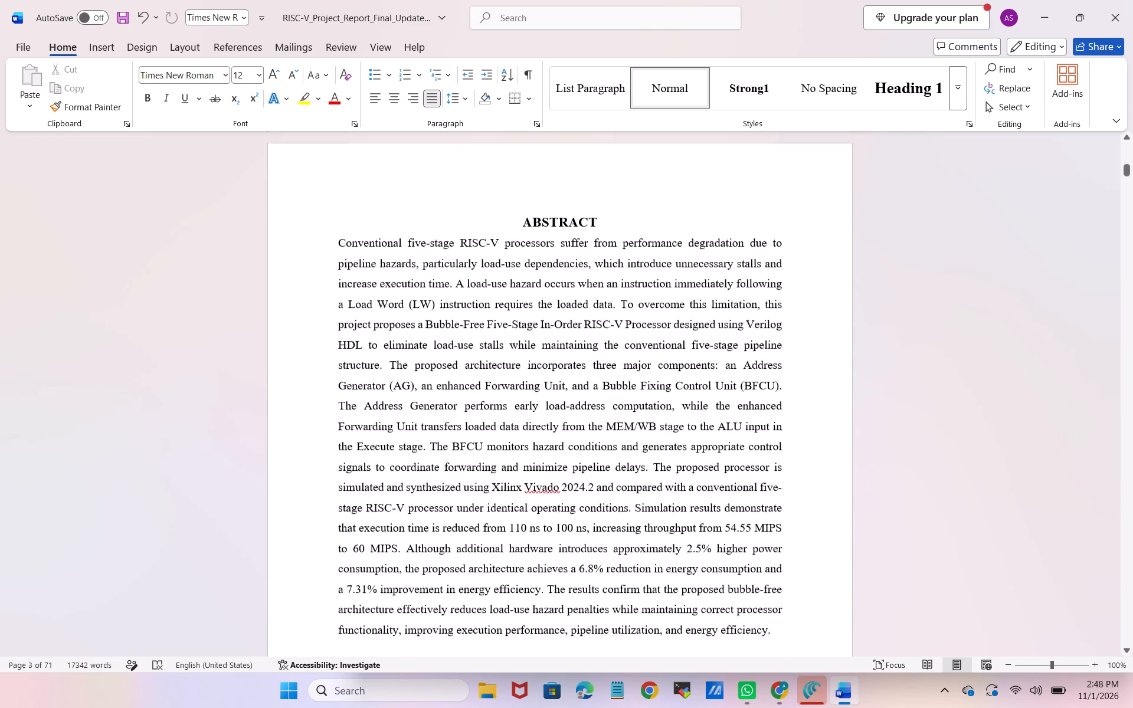
{"action": "scroll", "coordinate": [650, 382], "scroll_direction": "down", "scroll_amount": 5}
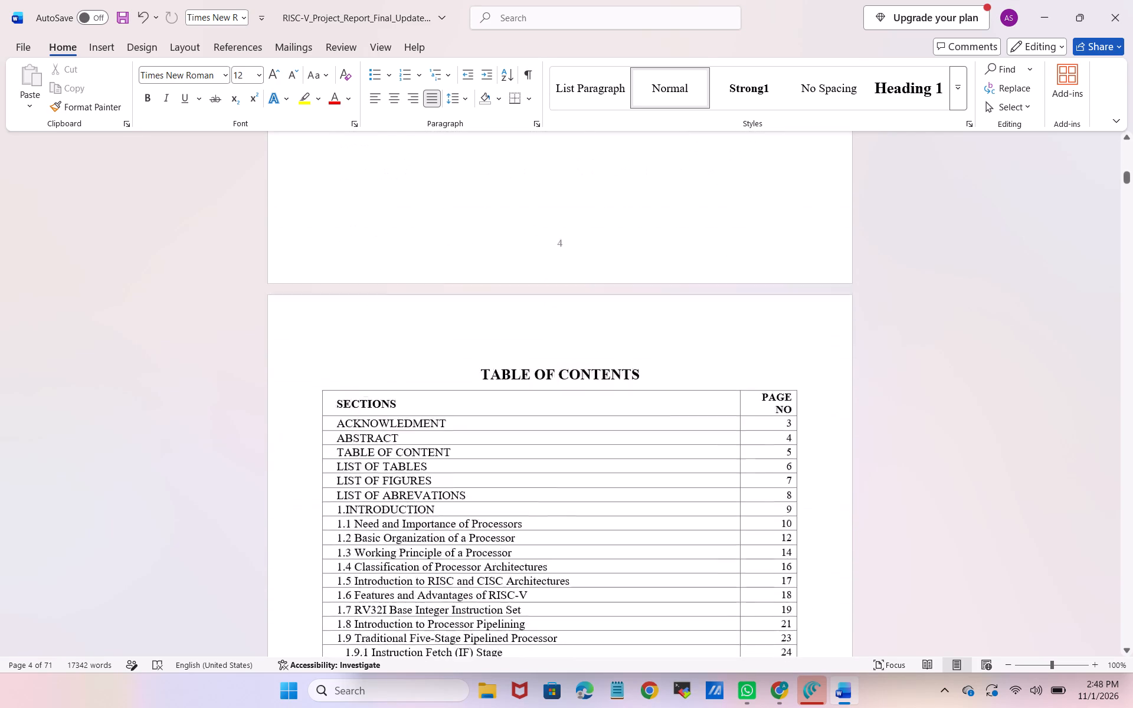
{"action": "scroll", "coordinate": [650, 382], "scroll_direction": "down", "scroll_amount": 1}
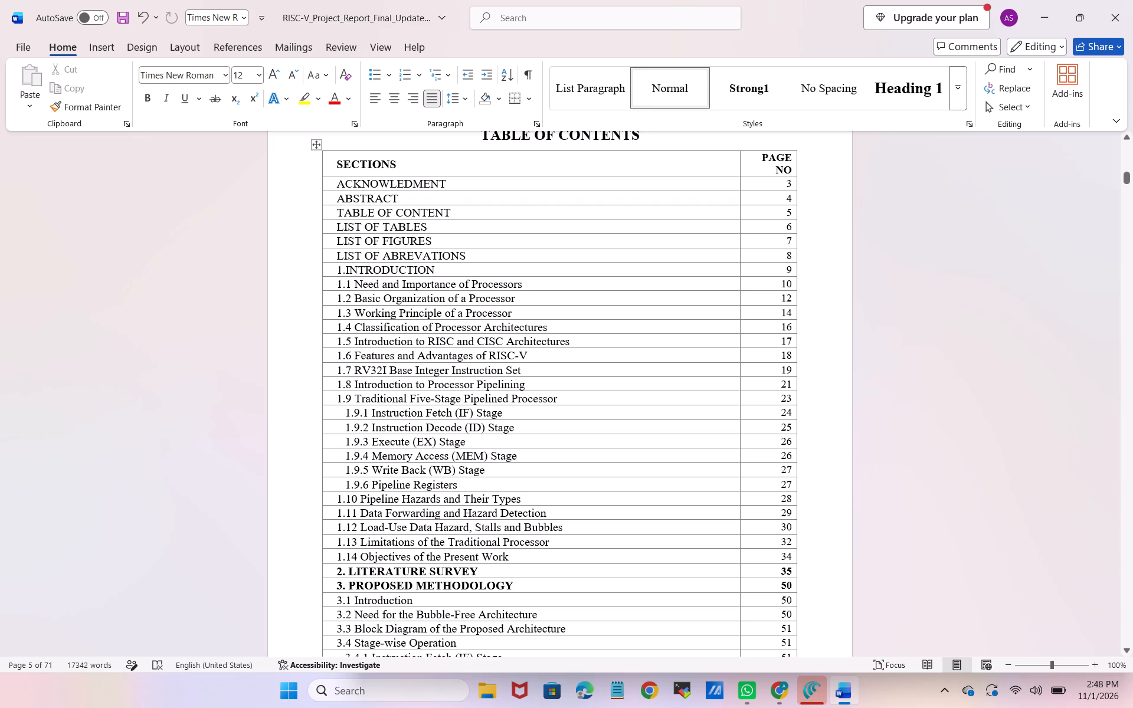
{"action": "left_click", "coordinate": [312, 141]}
{"action": "left_click", "coordinate": [760, 280]}
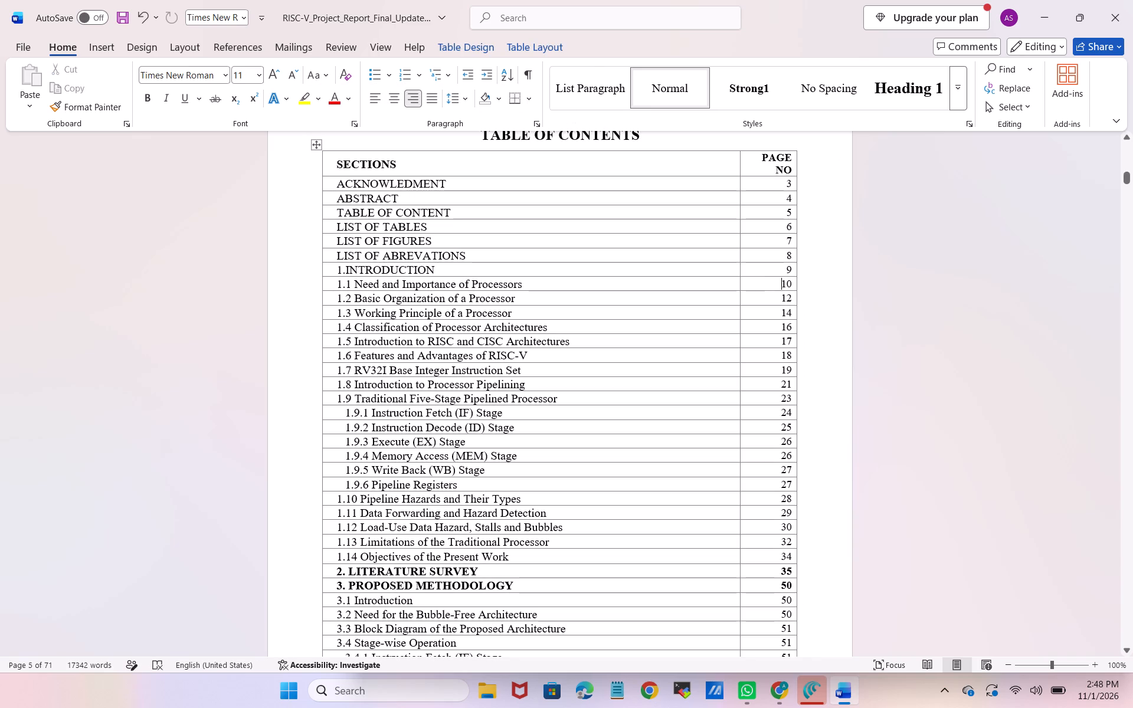
{"action": "scroll", "coordinate": [745, 236], "scroll_direction": "down", "scroll_amount": 6}
{"action": "scroll", "coordinate": [745, 236], "scroll_direction": "up", "scroll_amount": 2}
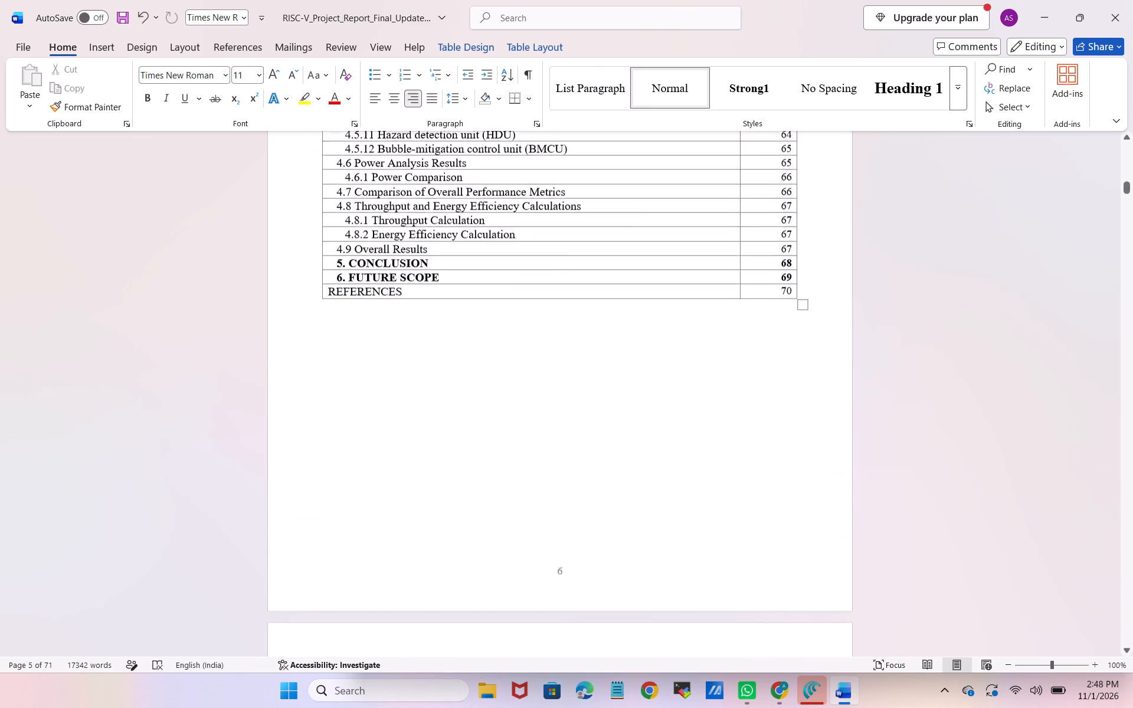
{"action": "scroll", "coordinate": [745, 236], "scroll_direction": "up", "scroll_amount": 4}
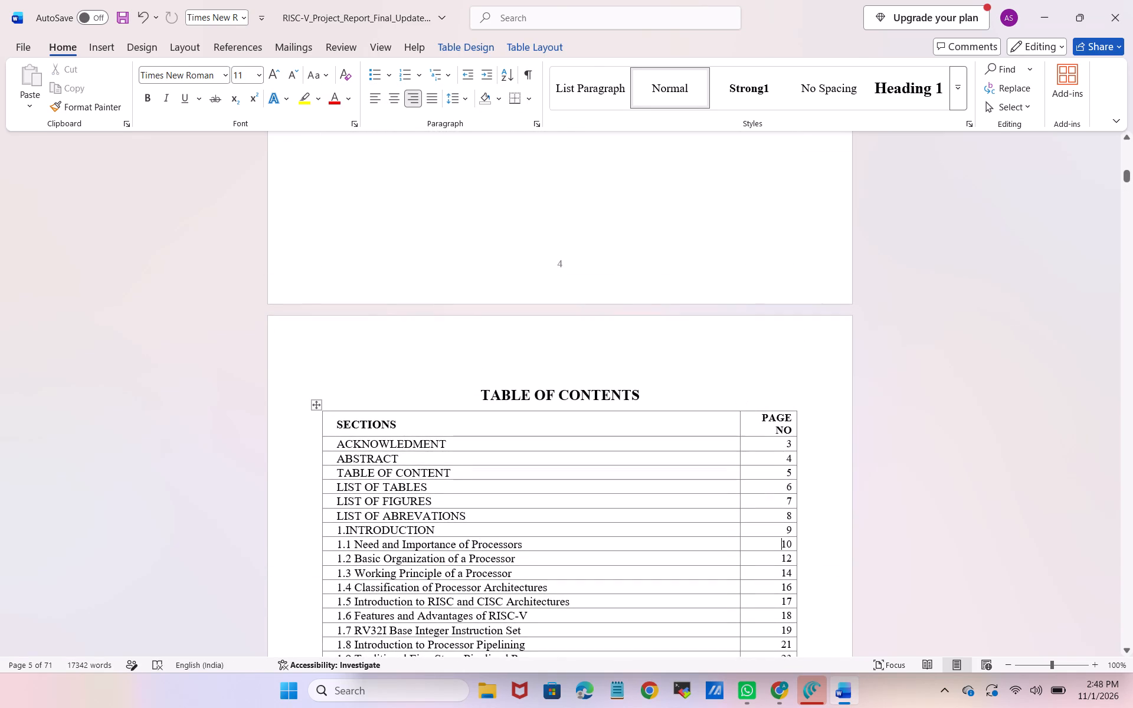
{"action": "left_click_drag", "start_coordinate": [739, 435], "coordinate": [710, 445]}
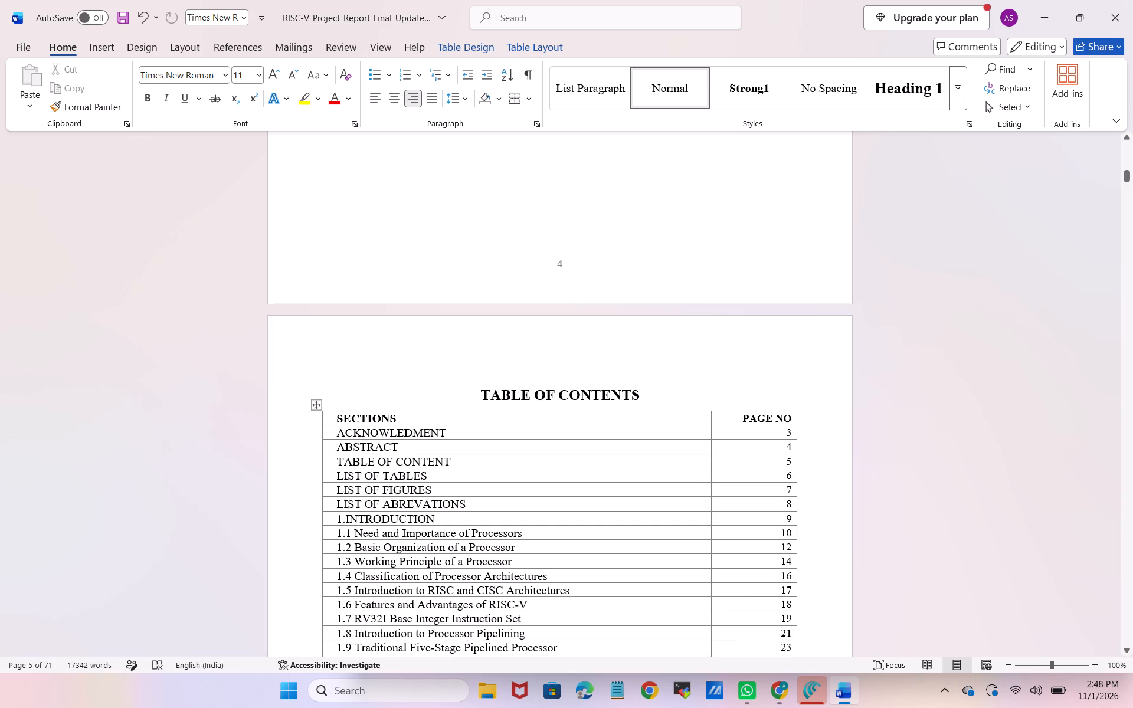
Remove all borders from the entire Table of Contents table by applying No Border.
{"action": "left_click", "coordinate": [316, 407]}
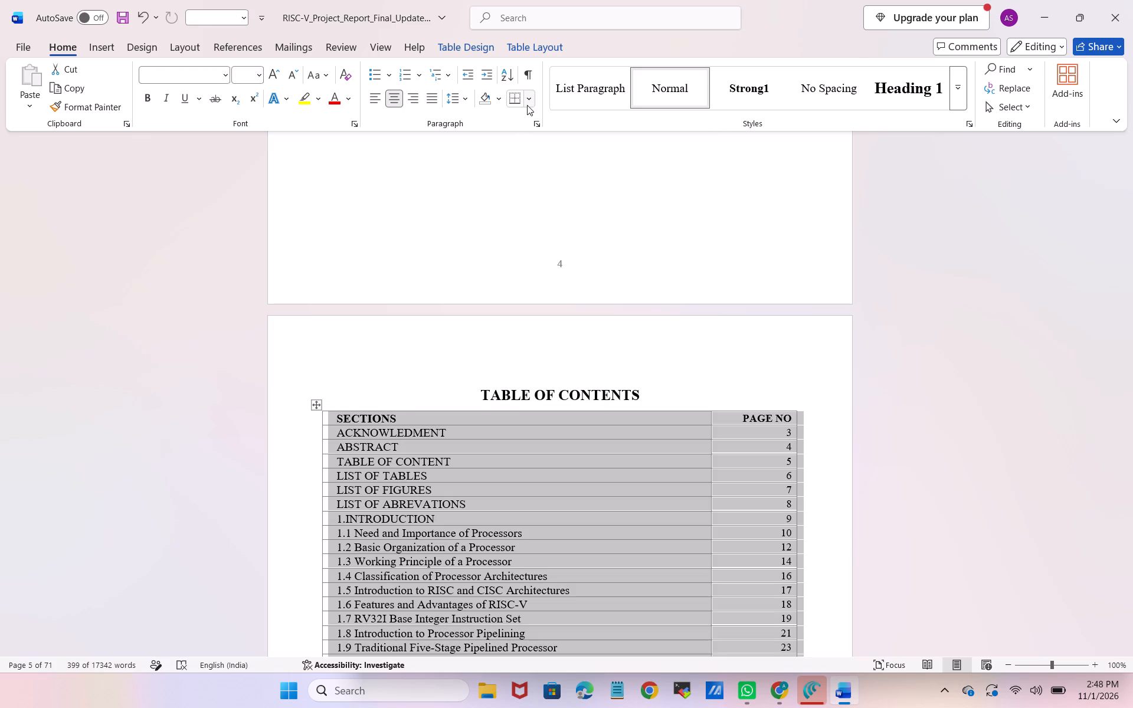
{"action": "left_click", "coordinate": [528, 105]}
{"action": "left_click", "coordinate": [520, 199]}
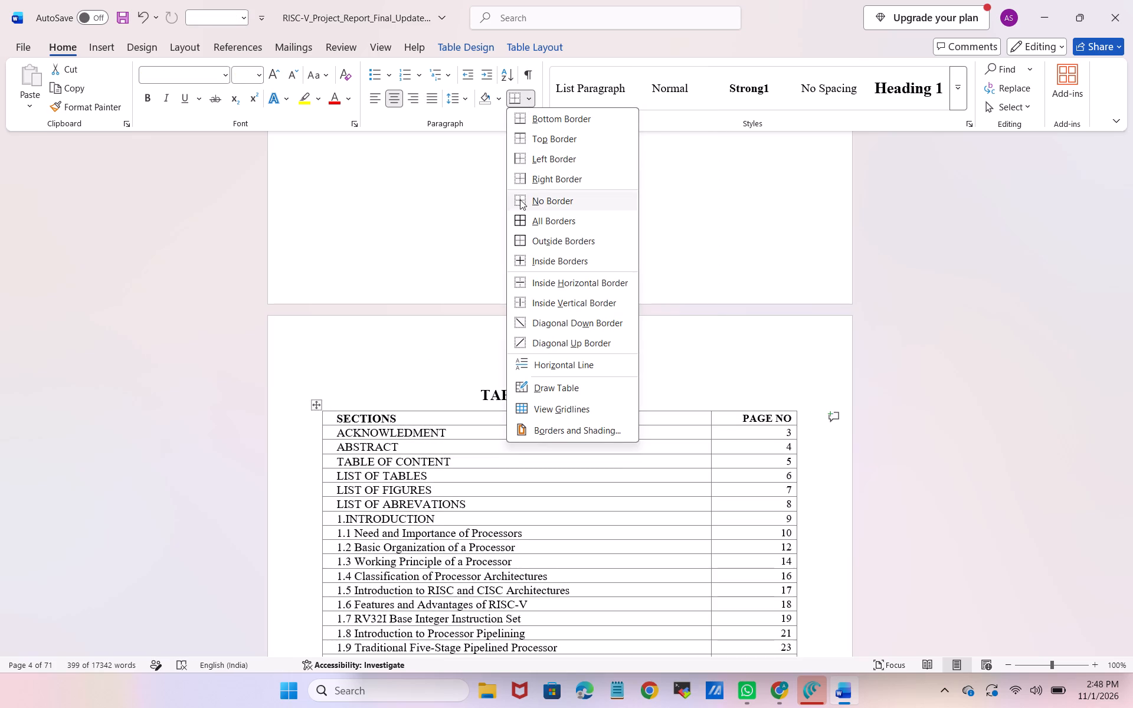
Remove all borders from the entire table under the LIST OF TABLES heading by applying No Border.
{"action": "scroll", "coordinate": [588, 493], "scroll_direction": "down", "scroll_amount": 3}
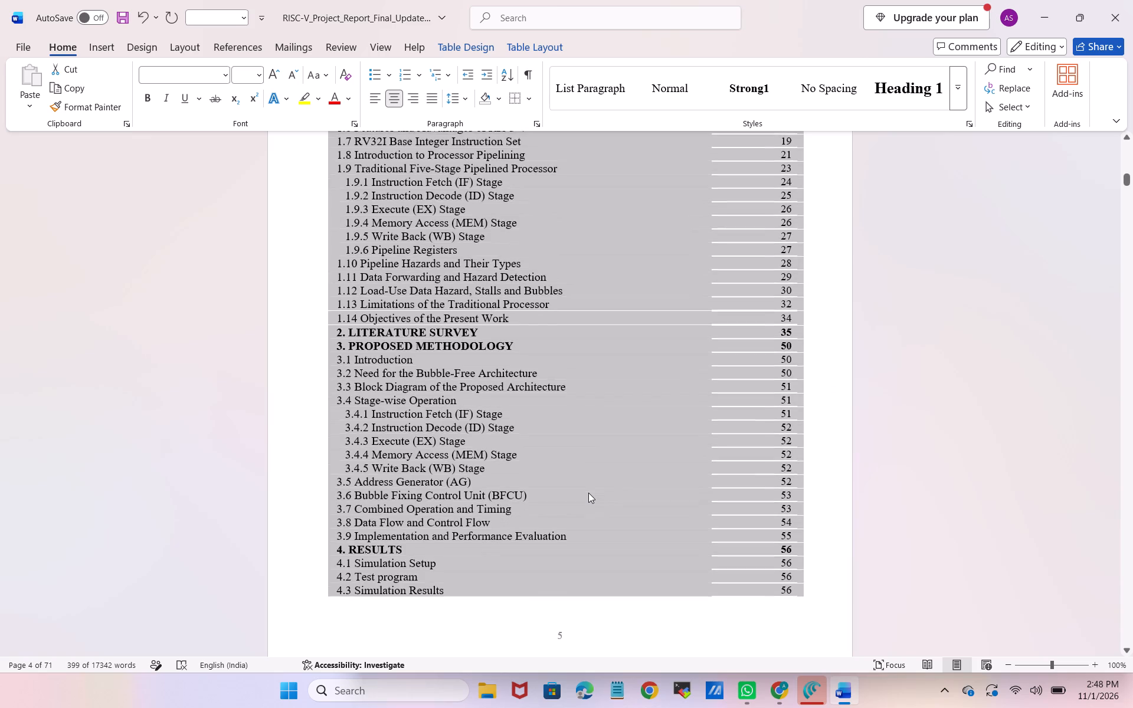
{"action": "scroll", "coordinate": [588, 493], "scroll_direction": "down", "scroll_amount": 3}
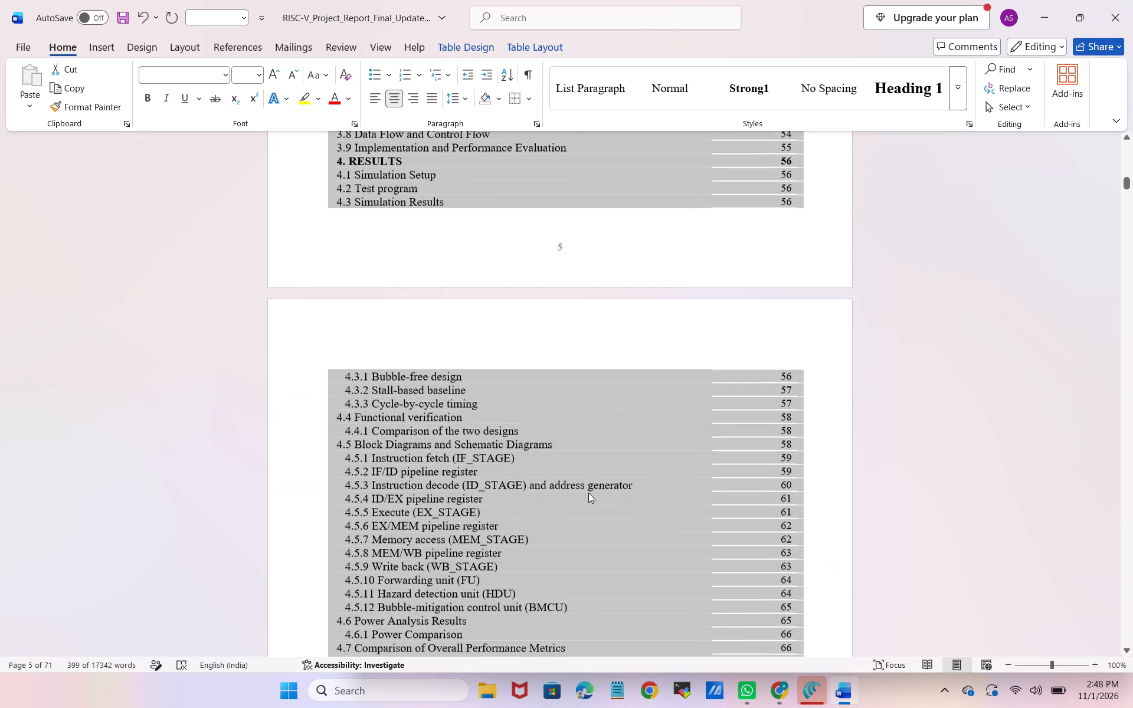
{"action": "scroll", "coordinate": [588, 493], "scroll_direction": "down", "scroll_amount": 3}
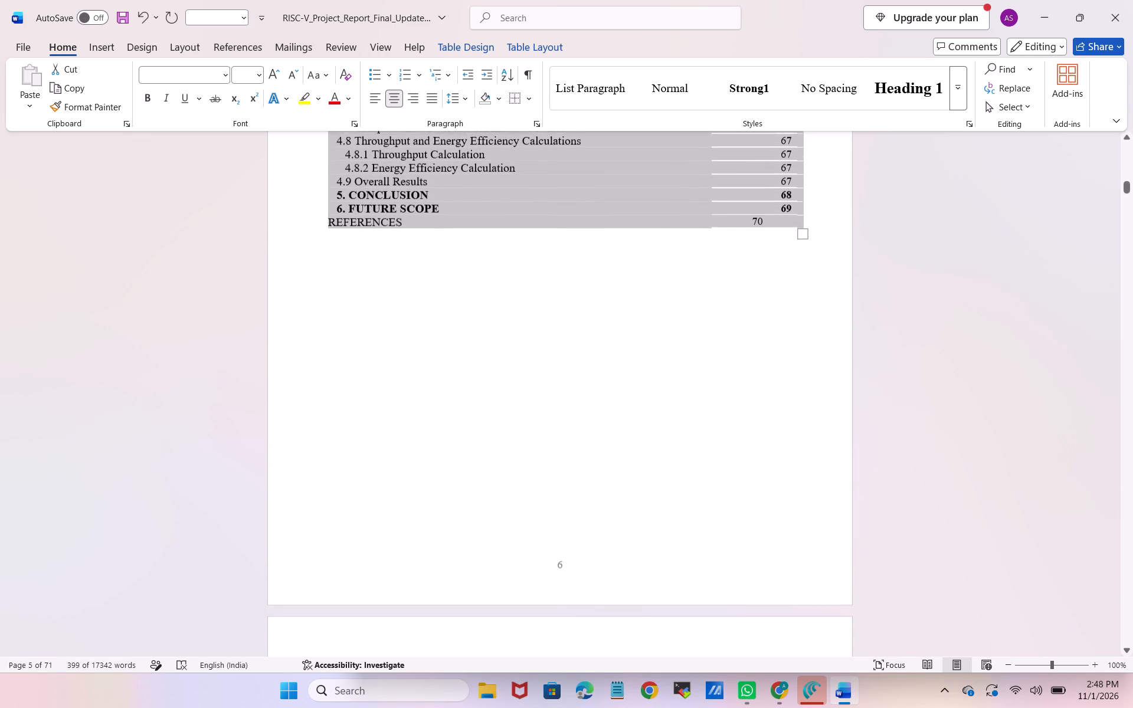
{"action": "scroll", "coordinate": [588, 493], "scroll_direction": "down", "scroll_amount": 3}
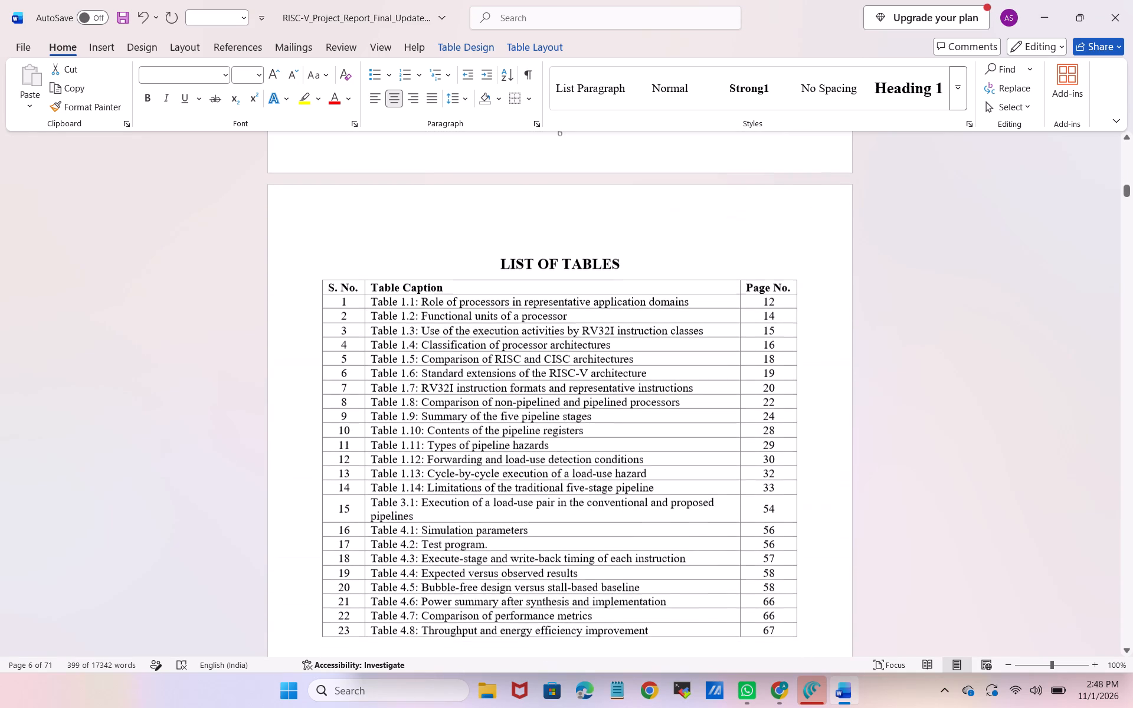
{"action": "left_click", "coordinate": [319, 281]}
{"action": "left_click", "coordinate": [315, 267]}
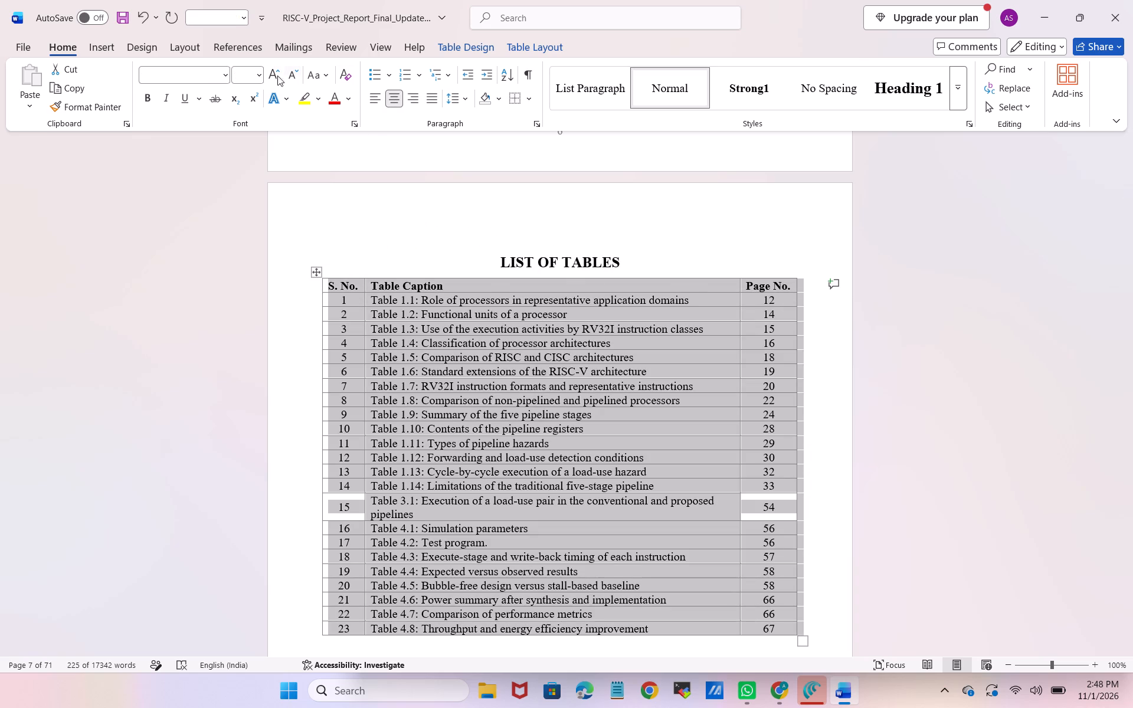
{"action": "left_click", "coordinate": [512, 96]}
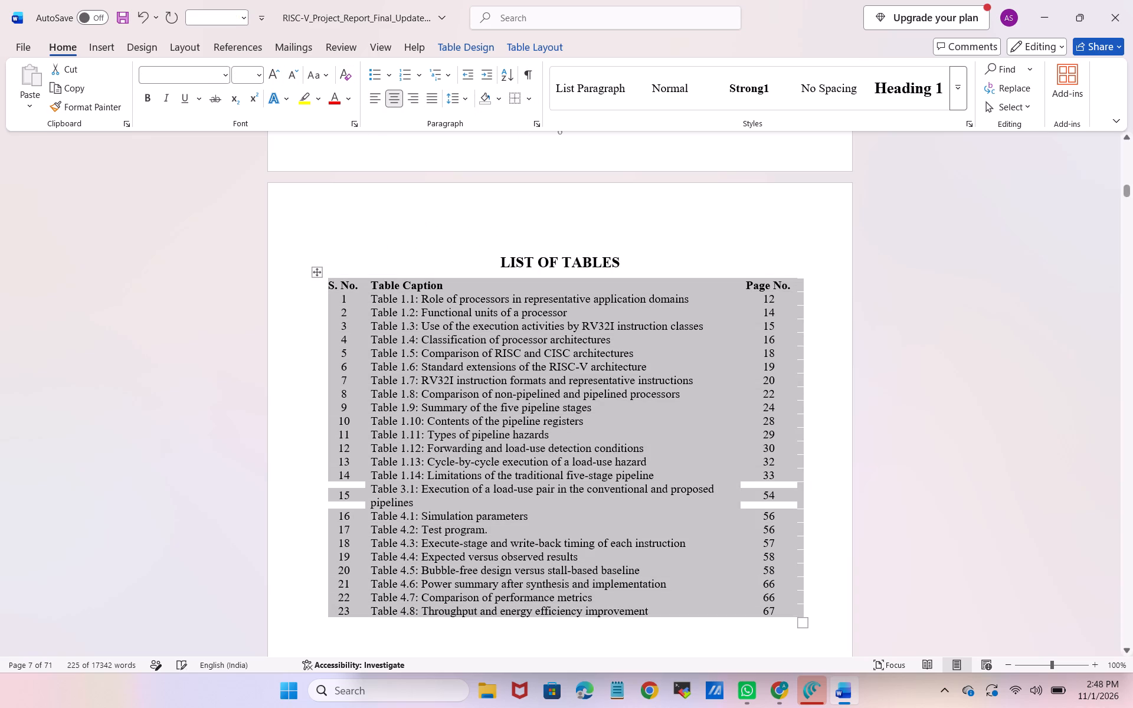
Review the layout of the List of Tables, List of Figures and List of Abbreviations pages.
{"action": "scroll", "coordinate": [522, 447], "scroll_direction": "down", "scroll_amount": 4}
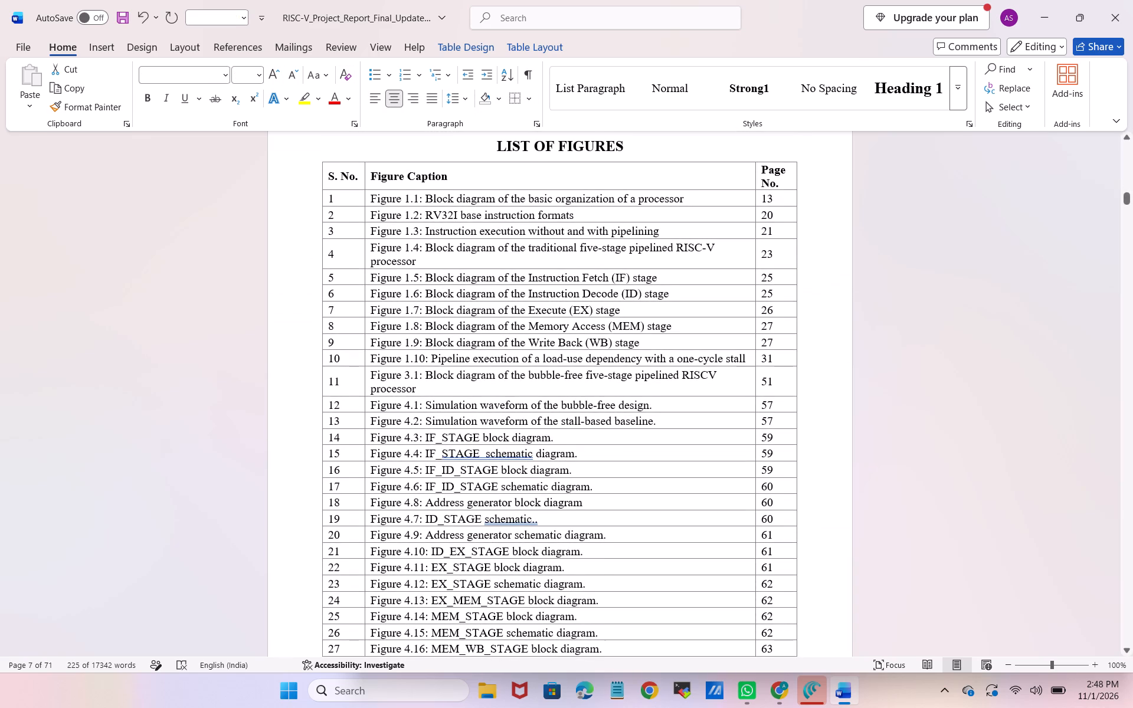
{"action": "scroll", "coordinate": [349, 229], "scroll_direction": "up", "scroll_amount": 1}
{"action": "left_click", "coordinate": [343, 265]}
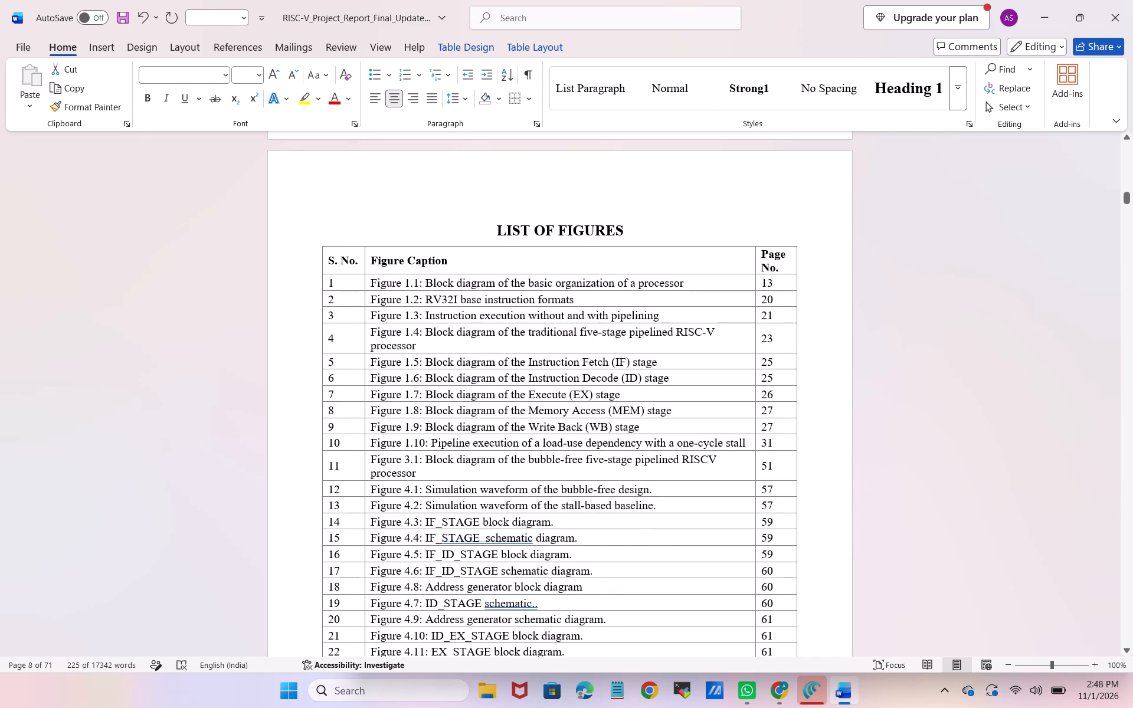
{"action": "scroll", "coordinate": [343, 265], "scroll_direction": "up", "scroll_amount": 3}
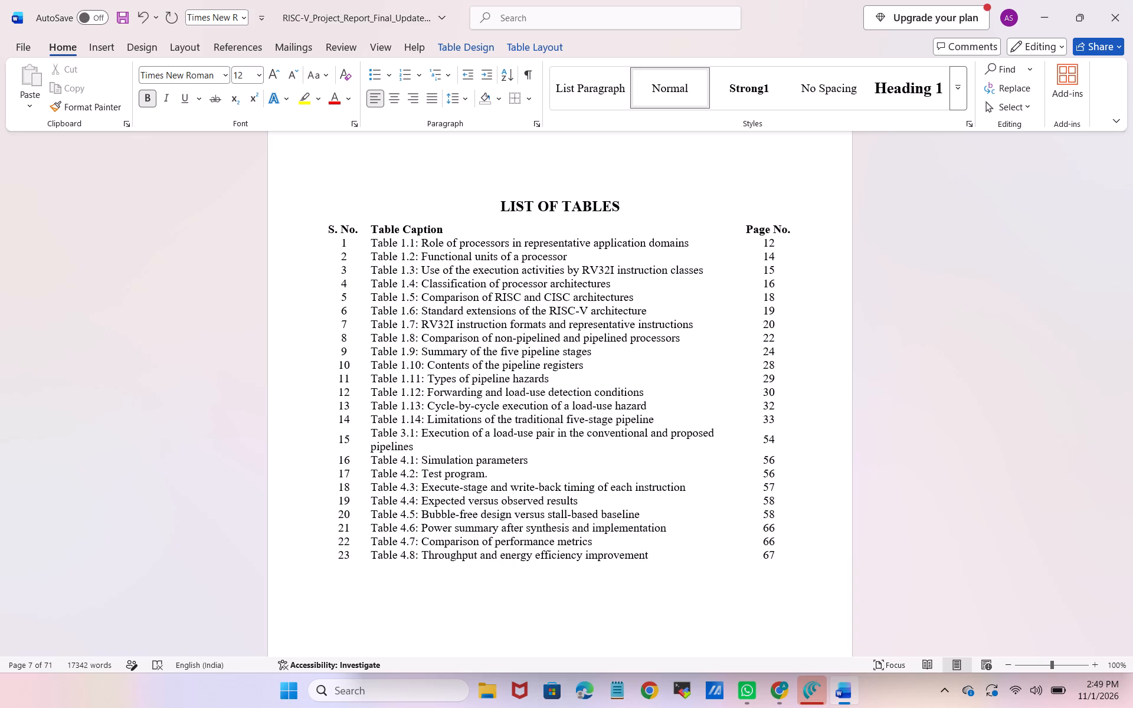
{"action": "scroll", "coordinate": [400, 238], "scroll_direction": "down", "scroll_amount": 9}
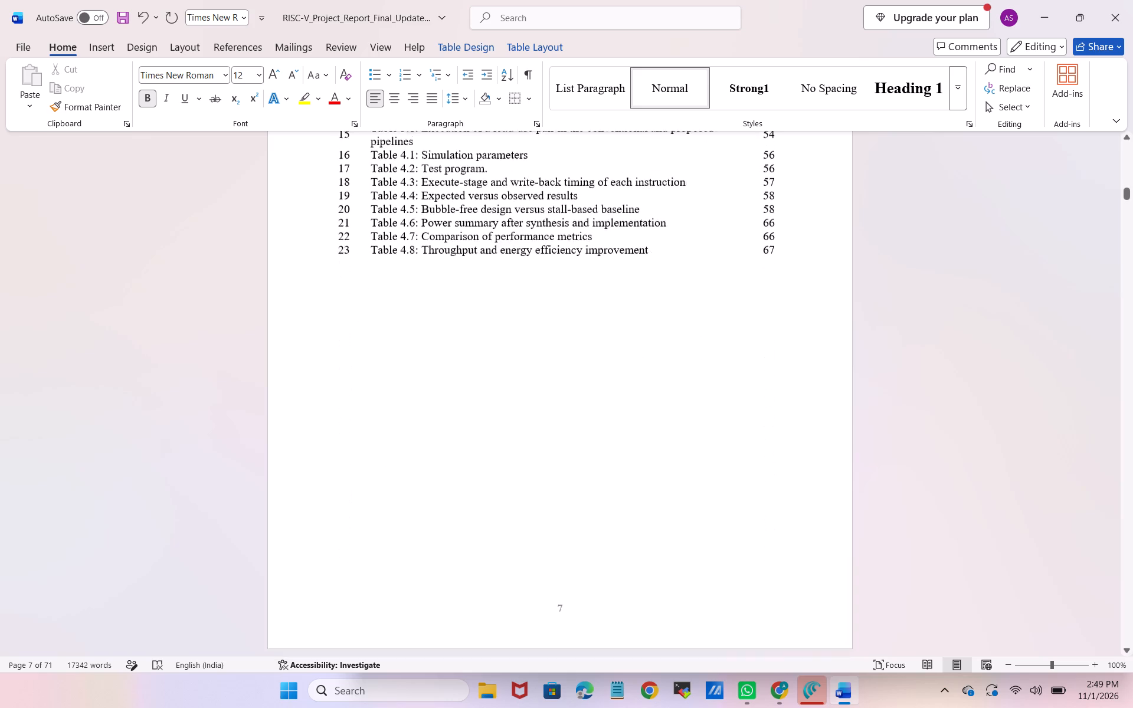
{"action": "scroll", "coordinate": [400, 238], "scroll_direction": "down", "scroll_amount": 15}
{"action": "scroll", "coordinate": [397, 211], "scroll_direction": "up", "scroll_amount": 1}
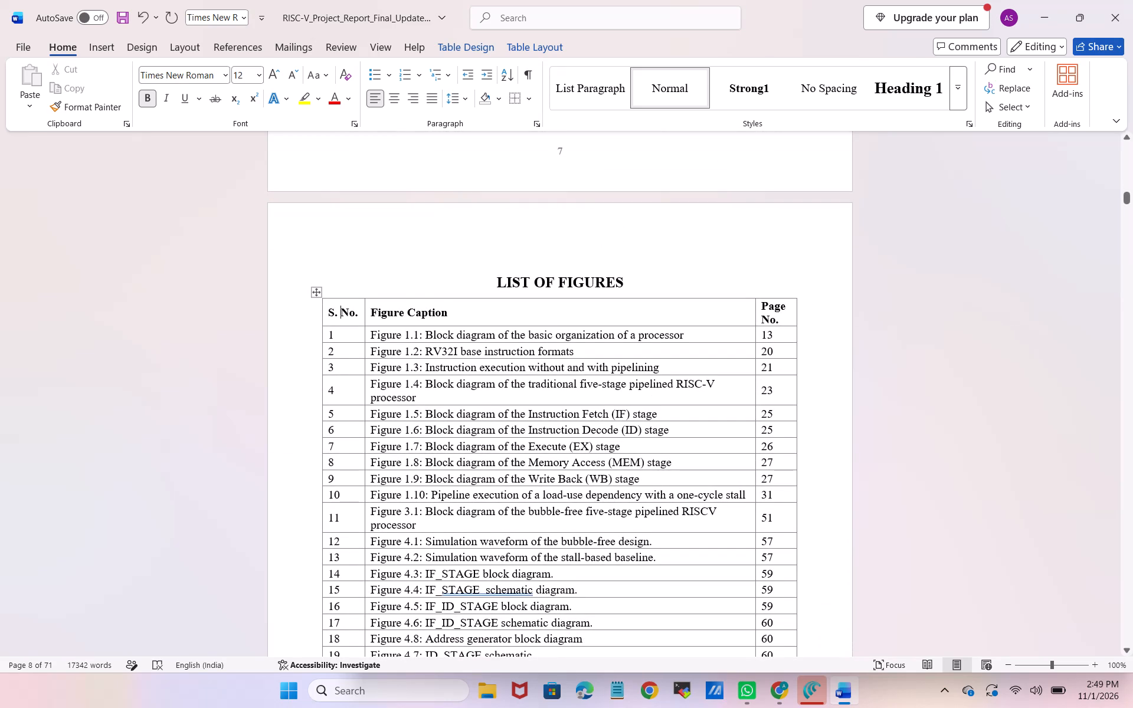
{"action": "scroll", "coordinate": [336, 307], "scroll_direction": "up", "scroll_amount": 4}
{"action": "scroll", "coordinate": [336, 307], "scroll_direction": "down", "scroll_amount": 2}
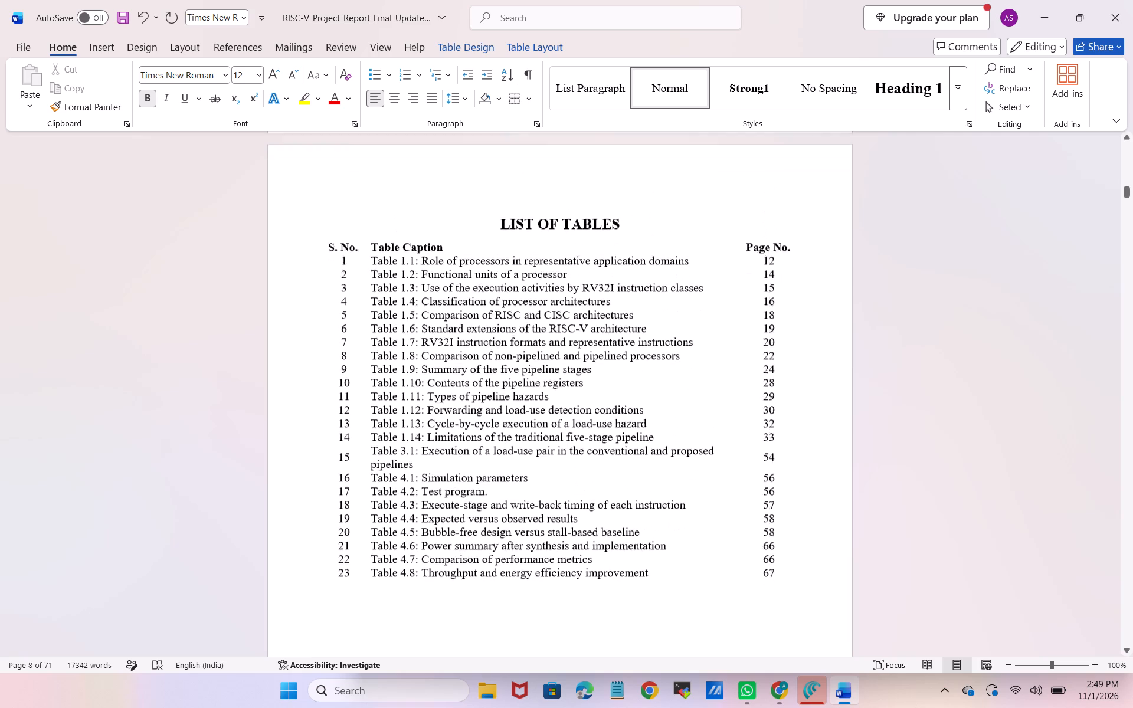
{"action": "scroll", "coordinate": [336, 307], "scroll_direction": "down", "scroll_amount": 5}
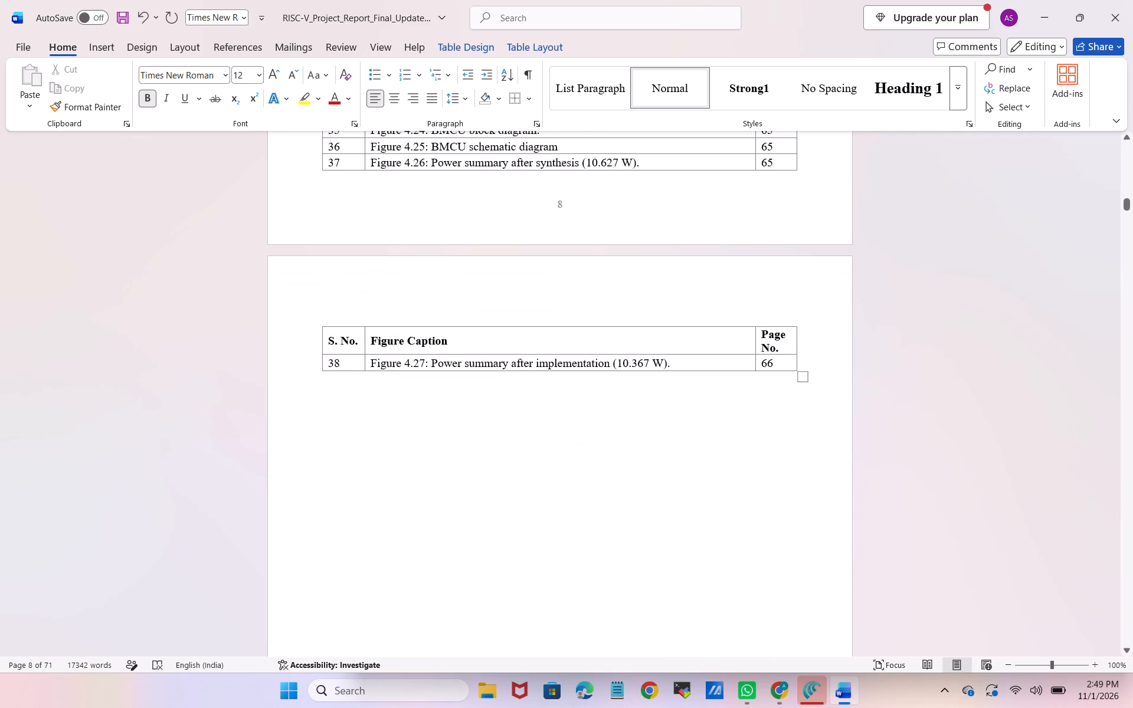
{"action": "scroll", "coordinate": [463, 337], "scroll_direction": "down", "scroll_amount": 11}
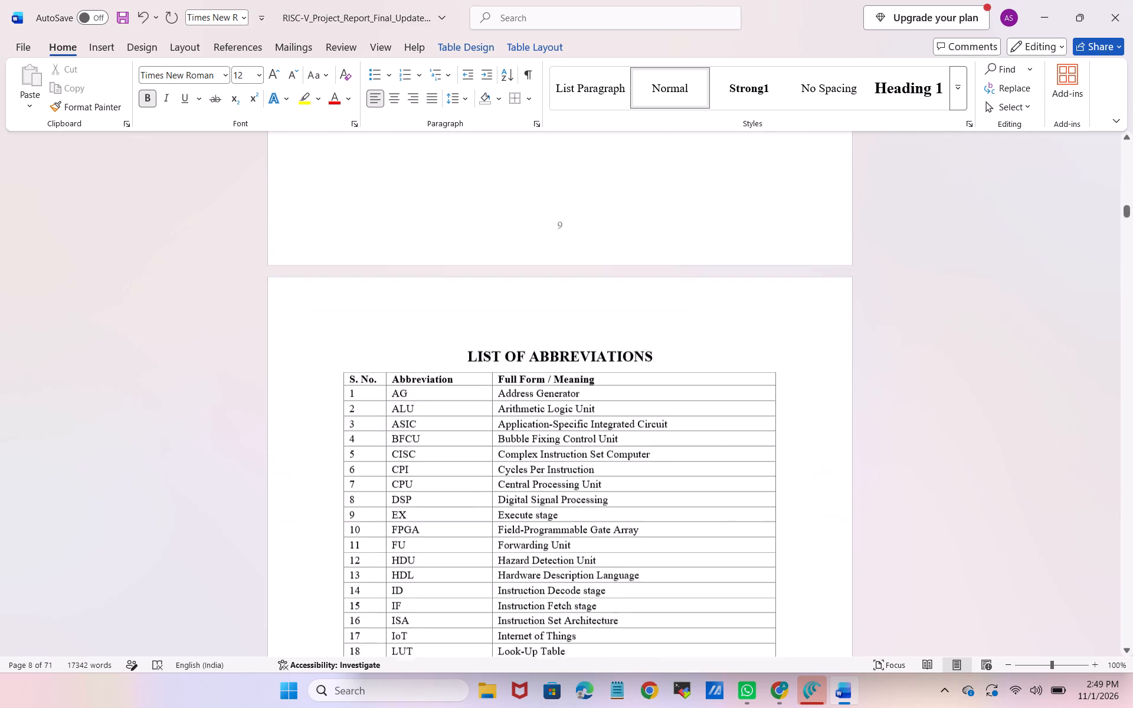
{"action": "scroll", "coordinate": [463, 337], "scroll_direction": "down", "scroll_amount": 1}
{"action": "scroll", "coordinate": [463, 337], "scroll_direction": "up", "scroll_amount": 1}
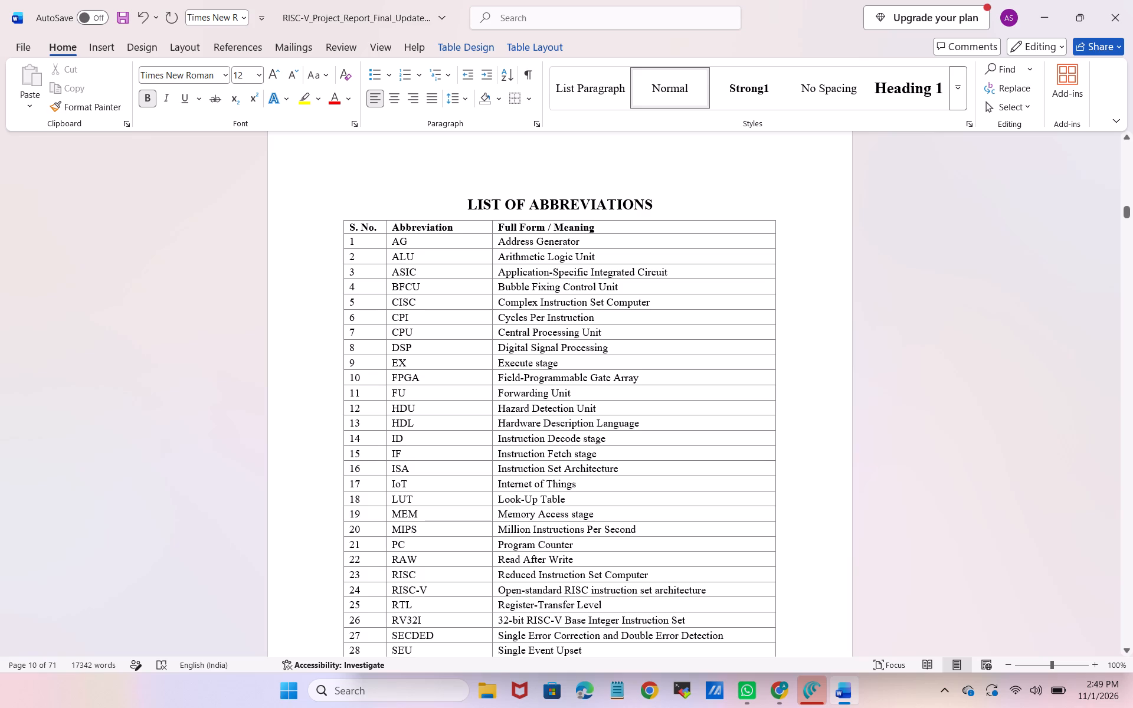
Delete the S. No. column from the List of Abbreviations table.
{"action": "left_click", "coordinate": [350, 227]}
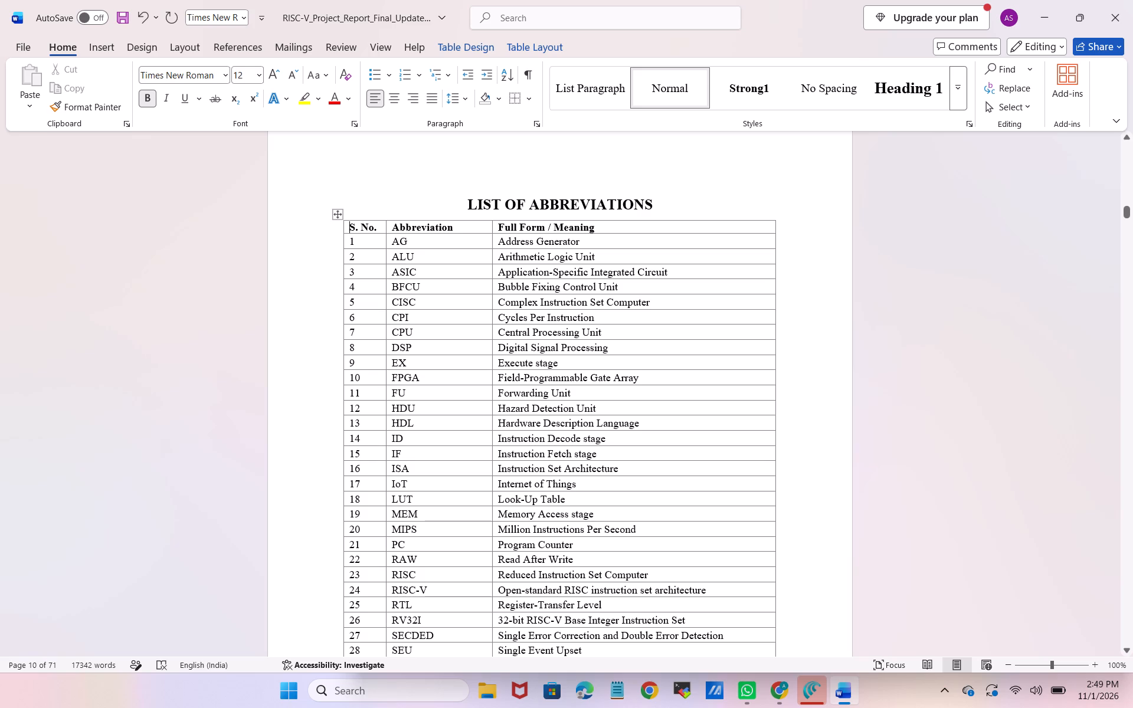
{"action": "right_click", "coordinate": [350, 227]}
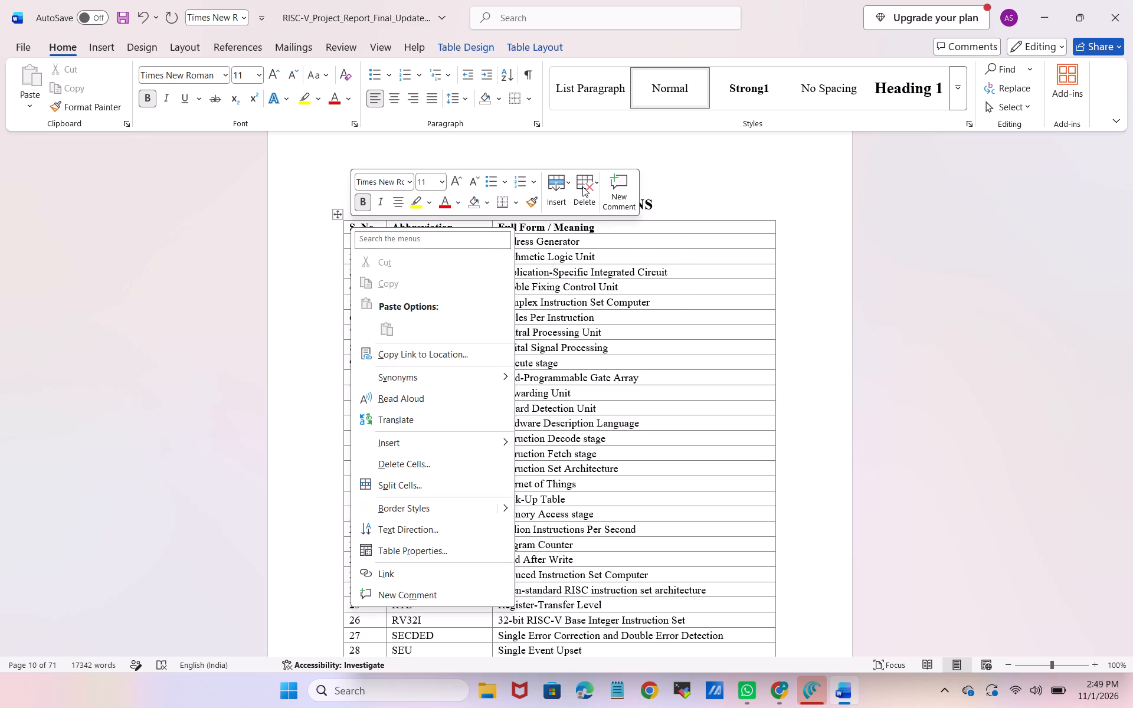
{"action": "left_click", "coordinate": [582, 186]}
{"action": "left_click", "coordinate": [589, 243]}
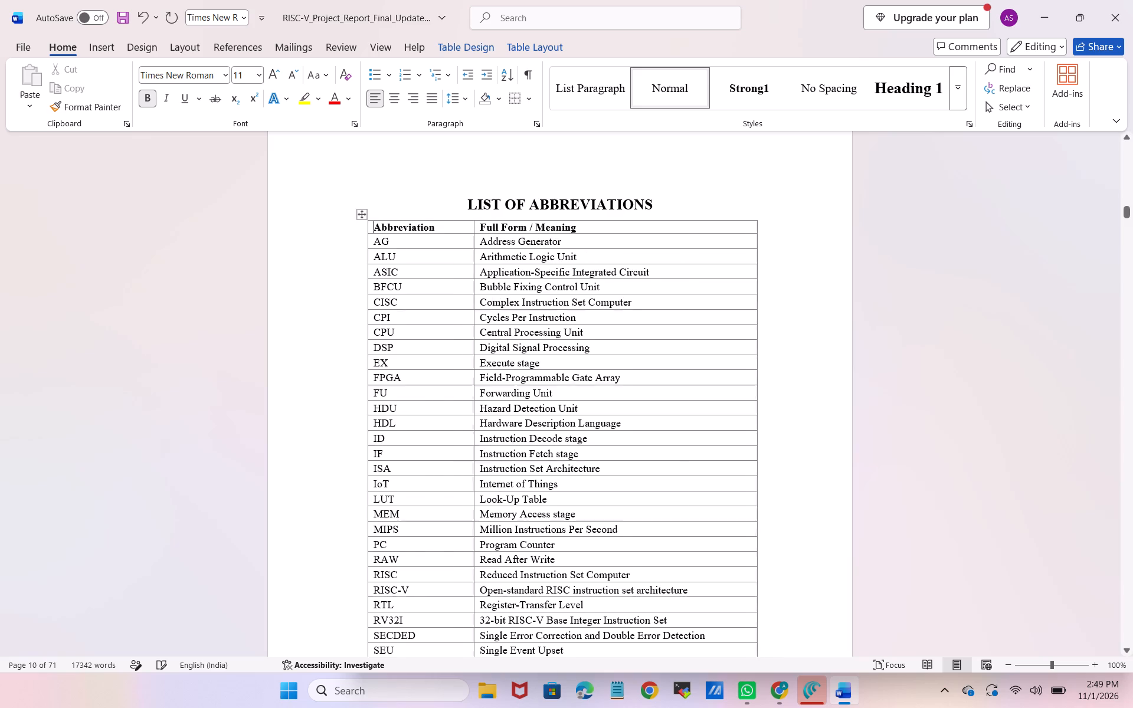
Delete the header row containing Abbreviation and Full Form / Meaning from the List of Abbreviations table.
{"action": "right_click", "coordinate": [395, 230]}
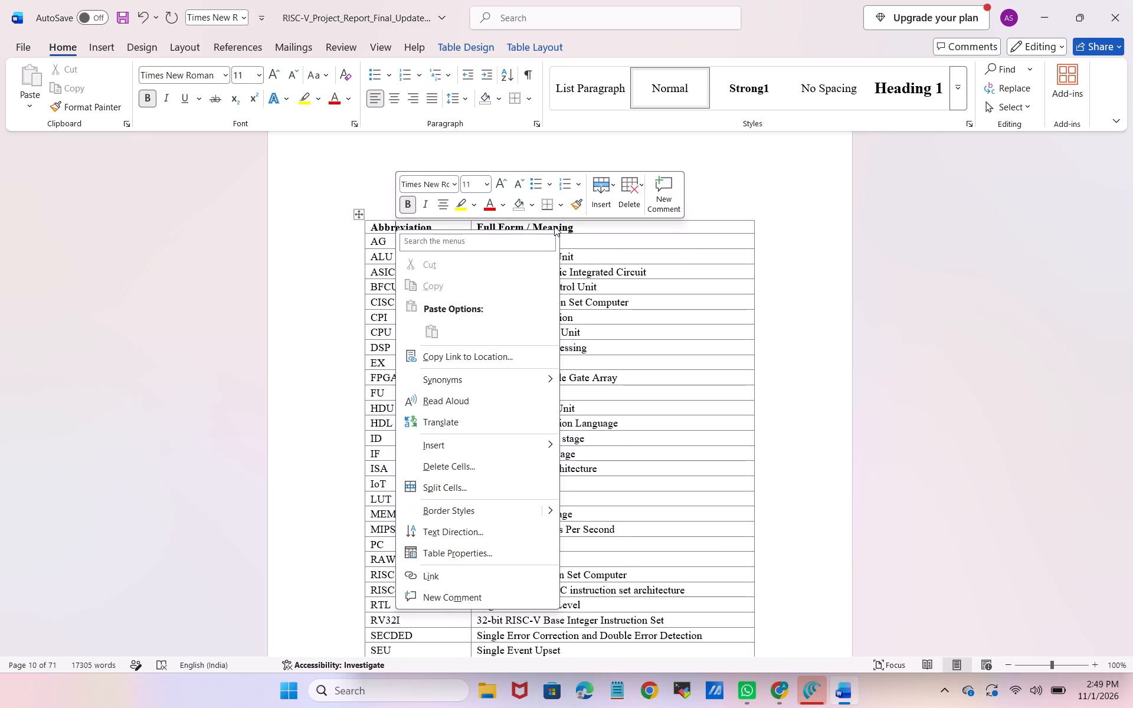
{"action": "left_click", "coordinate": [617, 185]}
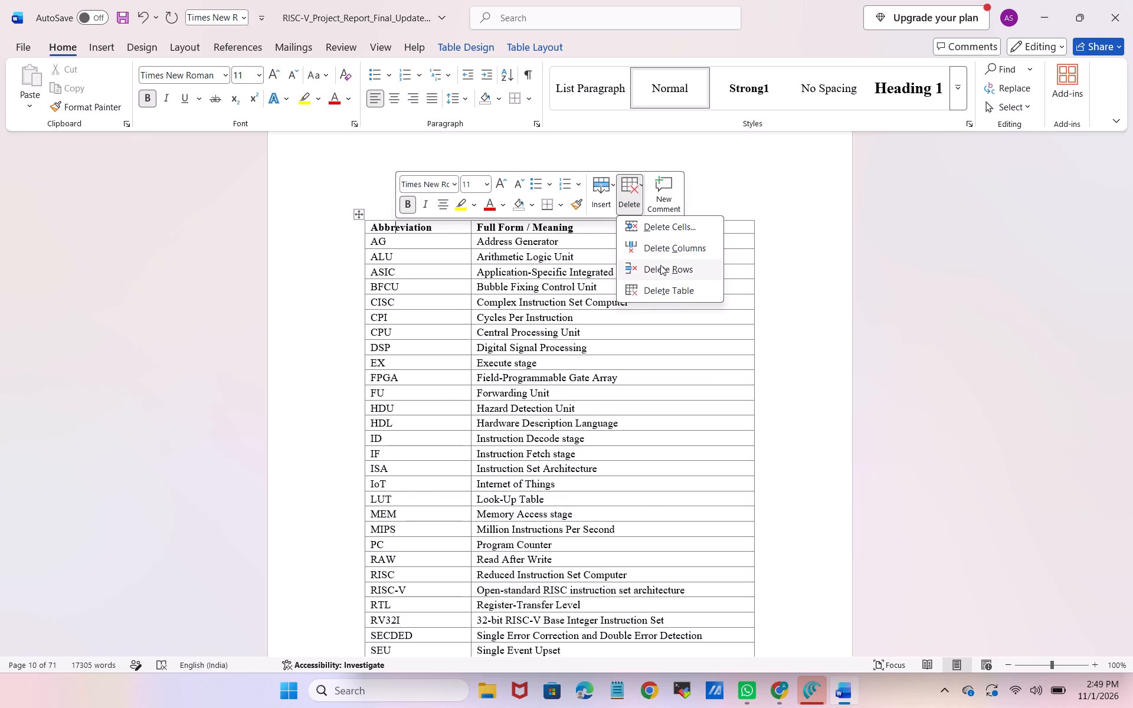
{"action": "left_click", "coordinate": [660, 265]}
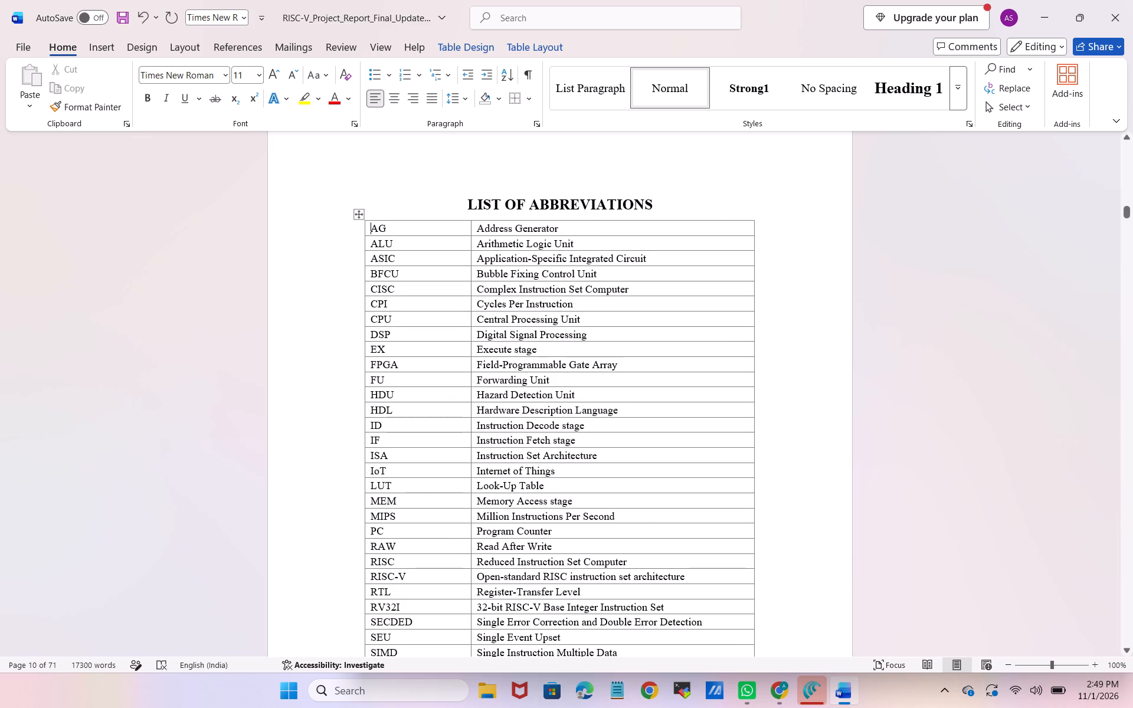
Remove all borders from the entire List of Abbreviations table.
{"action": "left_click", "coordinate": [358, 211]}
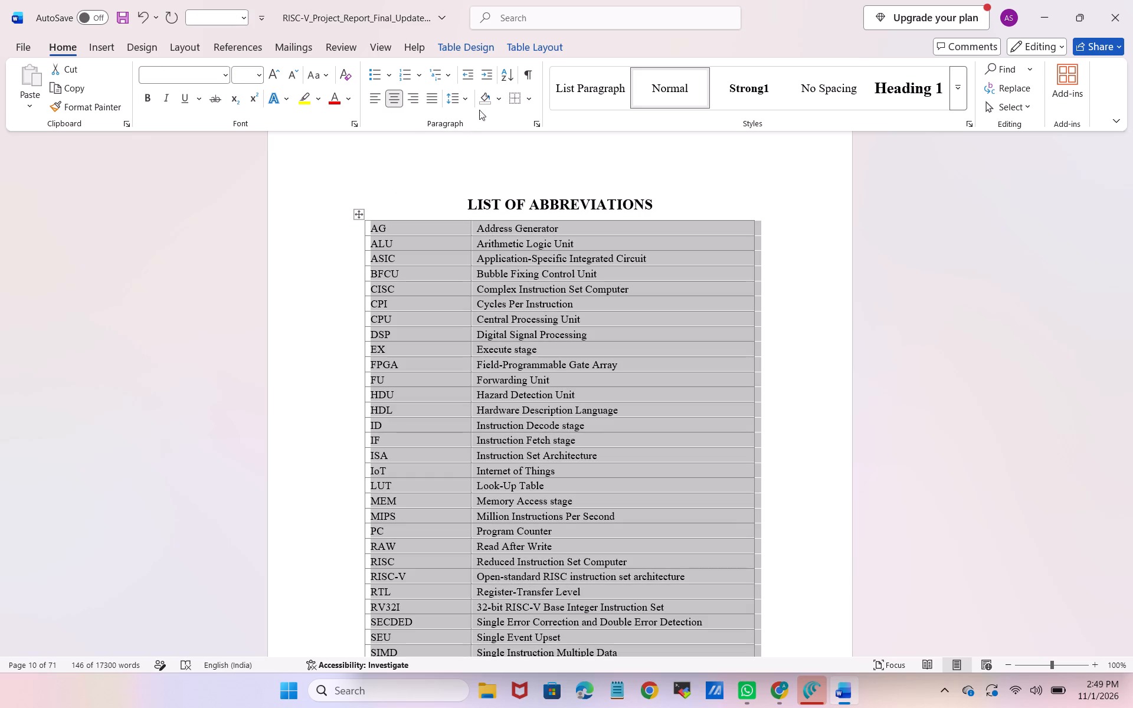
{"action": "left_click", "coordinate": [514, 98]}
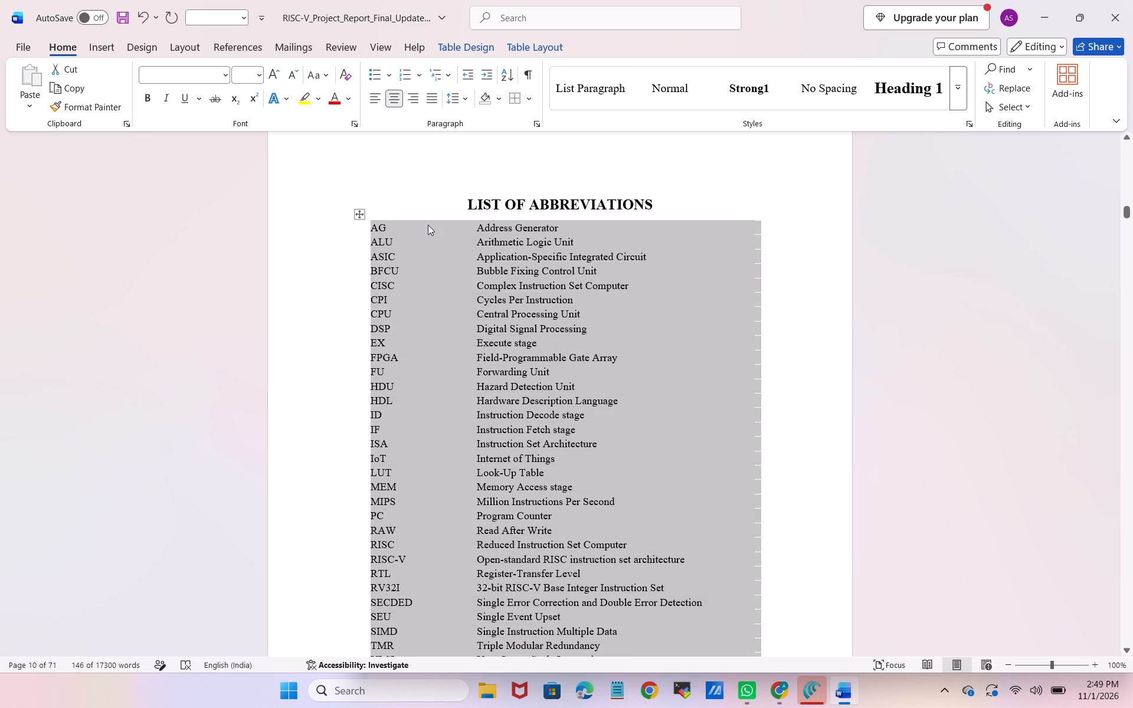
Insert a Next Page section break after the List of Abbreviations table so that 1. INTRODUCTION starts a new section.
{"action": "scroll", "coordinate": [470, 257], "scroll_direction": "down", "scroll_amount": 2}
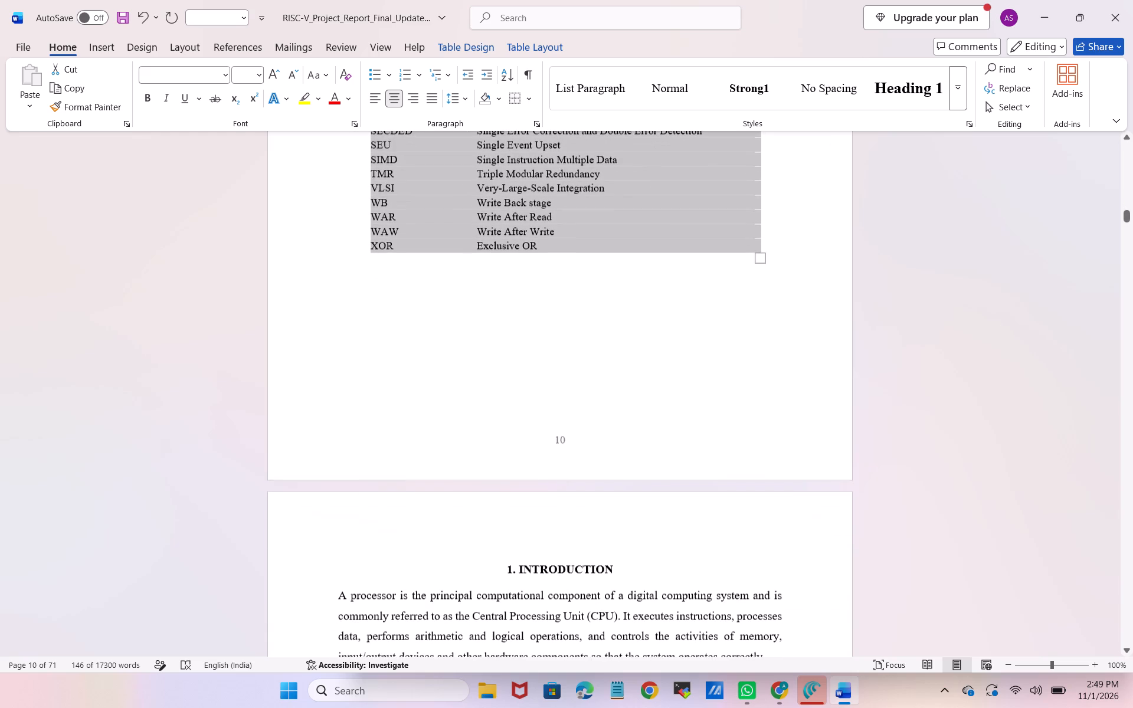
{"action": "scroll", "coordinate": [470, 257], "scroll_direction": "up", "scroll_amount": 1}
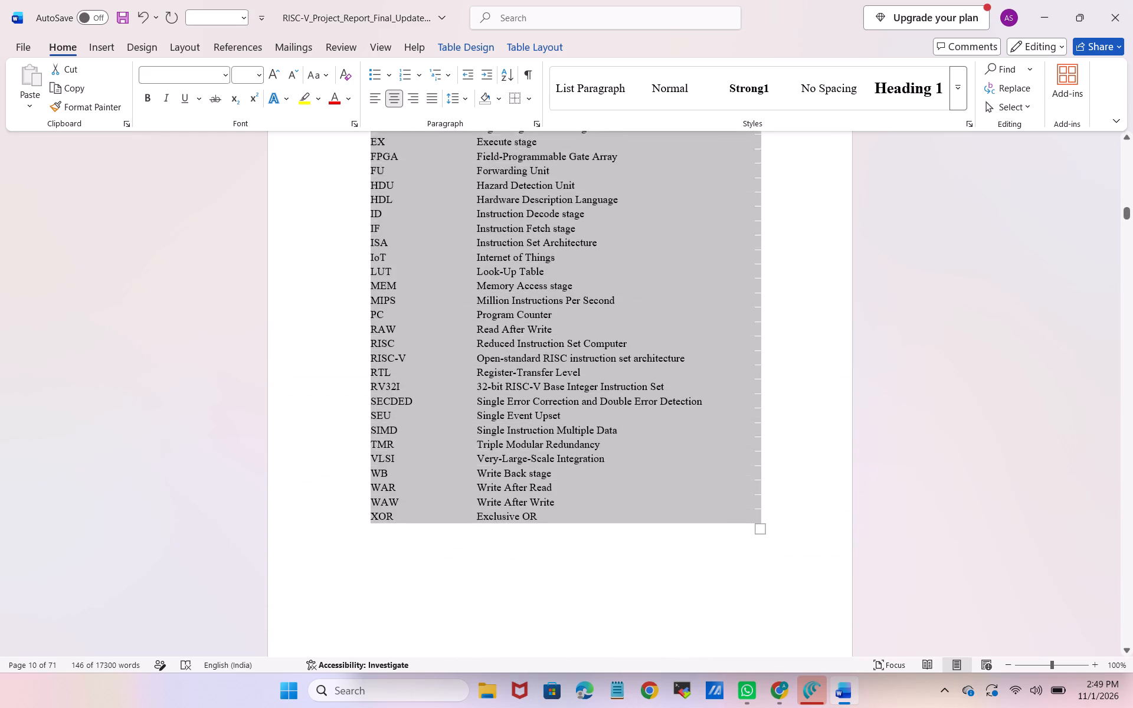
{"action": "scroll", "coordinate": [470, 257], "scroll_direction": "up", "scroll_amount": 1}
{"action": "scroll", "coordinate": [470, 257], "scroll_direction": "down", "scroll_amount": 5}
{"action": "scroll", "coordinate": [470, 257], "scroll_direction": "up", "scroll_amount": 1}
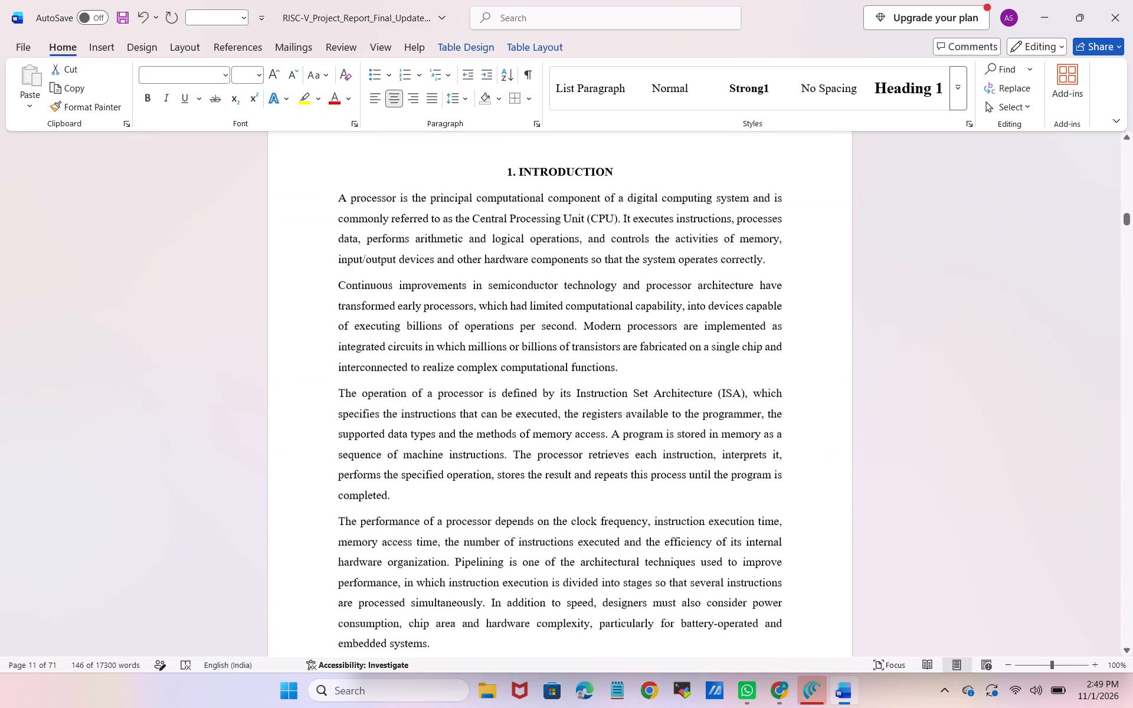
{"action": "scroll", "coordinate": [470, 257], "scroll_direction": "up", "scroll_amount": 1}
{"action": "scroll", "coordinate": [561, 337], "scroll_direction": "down", "scroll_amount": 1}
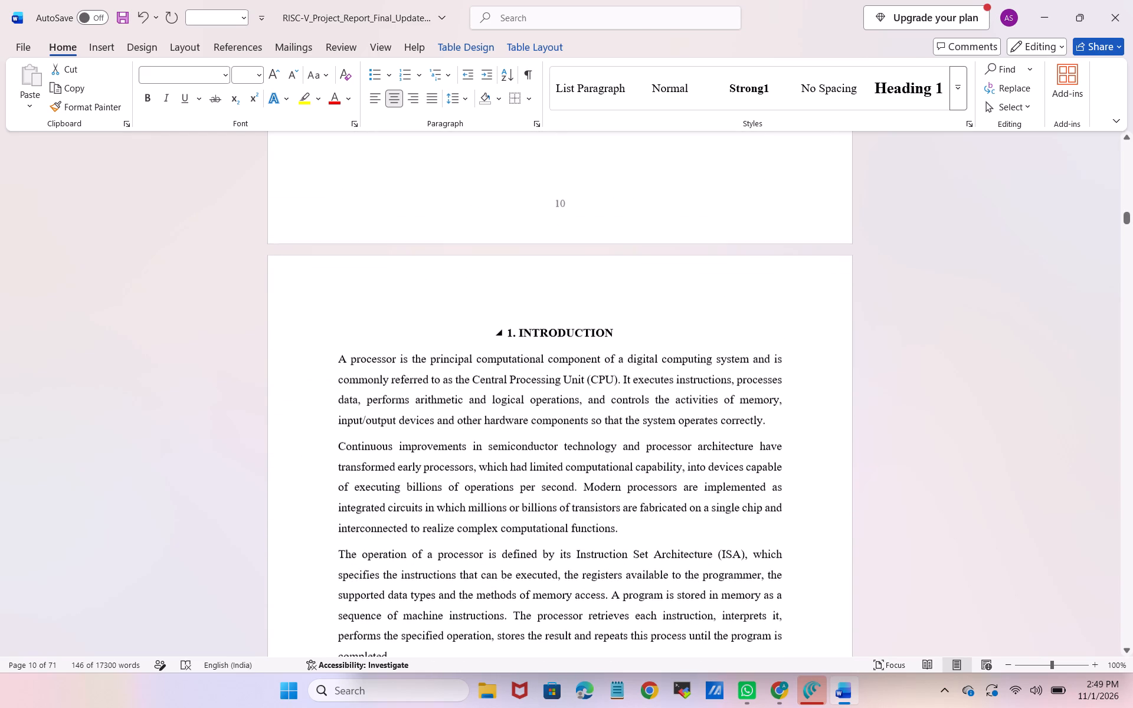
{"action": "scroll", "coordinate": [594, 215], "scroll_direction": "up", "scroll_amount": 1}
{"action": "left_click", "coordinate": [584, 236]}
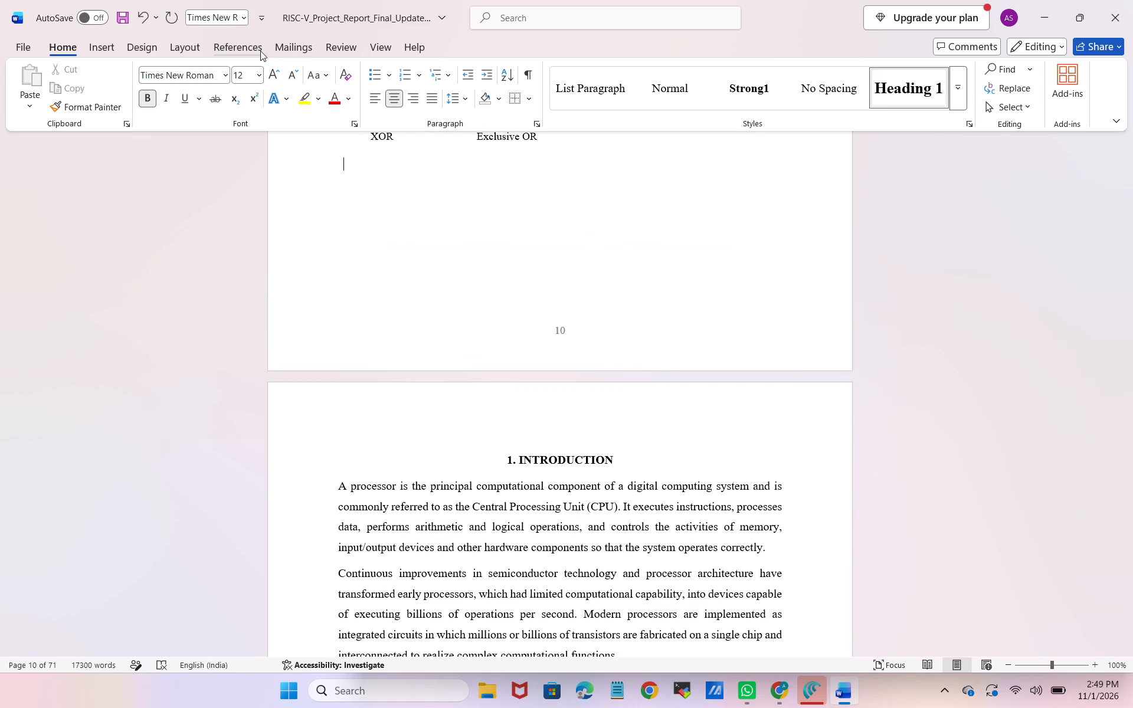
{"action": "left_click", "coordinate": [194, 48]}
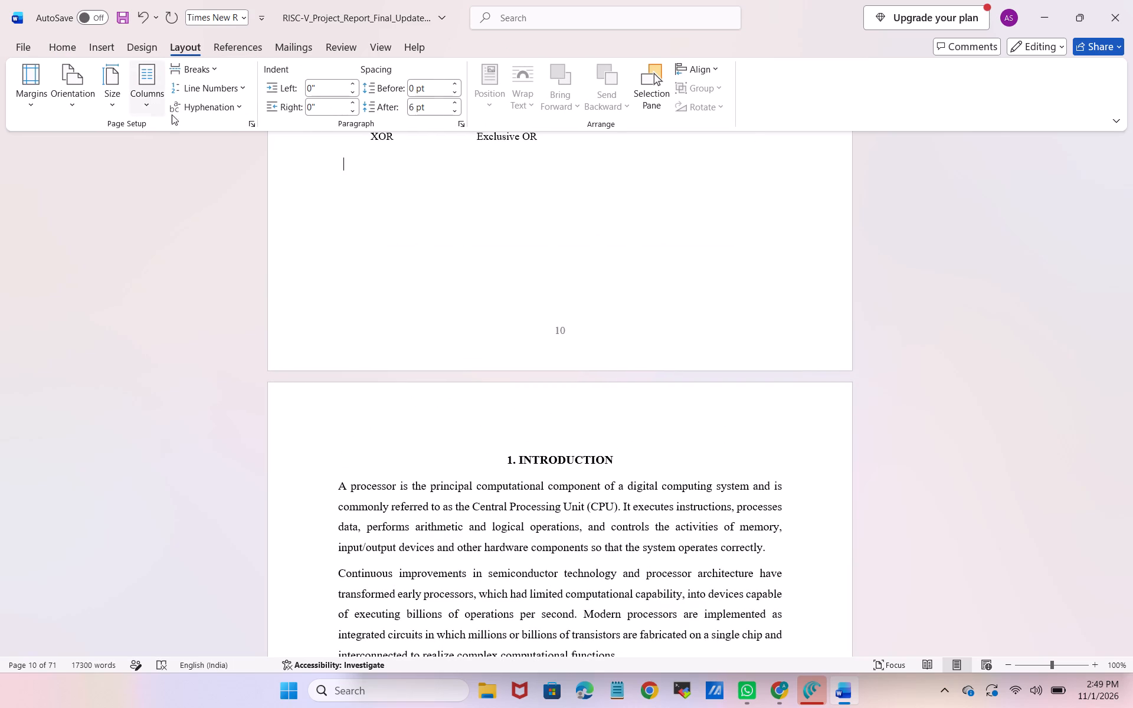
{"action": "left_click", "coordinate": [139, 101]}
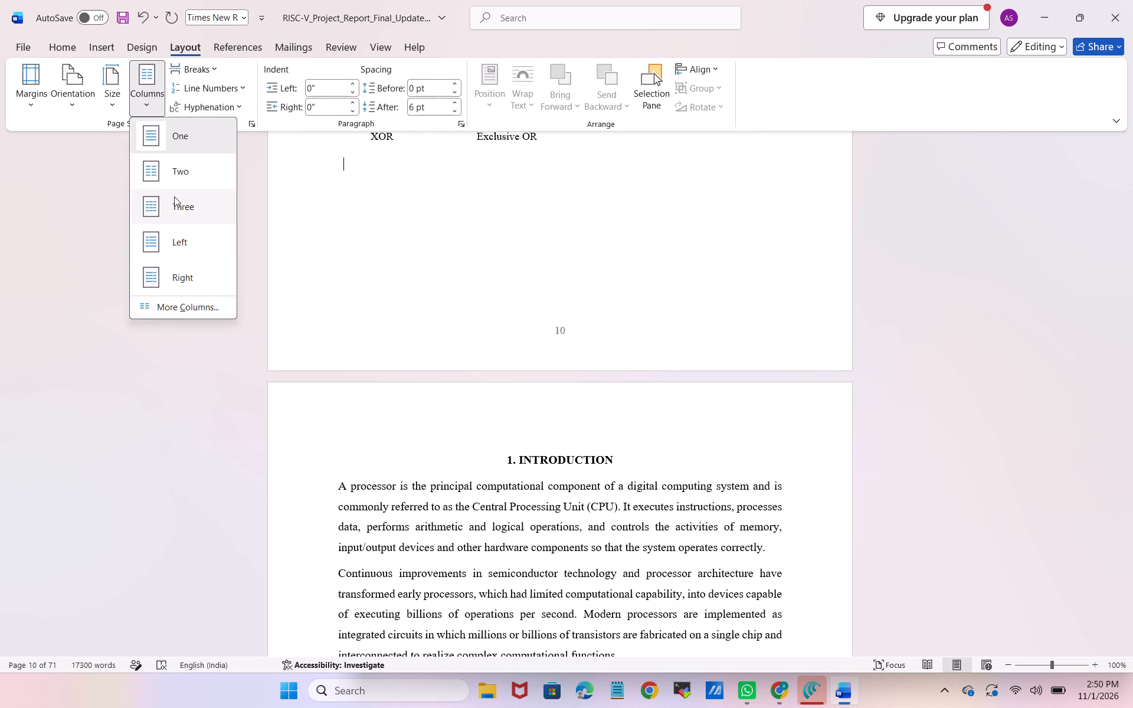
{"action": "left_click", "coordinate": [211, 72]}
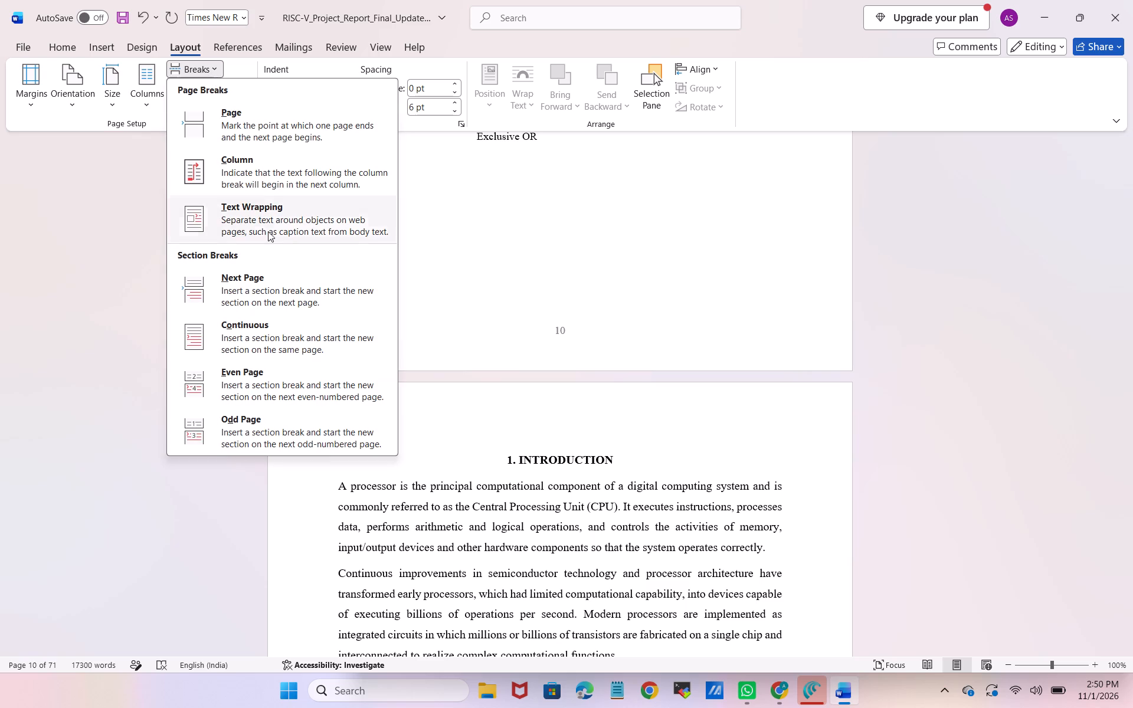
{"action": "left_click", "coordinate": [274, 284]}
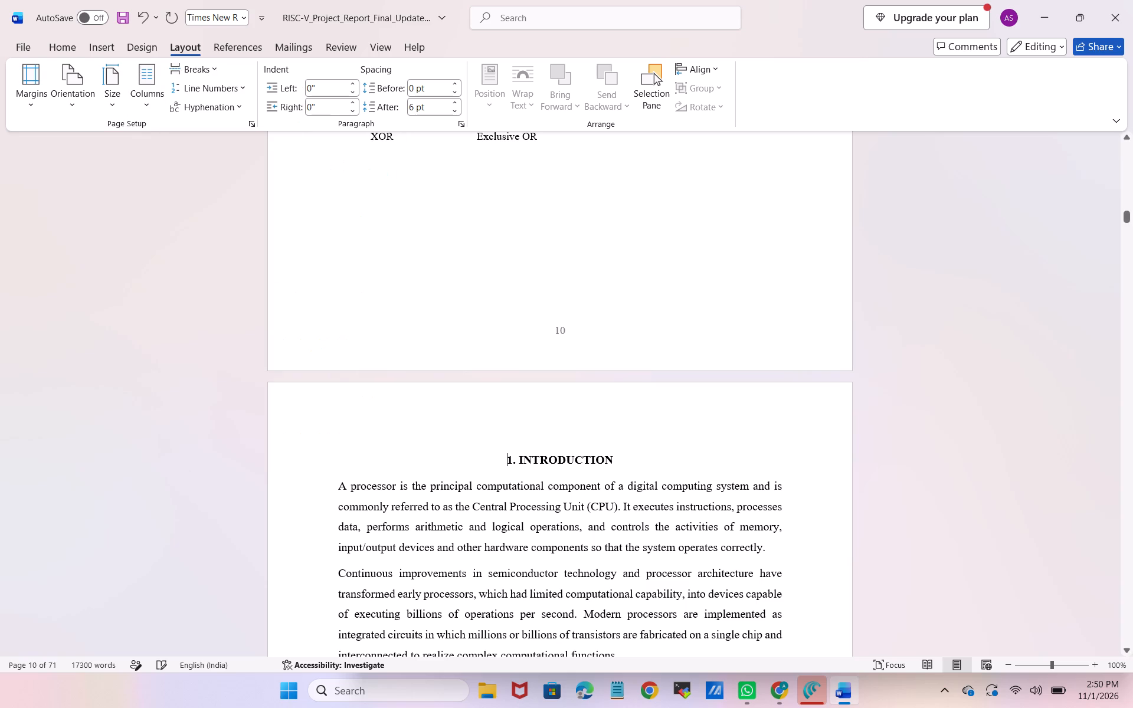
{"action": "left_click", "coordinate": [447, 273]}
{"action": "key", "text": "BackSpace"}
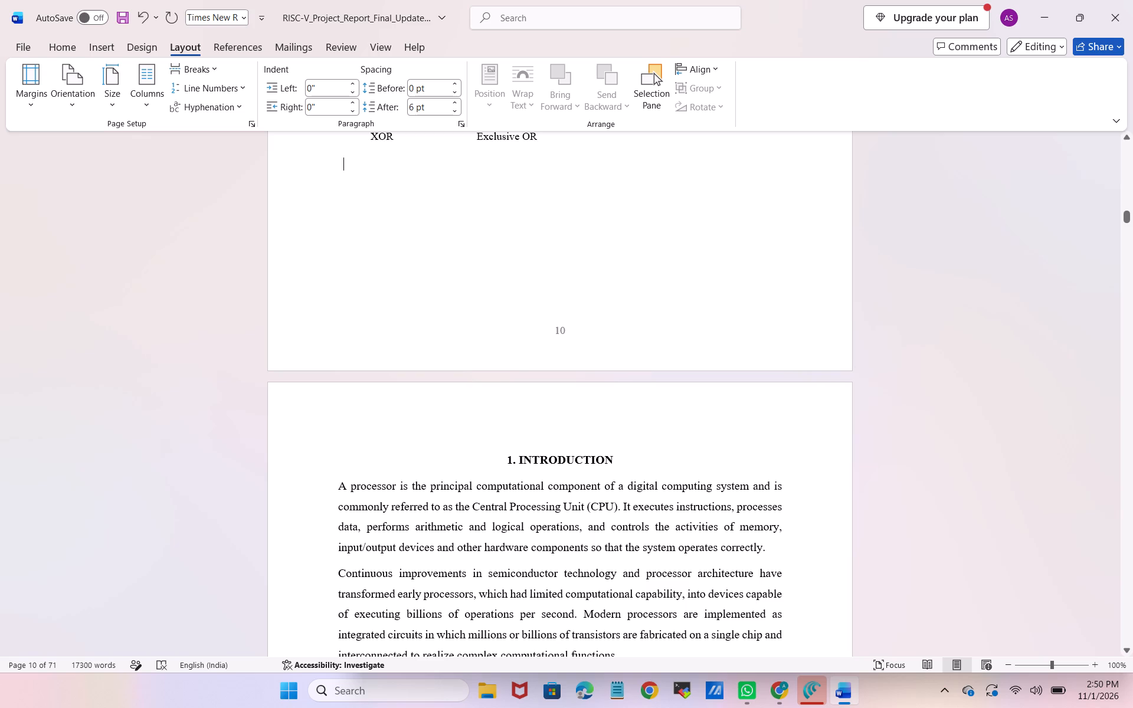
Unlink the section 3 footer, which starts at the Introduction, from the previous section's footer.
{"action": "double_click", "coordinate": [595, 323]}
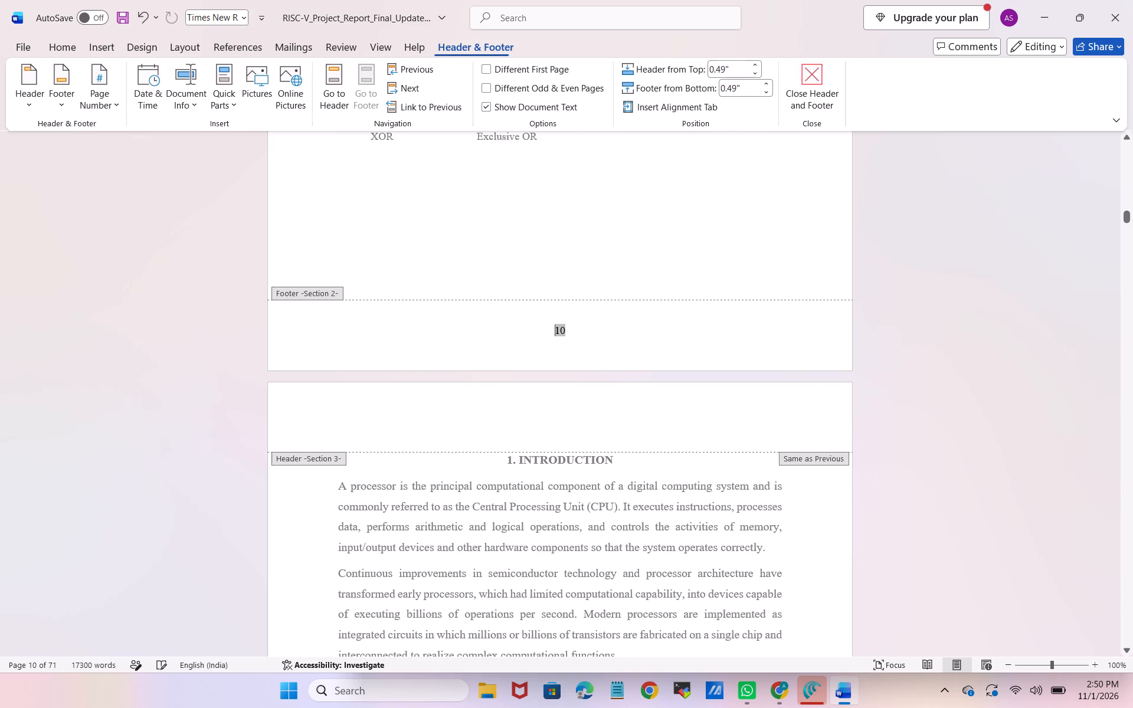
{"action": "scroll", "coordinate": [582, 331], "scroll_direction": "down", "scroll_amount": 3}
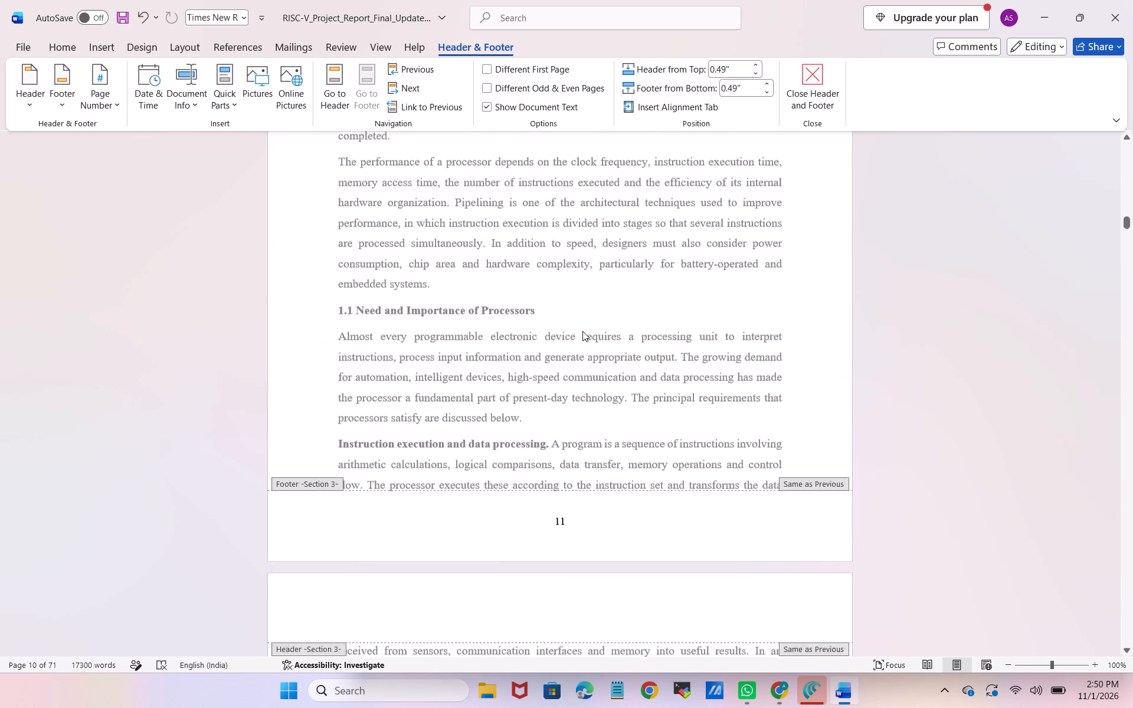
{"action": "scroll", "coordinate": [582, 331], "scroll_direction": "down", "scroll_amount": 2}
{"action": "double_click", "coordinate": [575, 268]}
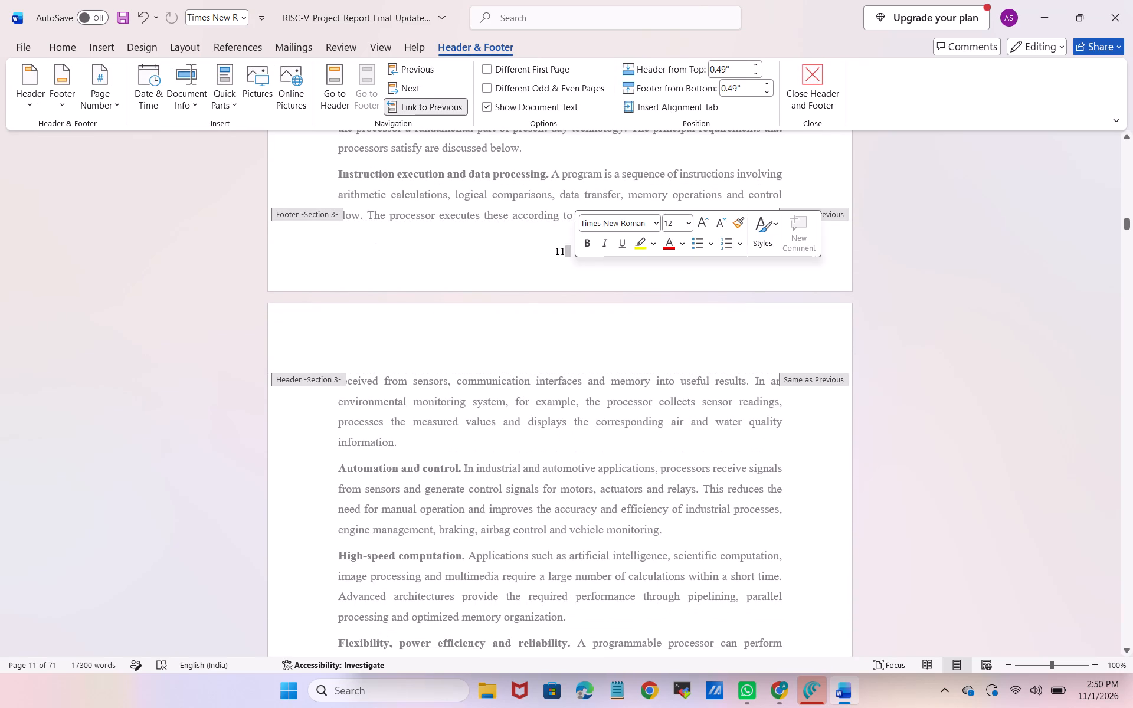
{"action": "double_click", "coordinate": [561, 253]}
{"action": "left_click", "coordinate": [414, 109]}
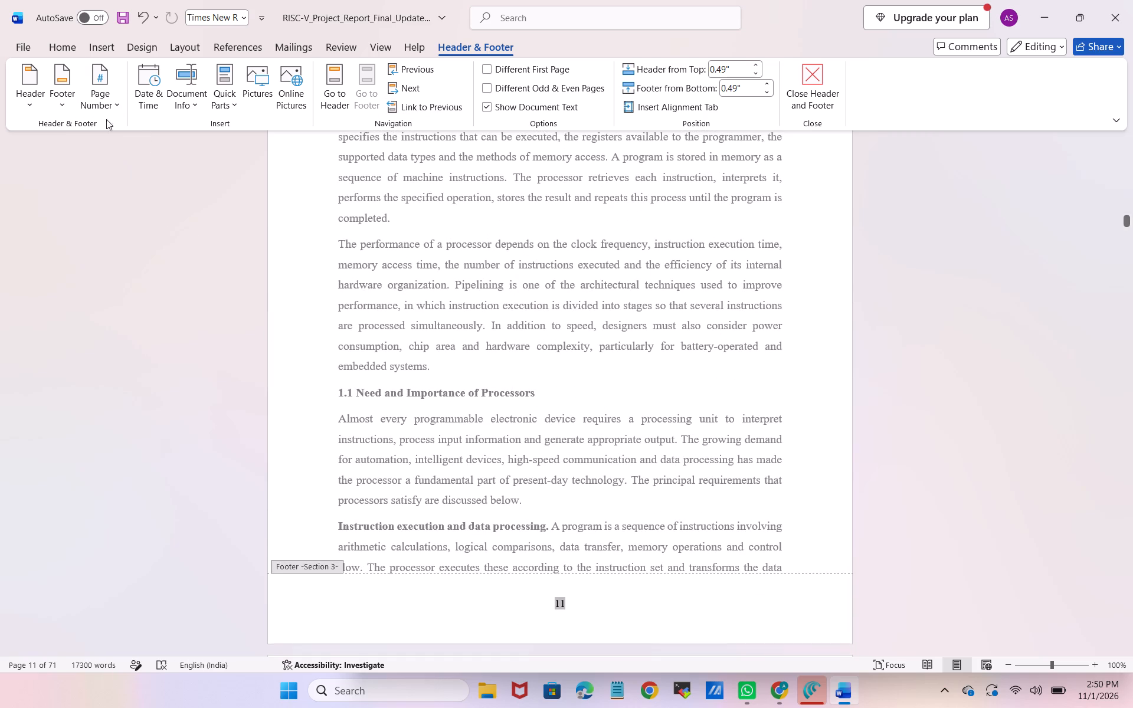
Set the page numbering of section 3 to start at 1.
{"action": "left_click", "coordinate": [99, 93]}
{"action": "left_click", "coordinate": [183, 215]}
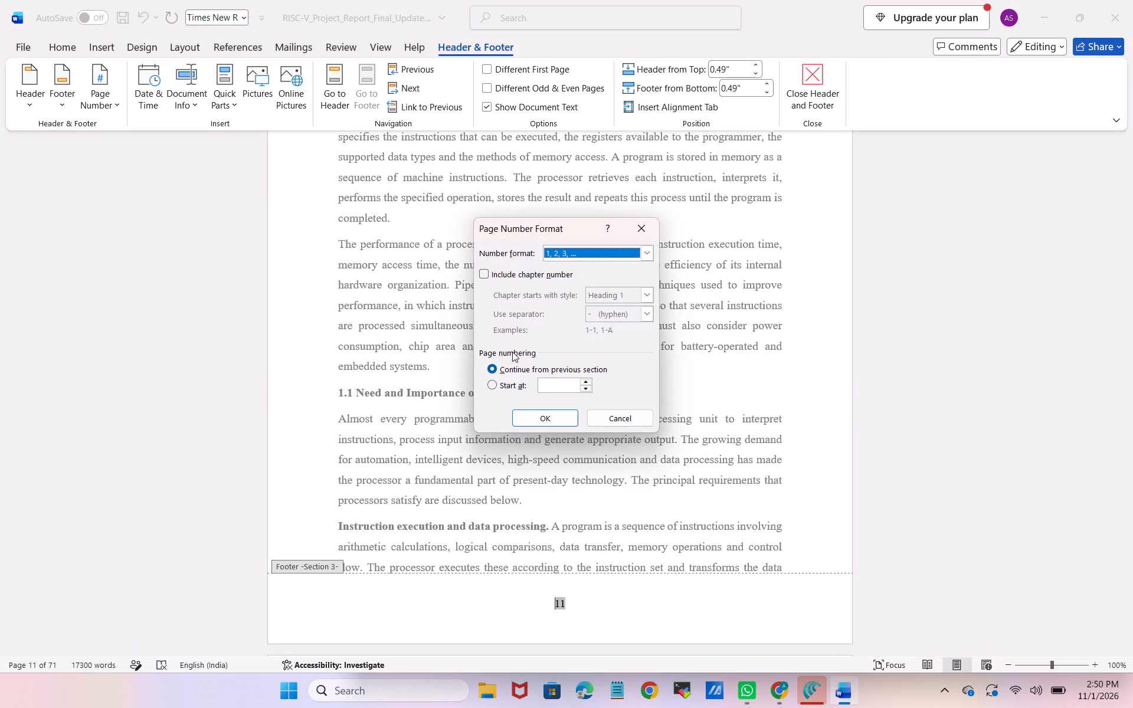
{"action": "left_click", "coordinate": [515, 382]}
{"action": "key", "text": "Return"}
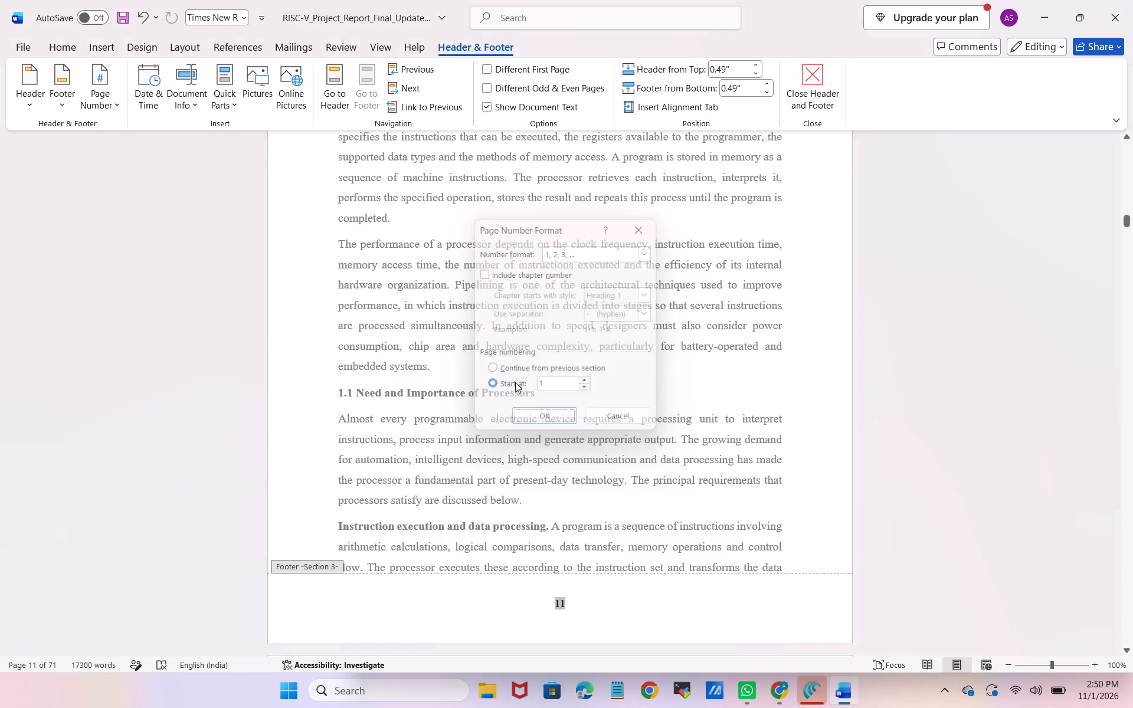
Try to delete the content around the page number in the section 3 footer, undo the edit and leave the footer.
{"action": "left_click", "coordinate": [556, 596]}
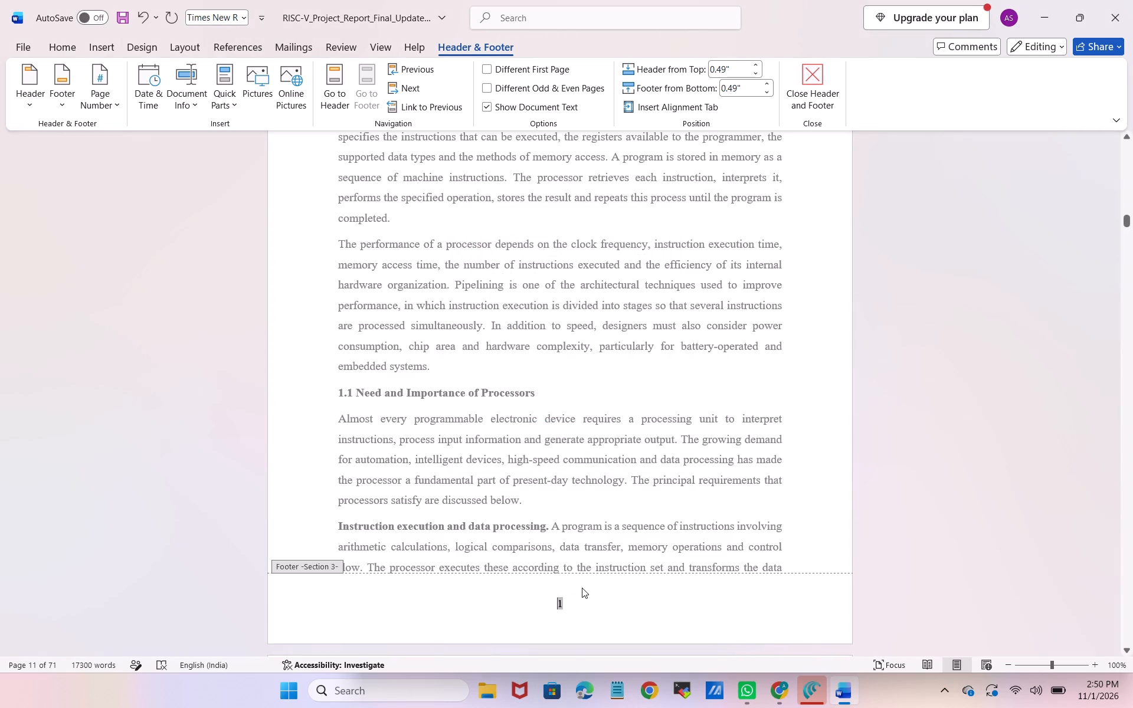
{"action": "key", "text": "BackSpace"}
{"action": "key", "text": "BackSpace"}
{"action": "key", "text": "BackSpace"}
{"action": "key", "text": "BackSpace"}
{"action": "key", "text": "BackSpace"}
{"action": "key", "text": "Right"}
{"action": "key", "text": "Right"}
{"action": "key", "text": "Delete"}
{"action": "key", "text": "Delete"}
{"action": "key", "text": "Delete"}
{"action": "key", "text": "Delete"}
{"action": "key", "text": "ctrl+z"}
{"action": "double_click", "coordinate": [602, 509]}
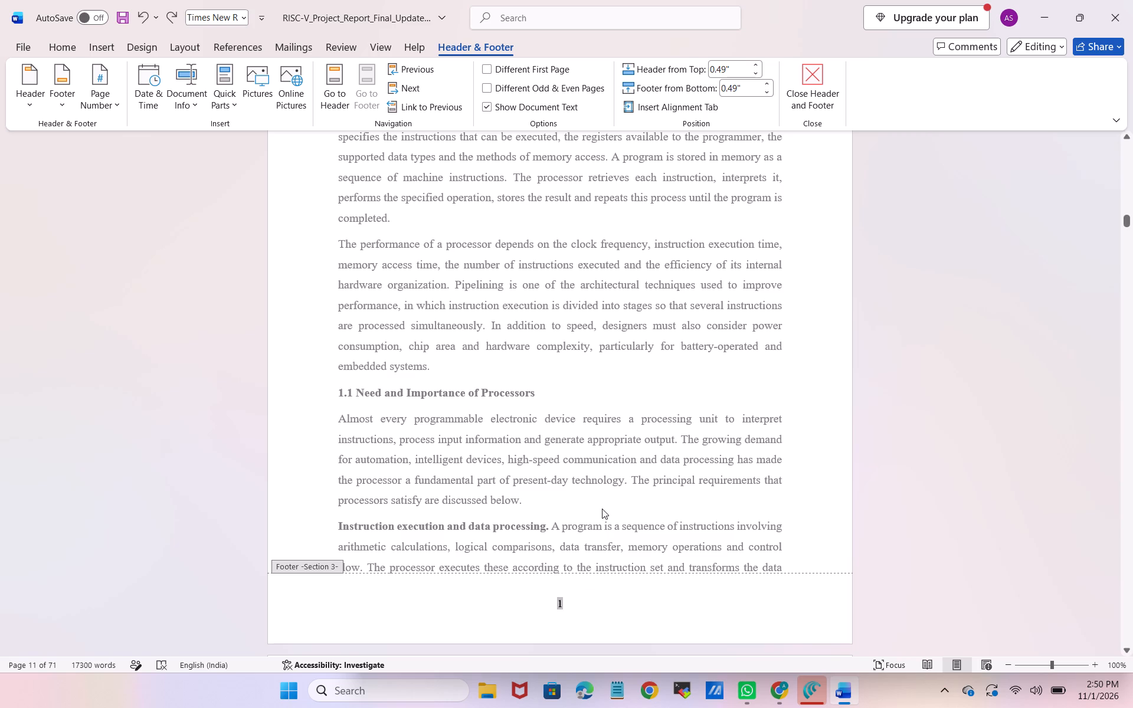
Set the section 2 page number format to lowercase Roman numerals (i, ii, iii), continuing from the previous section.
{"action": "scroll", "coordinate": [602, 509], "scroll_direction": "down", "scroll_amount": 1}
{"action": "scroll", "coordinate": [602, 509], "scroll_direction": "up", "scroll_amount": 2}
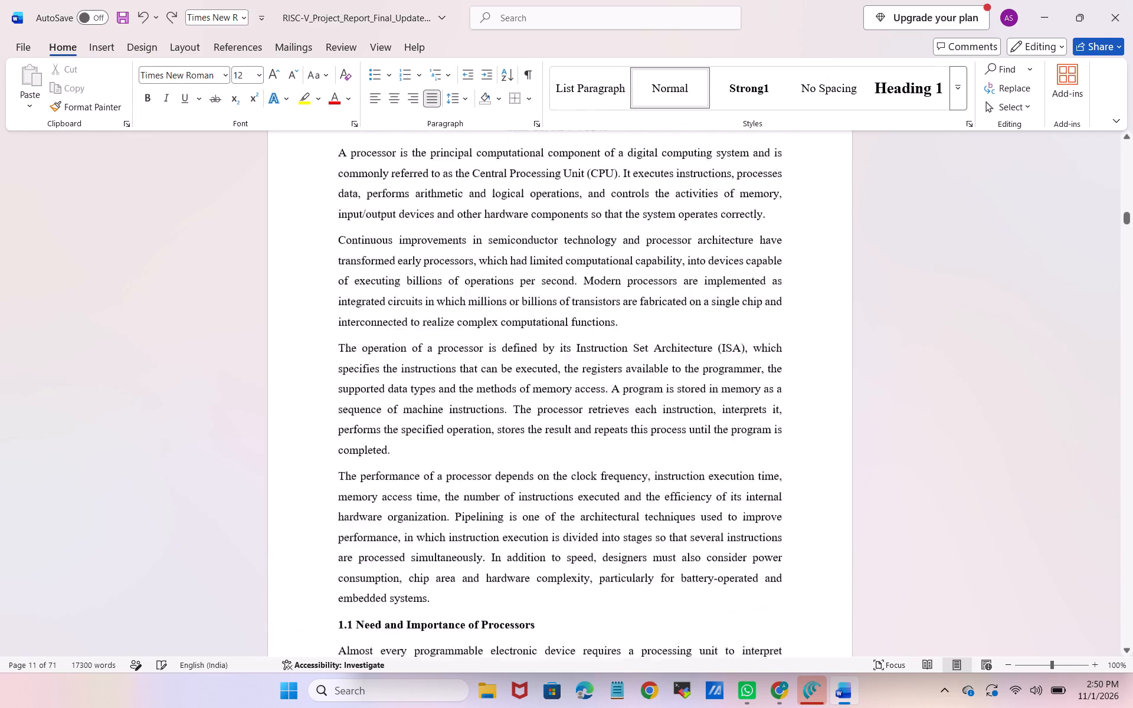
{"action": "scroll", "coordinate": [602, 509], "scroll_direction": "up", "scroll_amount": 2}
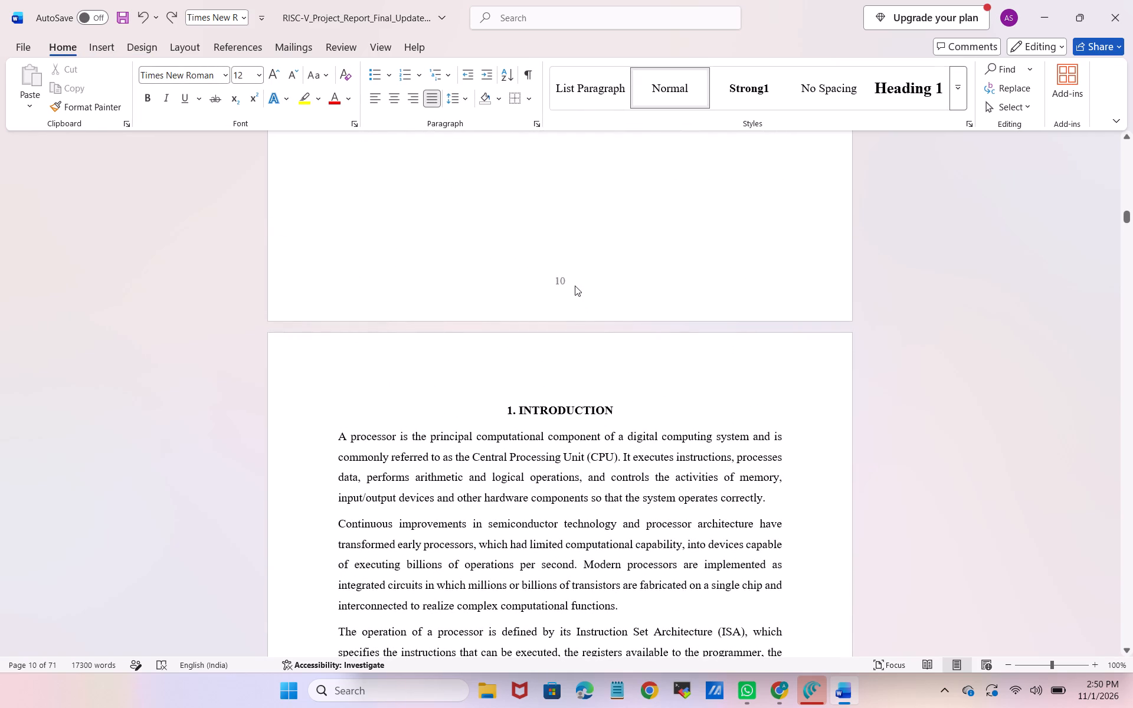
{"action": "double_click", "coordinate": [568, 284]}
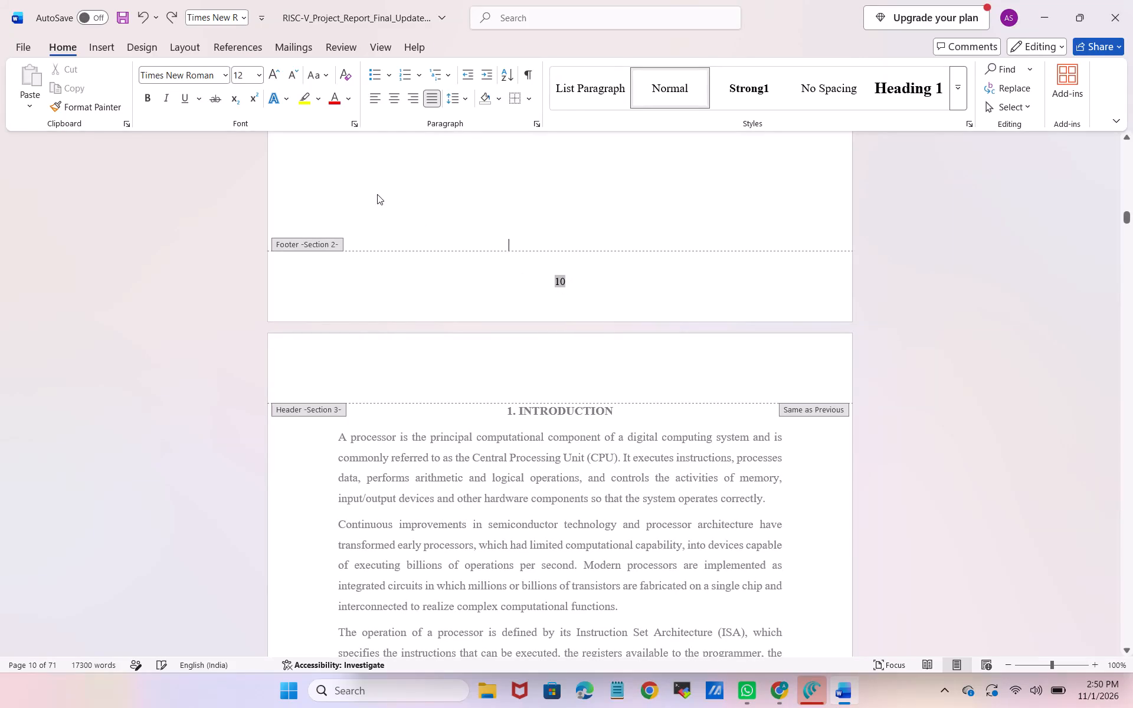
{"action": "left_click", "coordinate": [111, 107]}
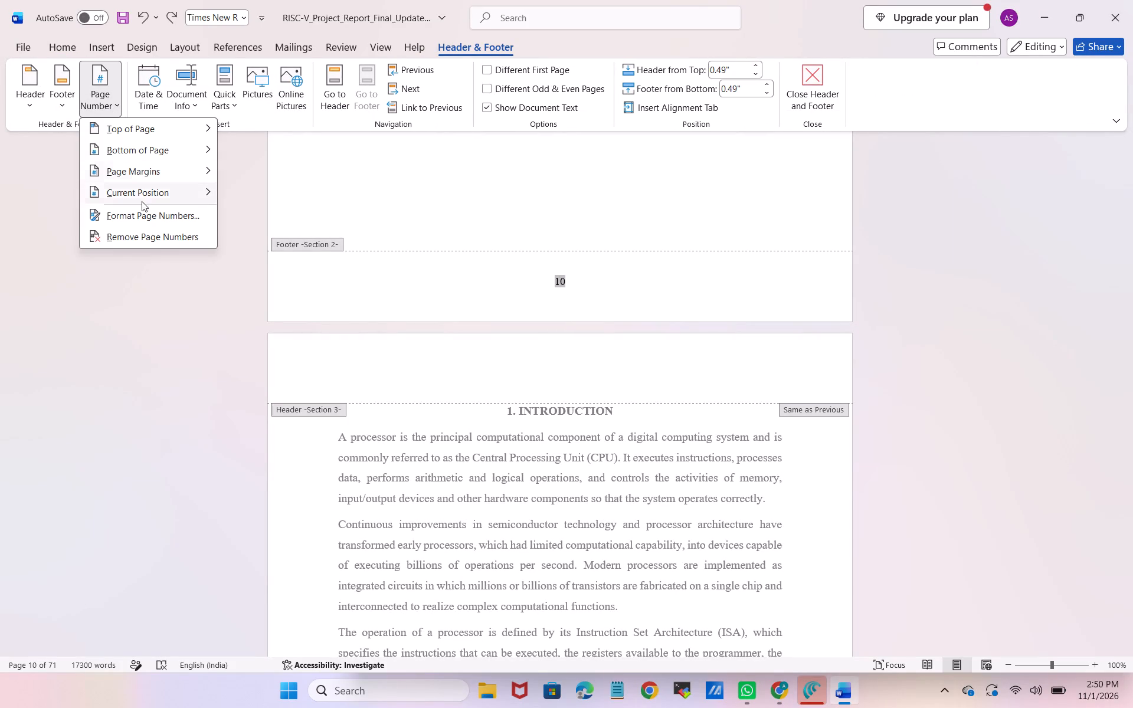
{"action": "left_click", "coordinate": [146, 218]}
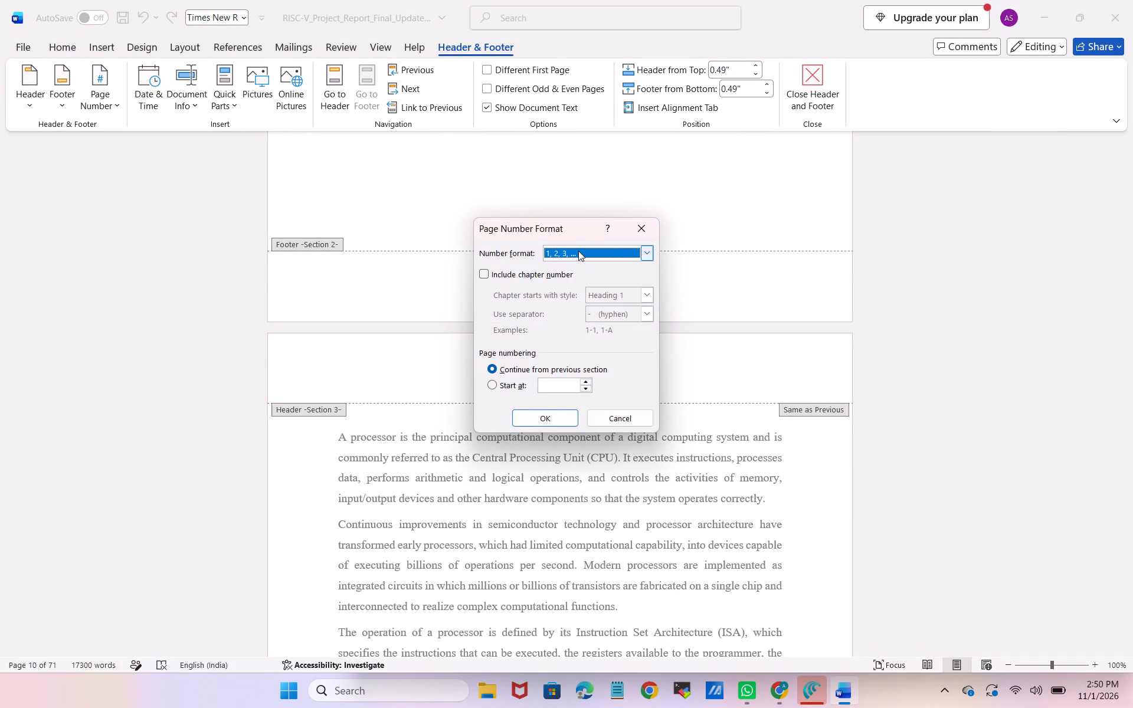
{"action": "left_click_drag", "start_coordinate": [578, 251], "coordinate": [578, 305]}
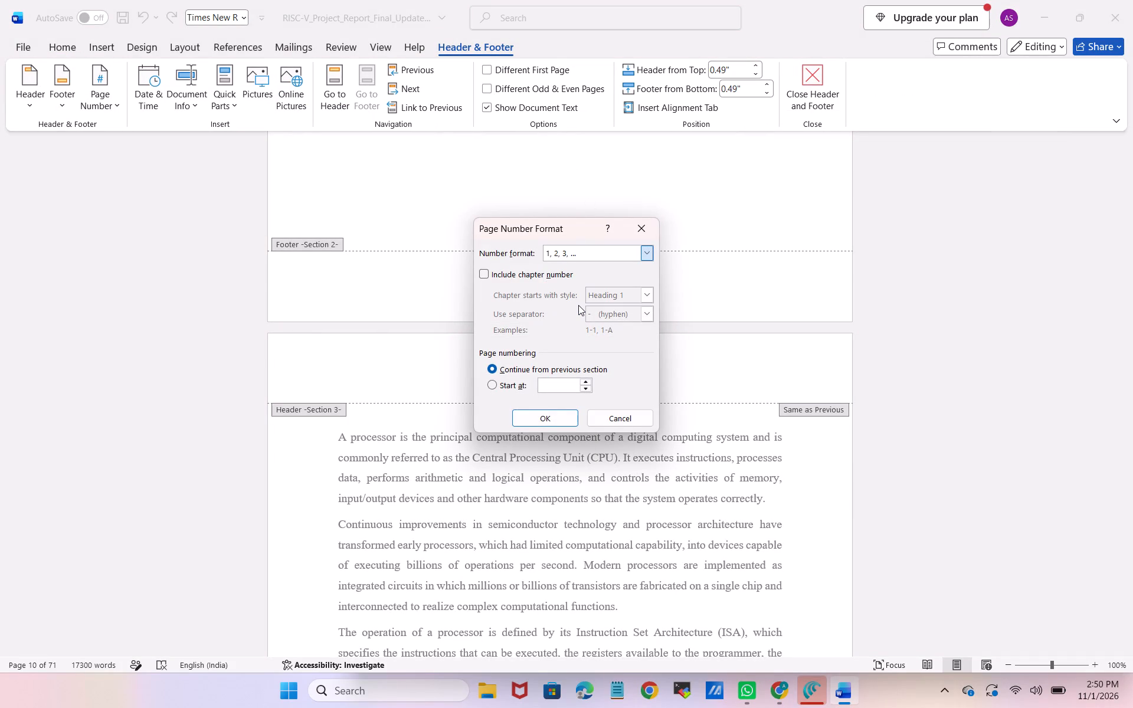
{"action": "key", "text": "Return"}
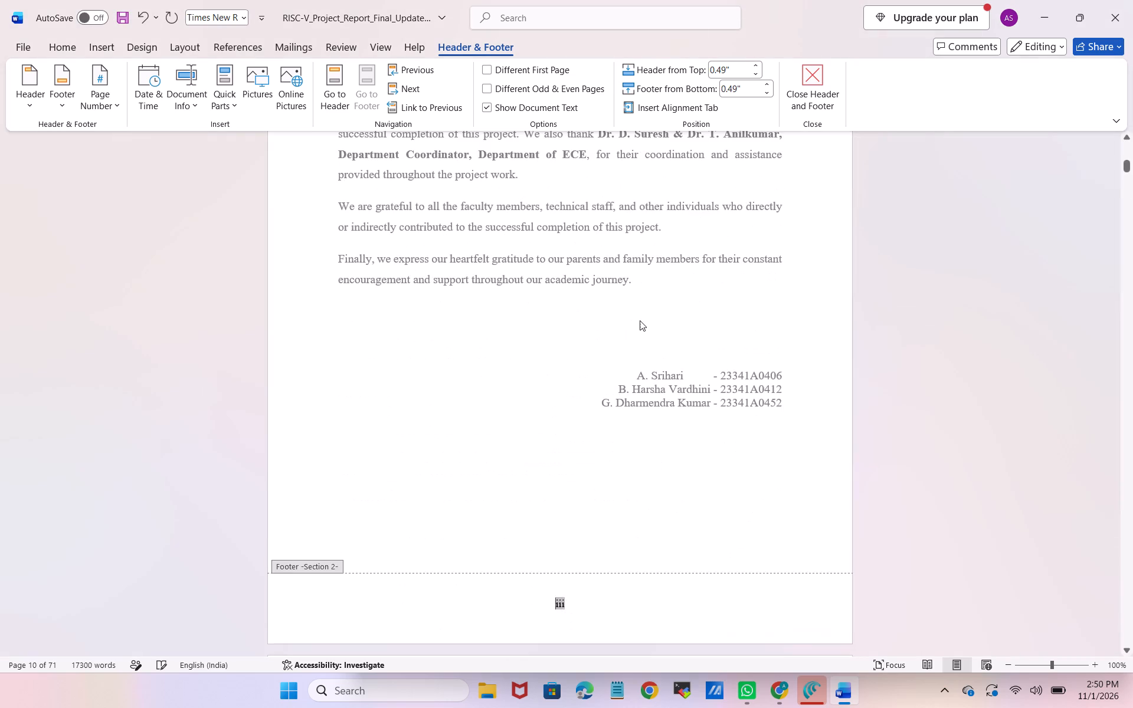
Delete the page number from the section 1 footer, which covers the title and certificate pages, and leave the footer.
{"action": "scroll", "coordinate": [640, 320], "scroll_direction": "up", "scroll_amount": 13}
{"action": "scroll", "coordinate": [640, 320], "scroll_direction": "down", "scroll_amount": 2}
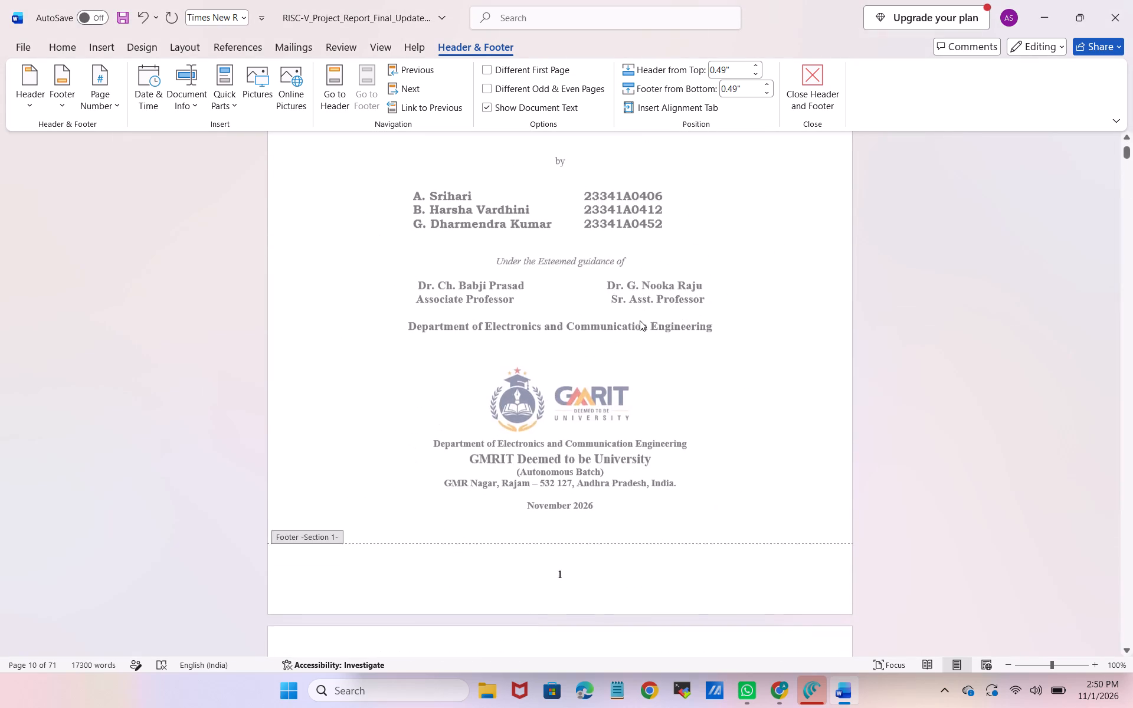
{"action": "scroll", "coordinate": [640, 320], "scroll_direction": "down", "scroll_amount": 5}
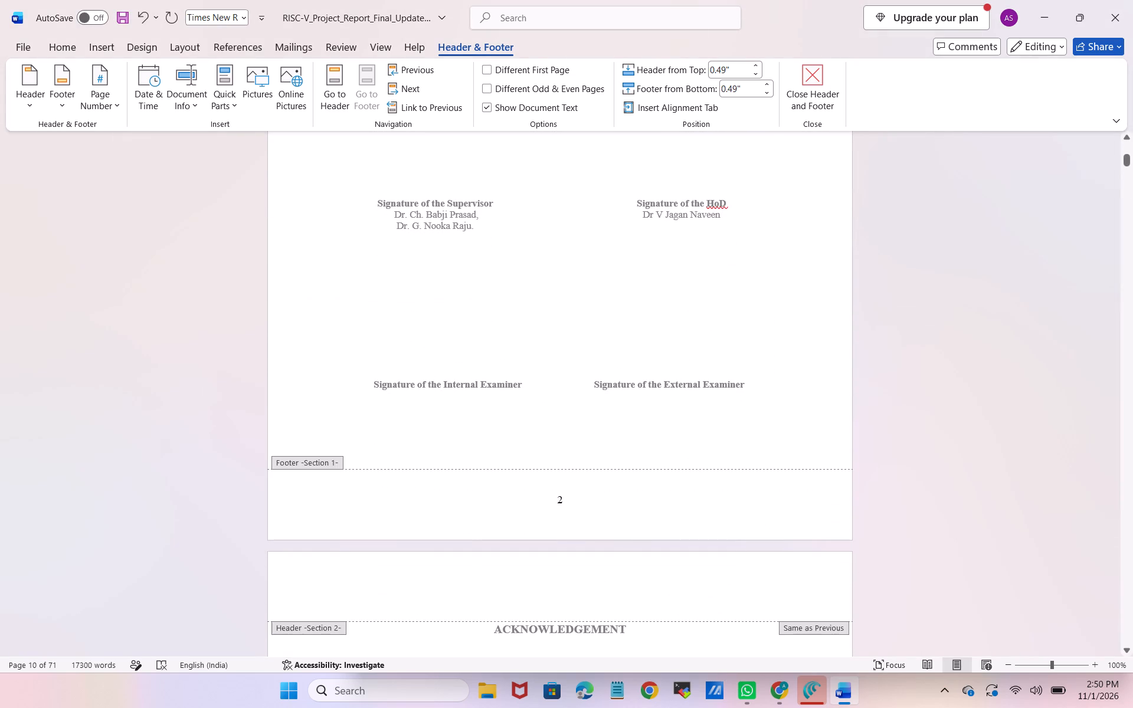
{"action": "double_click", "coordinate": [564, 503]}
{"action": "double_click", "coordinate": [561, 502]}
{"action": "key", "text": "Delete"}
{"action": "key", "text": "Delete"}
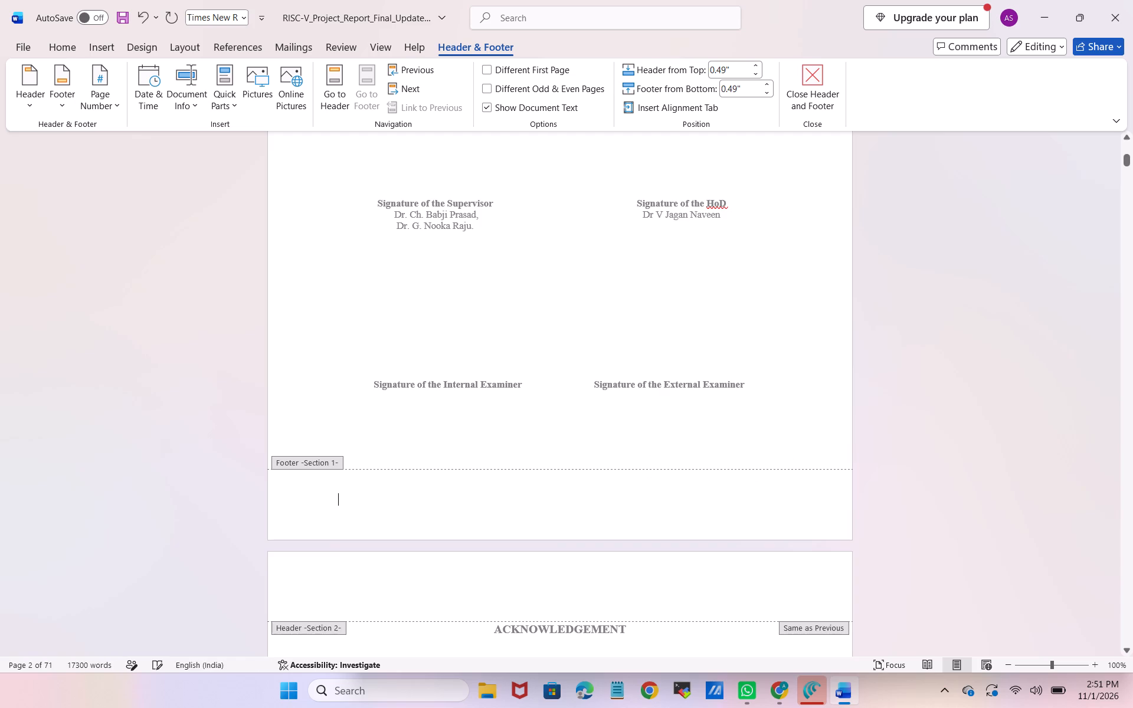
{"action": "double_click", "coordinate": [1101, 375]}
Review the page numbers and layout from the Acknowledgement through the front matter and Introduction to Table 1.6.
{"action": "scroll", "coordinate": [935, 453], "scroll_direction": "down", "scroll_amount": 6}
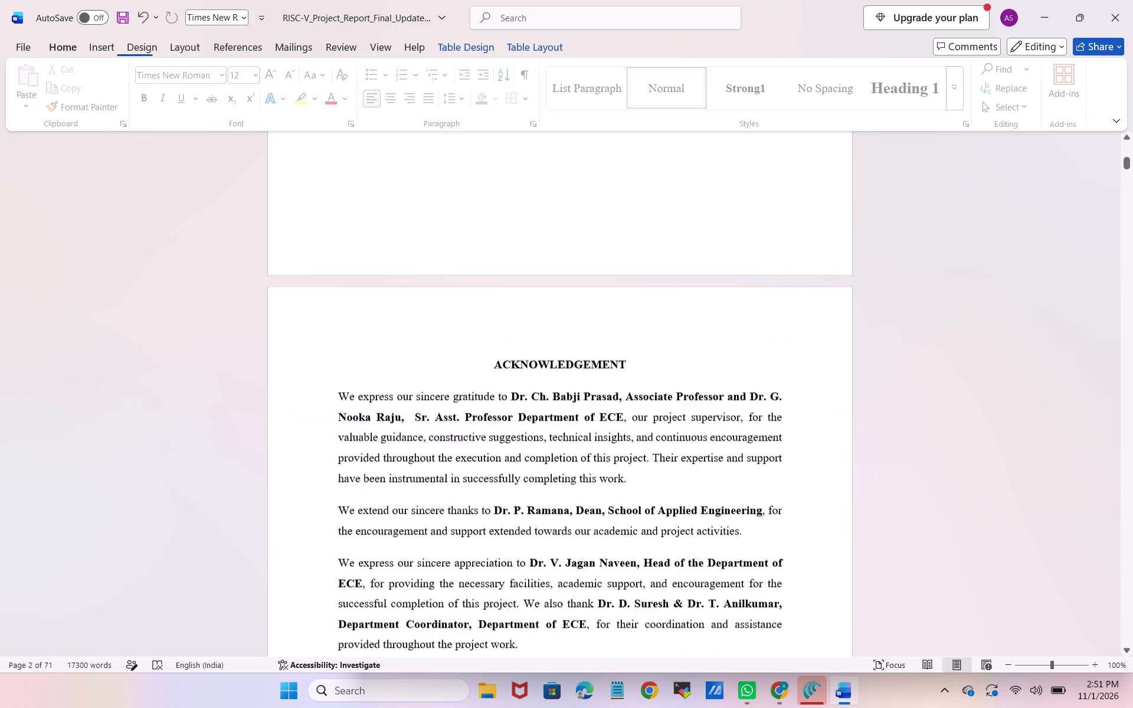
{"action": "scroll", "coordinate": [935, 453], "scroll_direction": "down", "scroll_amount": 18}
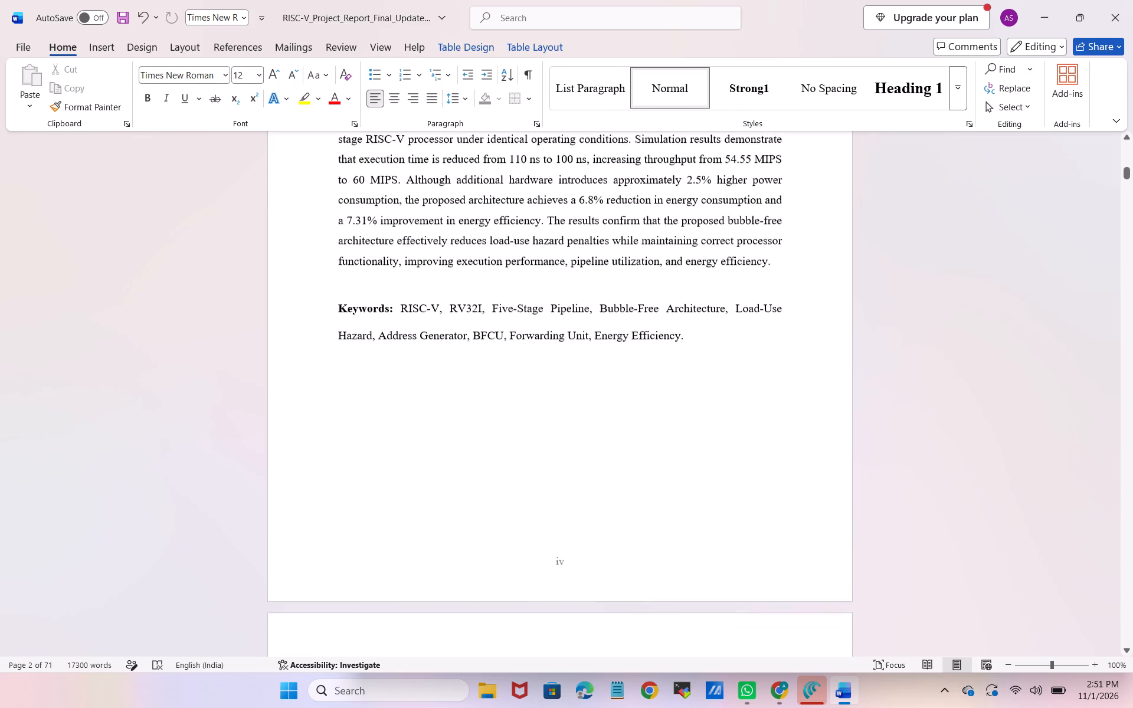
{"action": "scroll", "coordinate": [935, 453], "scroll_direction": "down", "scroll_amount": 20}
{"action": "scroll", "coordinate": [935, 453], "scroll_direction": "down", "scroll_amount": 11}
{"action": "scroll", "coordinate": [935, 453], "scroll_direction": "down", "scroll_amount": 20}
{"action": "scroll", "coordinate": [935, 453], "scroll_direction": "down", "scroll_amount": 15}
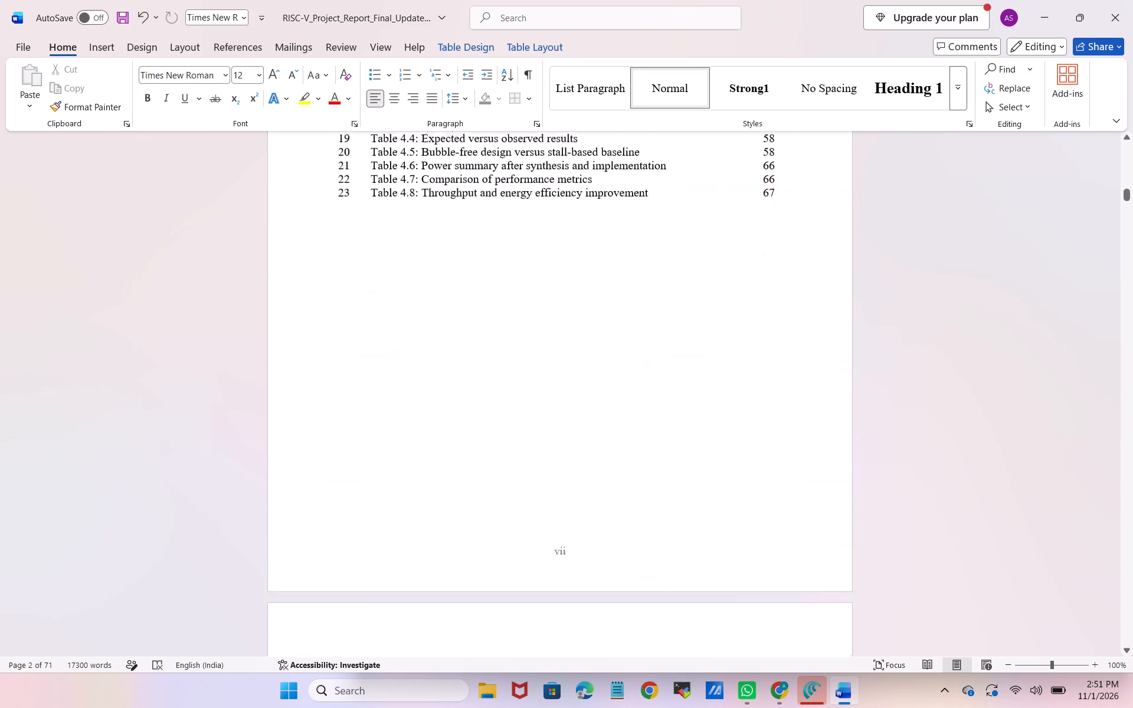
{"action": "scroll", "coordinate": [935, 453], "scroll_direction": "down", "scroll_amount": 20}
{"action": "scroll", "coordinate": [935, 453], "scroll_direction": "down", "scroll_amount": 20}
{"action": "scroll", "coordinate": [935, 453], "scroll_direction": "down", "scroll_amount": 4}
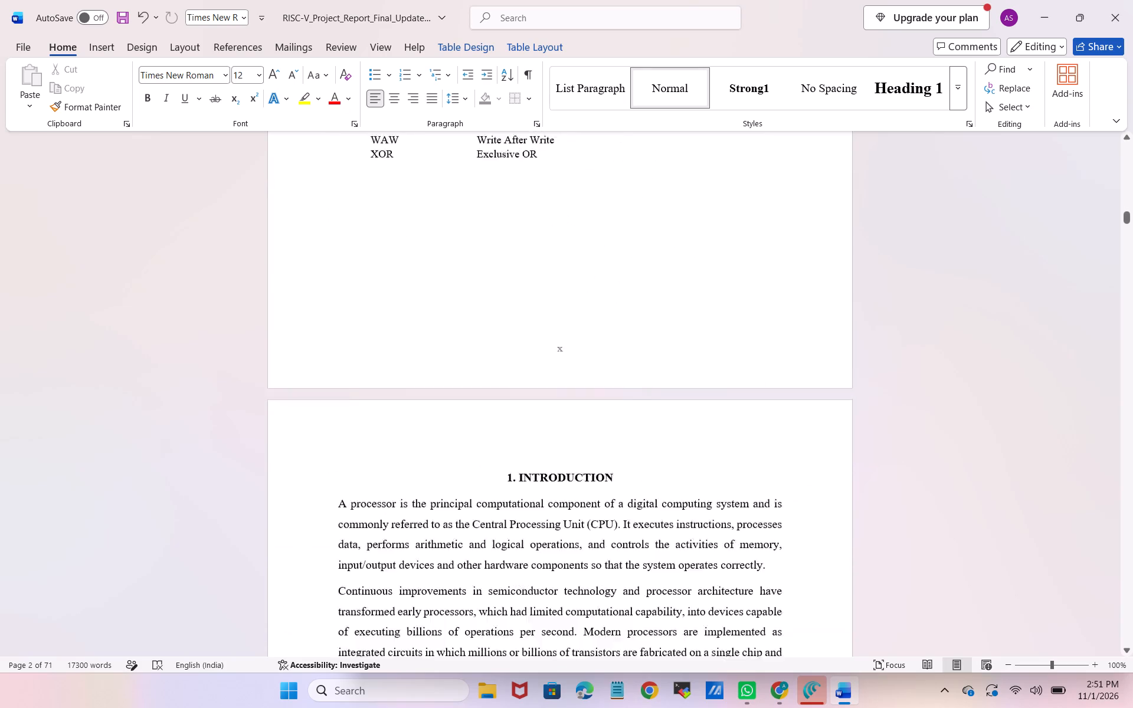
{"action": "scroll", "coordinate": [935, 453], "scroll_direction": "down", "scroll_amount": 20}
{"action": "scroll", "coordinate": [935, 453], "scroll_direction": "down", "scroll_amount": 20}
{"action": "scroll", "coordinate": [935, 453], "scroll_direction": "down", "scroll_amount": 8}
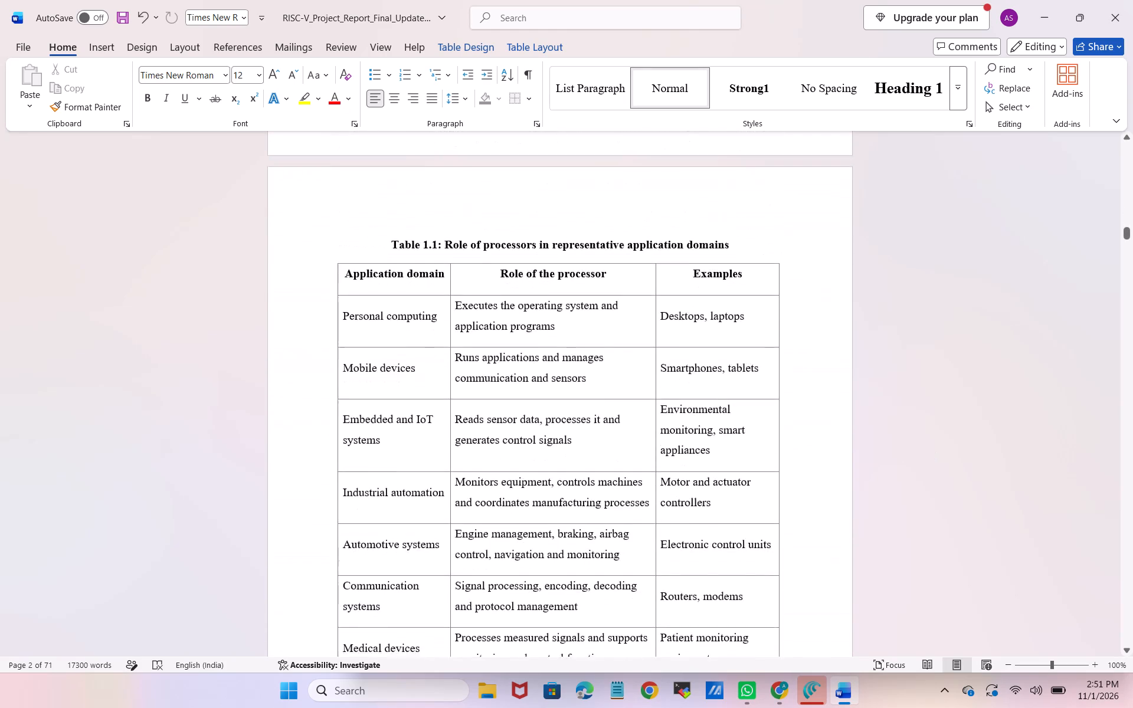
{"action": "scroll", "coordinate": [935, 453], "scroll_direction": "down", "scroll_amount": 2}
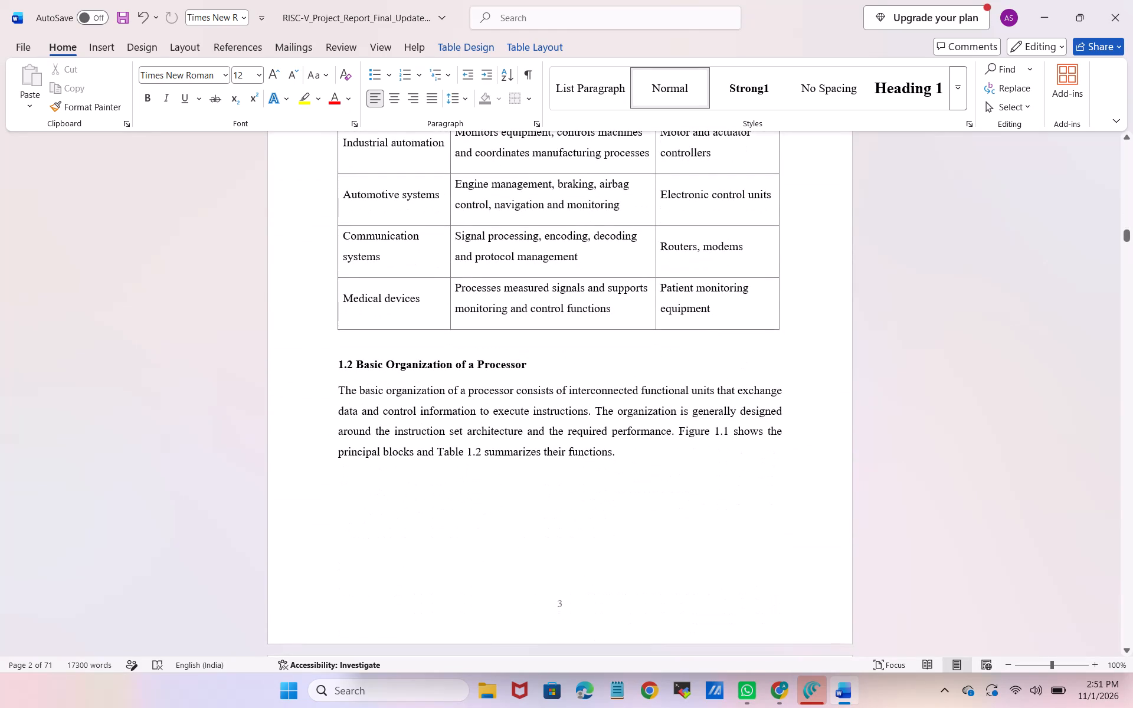
{"action": "scroll", "coordinate": [935, 453], "scroll_direction": "up", "scroll_amount": 2}
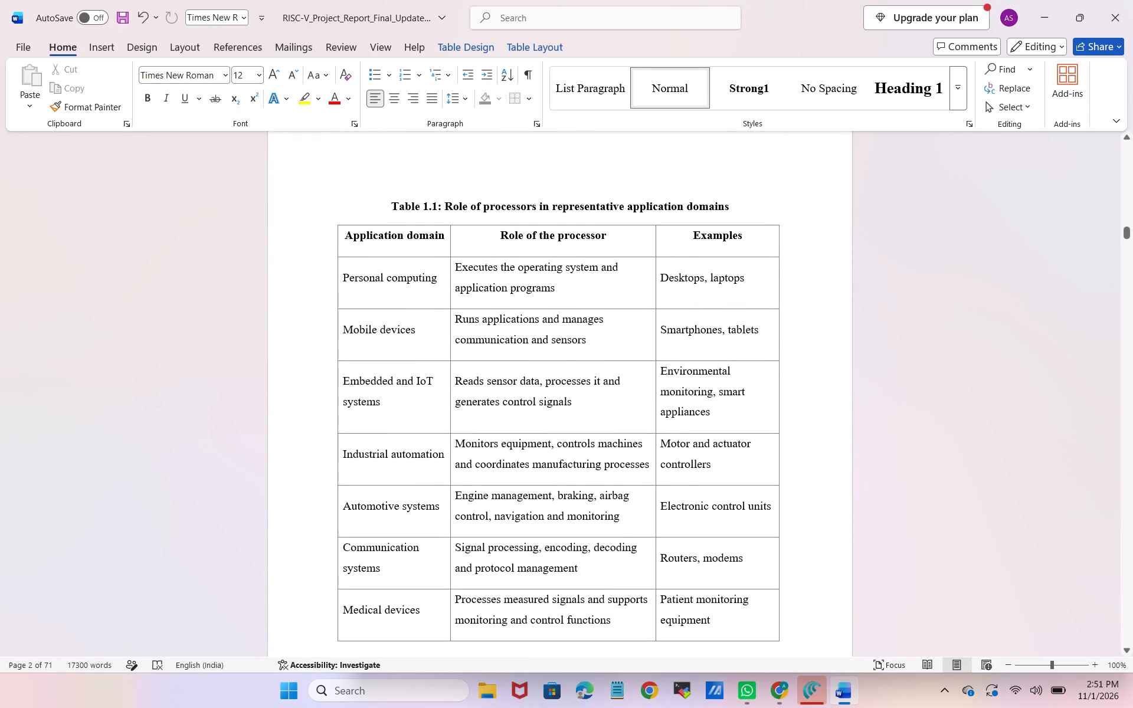
{"action": "scroll", "coordinate": [727, 360], "scroll_direction": "up", "scroll_amount": 1}
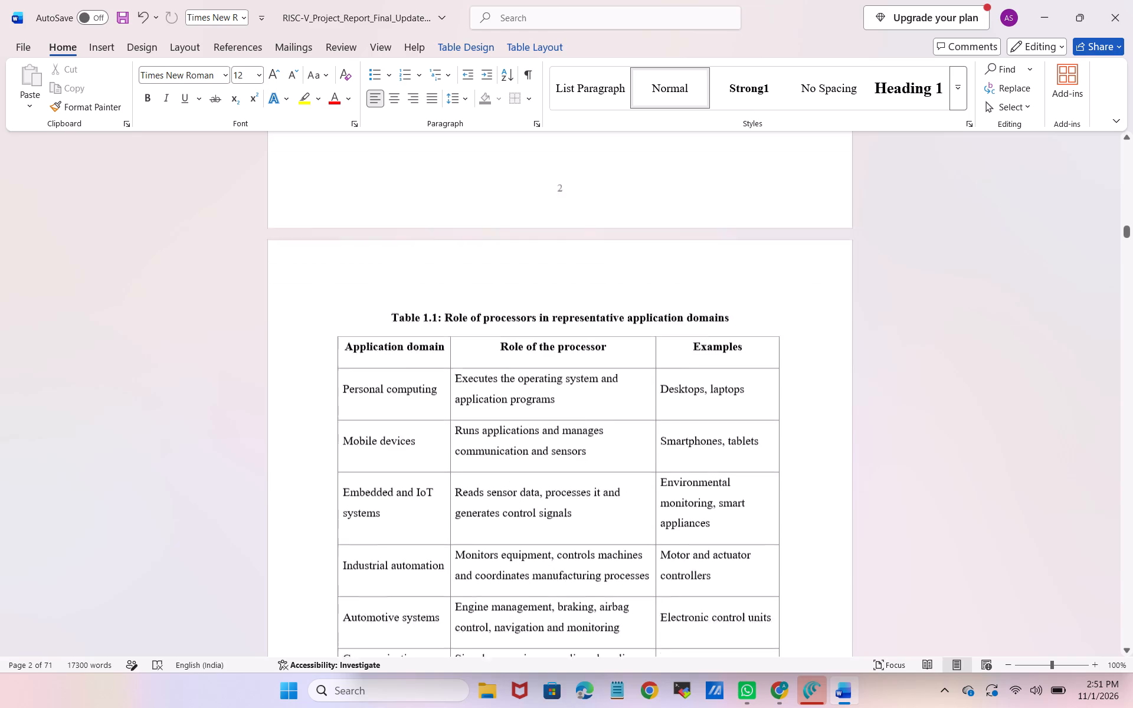
{"action": "scroll", "coordinate": [727, 360], "scroll_direction": "up", "scroll_amount": 1}
{"action": "scroll", "coordinate": [727, 360], "scroll_direction": "down", "scroll_amount": 7}
{"action": "scroll", "coordinate": [727, 360], "scroll_direction": "up", "scroll_amount": 1}
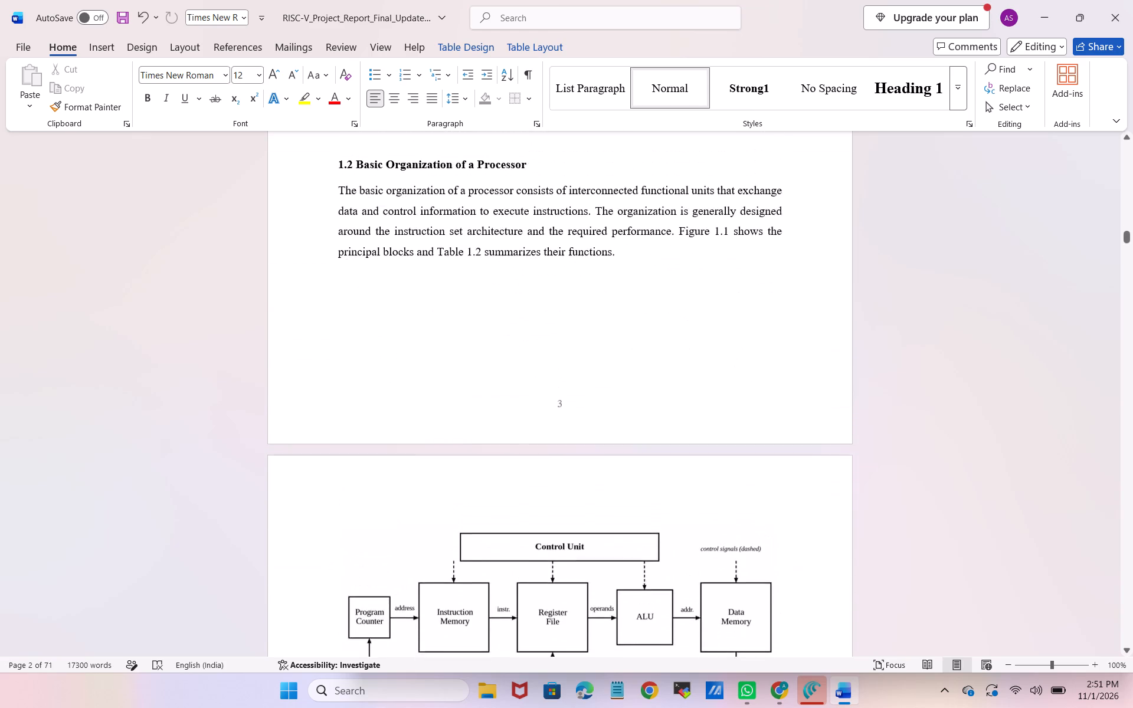
{"action": "scroll", "coordinate": [727, 360], "scroll_direction": "up", "scroll_amount": 1}
{"action": "scroll", "coordinate": [727, 360], "scroll_direction": "down", "scroll_amount": 2}
{"action": "scroll", "coordinate": [681, 323], "scroll_direction": "down", "scroll_amount": 2}
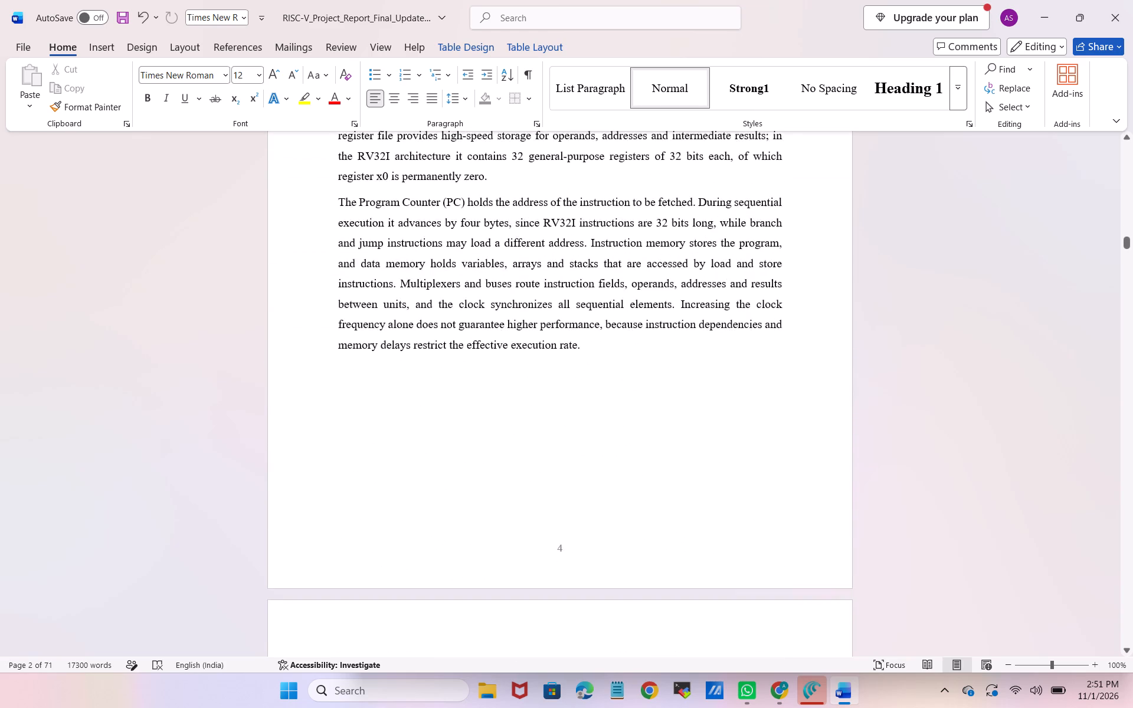
{"action": "scroll", "coordinate": [681, 323], "scroll_direction": "down", "scroll_amount": 5}
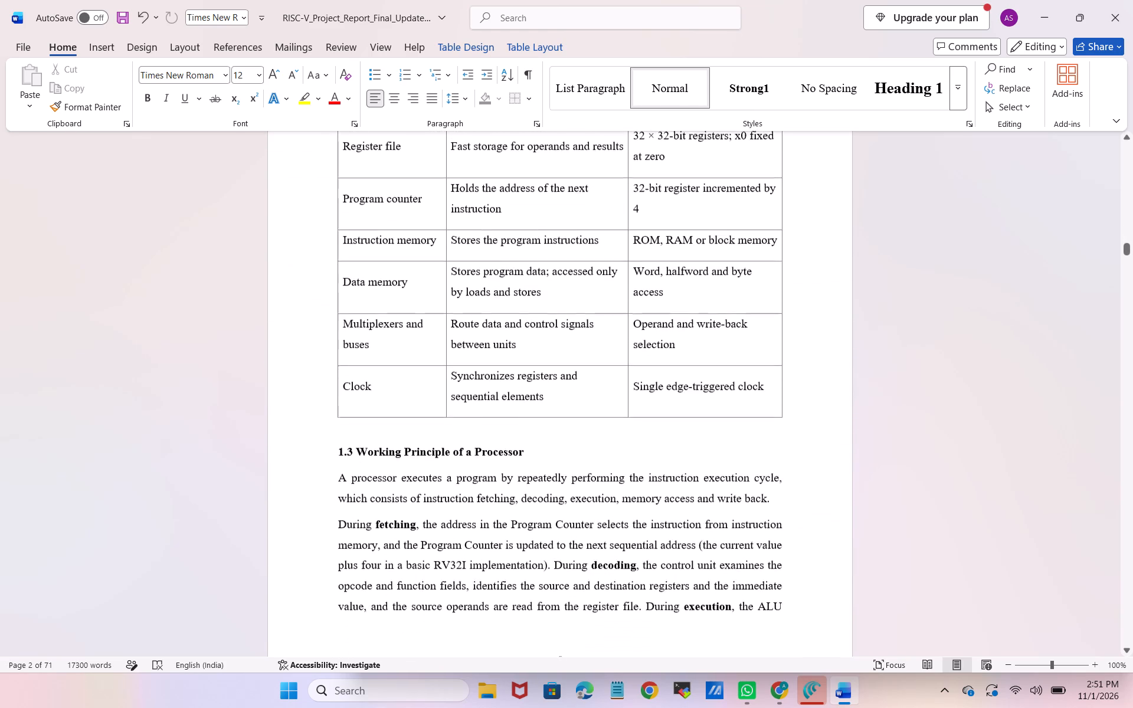
{"action": "scroll", "coordinate": [681, 323], "scroll_direction": "down", "scroll_amount": 3}
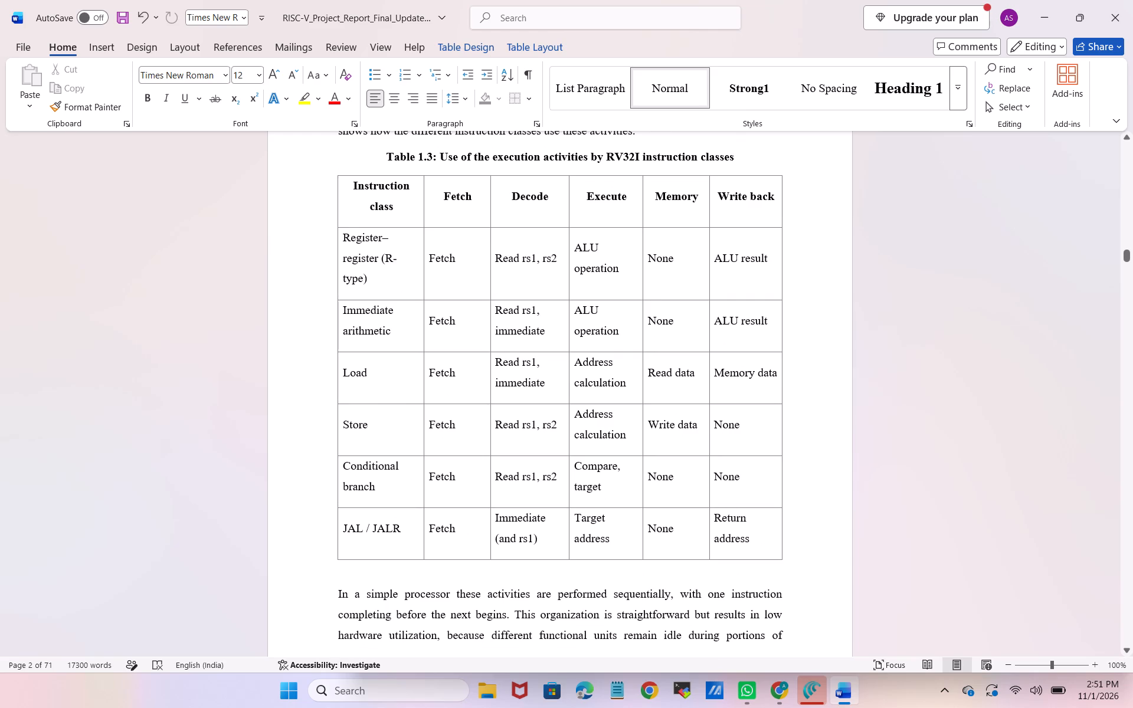
{"action": "scroll", "coordinate": [689, 274], "scroll_direction": "down", "scroll_amount": 3}
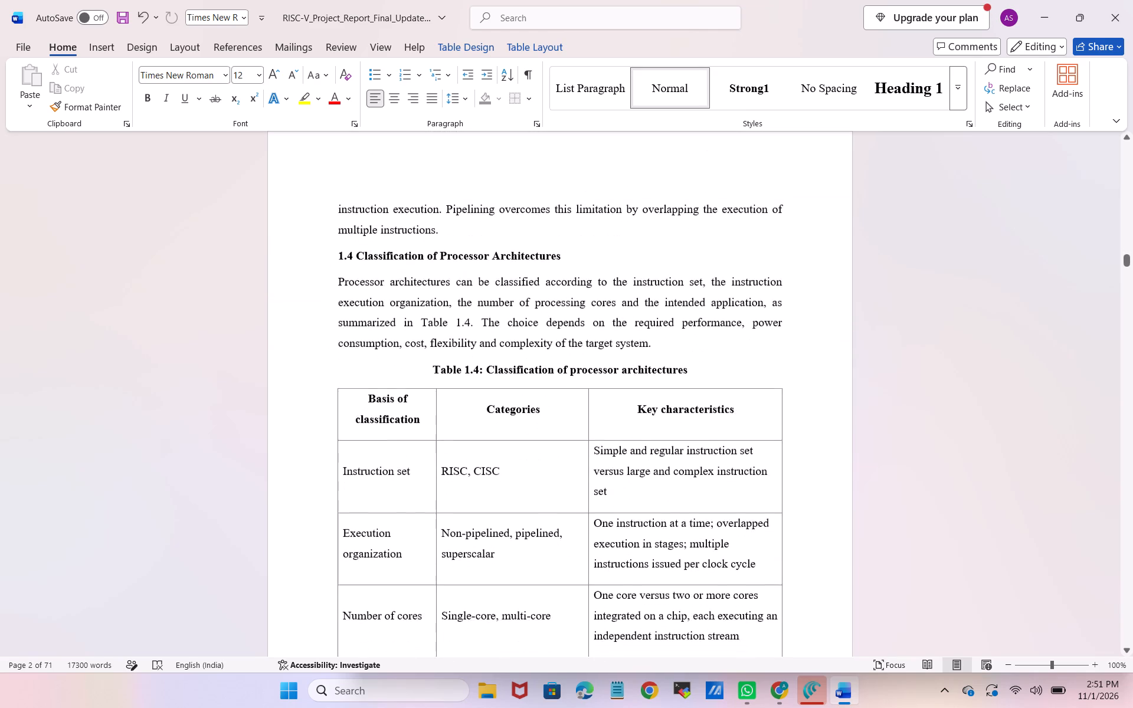
{"action": "scroll", "coordinate": [689, 274], "scroll_direction": "down", "scroll_amount": 4}
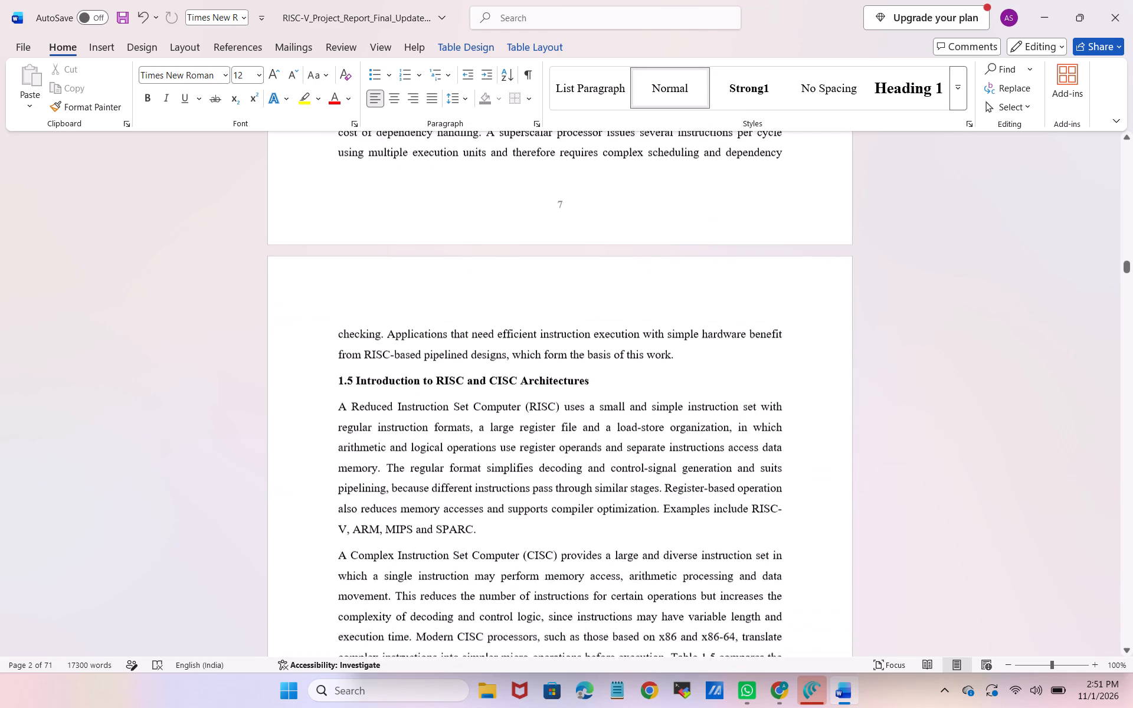
{"action": "scroll", "coordinate": [651, 298], "scroll_direction": "down", "scroll_amount": 4}
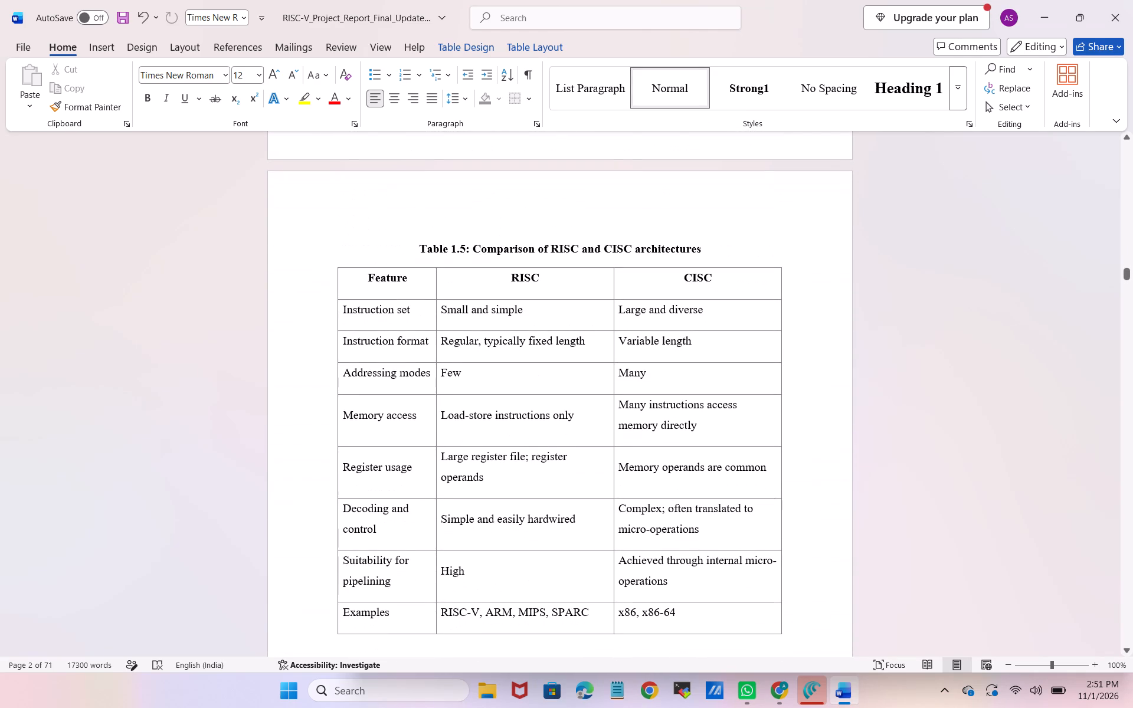
{"action": "scroll", "coordinate": [651, 298], "scroll_direction": "down", "scroll_amount": 4}
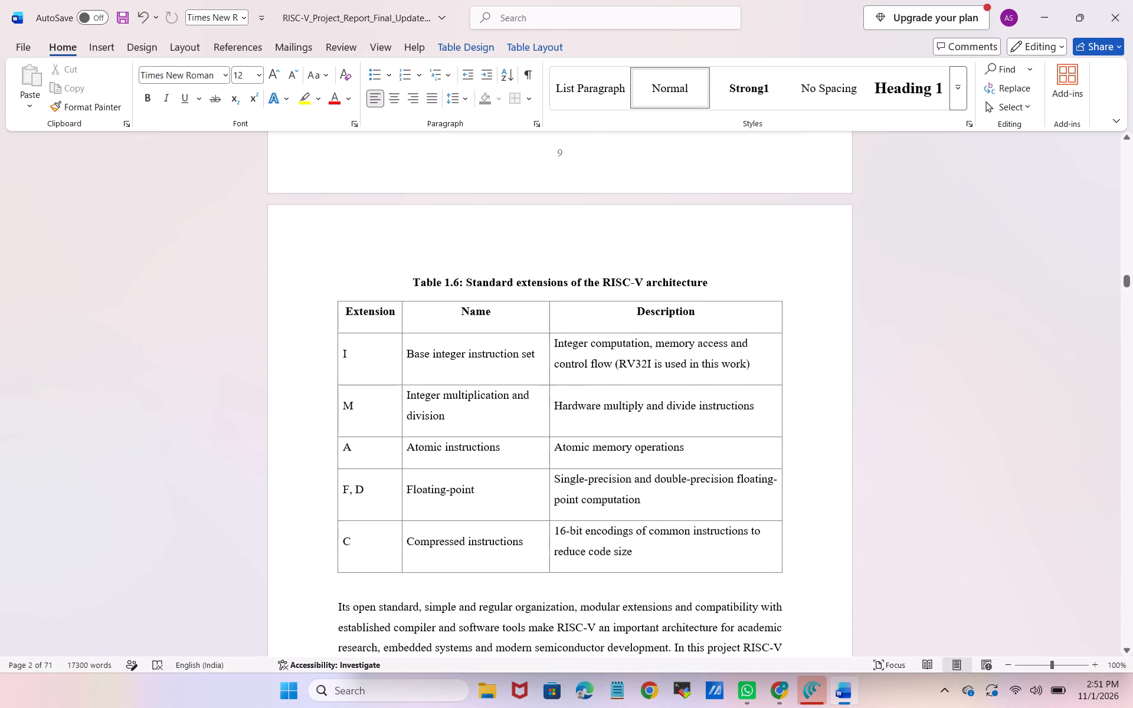
Insert the missing space between "restrictions." and "RISC-V" in the paragraph of 1.6 Features and Advantages of RISC-V.
{"action": "scroll", "coordinate": [651, 298], "scroll_direction": "up", "scroll_amount": 2}
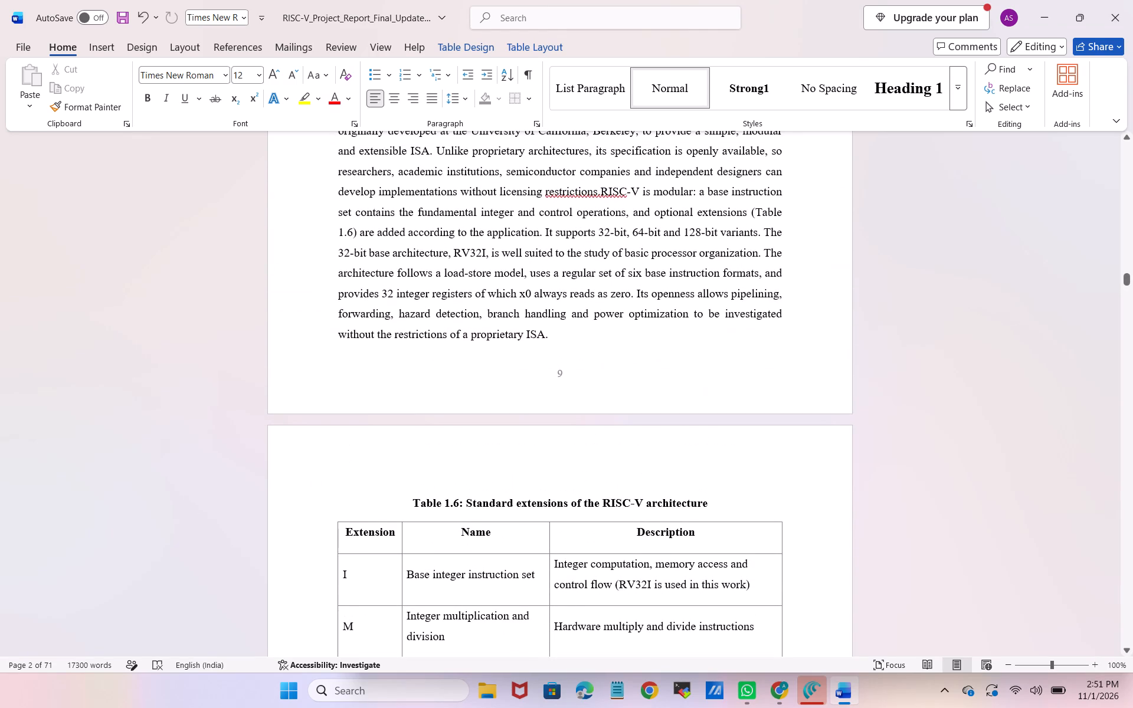
{"action": "scroll", "coordinate": [651, 298], "scroll_direction": "up", "scroll_amount": 1}
{"action": "left_click", "coordinate": [598, 313]}
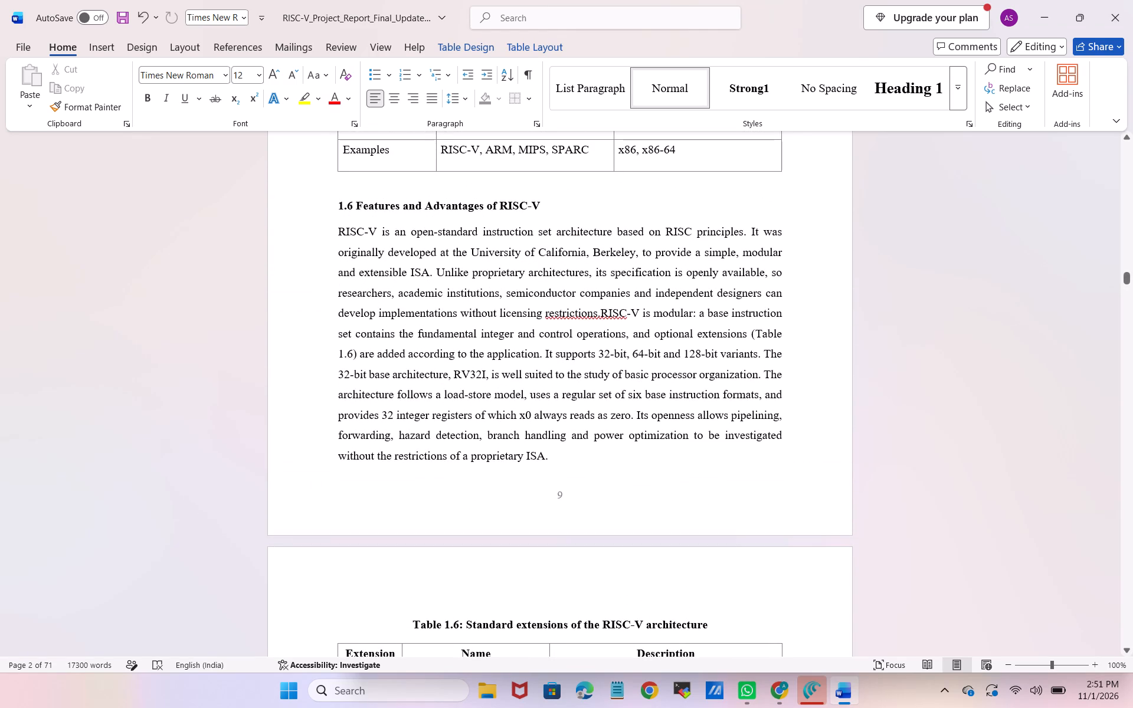
{"action": "key", "text": "Right"}
{"action": "key", "text": "Right"}
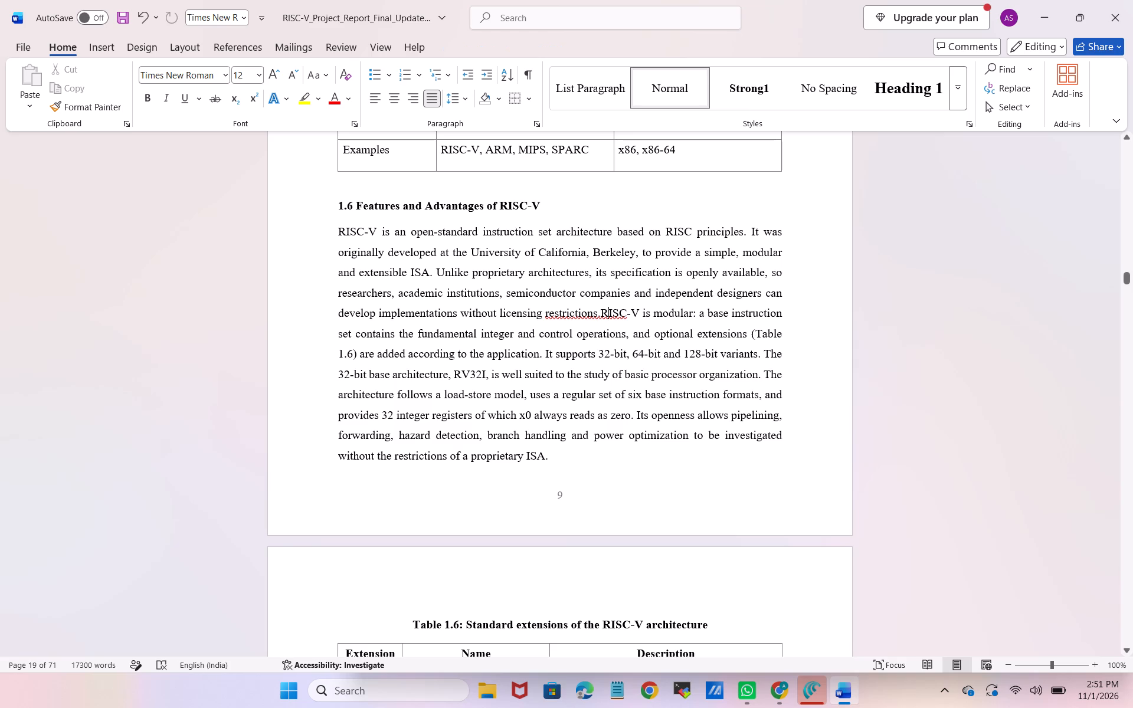
{"action": "key", "text": "Left"}
{"action": "key", "text": "space"}
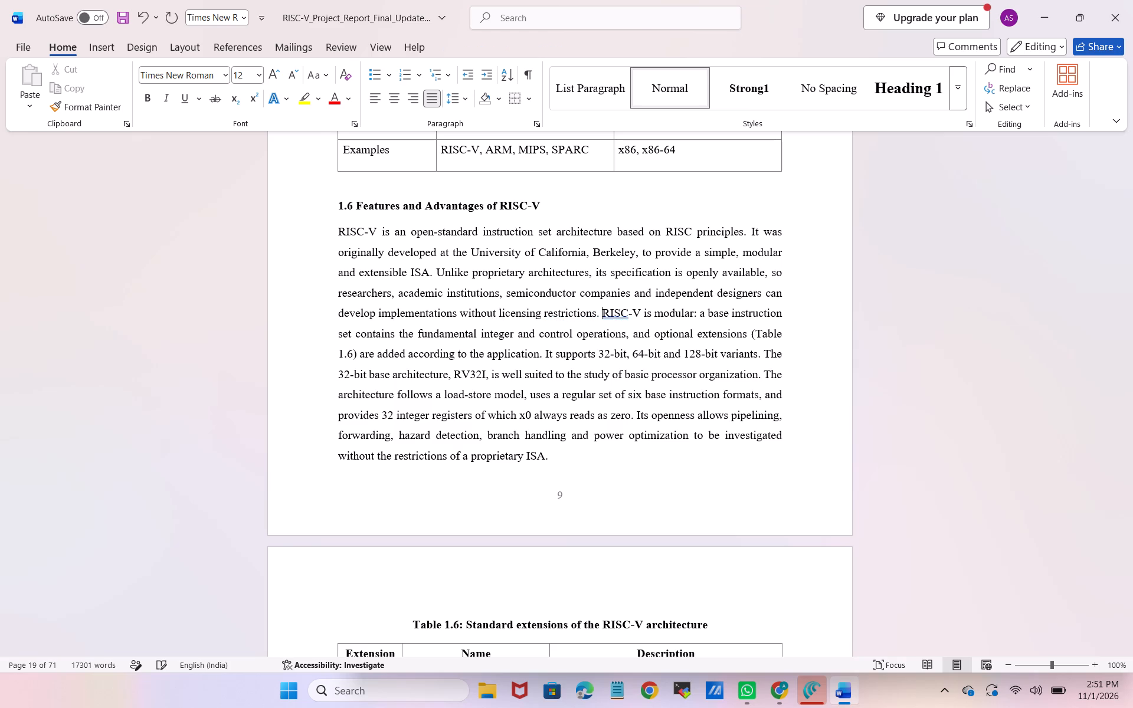
Review the page layout, tables, figures and page numbers of Chapter 1 from Table 1.6 to section 1.14.
{"action": "scroll", "coordinate": [598, 313], "scroll_direction": "down", "scroll_amount": 2}
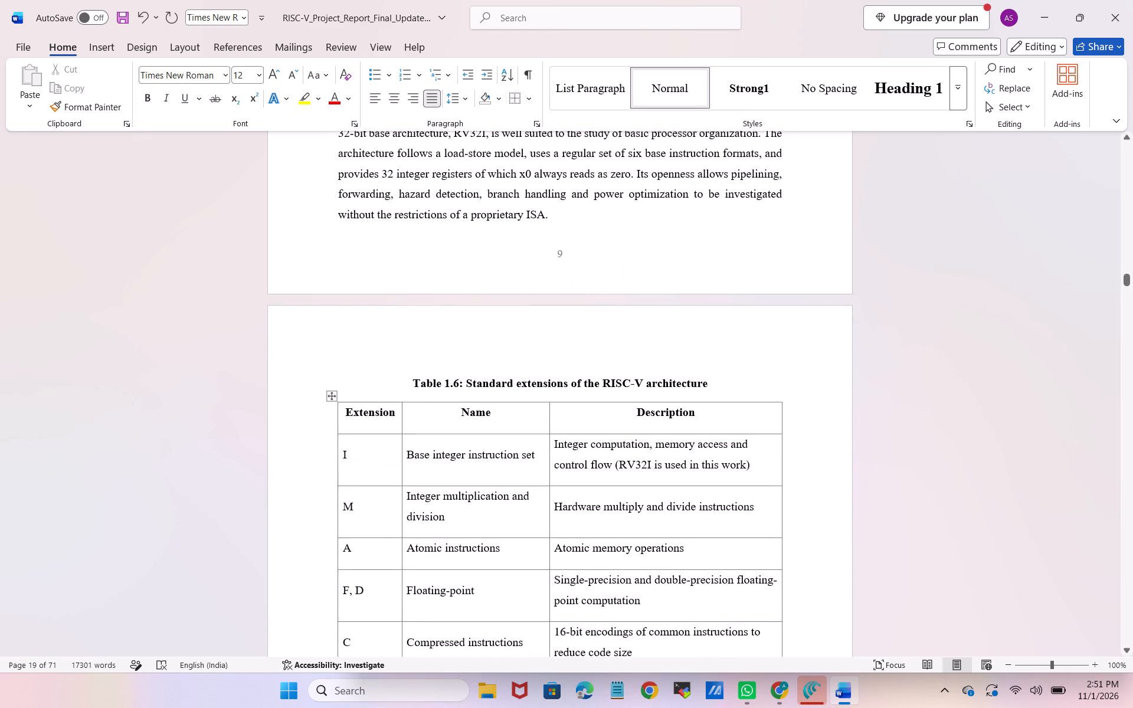
{"action": "scroll", "coordinate": [532, 448], "scroll_direction": "down", "scroll_amount": 3}
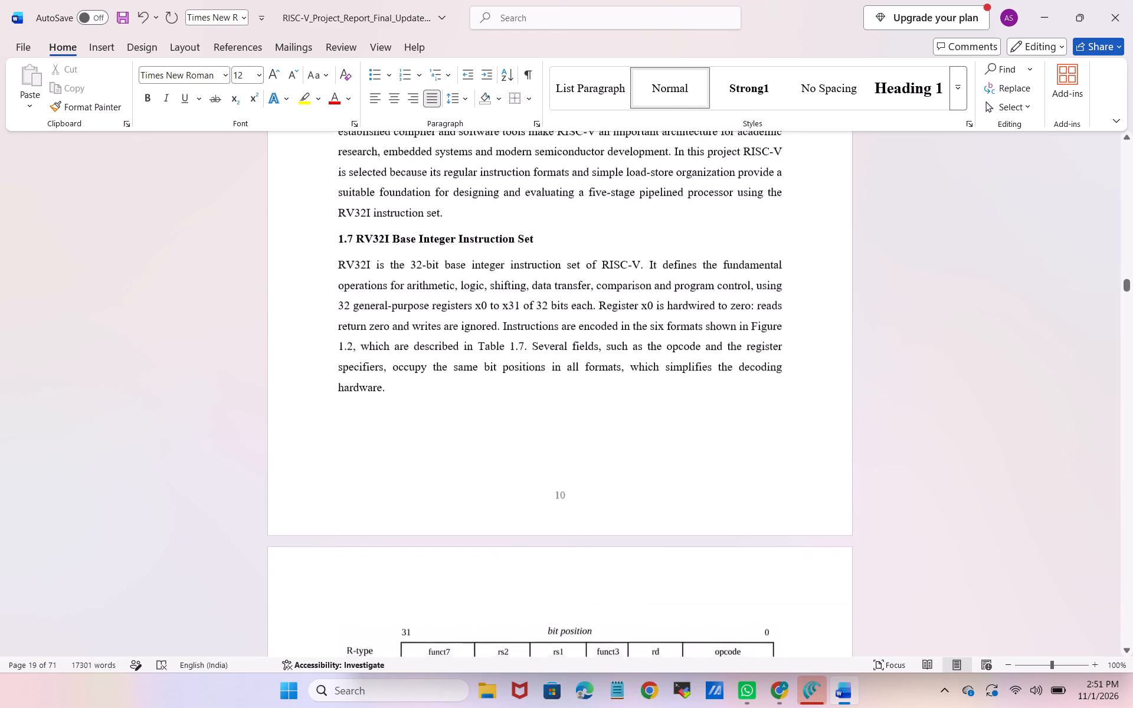
{"action": "scroll", "coordinate": [532, 448], "scroll_direction": "down", "scroll_amount": 10}
{"action": "scroll", "coordinate": [532, 448], "scroll_direction": "down", "scroll_amount": 20}
{"action": "scroll", "coordinate": [532, 448], "scroll_direction": "down", "scroll_amount": 1}
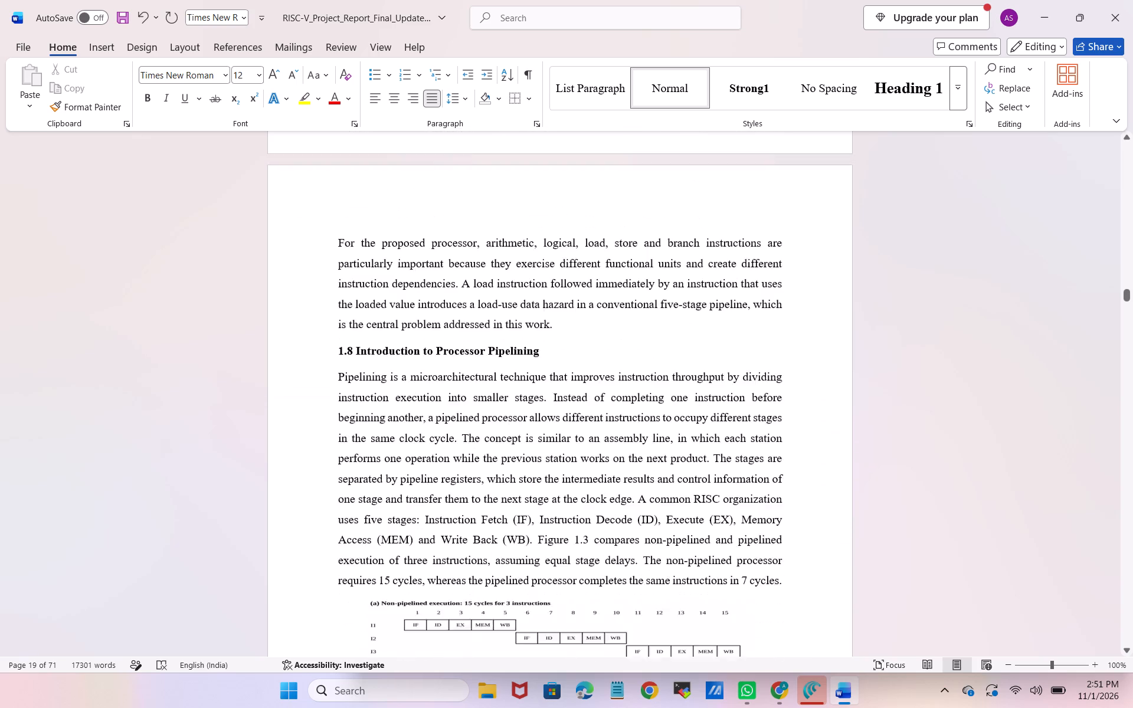
{"action": "scroll", "coordinate": [532, 448], "scroll_direction": "down", "scroll_amount": 14}
{"action": "scroll", "coordinate": [532, 448], "scroll_direction": "down", "scroll_amount": 17}
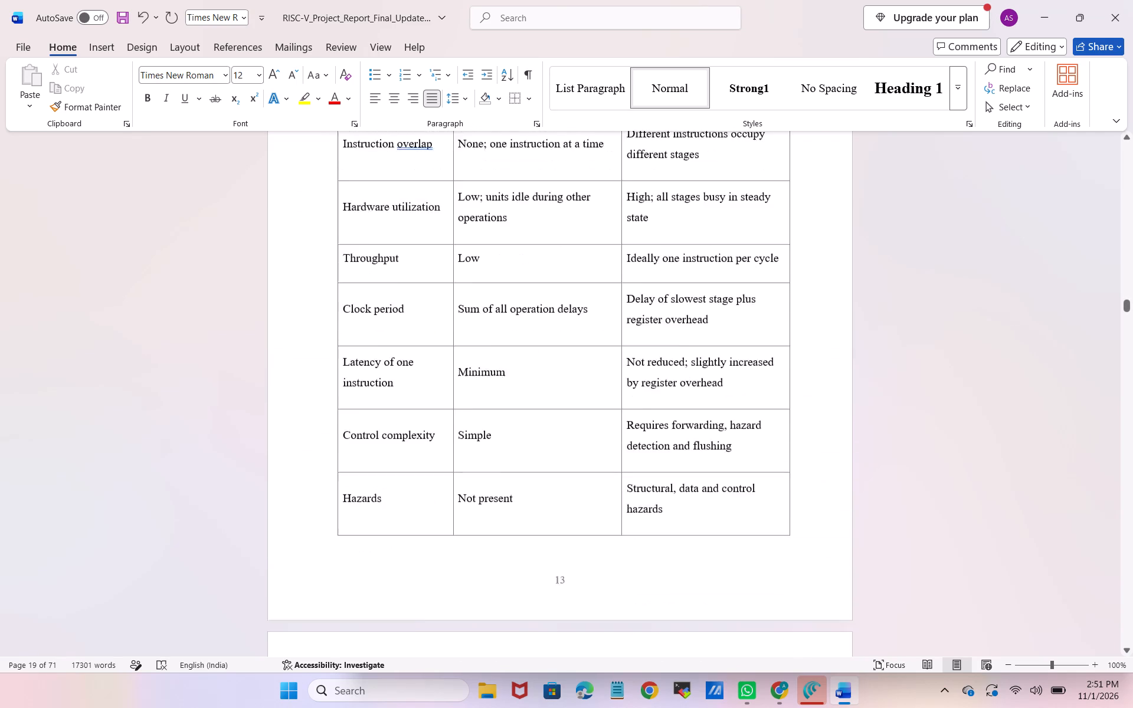
{"action": "scroll", "coordinate": [532, 448], "scroll_direction": "down", "scroll_amount": 17}
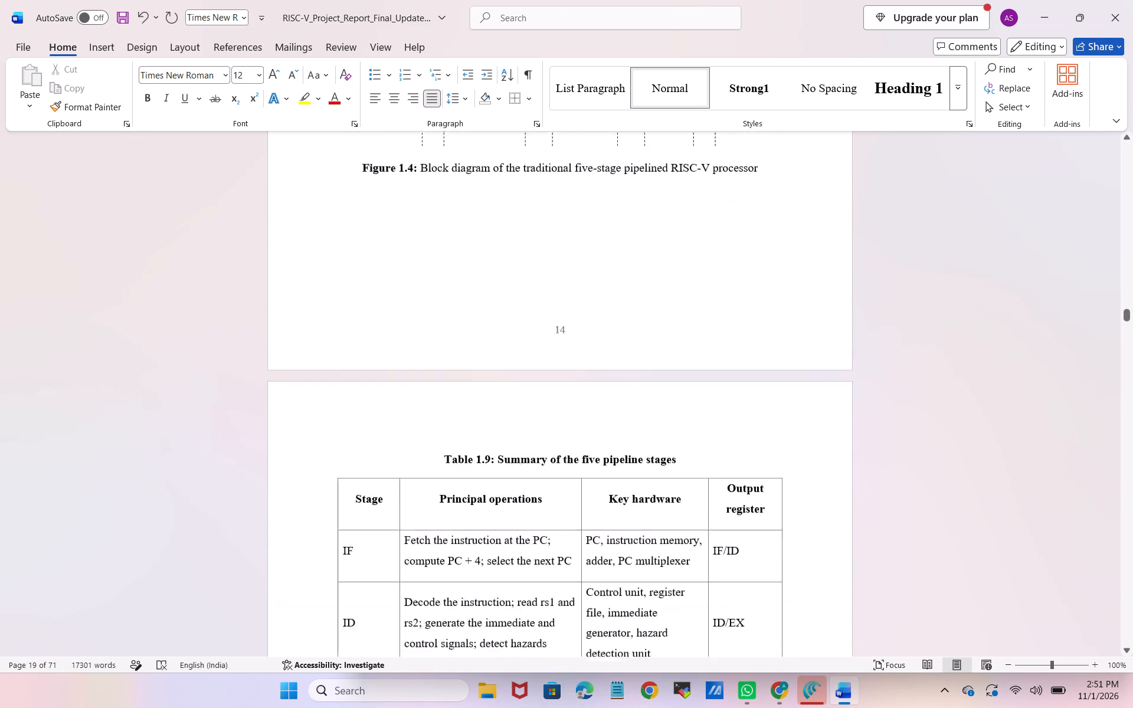
{"action": "scroll", "coordinate": [539, 435], "scroll_direction": "down", "scroll_amount": 20}
{"action": "scroll", "coordinate": [539, 435], "scroll_direction": "down", "scroll_amount": 7}
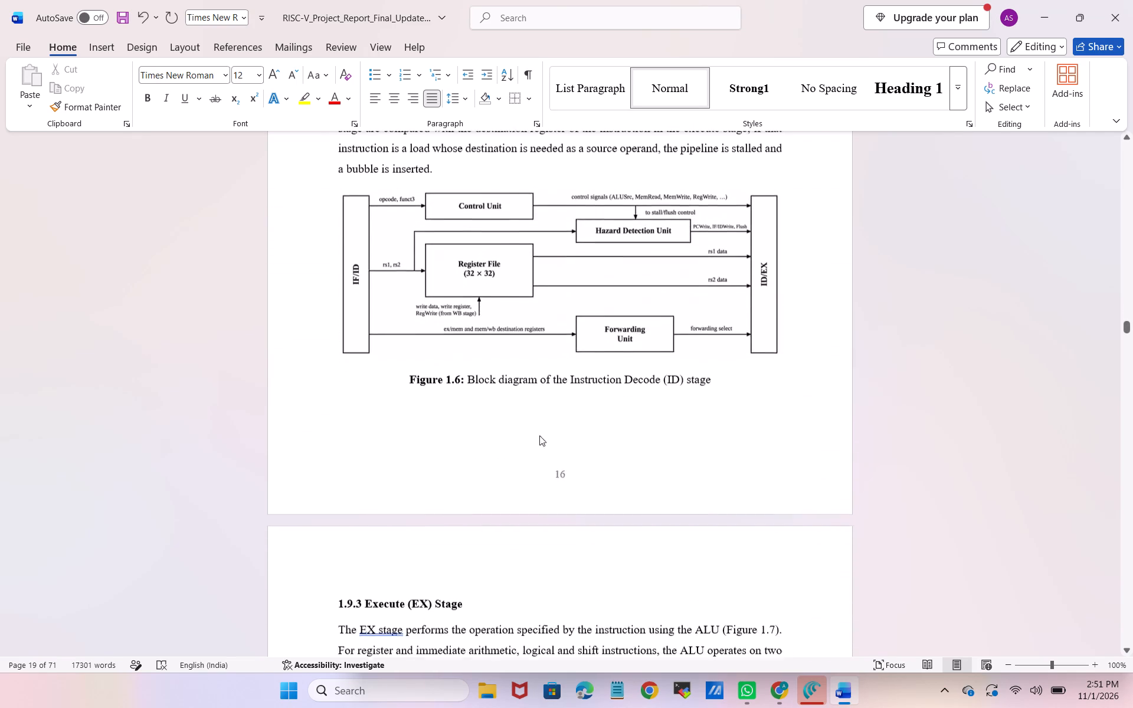
{"action": "scroll", "coordinate": [539, 435], "scroll_direction": "down", "scroll_amount": 17}
{"action": "scroll", "coordinate": [539, 435], "scroll_direction": "down", "scroll_amount": 4}
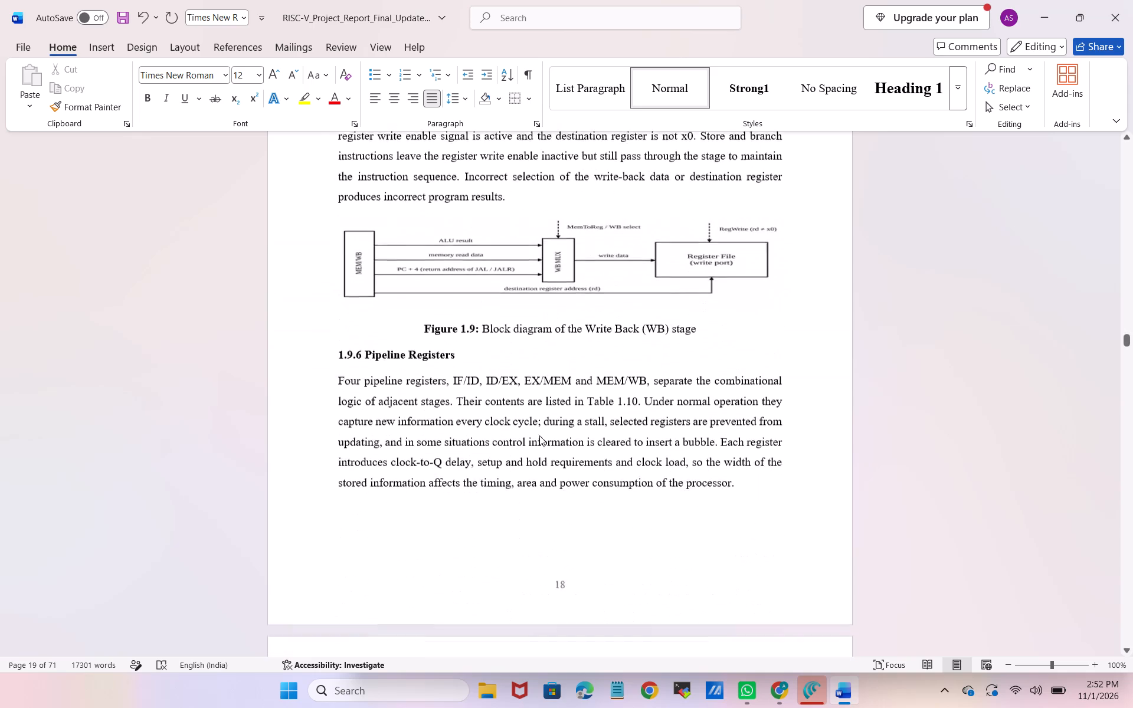
{"action": "scroll", "coordinate": [539, 435], "scroll_direction": "down", "scroll_amount": 12}
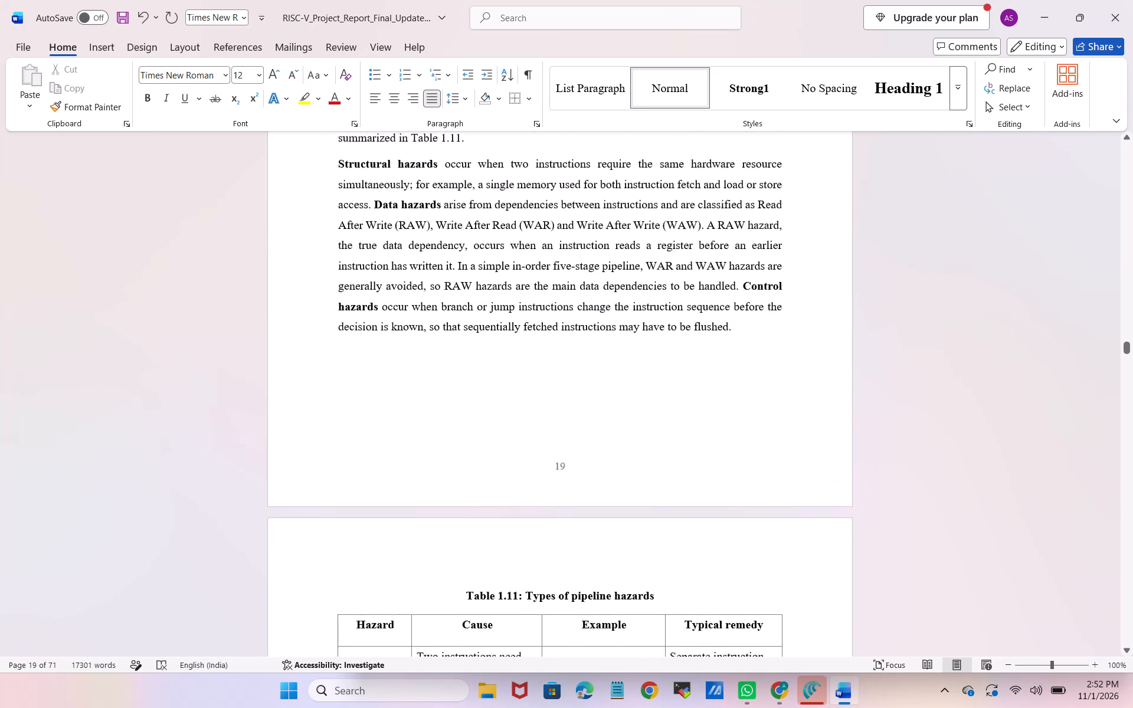
{"action": "scroll", "coordinate": [539, 435], "scroll_direction": "down", "scroll_amount": 1}
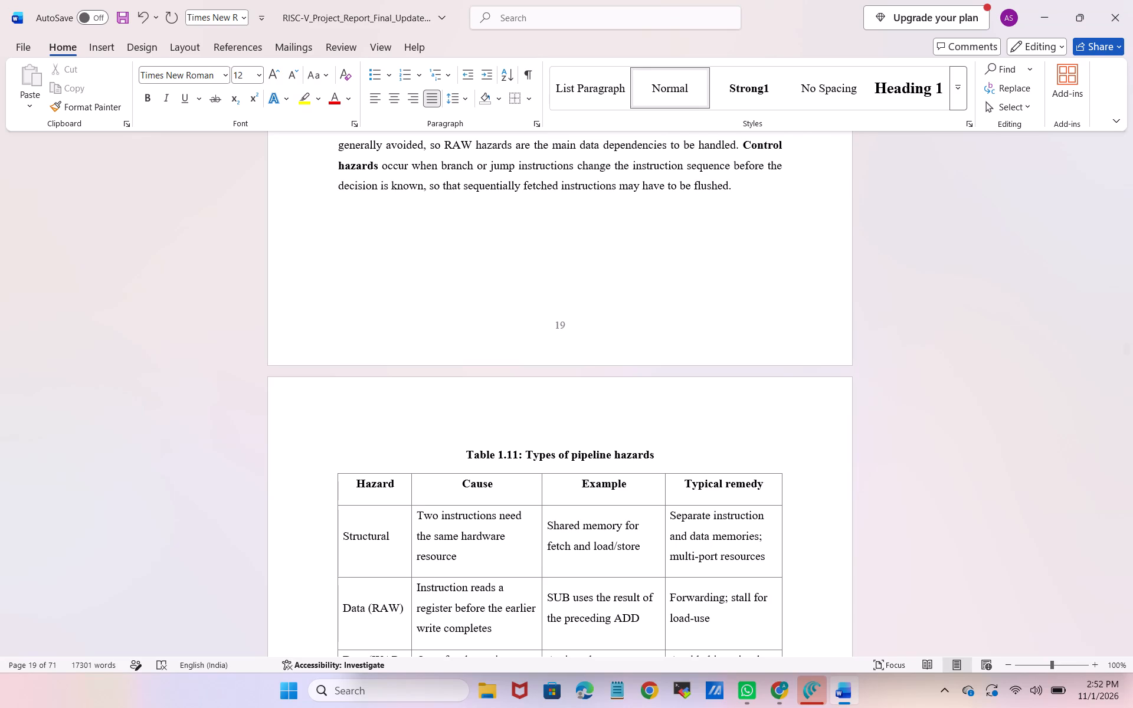
{"action": "scroll", "coordinate": [539, 435], "scroll_direction": "down", "scroll_amount": 3}
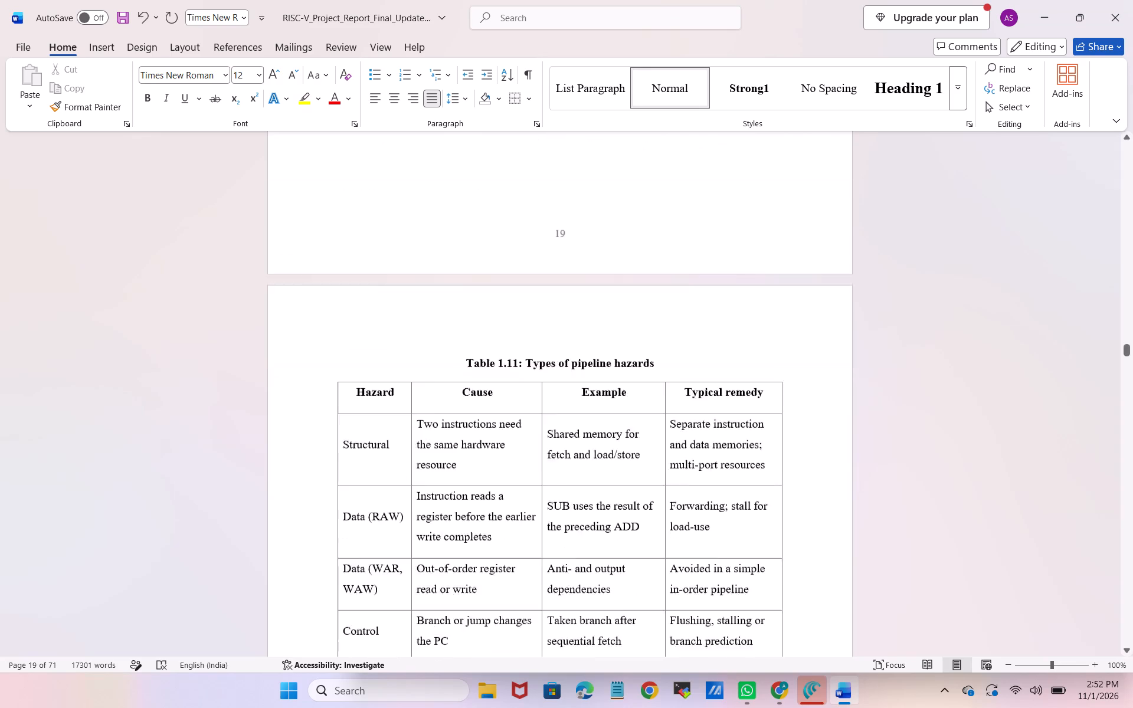
{"action": "scroll", "coordinate": [539, 435], "scroll_direction": "down", "scroll_amount": 20}
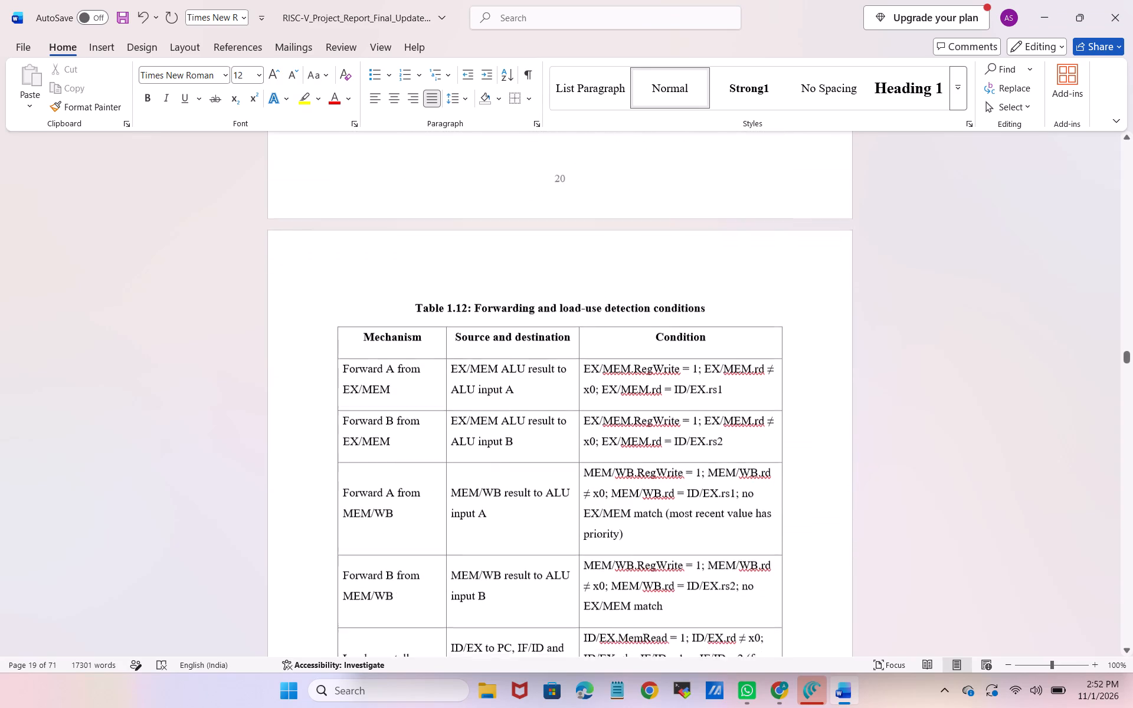
{"action": "scroll", "coordinate": [539, 435], "scroll_direction": "down", "scroll_amount": 10}
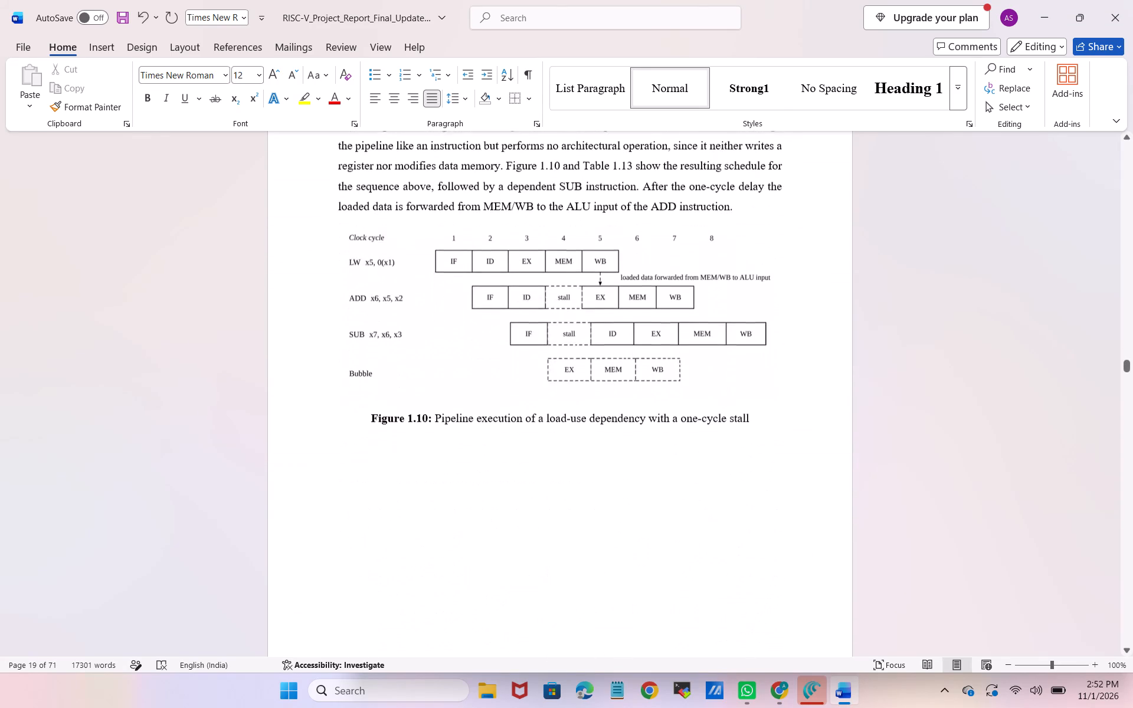
{"action": "scroll", "coordinate": [539, 435], "scroll_direction": "down", "scroll_amount": 12}
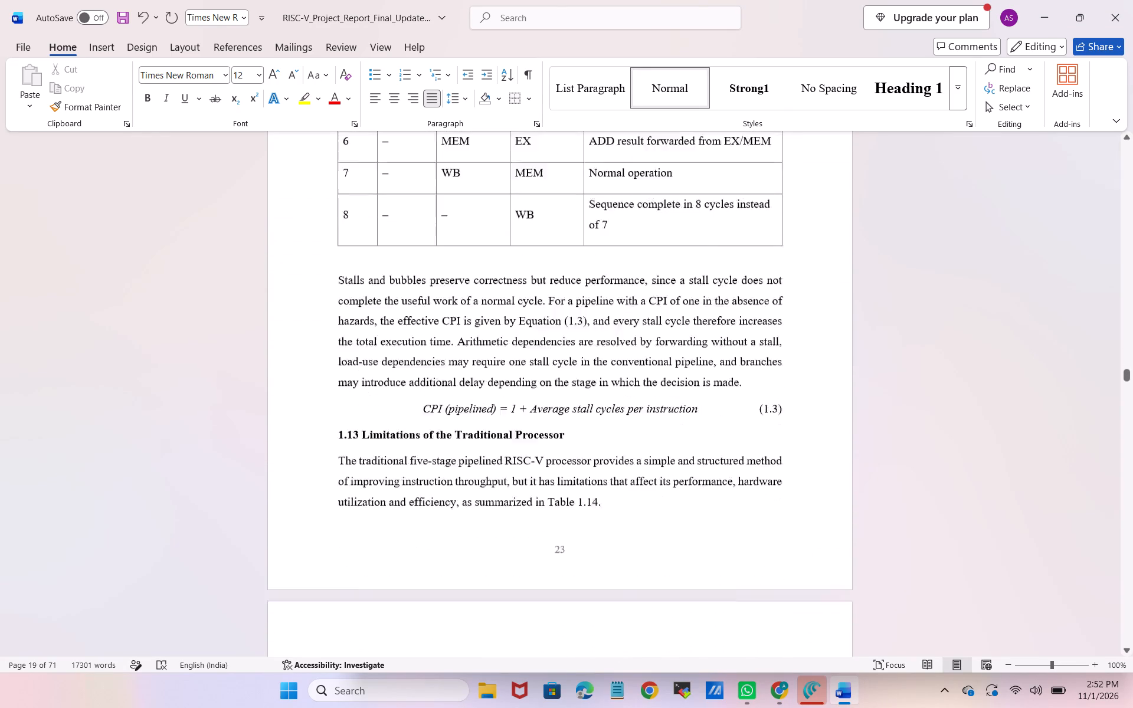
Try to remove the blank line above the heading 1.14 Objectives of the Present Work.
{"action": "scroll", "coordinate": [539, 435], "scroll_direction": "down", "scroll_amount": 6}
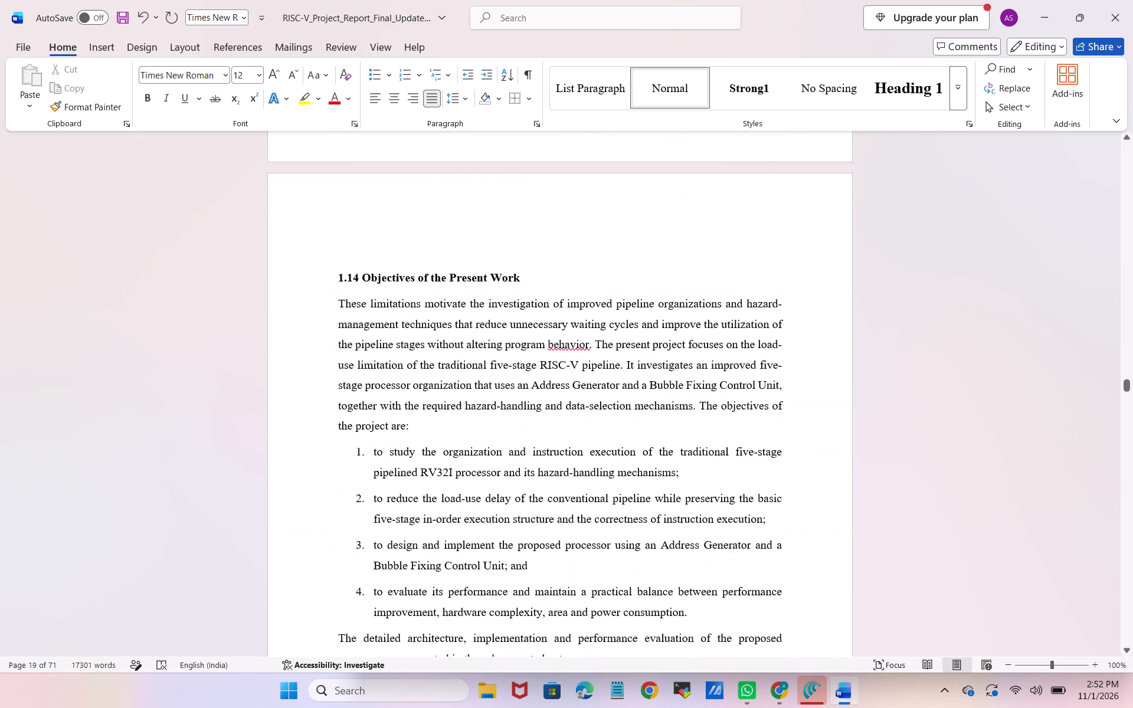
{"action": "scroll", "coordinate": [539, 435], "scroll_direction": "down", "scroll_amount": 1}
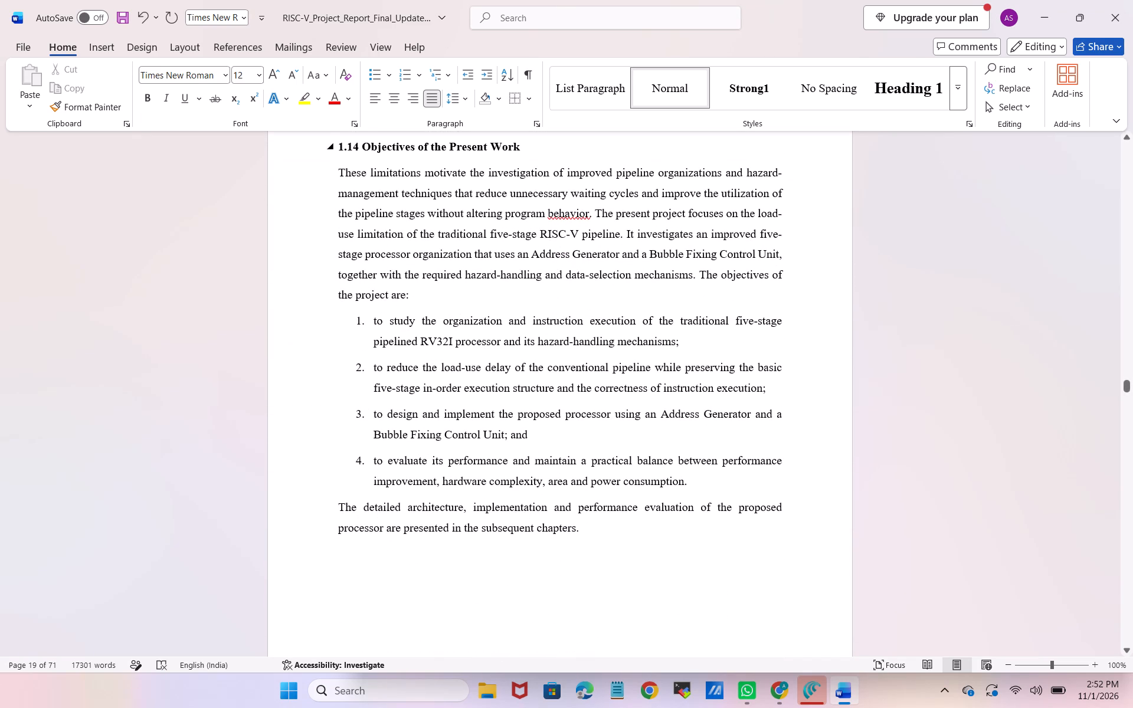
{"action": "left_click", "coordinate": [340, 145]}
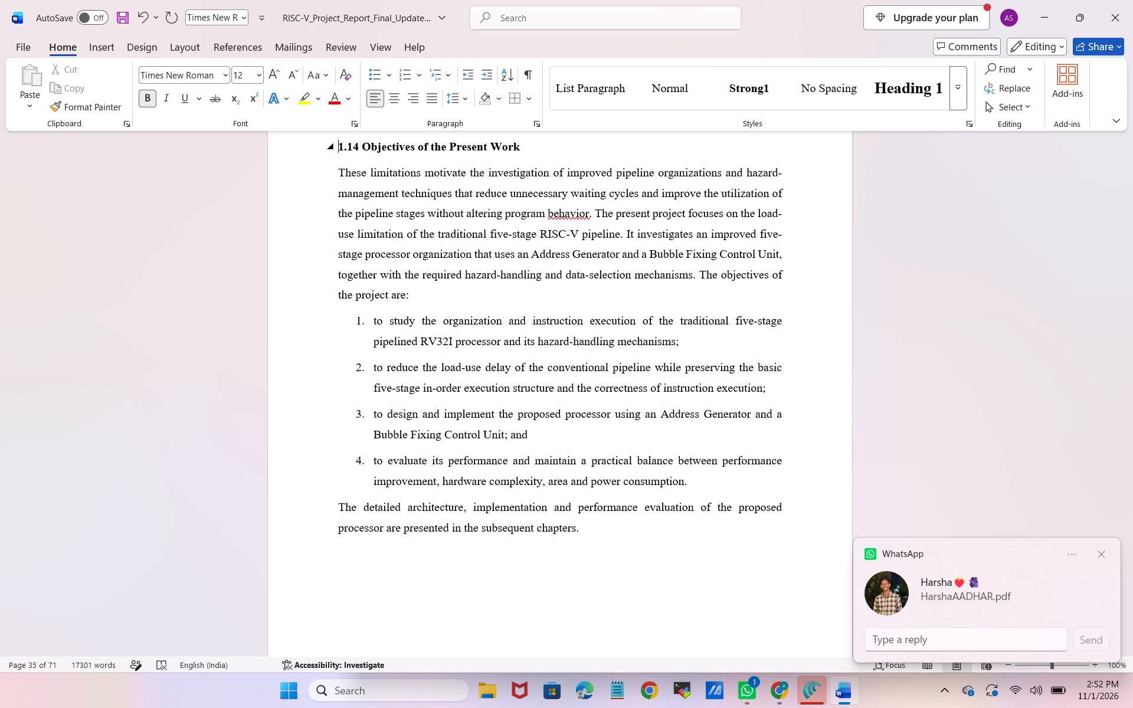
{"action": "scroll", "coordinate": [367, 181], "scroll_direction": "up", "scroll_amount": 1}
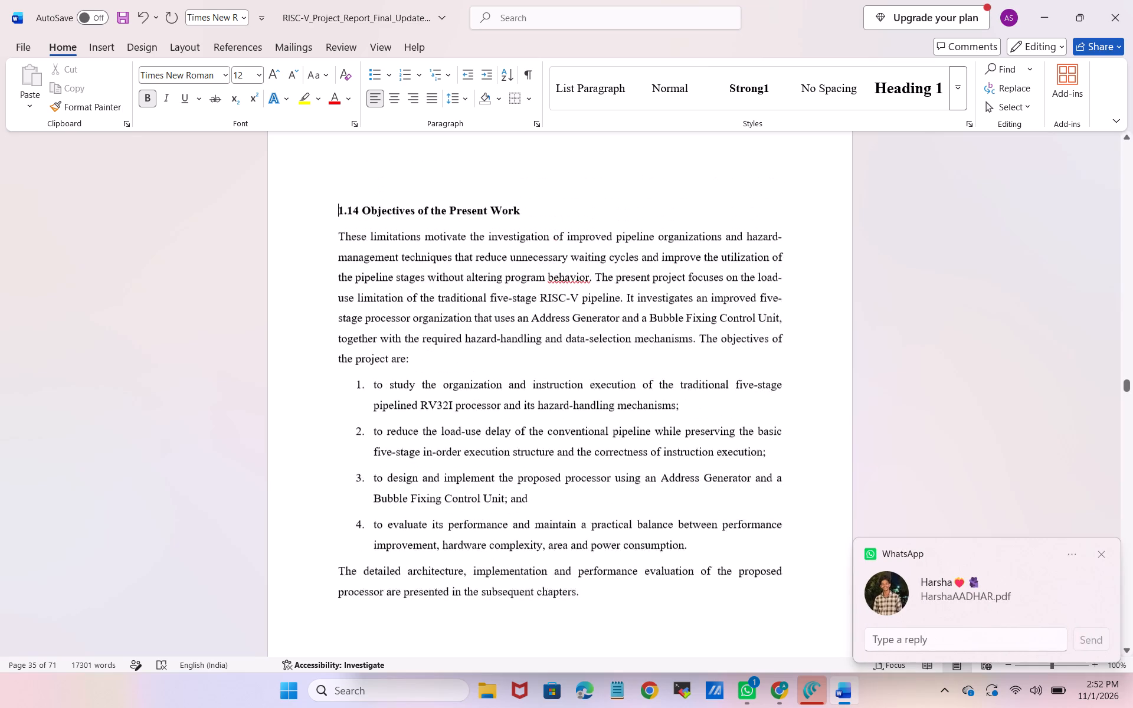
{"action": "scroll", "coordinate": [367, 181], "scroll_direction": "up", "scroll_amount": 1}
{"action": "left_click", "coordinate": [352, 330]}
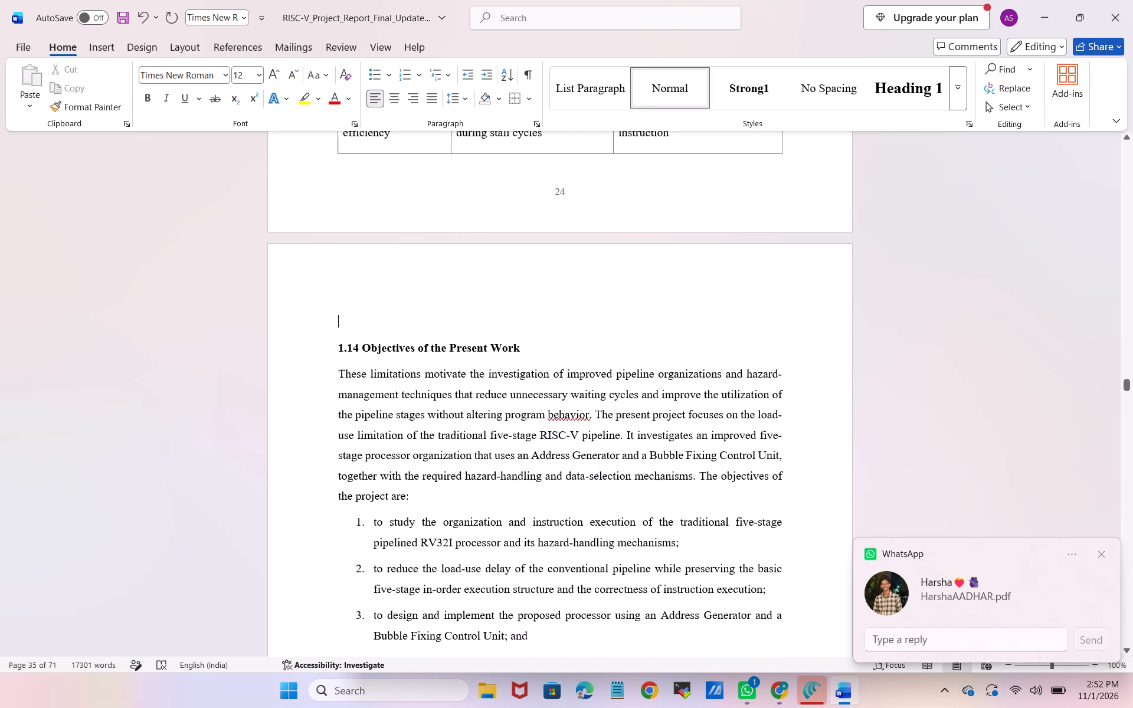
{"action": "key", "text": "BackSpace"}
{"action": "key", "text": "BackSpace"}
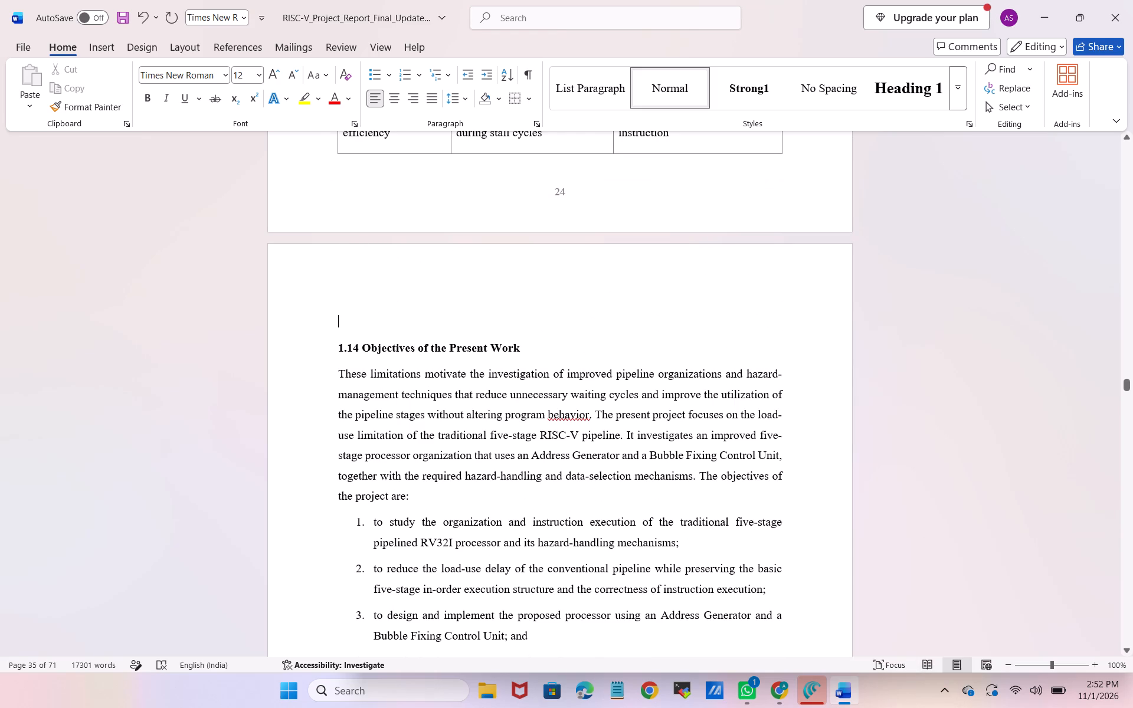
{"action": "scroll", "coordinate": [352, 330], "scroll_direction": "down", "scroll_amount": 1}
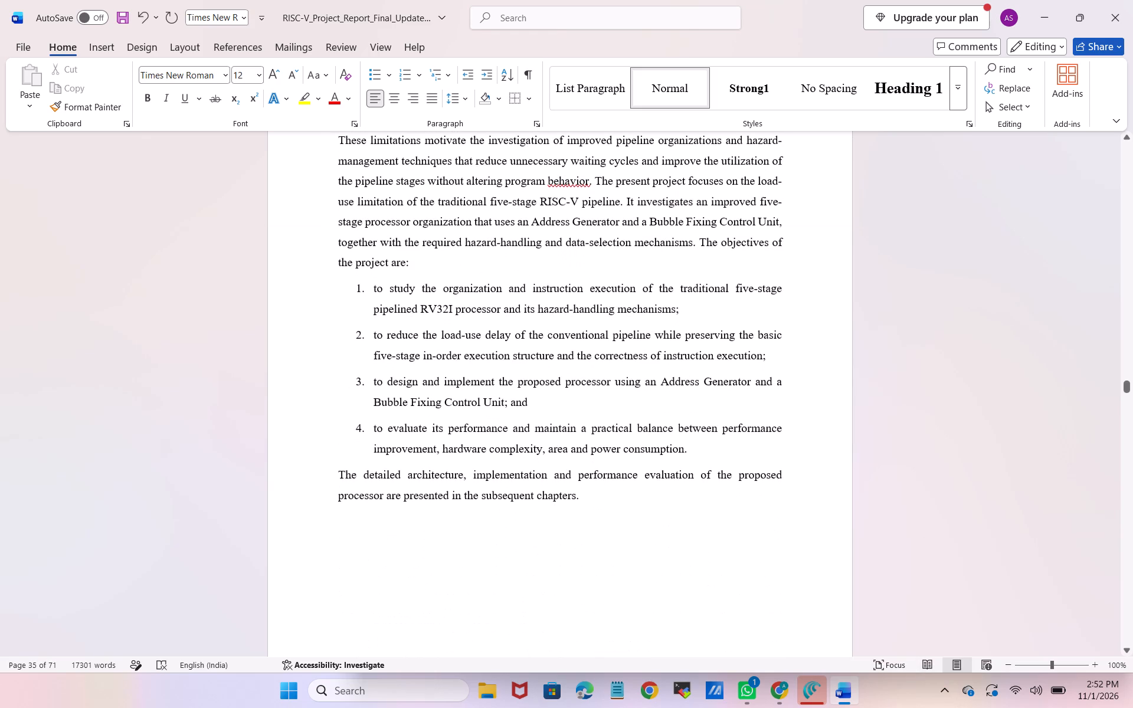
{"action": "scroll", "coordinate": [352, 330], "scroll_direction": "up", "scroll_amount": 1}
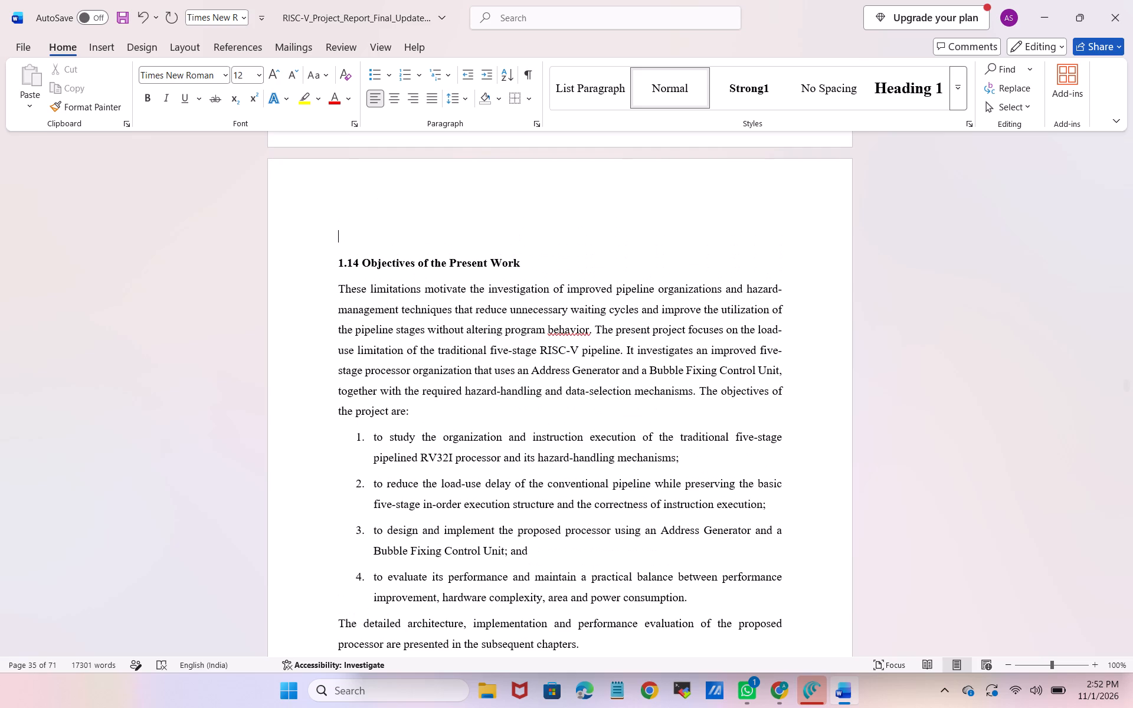
Delete the blank line above the heading 1.14 Objectives of the Present Work.
{"action": "key", "text": "Delete"}
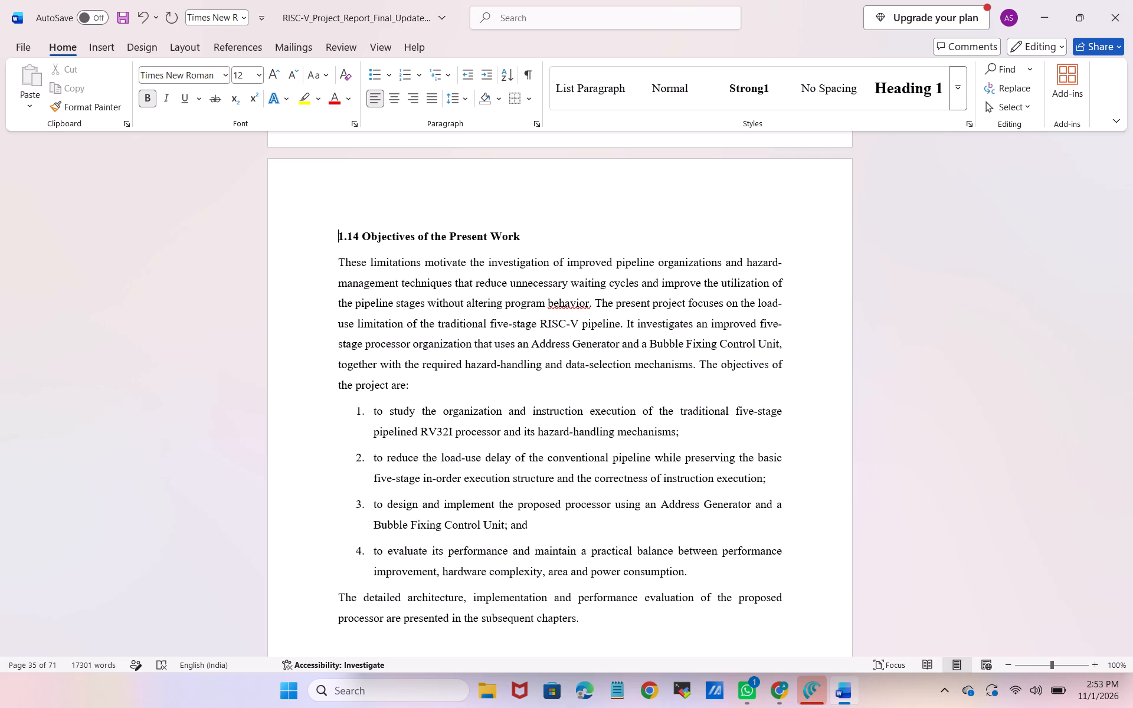
Add an empty paragraph above the 2. LITERATURE SURVEY heading to move the heading onto the next page.
{"action": "scroll", "coordinate": [352, 330], "scroll_direction": "down", "scroll_amount": 3}
{"action": "left_click", "coordinate": [456, 328]}
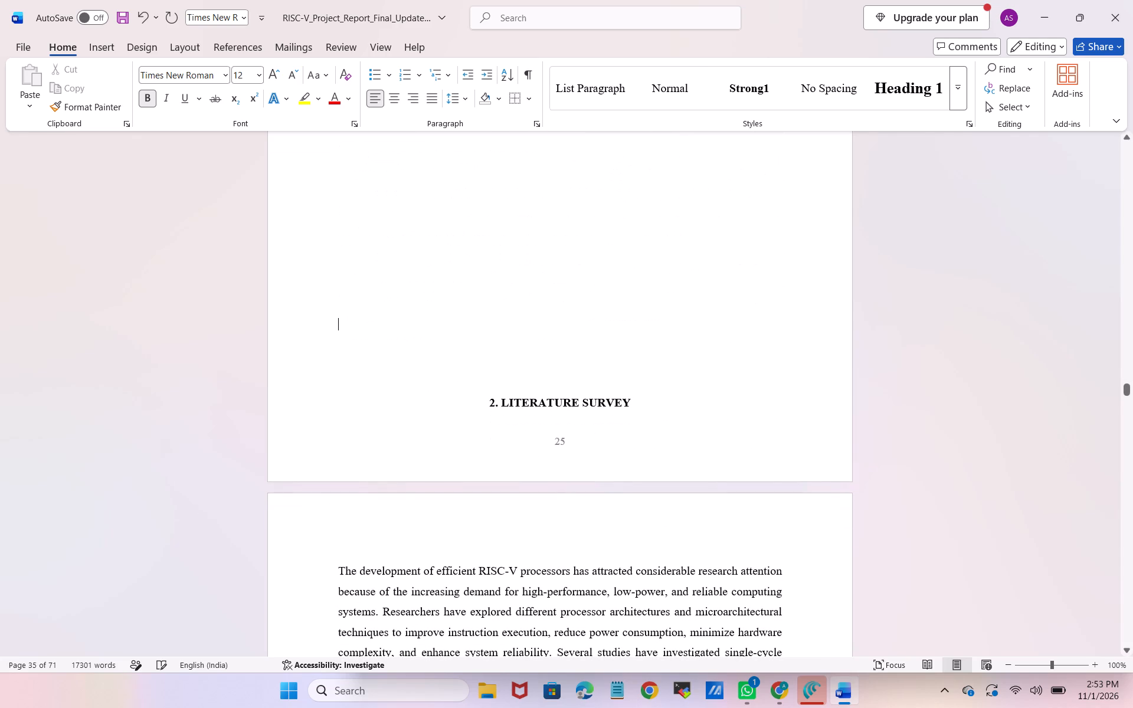
{"action": "key", "text": "Return"}
Replace the number 2.1 with "[1]" in the Micro-Architecture of LW Driven Bubble-Free Five-Stage Pipelined RISC-V Processor Core heading.
{"action": "scroll", "coordinate": [456, 328], "scroll_direction": "down", "scroll_amount": 2}
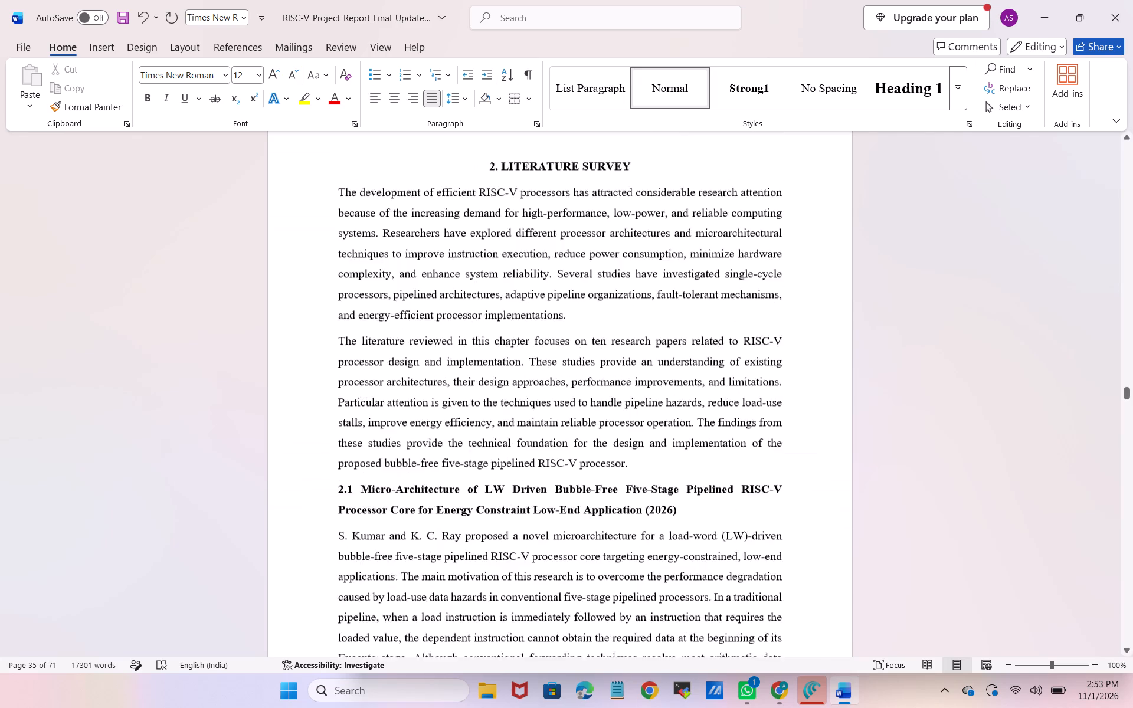
{"action": "scroll", "coordinate": [456, 328], "scroll_direction": "down", "scroll_amount": 5}
{"action": "scroll", "coordinate": [456, 328], "scroll_direction": "up", "scroll_amount": 3}
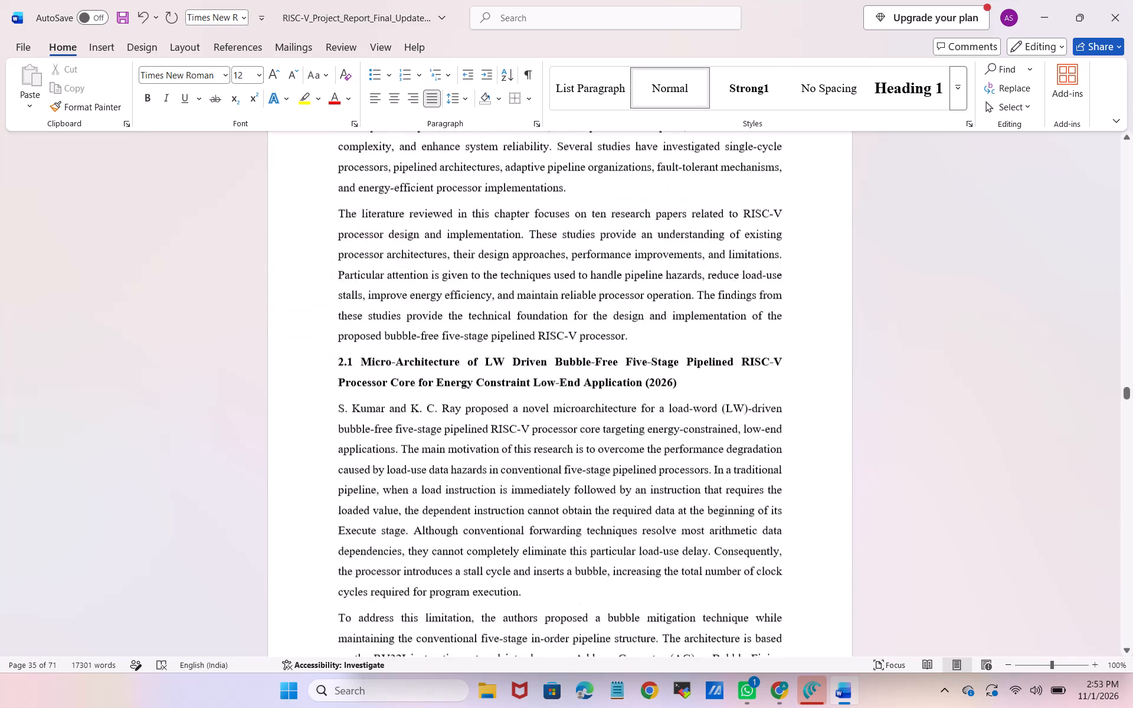
{"action": "scroll", "coordinate": [456, 328], "scroll_direction": "up", "scroll_amount": 2}
{"action": "left_click", "coordinate": [352, 560]}
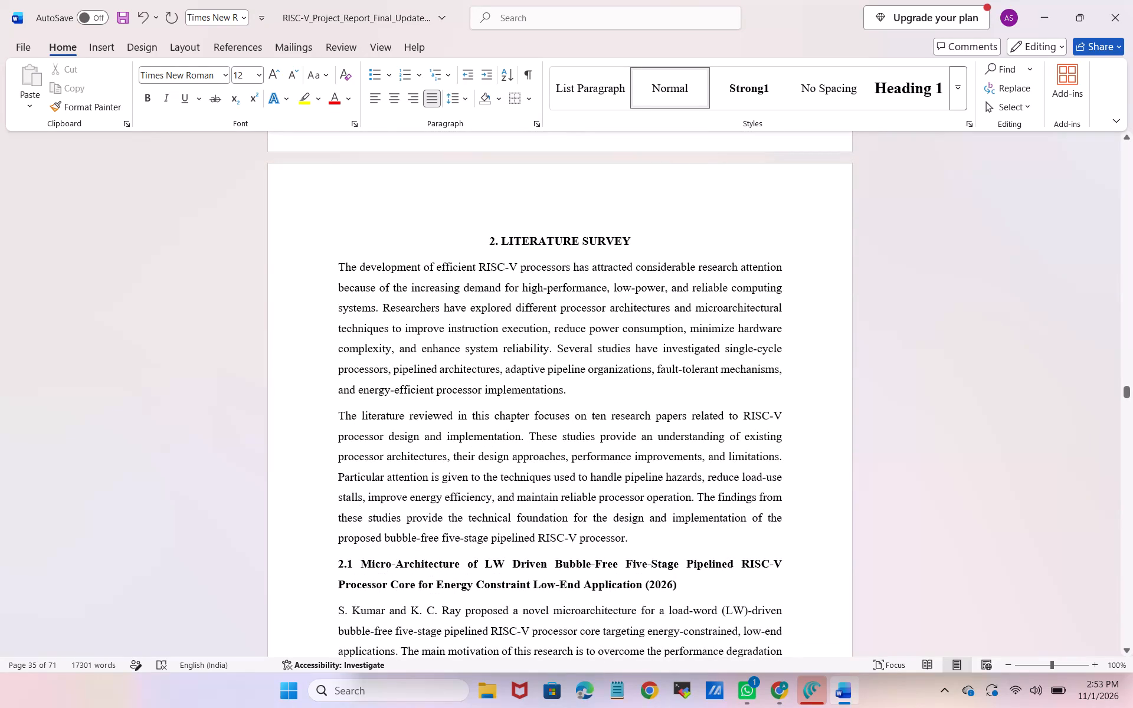
{"action": "left_click_drag", "start_coordinate": [361, 562], "coordinate": [326, 568]}
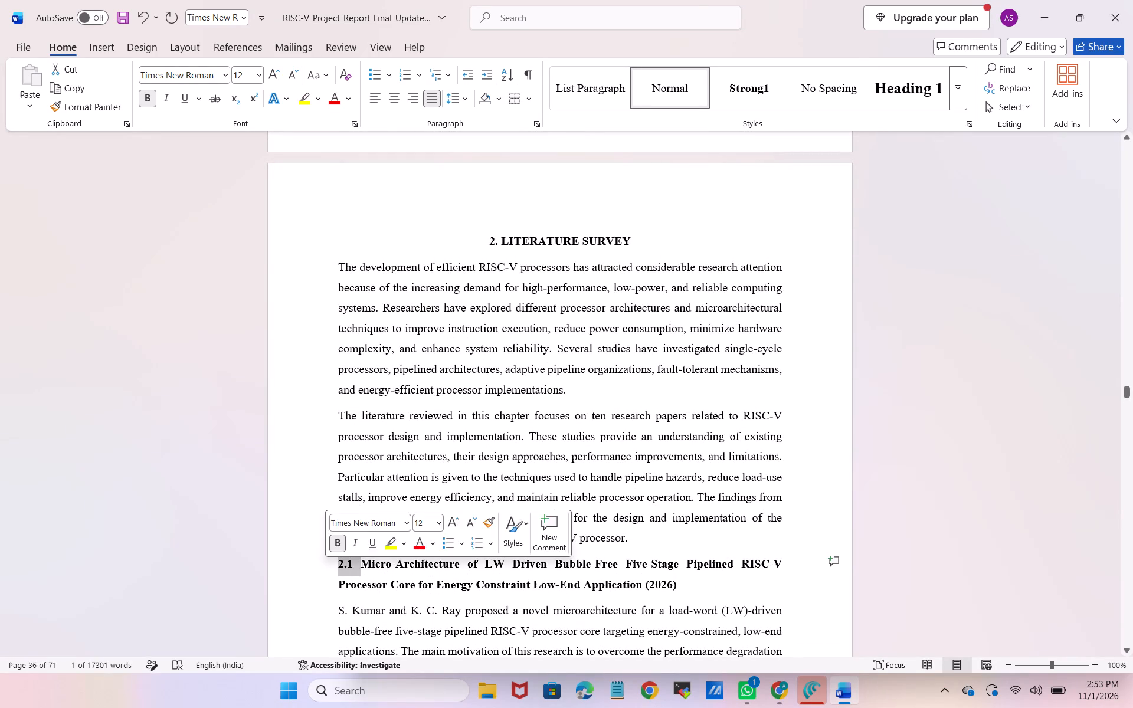
{"action": "key", "text": "BackSpace"}
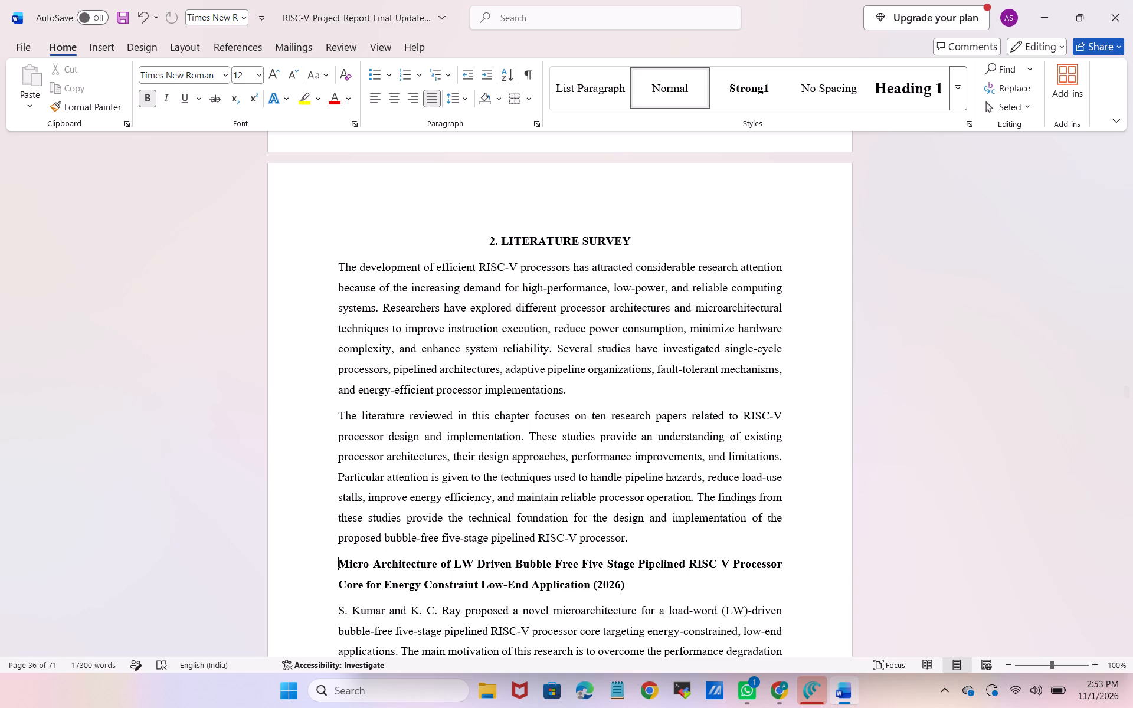
{"action": "type", "text": "[1]"}
{"action": "key", "text": "space"}
Review the headings, figures, tables and page layout from the Literature Survey through Chapter 3 to section 4.7.
{"action": "scroll", "coordinate": [326, 568], "scroll_direction": "down", "scroll_amount": 5}
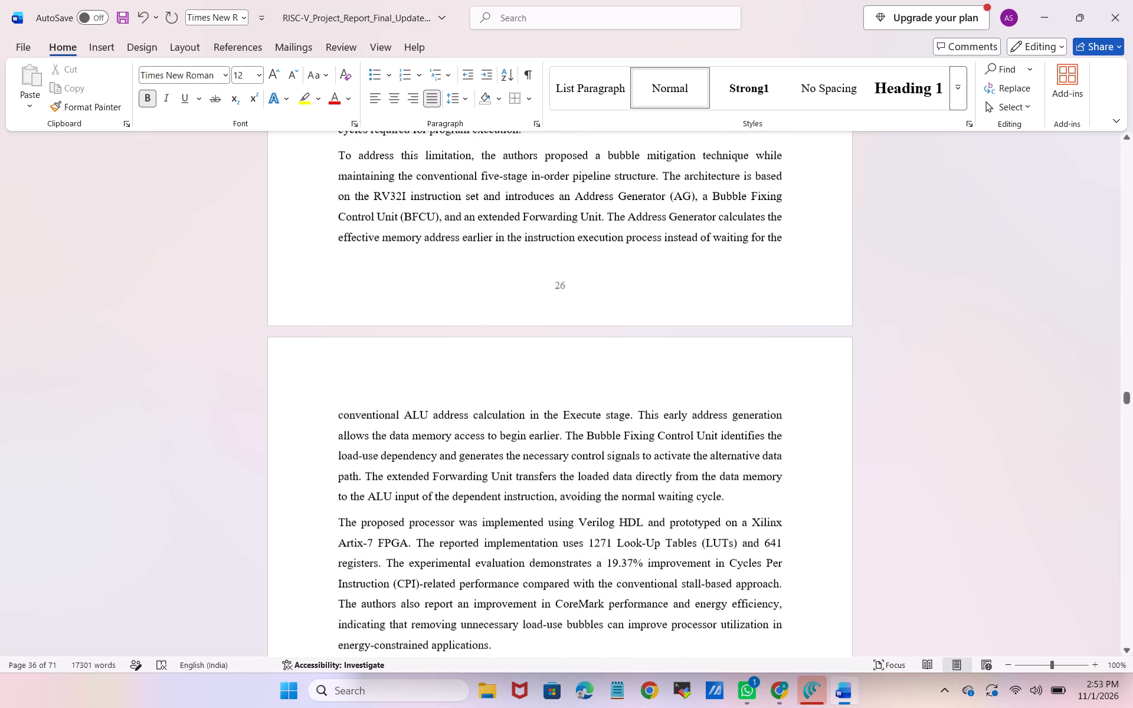
{"action": "scroll", "coordinate": [326, 568], "scroll_direction": "down", "scroll_amount": 3}
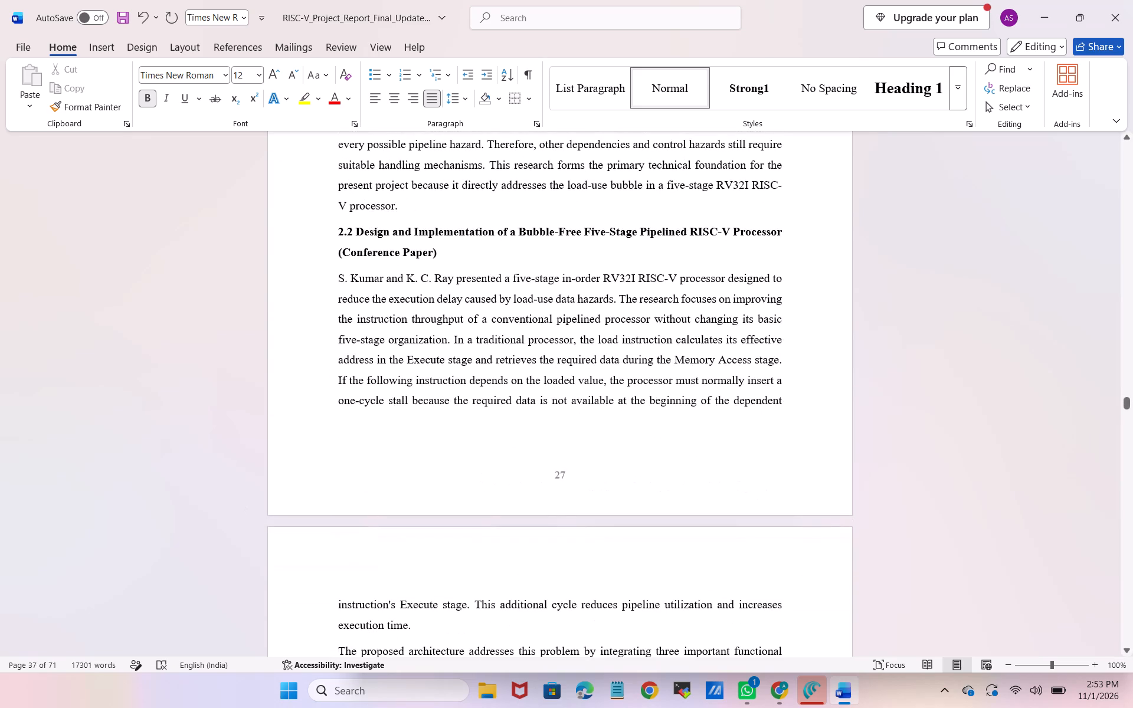
{"action": "scroll", "coordinate": [330, 395], "scroll_direction": "down", "scroll_amount": 8}
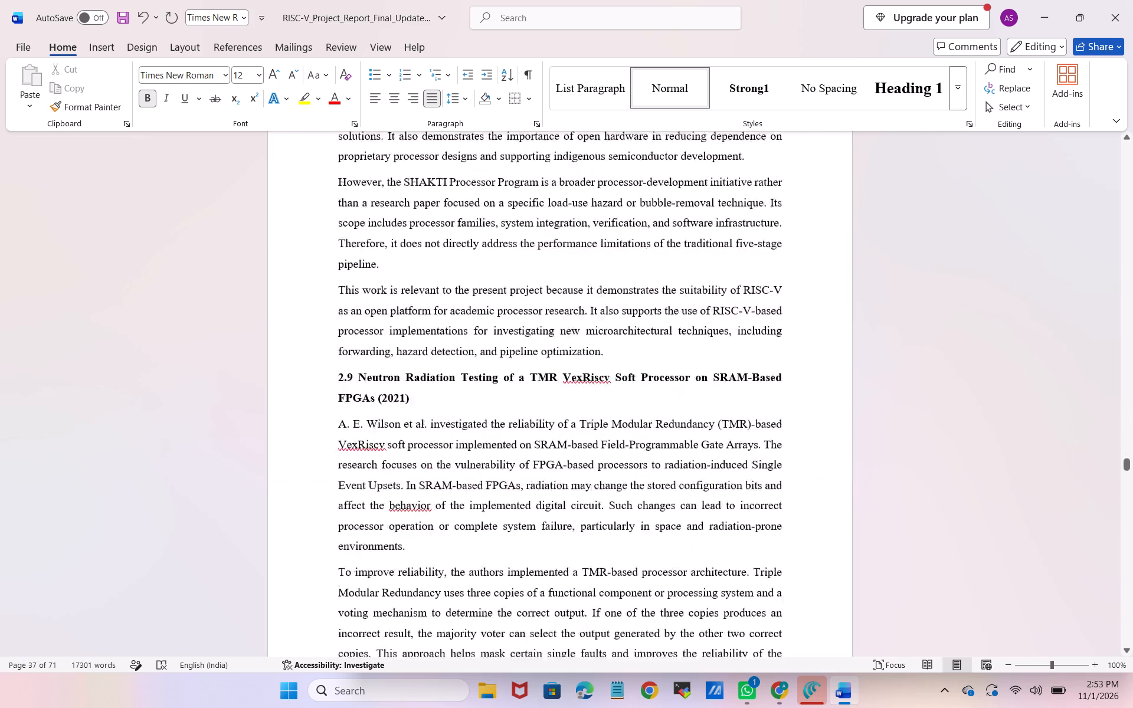
{"action": "scroll", "coordinate": [330, 395], "scroll_direction": "down", "scroll_amount": 8}
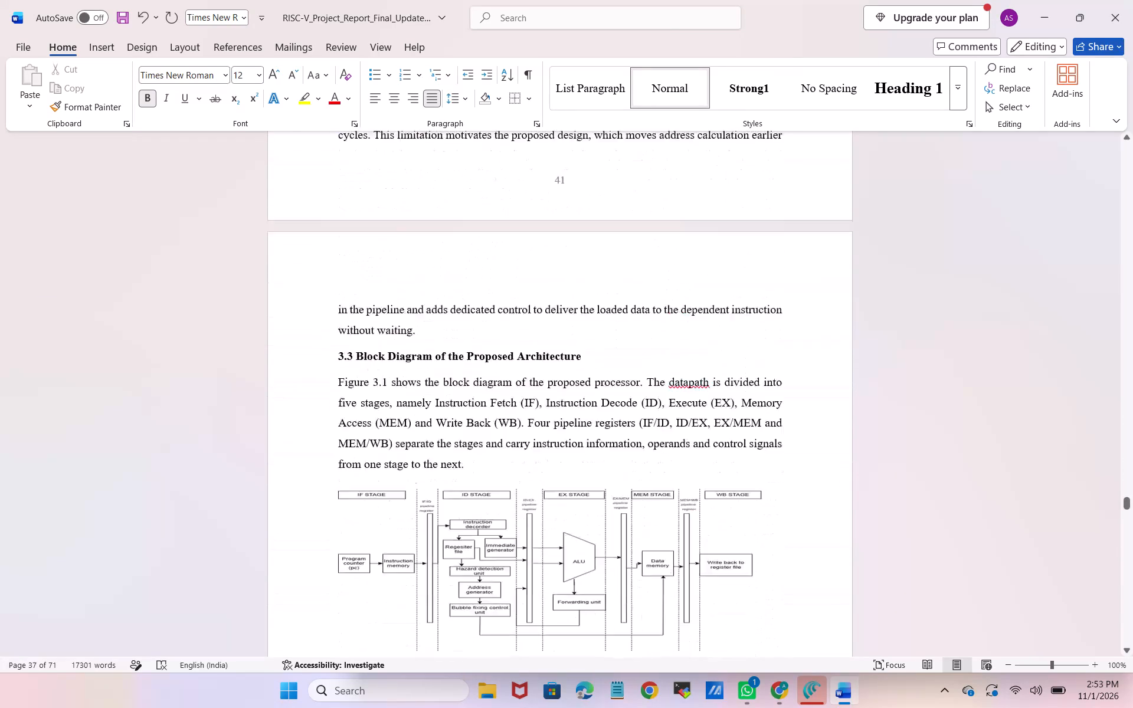
{"action": "scroll", "coordinate": [330, 395], "scroll_direction": "down", "scroll_amount": 1}
{"action": "scroll", "coordinate": [330, 395], "scroll_direction": "up", "scroll_amount": 8}
{"action": "scroll", "coordinate": [330, 395], "scroll_direction": "down", "scroll_amount": 1}
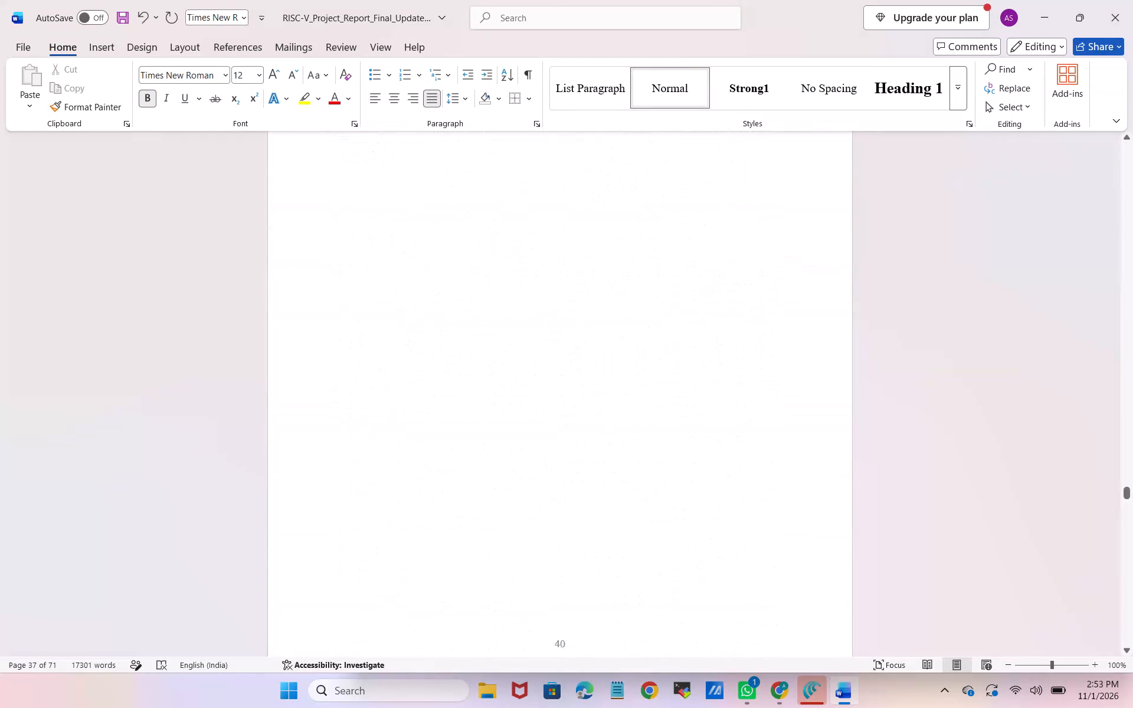
{"action": "scroll", "coordinate": [330, 395], "scroll_direction": "down", "scroll_amount": 8}
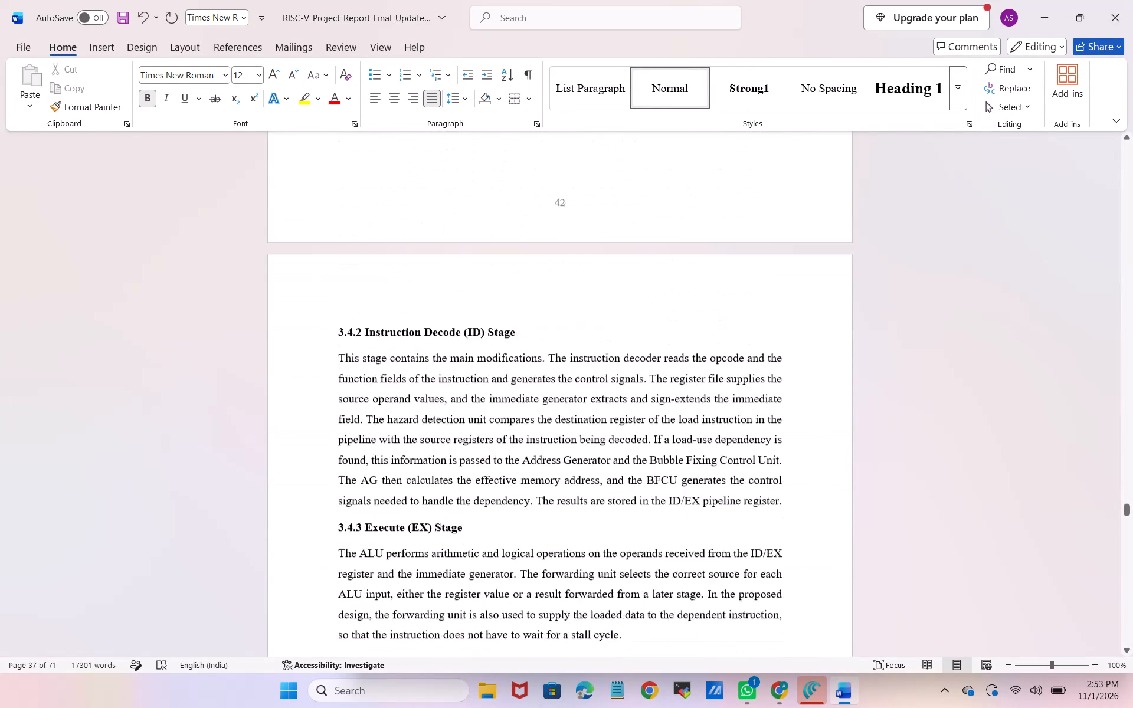
{"action": "scroll", "coordinate": [330, 395], "scroll_direction": "down", "scroll_amount": 5}
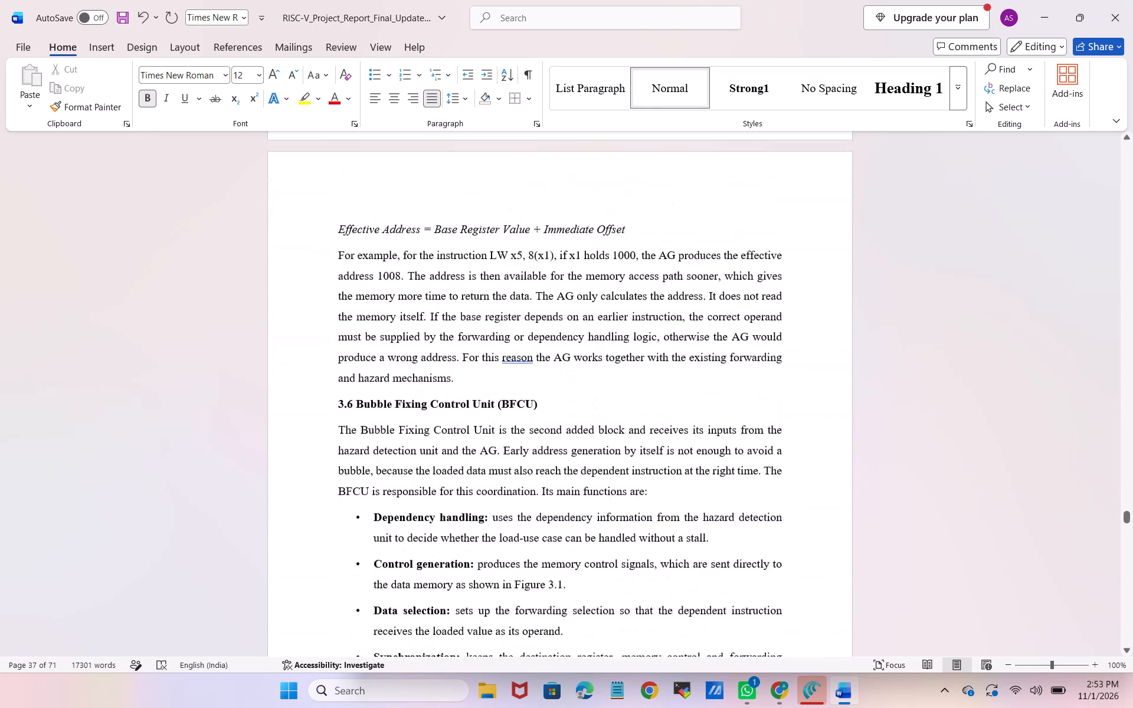
{"action": "scroll", "coordinate": [330, 395], "scroll_direction": "down", "scroll_amount": 7}
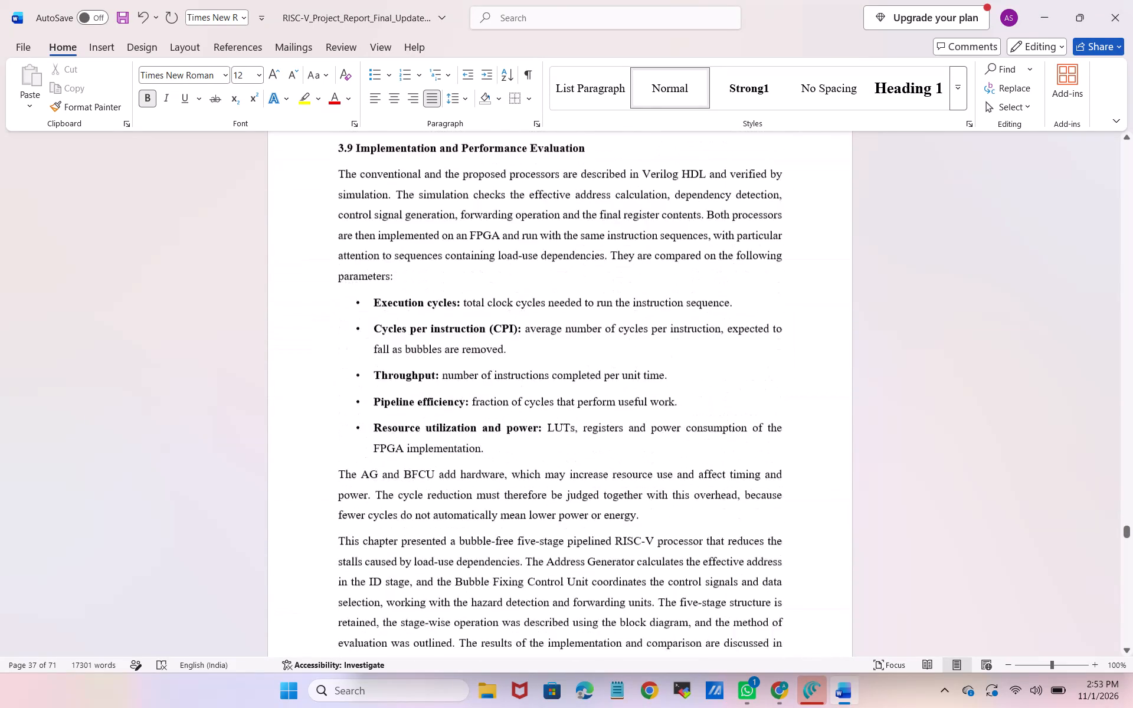
{"action": "scroll", "coordinate": [330, 395], "scroll_direction": "down", "scroll_amount": 5}
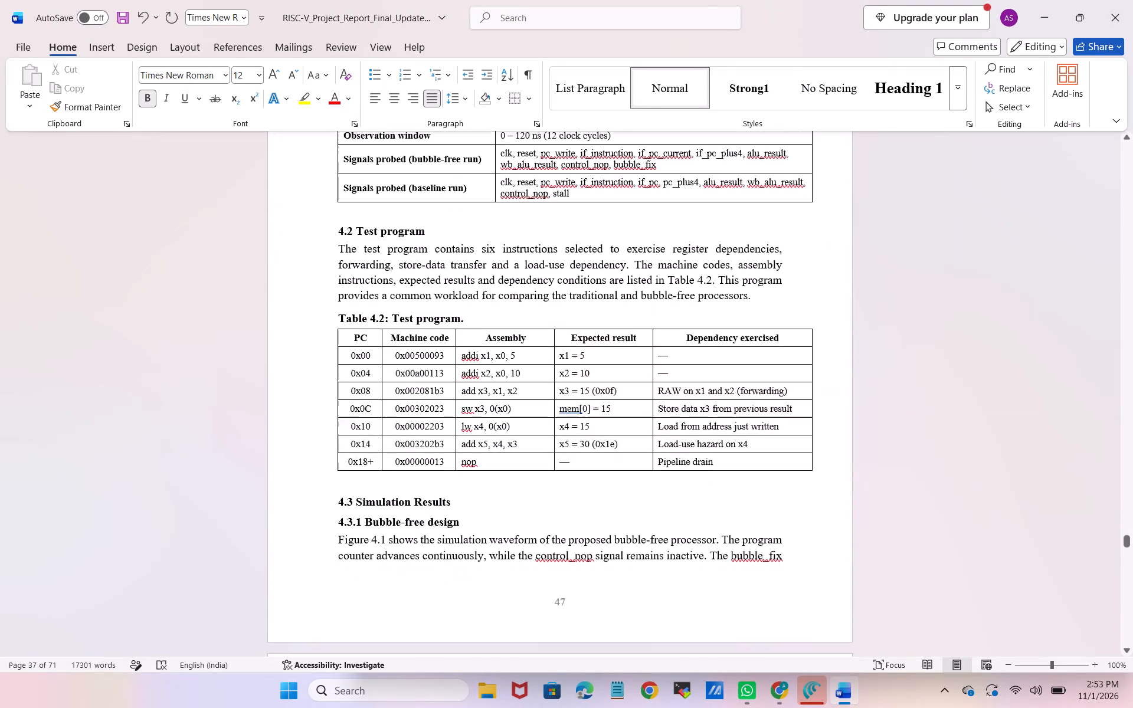
{"action": "scroll", "coordinate": [330, 395], "scroll_direction": "down", "scroll_amount": 3}
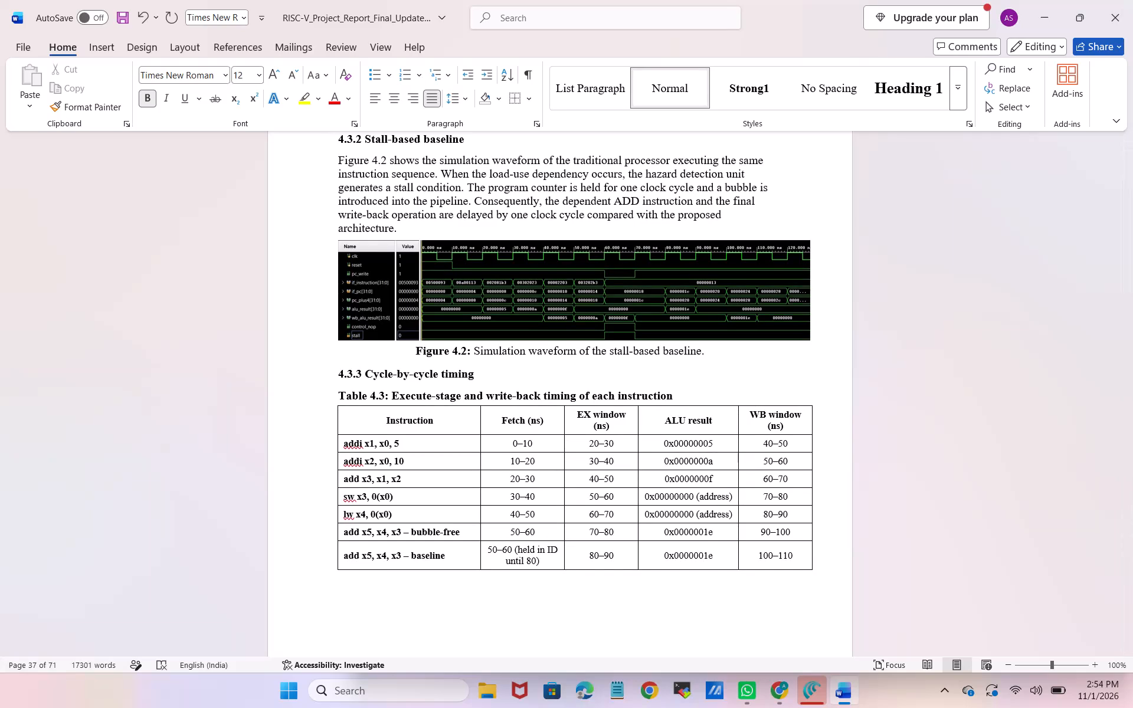
{"action": "scroll", "coordinate": [330, 395], "scroll_direction": "down", "scroll_amount": 8}
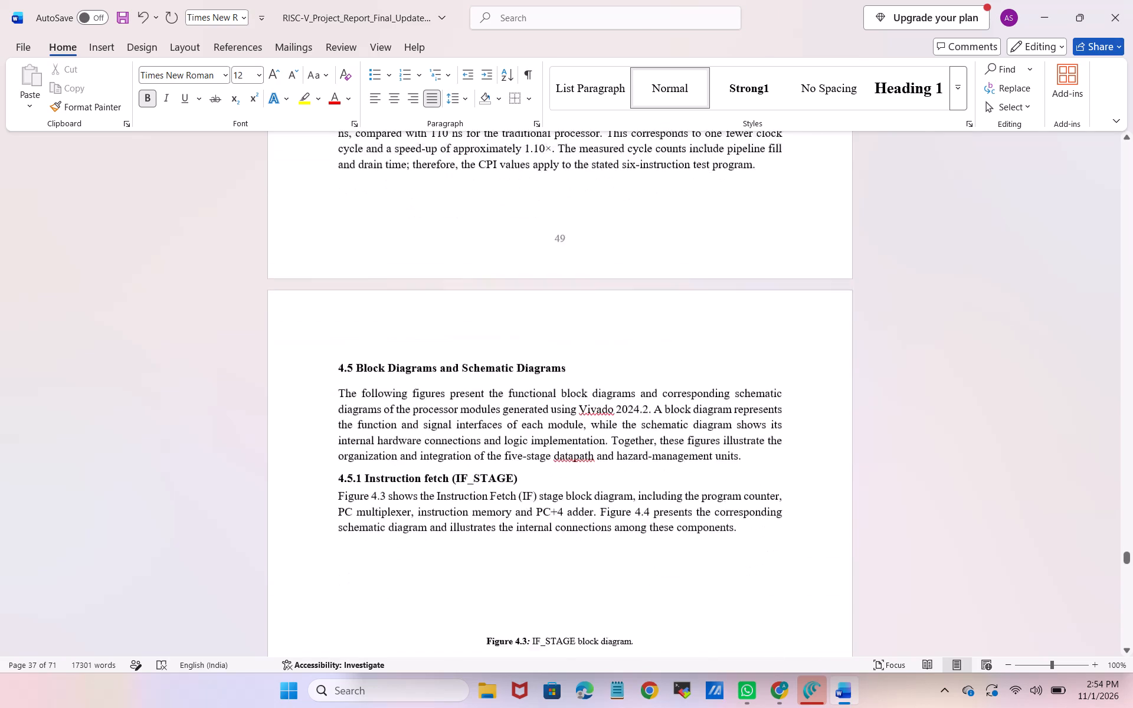
{"action": "scroll", "coordinate": [330, 395], "scroll_direction": "down", "scroll_amount": 9}
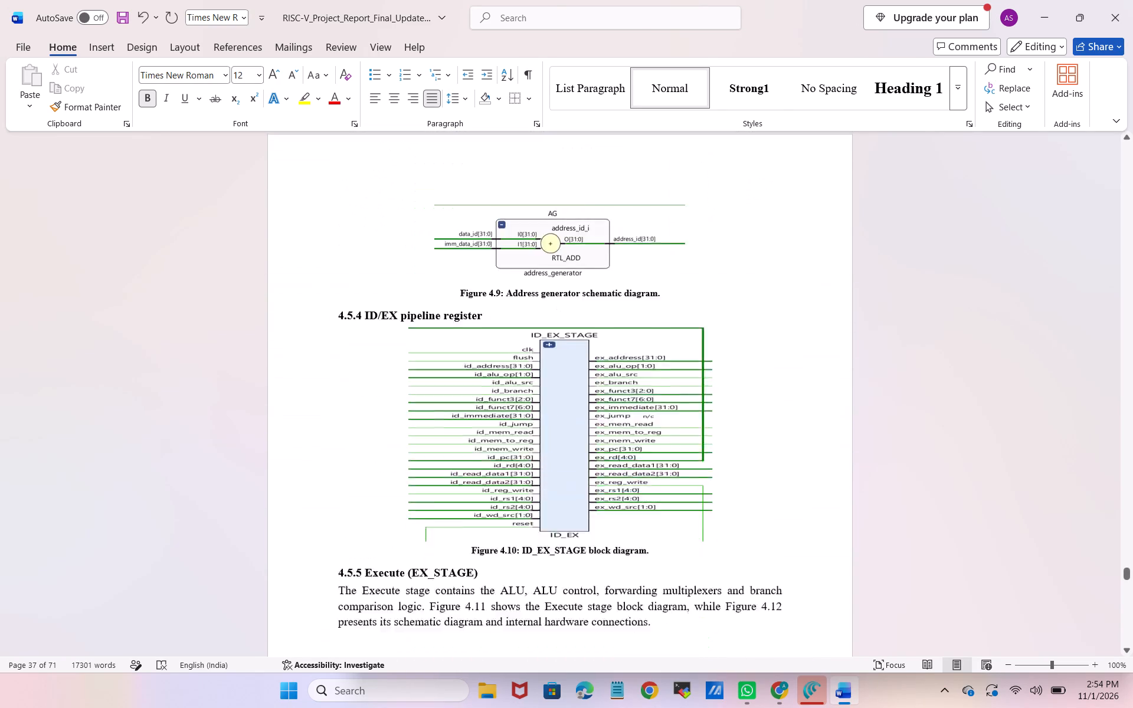
{"action": "scroll", "coordinate": [330, 395], "scroll_direction": "down", "scroll_amount": 13}
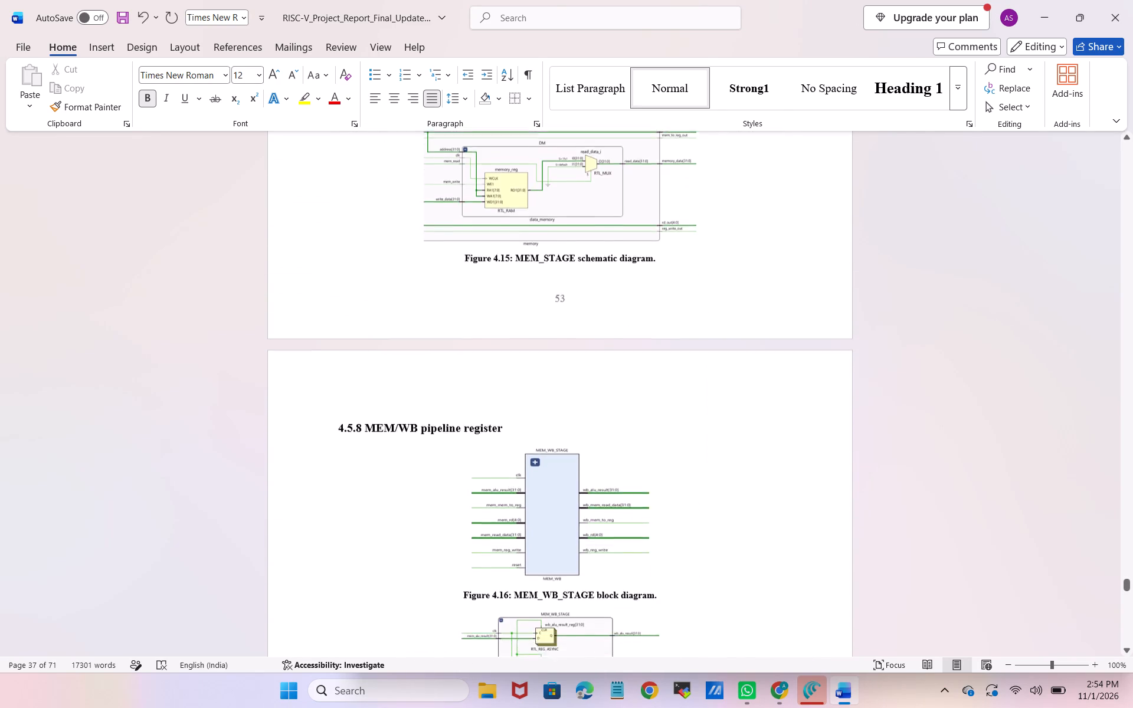
{"action": "scroll", "coordinate": [330, 395], "scroll_direction": "down", "scroll_amount": 13}
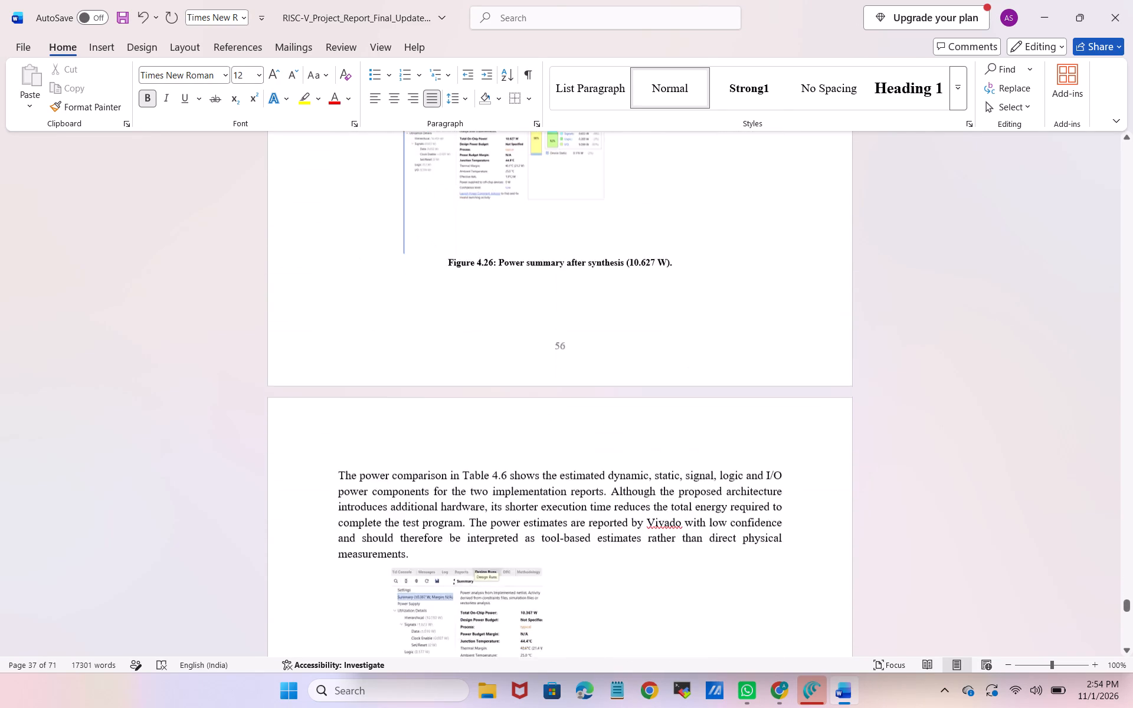
{"action": "scroll", "coordinate": [330, 395], "scroll_direction": "down", "scroll_amount": 2}
{"action": "scroll", "coordinate": [330, 395], "scroll_direction": "up", "scroll_amount": 2}
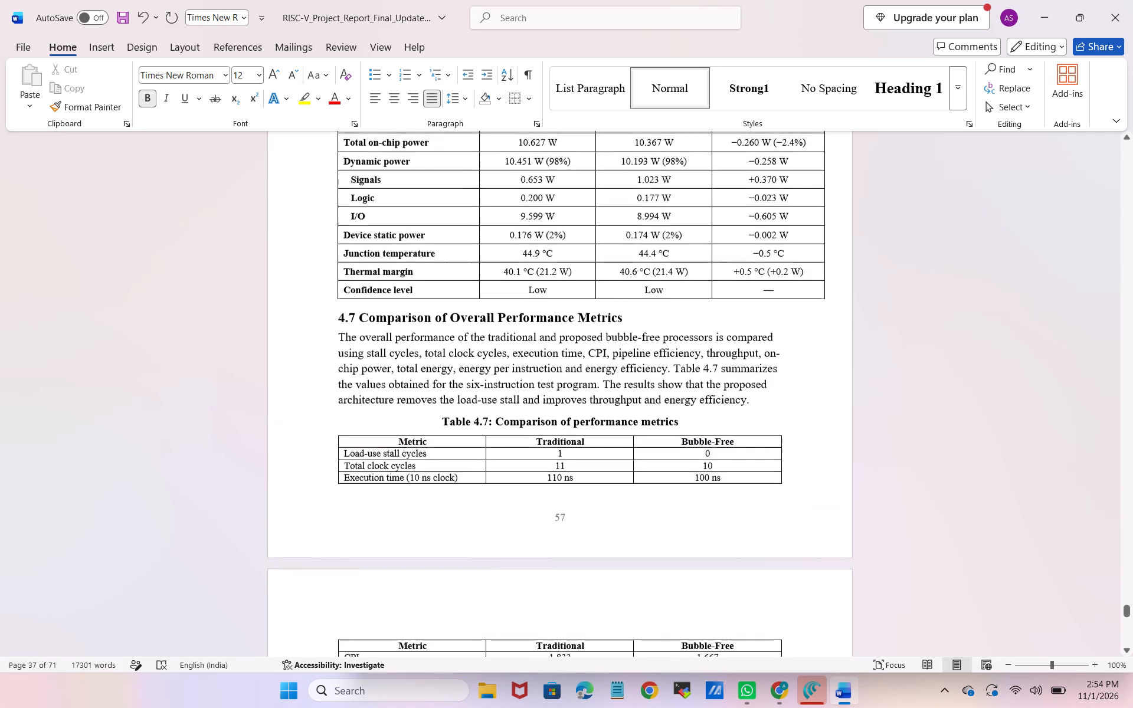
Review the page layout and text alignment from section 4.7 through the Overall Results, Conclusion and Future Scope pages.
{"action": "scroll", "coordinate": [330, 395], "scroll_direction": "up", "scroll_amount": 1}
{"action": "scroll", "coordinate": [330, 395], "scroll_direction": "down", "scroll_amount": 17}
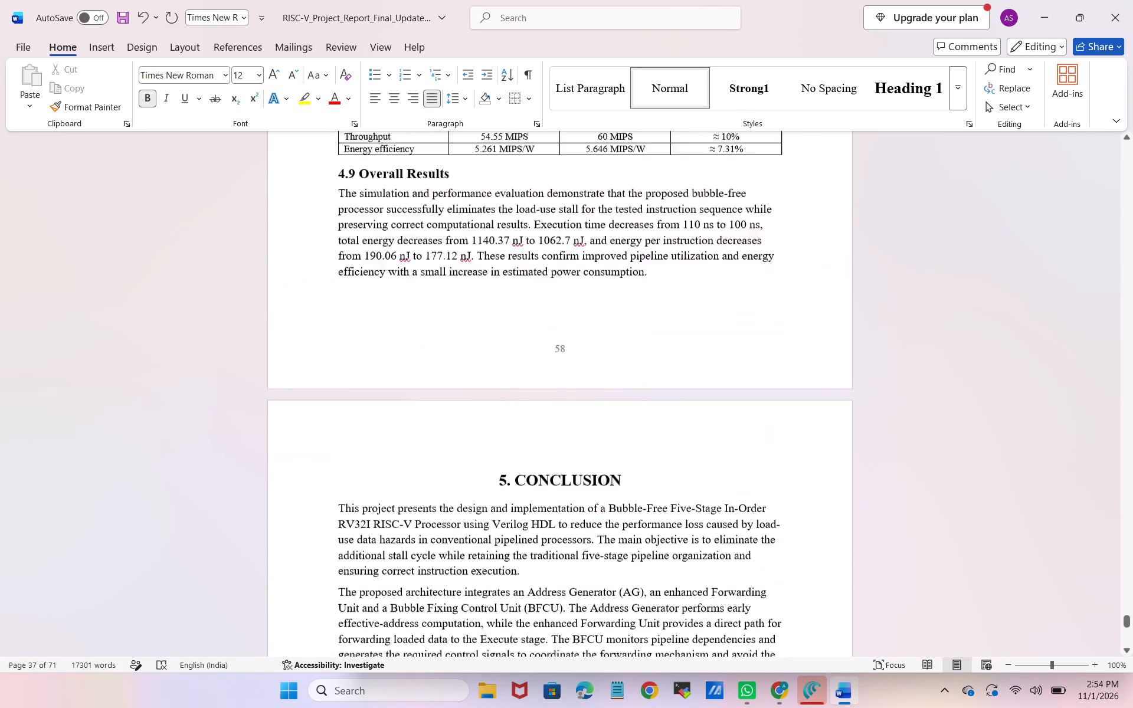
{"action": "scroll", "coordinate": [330, 395], "scroll_direction": "down", "scroll_amount": 8}
{"action": "scroll", "coordinate": [330, 395], "scroll_direction": "up", "scroll_amount": 2}
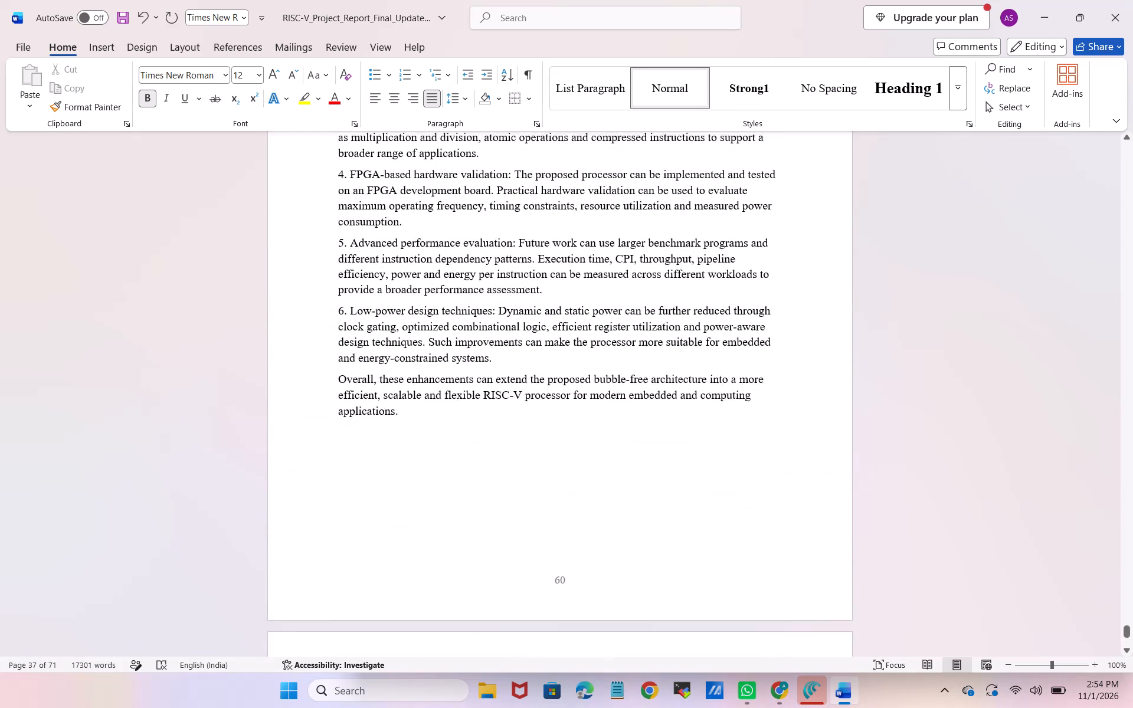
{"action": "scroll", "coordinate": [330, 395], "scroll_direction": "up", "scroll_amount": 6}
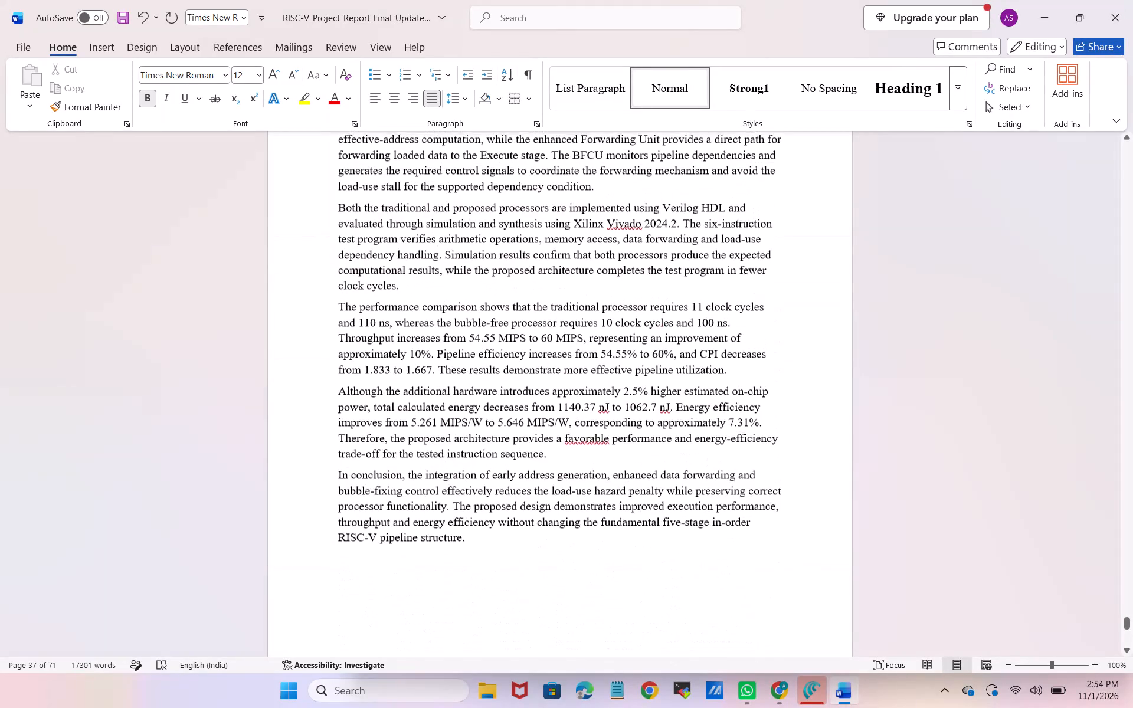
{"action": "scroll", "coordinate": [330, 395], "scroll_direction": "up", "scroll_amount": 4}
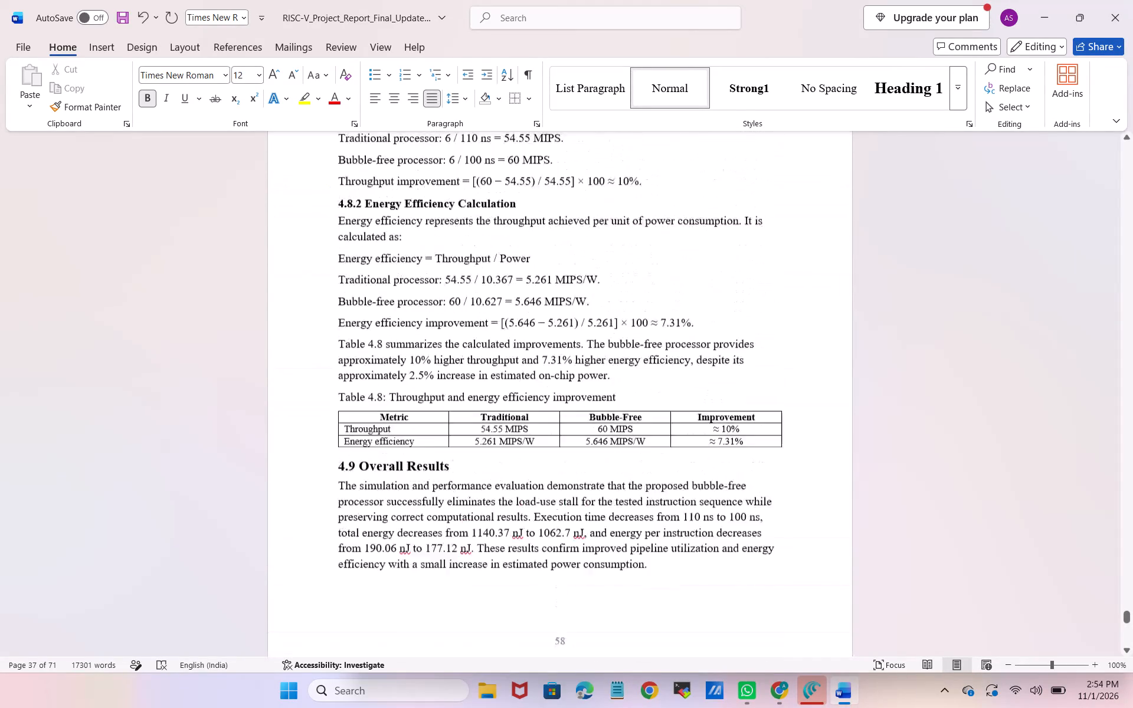
{"action": "scroll", "coordinate": [330, 395], "scroll_direction": "down", "scroll_amount": 1}
{"action": "scroll", "coordinate": [330, 395], "scroll_direction": "up", "scroll_amount": 7}
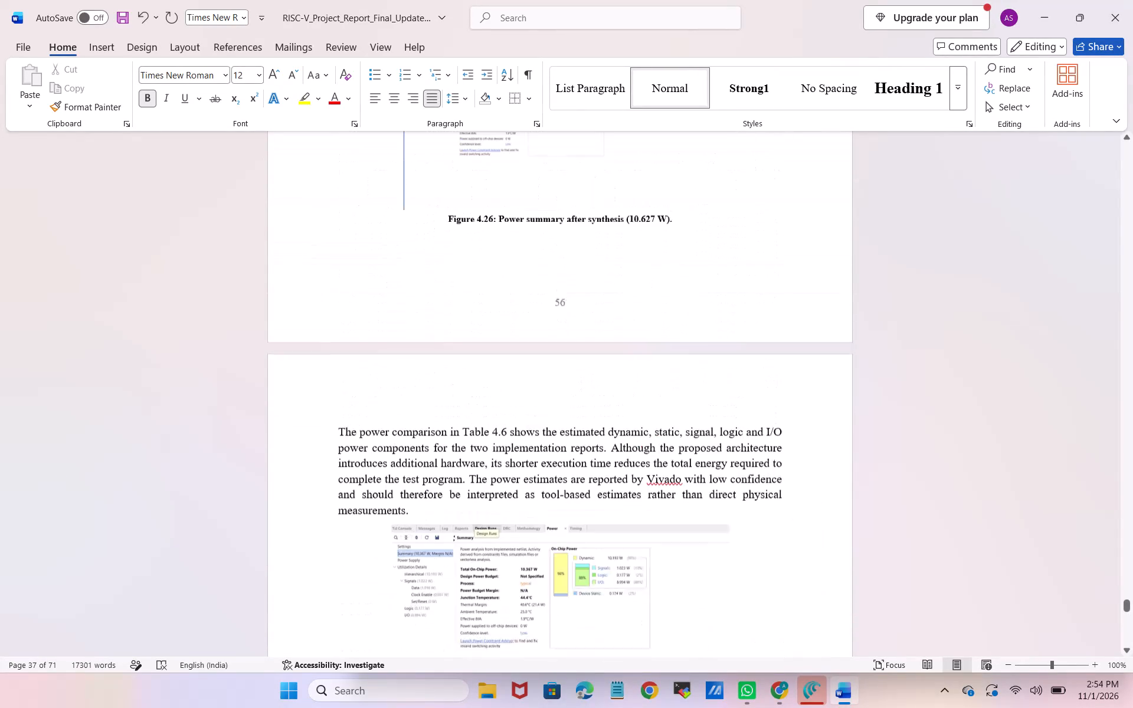
Justify all body paragraphs under the 5. CONCLUSION heading.
{"action": "scroll", "coordinate": [330, 395], "scroll_direction": "down", "scroll_amount": 8}
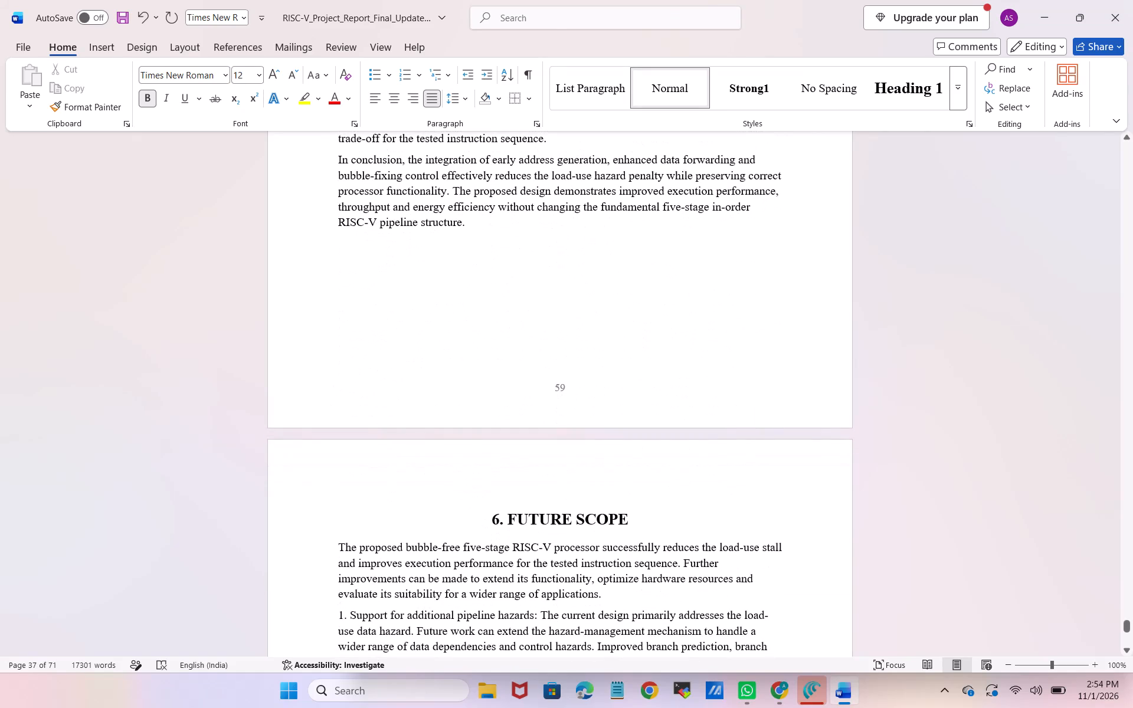
{"action": "left_click_drag", "start_coordinate": [468, 229], "coordinate": [327, 130]}
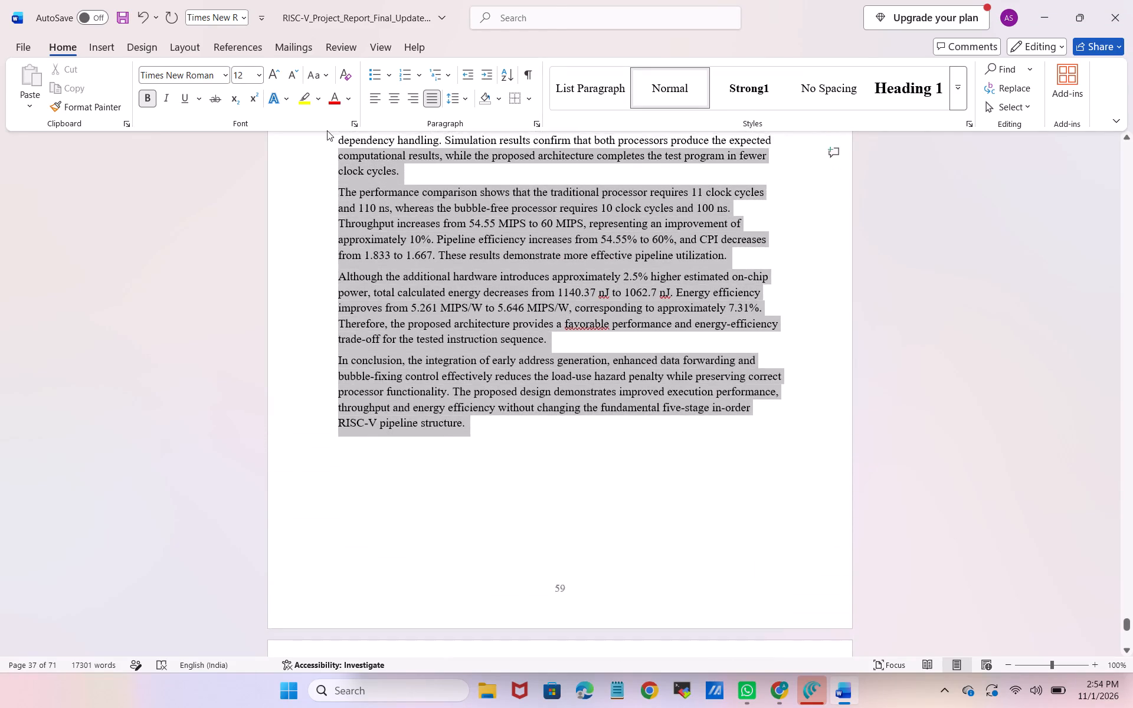
{"action": "left_click_drag", "start_coordinate": [327, 130], "coordinate": [330, 238]}
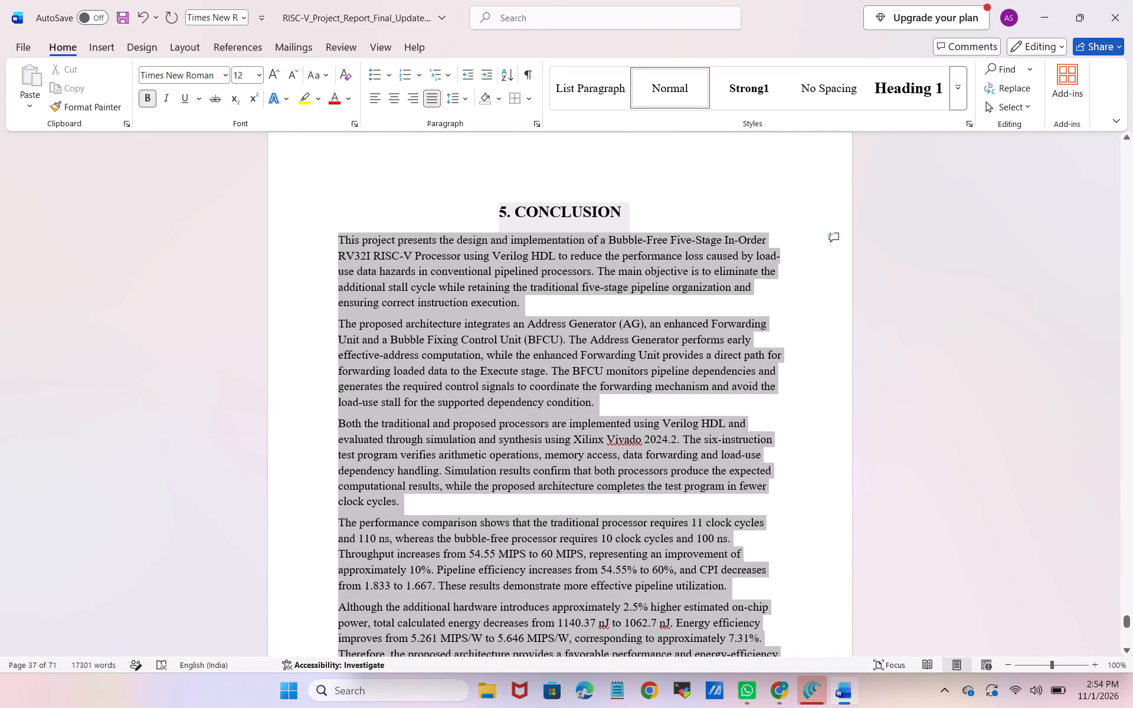
{"action": "left_click_drag", "start_coordinate": [330, 238], "coordinate": [330, 240]}
{"action": "left_click", "coordinate": [435, 99]}
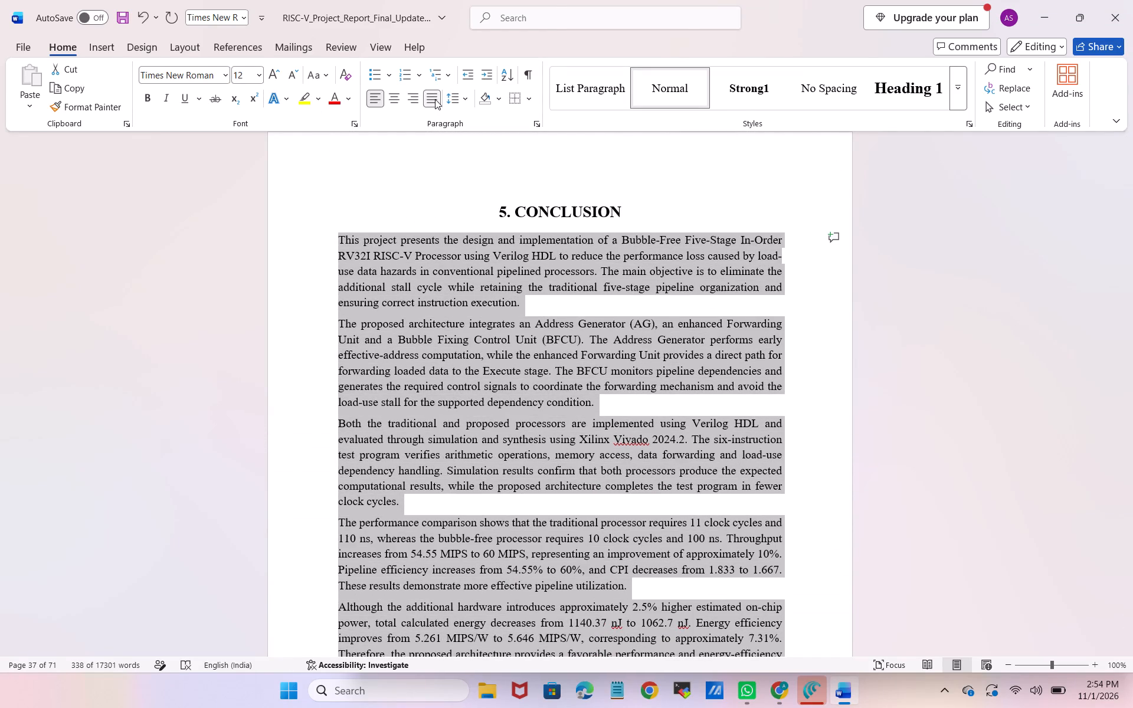
Justify all body paragraphs under the 6. FUTURE SCOPE heading, including the six numbered points and the closing paragraph.
{"action": "scroll", "coordinate": [539, 493], "scroll_direction": "down", "scroll_amount": 5}
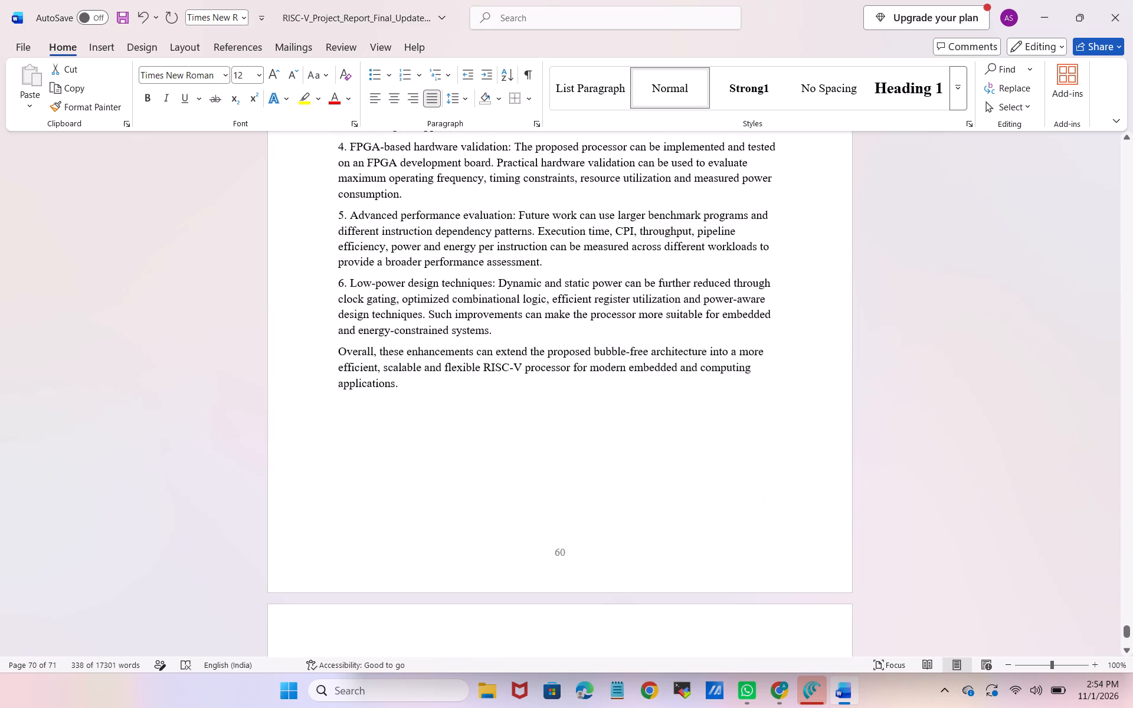
{"action": "left_click_drag", "start_coordinate": [605, 442], "coordinate": [343, 130]}
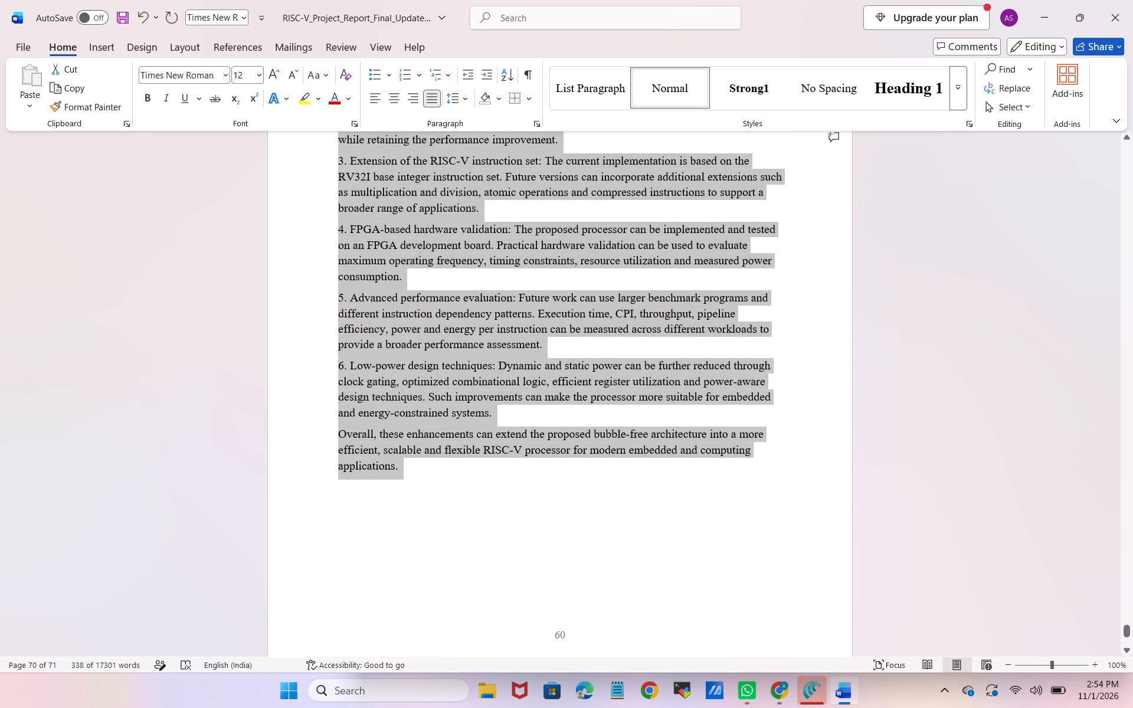
{"action": "left_click_drag", "start_coordinate": [343, 130], "coordinate": [335, 143]}
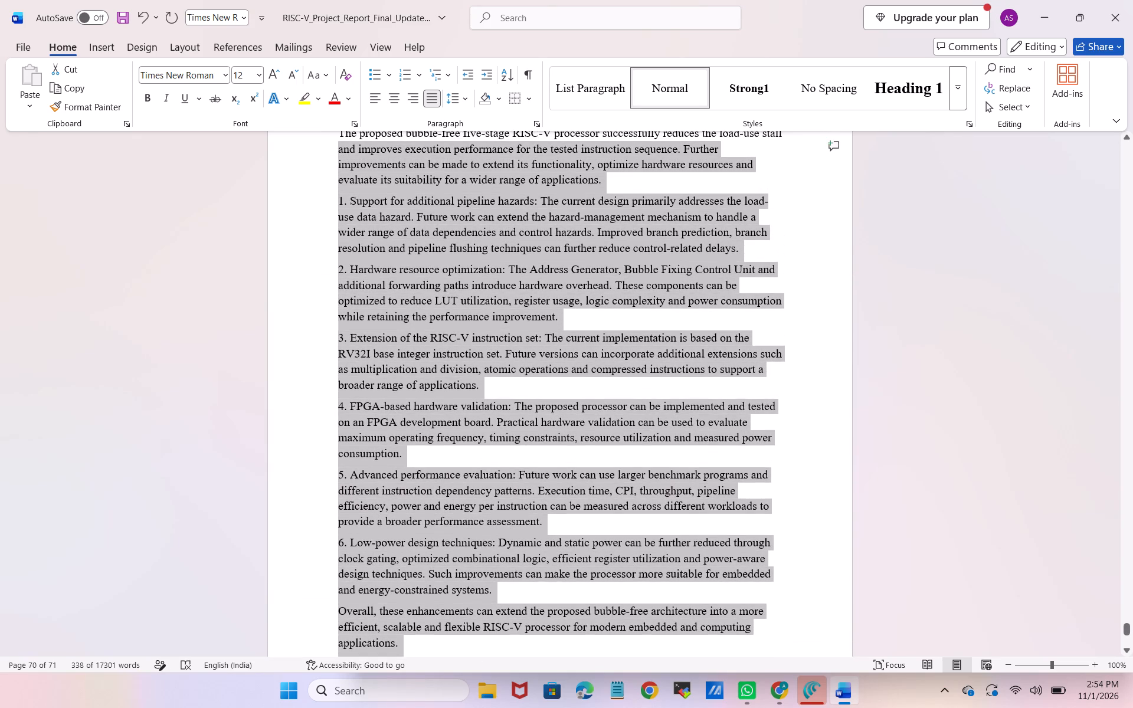
{"action": "left_click_drag", "start_coordinate": [335, 143], "coordinate": [332, 188]}
{"action": "left_click", "coordinate": [431, 101]}
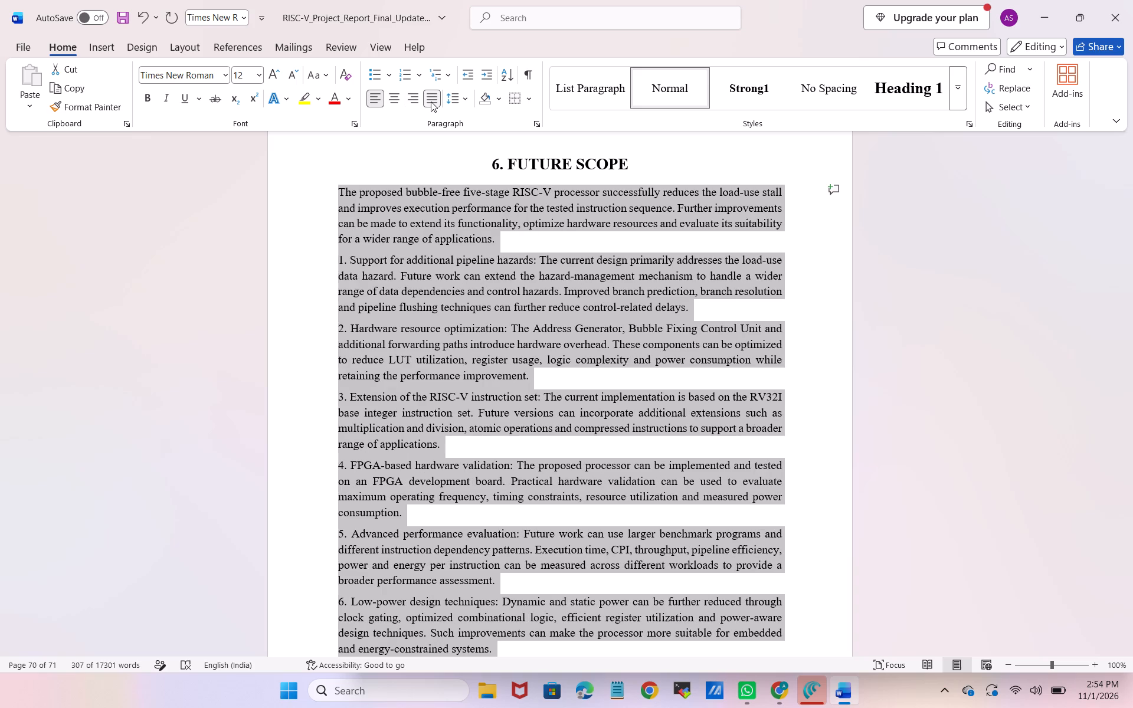
Remove the typed number 12 and its period from the last reference, keeping the entry on its own line.
{"action": "scroll", "coordinate": [588, 425], "scroll_direction": "down", "scroll_amount": 5}
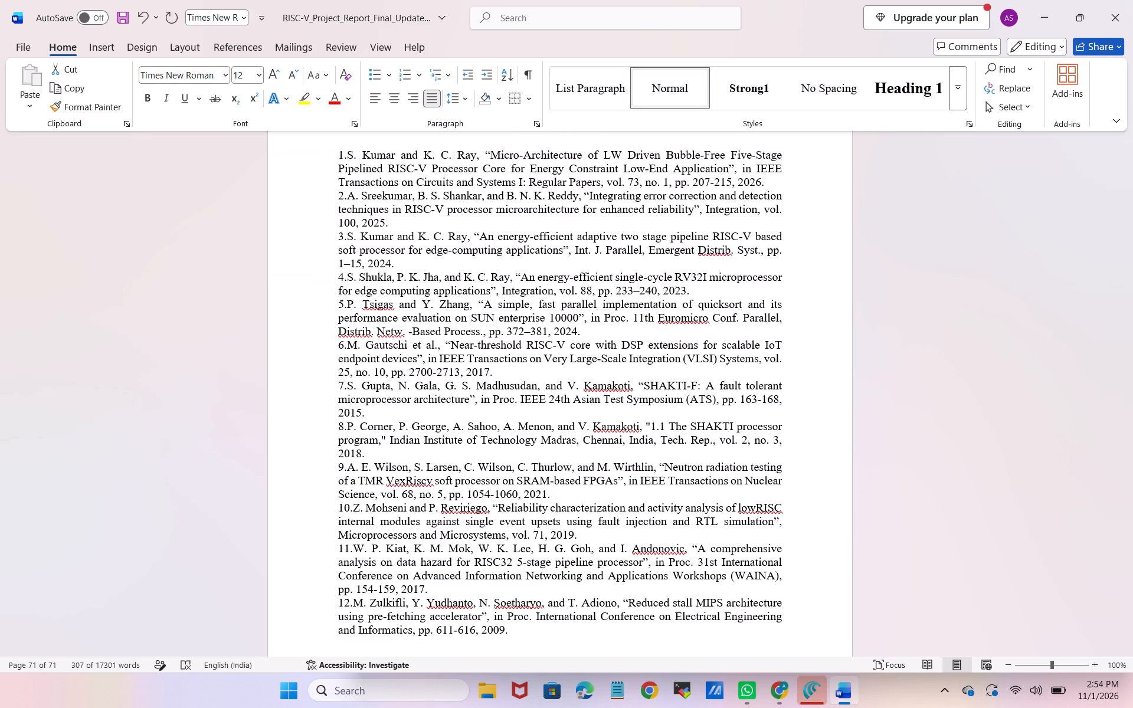
{"action": "scroll", "coordinate": [588, 425], "scroll_direction": "down", "scroll_amount": 3}
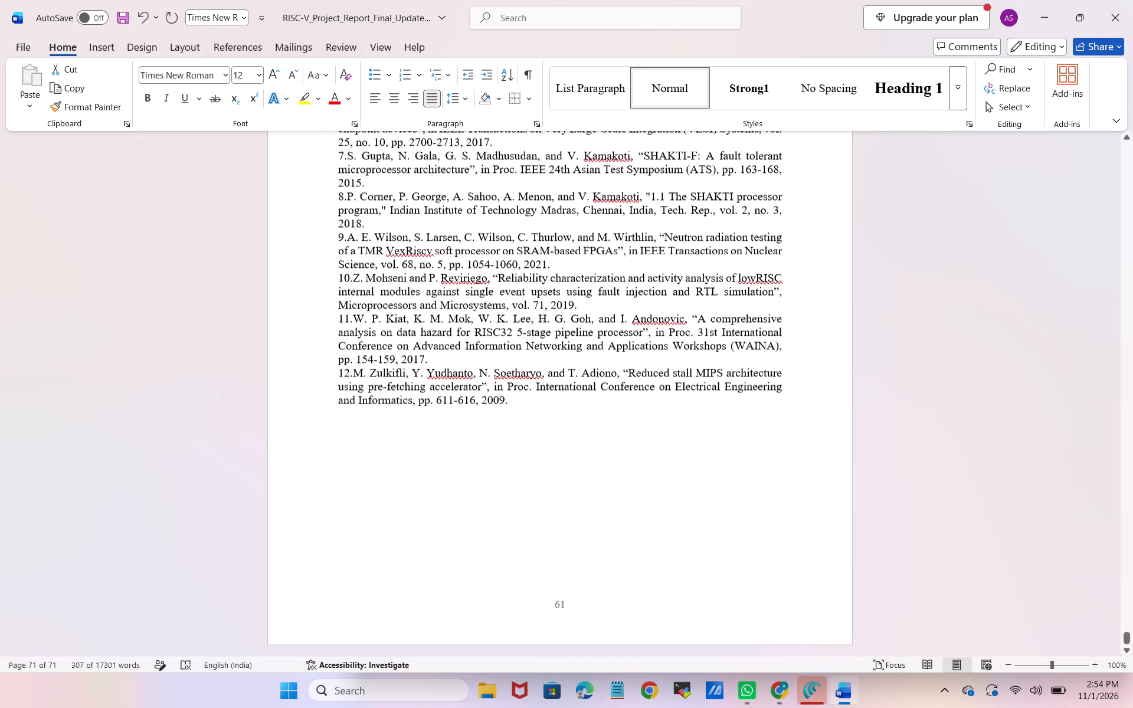
{"action": "scroll", "coordinate": [588, 425], "scroll_direction": "down", "scroll_amount": 1}
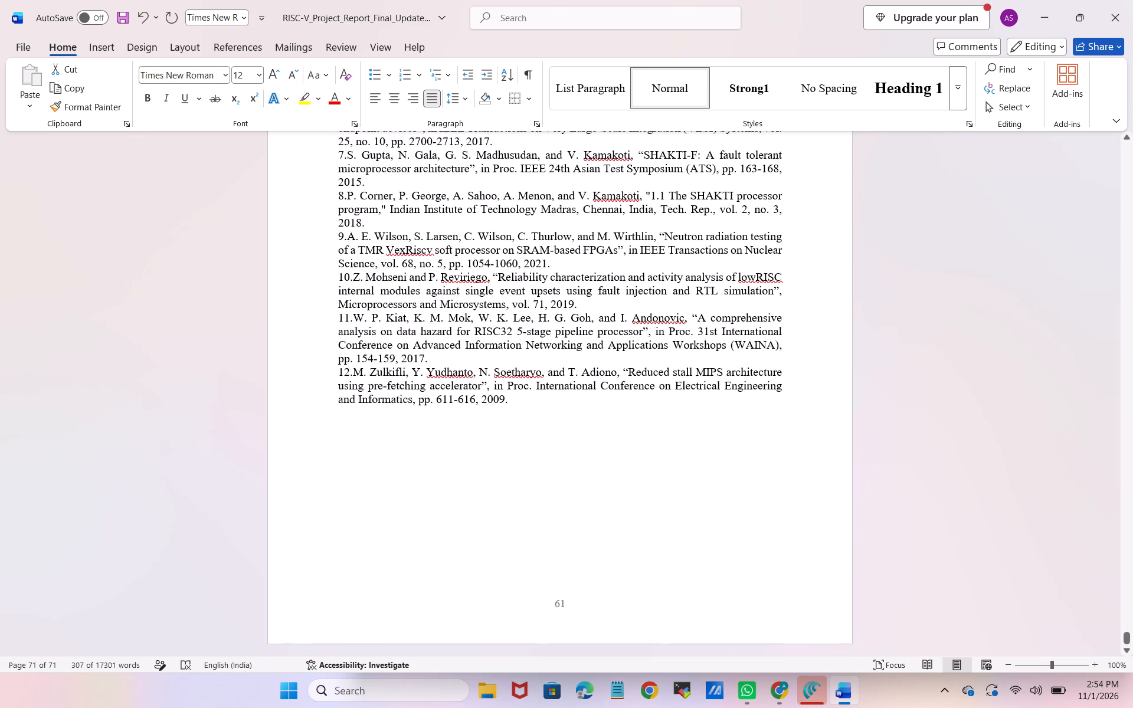
{"action": "left_click", "coordinate": [355, 373]}
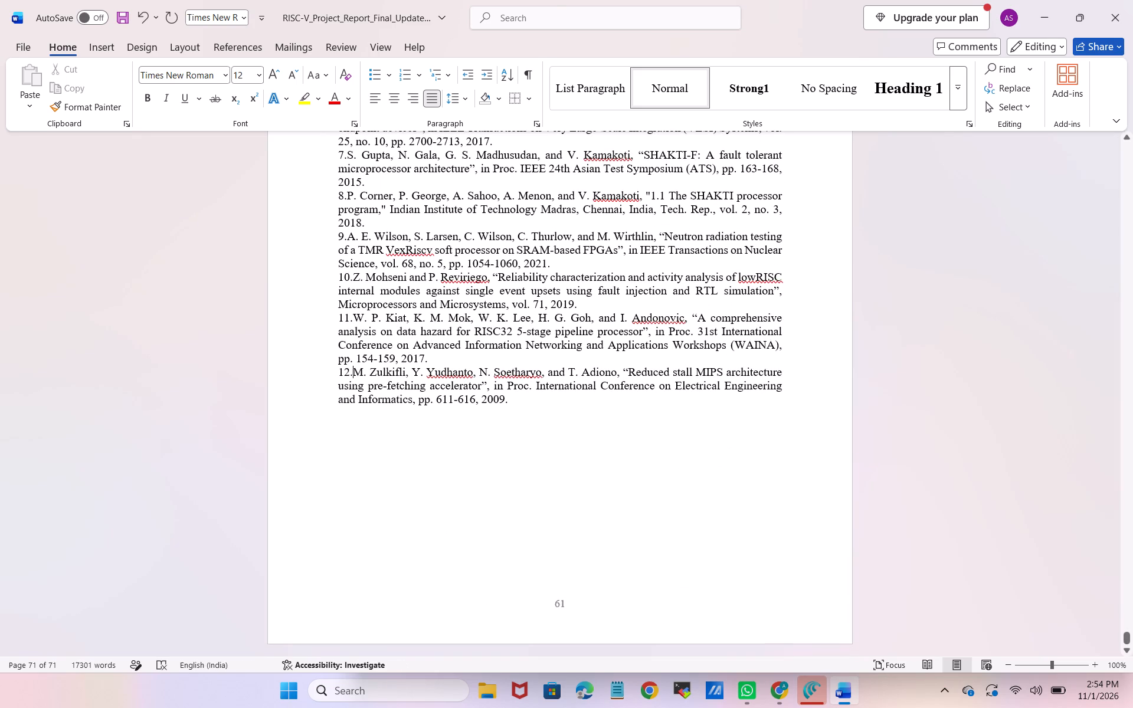
{"action": "key", "text": "BackSpace"}
{"action": "key", "text": "BackSpace"}
{"action": "key", "text": "BackSpace"}
{"action": "key", "text": "BackSpace"}
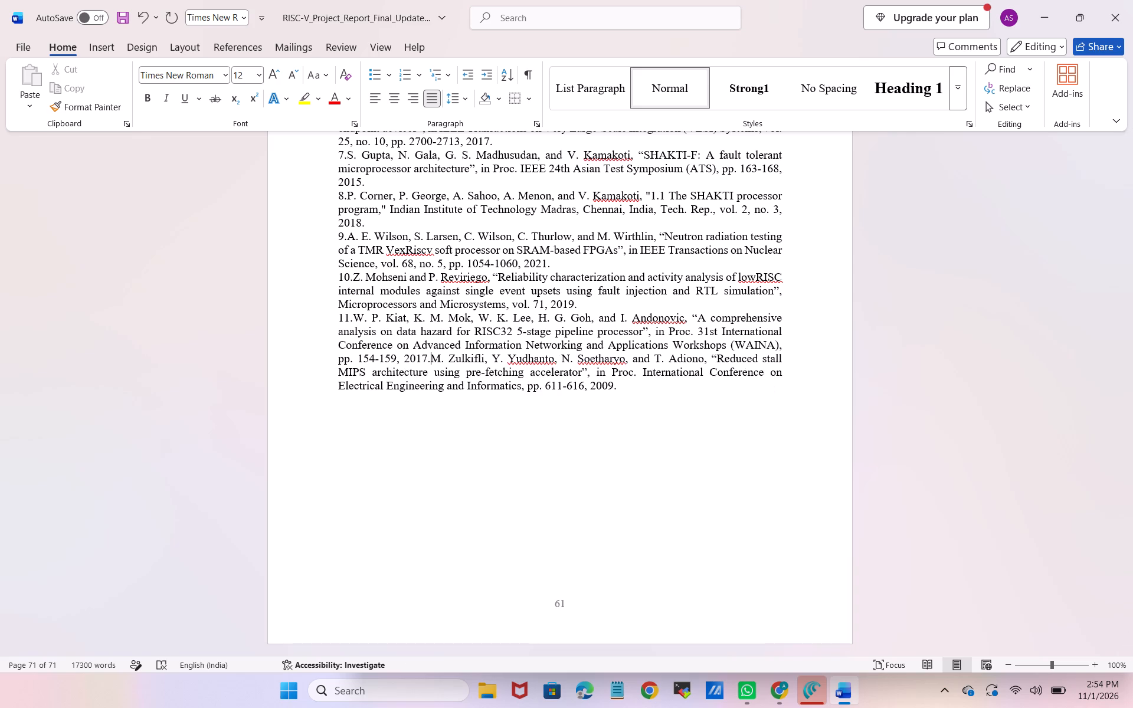
{"action": "key", "text": "Return"}
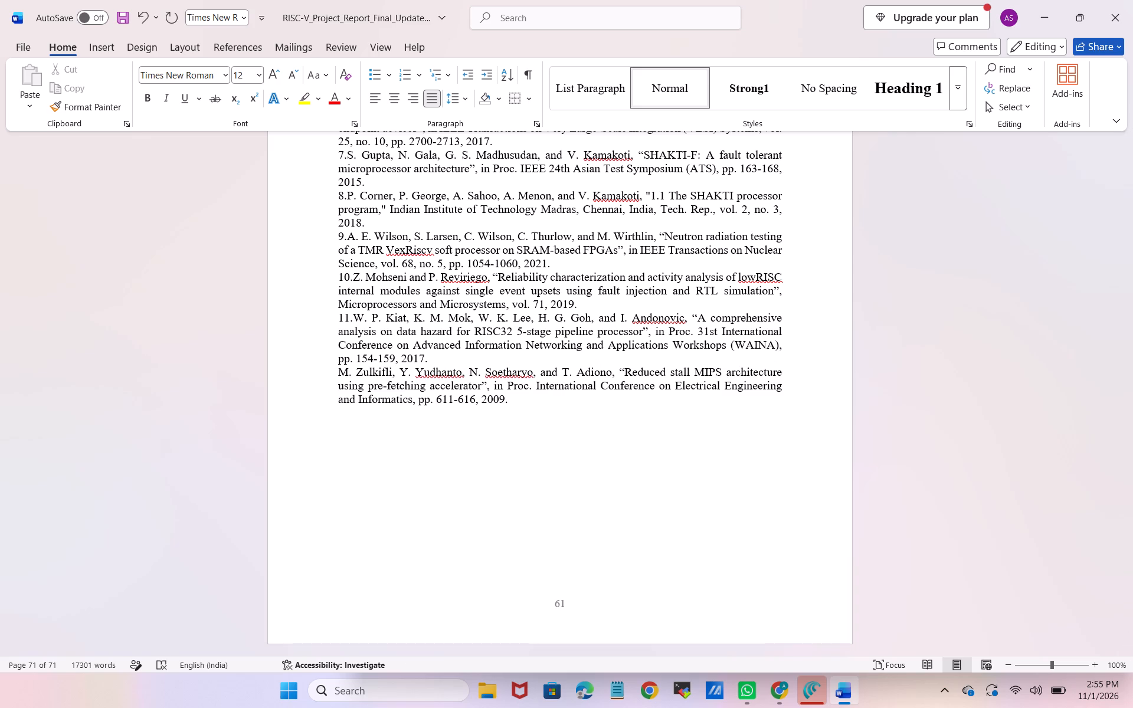
Remove the typed number 11 and its period from the reference on data hazard analysis for the RISC32 5-stage pipeline processor.
{"action": "key", "text": "Up"}
{"action": "key", "text": "Up"}
{"action": "key", "text": "Up"}
{"action": "key", "text": "Up"}
{"action": "key", "text": "Delete"}
{"action": "key", "text": "Delete"}
{"action": "key", "text": "Delete"}
{"action": "key", "text": "Delete"}
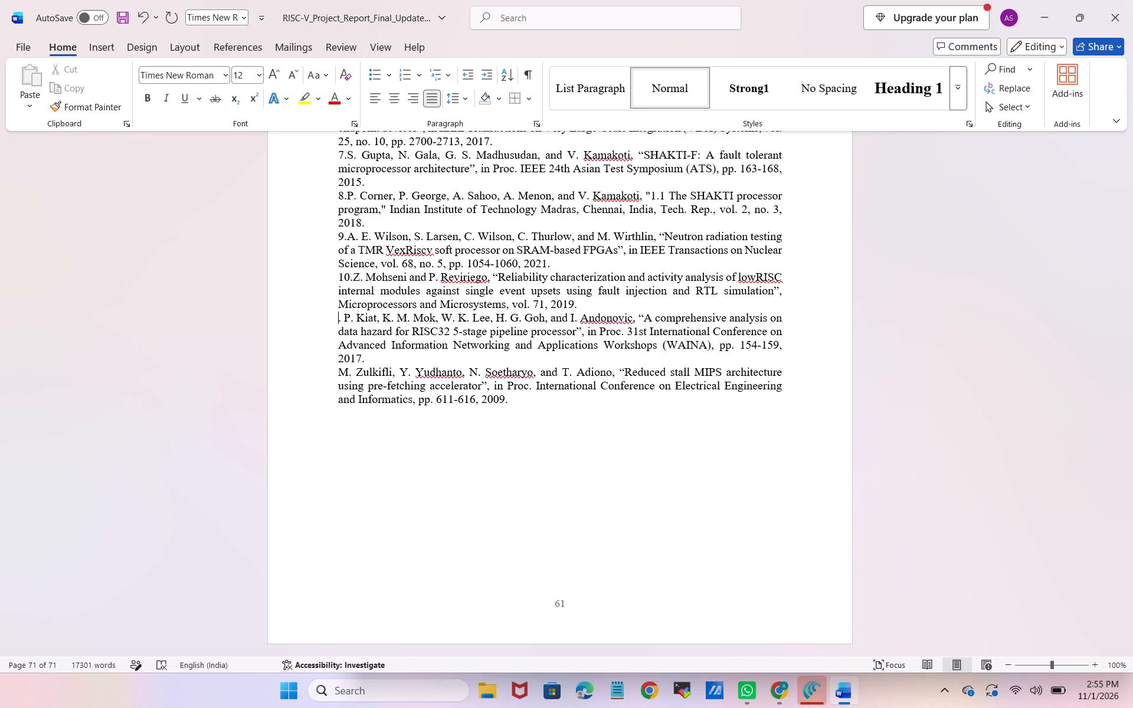
{"action": "key", "text": "ctrl+z"}
Remove the typed number 10 and its period from the lowRISC reliability characterization reference.
{"action": "key", "text": "Up"}
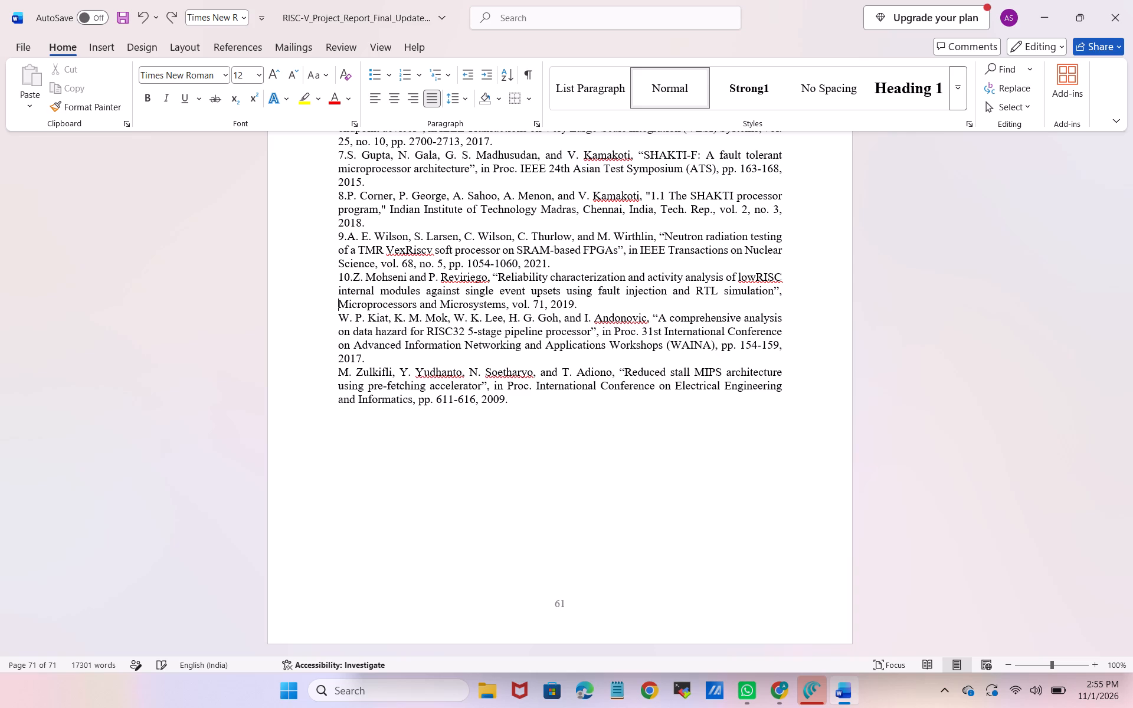
{"action": "key", "text": "Up"}
{"action": "key", "text": "Up"}
{"action": "key", "text": "Delete"}
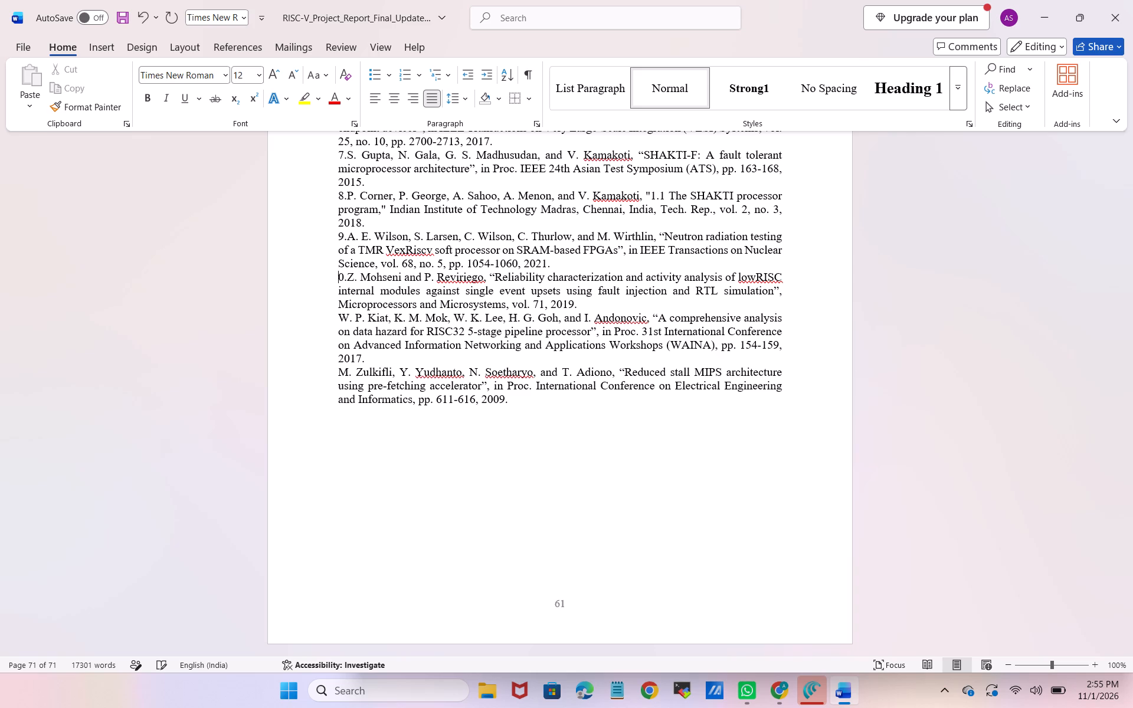
{"action": "key", "text": "Delete"}
{"action": "key", "text": "Delete"}
Remove the typed number 9 and its period from the reference on neutron radiation testing of a TMR VexRiscv soft processor.
{"action": "key", "text": "Up"}
{"action": "key", "text": "Up"}
{"action": "key", "text": "Up"}
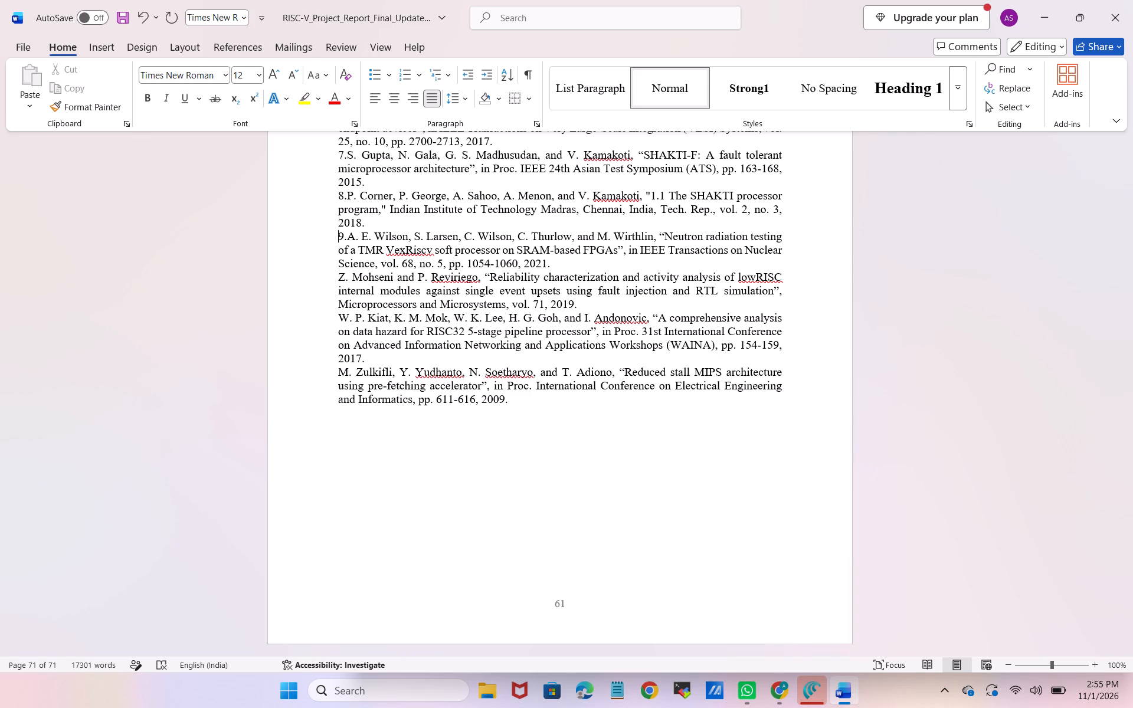
{"action": "key", "text": "Delete"}
{"action": "key", "text": "Delete"}
{"action": "key", "text": "Delete"}
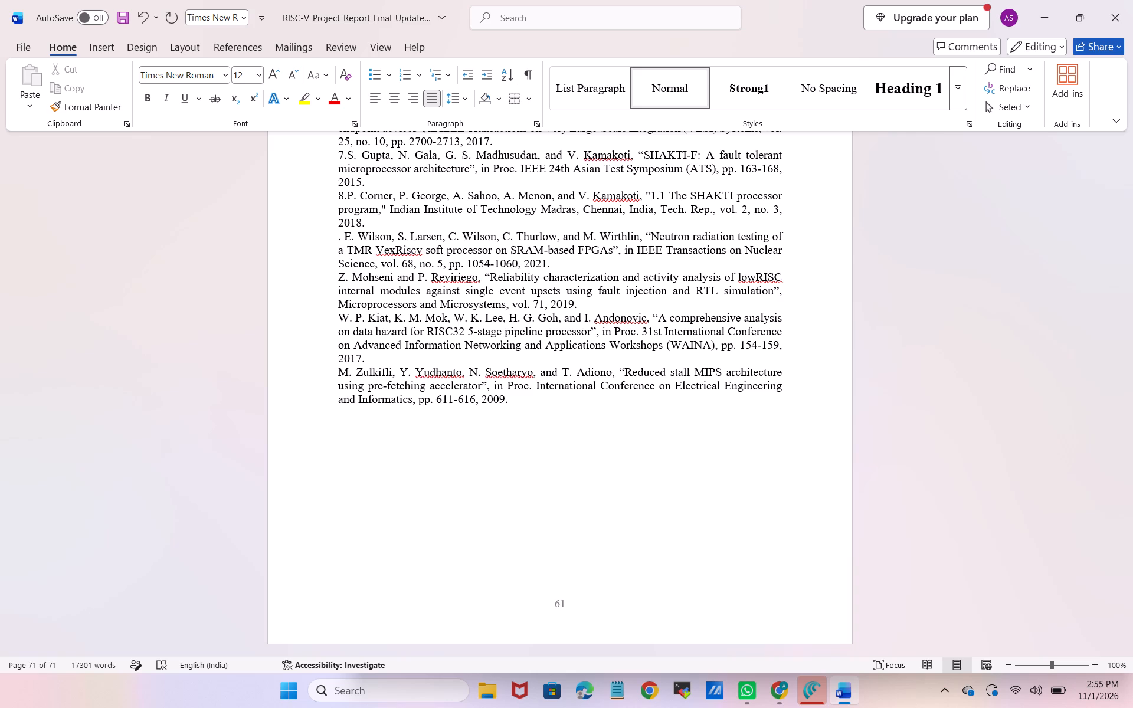
{"action": "key", "text": "ctrl+z"}
Remove the typed number 8 and its period from the SHAKTI processor program reference.
{"action": "key", "text": "Up"}
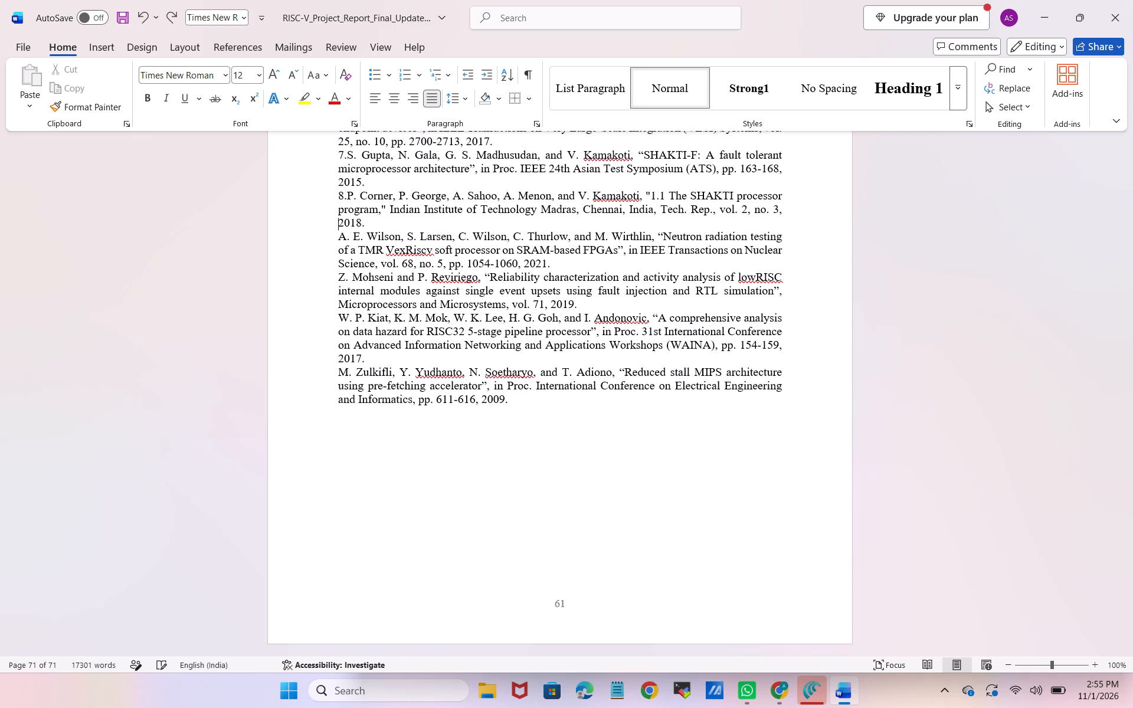
{"action": "key", "text": "Down"}
{"action": "key", "text": "Down"}
{"action": "key", "text": "Up"}
{"action": "key", "text": "Down"}
{"action": "key", "text": "Down"}
{"action": "key", "text": "Down"}
{"action": "key", "text": "Up"}
{"action": "key", "text": "Up"}
{"action": "key", "text": "Up"}
{"action": "key", "text": "Up"}
{"action": "key", "text": "Up"}
{"action": "key", "text": "Up"}
{"action": "key", "text": "Delete"}
{"action": "key", "text": "Delete"}
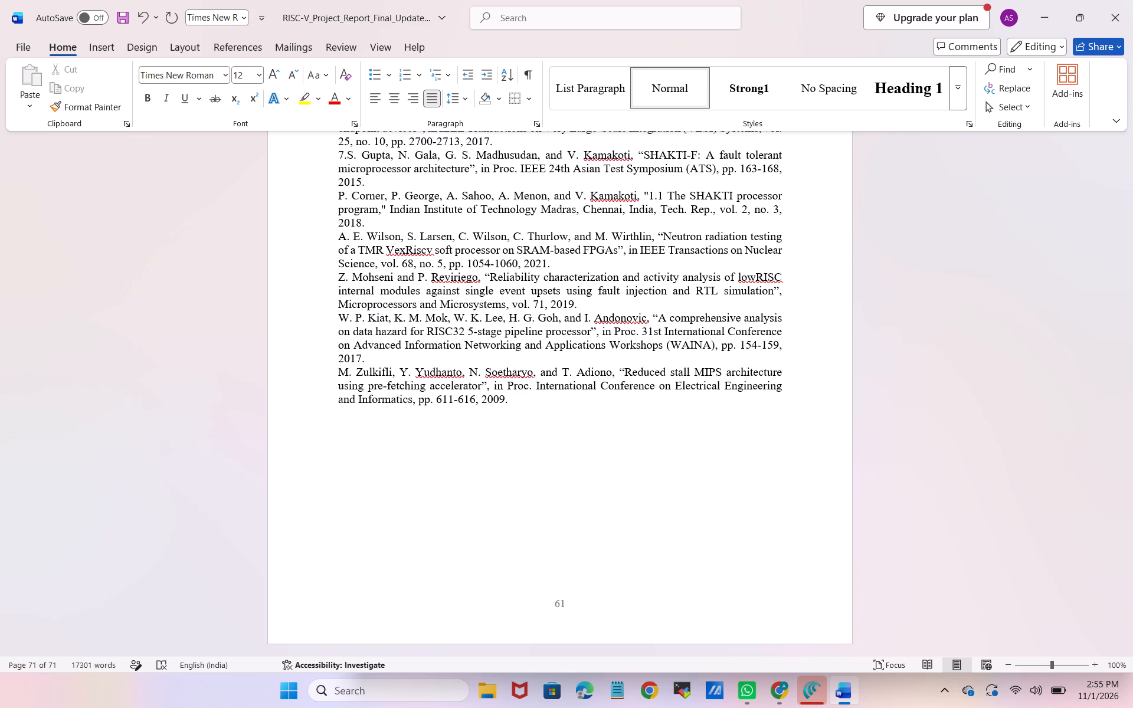
Remove the typed number 7 and its period from the SHAKTI-F fault tolerant microprocessor reference.
{"action": "key", "text": "Up"}
{"action": "key", "text": "Up"}
{"action": "key", "text": "Up"}
{"action": "key", "text": "Delete"}
{"action": "key", "text": "Delete"}
Remove the typed number 6 and its period from the near-threshold RISC-V core reference.
{"action": "key", "text": "Up"}
{"action": "key", "text": "Up"}
{"action": "key", "text": "Up"}
{"action": "key", "text": "Up"}
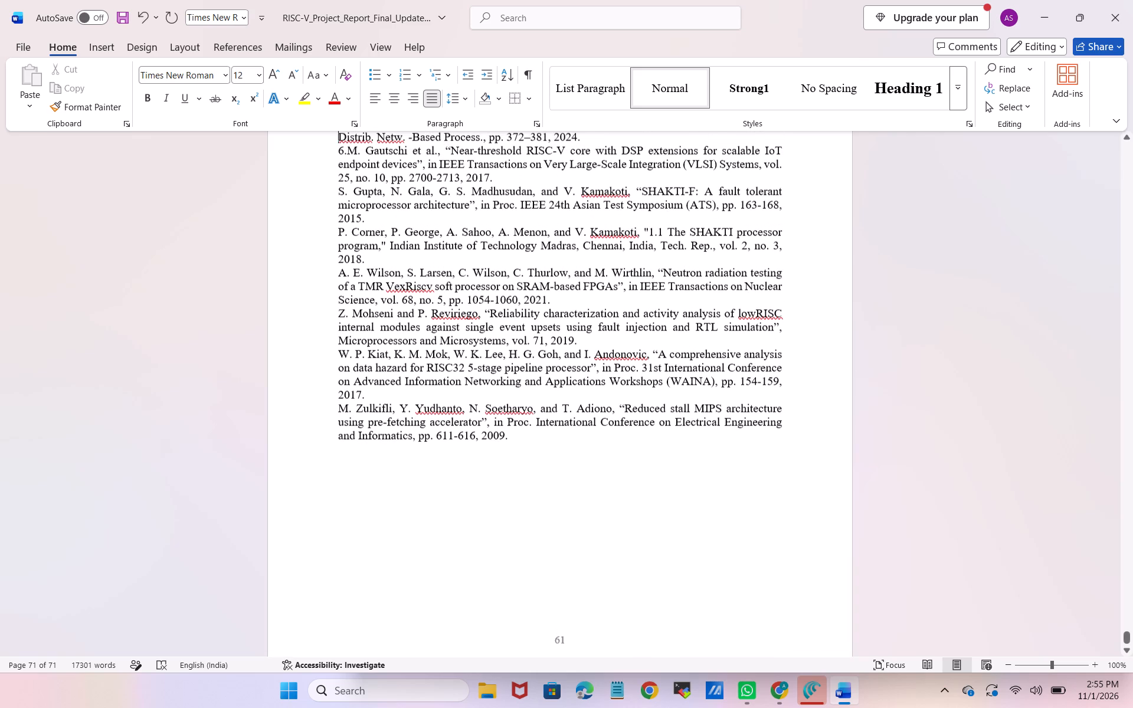
{"action": "key", "text": "Down"}
{"action": "key", "text": "Delete"}
{"action": "key", "text": "Delete"}
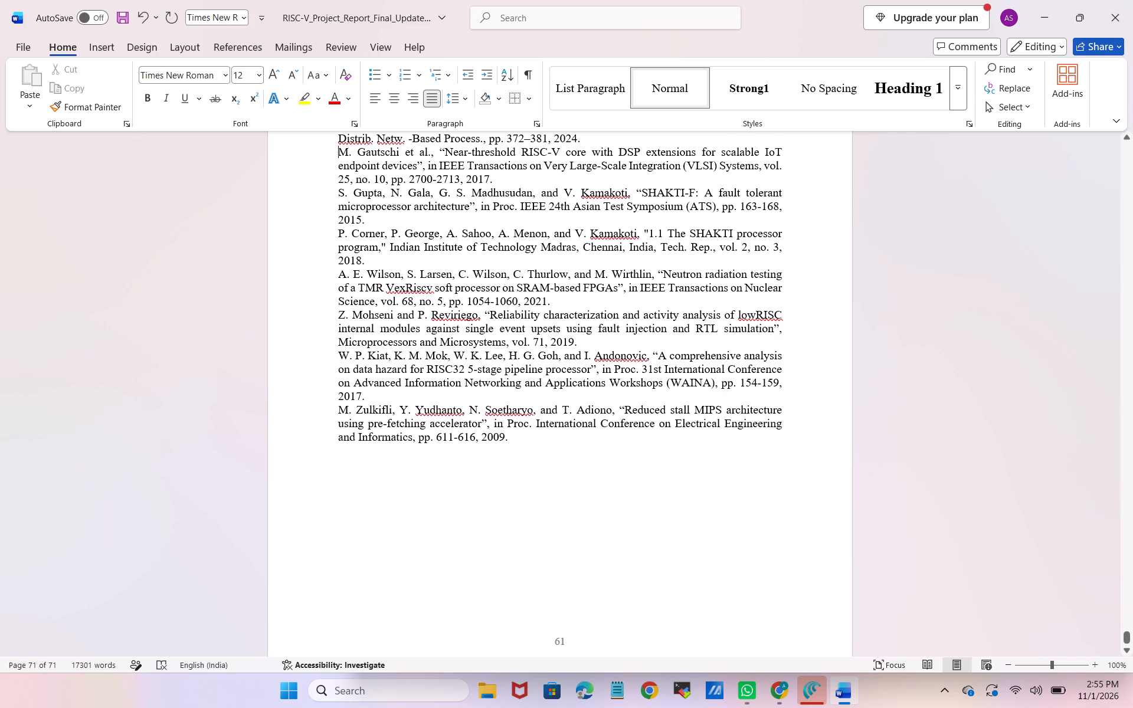
Remove the typed number 5 and its period from the parallel quicksort implementation reference.
{"action": "key", "text": "Up"}
{"action": "key", "text": "Up"}
{"action": "key", "text": "Up"}
{"action": "key", "text": "Up"}
{"action": "key", "text": "Down"}
{"action": "key", "text": "Delete"}
{"action": "key", "text": "Delete"}
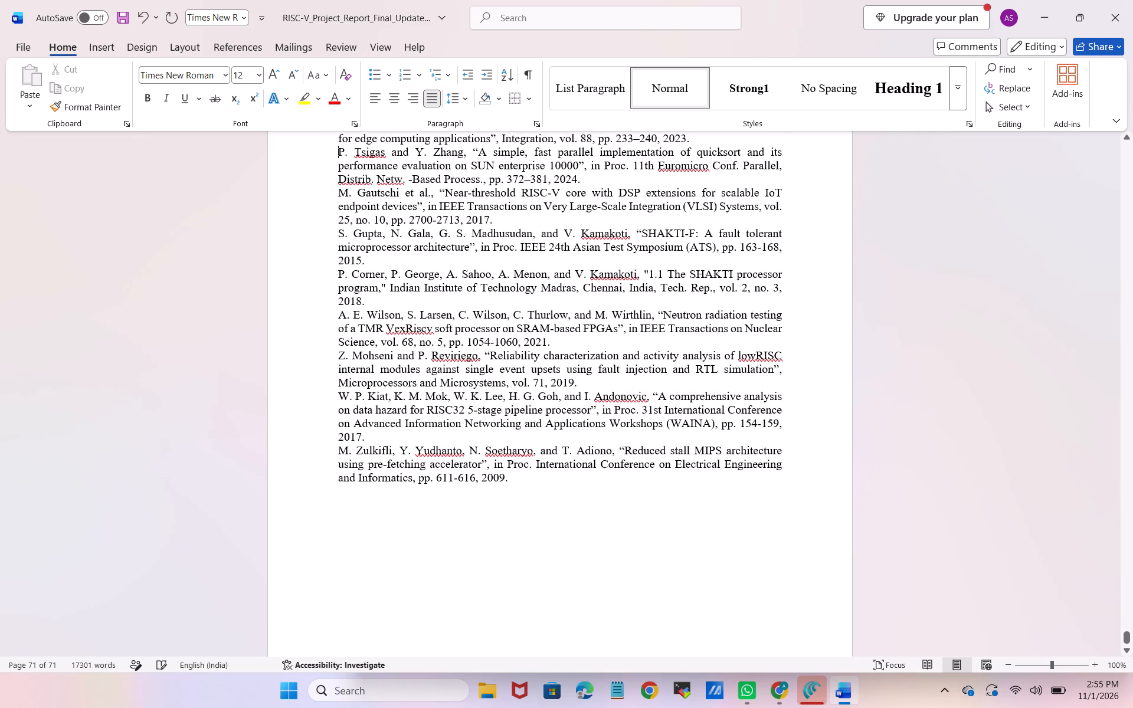
Remove the typed number 4 and its period from the single-cycle RV32I microprocessor reference.
{"action": "key", "text": "Up"}
{"action": "key", "text": "Up"}
{"action": "key", "text": "Up"}
{"action": "key", "text": "Down"}
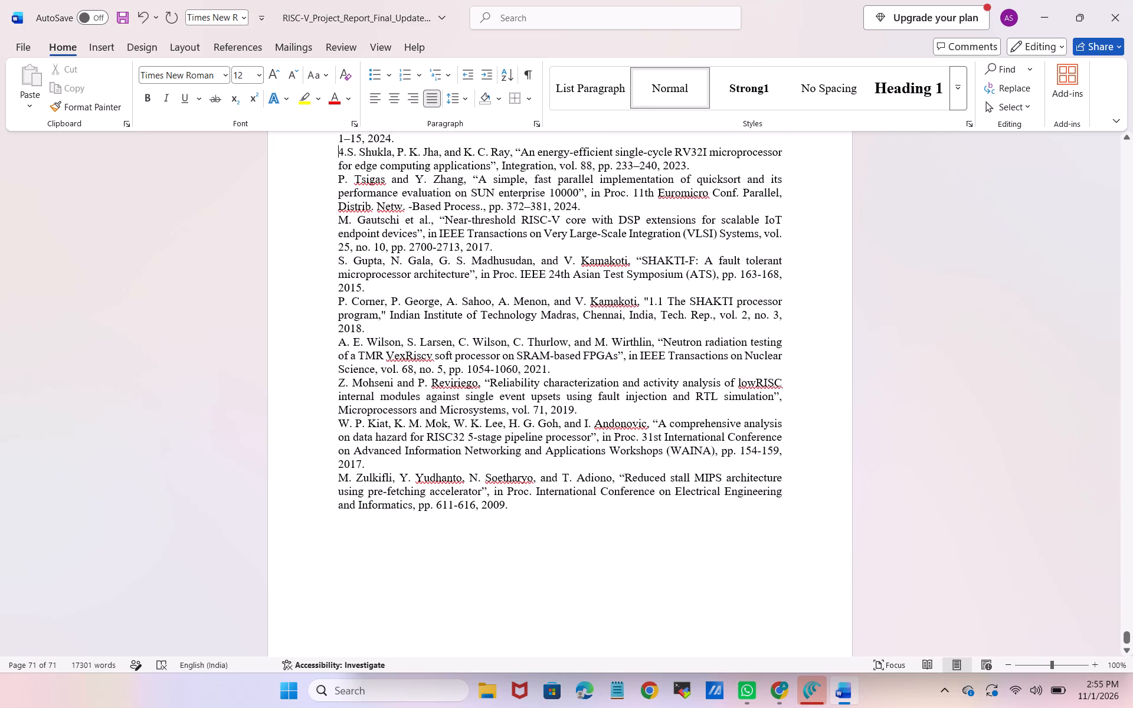
{"action": "key", "text": "Delete"}
{"action": "key", "text": "Delete"}
Remove the typed number and its period from the adaptive two stage pipeline RISC-V soft processor reference.
{"action": "key", "text": "Up"}
{"action": "key", "text": "Up"}
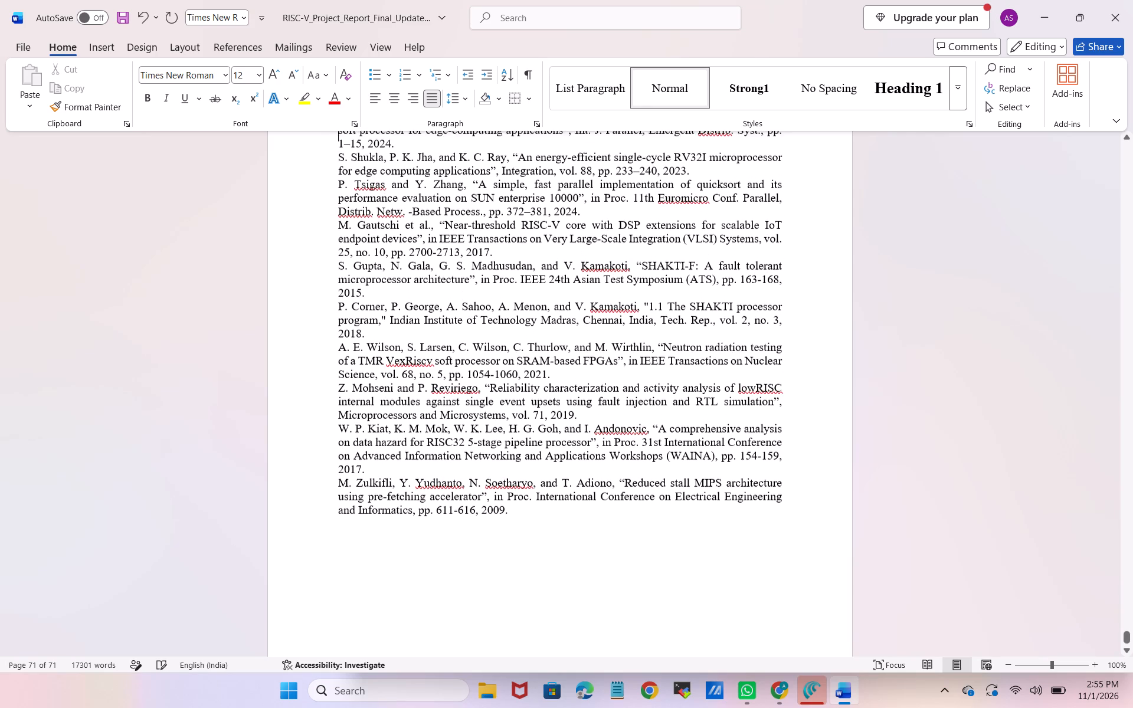
{"action": "key", "text": "Up"}
{"action": "key", "text": "Delete"}
{"action": "key", "text": "Delete"}
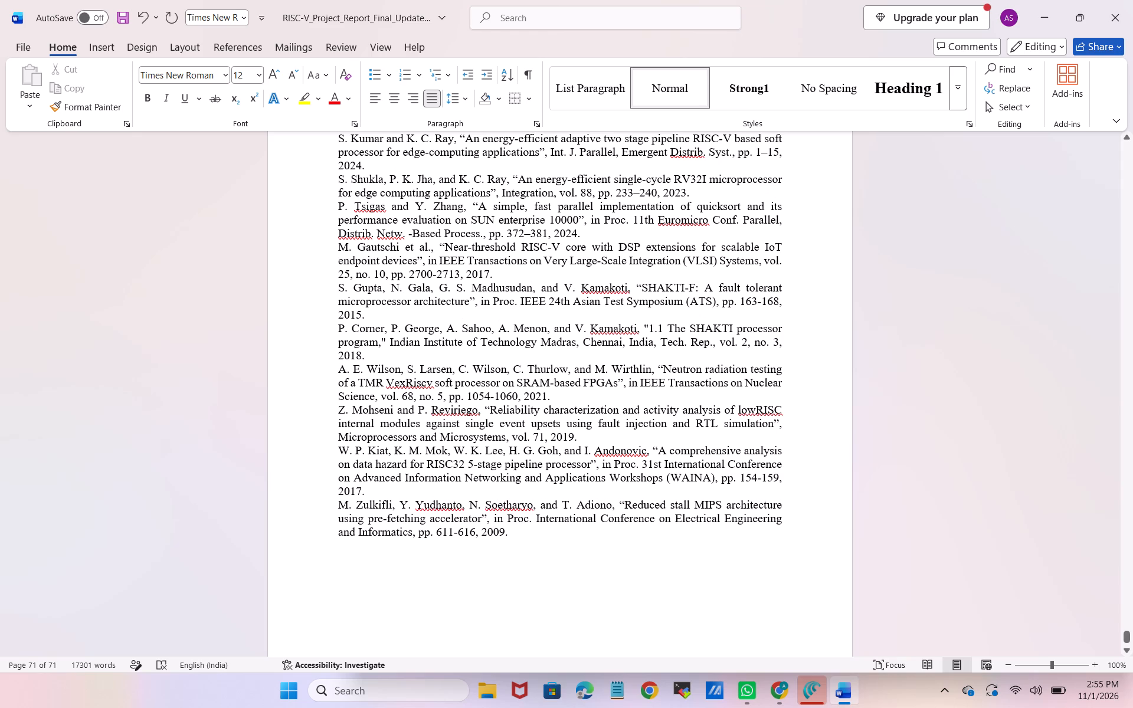
Remove the typed number 2 and its period from the error correction and detection techniques reference.
{"action": "key", "text": "Up"}
{"action": "key", "text": "Up"}
{"action": "key", "text": "Up"}
{"action": "key", "text": "Up"}
{"action": "key", "text": "Down"}
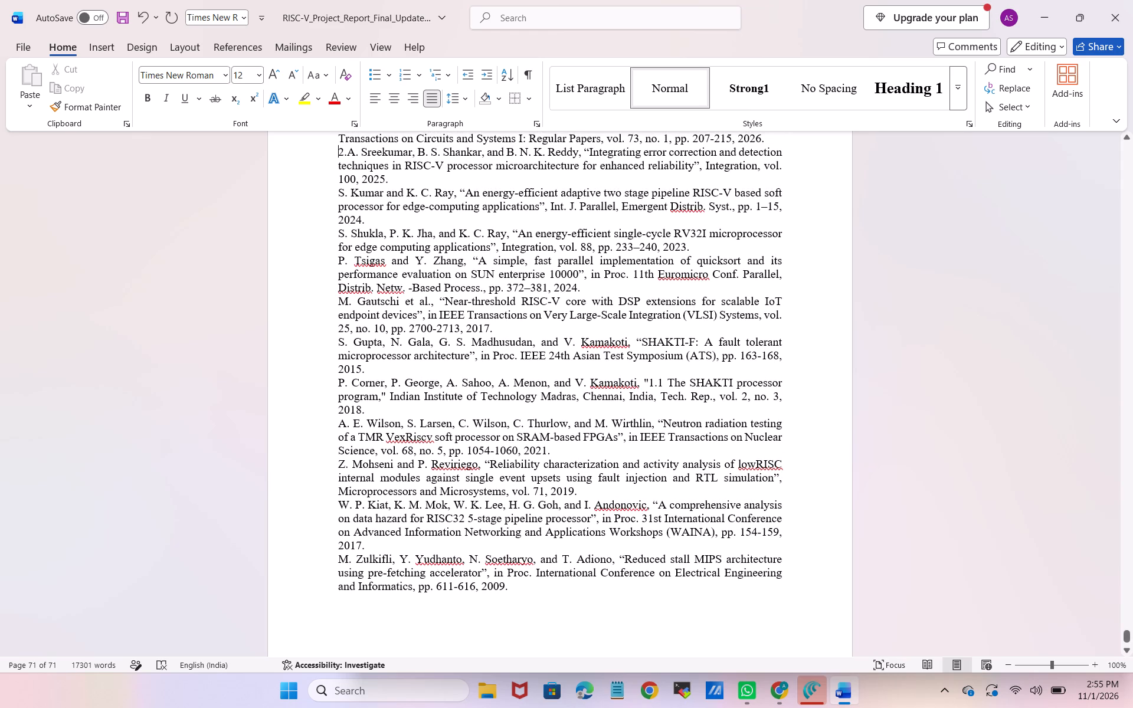
{"action": "key", "text": "Delete"}
{"action": "key", "text": "Delete"}
Remove the typed number 1 and its period from the bubble-free five-stage pipelined RISC-V core reference.
{"action": "key", "text": "Up"}
{"action": "key", "text": "Up"}
{"action": "key", "text": "Up"}
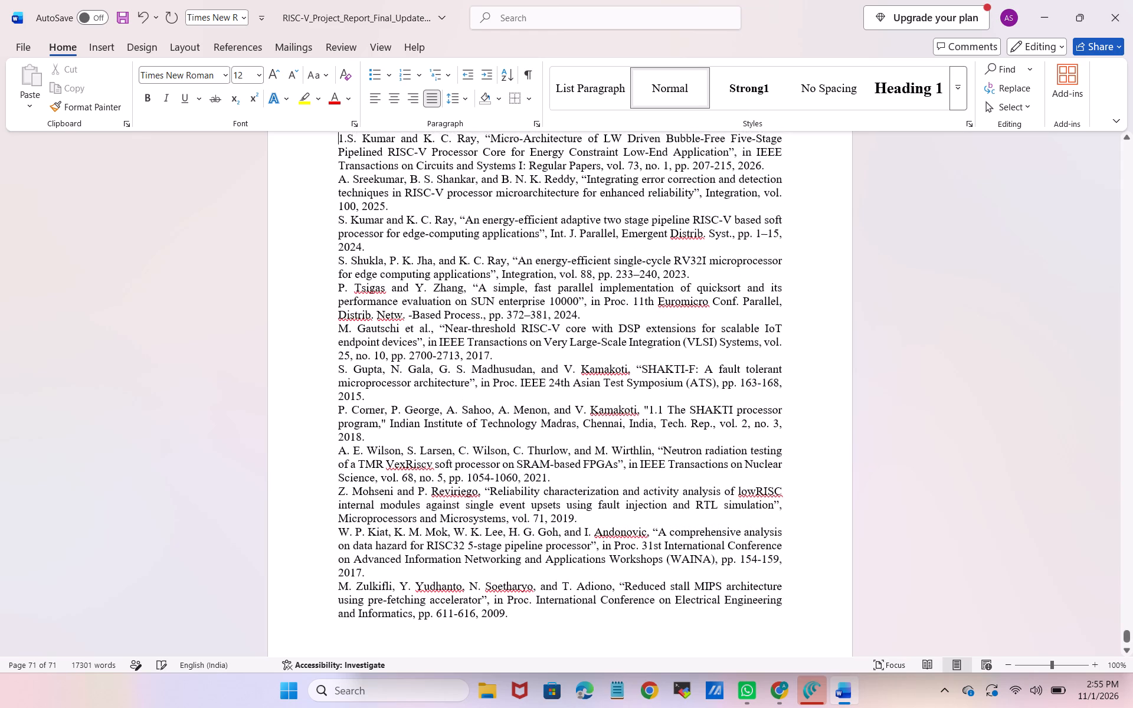
{"action": "key", "text": "Up"}
{"action": "key", "text": "Down"}
{"action": "key", "text": "Delete"}
{"action": "key", "text": "Delete"}
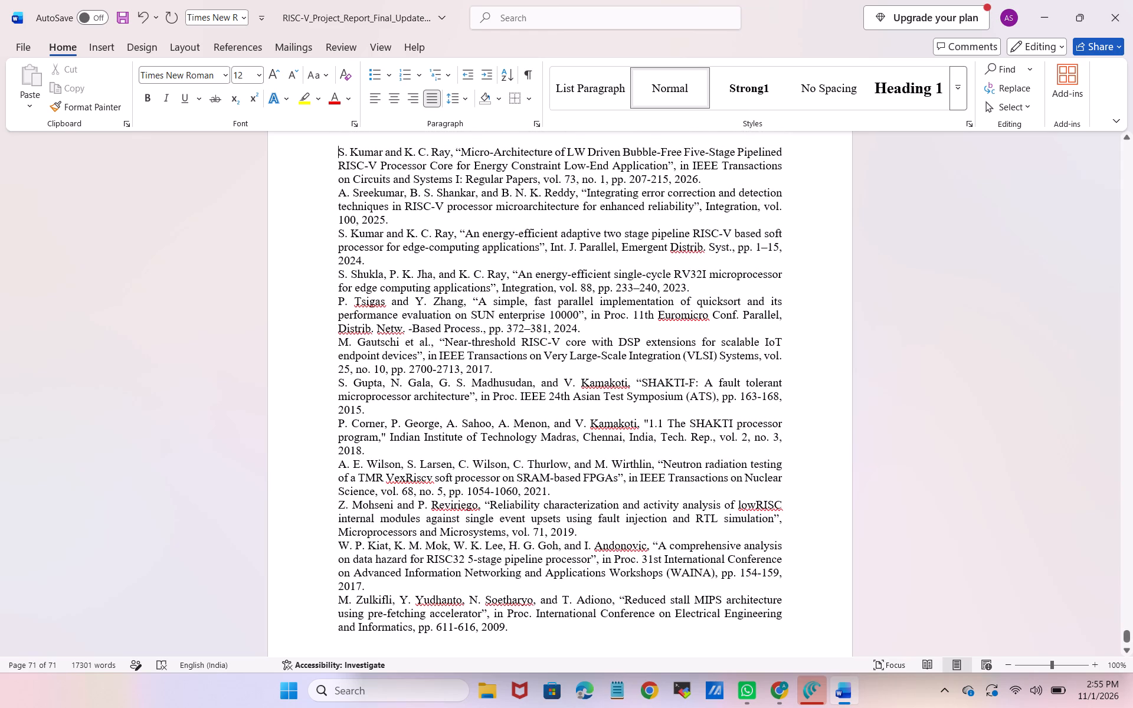
Set the line spacing of the entire document to 1.5.
{"action": "left_click_drag", "start_coordinate": [336, 148], "coordinate": [631, 624]}
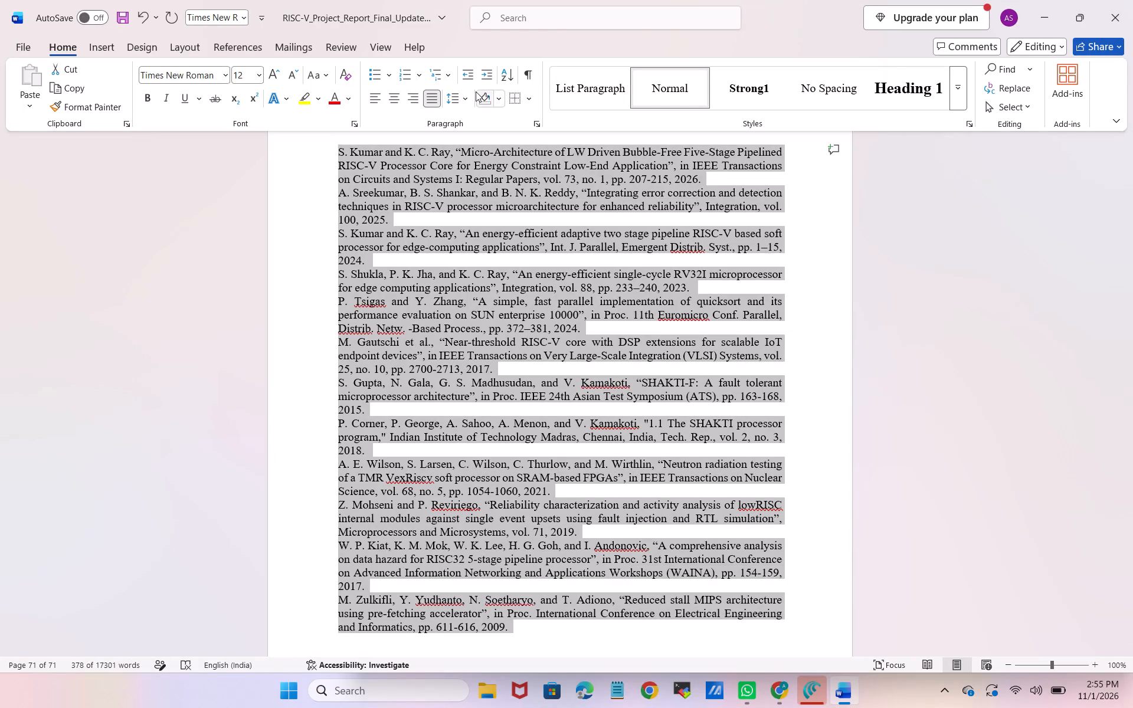
{"action": "left_click", "coordinate": [449, 94]}
{"action": "left_click", "coordinate": [449, 94]}
{"action": "key", "text": "ctrl+a"}
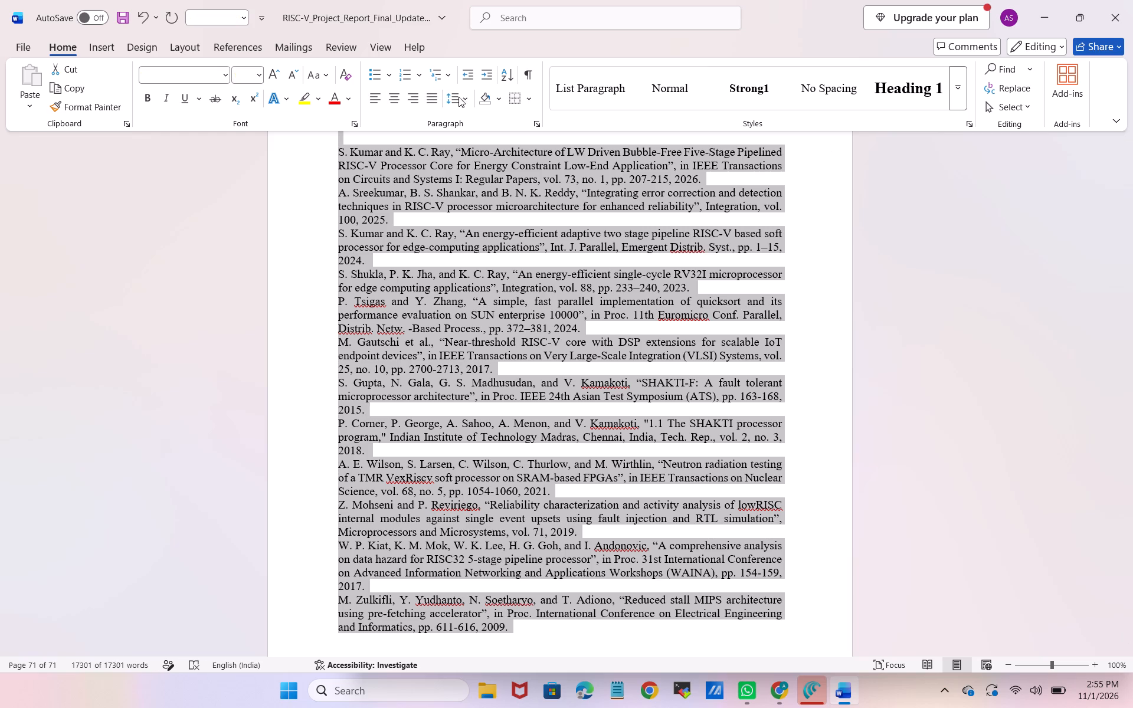
{"action": "left_click", "coordinate": [461, 99]}
{"action": "left_click", "coordinate": [473, 163]}
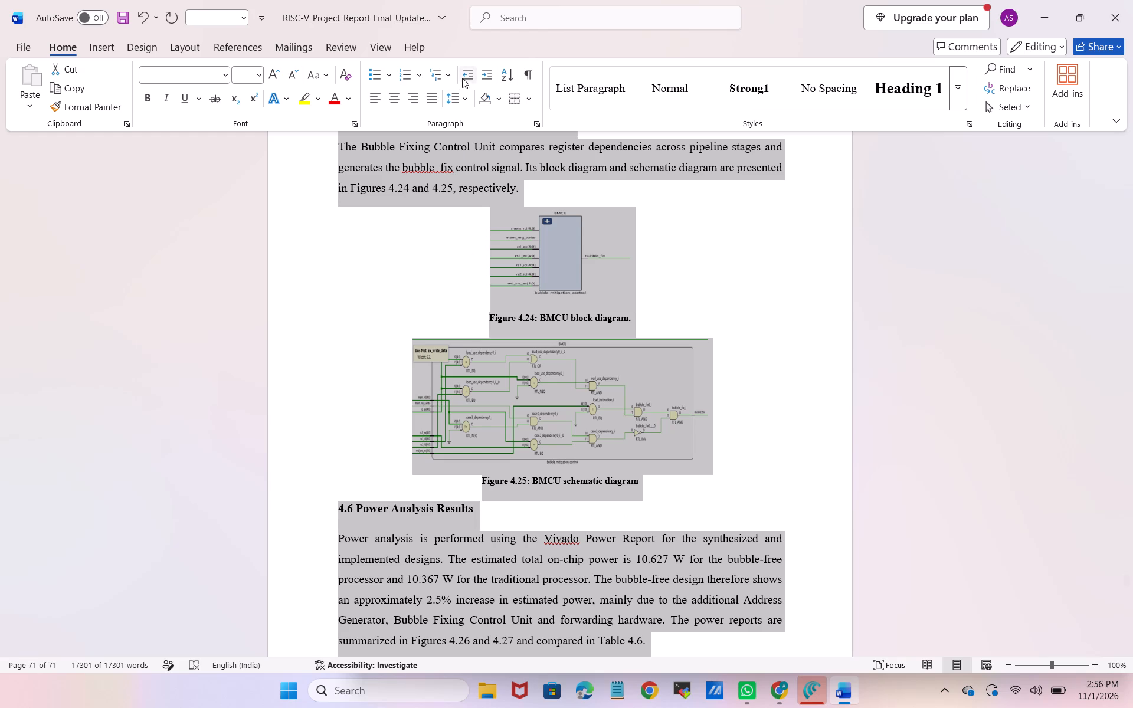
Set the spacing after paragraphs to 6 pt for the entire document and adjust the spacing before paragraphs.
{"action": "left_click", "coordinate": [461, 99]}
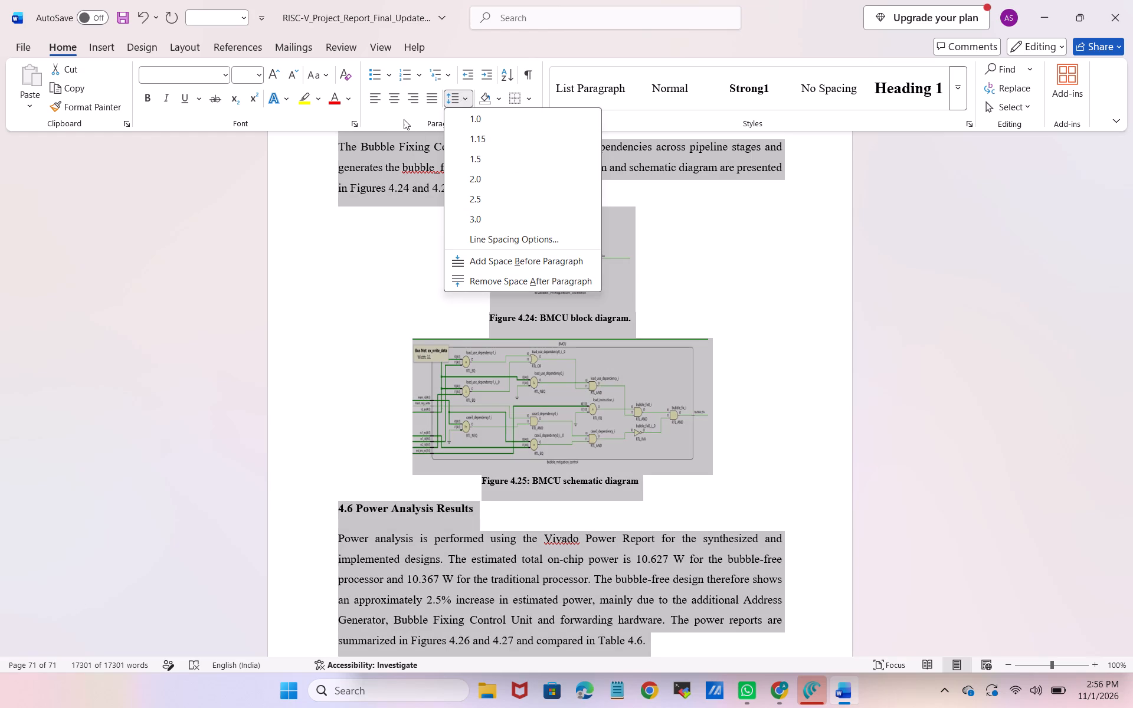
{"action": "left_click", "coordinate": [404, 119]}
{"action": "left_click", "coordinate": [539, 124]}
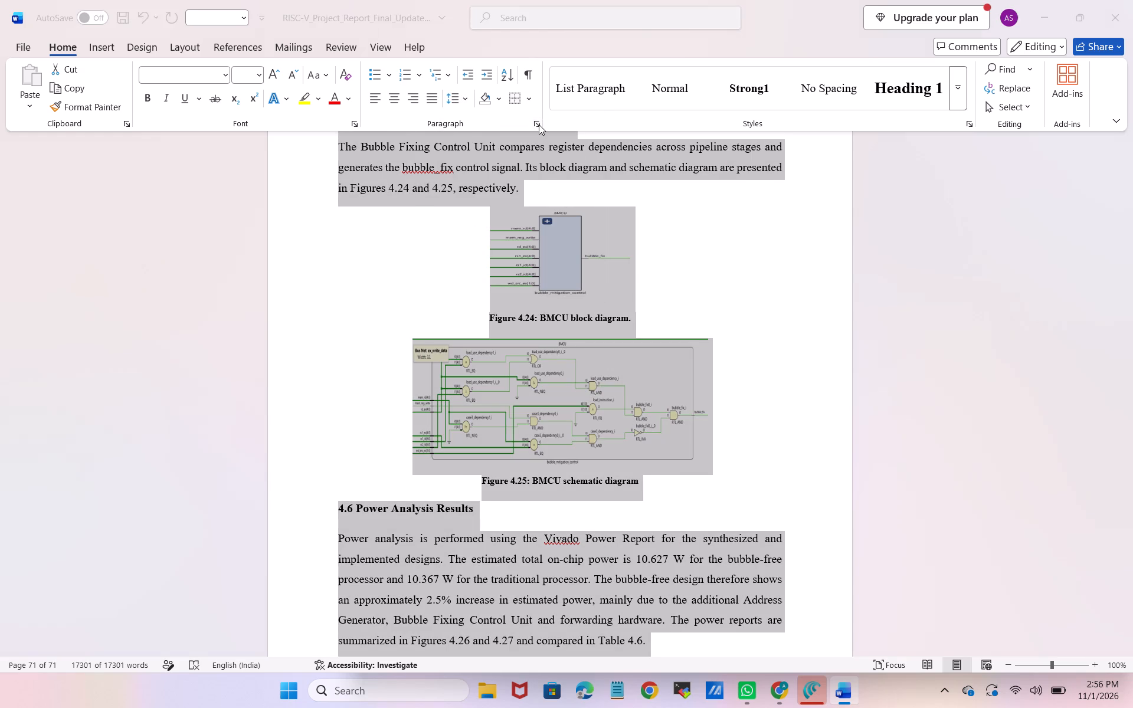
{"action": "double_click", "coordinate": [513, 360]}
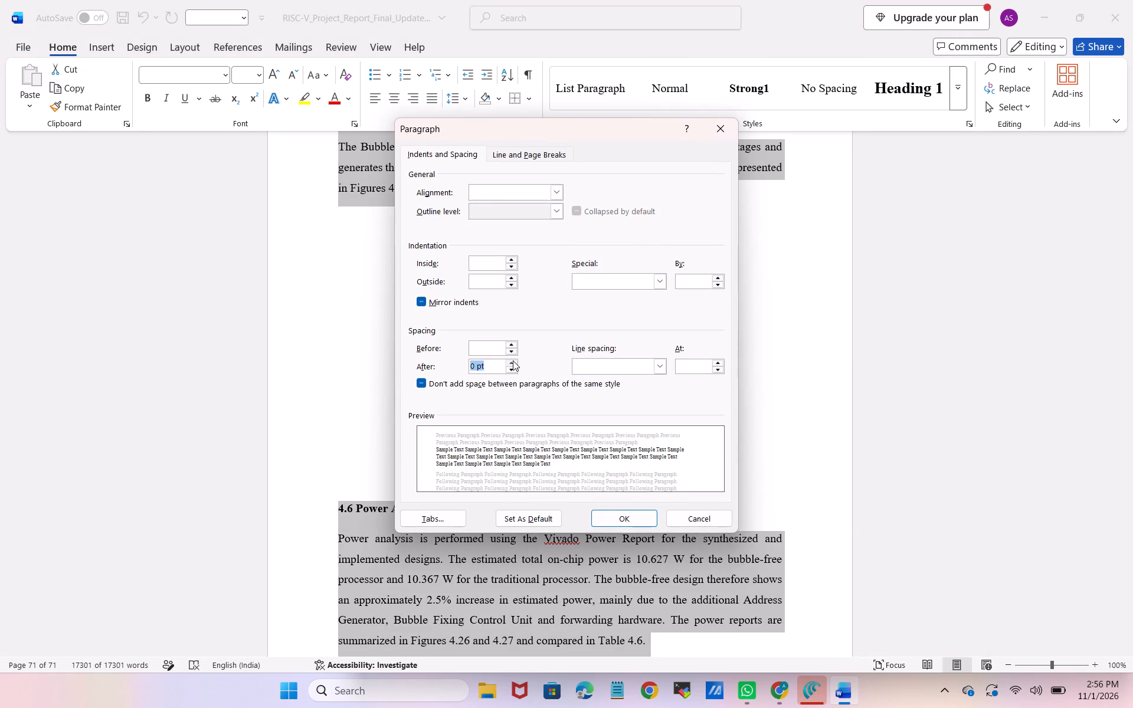
{"action": "left_click", "coordinate": [512, 355]}
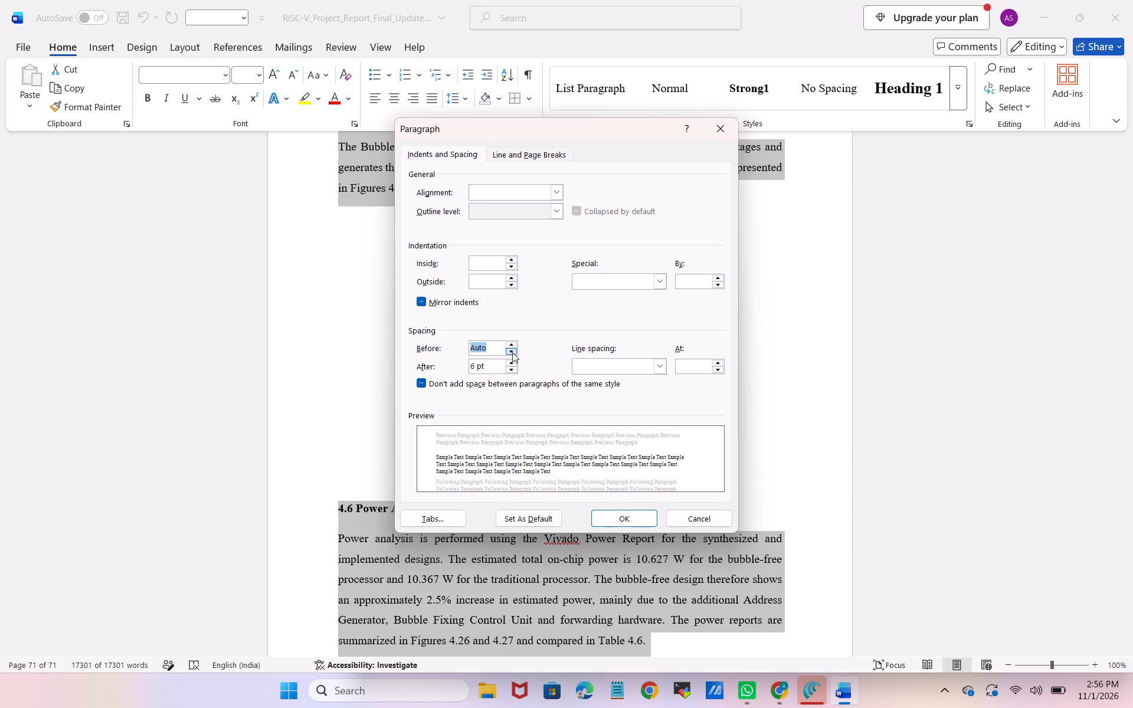
{"action": "left_click", "coordinate": [512, 352]}
{"action": "left_click", "coordinate": [512, 346]}
{"action": "key", "text": "Return"}
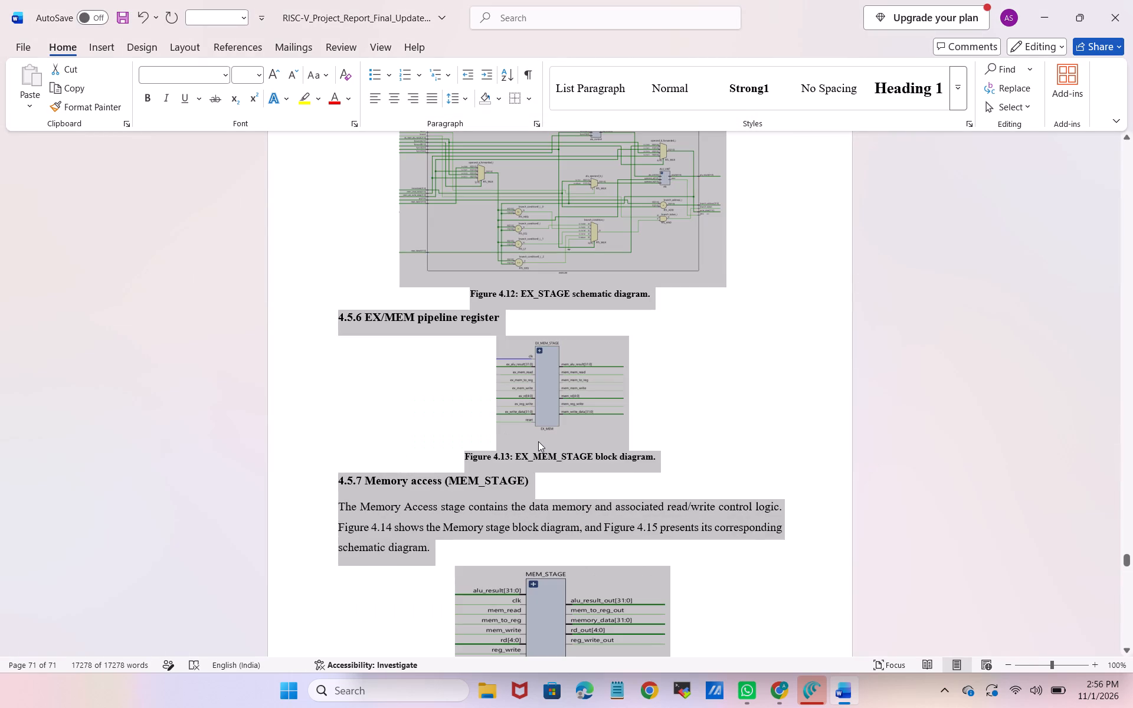
Delete the empty paragraph between the REFERENCES heading and the first reference entry.
{"action": "scroll", "coordinate": [538, 441], "scroll_direction": "down", "scroll_amount": 3}
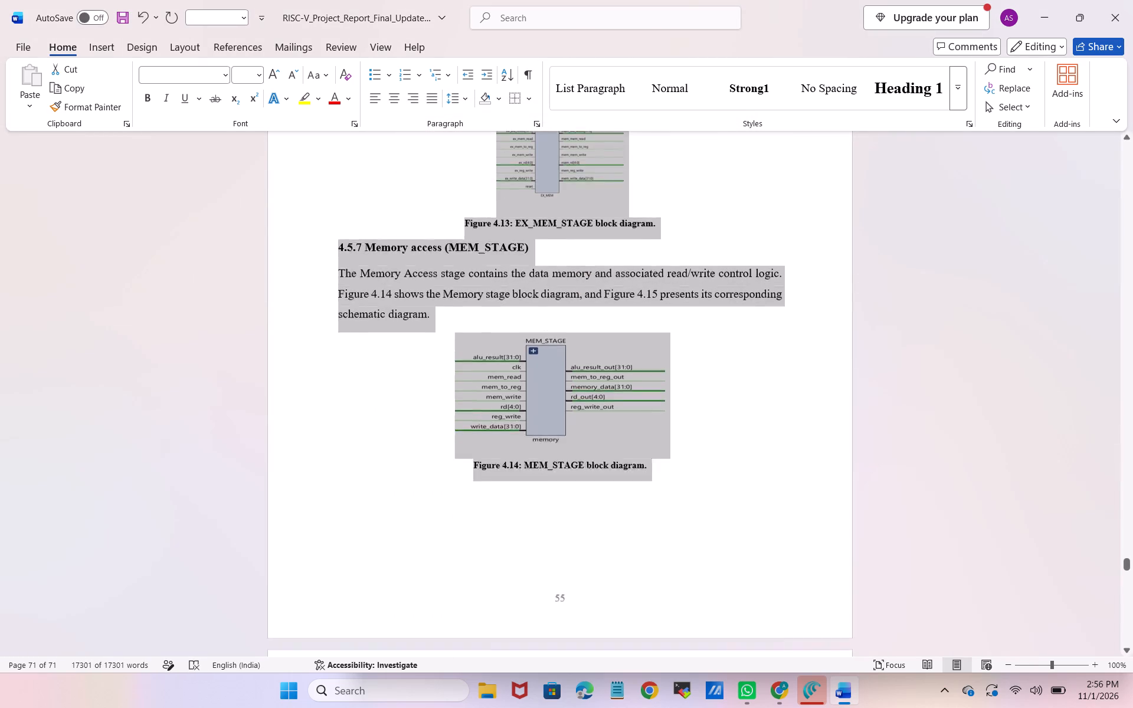
{"action": "scroll", "coordinate": [538, 441], "scroll_direction": "down", "scroll_amount": 12}
{"action": "scroll", "coordinate": [538, 441], "scroll_direction": "up", "scroll_amount": 1}
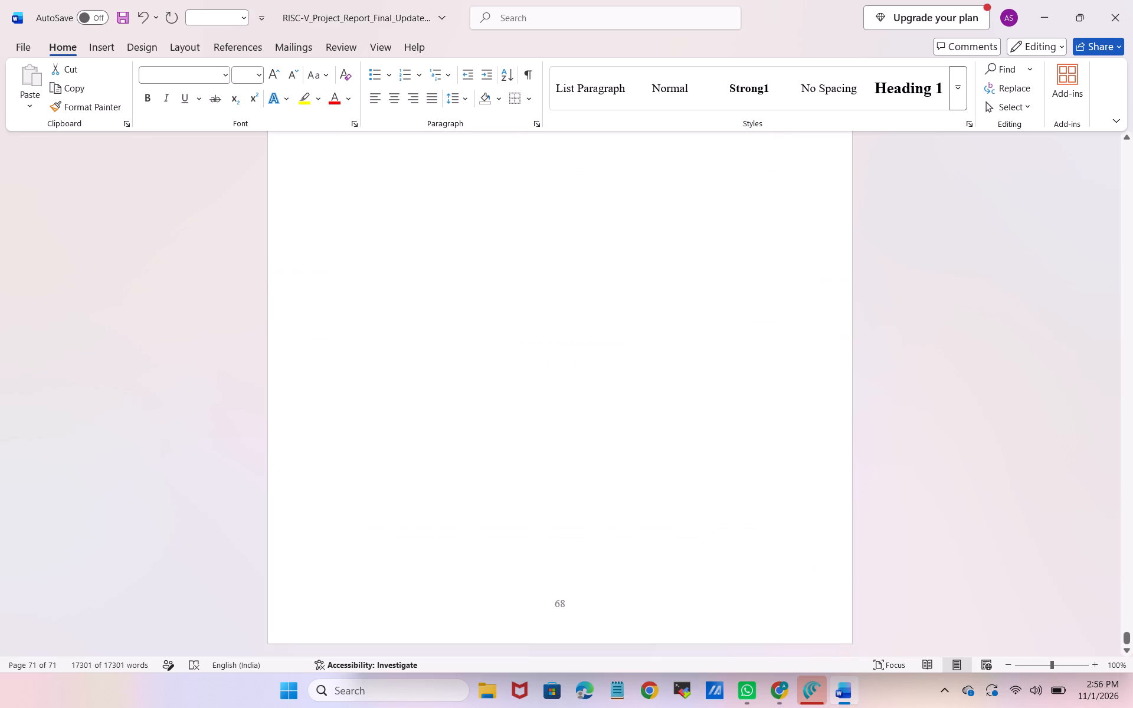
{"action": "scroll", "coordinate": [538, 441], "scroll_direction": "up", "scroll_amount": 4}
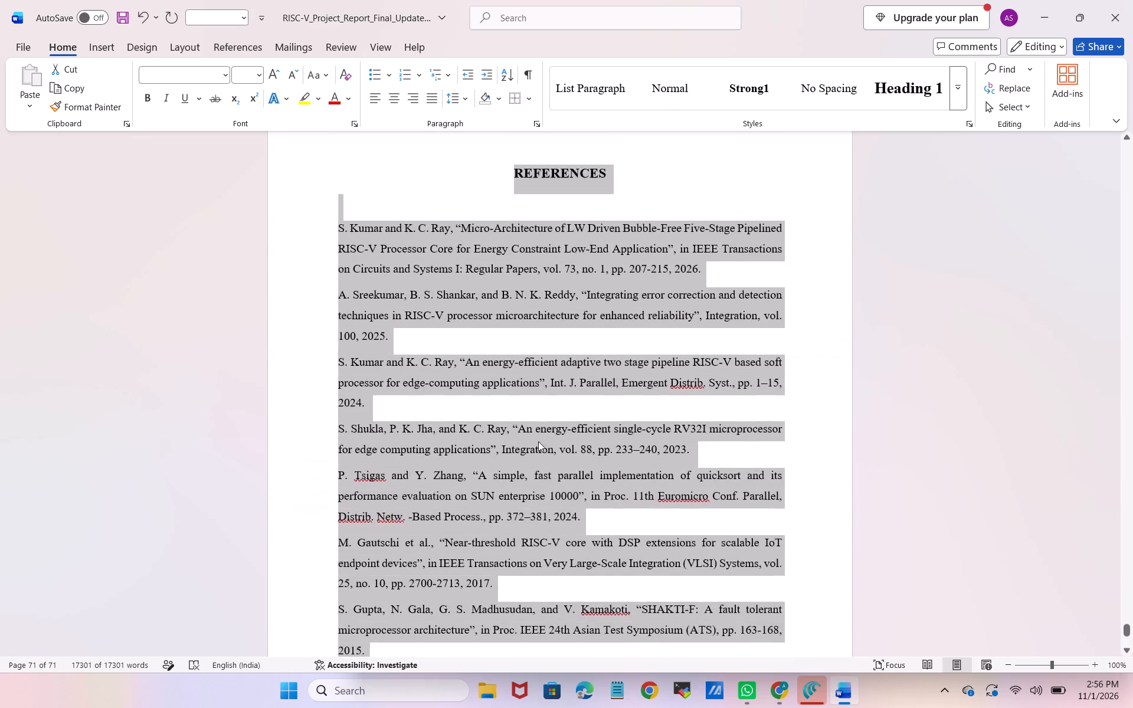
{"action": "scroll", "coordinate": [538, 441], "scroll_direction": "up", "scroll_amount": 1}
{"action": "left_click", "coordinate": [370, 278]}
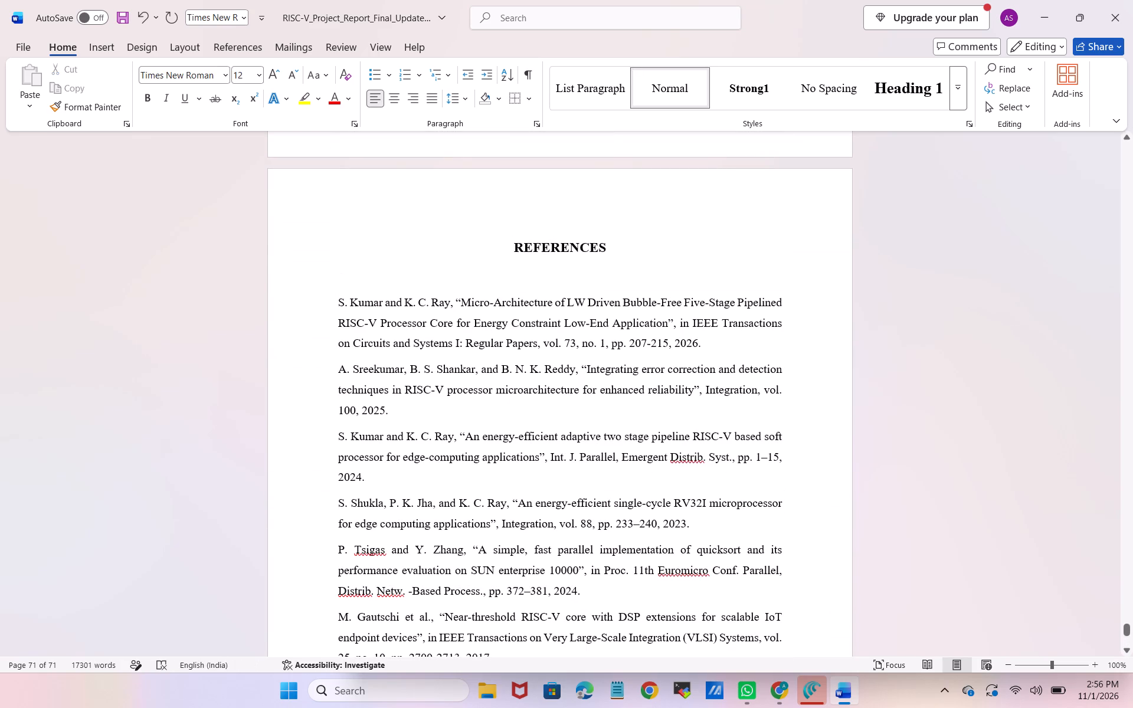
{"action": "key", "text": "BackSpace"}
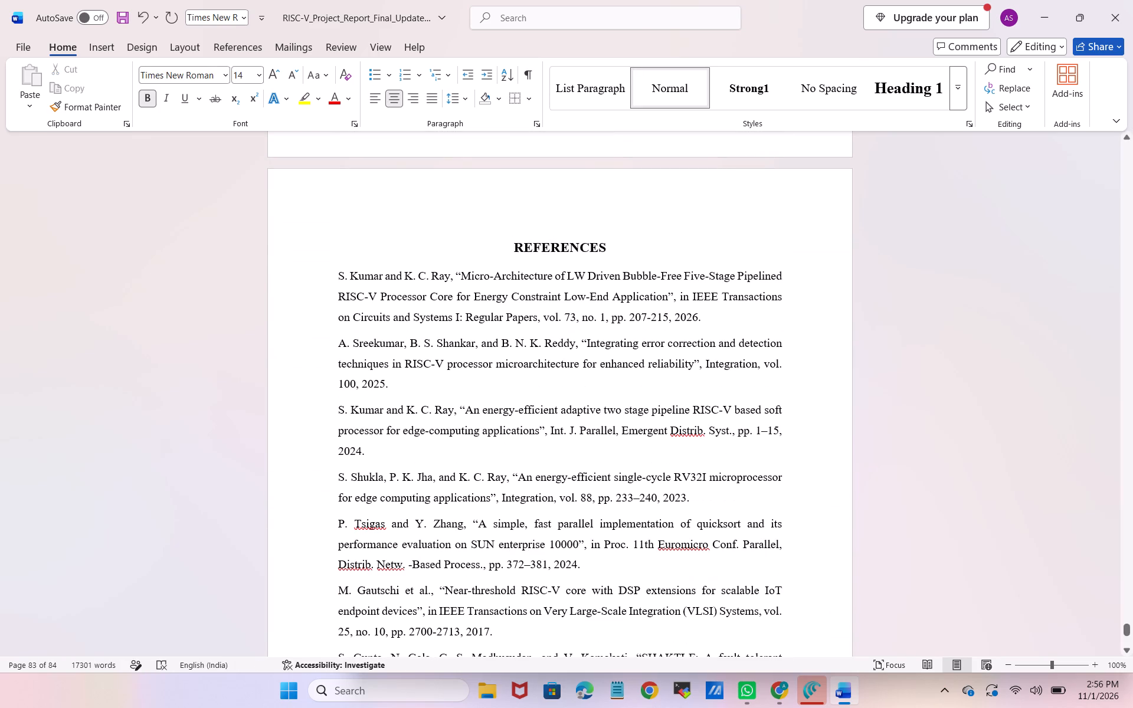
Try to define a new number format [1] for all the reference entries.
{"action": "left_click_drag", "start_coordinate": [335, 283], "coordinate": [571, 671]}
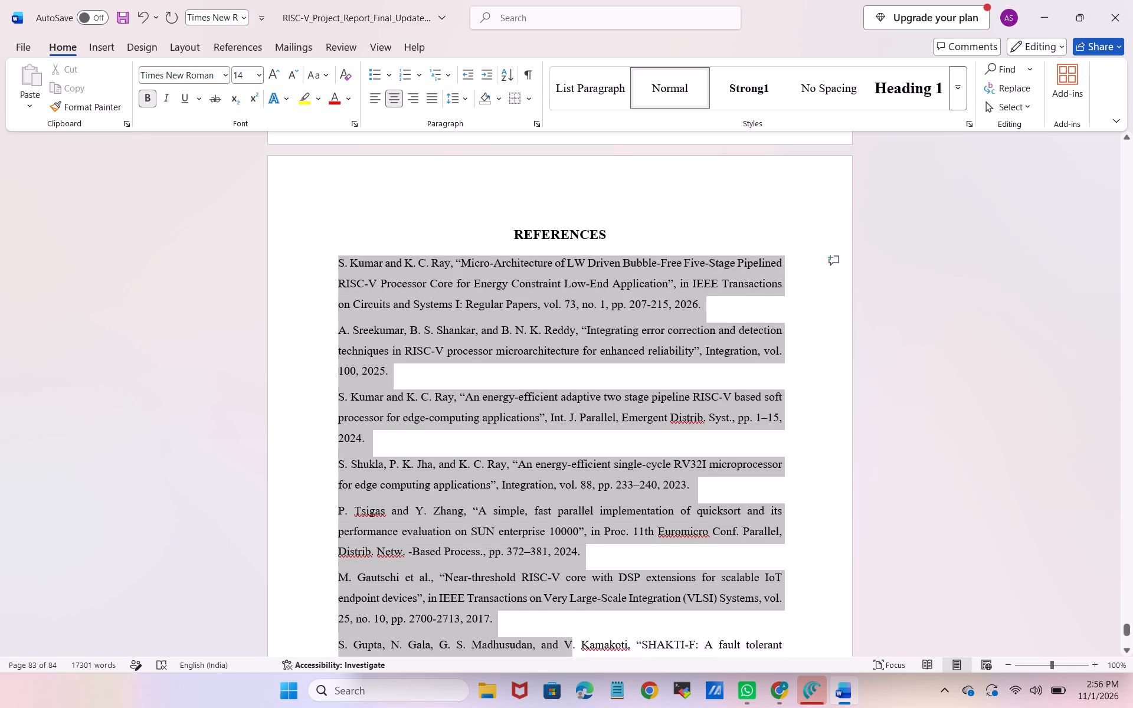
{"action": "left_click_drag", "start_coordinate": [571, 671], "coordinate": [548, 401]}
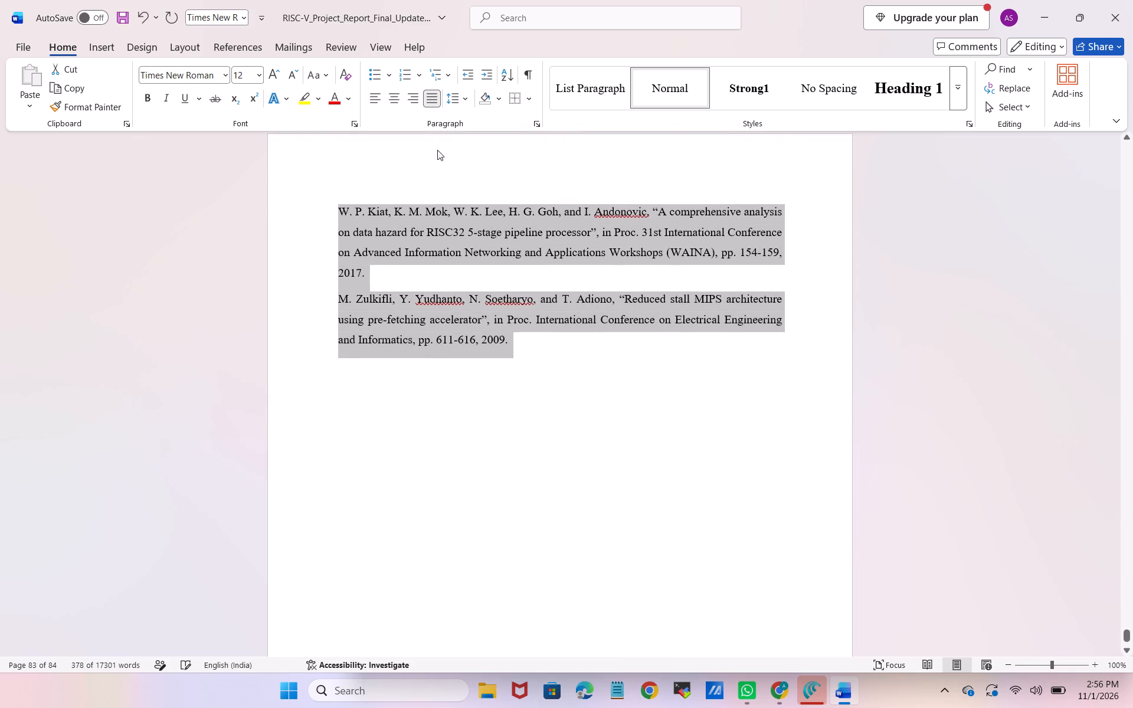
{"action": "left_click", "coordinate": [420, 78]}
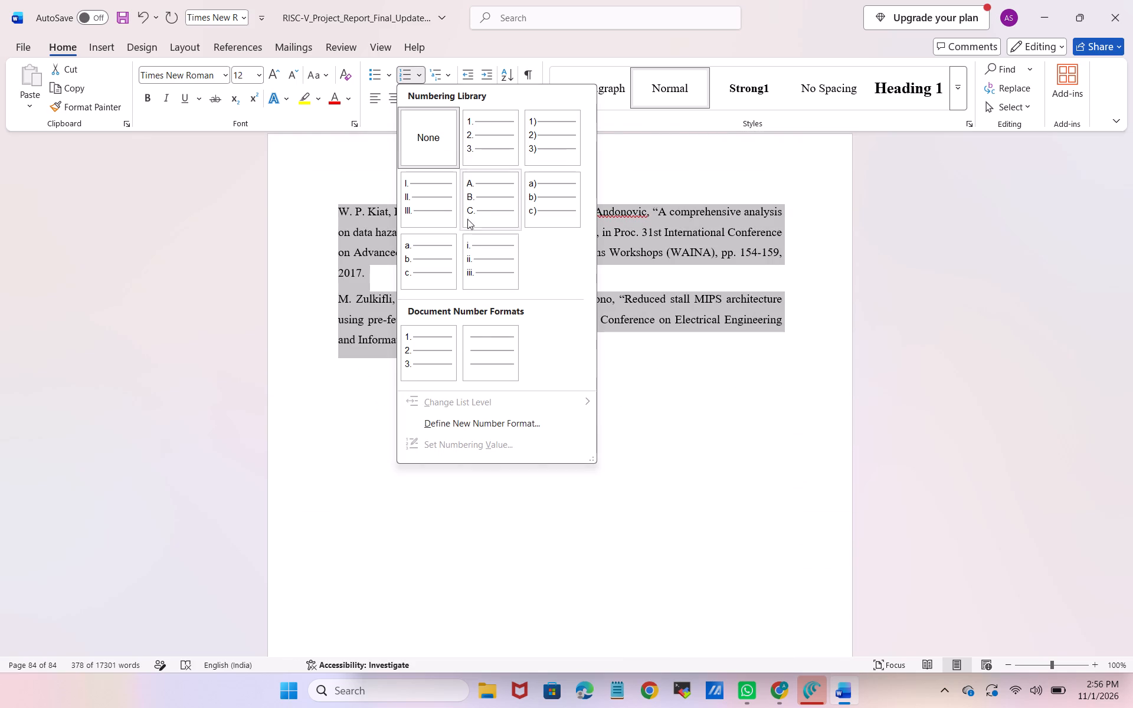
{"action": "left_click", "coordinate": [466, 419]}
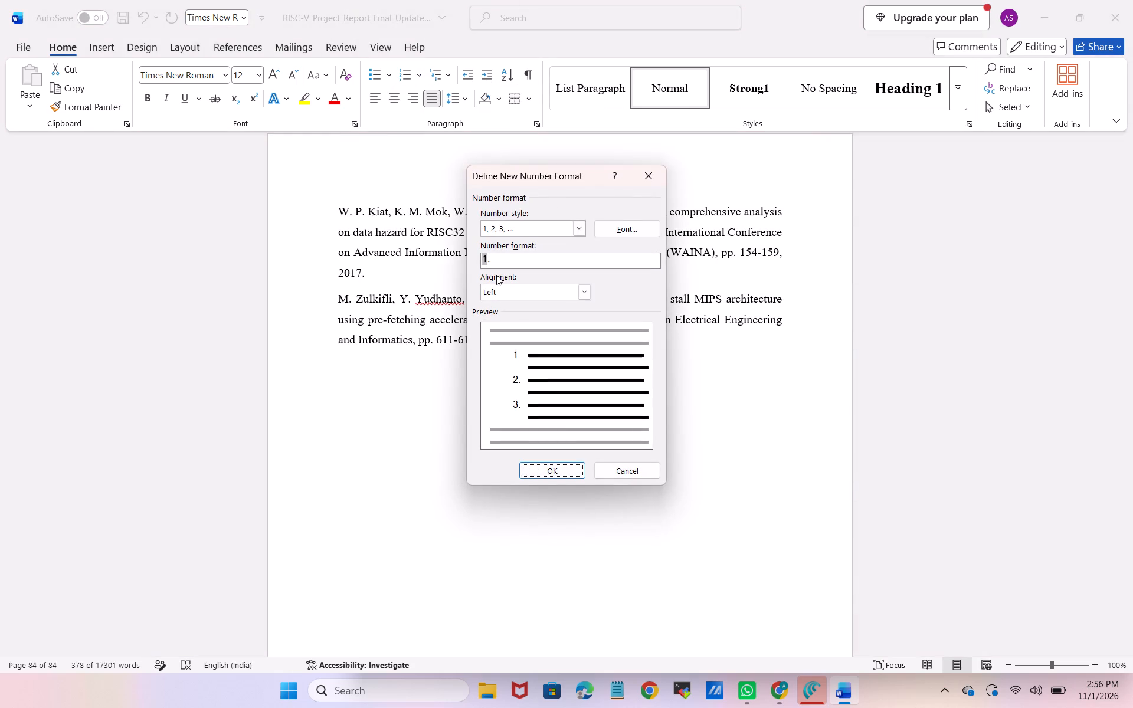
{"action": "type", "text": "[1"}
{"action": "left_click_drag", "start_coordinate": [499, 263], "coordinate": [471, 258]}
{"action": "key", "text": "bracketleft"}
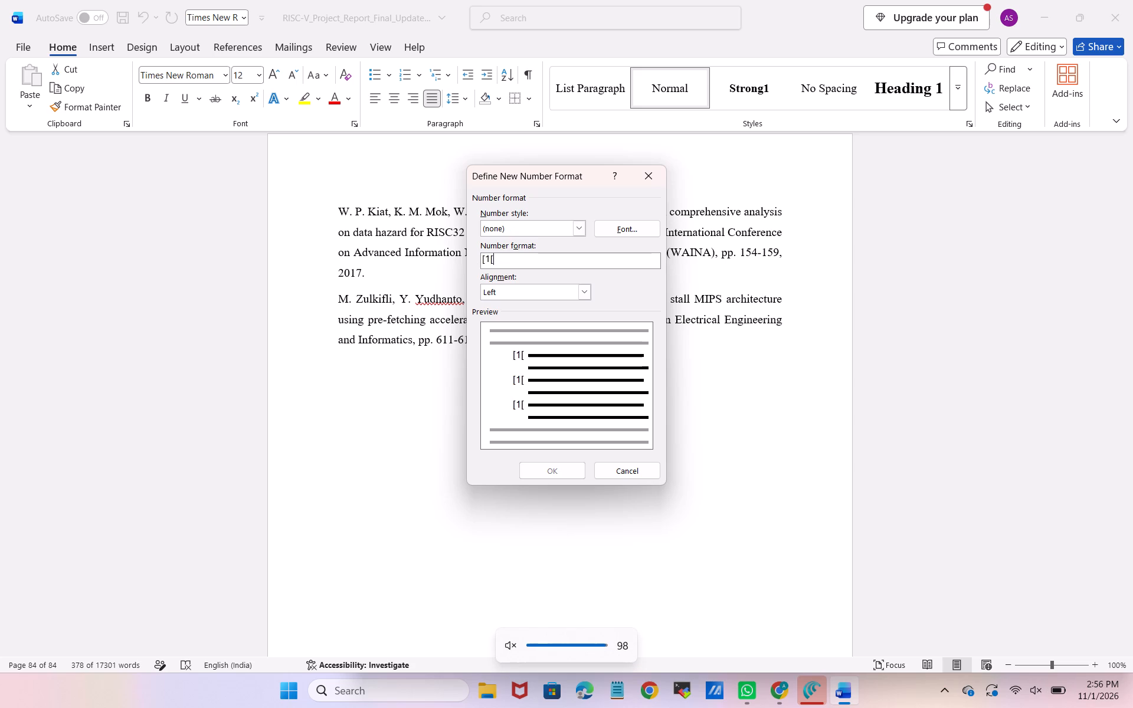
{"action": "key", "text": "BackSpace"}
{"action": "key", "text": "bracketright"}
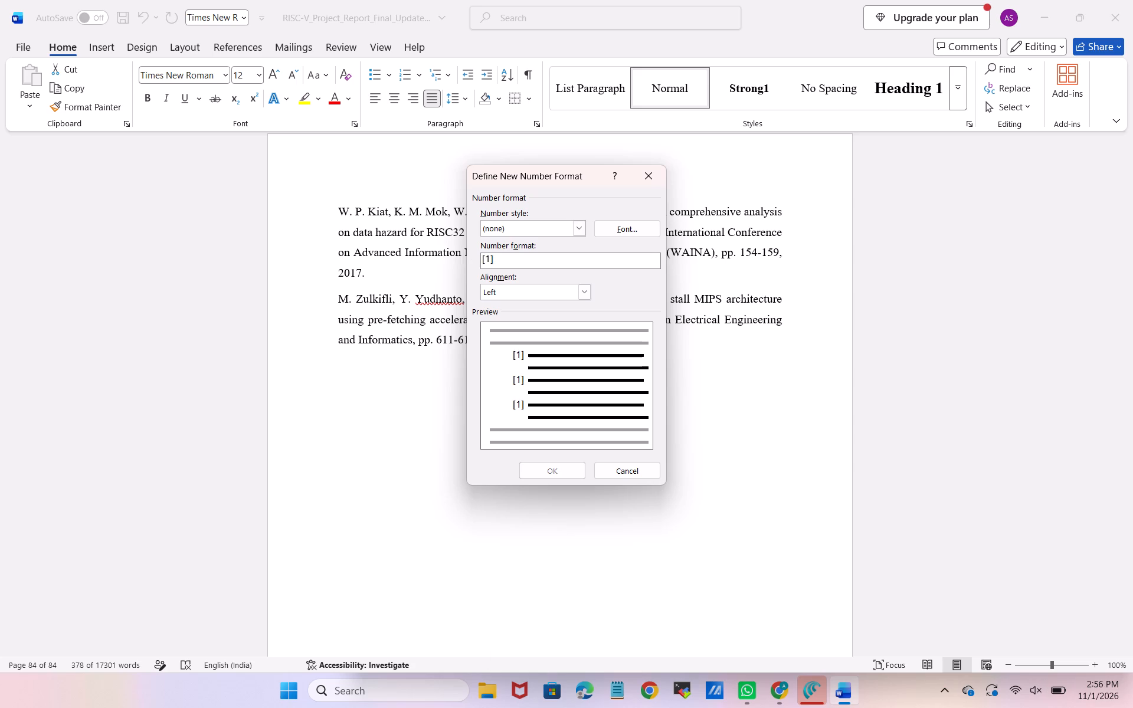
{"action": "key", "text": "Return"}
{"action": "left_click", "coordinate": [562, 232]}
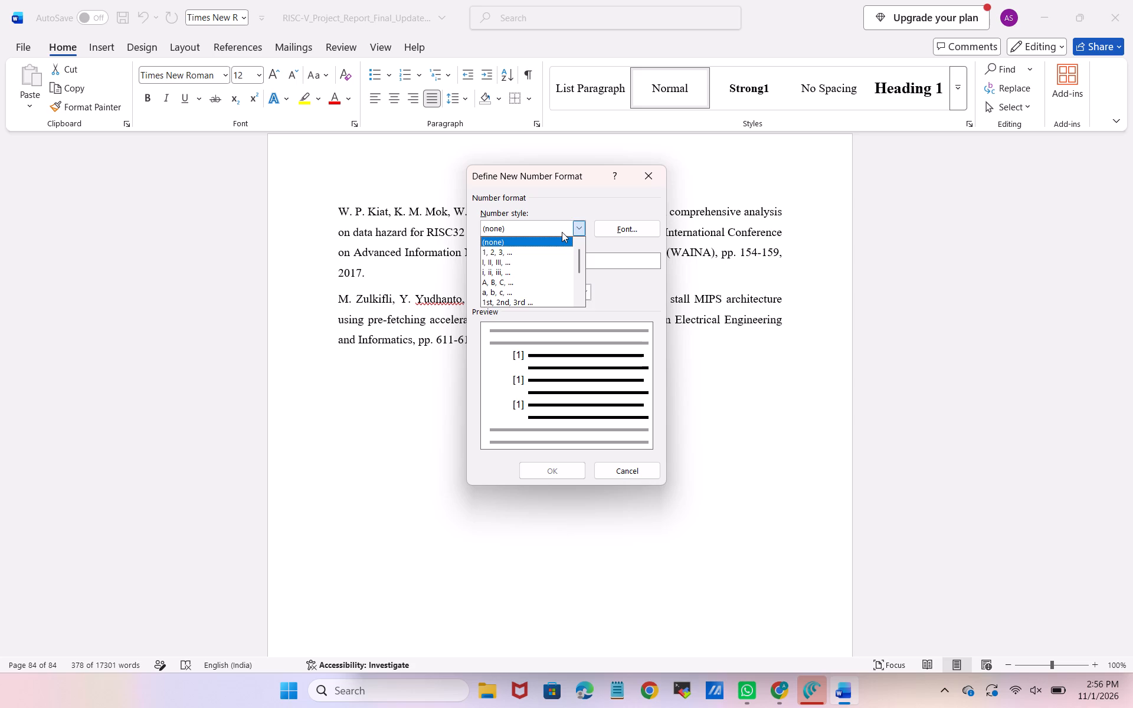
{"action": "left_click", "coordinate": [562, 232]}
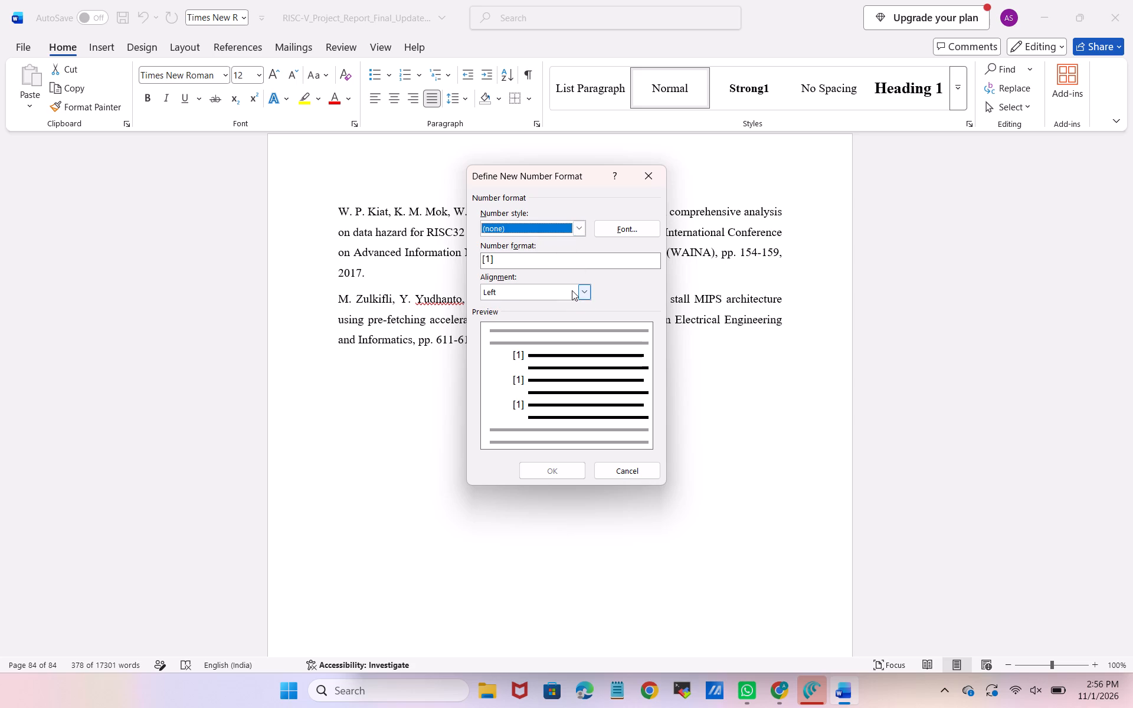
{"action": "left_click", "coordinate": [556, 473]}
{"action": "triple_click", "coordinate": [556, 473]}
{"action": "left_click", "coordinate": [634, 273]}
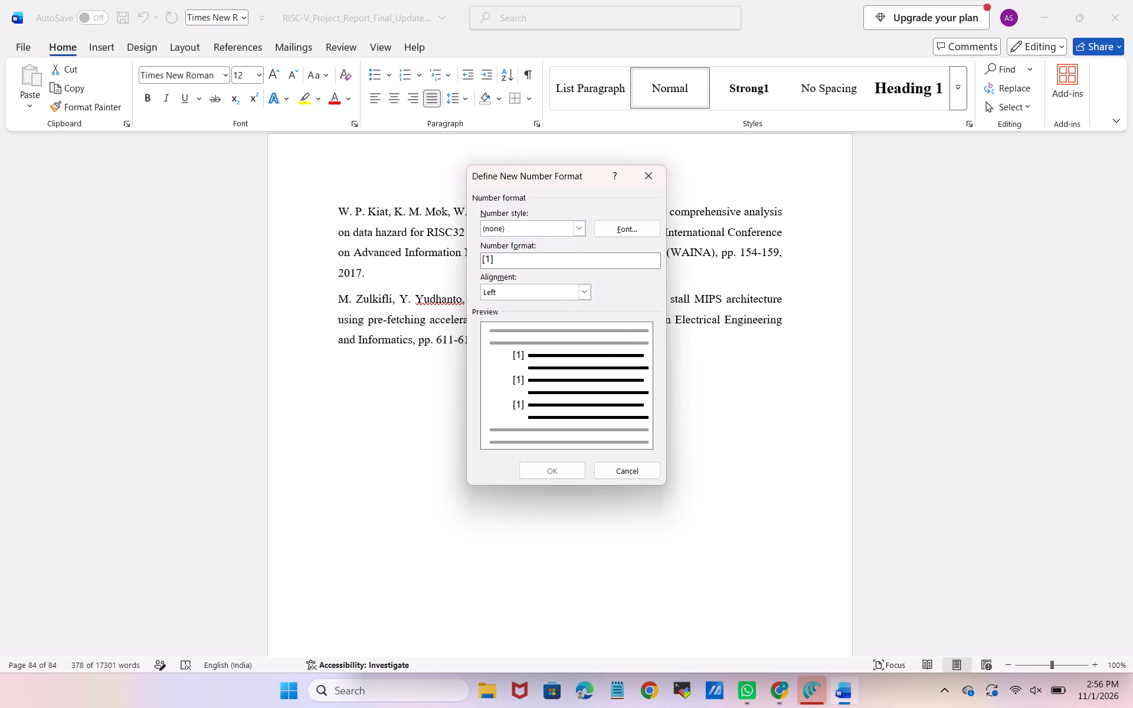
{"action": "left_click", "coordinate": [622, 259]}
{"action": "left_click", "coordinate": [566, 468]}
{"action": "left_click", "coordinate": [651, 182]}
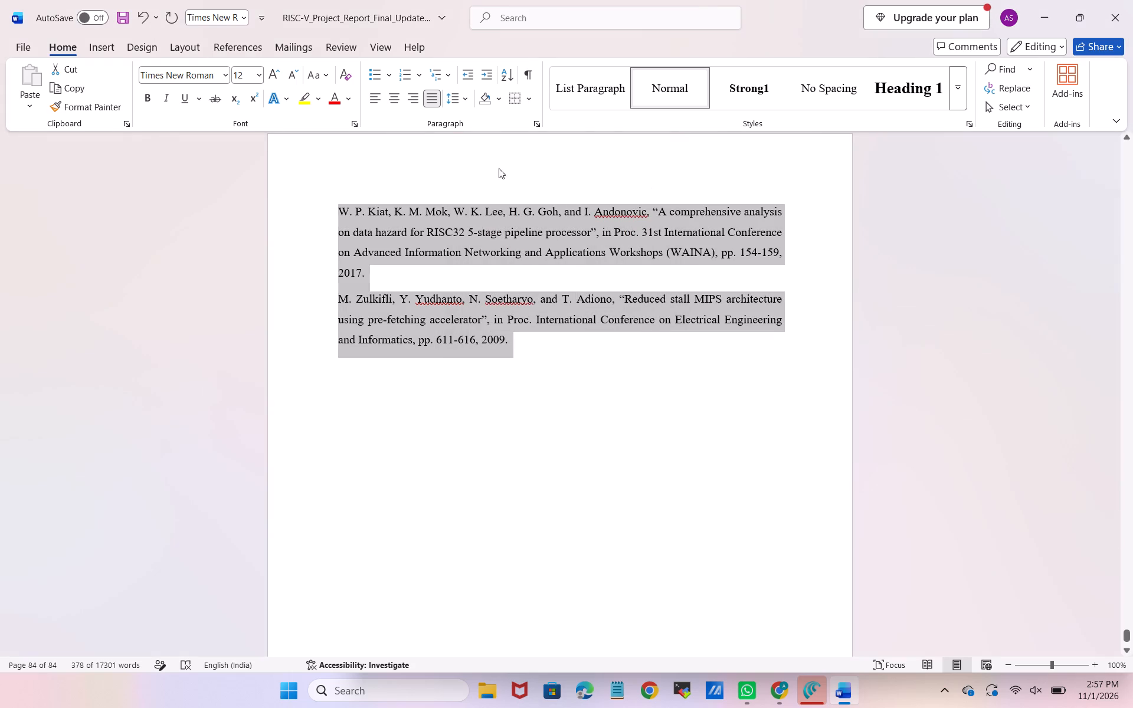
Apply automatic 1., 2., 3. numbering to all the selected reference entries.
{"action": "left_click", "coordinate": [407, 78]}
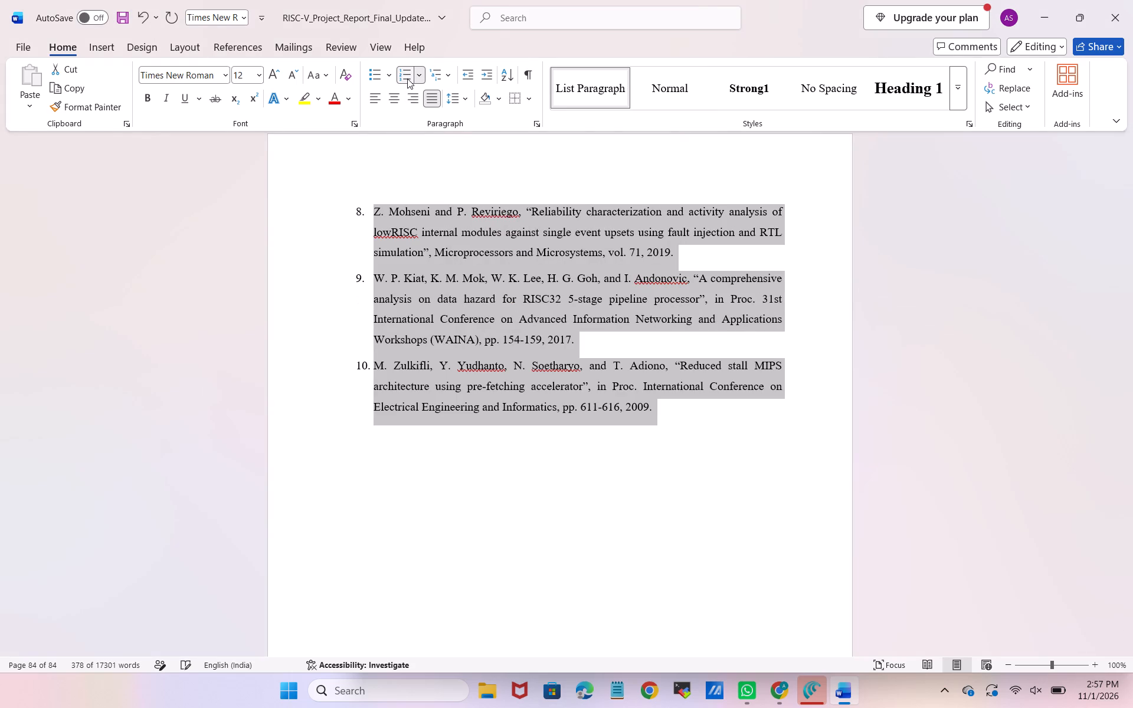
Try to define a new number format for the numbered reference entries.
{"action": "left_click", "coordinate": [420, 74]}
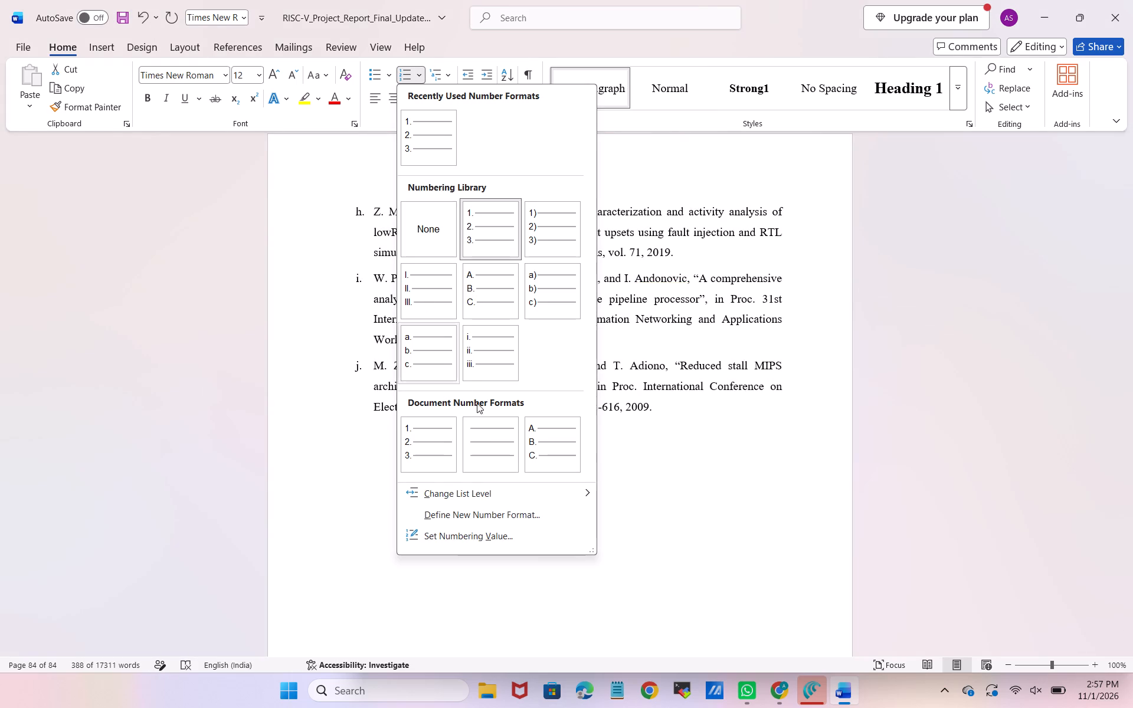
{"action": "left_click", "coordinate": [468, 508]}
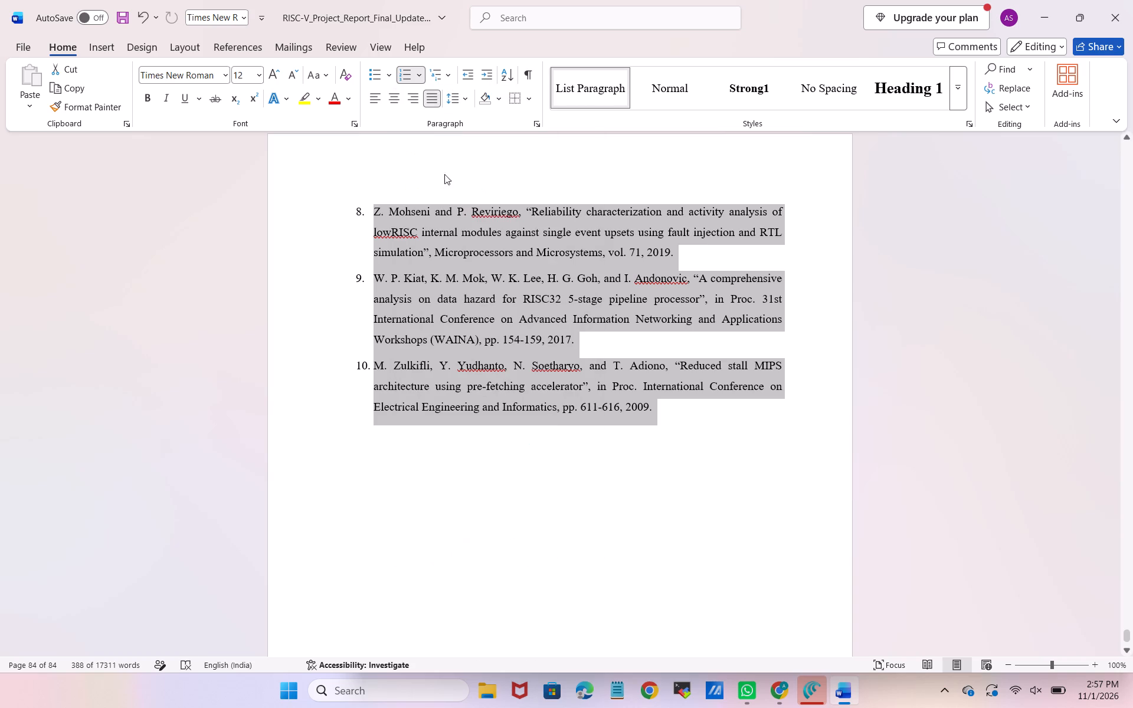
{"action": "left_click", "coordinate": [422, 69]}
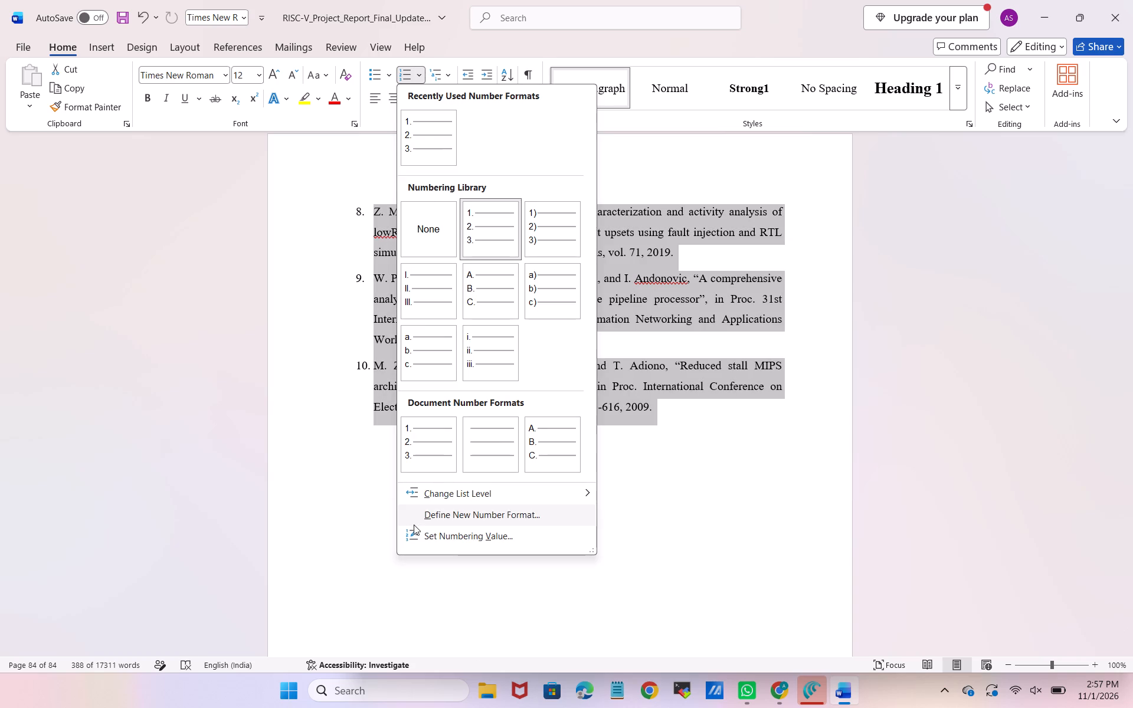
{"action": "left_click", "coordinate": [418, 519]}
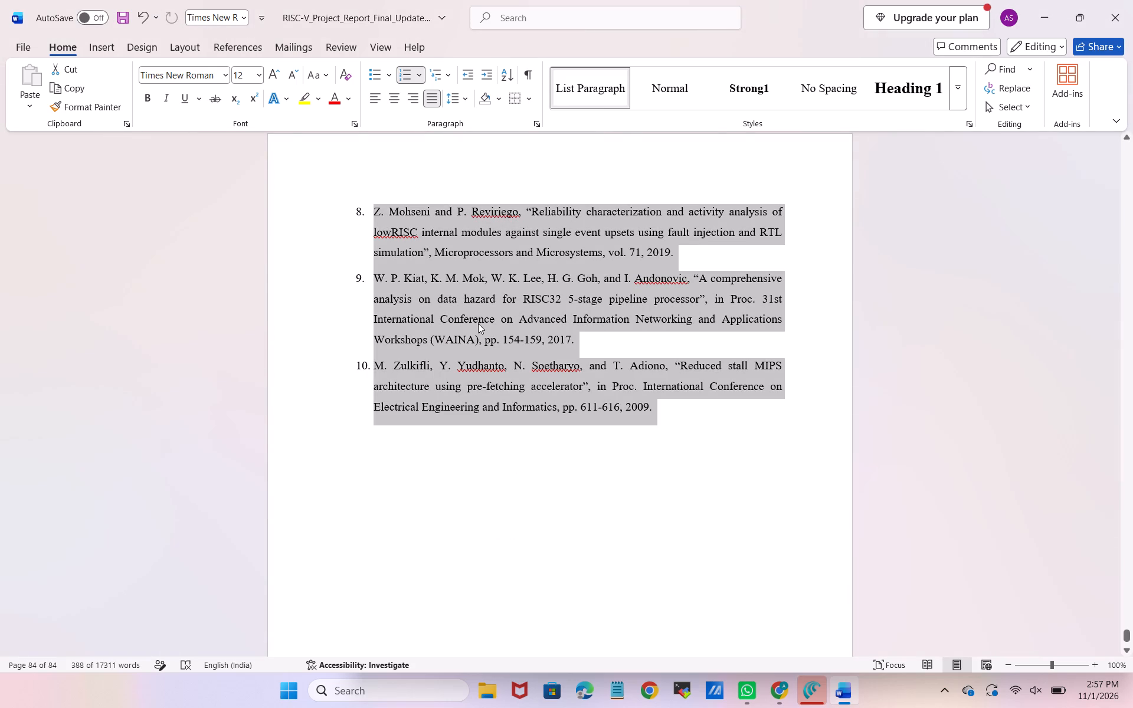
Replace the automatic list letter on the neutron radiation testing reference with the author initial "A. " as plain text.
{"action": "scroll", "coordinate": [478, 323], "scroll_direction": "up", "scroll_amount": 4}
{"action": "scroll", "coordinate": [478, 323], "scroll_direction": "down", "scroll_amount": 1}
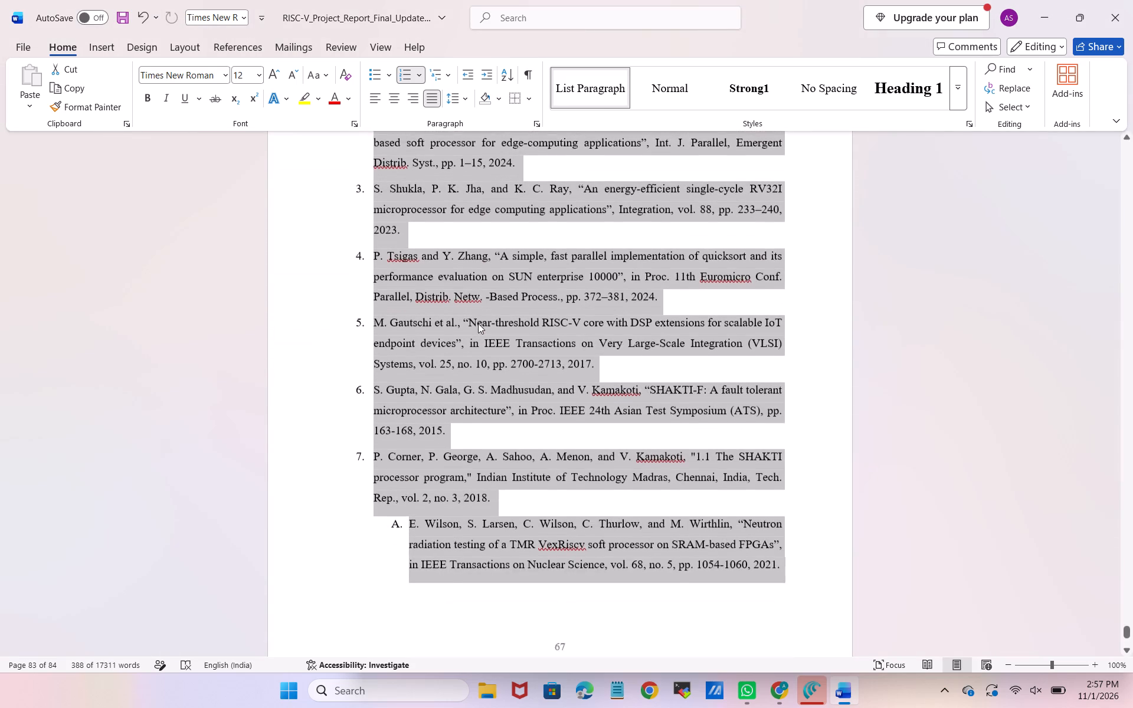
{"action": "scroll", "coordinate": [478, 323], "scroll_direction": "down", "scroll_amount": 1}
{"action": "left_click", "coordinate": [393, 500]}
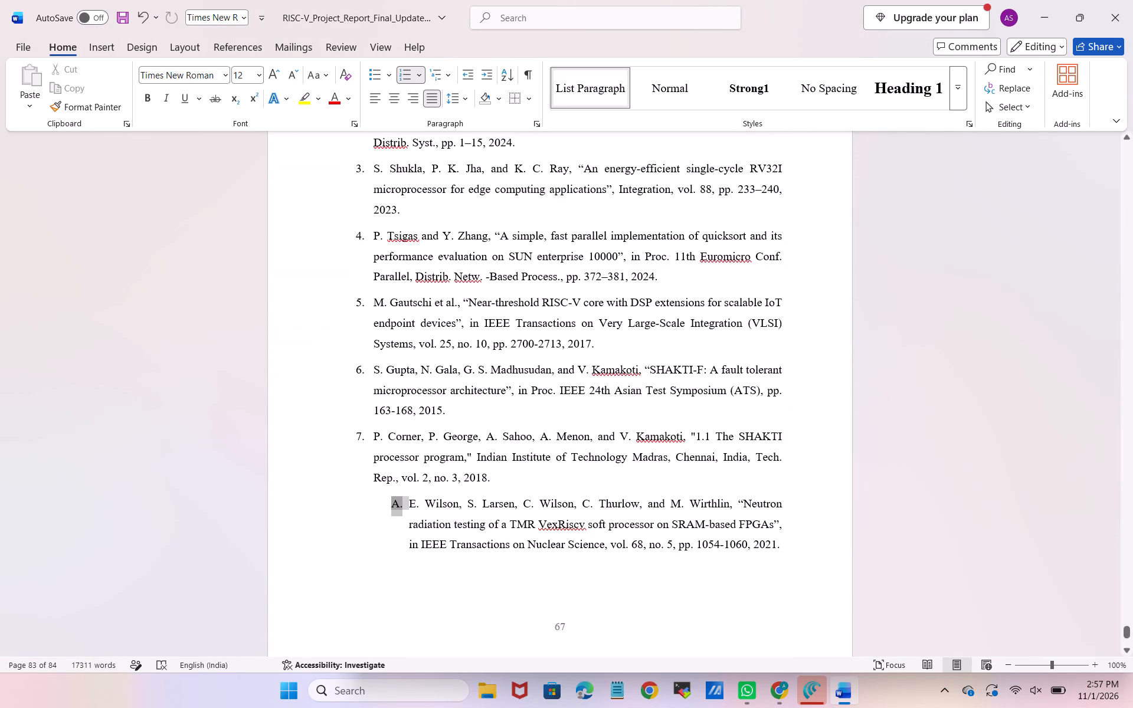
{"action": "key", "text": "BackSpace"}
{"action": "key", "text": "BackSpace"}
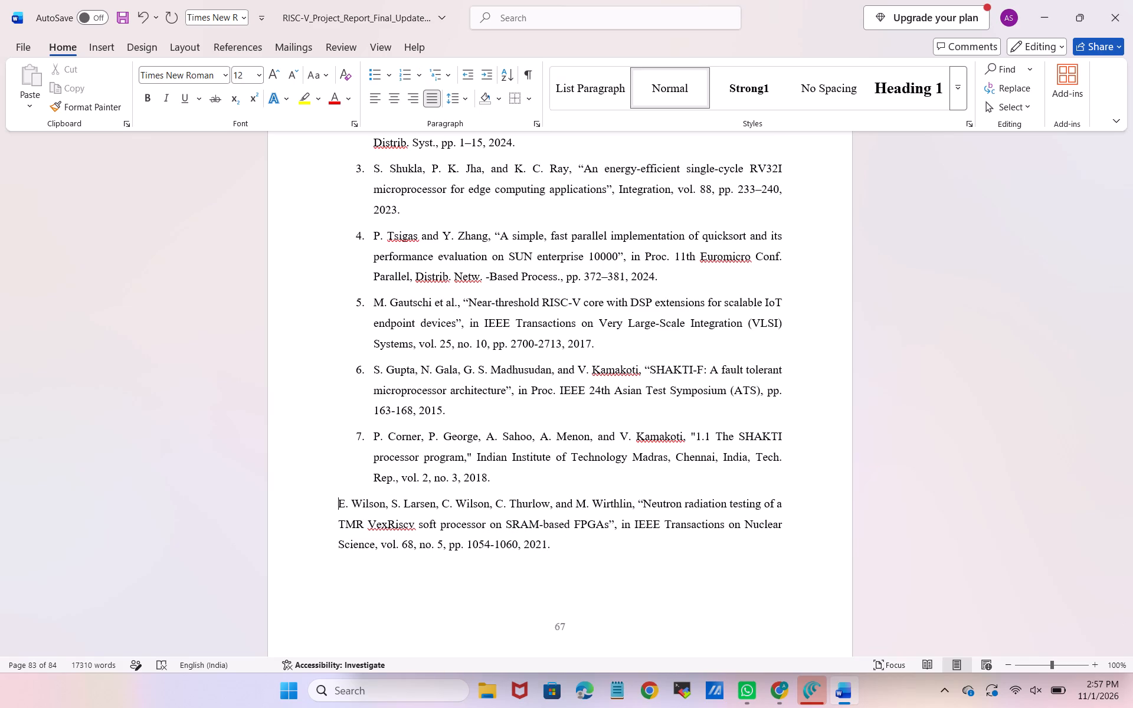
{"action": "key", "text": "shift+question"}
{"action": "key", "text": "BackSpace"}
{"action": "key", "text": "shift+a"}
{"action": "key", "text": "period"}
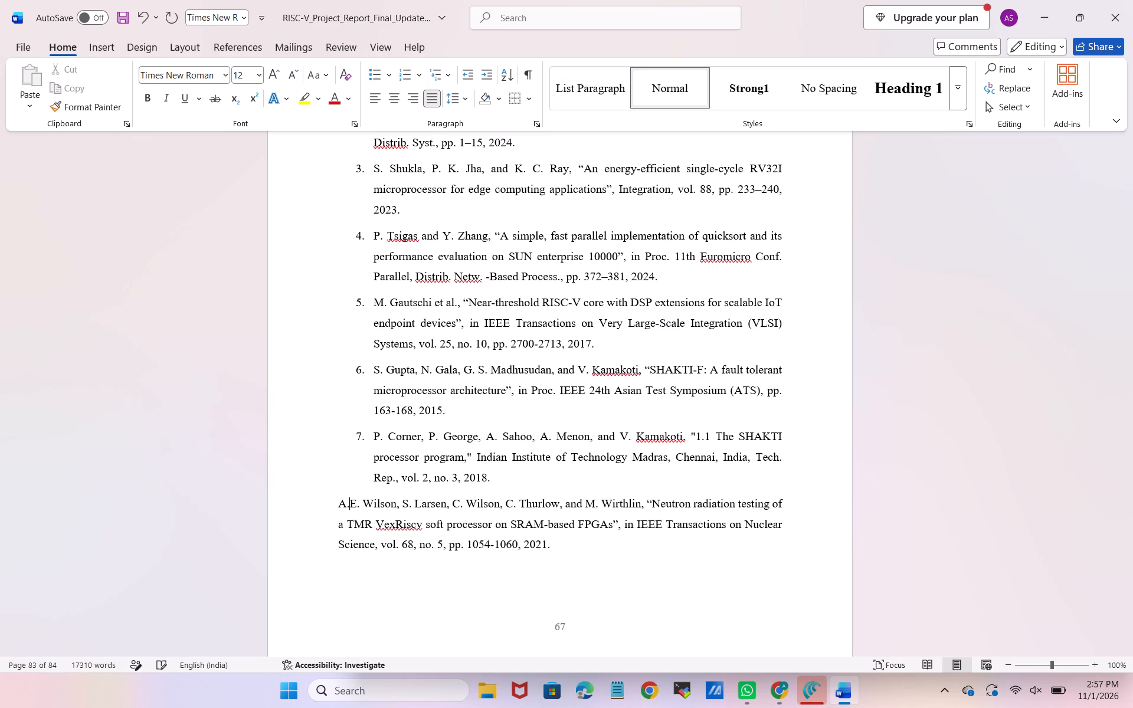
{"action": "key", "text": "Left"}
{"action": "key", "text": "Left"}
{"action": "key", "text": "Right"}
{"action": "key", "text": "Right"}
{"action": "key", "text": "space"}
Rejoin the neutron radiation testing reference to the preceding entry and split it off again as its own item in the numbered list.
{"action": "key", "text": "Left"}
{"action": "key", "text": "Left"}
{"action": "key", "text": "Left"}
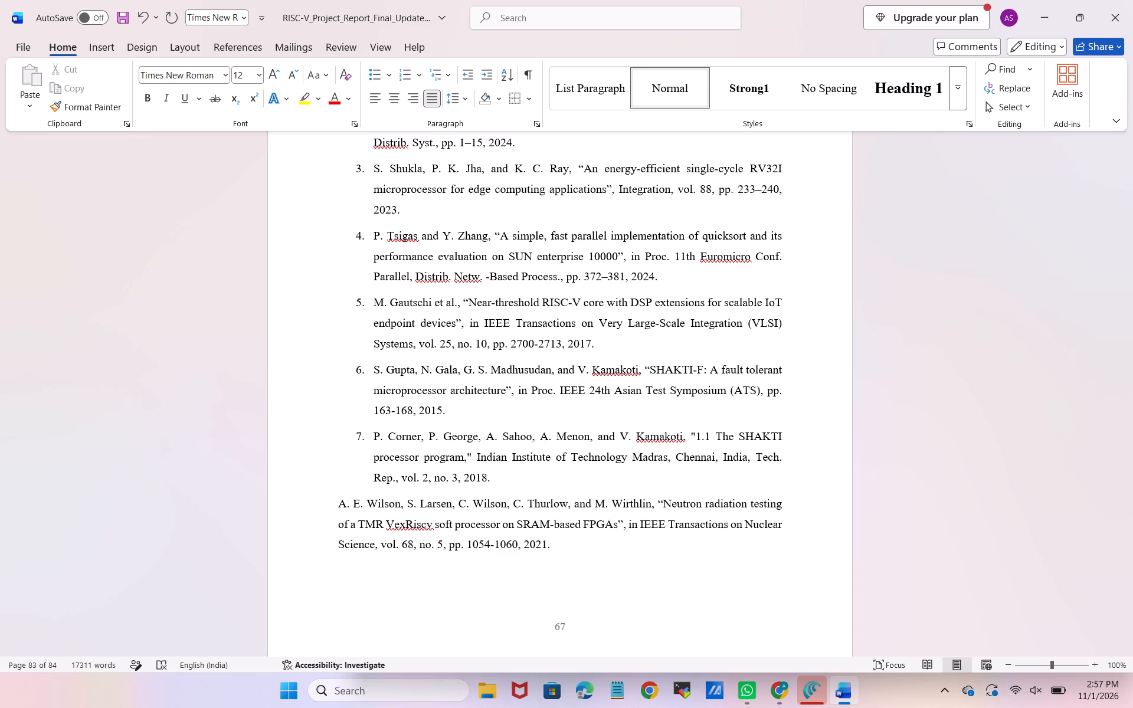
{"action": "key", "text": "BackSpace"}
{"action": "key", "text": "Return"}
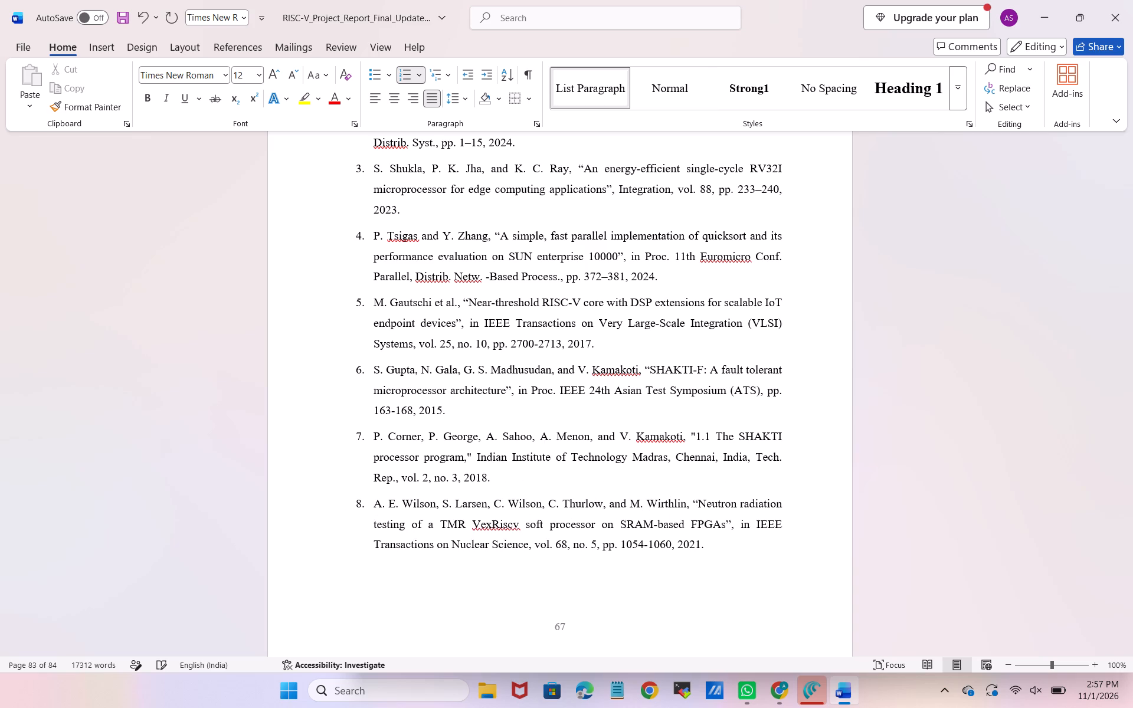
Enter the fixed text [1] as a new number format for the reference list.
{"action": "scroll", "coordinate": [512, 521], "scroll_direction": "down", "scroll_amount": 3}
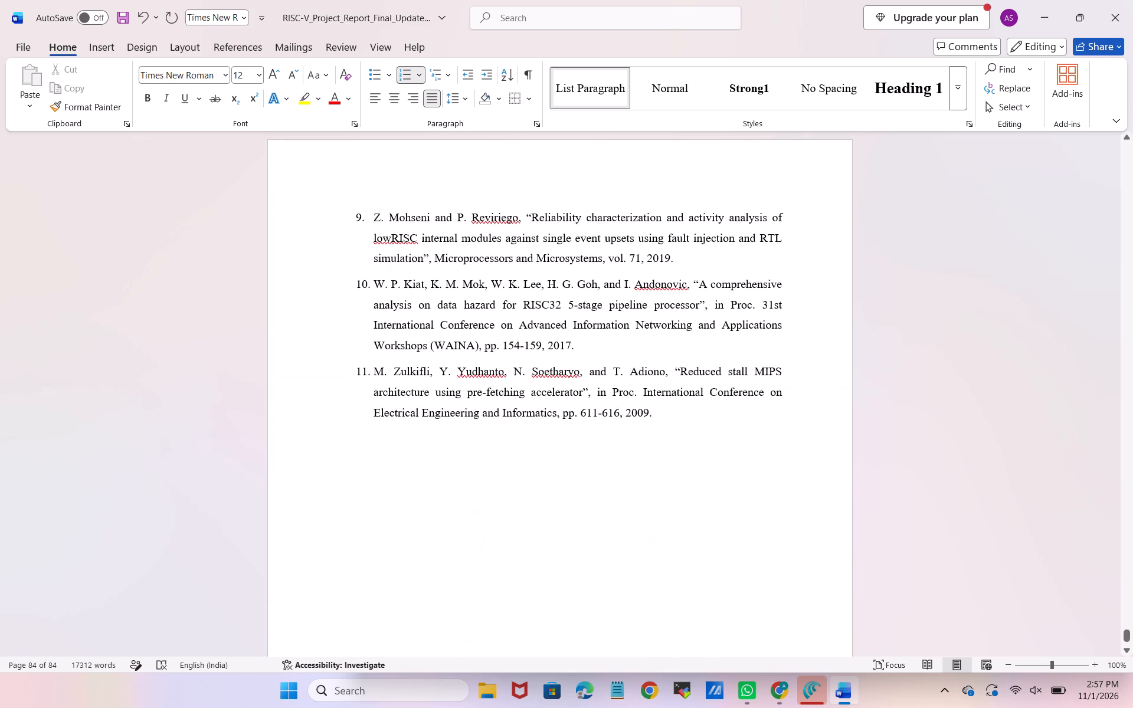
{"action": "left_click", "coordinate": [421, 74]}
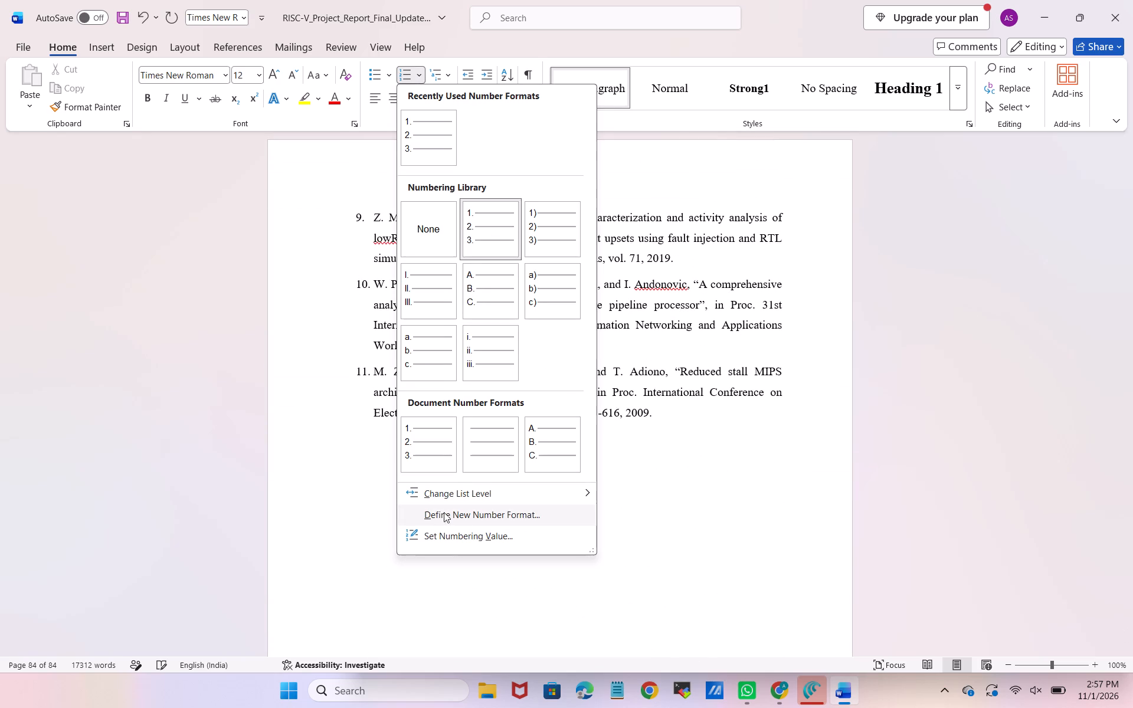
{"action": "left_click", "coordinate": [471, 515]}
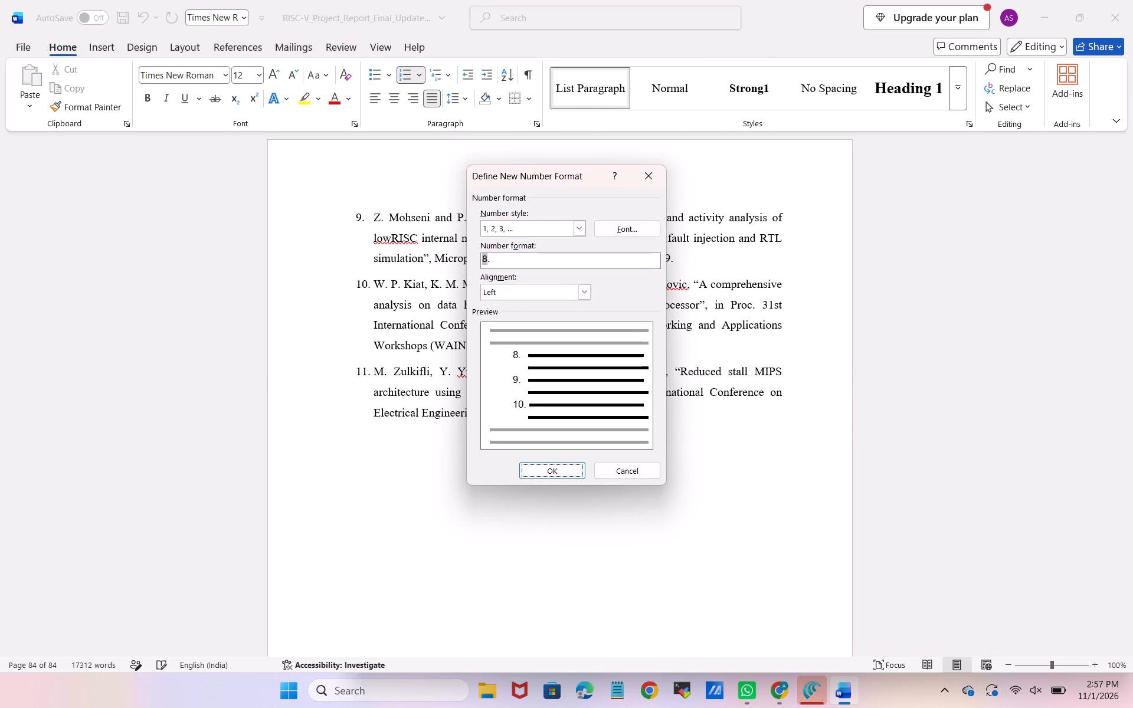
{"action": "left_click_drag", "start_coordinate": [500, 260], "coordinate": [482, 258]}
{"action": "type", "text": "[1"}
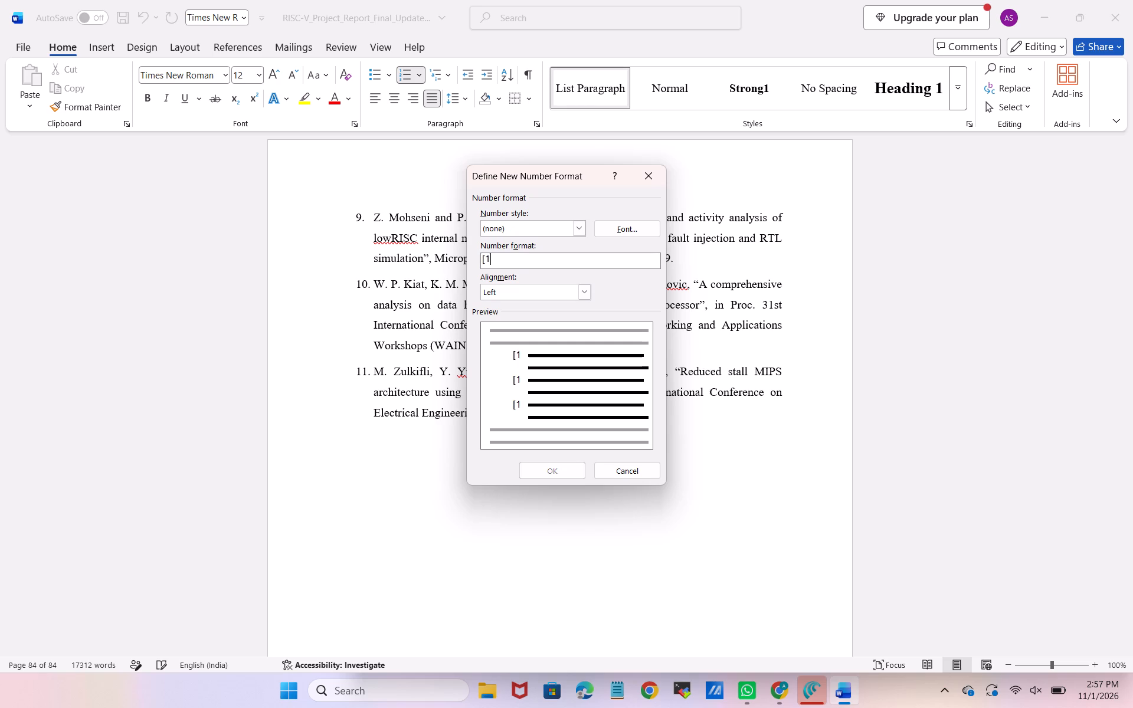
{"action": "key", "text": "bracketleft"}
{"action": "key", "text": "BackSpace"}
{"action": "key", "text": "bracketright"}
{"action": "key", "text": "shift+Return"}
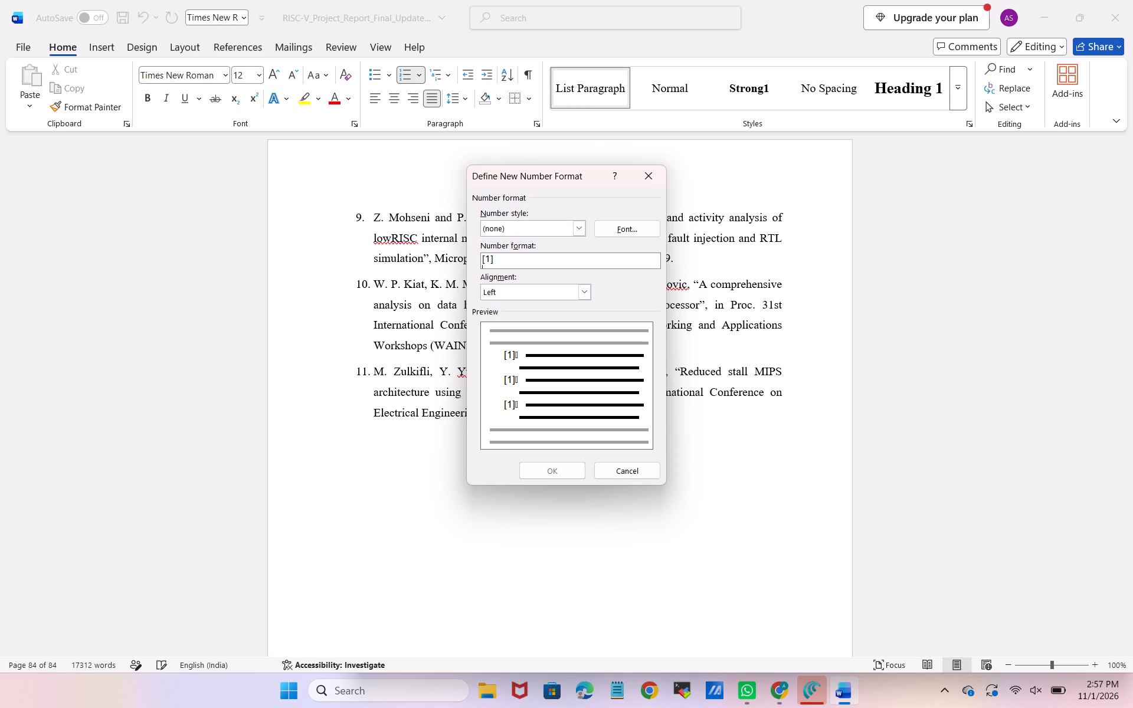
{"action": "key", "text": "BackSpace"}
{"action": "key", "text": "BackSpace"}
{"action": "key", "text": "BackSpace"}
{"action": "key", "text": "BackSpace"}
{"action": "key", "text": "BackSpace"}
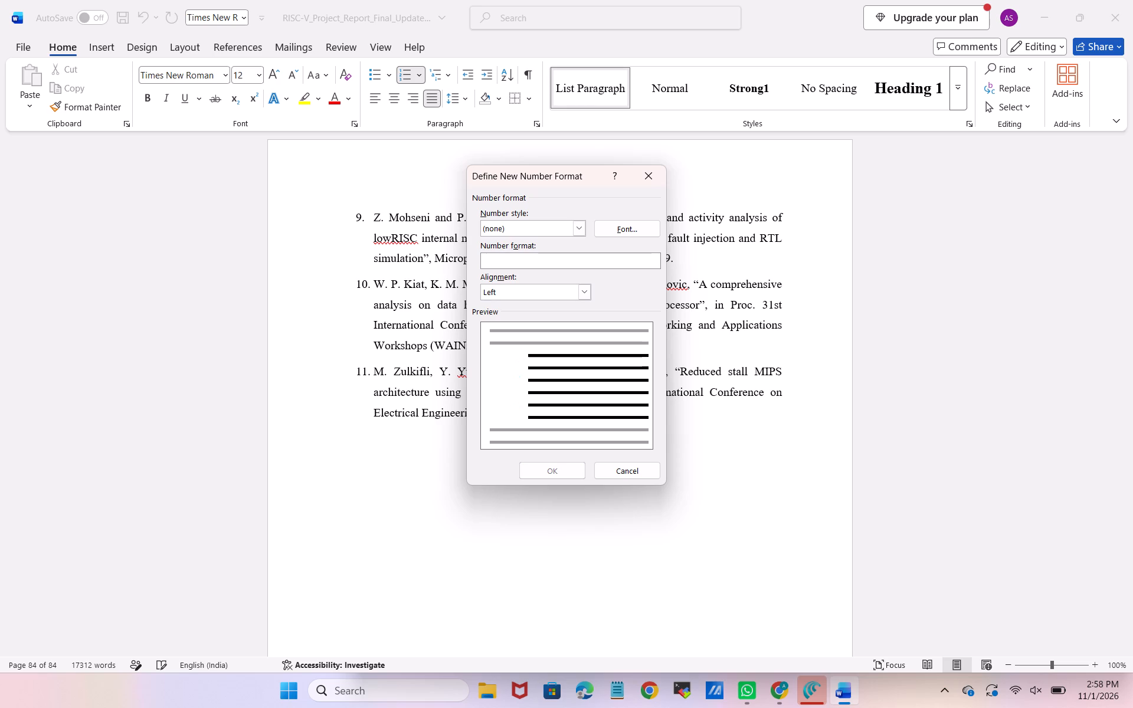
{"action": "type", "text": "[1"}
{"action": "key", "text": "bracketright"}
{"action": "double_click", "coordinate": [542, 467]}
Set the number style to 1, 2, 3, … and enclose only the automatic number in square brackets for the reference list.
{"action": "left_click_drag", "start_coordinate": [530, 231], "coordinate": [526, 247]}
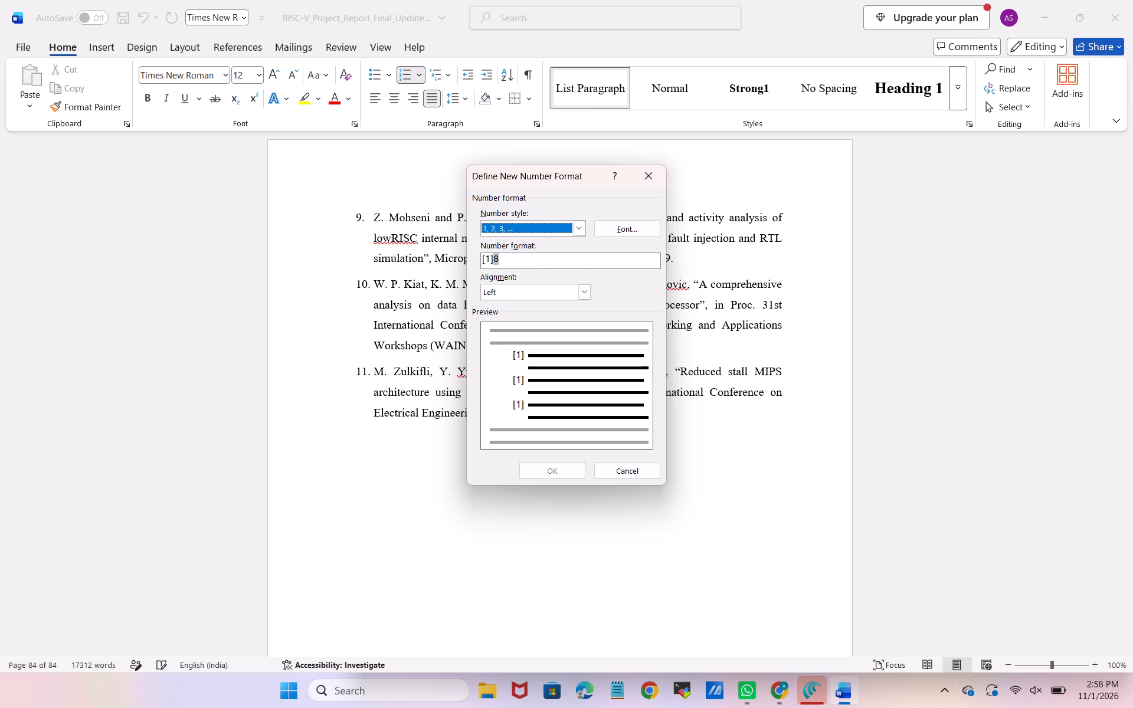
{"action": "left_click", "coordinate": [492, 261]}
{"action": "key", "text": "Right"}
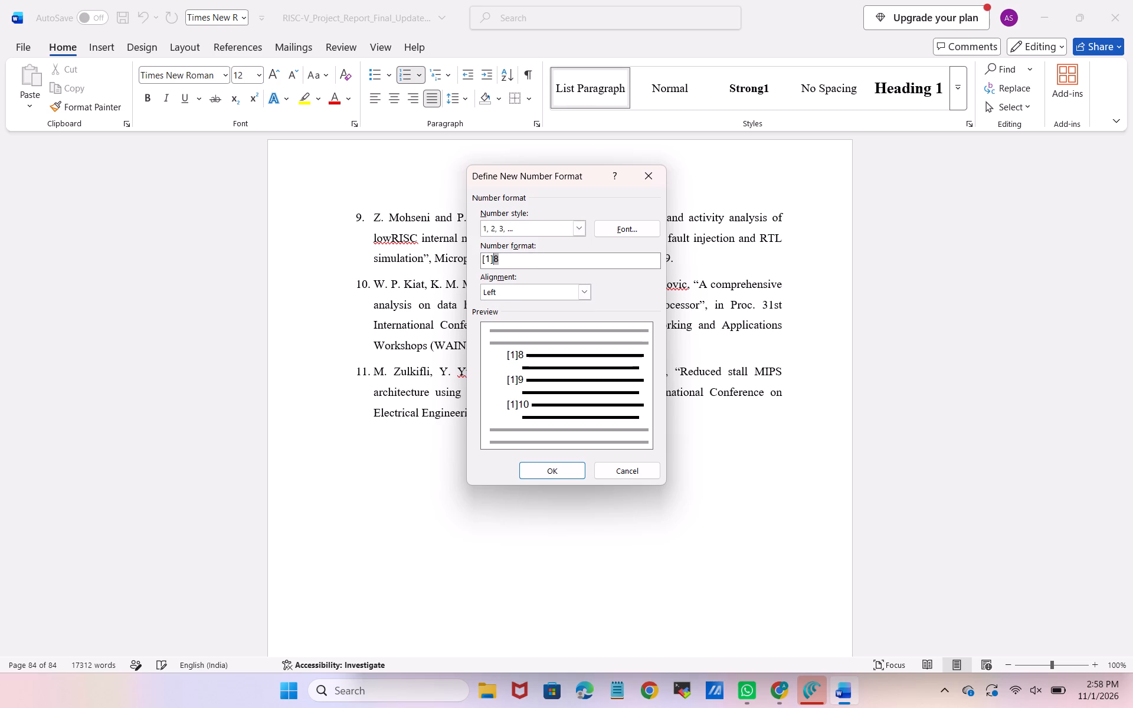
{"action": "key", "text": "BackSpace"}
{"action": "key", "text": "BackSpace"}
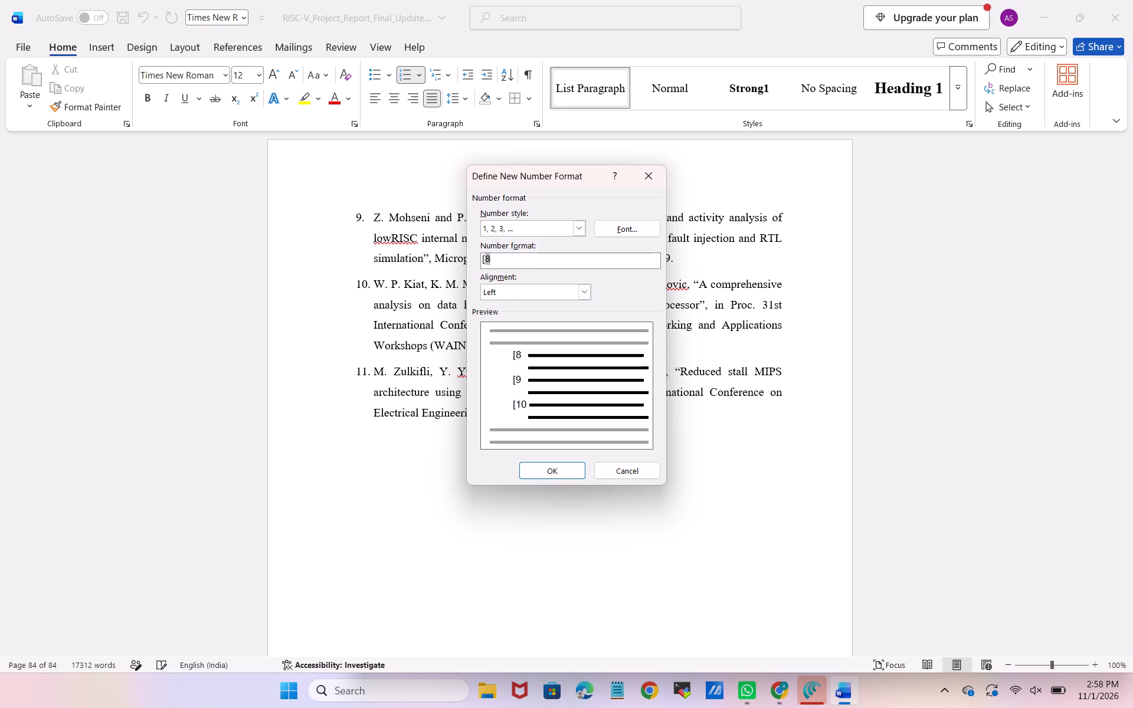
{"action": "key", "text": "Right"}
{"action": "key", "text": "bracketright"}
{"action": "key", "text": "Return"}
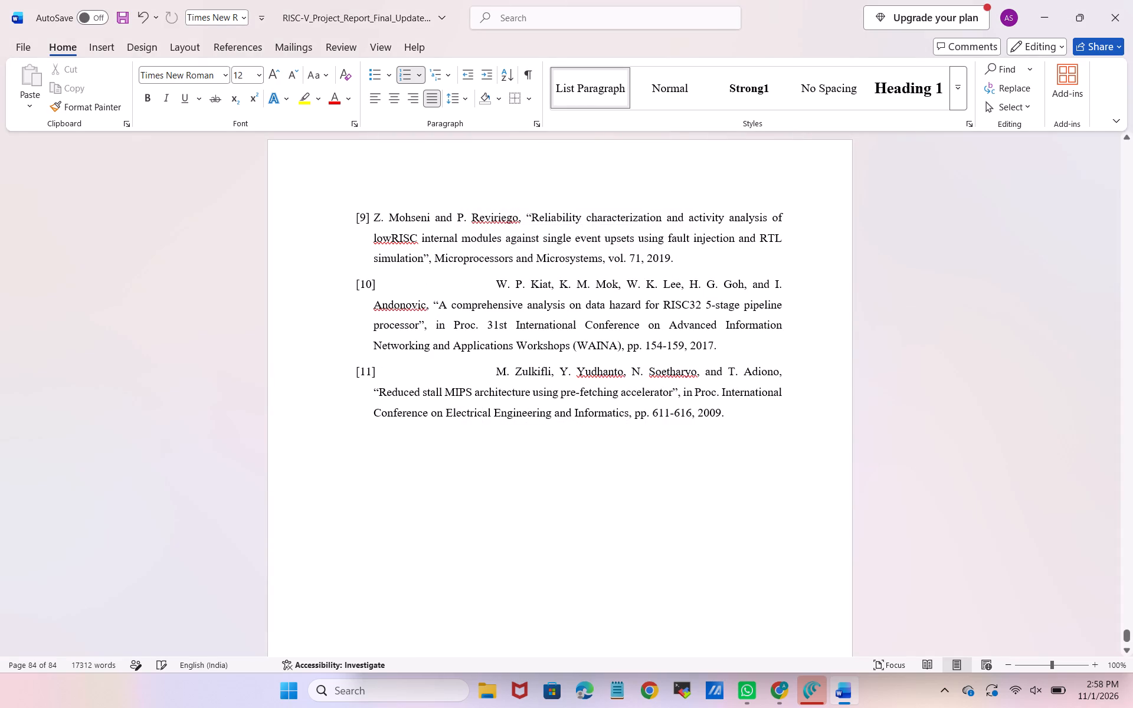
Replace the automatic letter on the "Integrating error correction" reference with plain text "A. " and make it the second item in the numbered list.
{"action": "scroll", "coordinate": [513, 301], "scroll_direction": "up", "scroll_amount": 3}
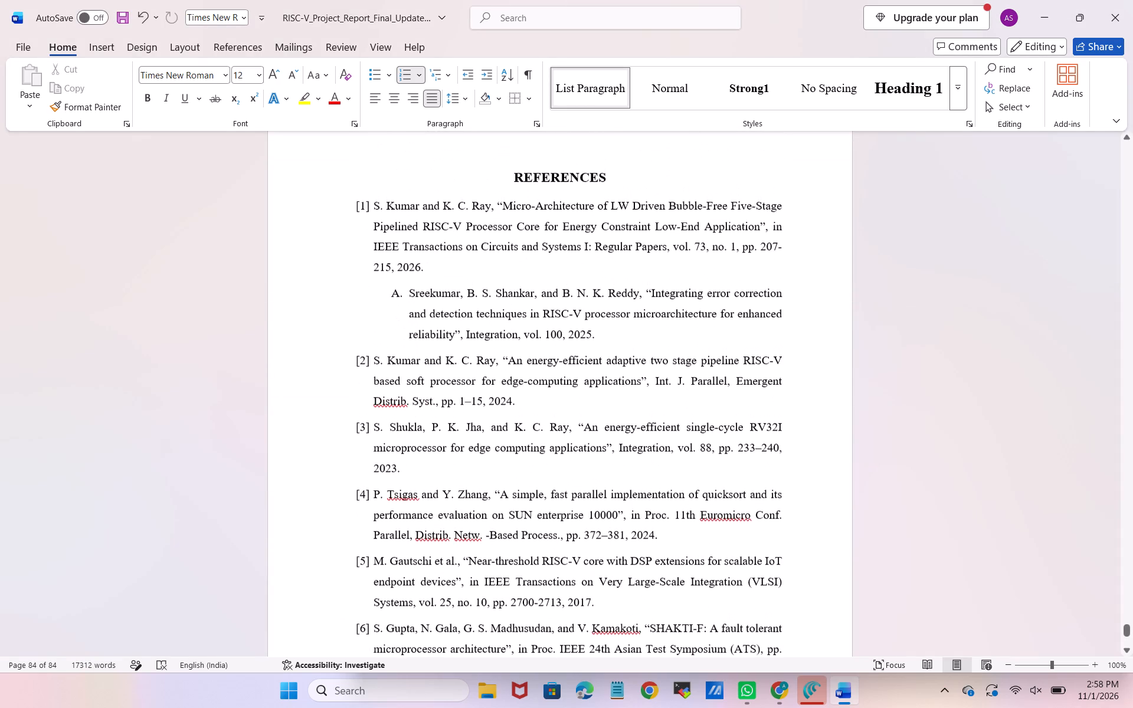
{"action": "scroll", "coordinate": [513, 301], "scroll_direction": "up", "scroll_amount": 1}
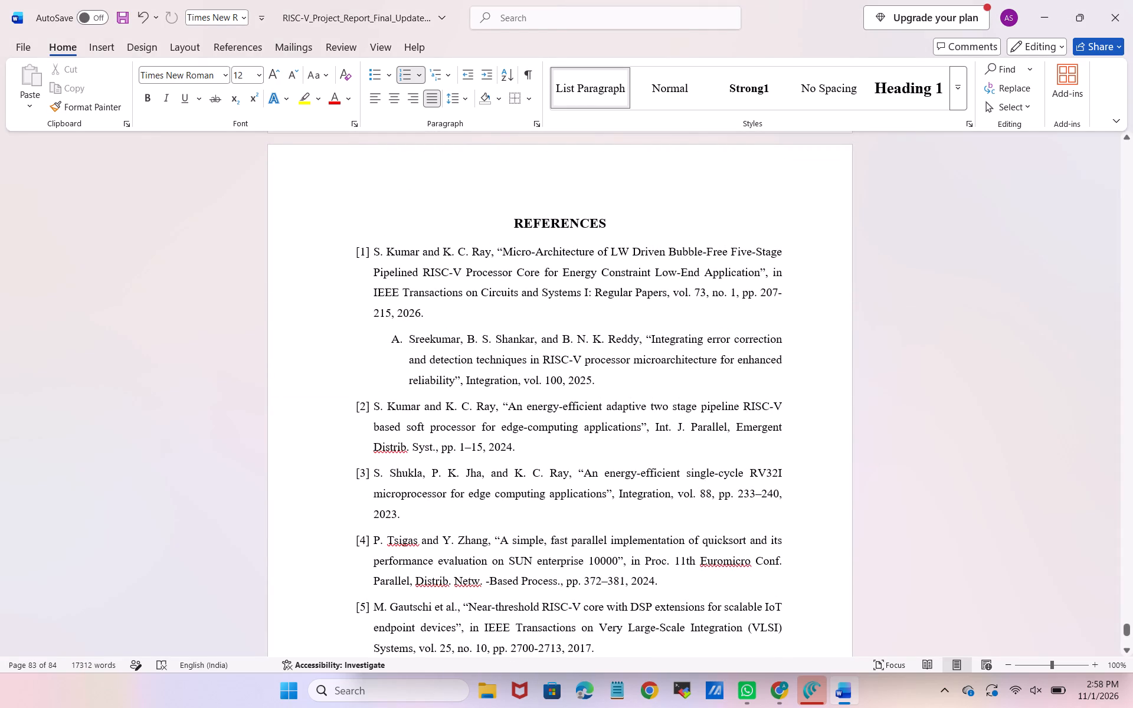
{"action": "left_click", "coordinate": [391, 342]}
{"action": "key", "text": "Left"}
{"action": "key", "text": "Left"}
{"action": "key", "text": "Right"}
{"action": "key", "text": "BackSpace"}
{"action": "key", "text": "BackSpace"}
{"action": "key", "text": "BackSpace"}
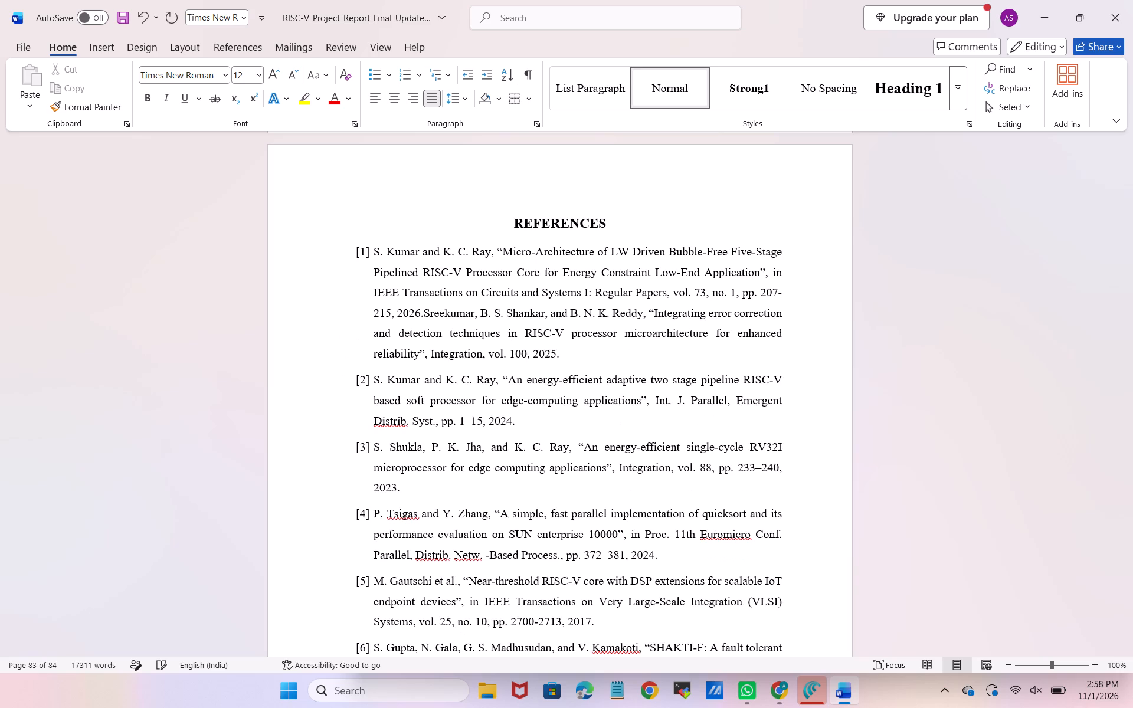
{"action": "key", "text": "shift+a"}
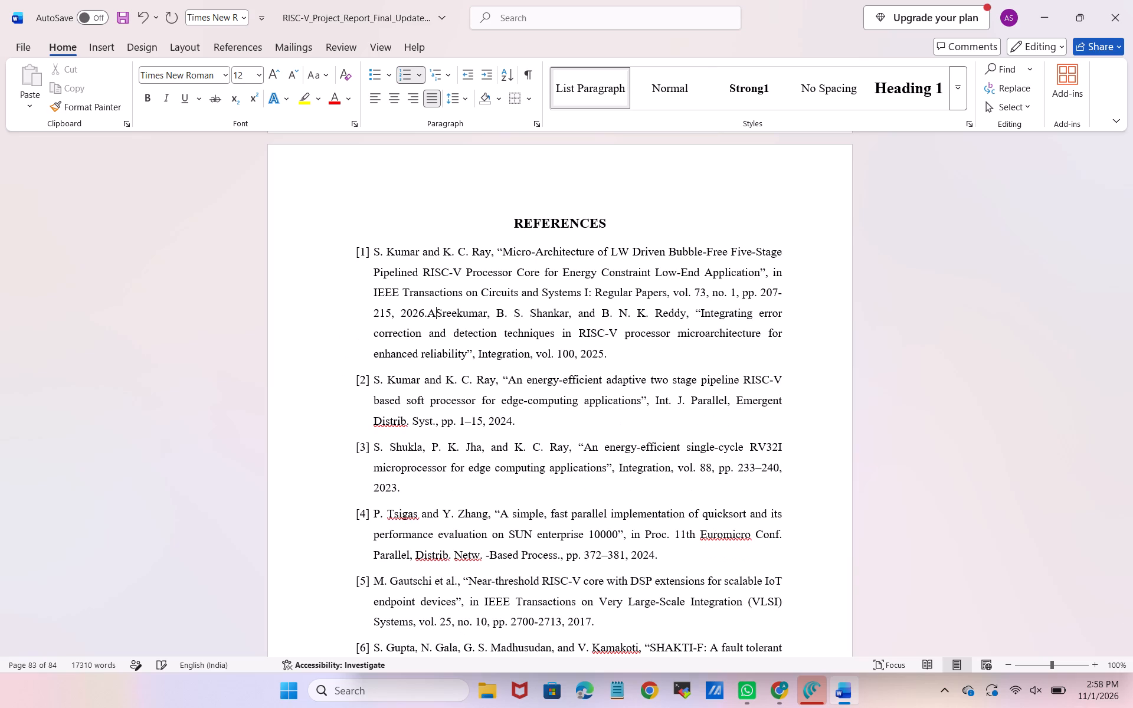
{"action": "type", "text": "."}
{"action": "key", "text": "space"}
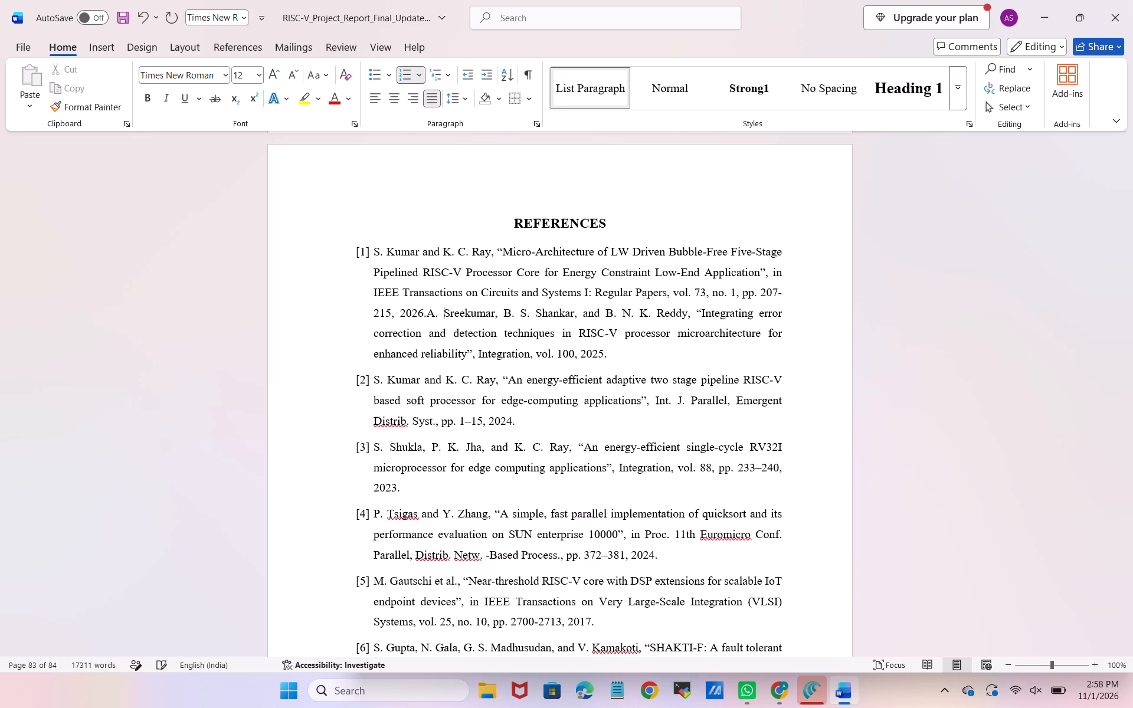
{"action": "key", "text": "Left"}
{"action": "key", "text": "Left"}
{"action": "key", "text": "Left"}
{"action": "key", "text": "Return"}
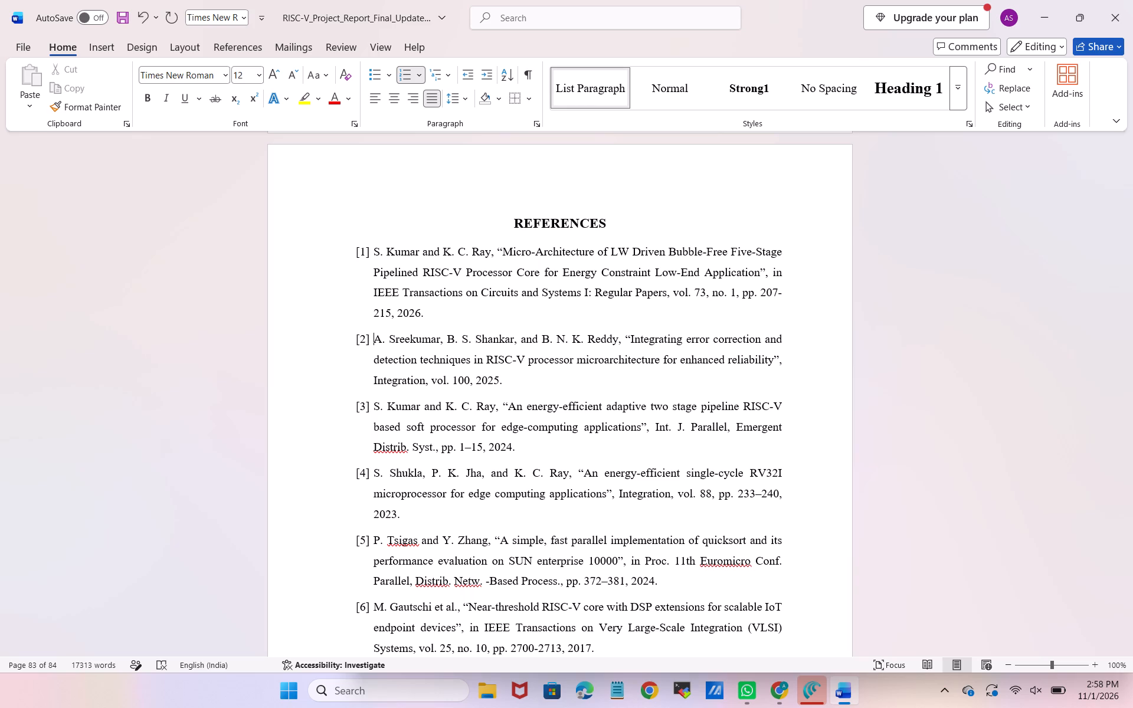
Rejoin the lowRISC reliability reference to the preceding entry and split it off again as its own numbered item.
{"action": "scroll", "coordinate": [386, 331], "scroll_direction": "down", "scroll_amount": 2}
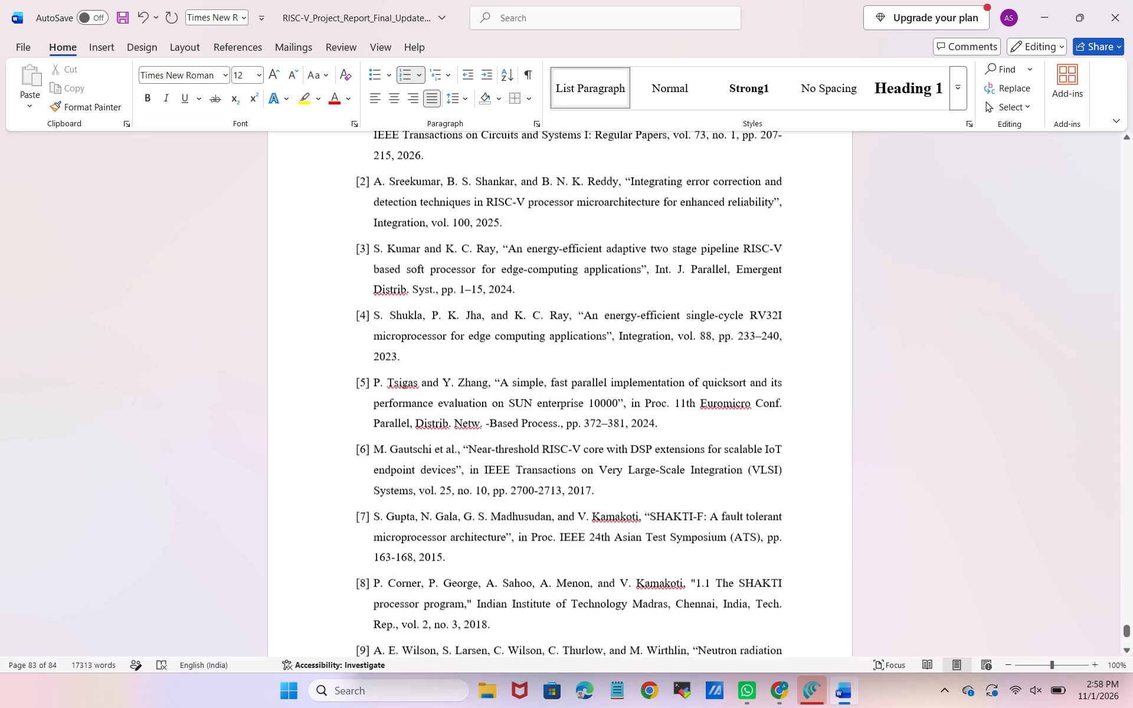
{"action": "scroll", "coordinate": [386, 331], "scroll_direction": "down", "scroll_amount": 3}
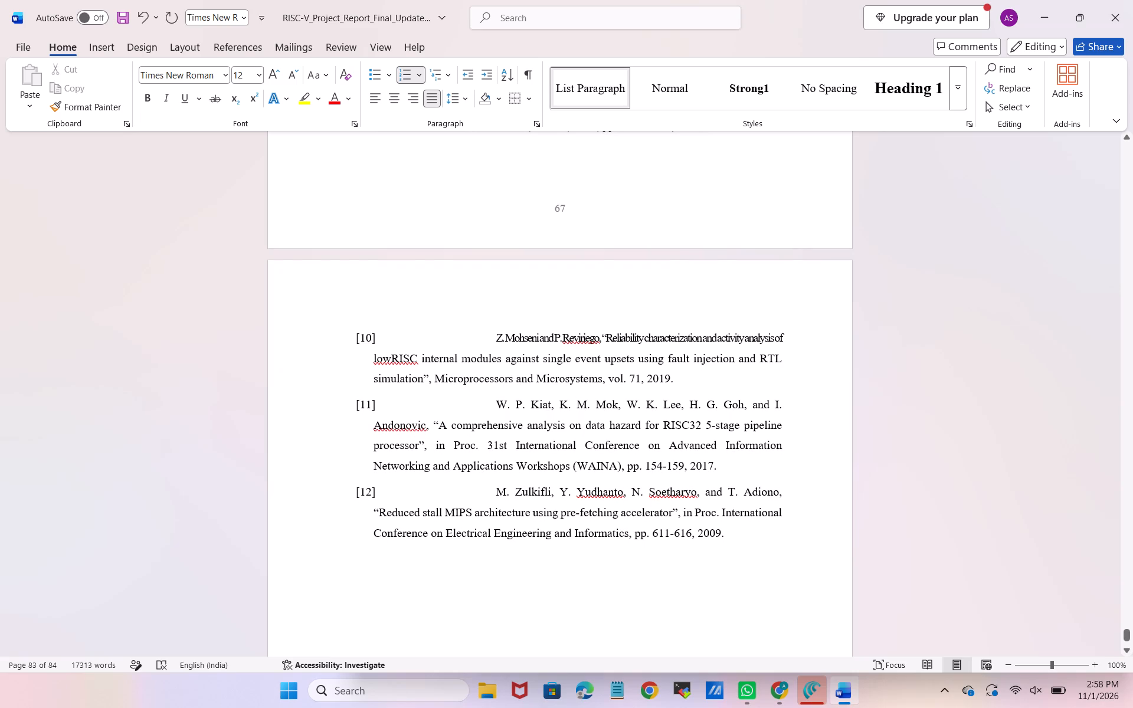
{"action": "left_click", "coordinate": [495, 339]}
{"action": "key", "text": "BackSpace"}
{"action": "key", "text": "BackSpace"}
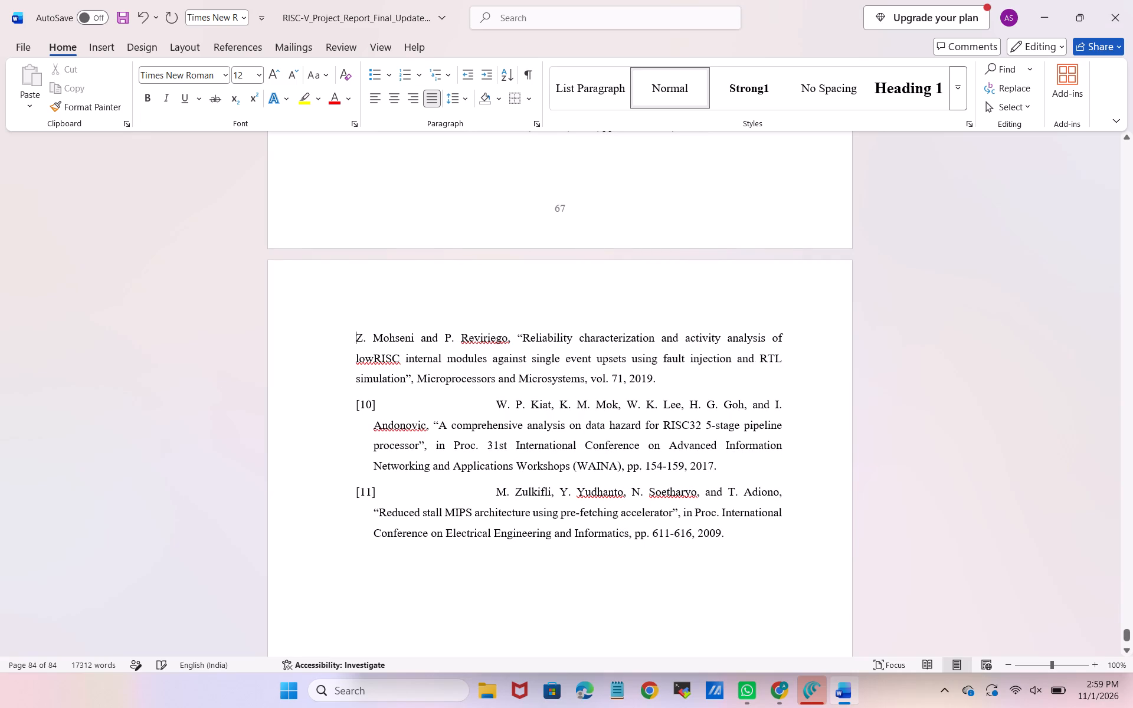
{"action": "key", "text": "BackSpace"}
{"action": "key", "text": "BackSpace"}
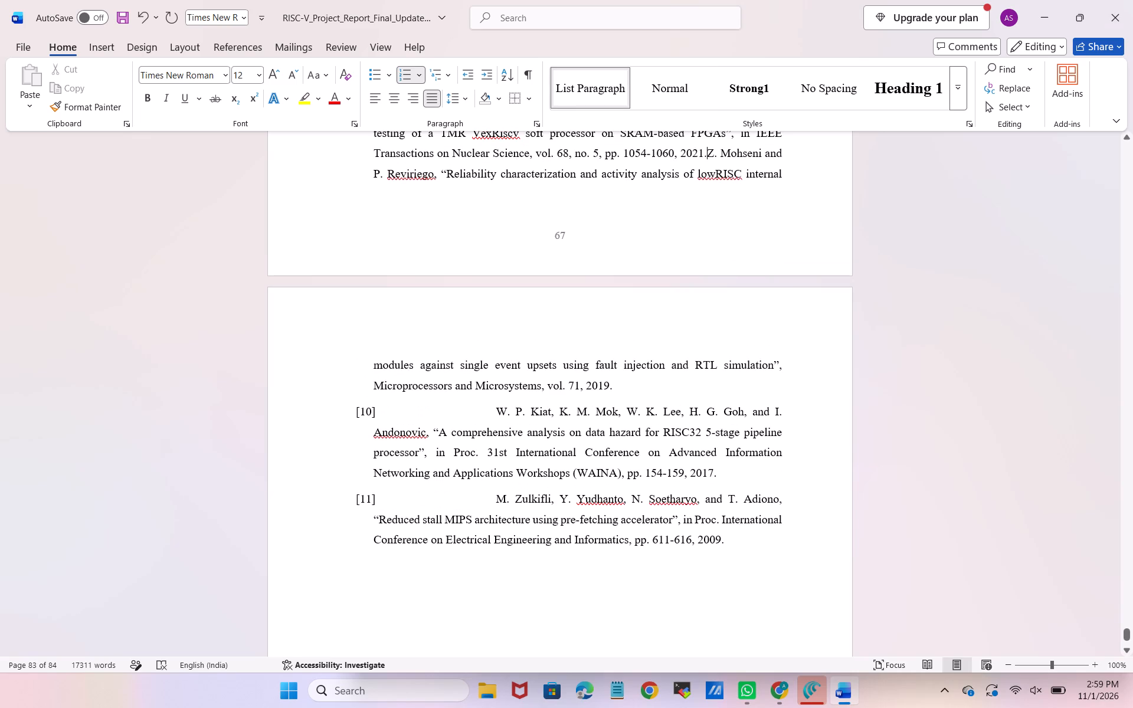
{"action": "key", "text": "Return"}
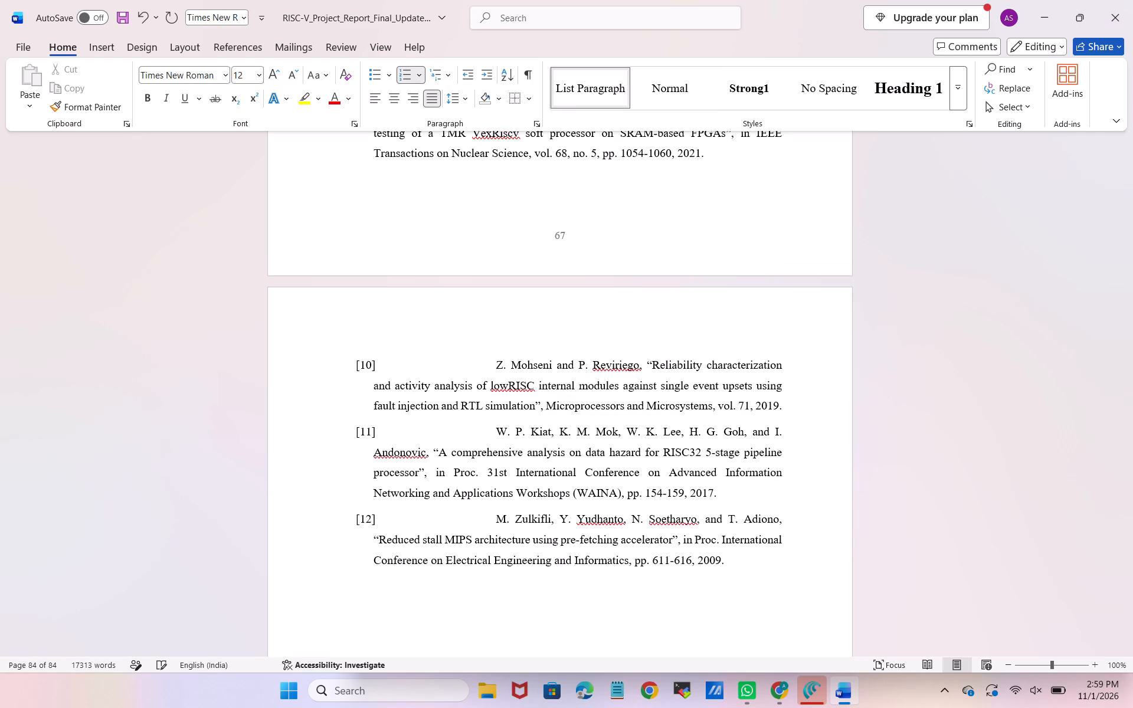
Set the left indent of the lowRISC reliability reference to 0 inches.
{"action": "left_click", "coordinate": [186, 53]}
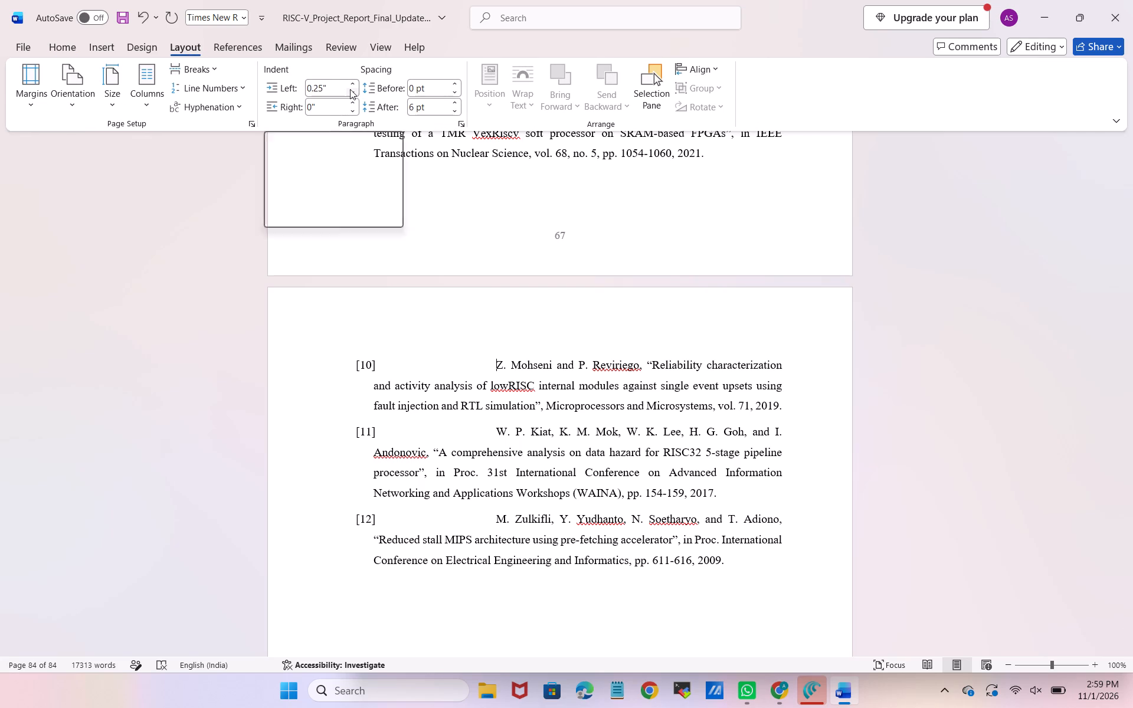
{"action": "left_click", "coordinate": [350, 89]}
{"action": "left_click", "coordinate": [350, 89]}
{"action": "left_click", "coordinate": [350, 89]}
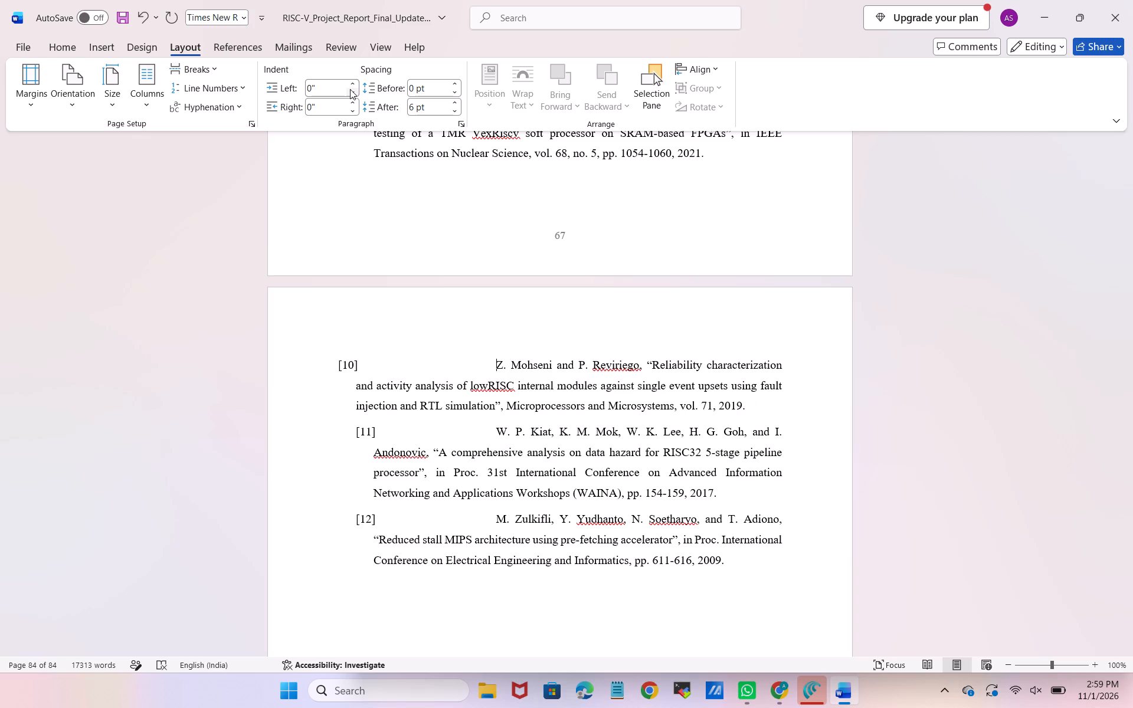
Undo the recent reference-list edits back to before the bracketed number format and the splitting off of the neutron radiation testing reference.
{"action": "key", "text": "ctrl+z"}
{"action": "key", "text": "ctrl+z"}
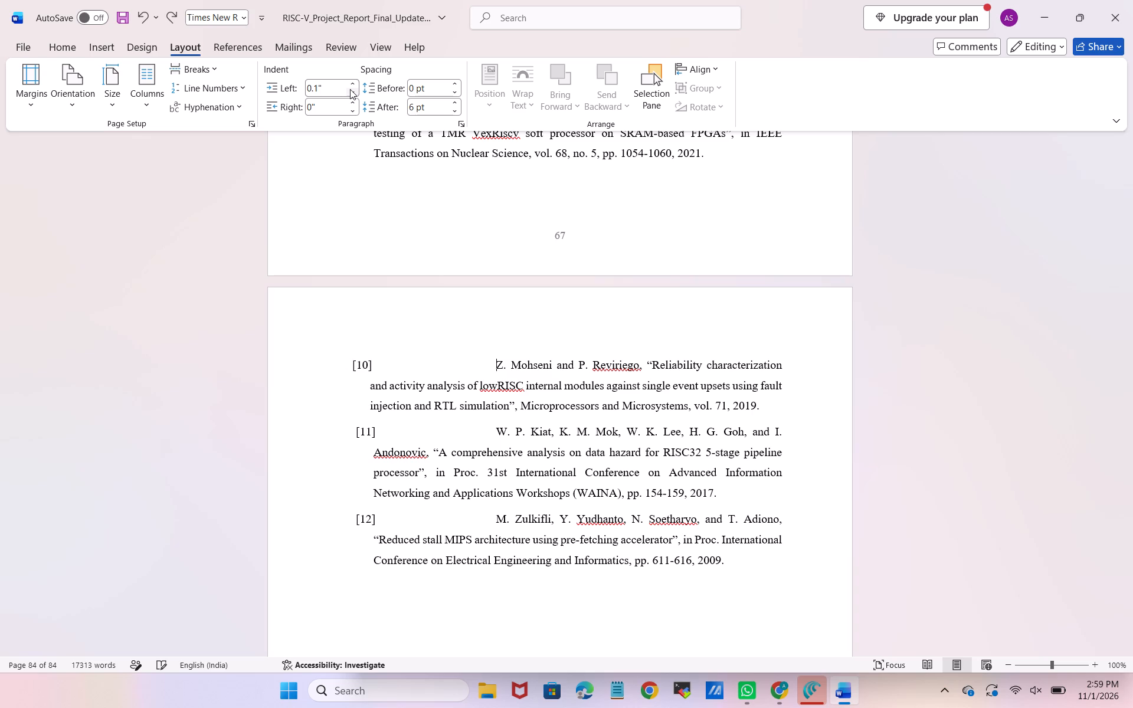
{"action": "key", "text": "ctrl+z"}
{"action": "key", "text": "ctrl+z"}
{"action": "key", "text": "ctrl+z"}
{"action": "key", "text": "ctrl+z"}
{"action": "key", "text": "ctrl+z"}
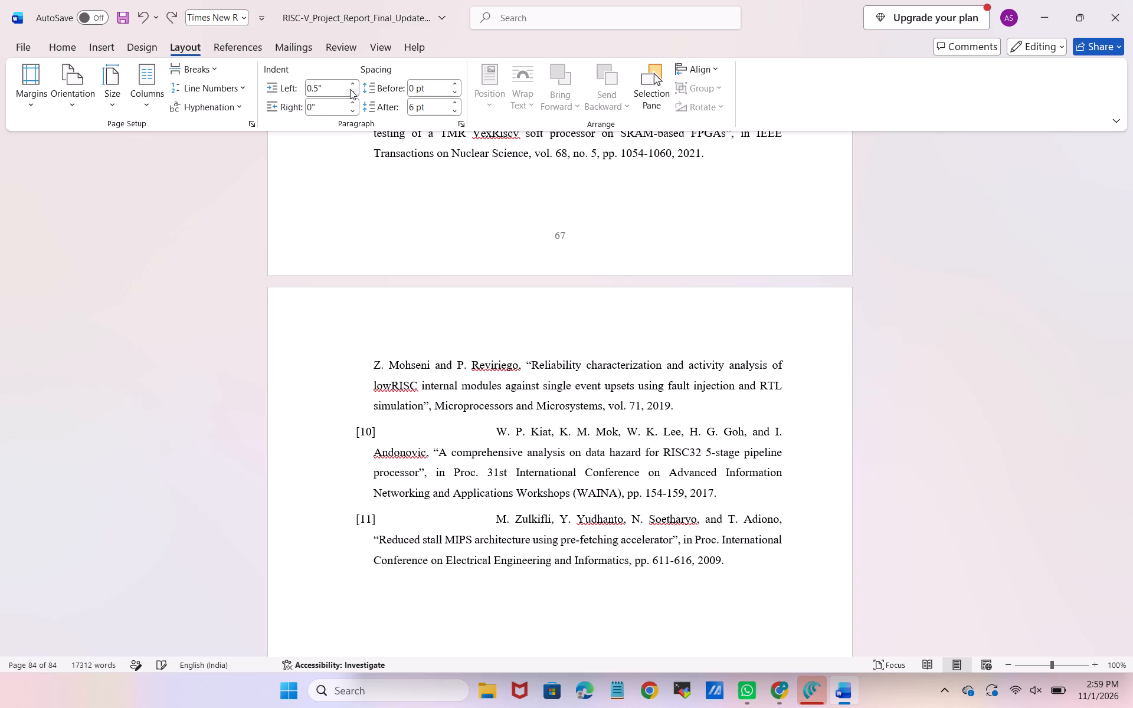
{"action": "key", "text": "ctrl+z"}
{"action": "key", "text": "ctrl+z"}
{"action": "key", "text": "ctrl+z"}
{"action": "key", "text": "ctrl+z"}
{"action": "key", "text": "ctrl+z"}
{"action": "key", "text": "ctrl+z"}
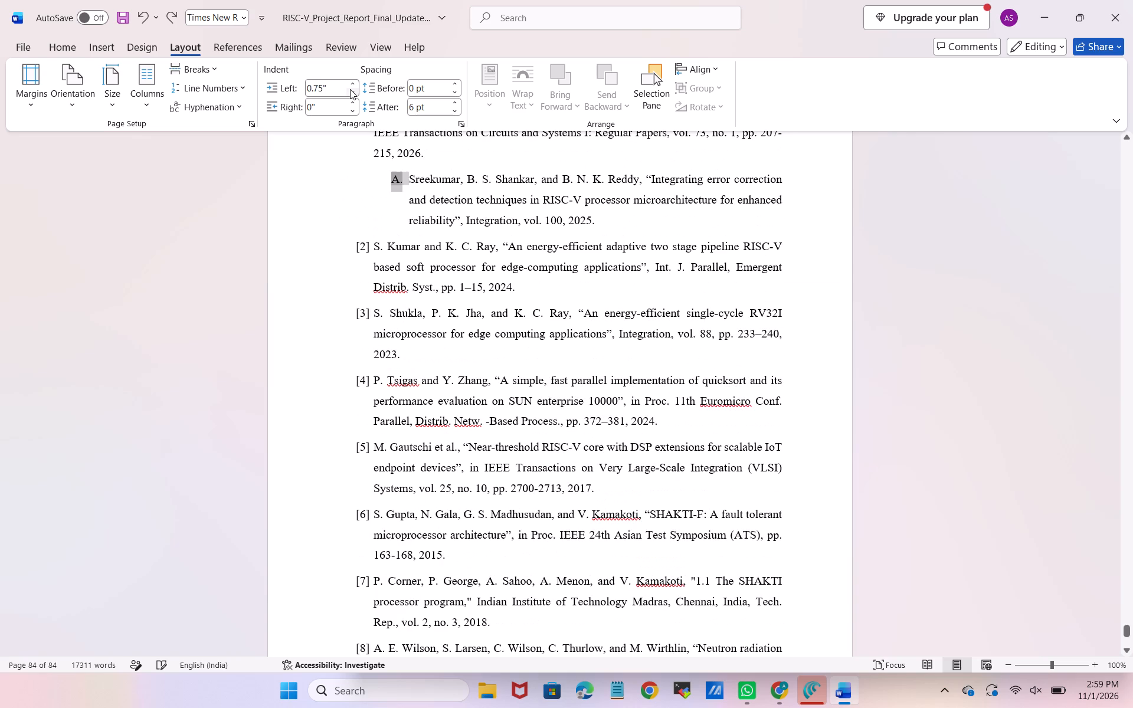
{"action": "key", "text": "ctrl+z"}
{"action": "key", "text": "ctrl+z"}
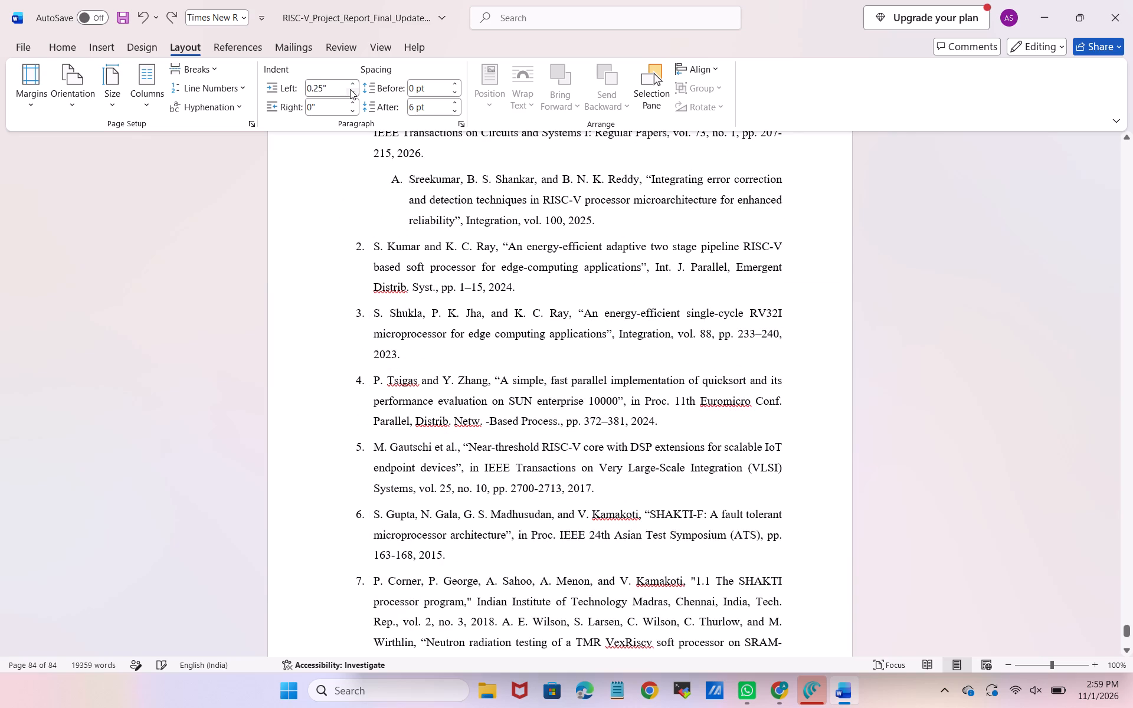
Replace the automatic letter on the "Integrating error correction" reference with plain text "A. " and make it the second item in the numbered list.
{"action": "left_click", "coordinate": [392, 178]}
{"action": "key", "text": "BackSpace"}
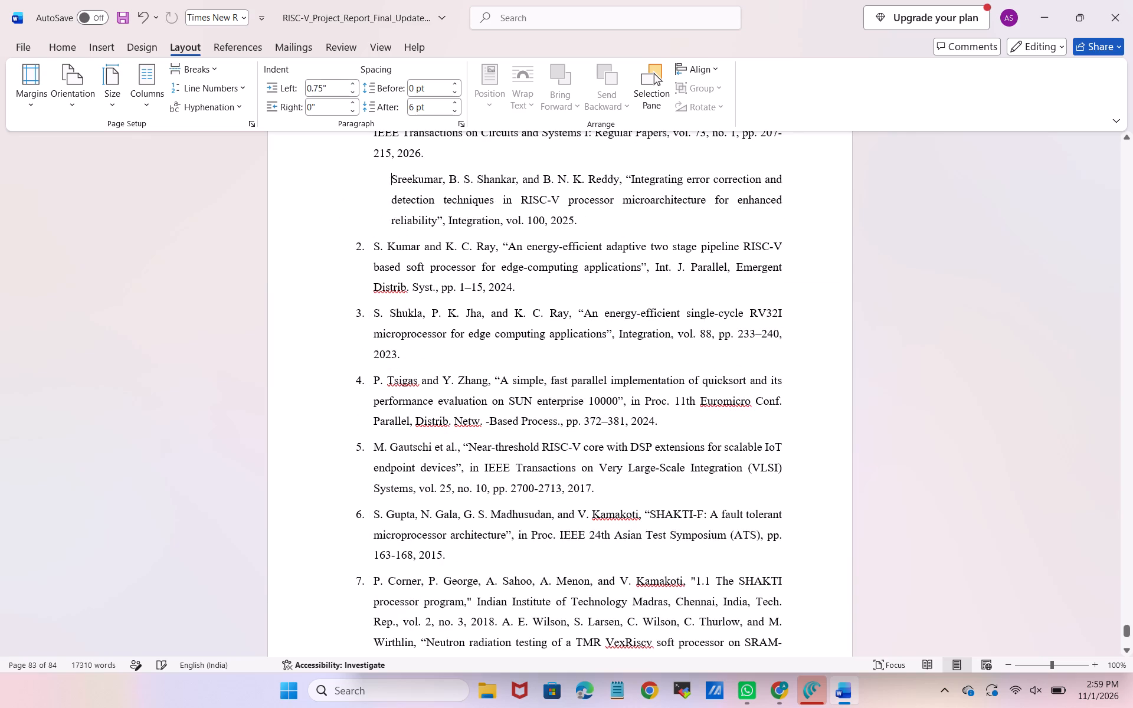
{"action": "key", "text": "BackSpace"}
{"action": "key", "text": "BackSpace"}
{"action": "key", "text": "shift+a"}
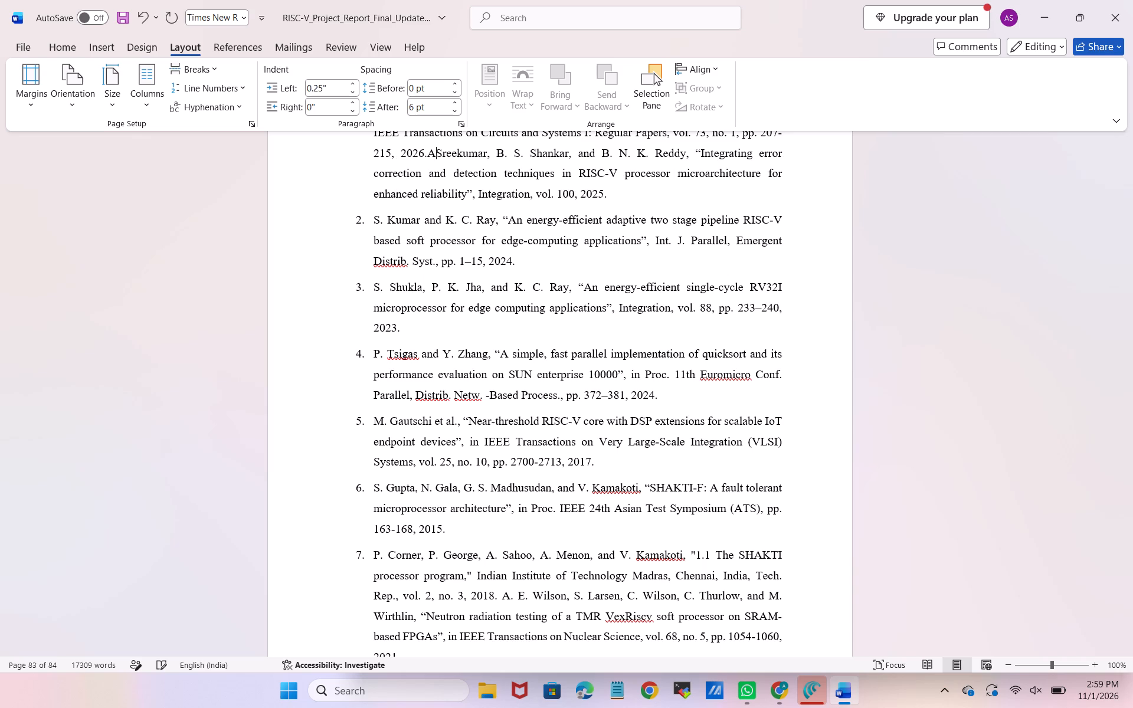
{"action": "type", "text": "."}
{"action": "key", "text": "space"}
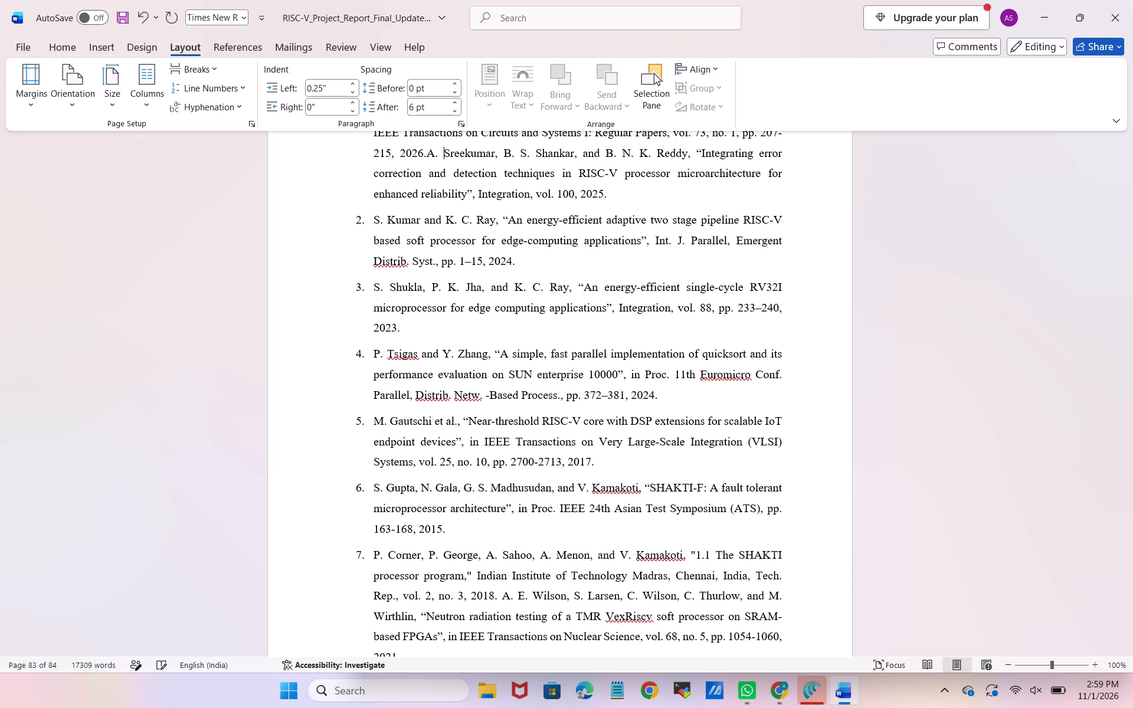
{"action": "key", "text": "Left"}
{"action": "key", "text": "Left"}
{"action": "key", "text": "Left"}
{"action": "key", "text": "Return"}
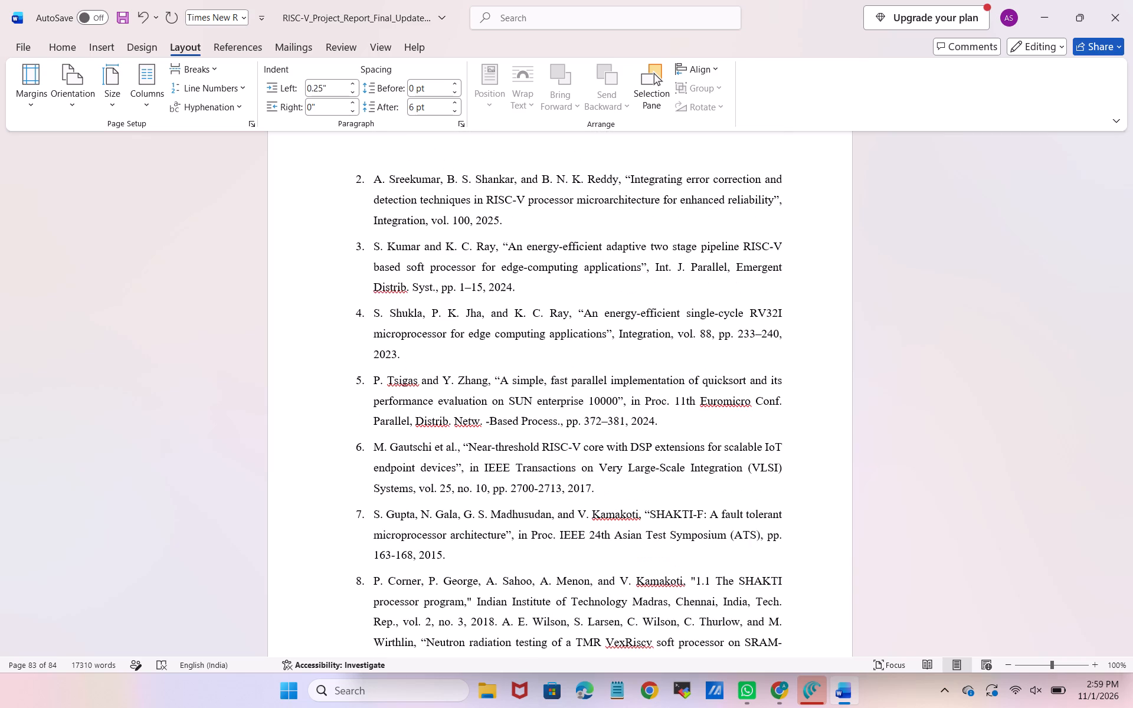
Ignore the spelling flags on "Distrib", "Euromicro" and "Tsigas" in the reference list.
{"action": "scroll", "coordinate": [476, 365], "scroll_direction": "down", "scroll_amount": 6}
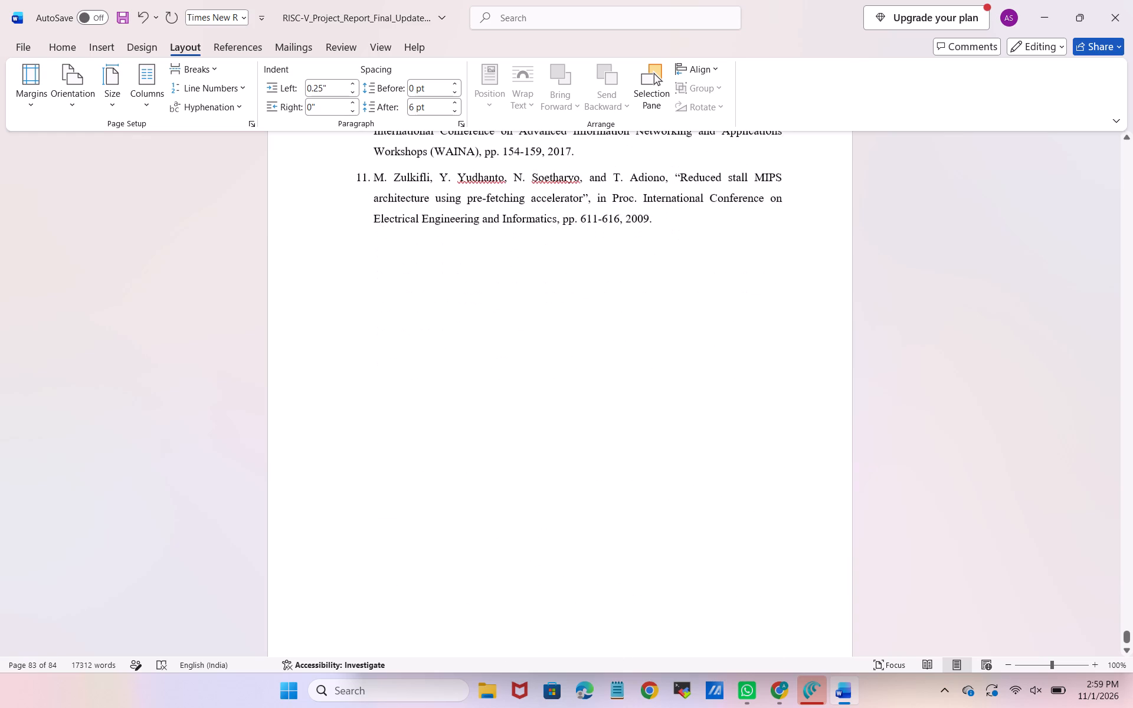
{"action": "scroll", "coordinate": [476, 365], "scroll_direction": "down", "scroll_amount": 3}
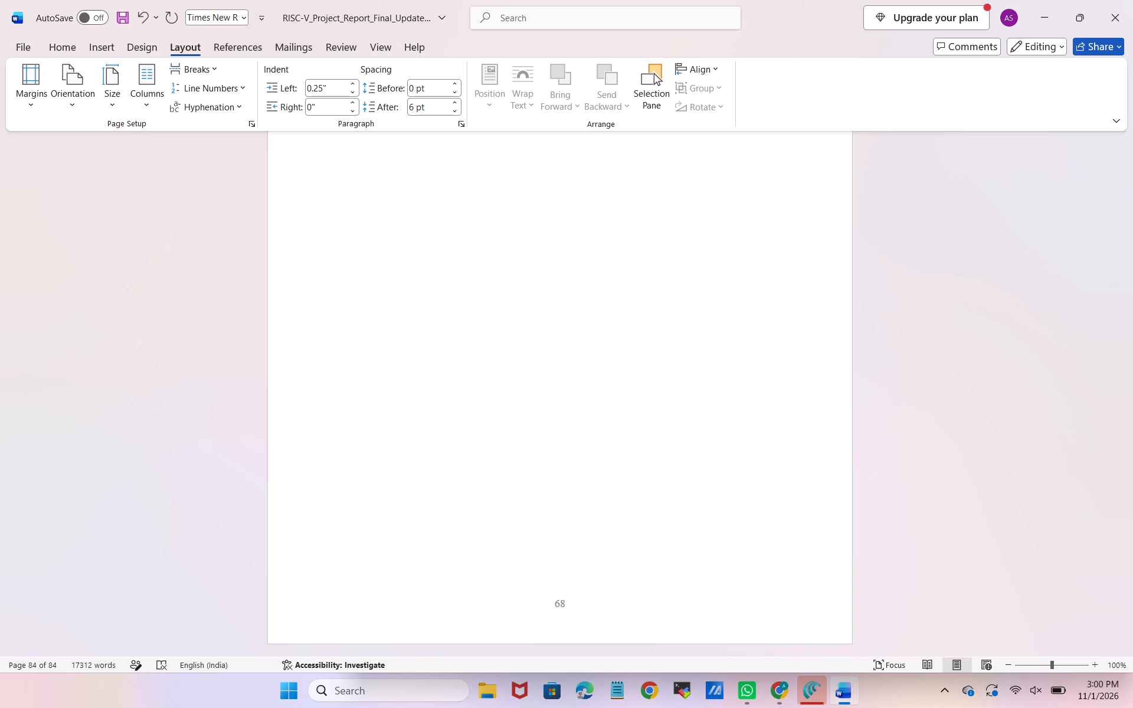
{"action": "scroll", "coordinate": [476, 365], "scroll_direction": "up", "scroll_amount": 3}
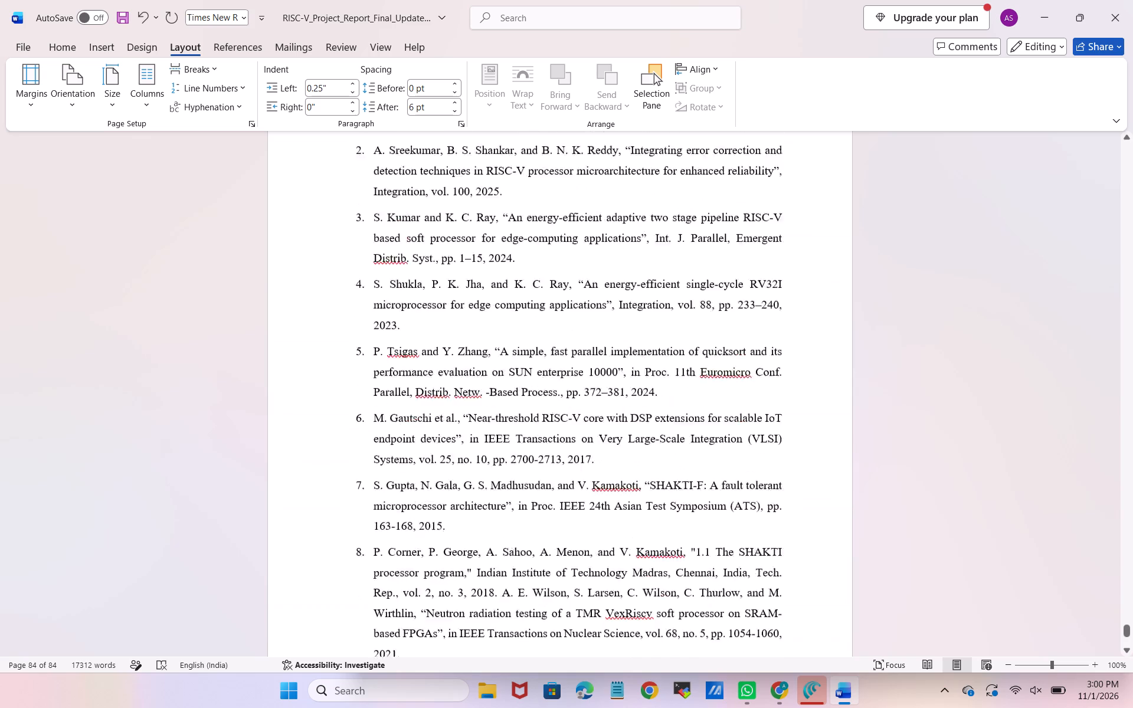
{"action": "scroll", "coordinate": [476, 365], "scroll_direction": "up", "scroll_amount": 1}
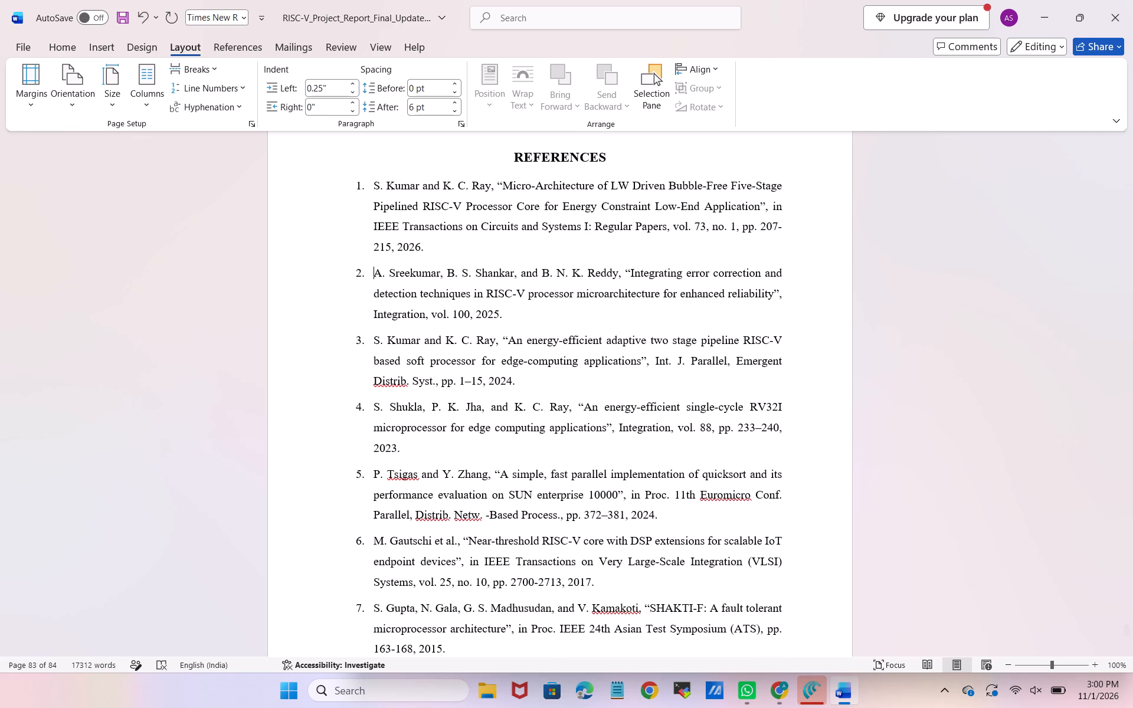
{"action": "left_click", "coordinate": [388, 379]}
{"action": "right_click", "coordinate": [388, 379]}
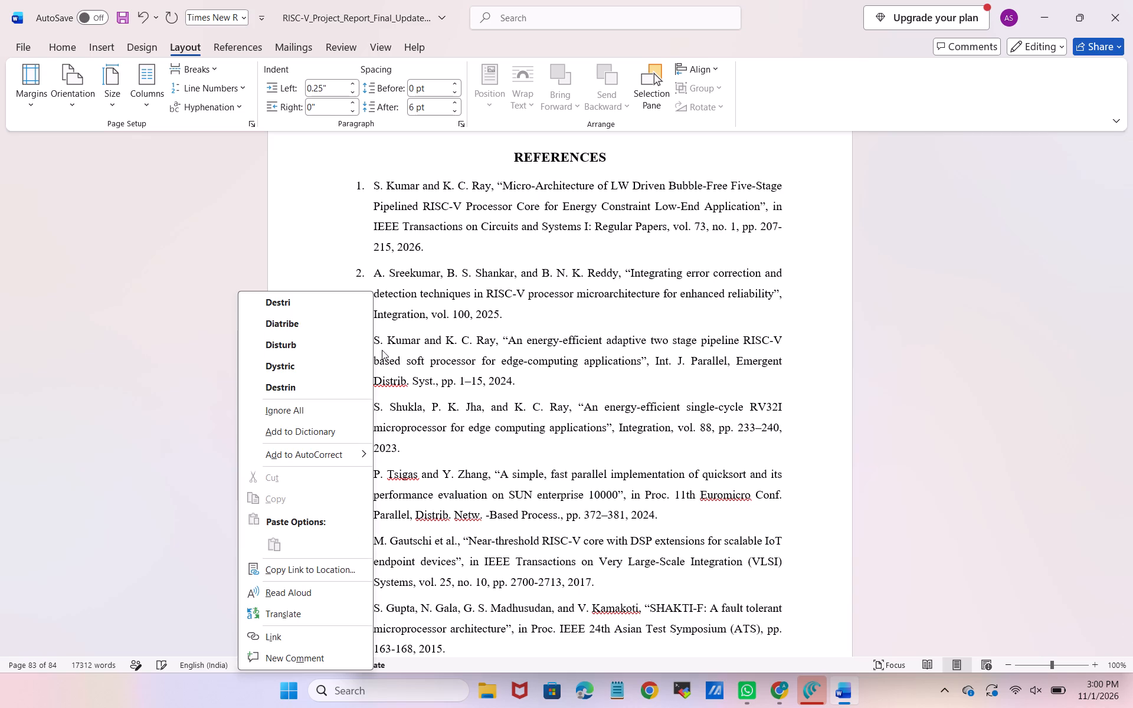
{"action": "left_click", "coordinate": [329, 408]}
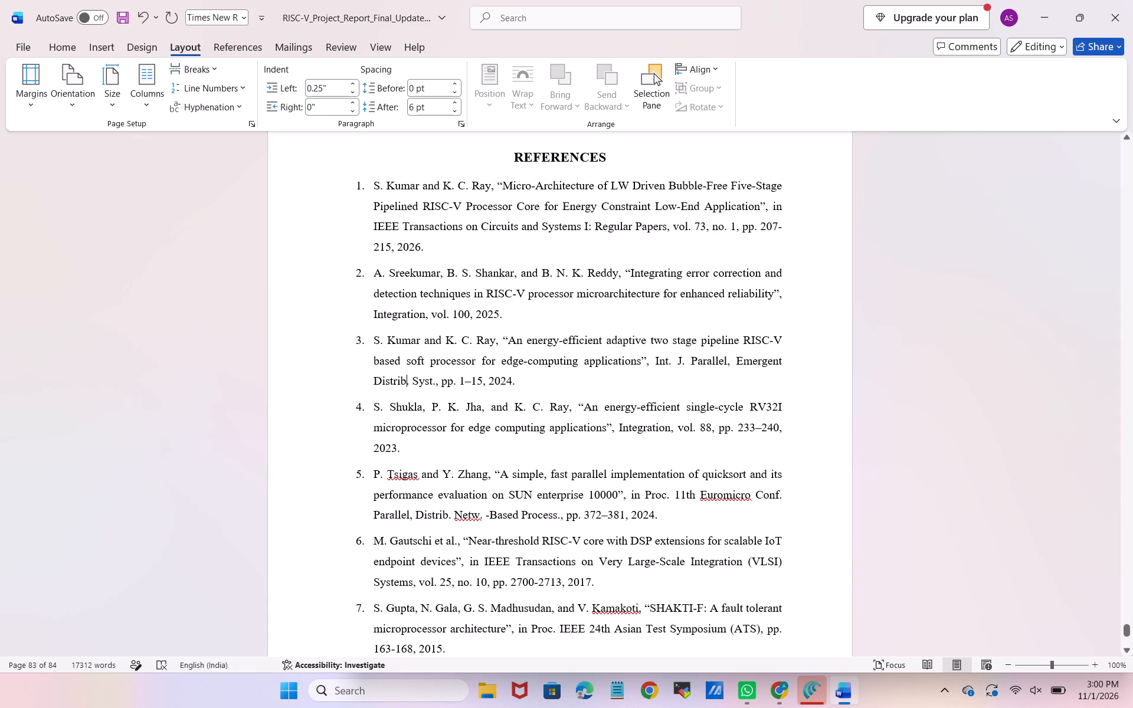
{"action": "left_click", "coordinate": [730, 497]}
{"action": "right_click", "coordinate": [730, 497]}
{"action": "left_click", "coordinate": [679, 224]}
{"action": "scroll", "coordinate": [681, 383], "scroll_direction": "down", "scroll_amount": 1}
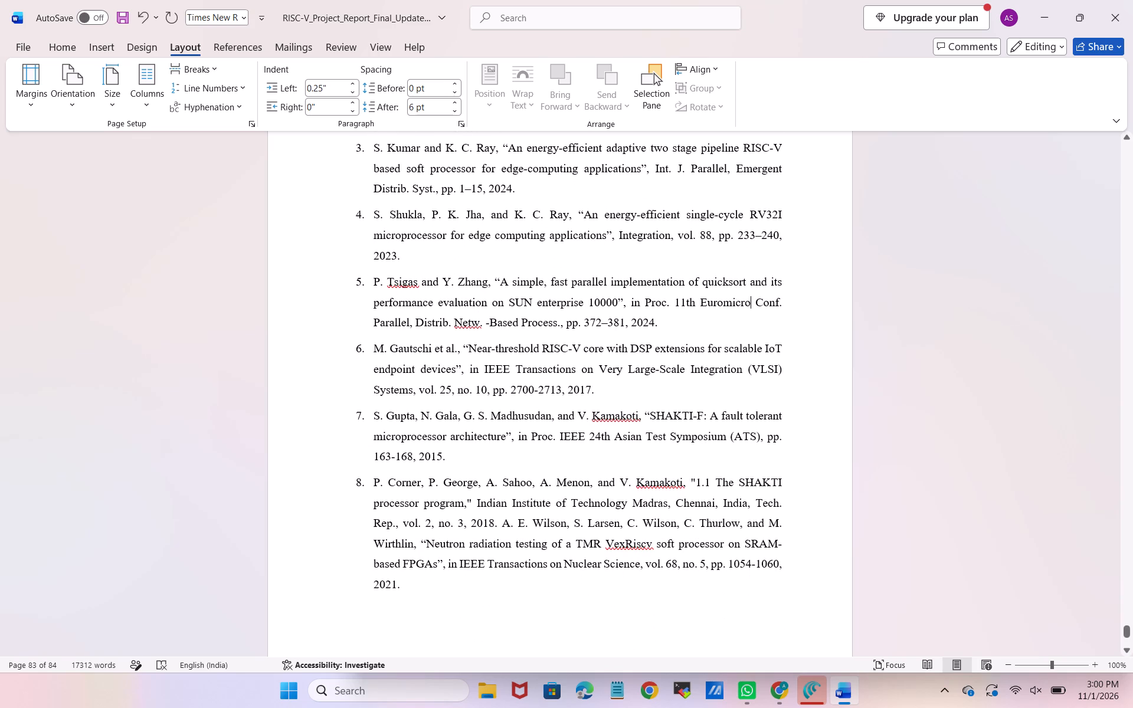
{"action": "left_click", "coordinate": [400, 284]}
{"action": "right_click", "coordinate": [400, 284]}
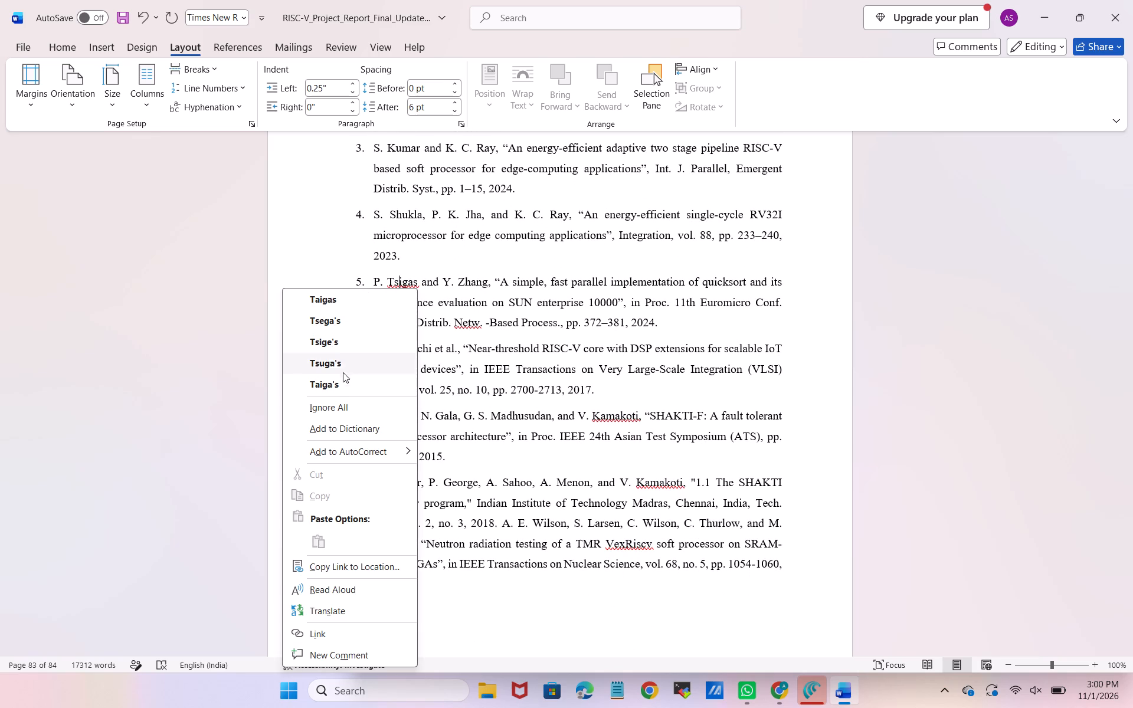
{"action": "left_click", "coordinate": [356, 406]}
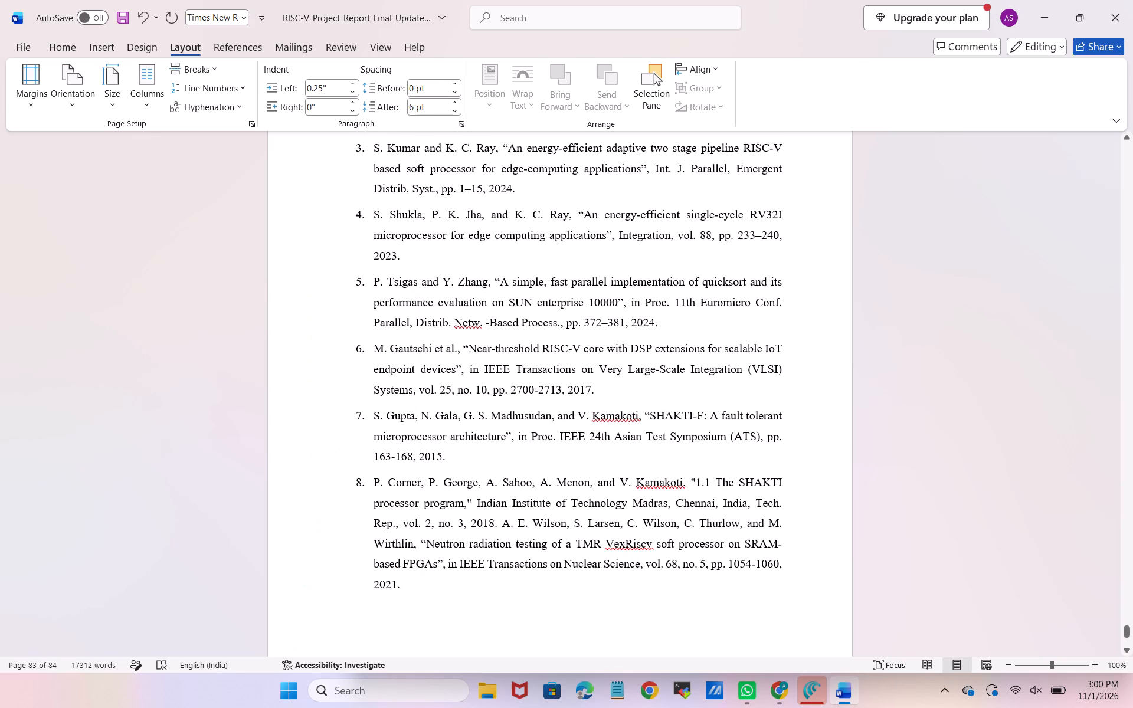
Ignore the spelling flags on "Netw", "Kamakoti" and "VexRiscv" in references 5, 7 and 8.
{"action": "left_click", "coordinate": [463, 320]}
{"action": "right_click", "coordinate": [463, 320]}
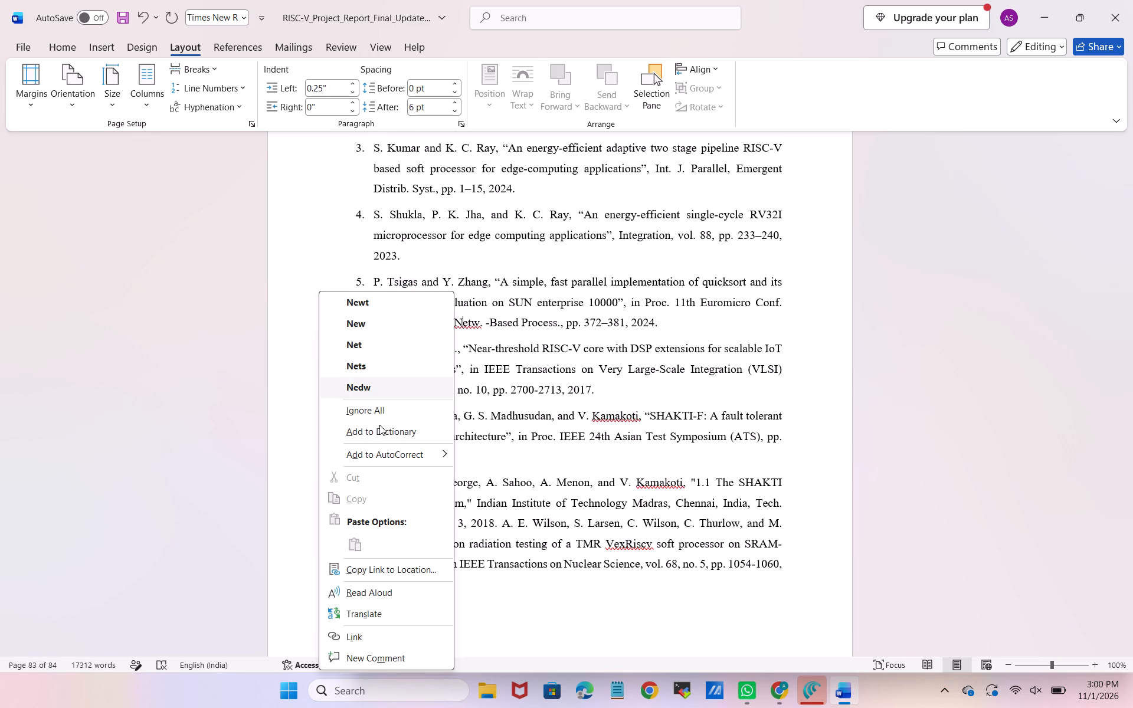
{"action": "left_click", "coordinate": [382, 415]}
{"action": "left_click", "coordinate": [613, 420]}
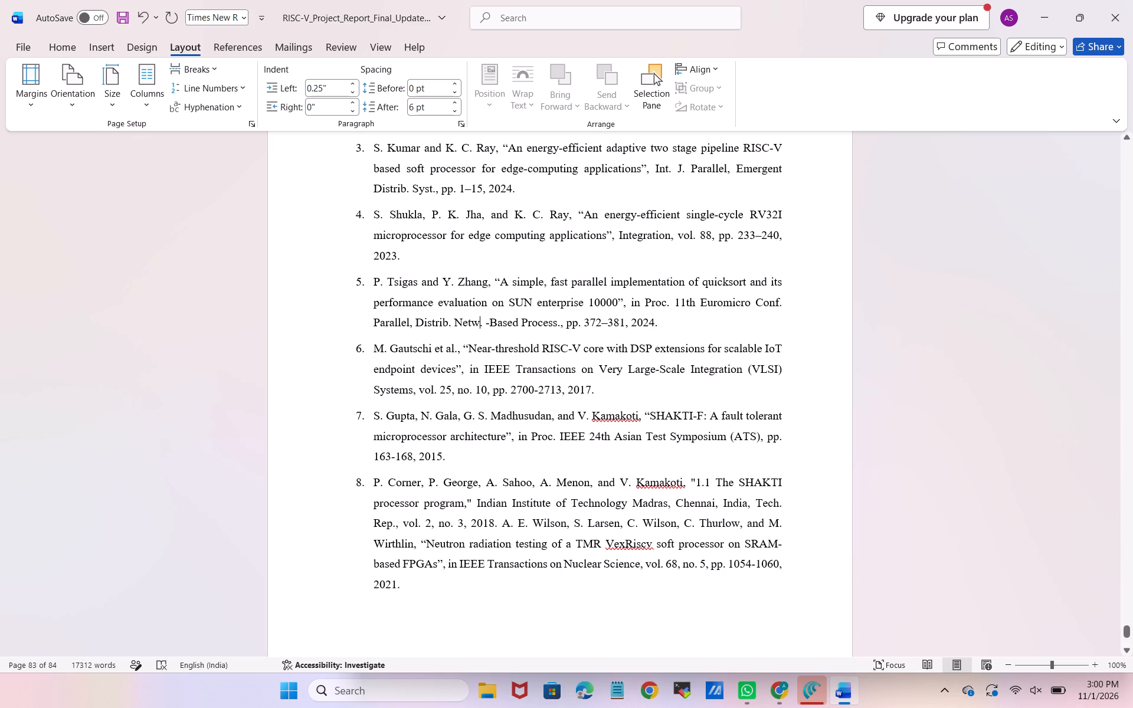
{"action": "right_click", "coordinate": [613, 420]}
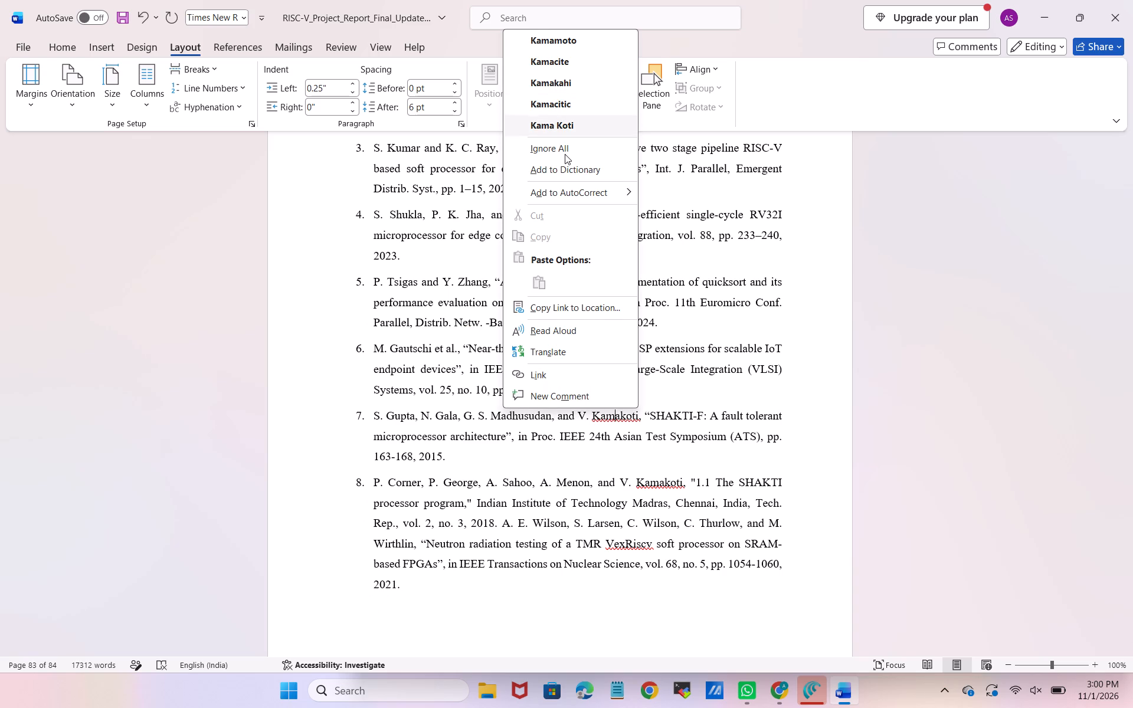
{"action": "left_click", "coordinate": [565, 154]}
{"action": "left_click", "coordinate": [635, 540]}
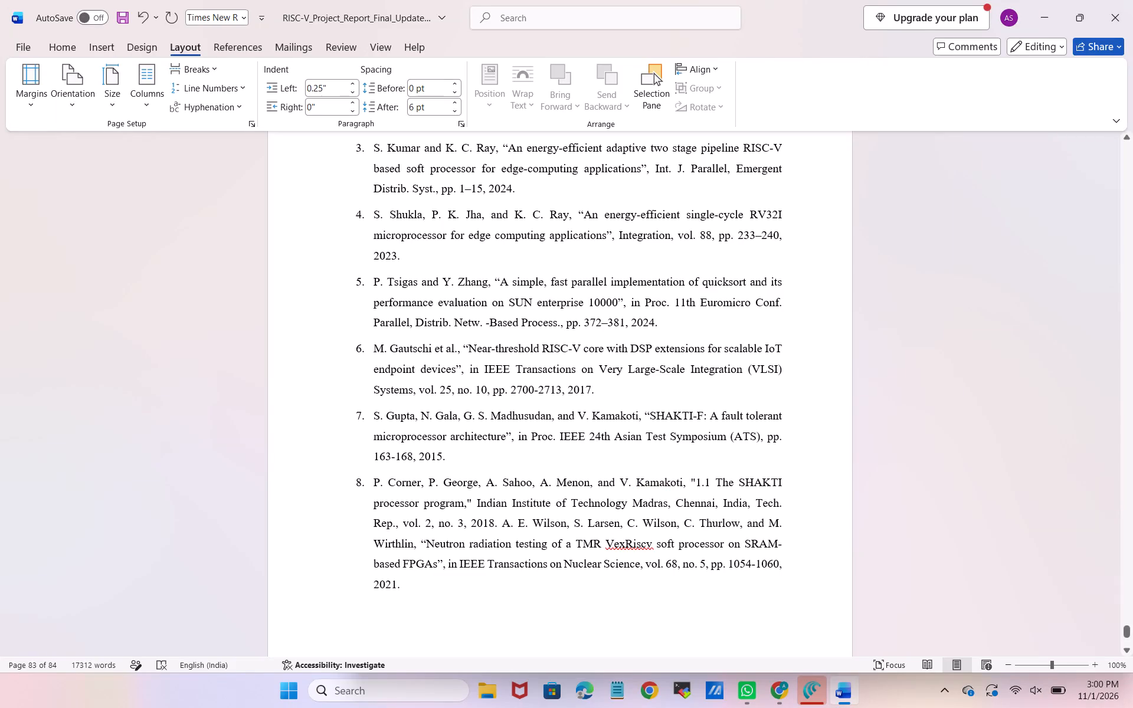
{"action": "right_click", "coordinate": [635, 540]}
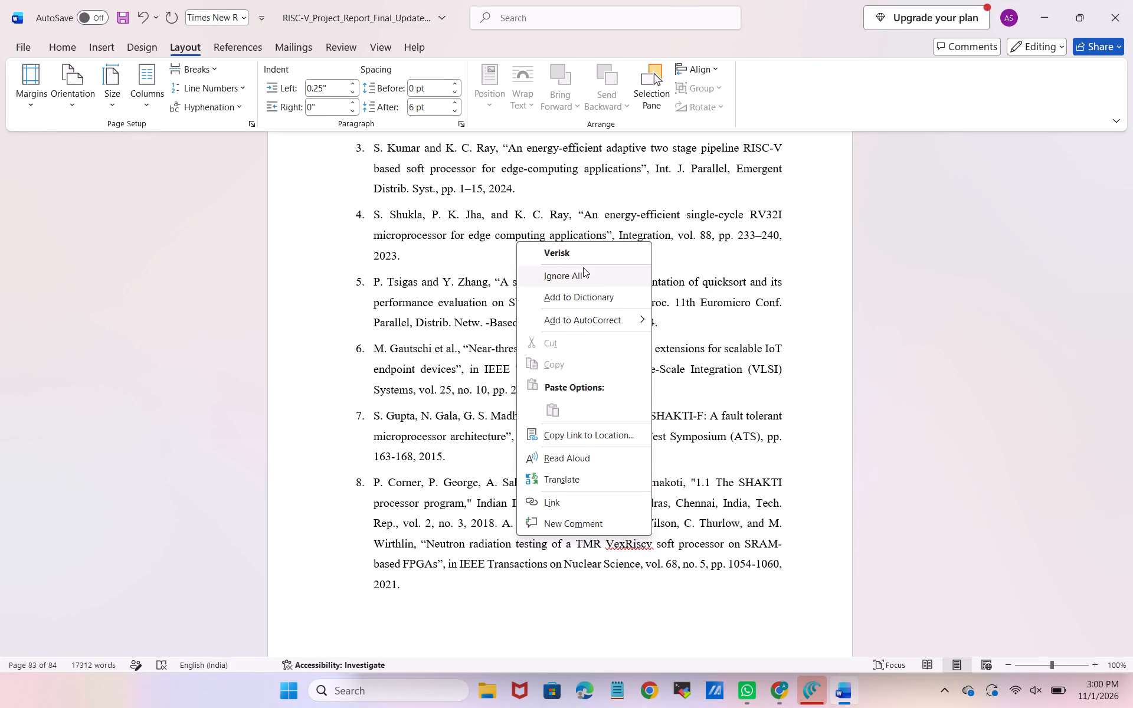
{"action": "left_click", "coordinate": [583, 267]}
Ignore the spelling flags on "Reviriego", "lowRISC" and "Andonovic" in references 9 and 10.
{"action": "scroll", "coordinate": [583, 267], "scroll_direction": "down", "scroll_amount": 3}
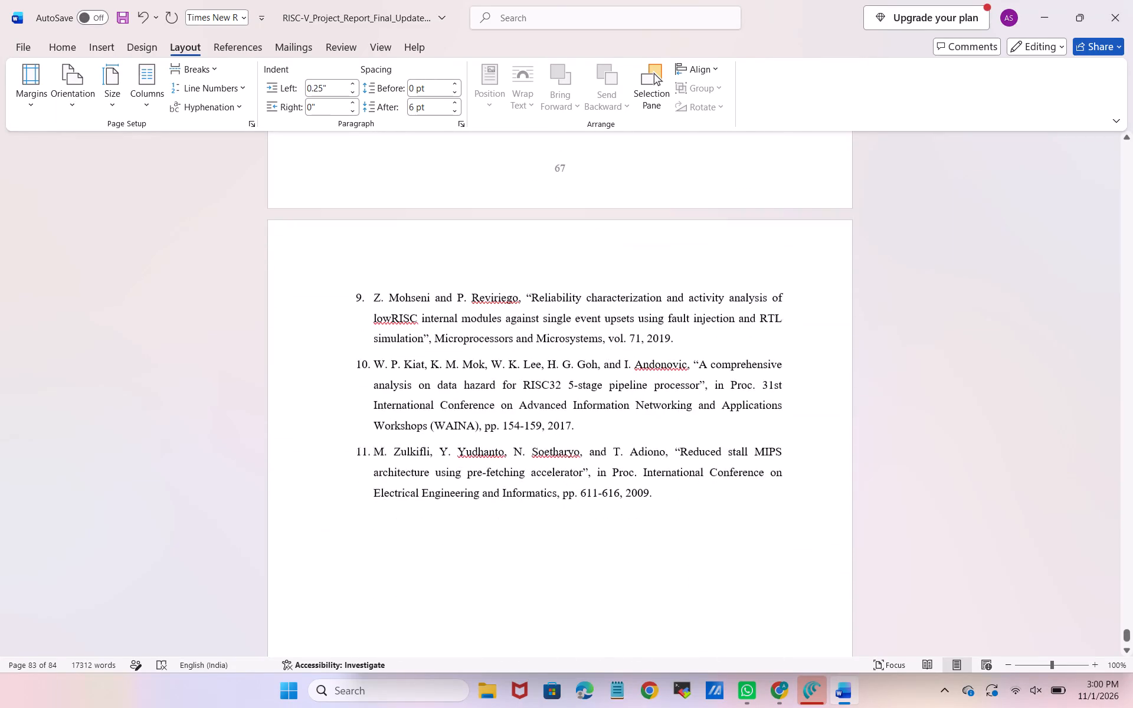
{"action": "scroll", "coordinate": [583, 267], "scroll_direction": "down", "scroll_amount": 1}
{"action": "left_click", "coordinate": [500, 249]}
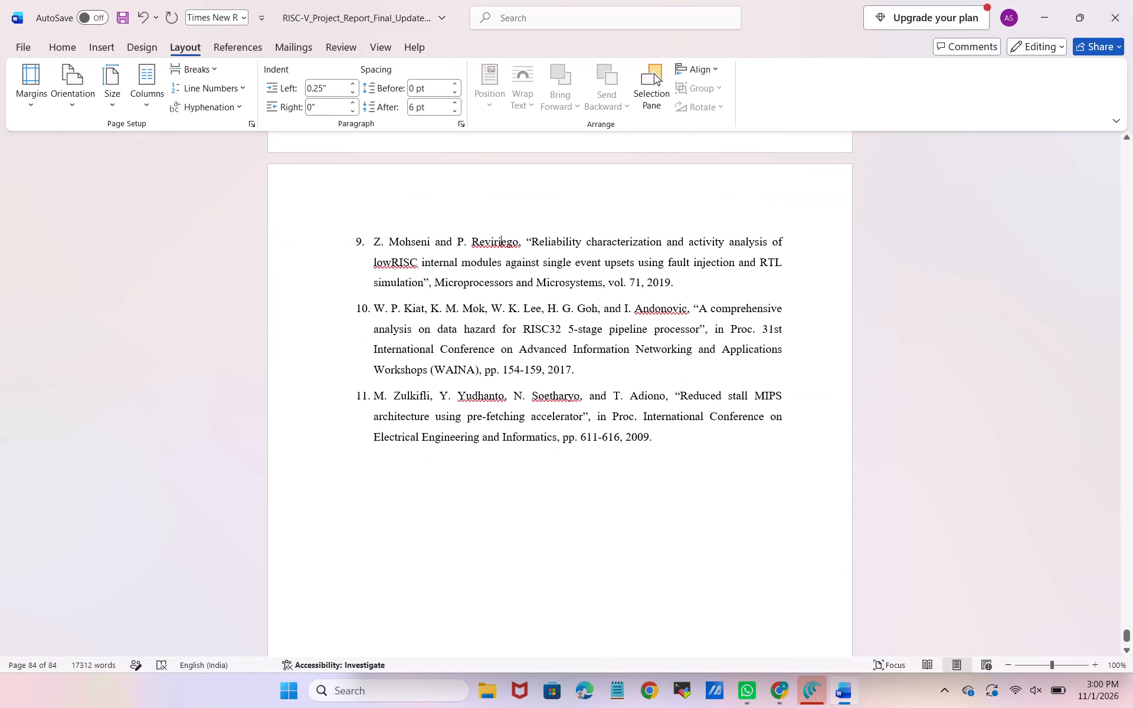
{"action": "right_click", "coordinate": [500, 249]}
{"action": "left_click", "coordinate": [456, 301]}
{"action": "left_click", "coordinate": [396, 265]}
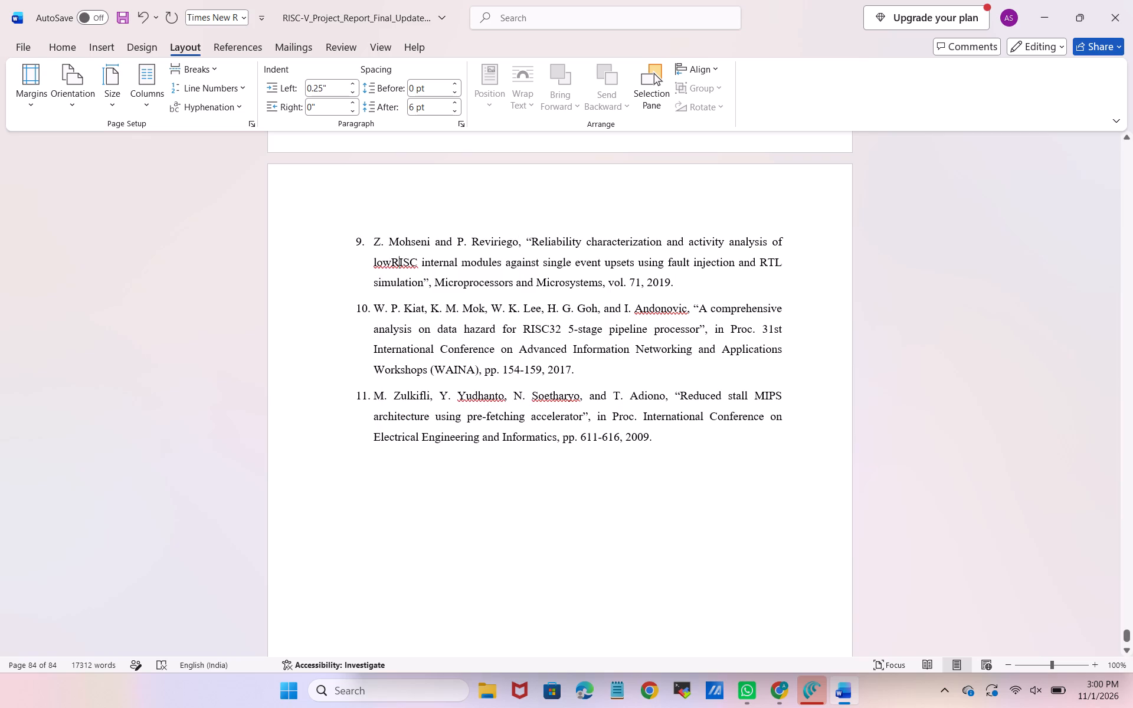
{"action": "right_click", "coordinate": [396, 265]}
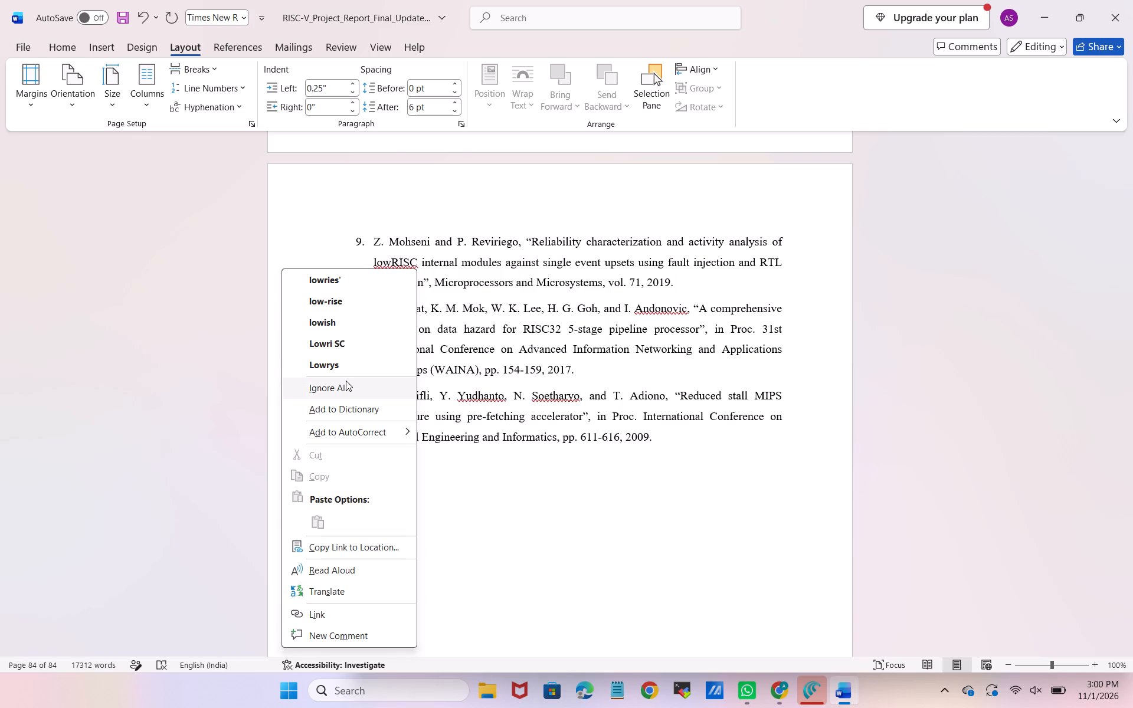
{"action": "left_click", "coordinate": [346, 381]}
{"action": "left_click", "coordinate": [670, 306]}
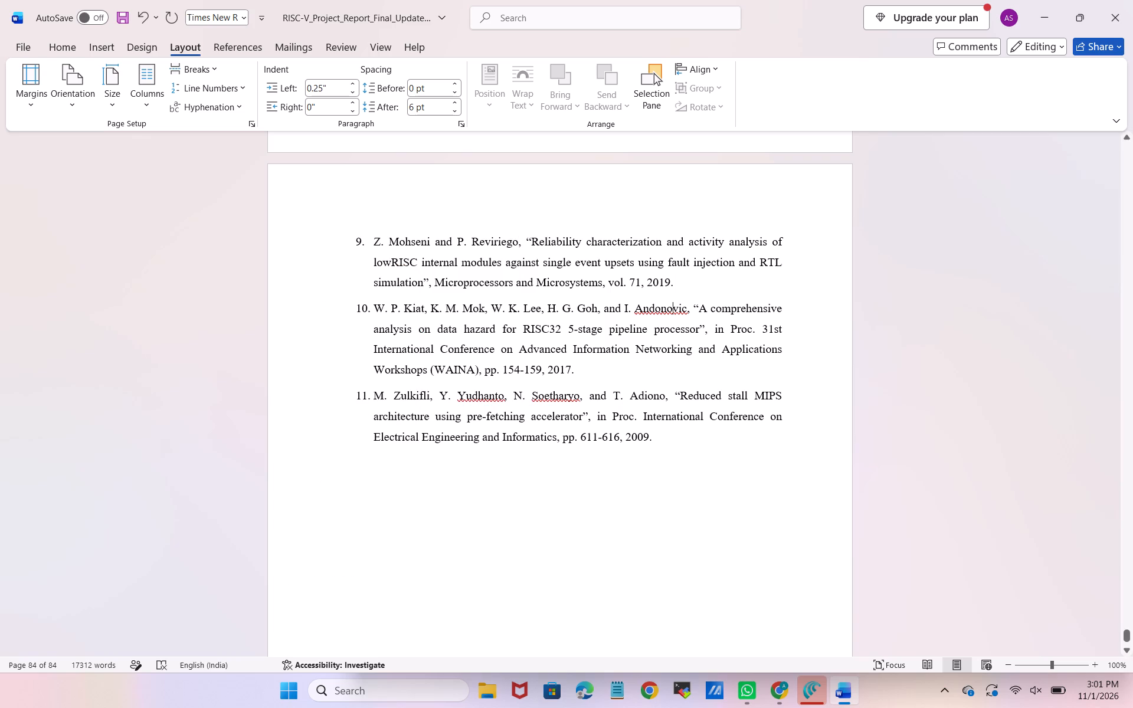
{"action": "right_click", "coordinate": [670, 306]}
{"action": "left_click", "coordinate": [608, 392]}
Ignore the spelling flags on "Yudhanto" and "Soetharyo" in reference 11.
{"action": "left_click", "coordinate": [493, 397]}
{"action": "right_click", "coordinate": [493, 397]}
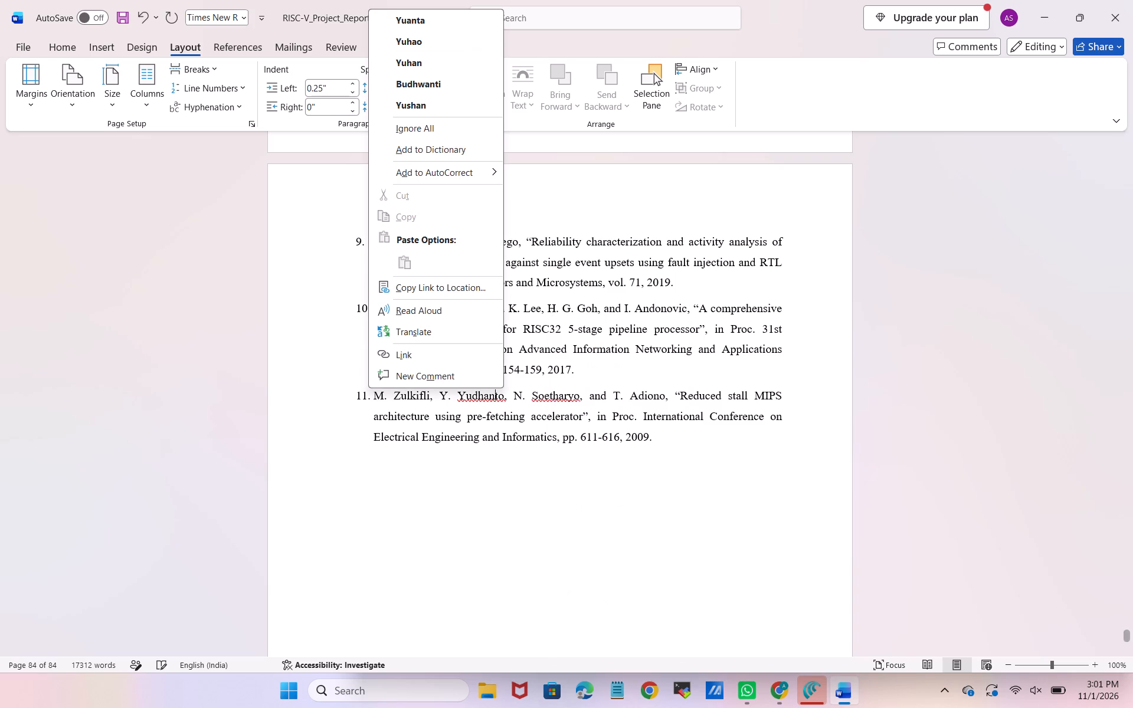
{"action": "left_click", "coordinate": [440, 126]}
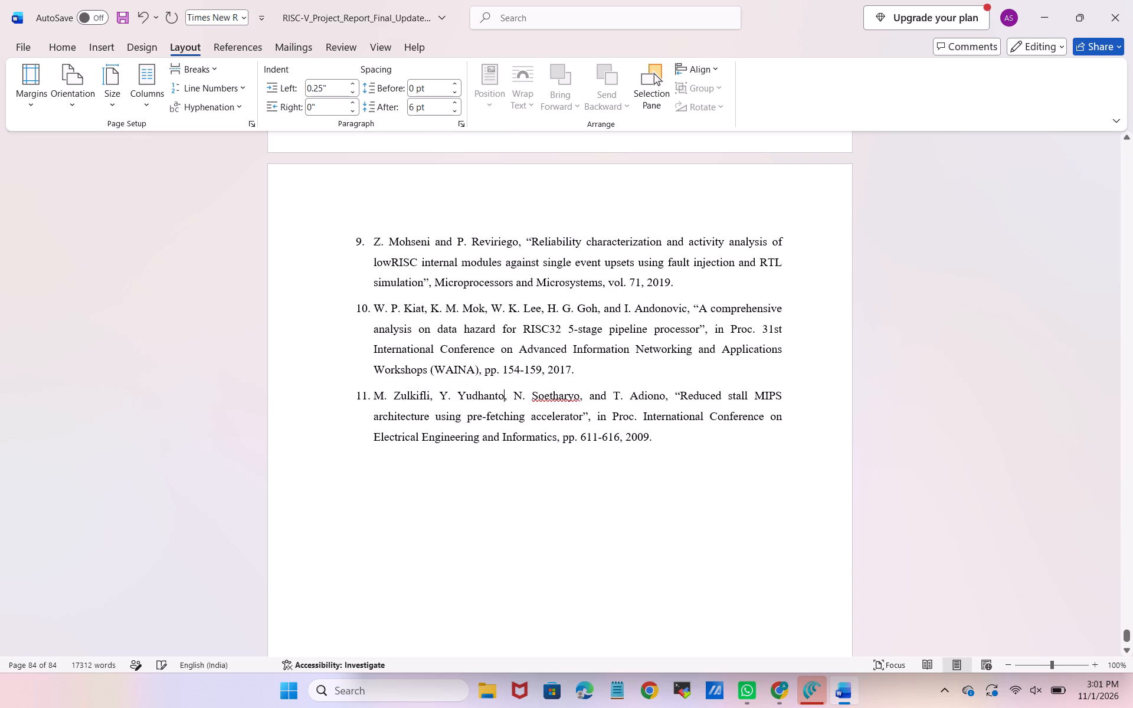
{"action": "left_click", "coordinate": [556, 398]}
{"action": "right_click", "coordinate": [556, 398]}
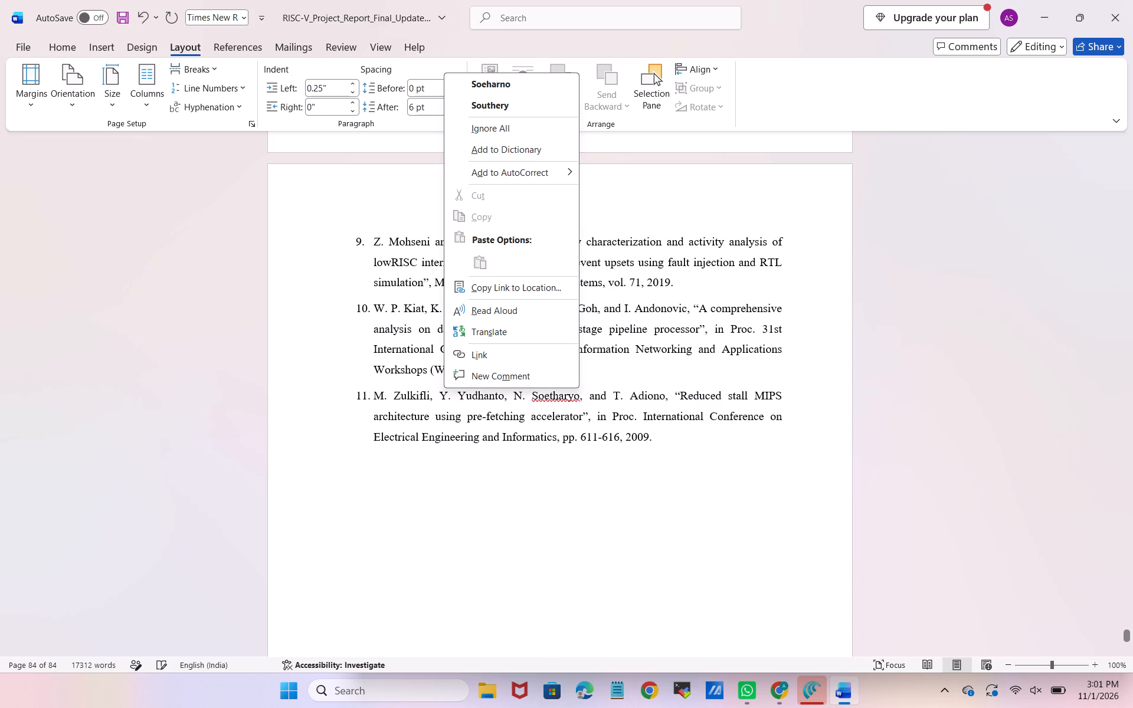
{"action": "left_click", "coordinate": [487, 124]}
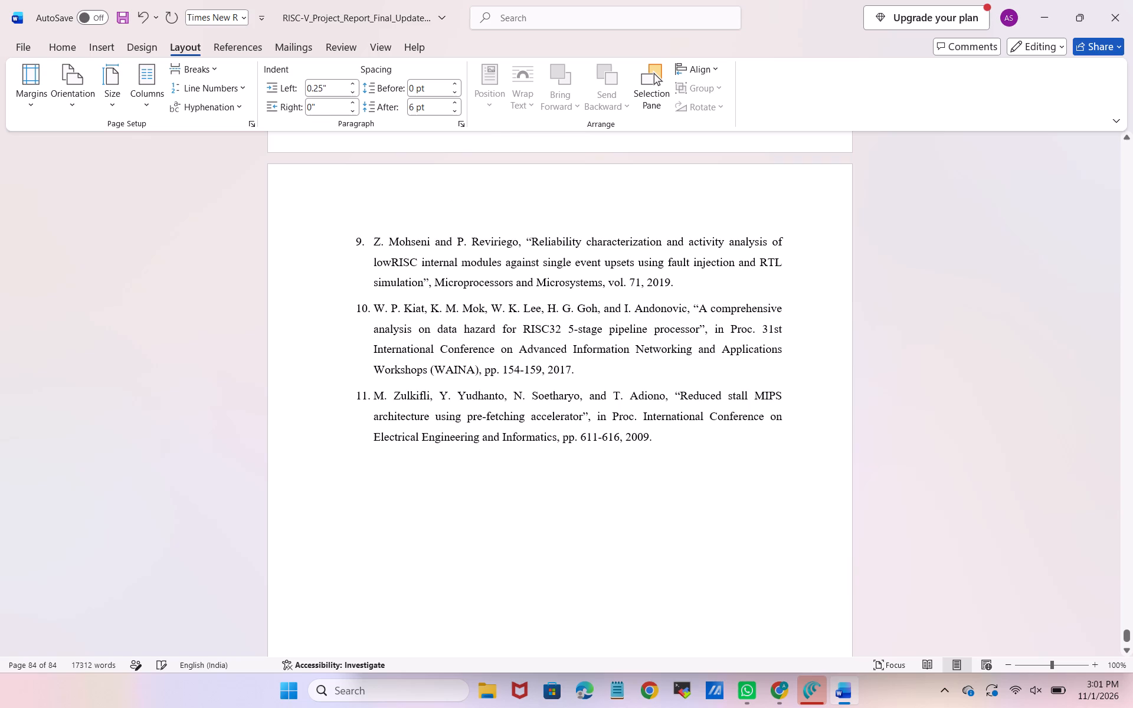
Review the reference list from its last entry back to the REFERENCES heading, checking numbering and remaining spelling flags.
{"action": "scroll", "coordinate": [464, 310], "scroll_direction": "down", "scroll_amount": 4}
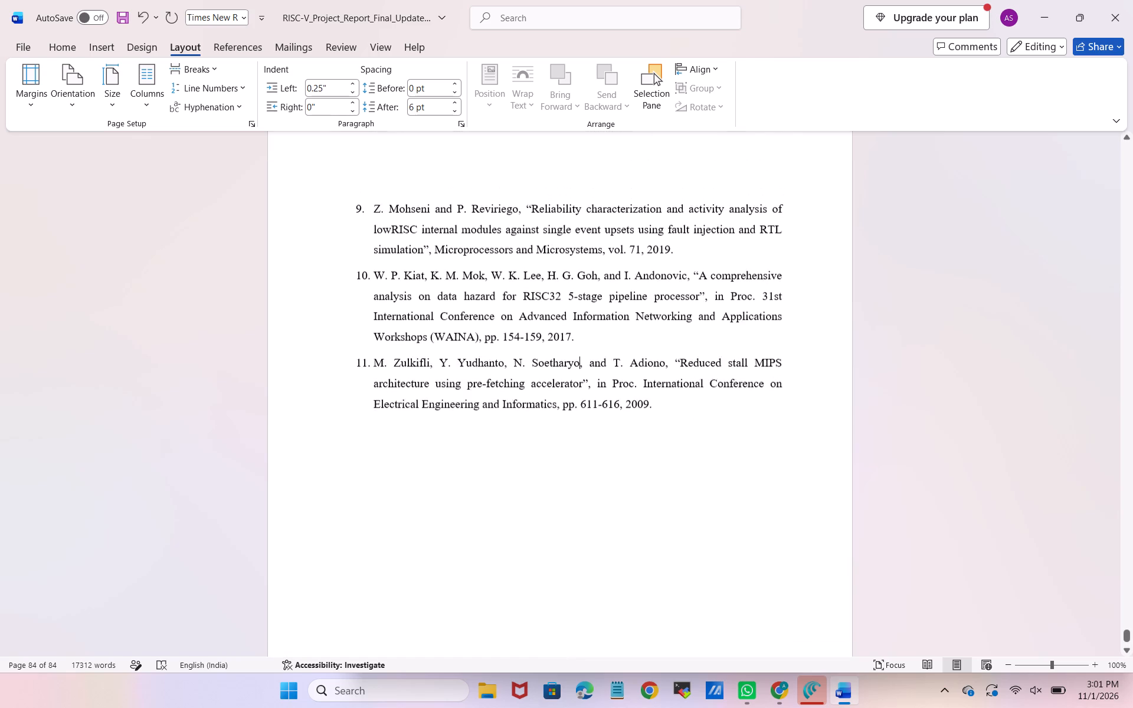
{"action": "scroll", "coordinate": [464, 310], "scroll_direction": "down", "scroll_amount": 2}
{"action": "scroll", "coordinate": [464, 310], "scroll_direction": "up", "scroll_amount": 3}
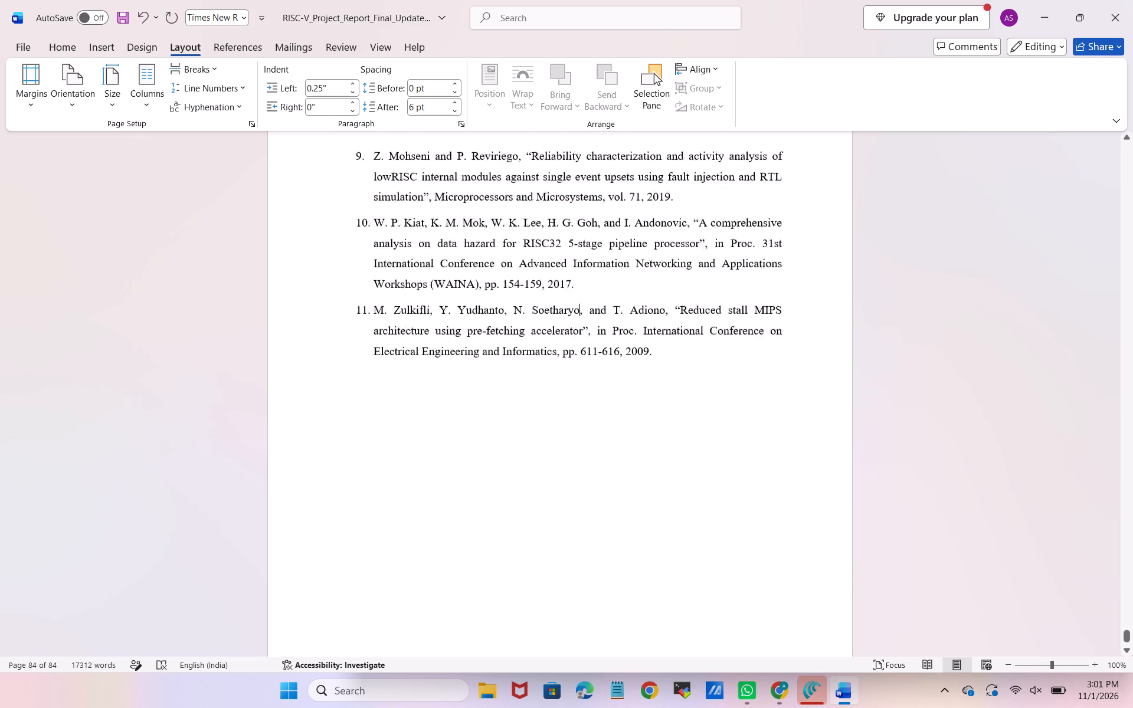
{"action": "scroll", "coordinate": [464, 310], "scroll_direction": "up", "scroll_amount": 4}
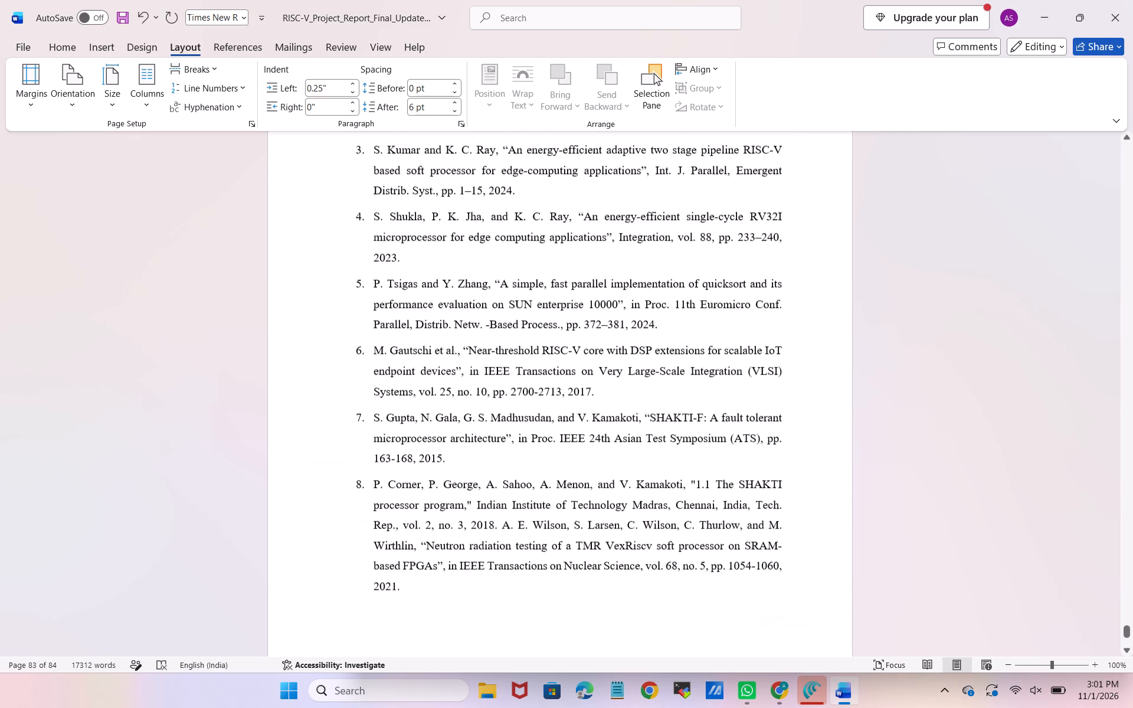
{"action": "scroll", "coordinate": [464, 310], "scroll_direction": "up", "scroll_amount": 4}
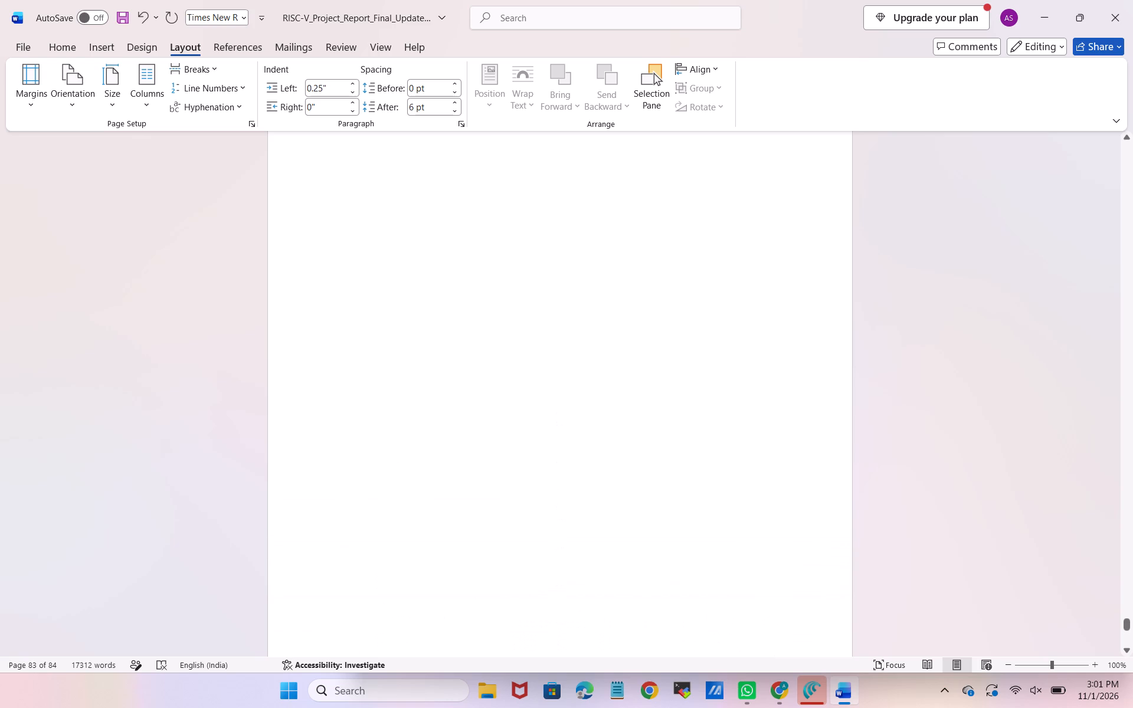
{"action": "scroll", "coordinate": [464, 310], "scroll_direction": "up", "scroll_amount": 2}
{"action": "scroll", "coordinate": [464, 310], "scroll_direction": "down", "scroll_amount": 3}
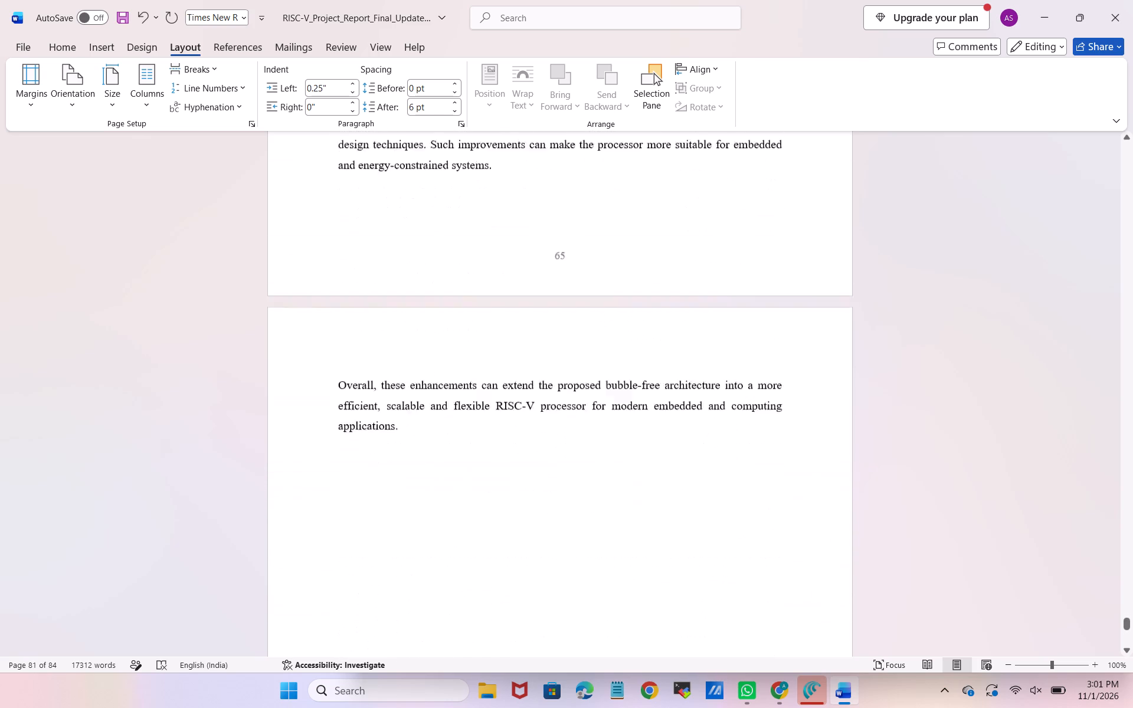
{"action": "scroll", "coordinate": [464, 310], "scroll_direction": "down", "scroll_amount": 4}
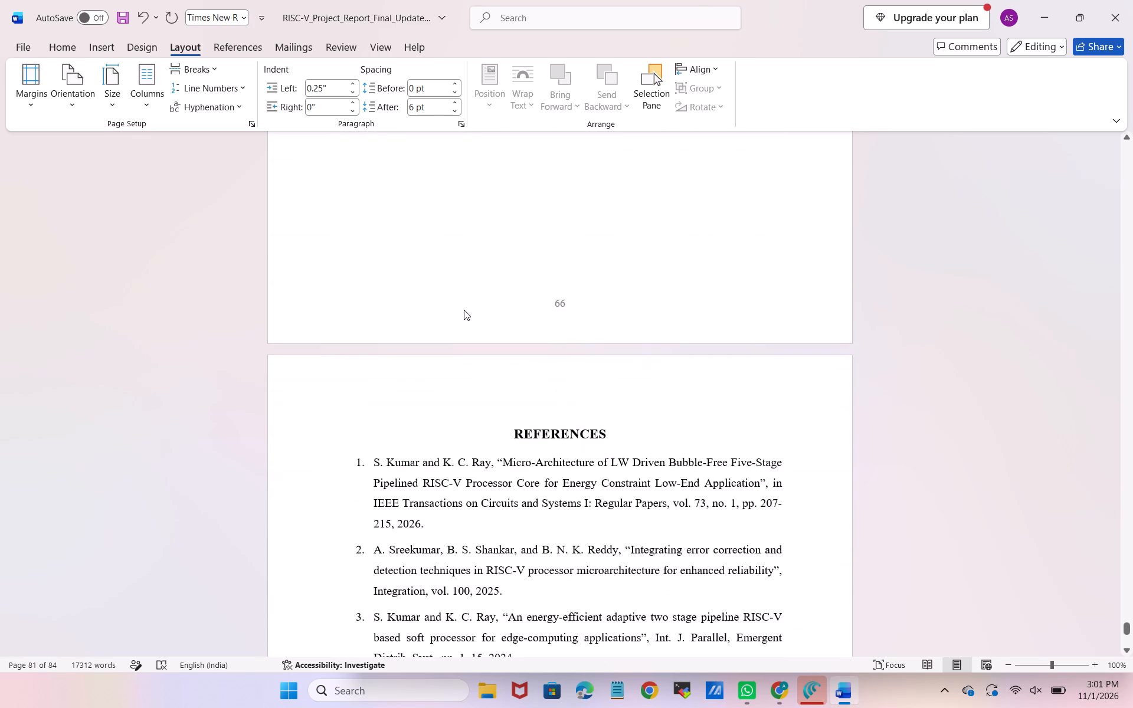
Examine the numbered future-work points and the closing "Overall" paragraph on the pages before the references.
{"action": "scroll", "coordinate": [464, 310], "scroll_direction": "up", "scroll_amount": 7}
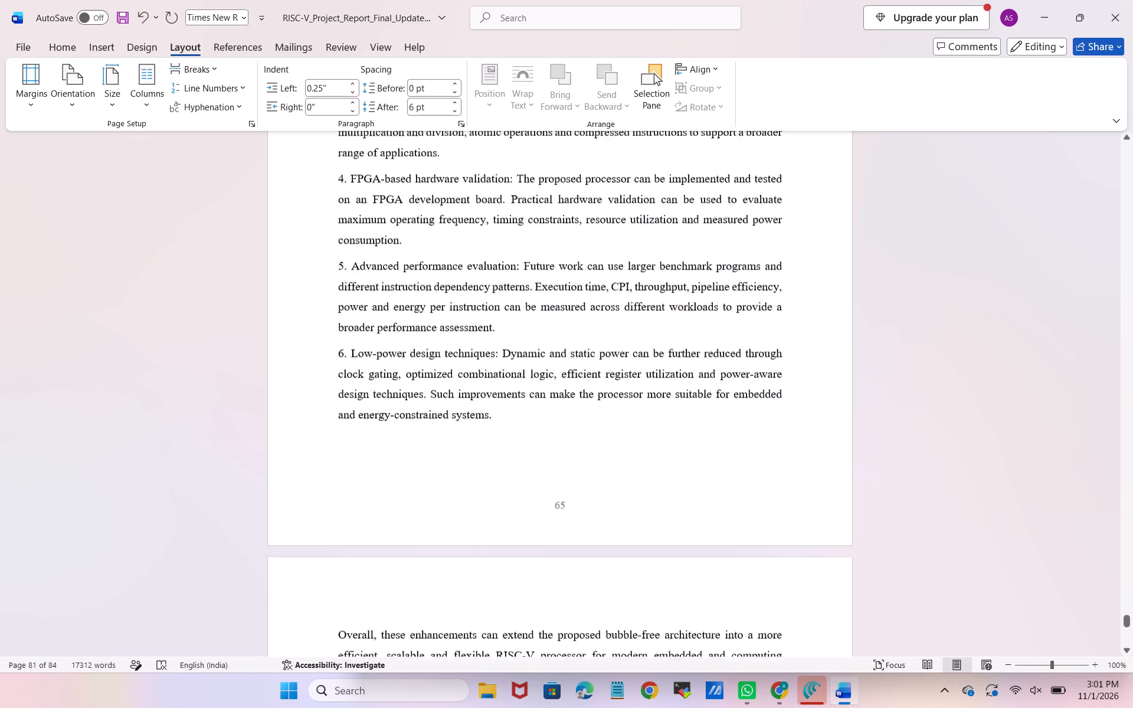
{"action": "scroll", "coordinate": [464, 310], "scroll_direction": "up", "scroll_amount": 4}
{"action": "scroll", "coordinate": [464, 310], "scroll_direction": "down", "scroll_amount": 3}
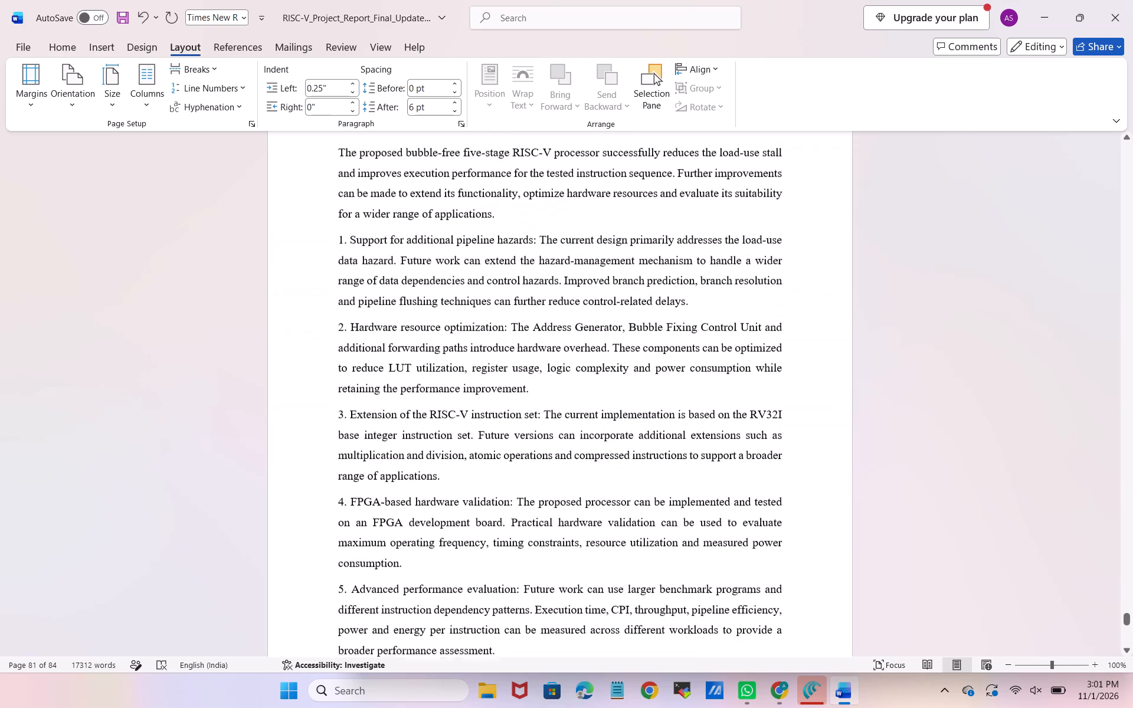
{"action": "scroll", "coordinate": [464, 310], "scroll_direction": "down", "scroll_amount": 2}
{"action": "scroll", "coordinate": [464, 310], "scroll_direction": "up", "scroll_amount": 2}
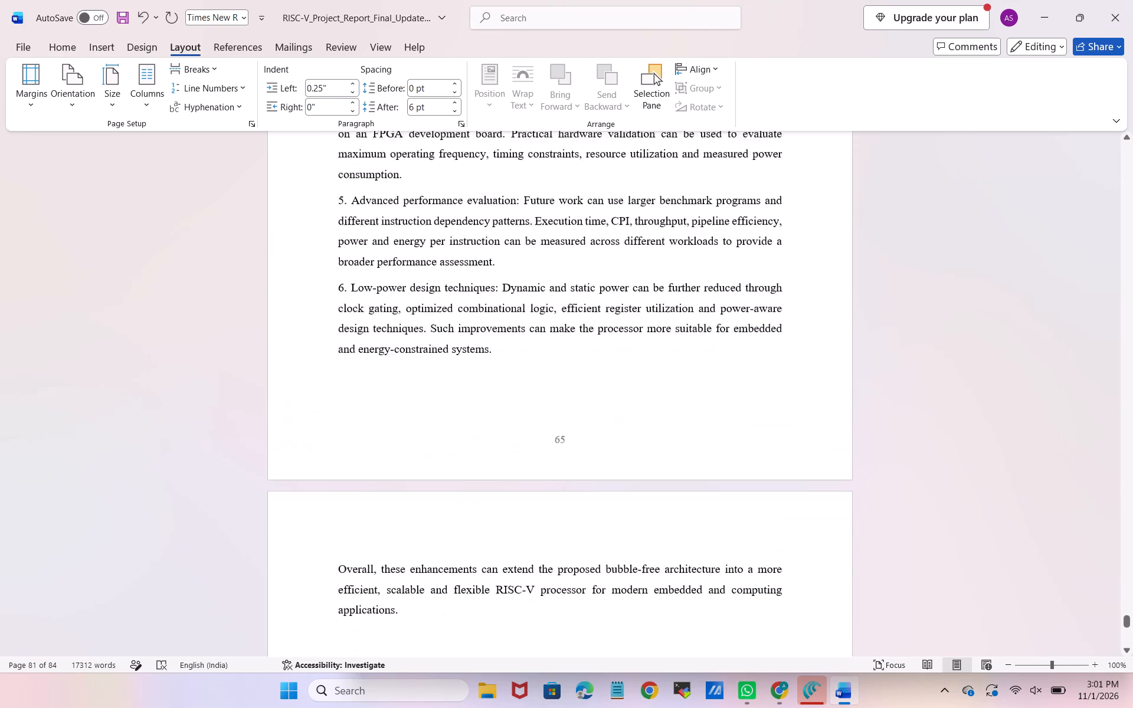
{"action": "scroll", "coordinate": [464, 310], "scroll_direction": "up", "scroll_amount": 1}
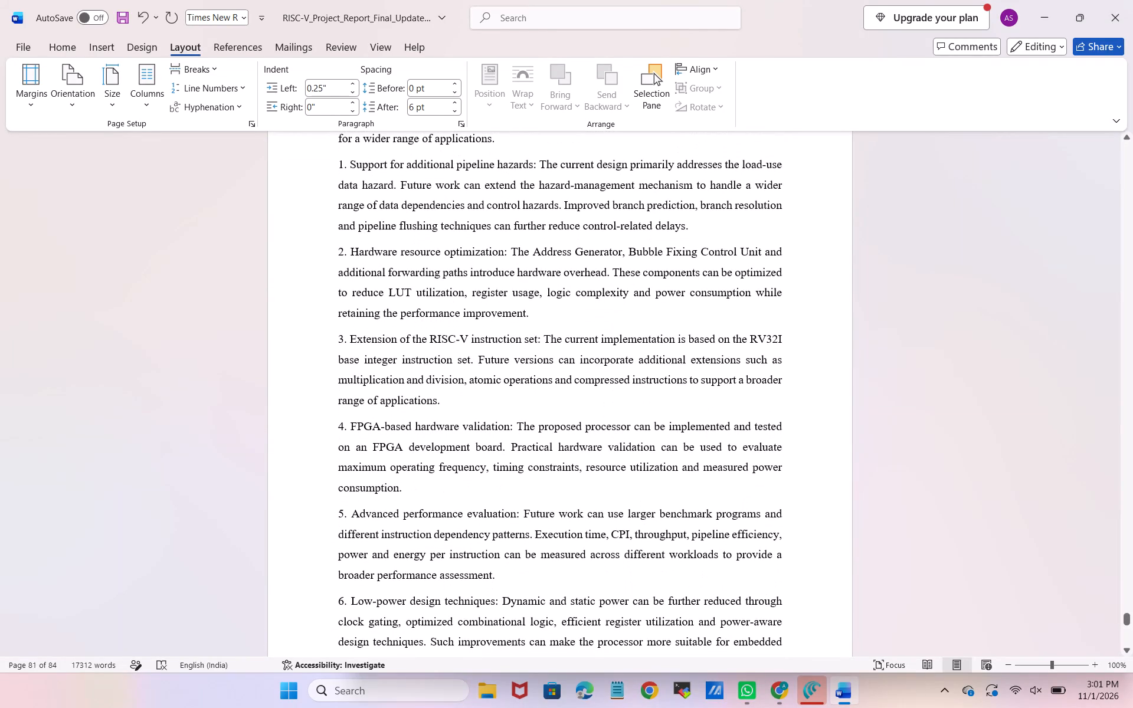
{"action": "scroll", "coordinate": [464, 310], "scroll_direction": "down", "scroll_amount": 3}
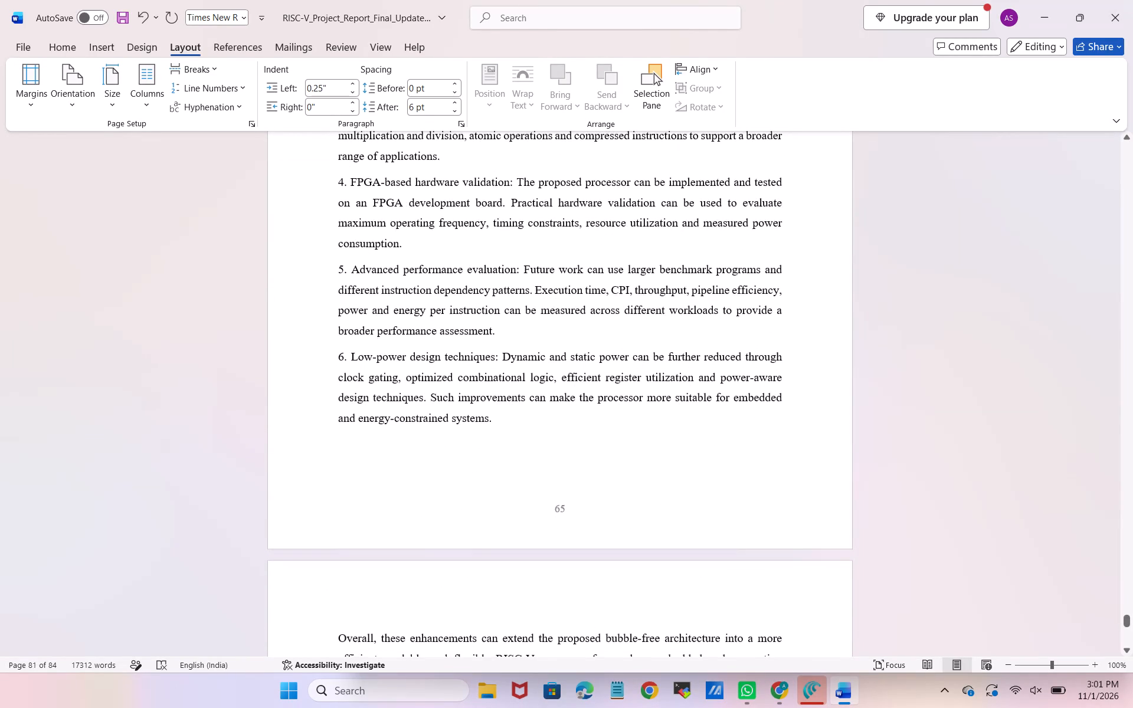
{"action": "scroll", "coordinate": [464, 310], "scroll_direction": "down", "scroll_amount": 2}
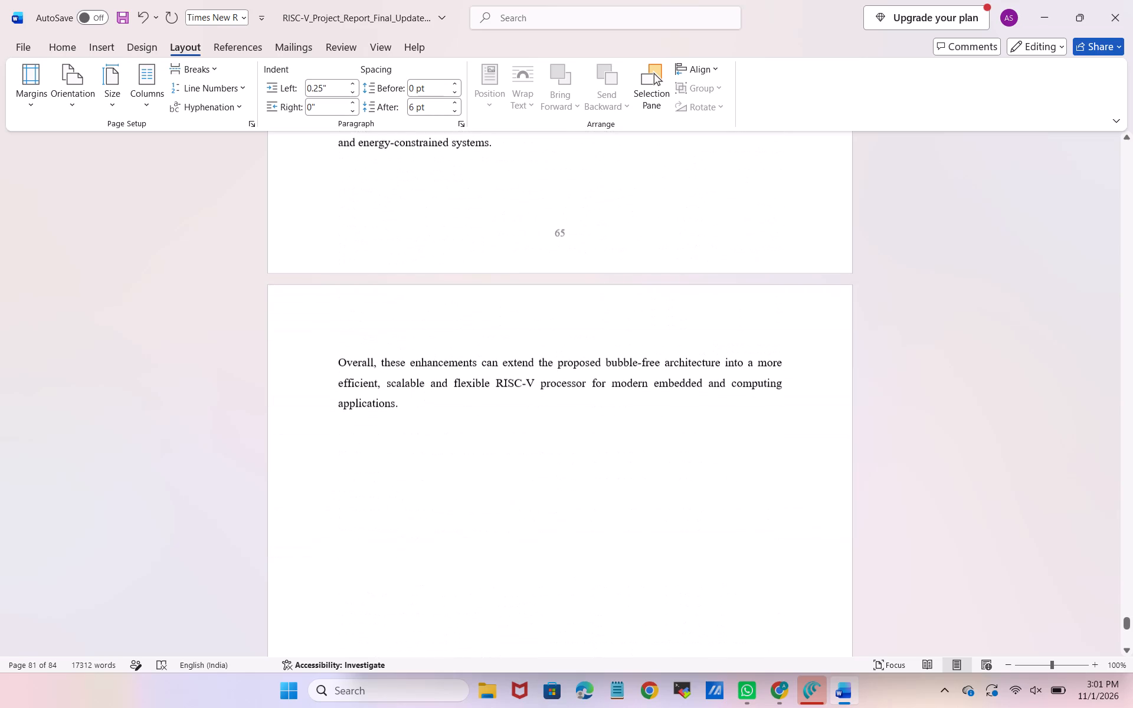
Examine the references through to the document's last page, checking layout and page numbers.
{"action": "scroll", "coordinate": [464, 310], "scroll_direction": "down", "scroll_amount": 3}
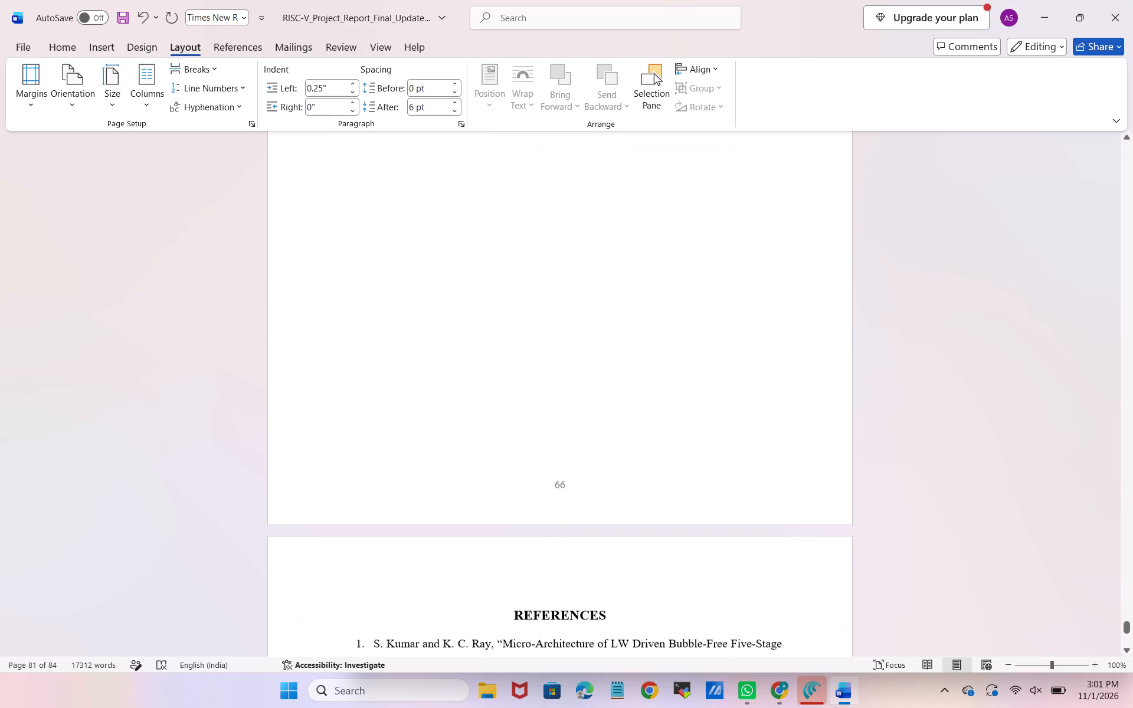
{"action": "scroll", "coordinate": [464, 310], "scroll_direction": "down", "scroll_amount": 14}
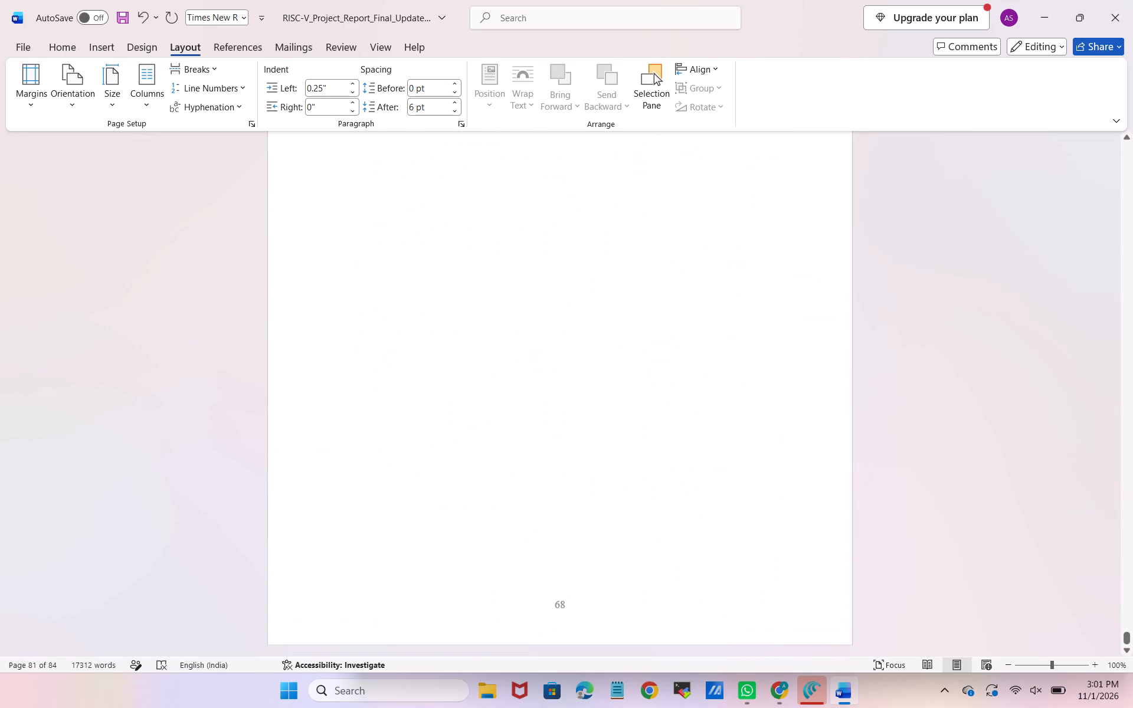
{"action": "scroll", "coordinate": [464, 310], "scroll_direction": "down", "scroll_amount": 7}
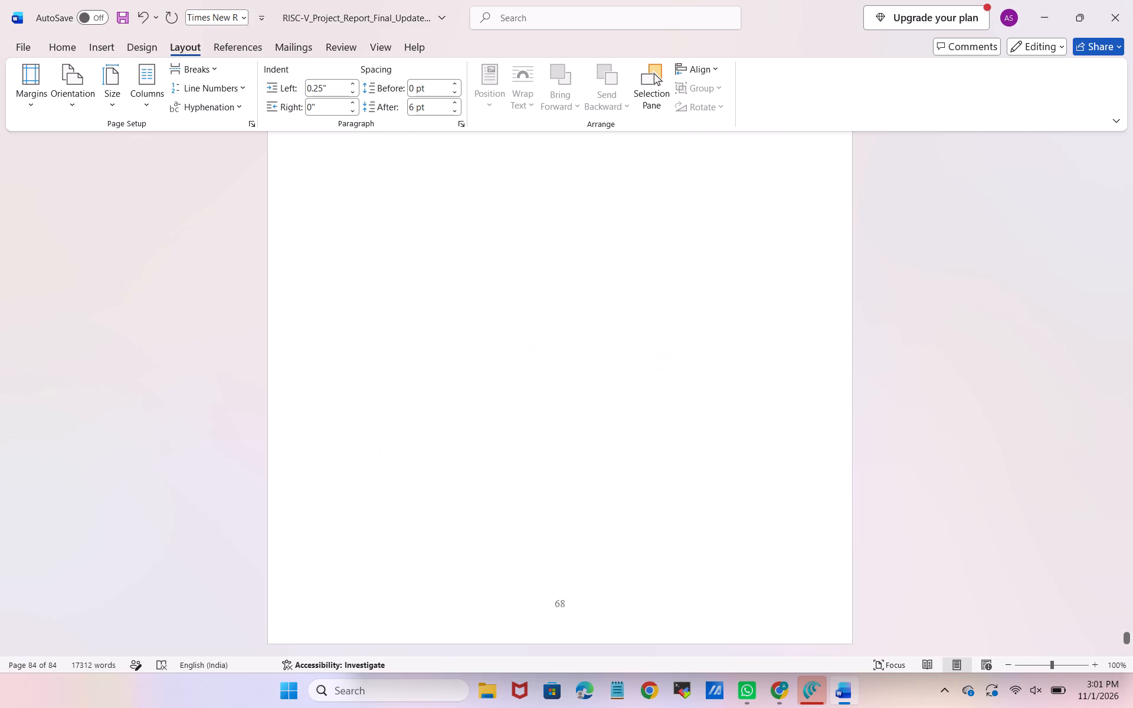
{"action": "scroll", "coordinate": [464, 310], "scroll_direction": "down", "scroll_amount": 2}
{"action": "scroll", "coordinate": [464, 310], "scroll_direction": "up", "scroll_amount": 4}
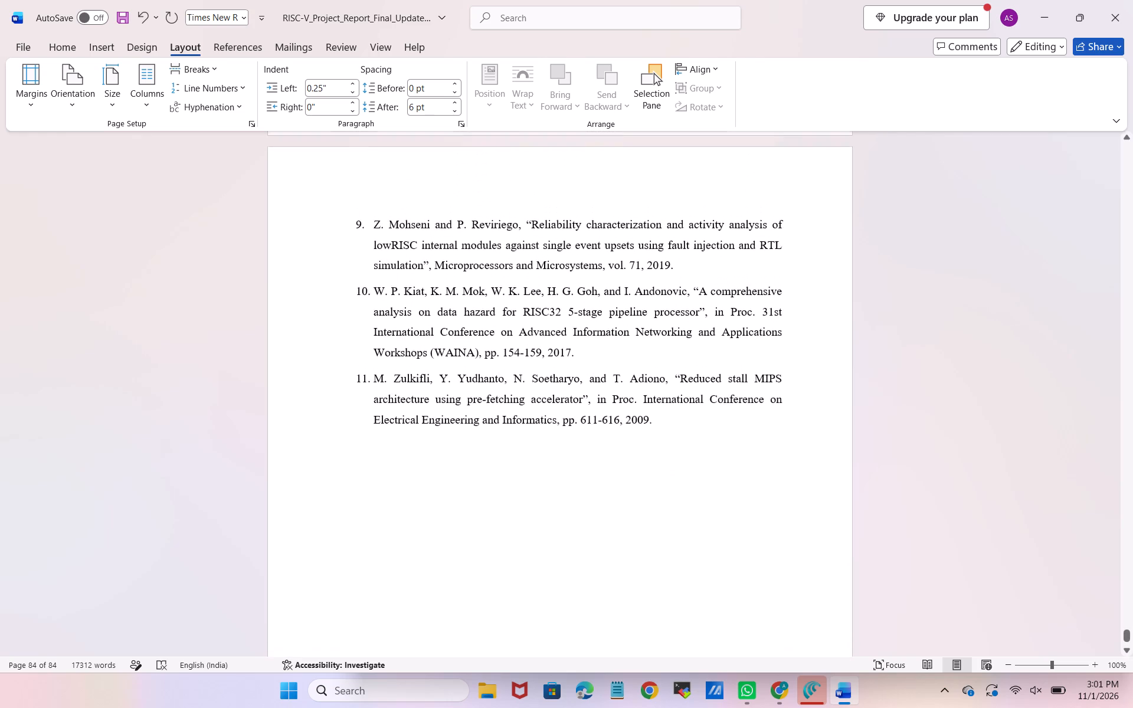
{"action": "scroll", "coordinate": [464, 310], "scroll_direction": "up", "scroll_amount": 2}
{"action": "scroll", "coordinate": [464, 310], "scroll_direction": "down", "scroll_amount": 1}
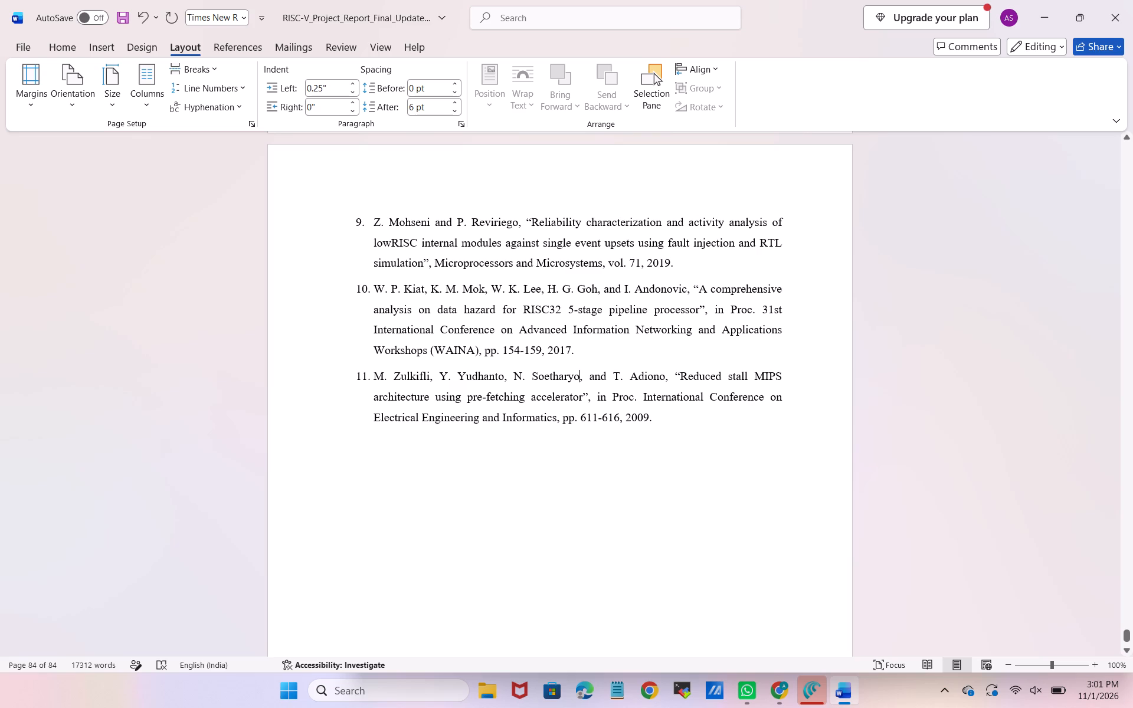
{"action": "scroll", "coordinate": [789, 643], "scroll_direction": "up", "scroll_amount": 6}
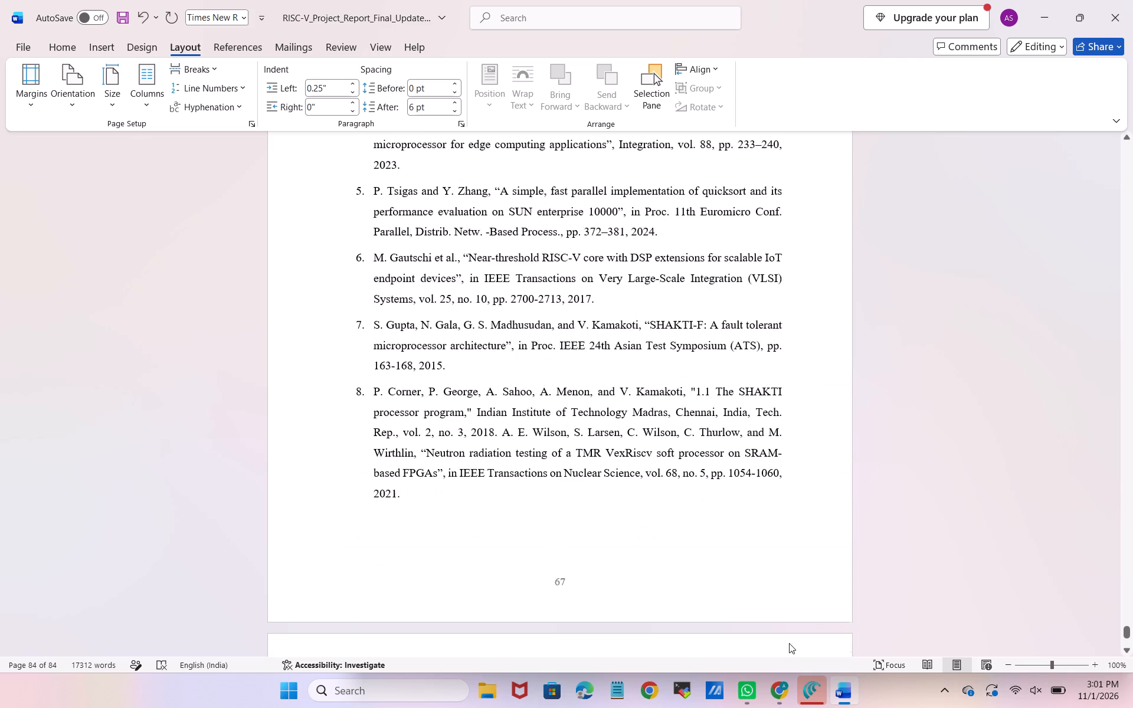
Skim back from the references through the body chapters to the List of Abbreviations in the front matter.
{"action": "scroll", "coordinate": [789, 643], "scroll_direction": "up", "scroll_amount": 8}
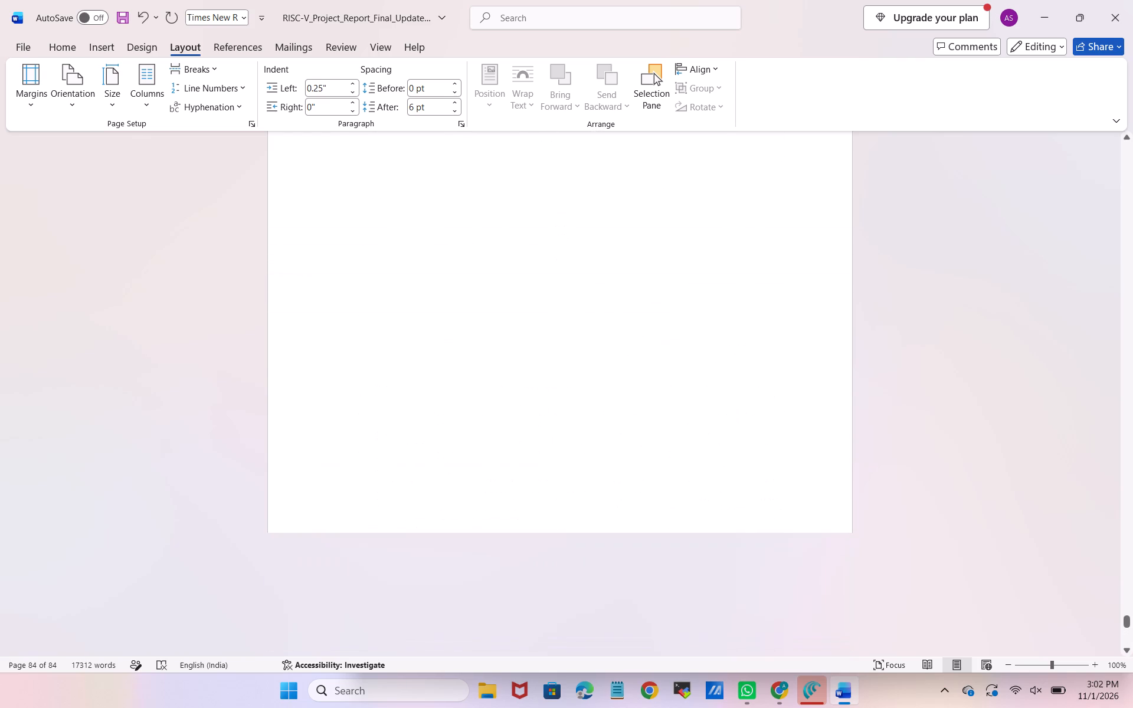
{"action": "scroll", "coordinate": [789, 643], "scroll_direction": "up", "scroll_amount": 12}
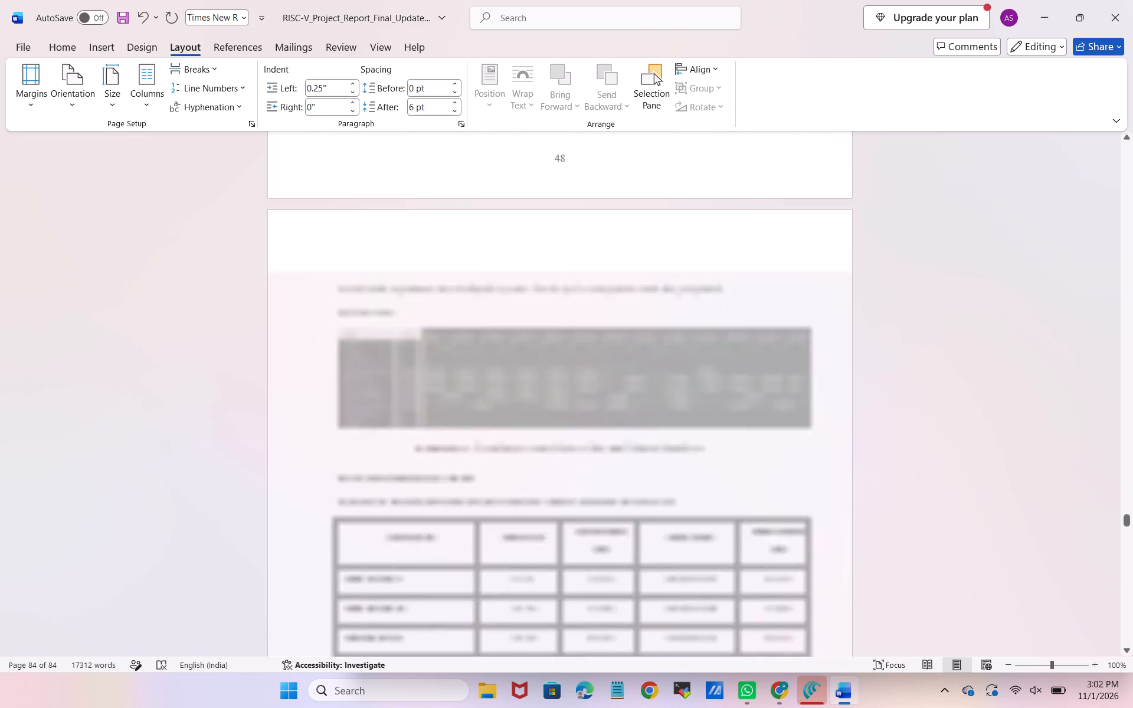
{"action": "scroll", "coordinate": [789, 643], "scroll_direction": "up", "scroll_amount": 10}
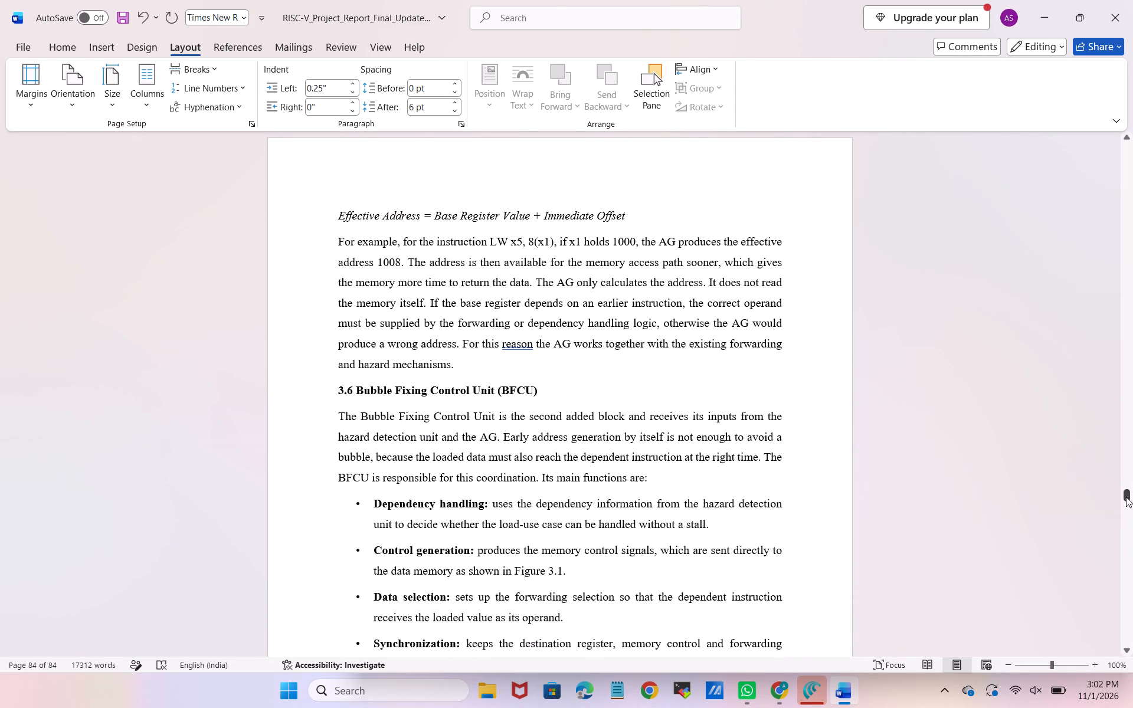
{"action": "left_click_drag", "start_coordinate": [1126, 497], "coordinate": [1121, 231]}
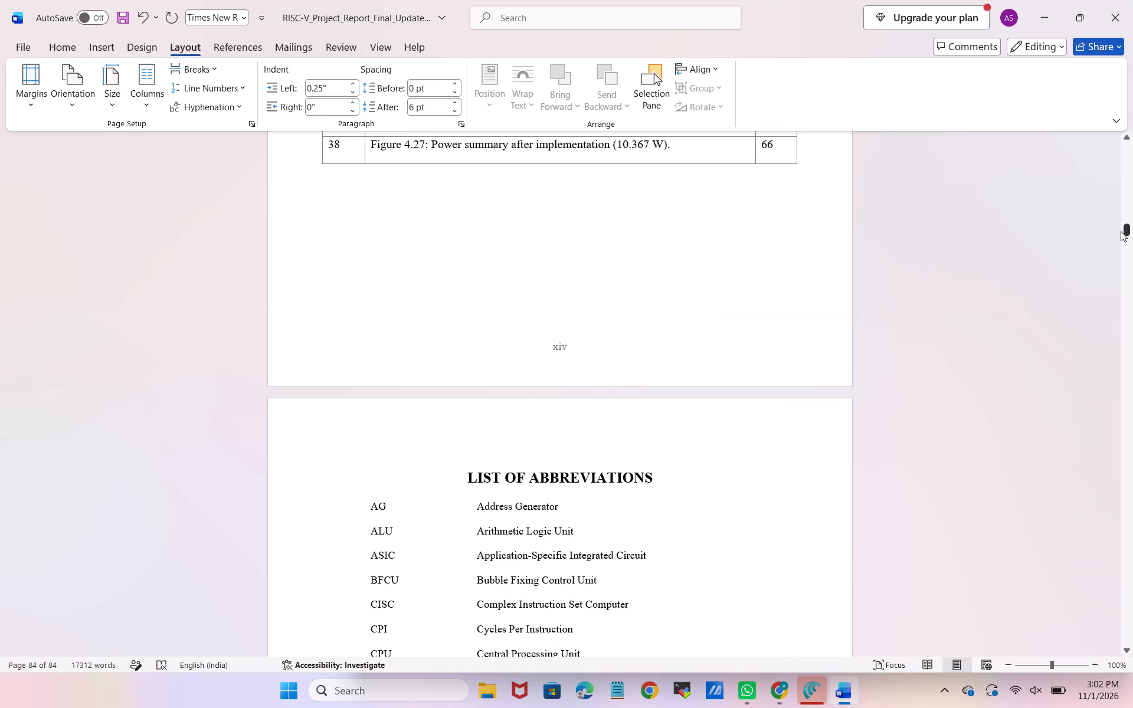
Examine the List of Abbreviations from AG to XOR, checking its layout and page numbering across both pages.
{"action": "scroll", "coordinate": [834, 315], "scroll_direction": "down", "scroll_amount": 3}
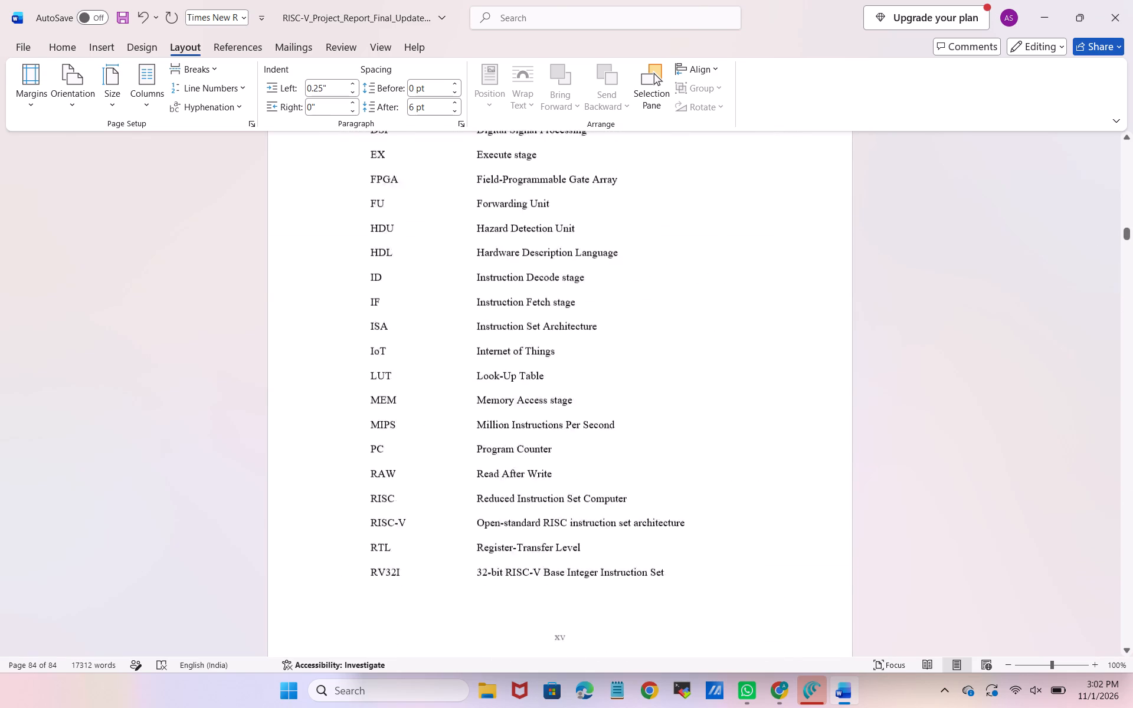
{"action": "scroll", "coordinate": [834, 315], "scroll_direction": "down", "scroll_amount": 2}
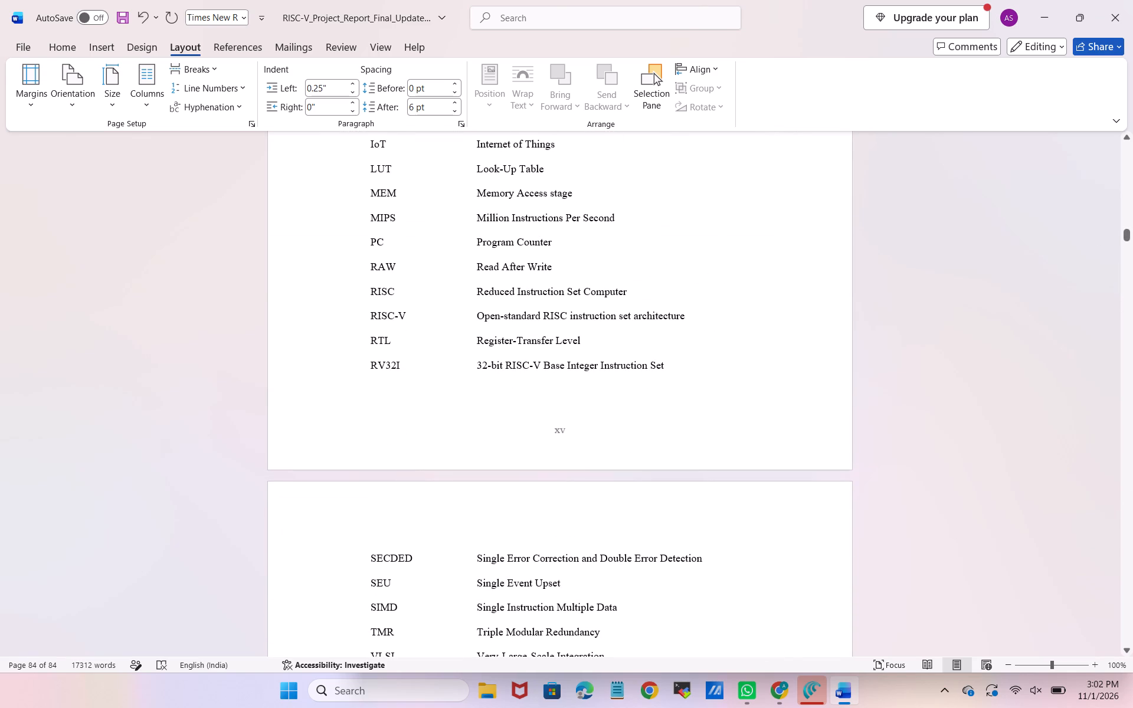
{"action": "scroll", "coordinate": [834, 315], "scroll_direction": "down", "scroll_amount": 2}
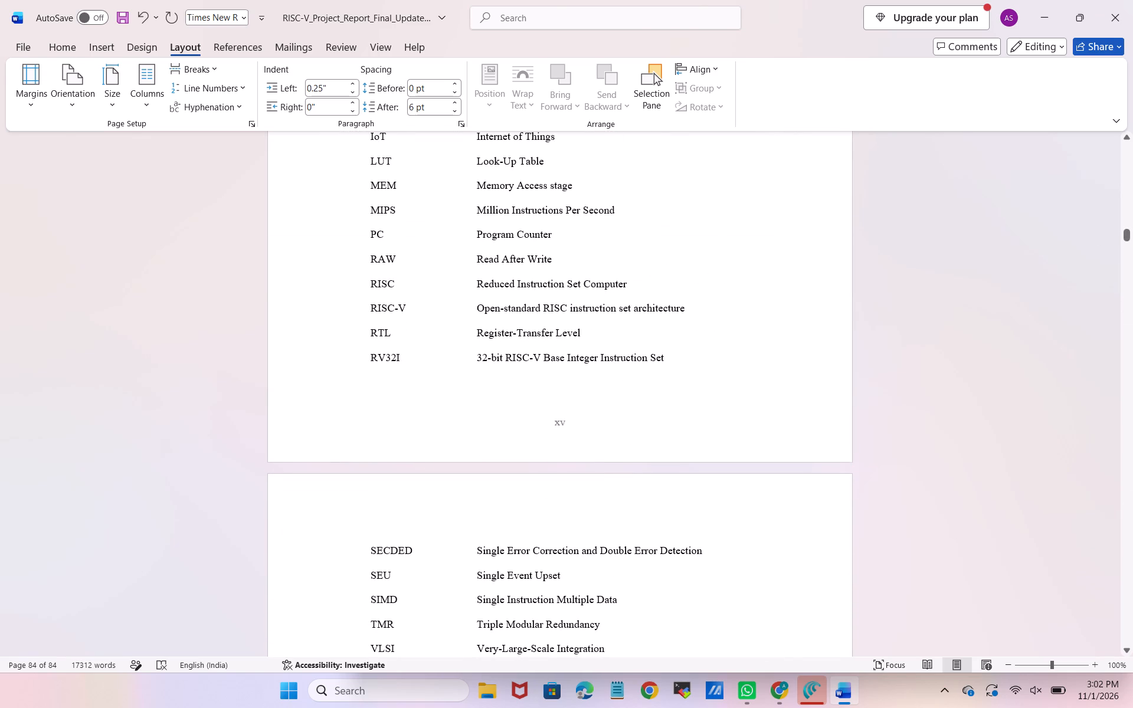
{"action": "scroll", "coordinate": [834, 315], "scroll_direction": "down", "scroll_amount": 2}
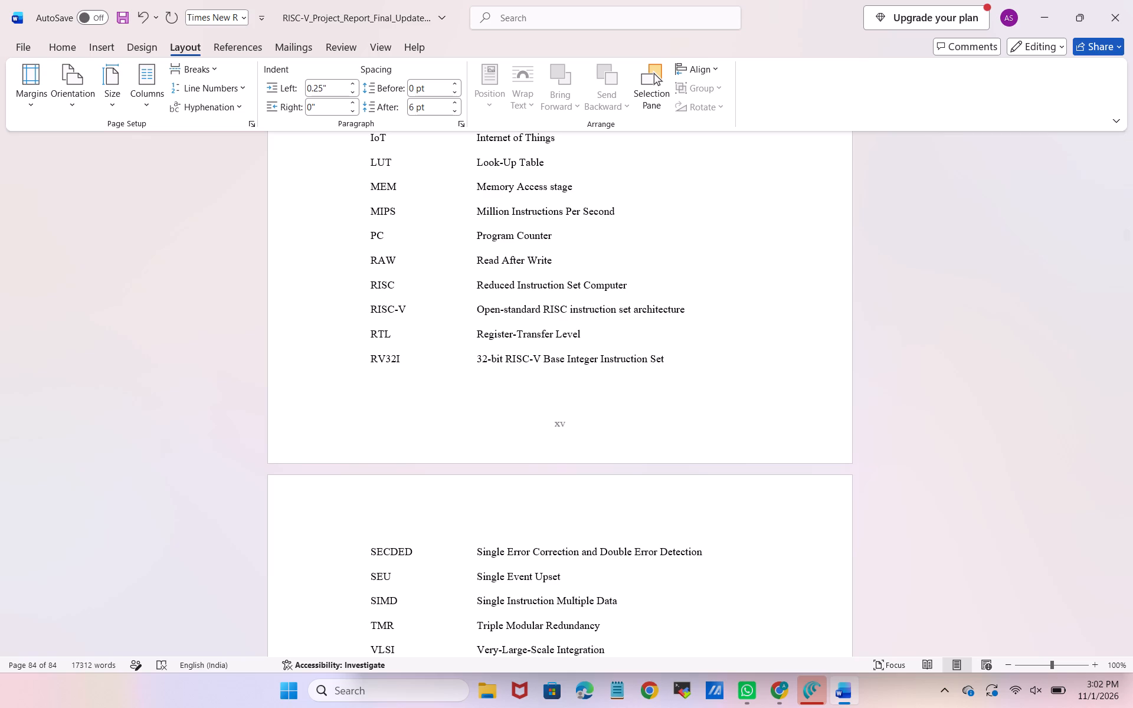
{"action": "scroll", "coordinate": [834, 315], "scroll_direction": "down", "scroll_amount": 5}
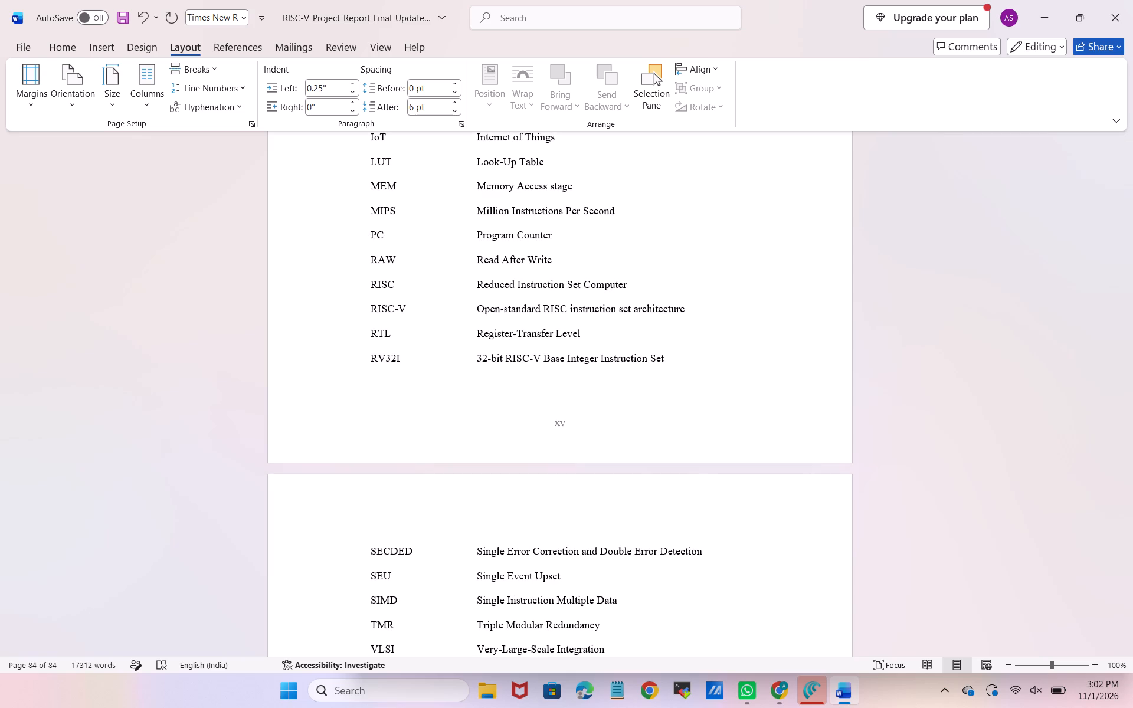
{"action": "scroll", "coordinate": [834, 315], "scroll_direction": "down", "scroll_amount": 4}
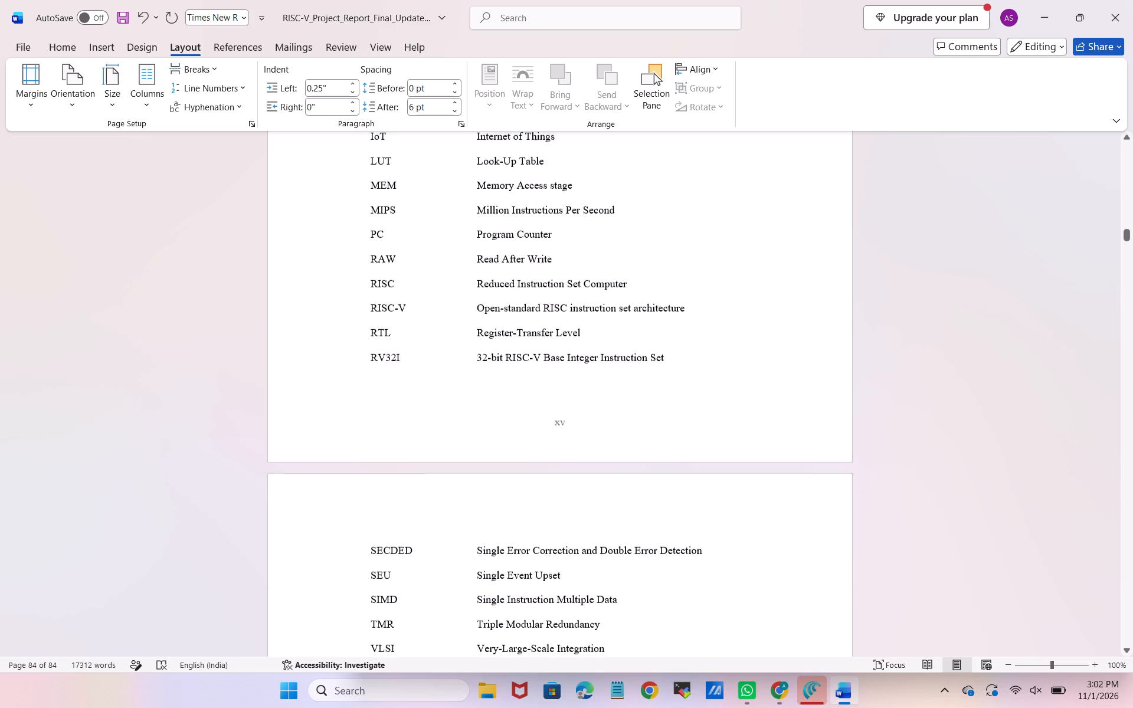
{"action": "scroll", "coordinate": [834, 315], "scroll_direction": "down", "scroll_amount": 1}
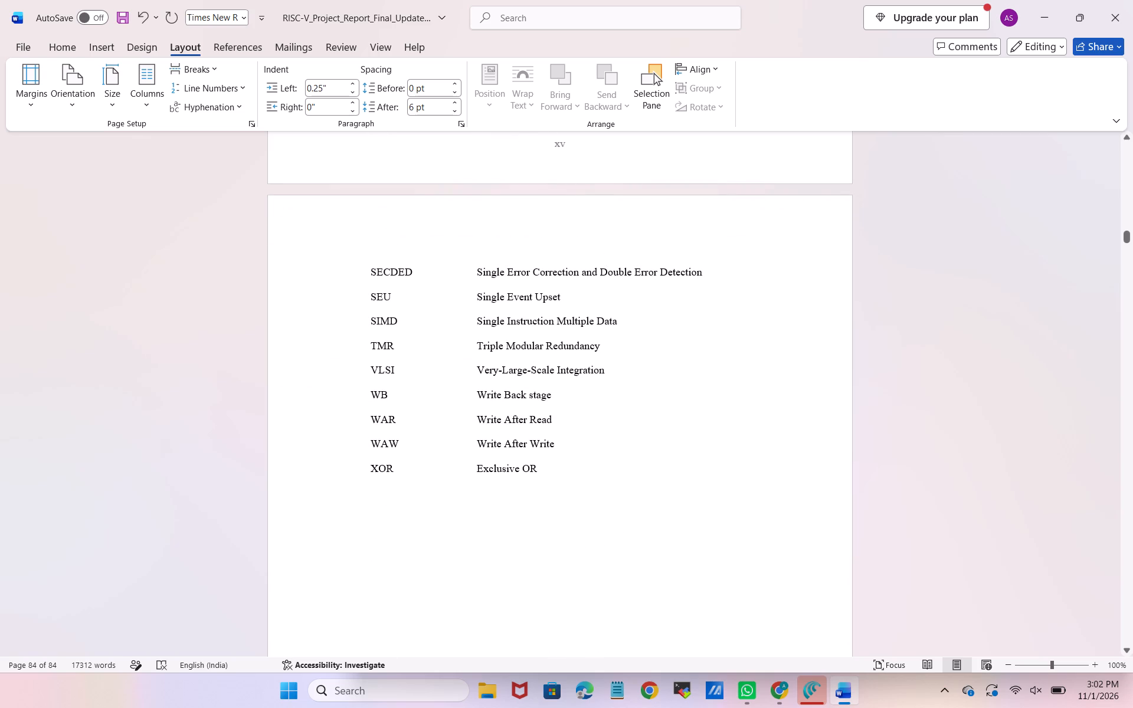
{"action": "scroll", "coordinate": [834, 315], "scroll_direction": "down", "scroll_amount": 1}
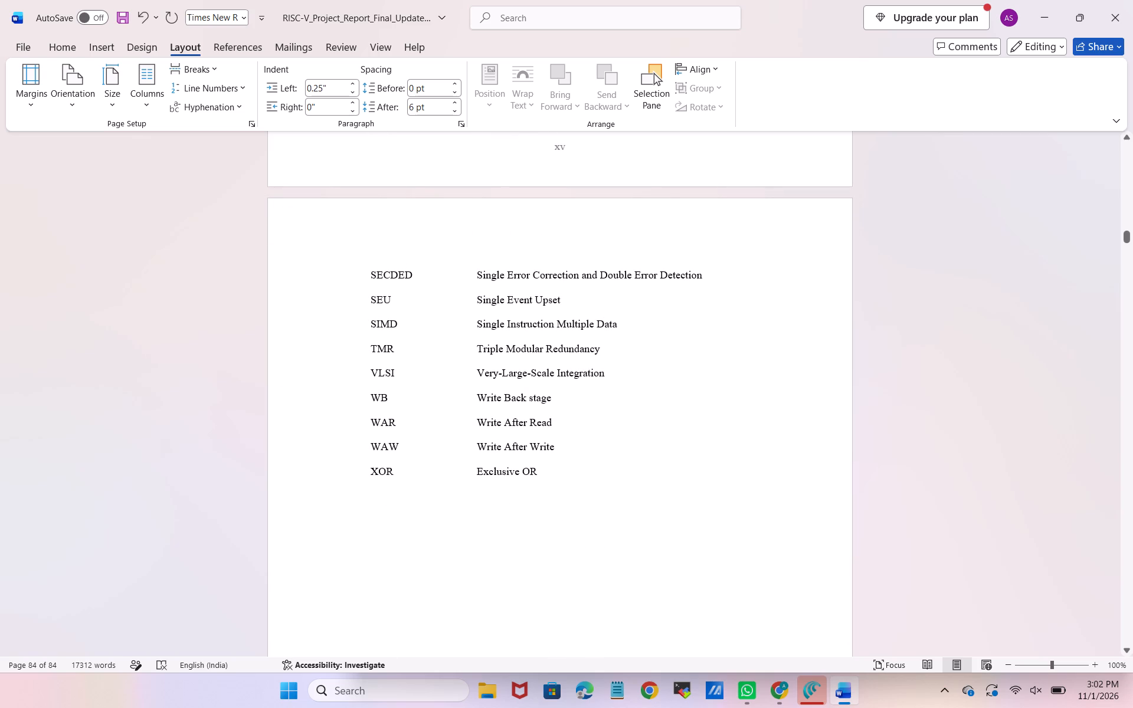
{"action": "scroll", "coordinate": [834, 315], "scroll_direction": "down", "scroll_amount": 3}
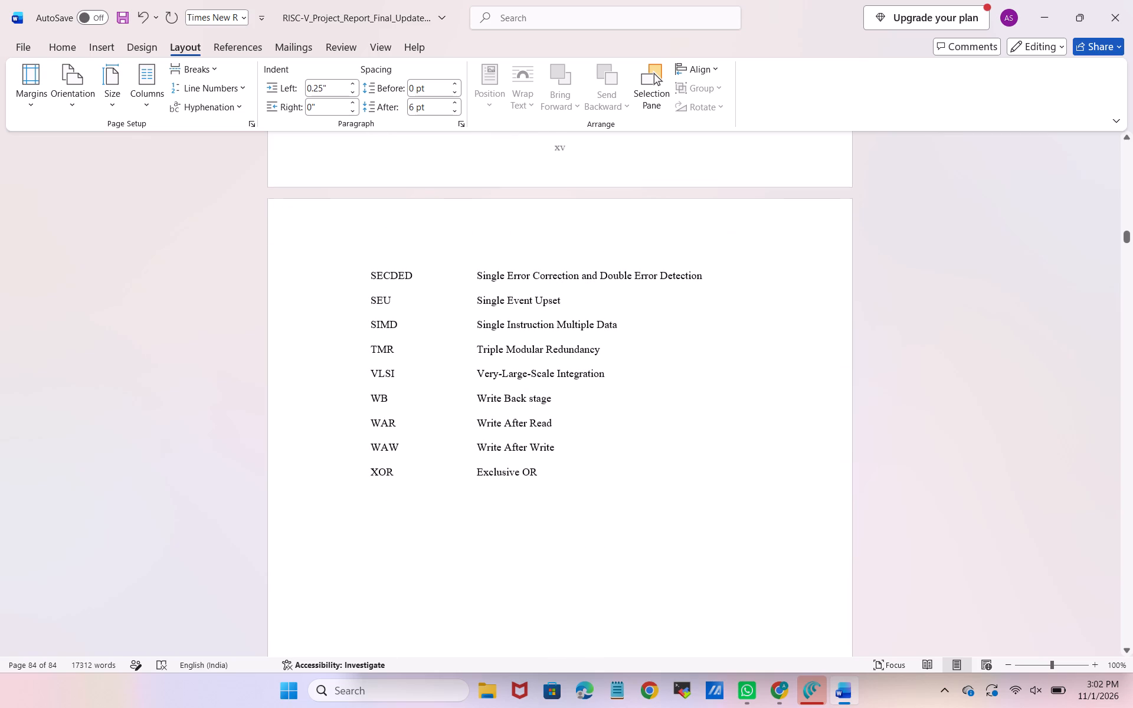
{"action": "scroll", "coordinate": [834, 315], "scroll_direction": "down", "scroll_amount": 2}
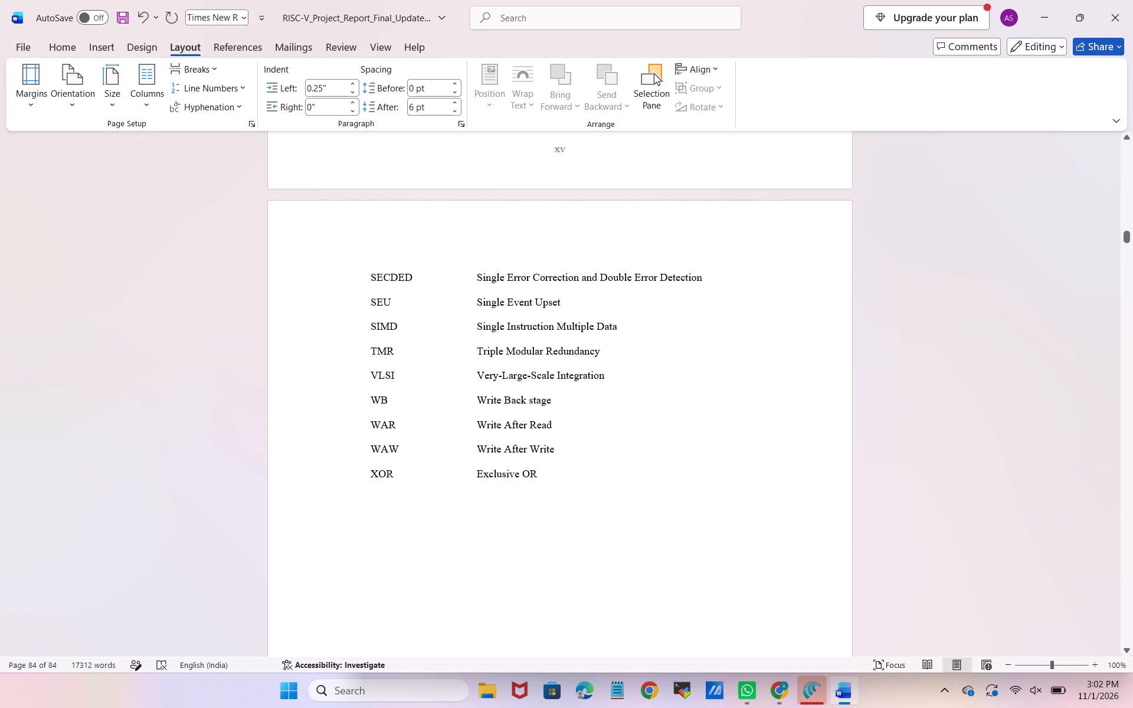
{"action": "scroll", "coordinate": [834, 315], "scroll_direction": "down", "scroll_amount": 3}
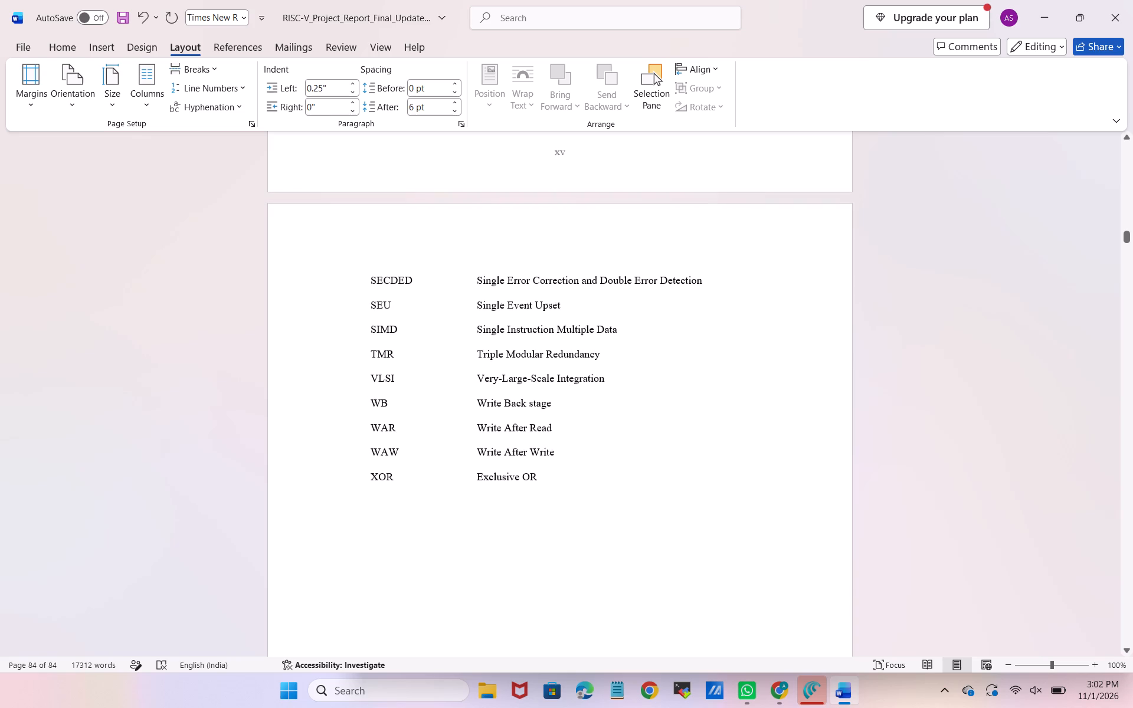
{"action": "scroll", "coordinate": [834, 315], "scroll_direction": "down", "scroll_amount": 2}
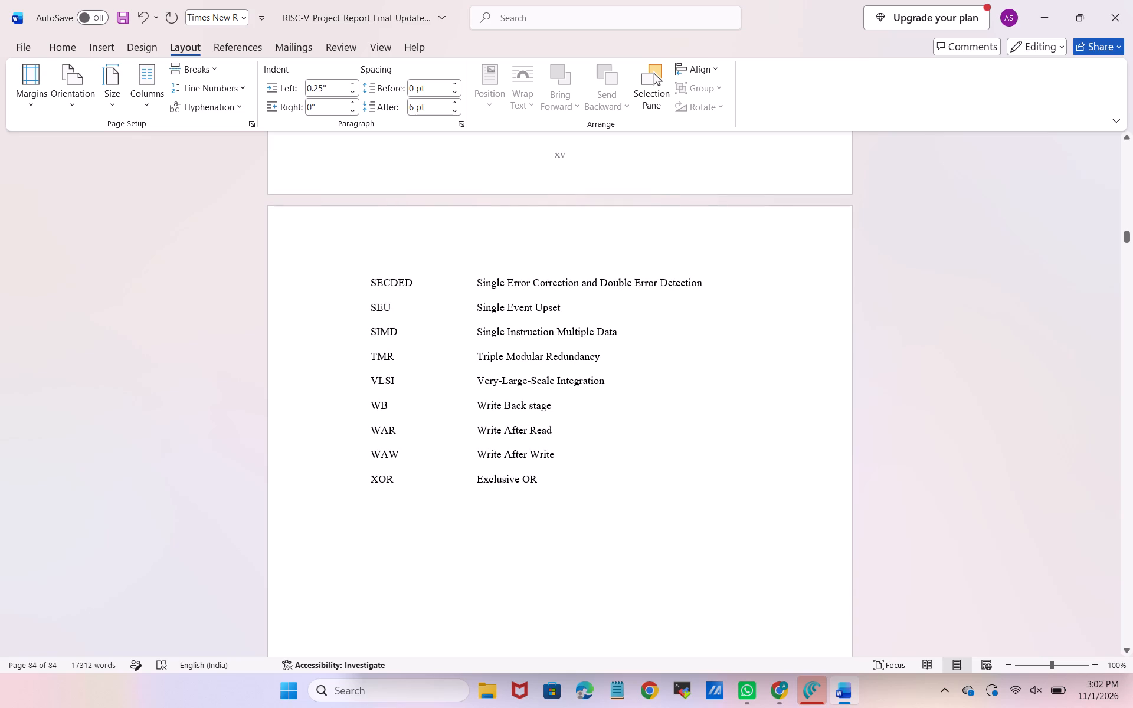
{"action": "scroll", "coordinate": [834, 315], "scroll_direction": "down", "scroll_amount": 2}
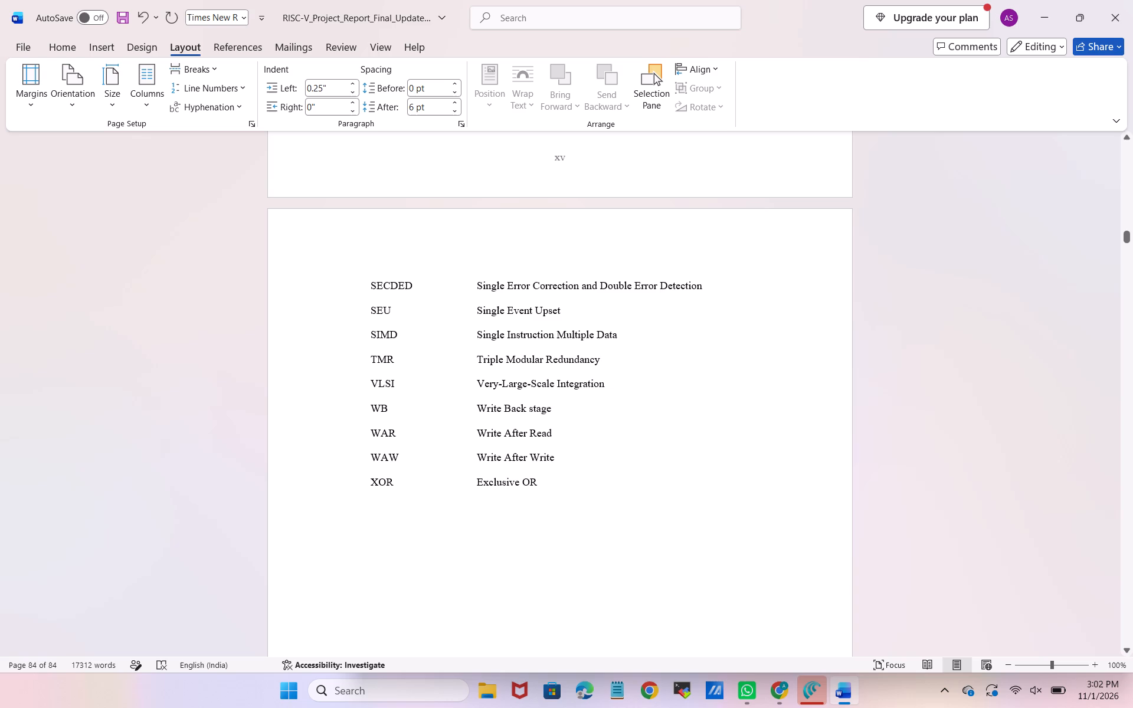
{"action": "scroll", "coordinate": [834, 315], "scroll_direction": "down", "scroll_amount": 3}
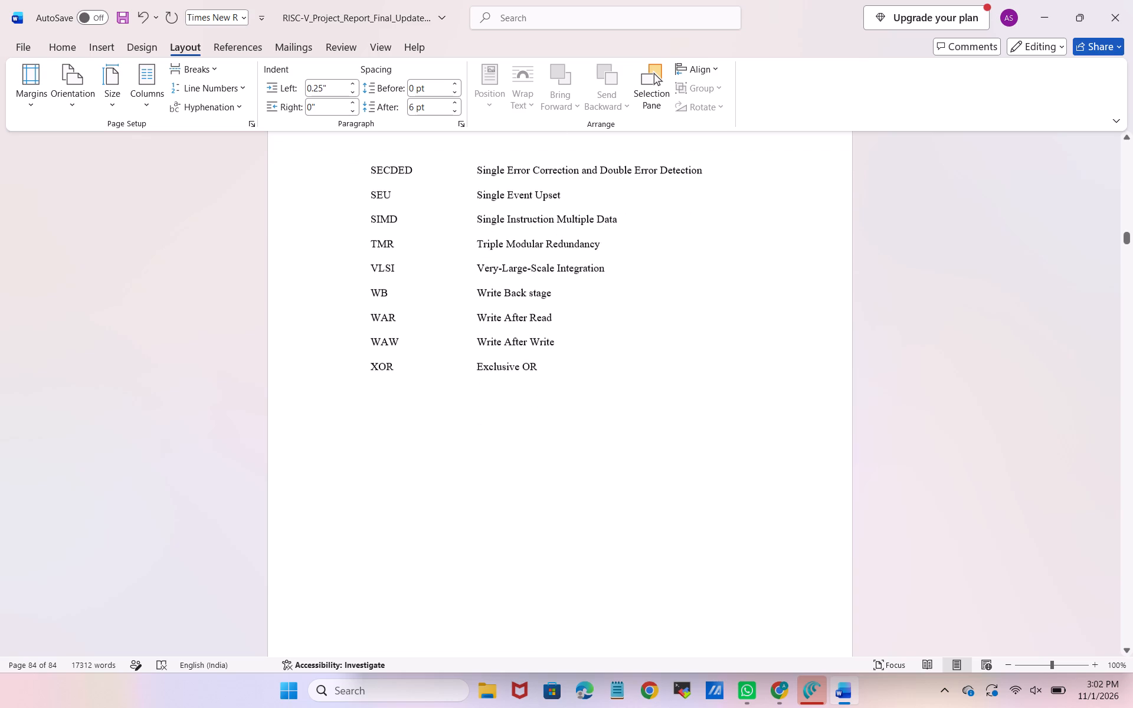
{"action": "scroll", "coordinate": [834, 315], "scroll_direction": "down", "scroll_amount": 3}
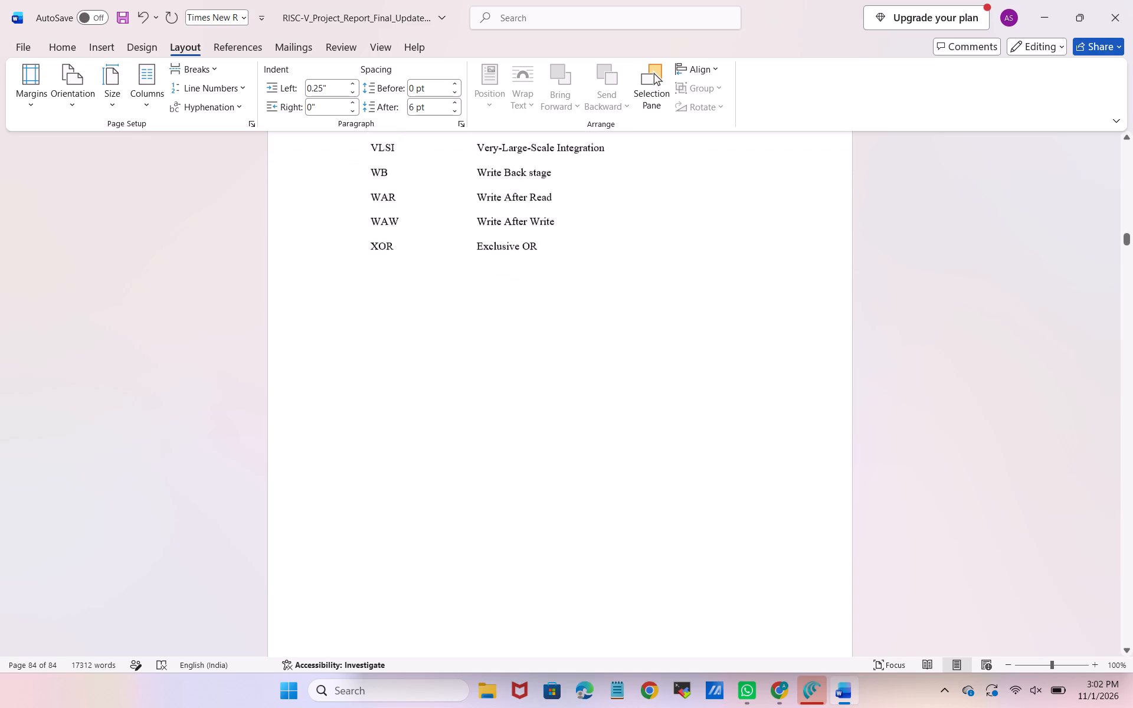
Examine the opening of Chapter 1 through Tables 1.1 and 1.2, checking headings, spacing, tables and page numbers.
{"action": "scroll", "coordinate": [834, 315], "scroll_direction": "down", "scroll_amount": 6}
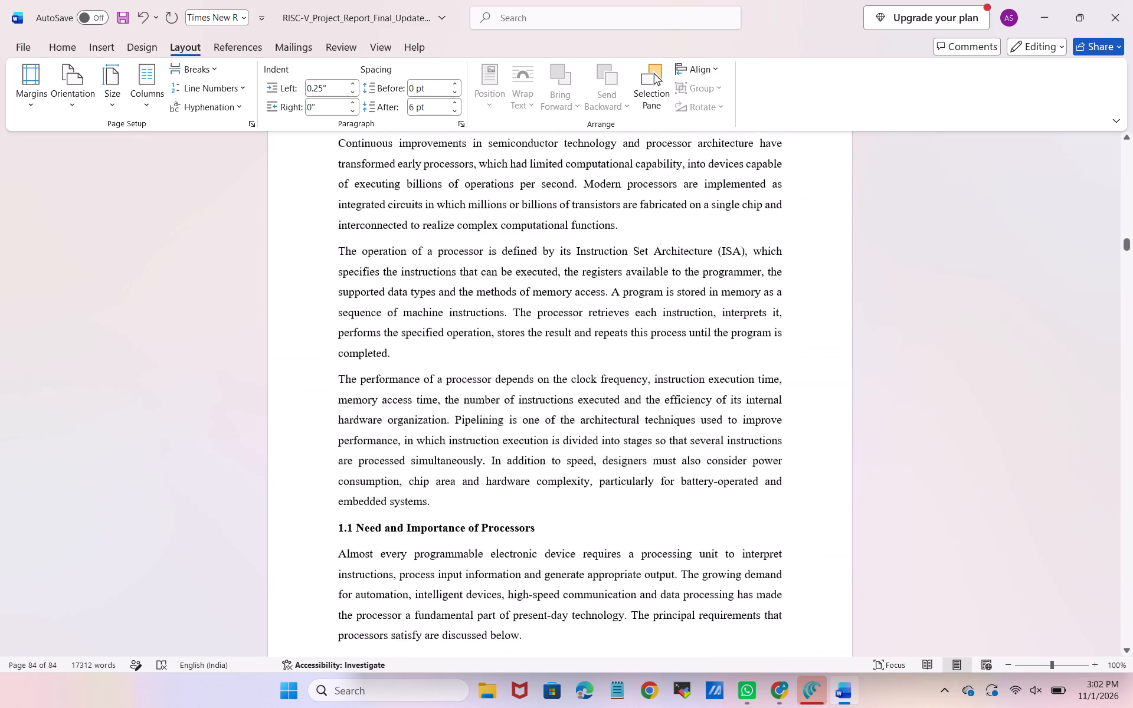
{"action": "scroll", "coordinate": [834, 315], "scroll_direction": "down", "scroll_amount": 6}
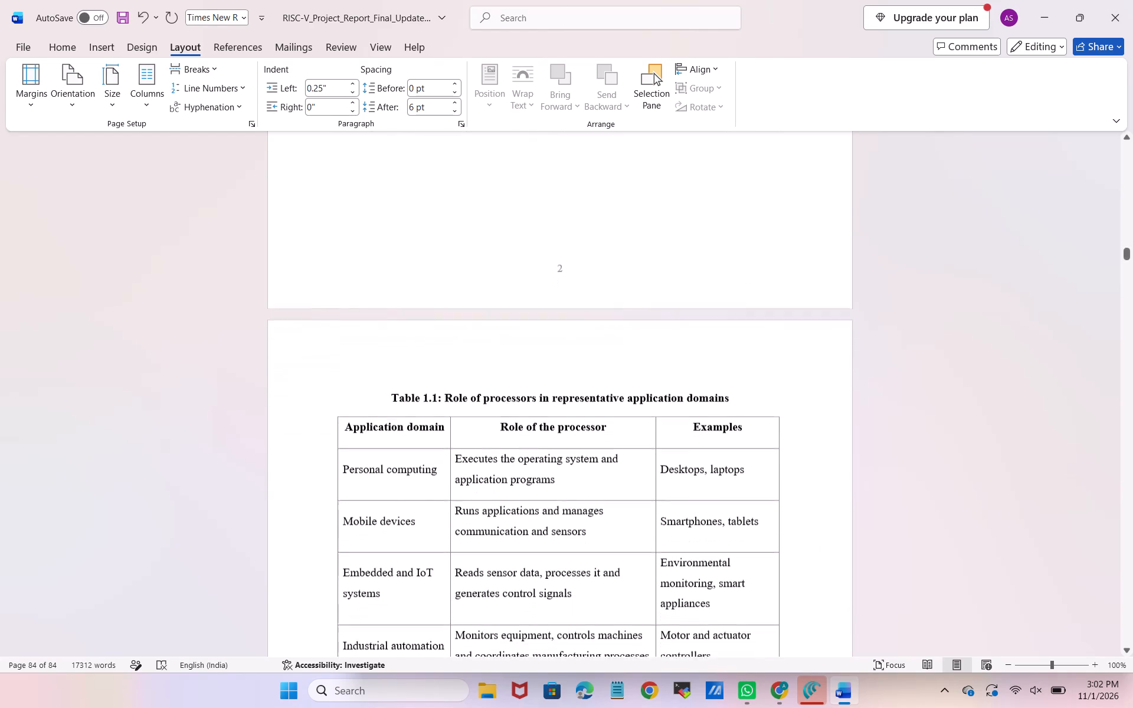
{"action": "scroll", "coordinate": [834, 315], "scroll_direction": "down", "scroll_amount": 5}
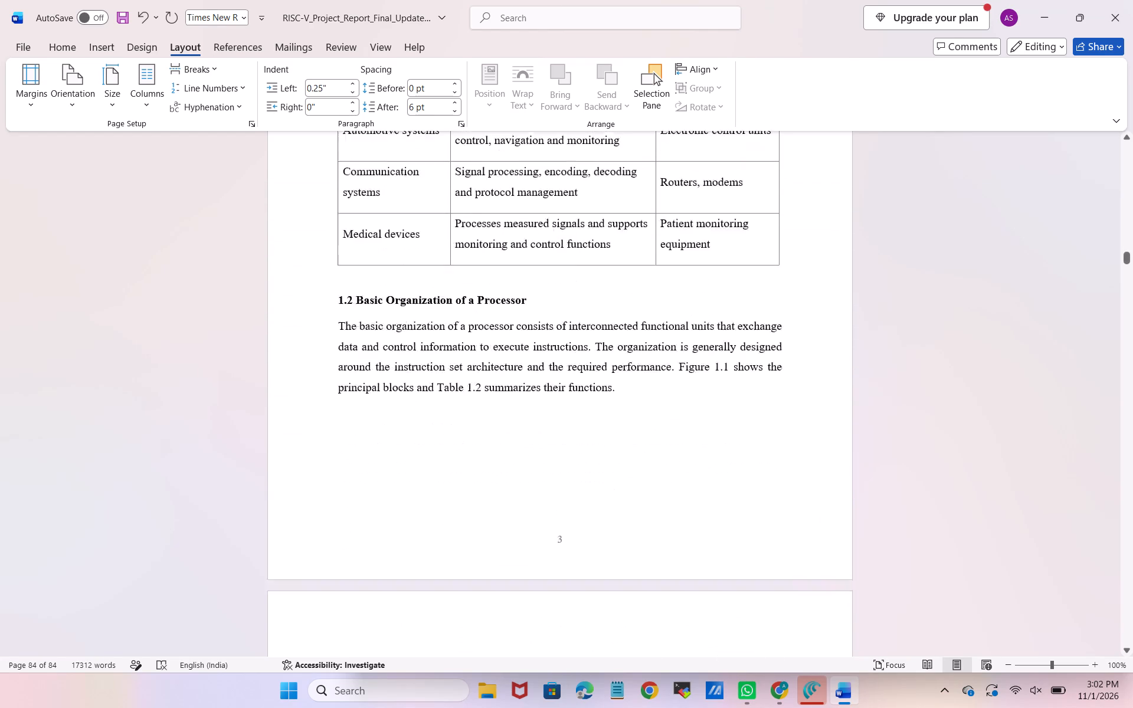
{"action": "scroll", "coordinate": [834, 315], "scroll_direction": "down", "scroll_amount": 5}
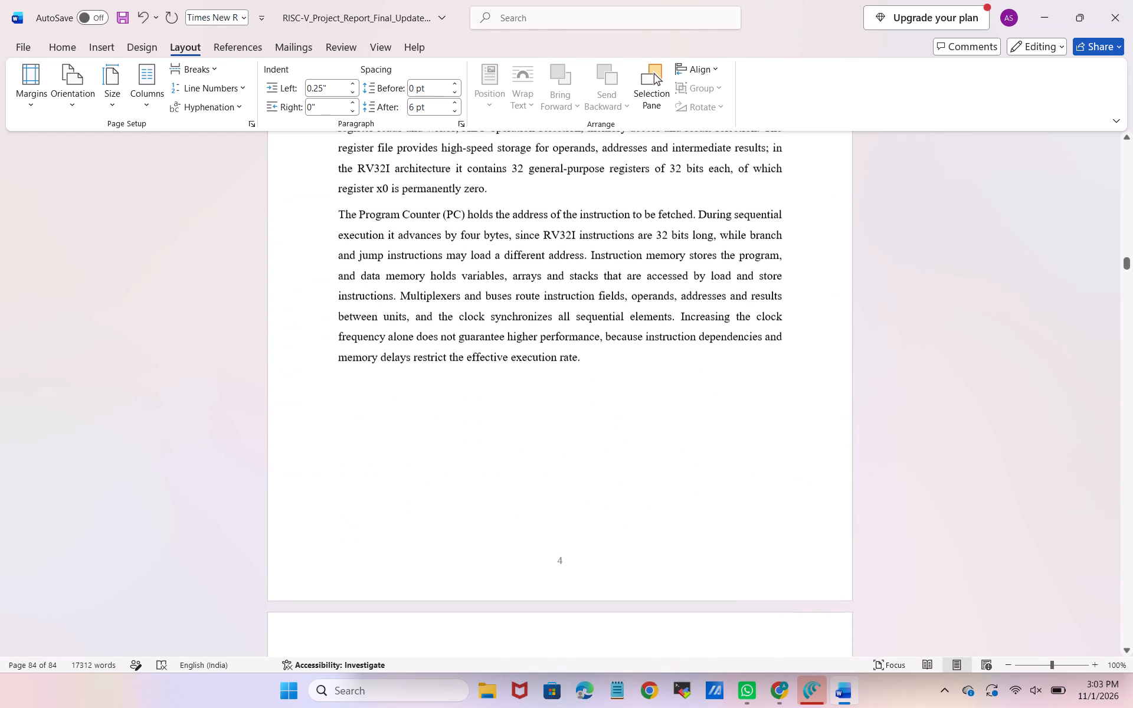
{"action": "scroll", "coordinate": [834, 315], "scroll_direction": "down", "scroll_amount": 5}
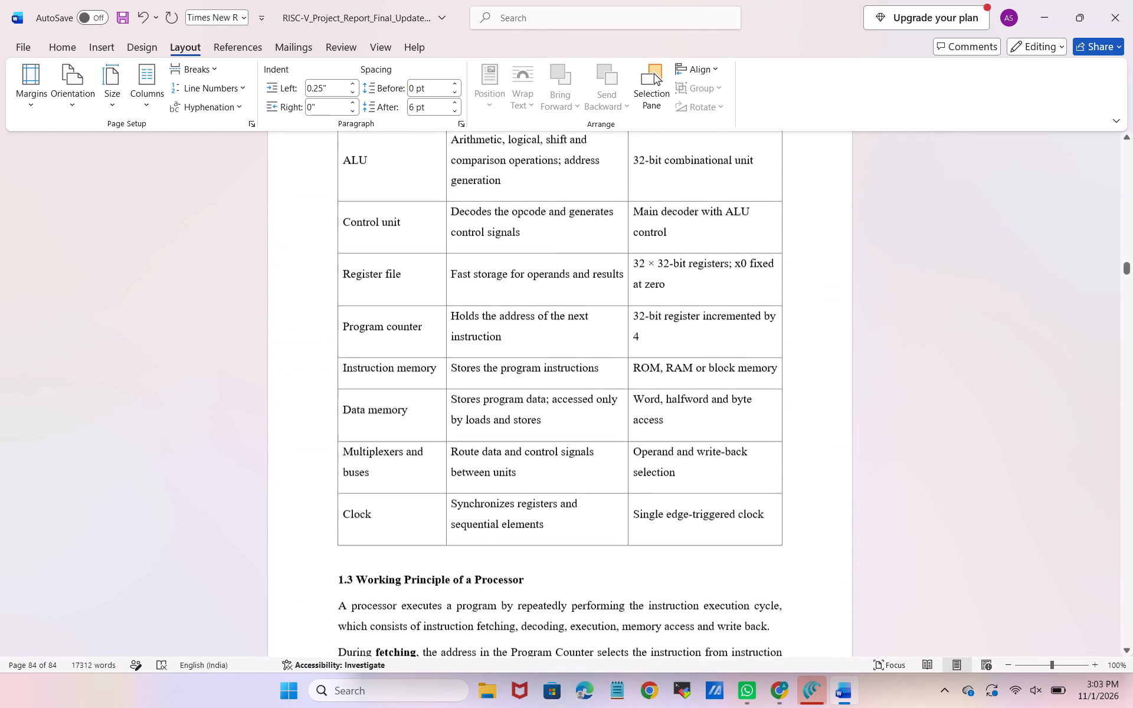
Review section 1.3 onward through Tables 1.3 to 1.5, checking table layout, captions and page breaks.
{"action": "scroll", "coordinate": [834, 315], "scroll_direction": "down", "scroll_amount": 5}
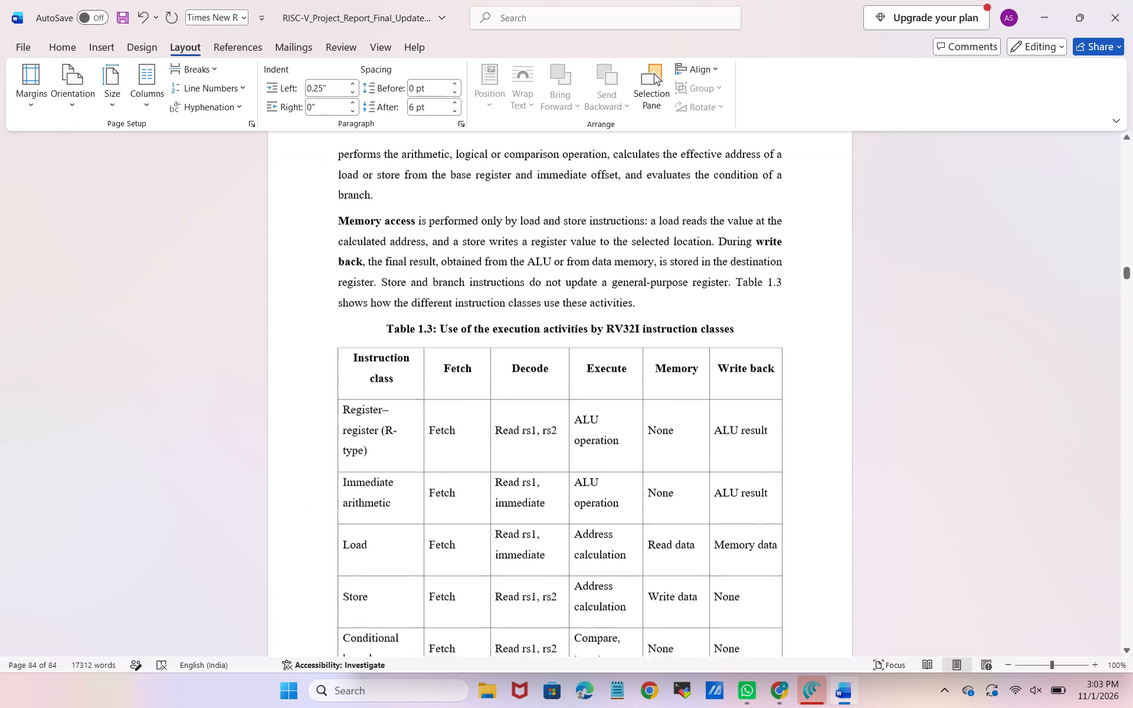
{"action": "scroll", "coordinate": [834, 315], "scroll_direction": "down", "scroll_amount": 6}
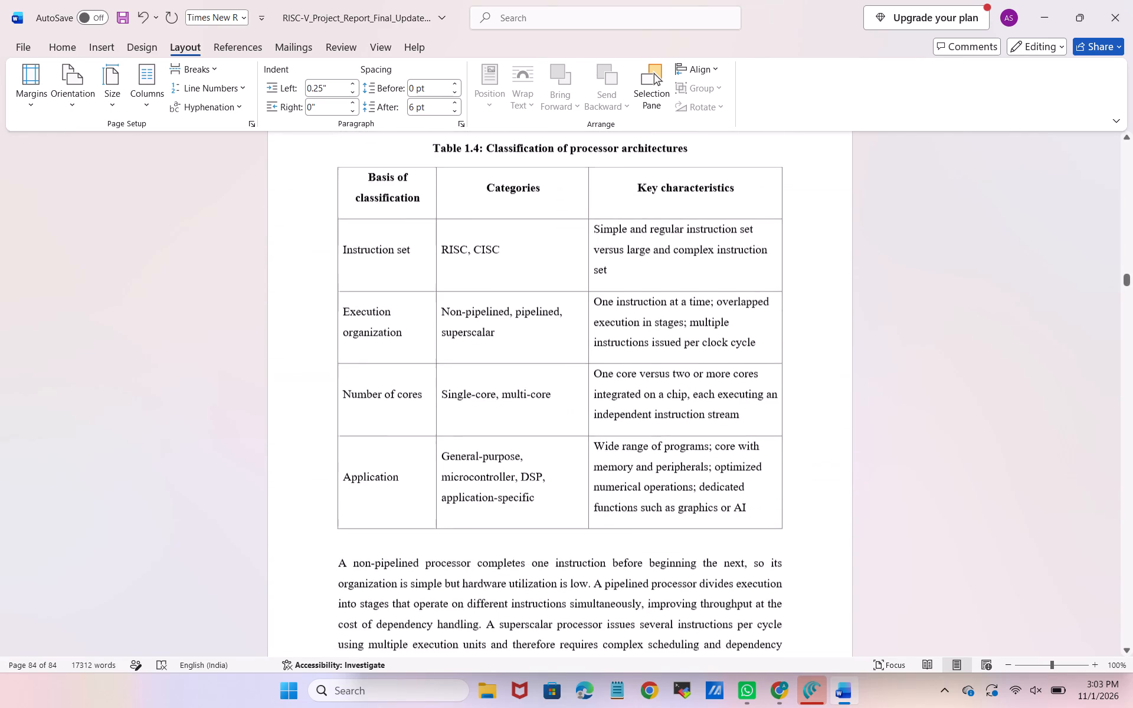
{"action": "scroll", "coordinate": [834, 315], "scroll_direction": "down", "scroll_amount": 8}
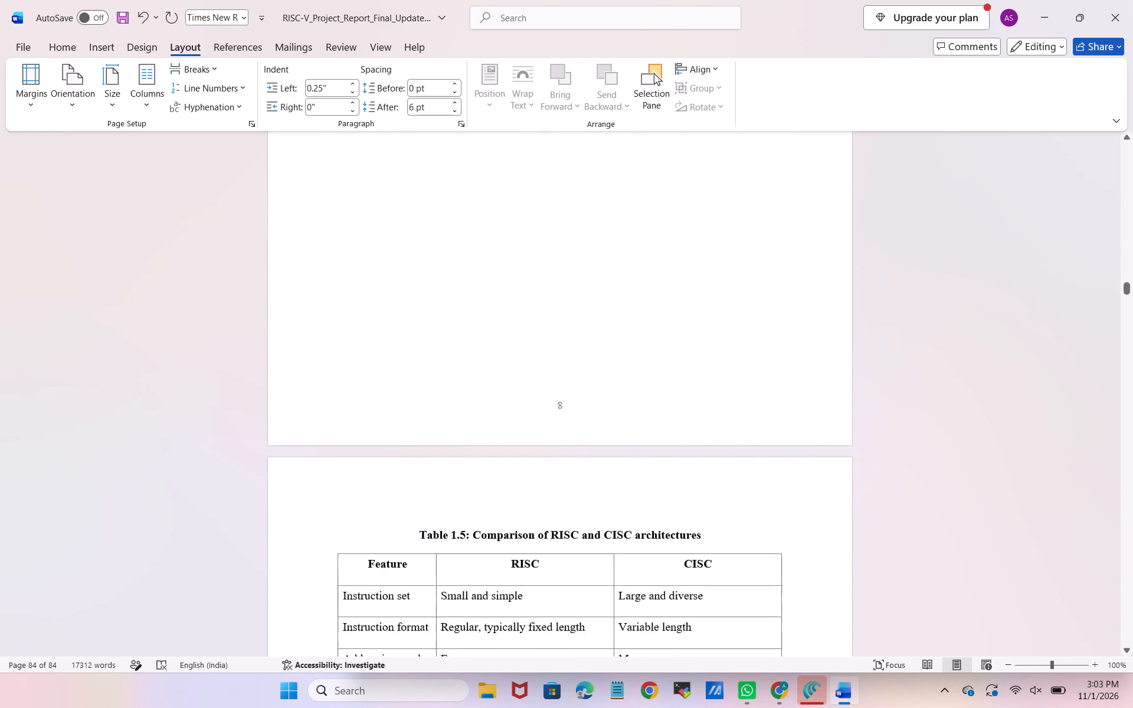
Review the rest of Chapter 1 through section 1.12, checking figures, tables and remaining spelling or grammar flags.
{"action": "scroll", "coordinate": [834, 315], "scroll_direction": "down", "scroll_amount": 13}
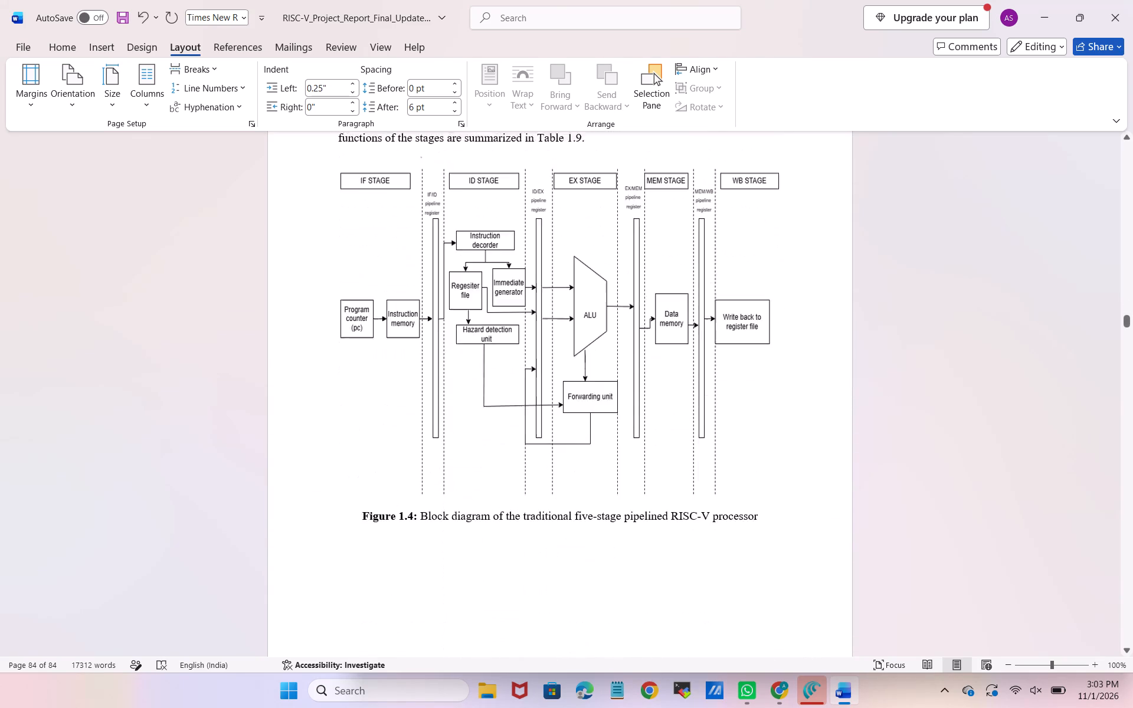
{"action": "scroll", "coordinate": [834, 315], "scroll_direction": "down", "scroll_amount": 14}
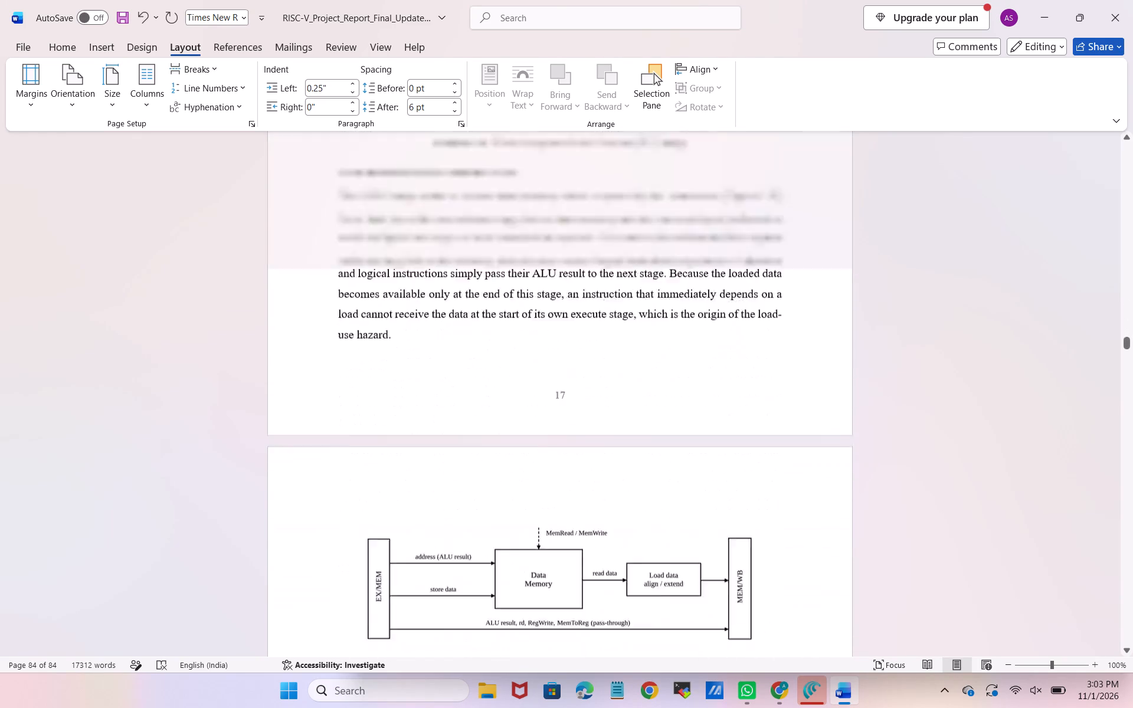
{"action": "scroll", "coordinate": [834, 315], "scroll_direction": "down", "scroll_amount": 6}
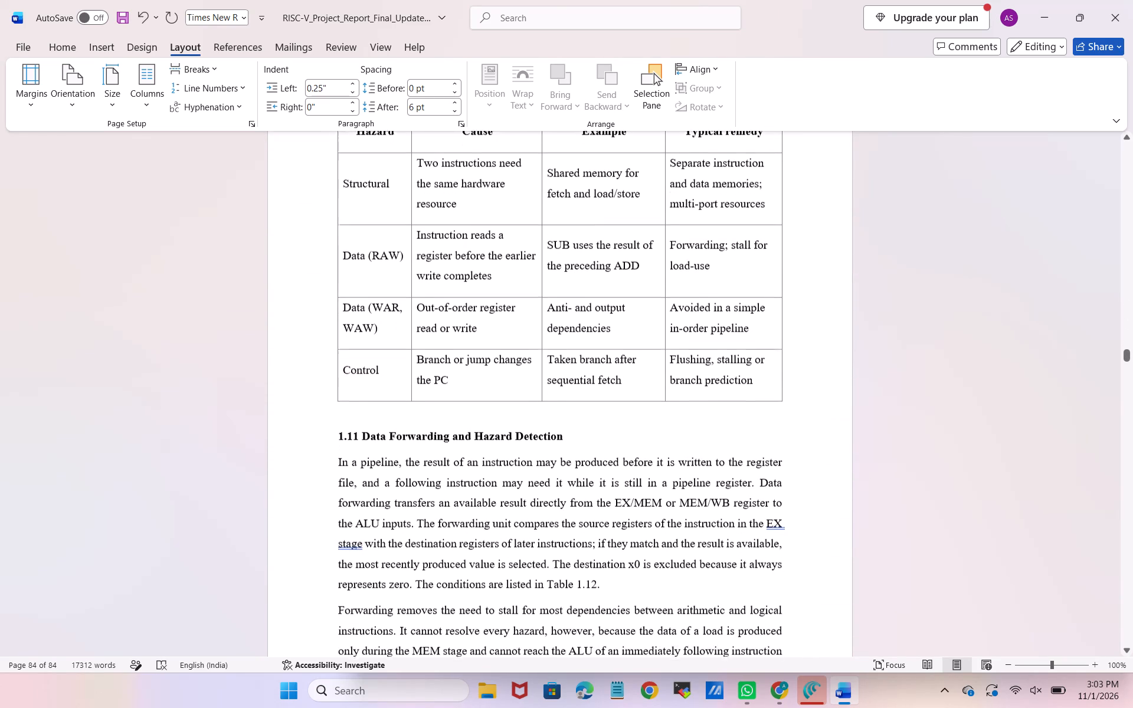
{"action": "scroll", "coordinate": [830, 311], "scroll_direction": "down", "scroll_amount": 5}
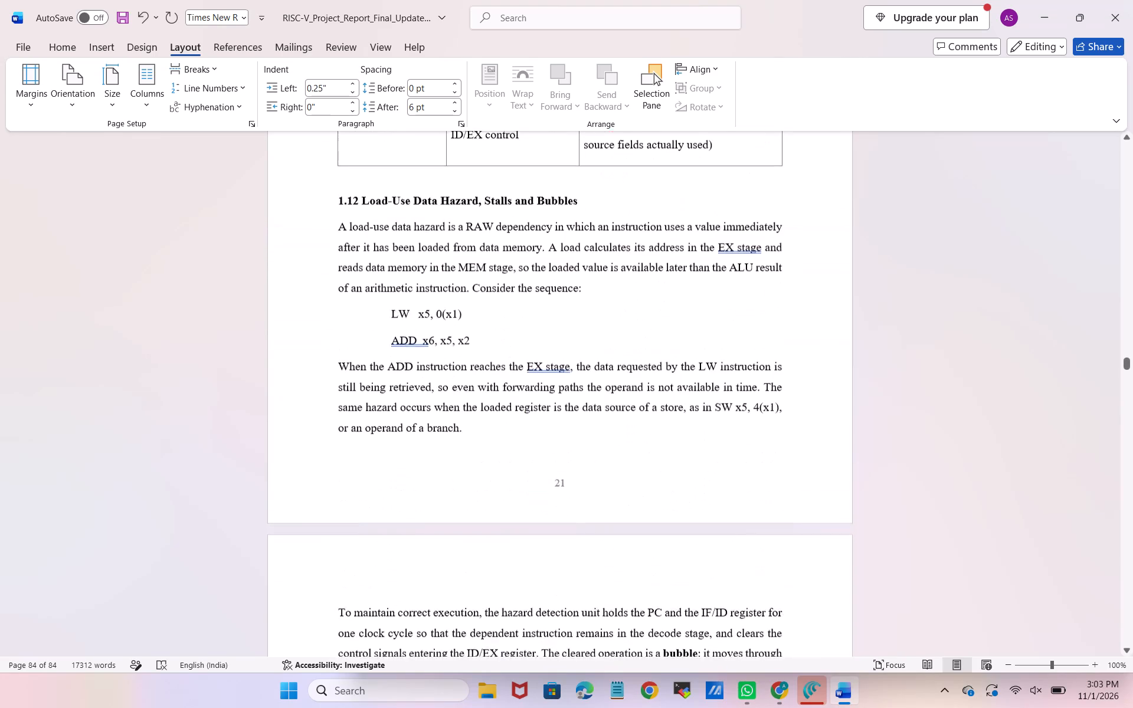
Ignore all spelling flags for MEM.RegWrite, MEM.rd, WB.RegWrite and WB.rd in the forwarding rows of Table 1.12.
{"action": "left_click", "coordinate": [639, 325]}
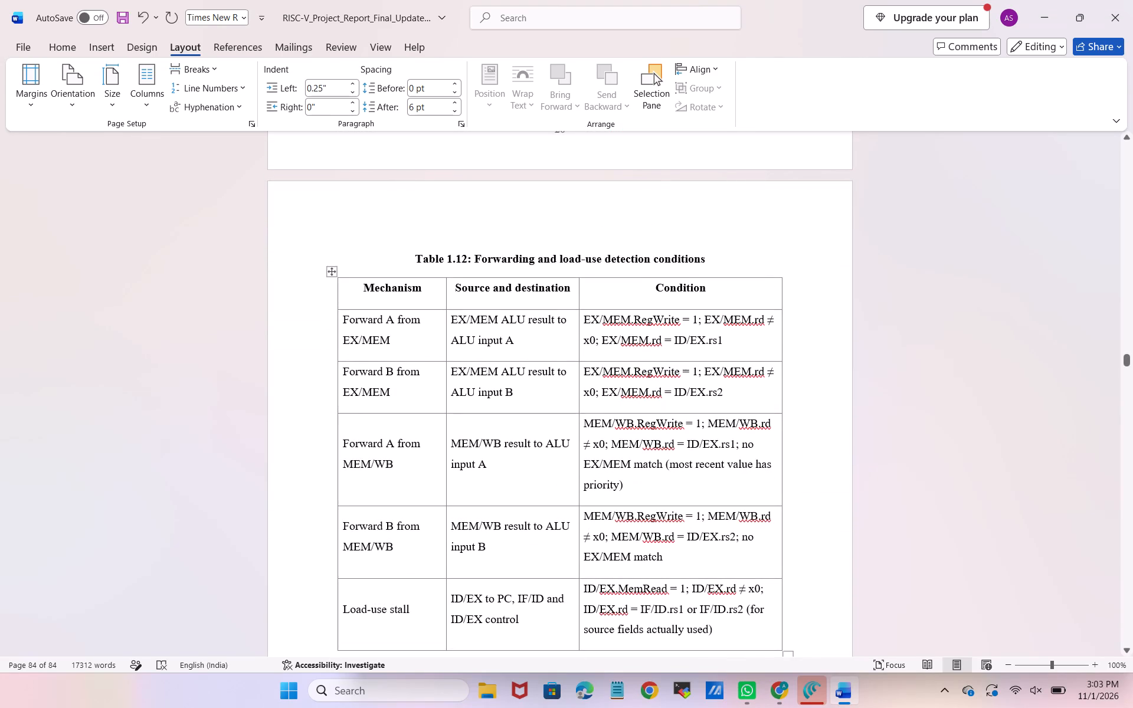
{"action": "right_click", "coordinate": [639, 325]}
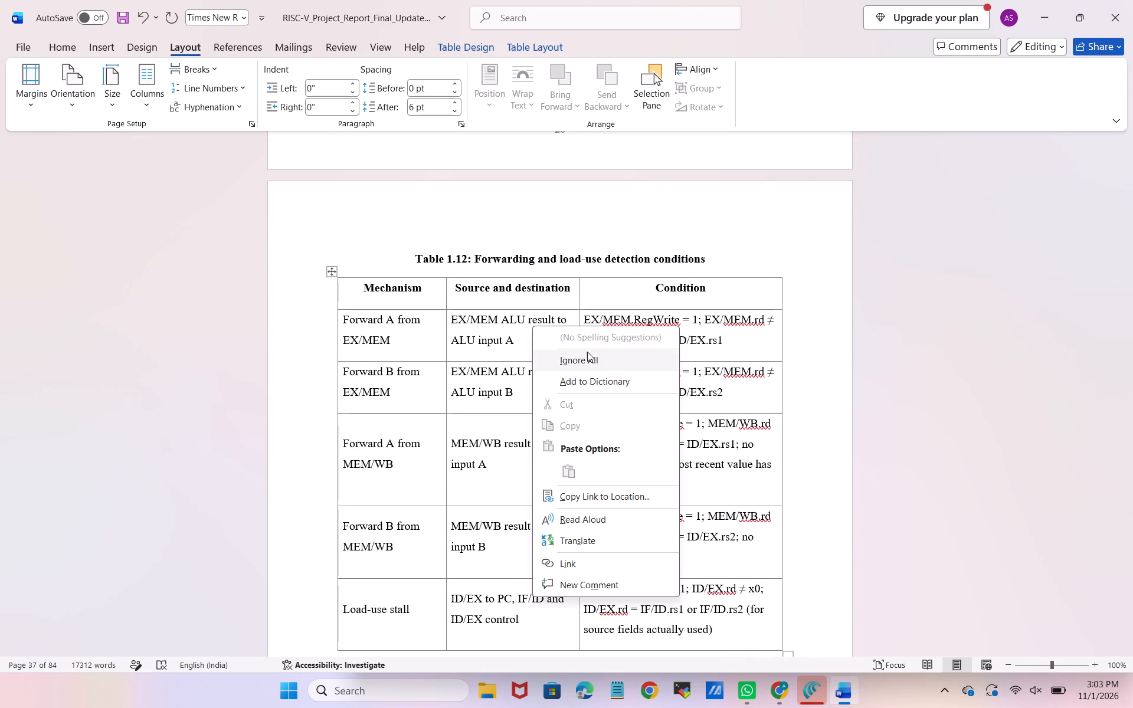
{"action": "left_click", "coordinate": [587, 352]}
{"action": "left_click", "coordinate": [746, 323]}
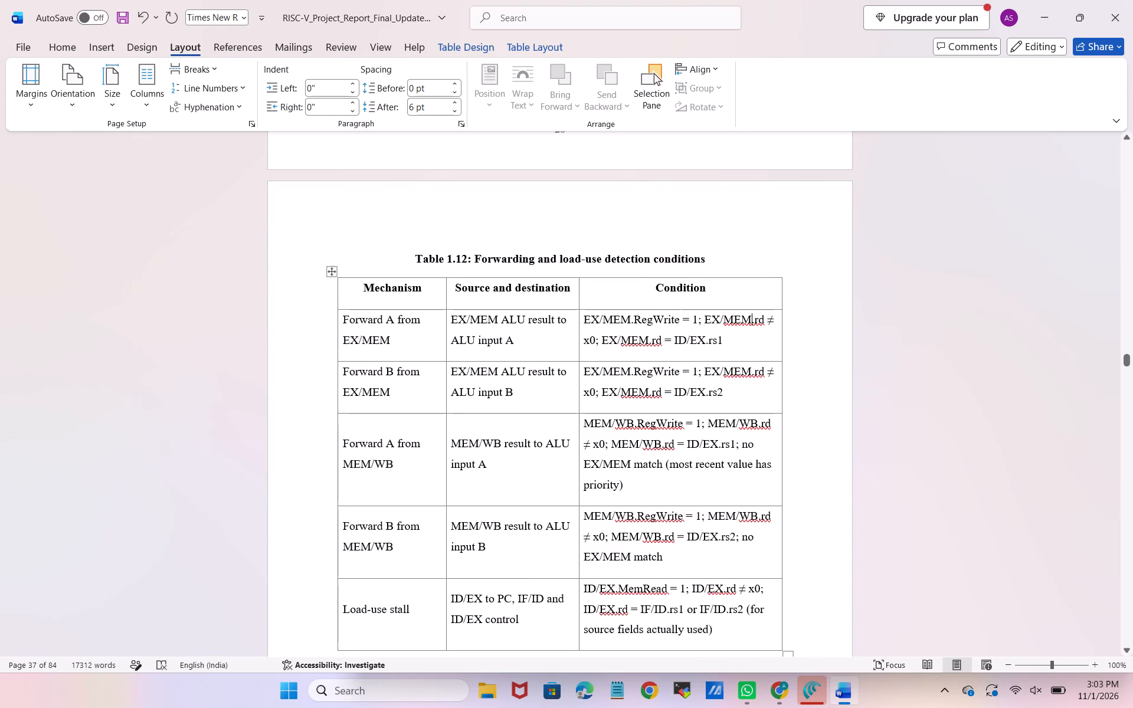
{"action": "right_click", "coordinate": [746, 323]}
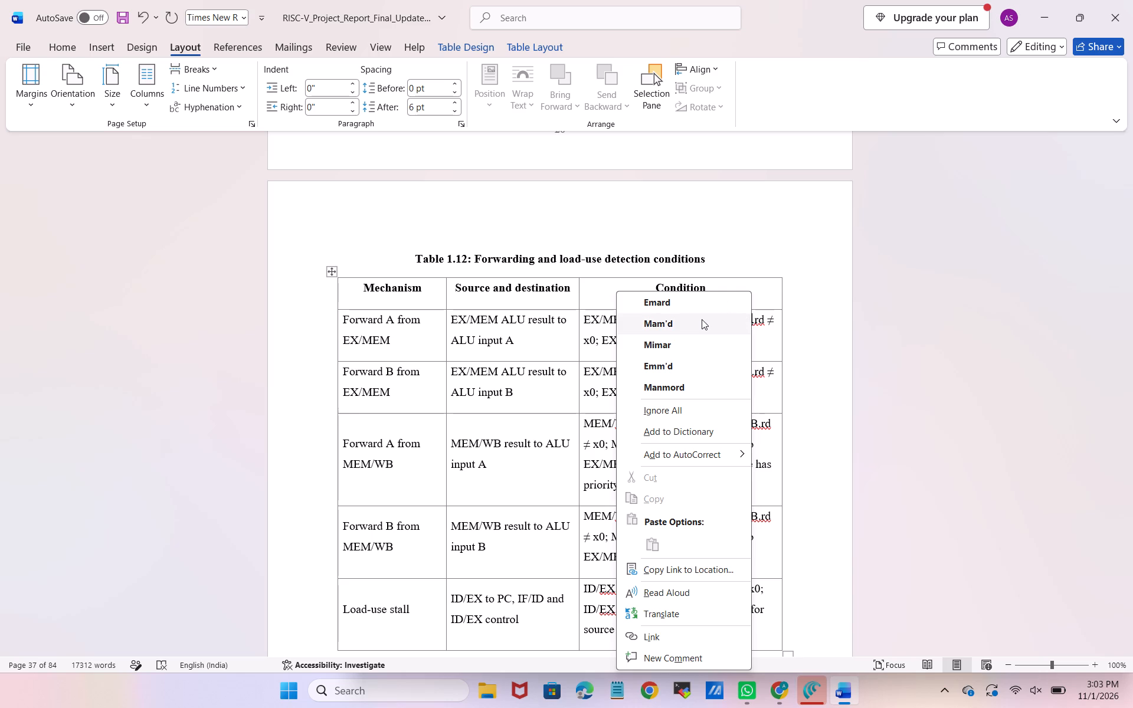
{"action": "left_click", "coordinate": [688, 408]}
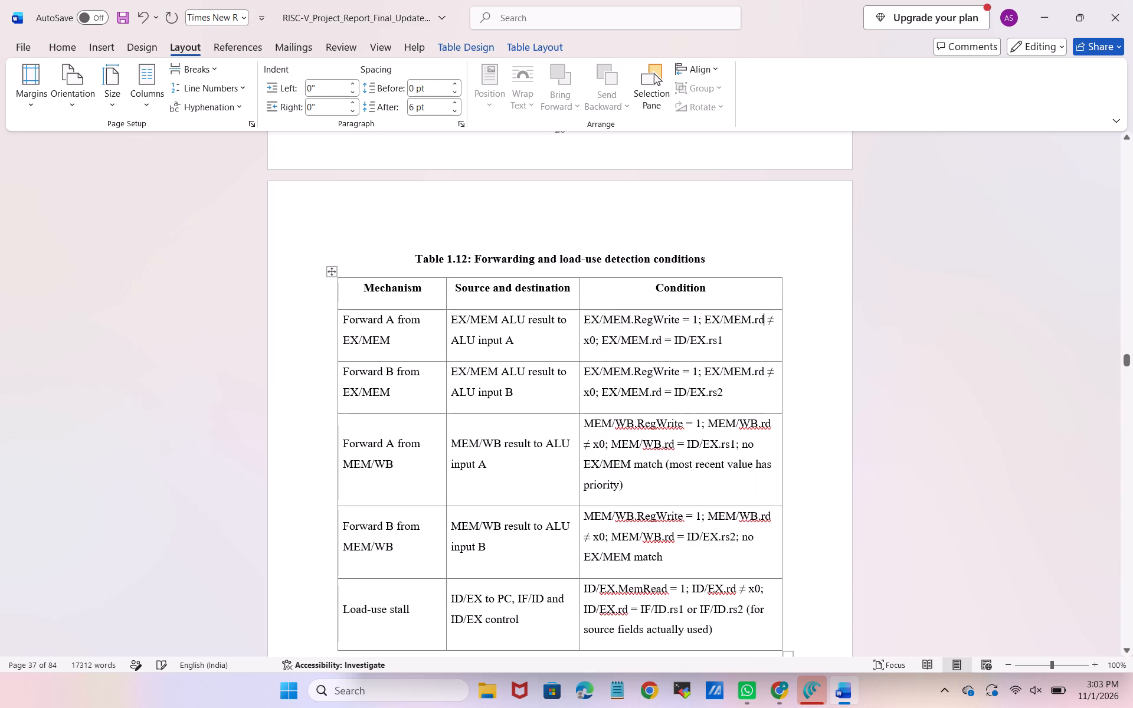
{"action": "left_click", "coordinate": [665, 419]}
{"action": "right_click", "coordinate": [665, 419]}
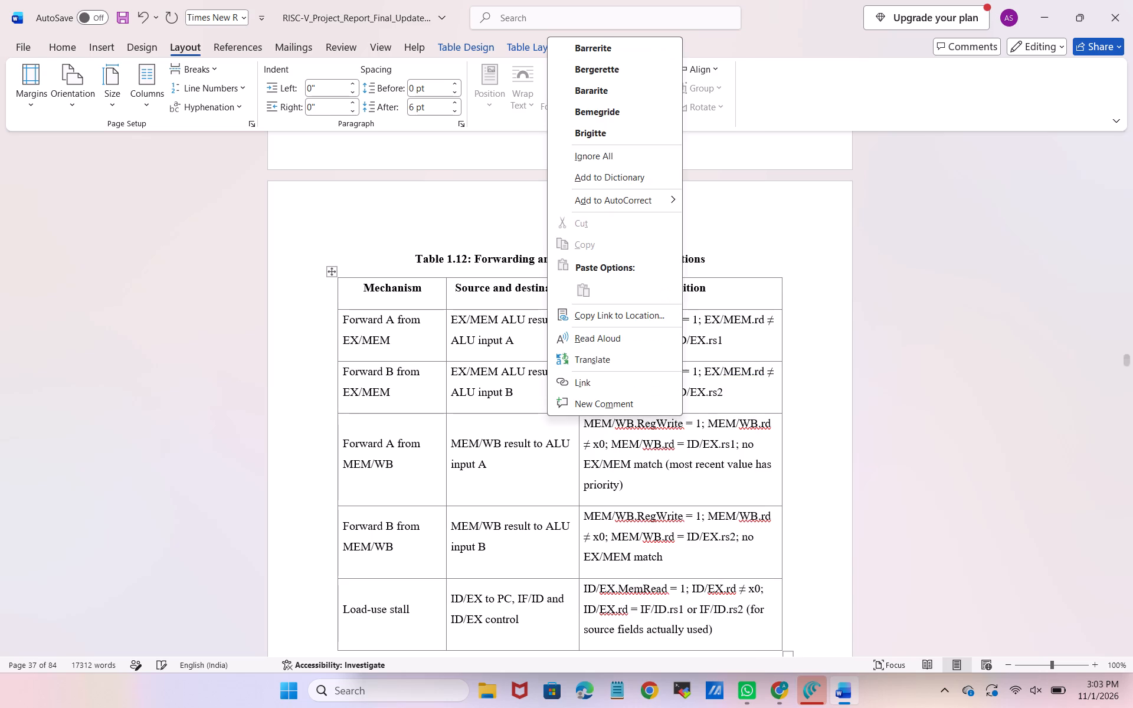
{"action": "left_click", "coordinate": [624, 163]}
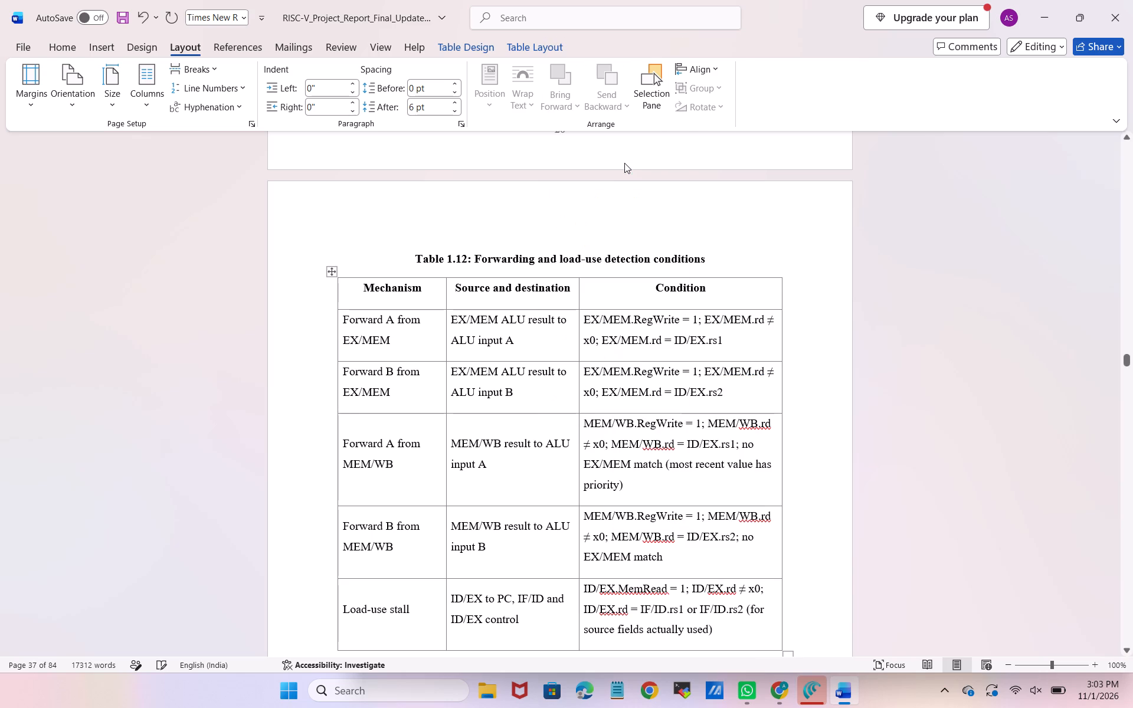
{"action": "left_click", "coordinate": [757, 420]}
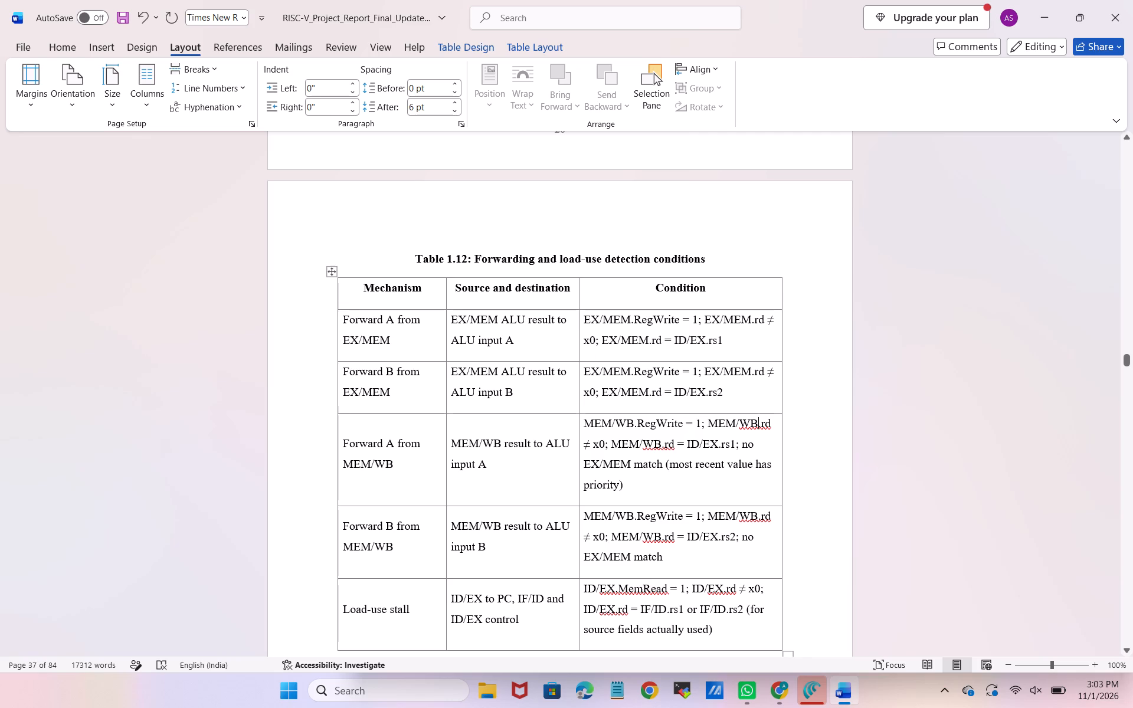
{"action": "right_click", "coordinate": [757, 420]}
{"action": "left_click", "coordinate": [688, 159]}
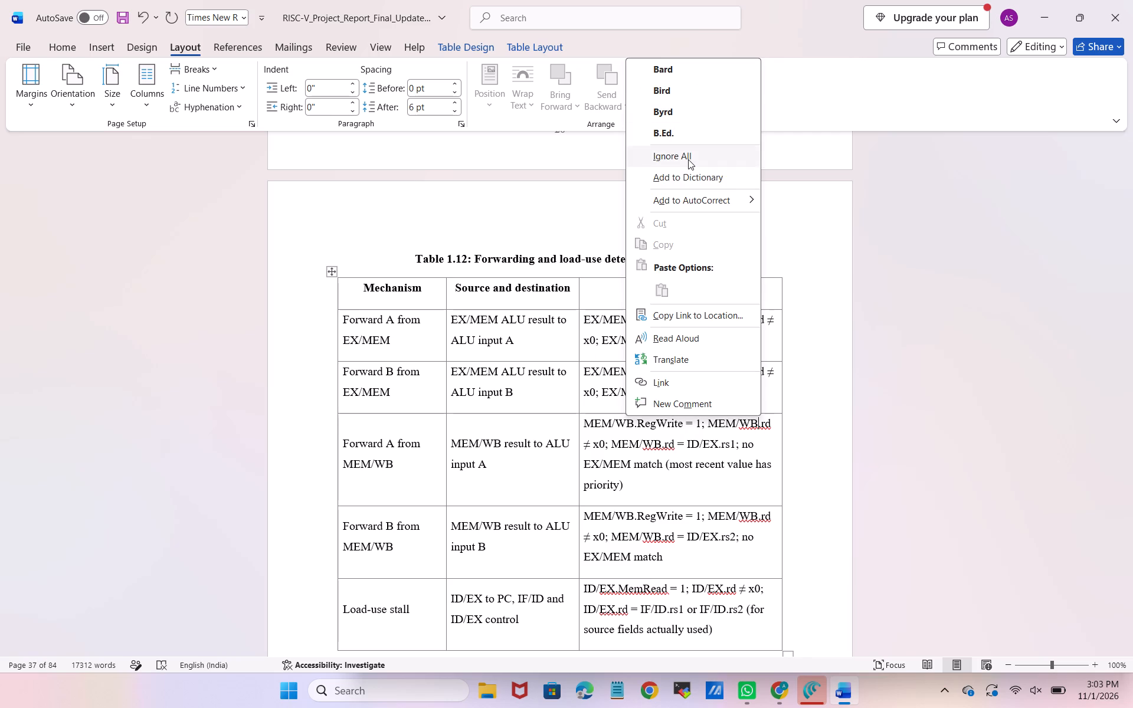
Ignore all spelling flags for EX.MemRead and EX.rd in the load-use stall row of Table 1.12.
{"action": "scroll", "coordinate": [705, 496], "scroll_direction": "down", "scroll_amount": 1}
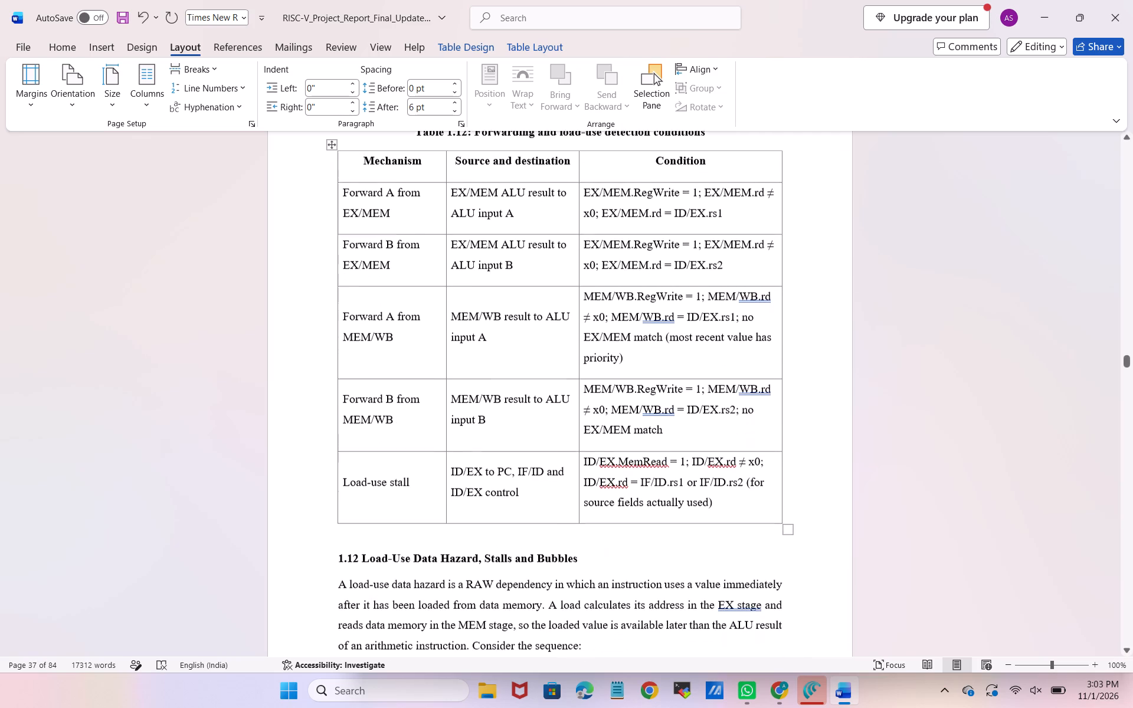
{"action": "left_click", "coordinate": [643, 461]}
{"action": "right_click", "coordinate": [643, 461]}
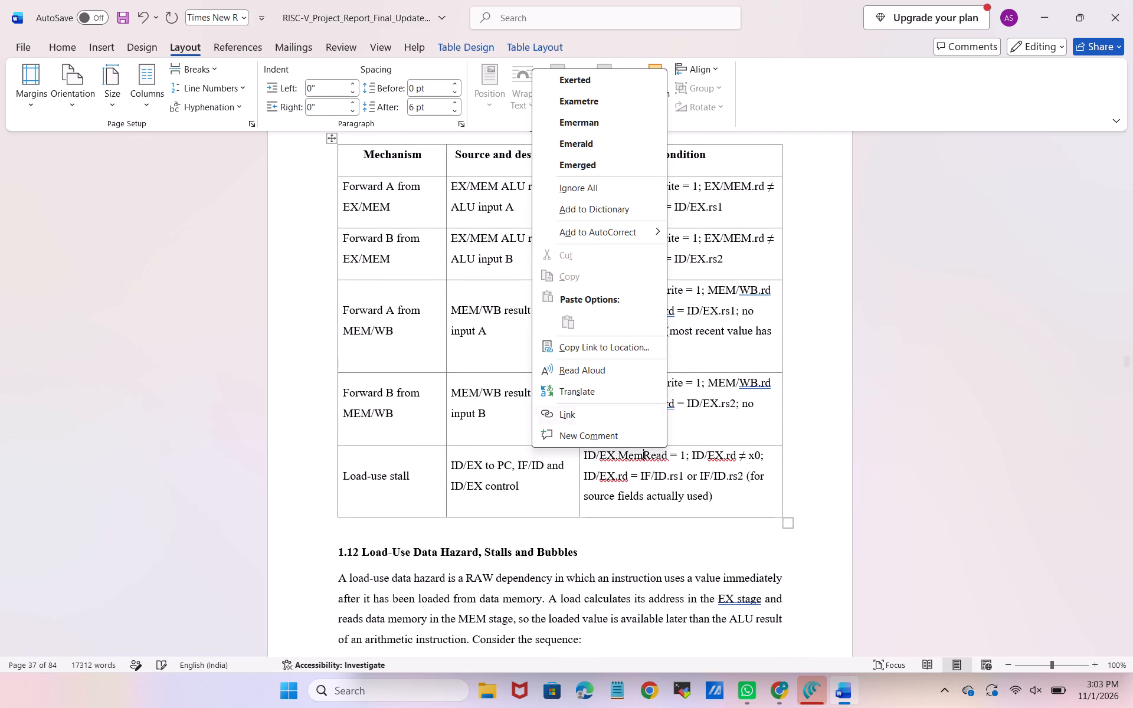
{"action": "left_click", "coordinate": [576, 187]}
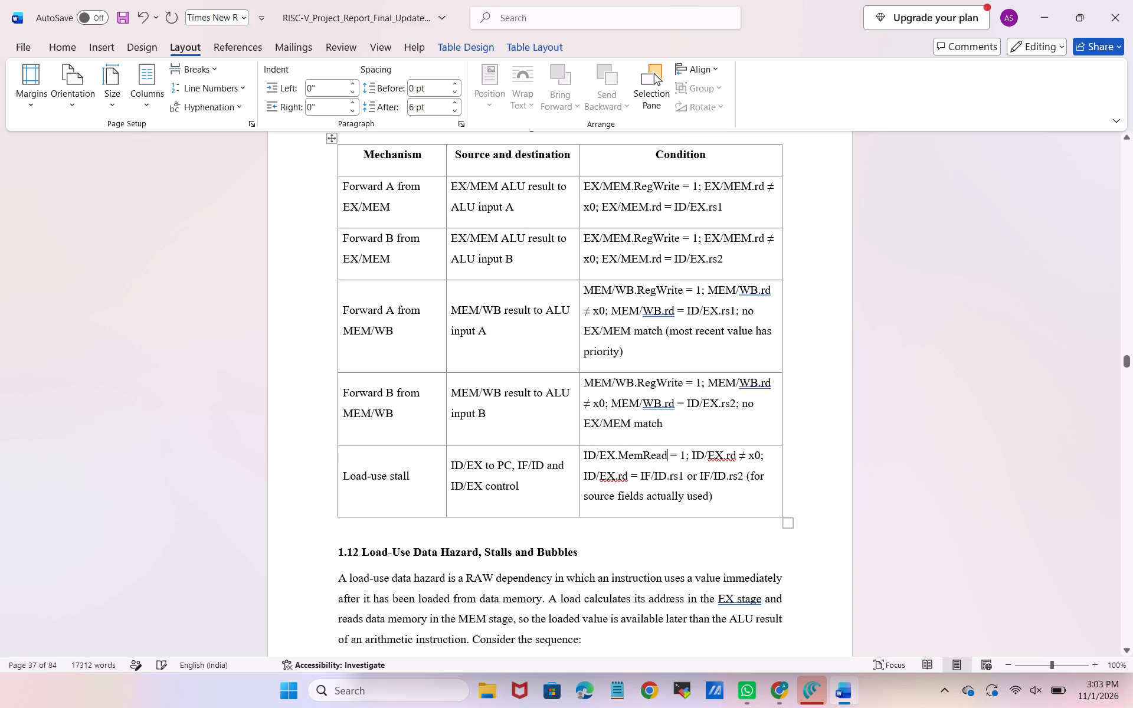
{"action": "left_click", "coordinate": [728, 459]}
{"action": "right_click", "coordinate": [728, 459]}
{"action": "left_click", "coordinate": [677, 186]}
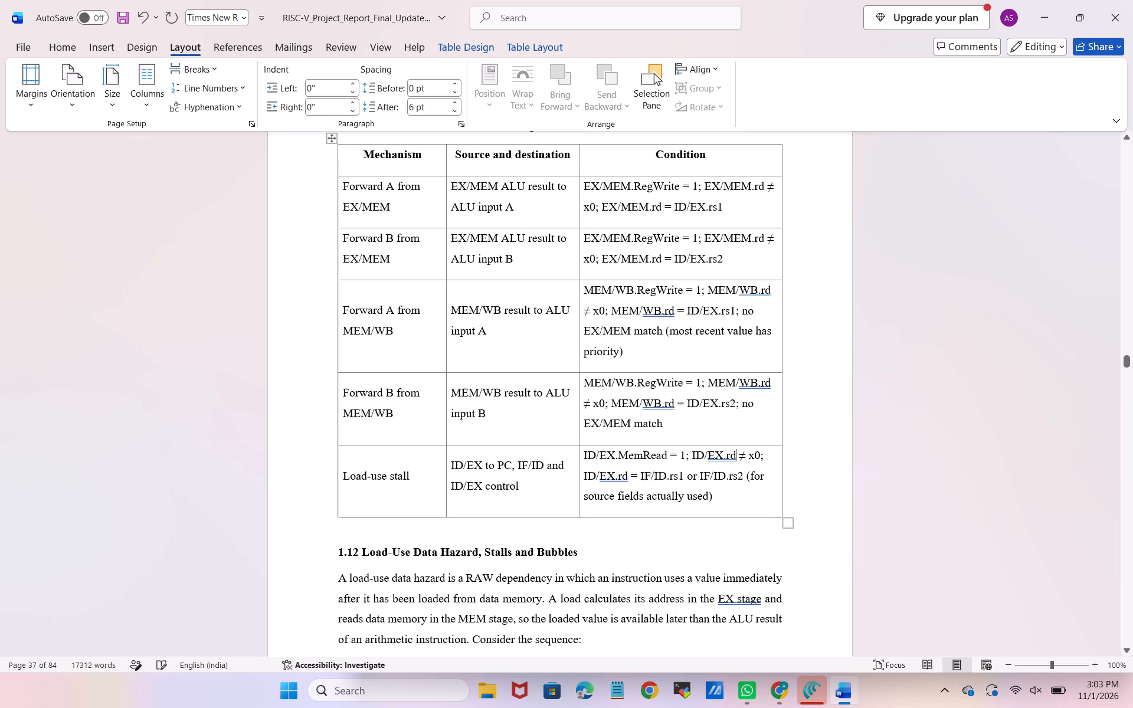
Ignore all spelling flags for MemRead in the cycle 3 row of Table 1.13.
{"action": "scroll", "coordinate": [613, 471], "scroll_direction": "down", "scroll_amount": 4}
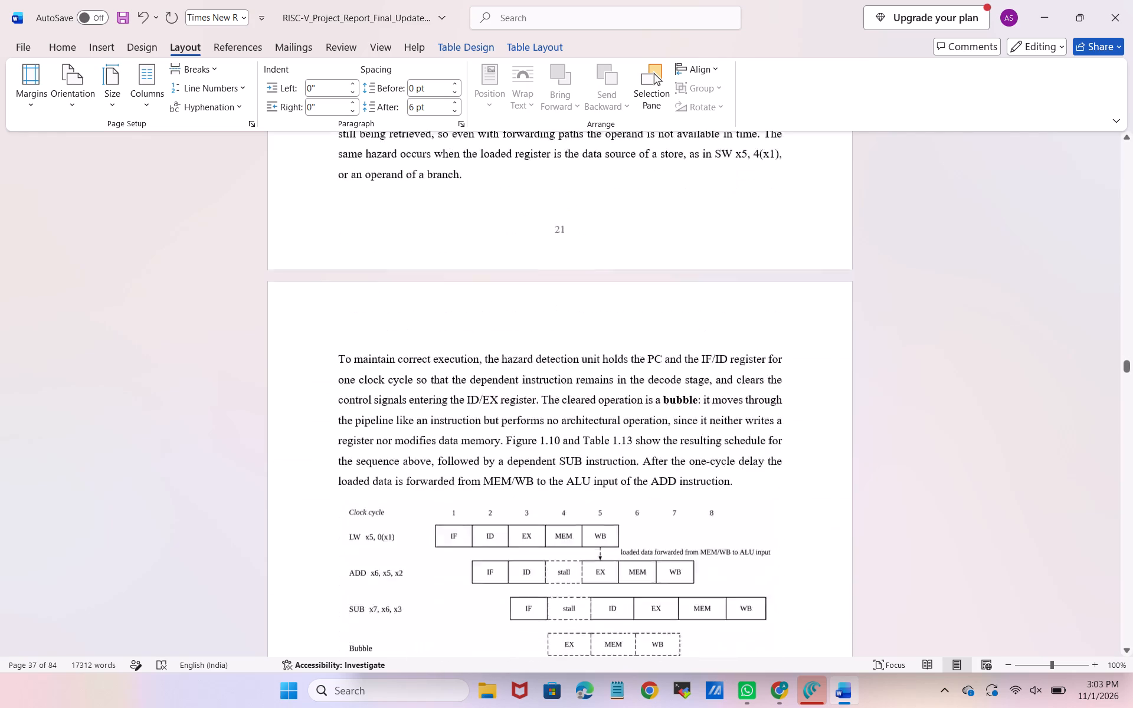
{"action": "scroll", "coordinate": [613, 471], "scroll_direction": "down", "scroll_amount": 5}
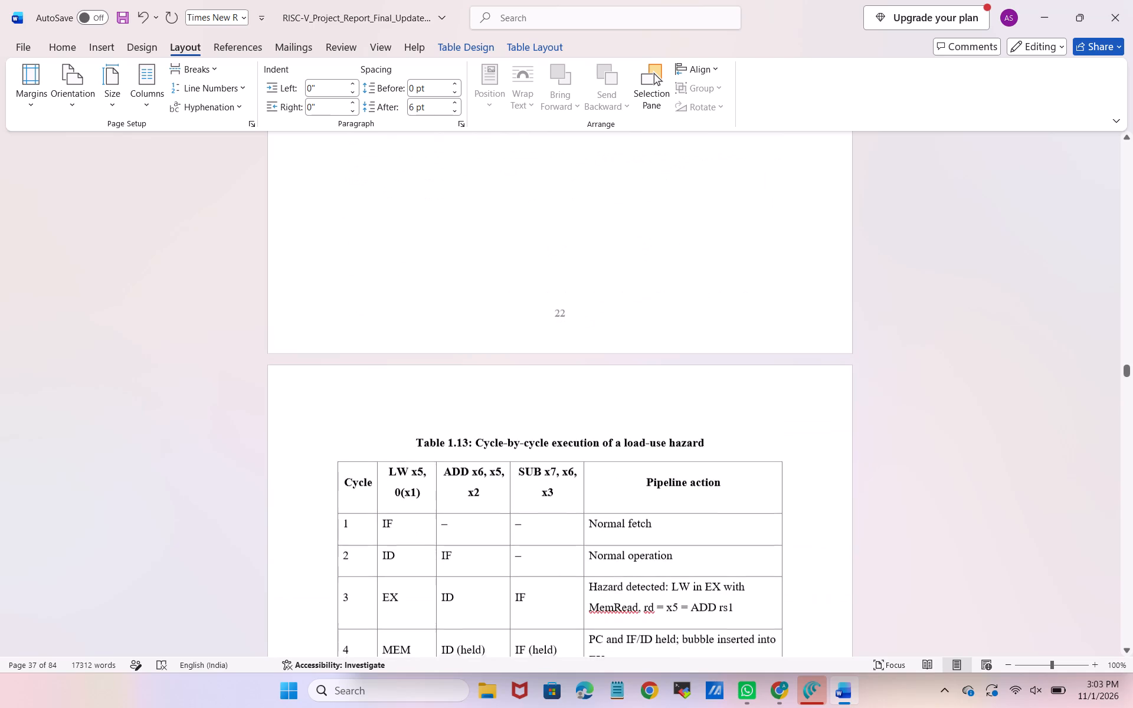
{"action": "scroll", "coordinate": [613, 471], "scroll_direction": "down", "scroll_amount": 3}
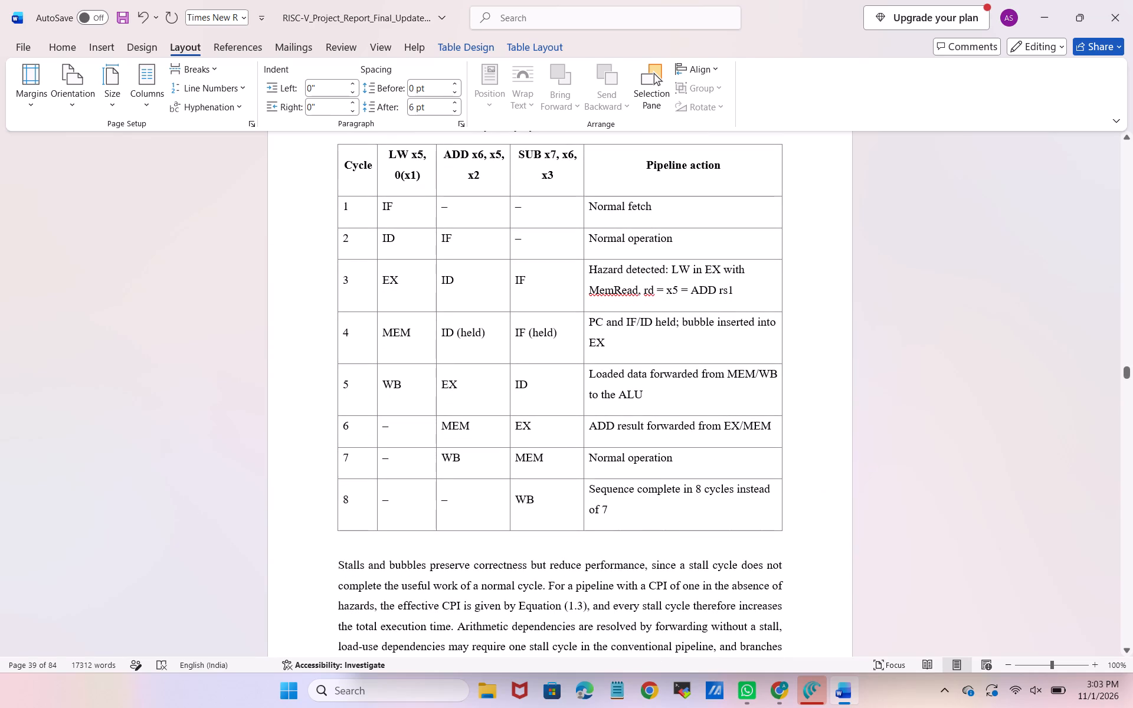
{"action": "left_click", "coordinate": [627, 293]}
{"action": "right_click", "coordinate": [627, 293]}
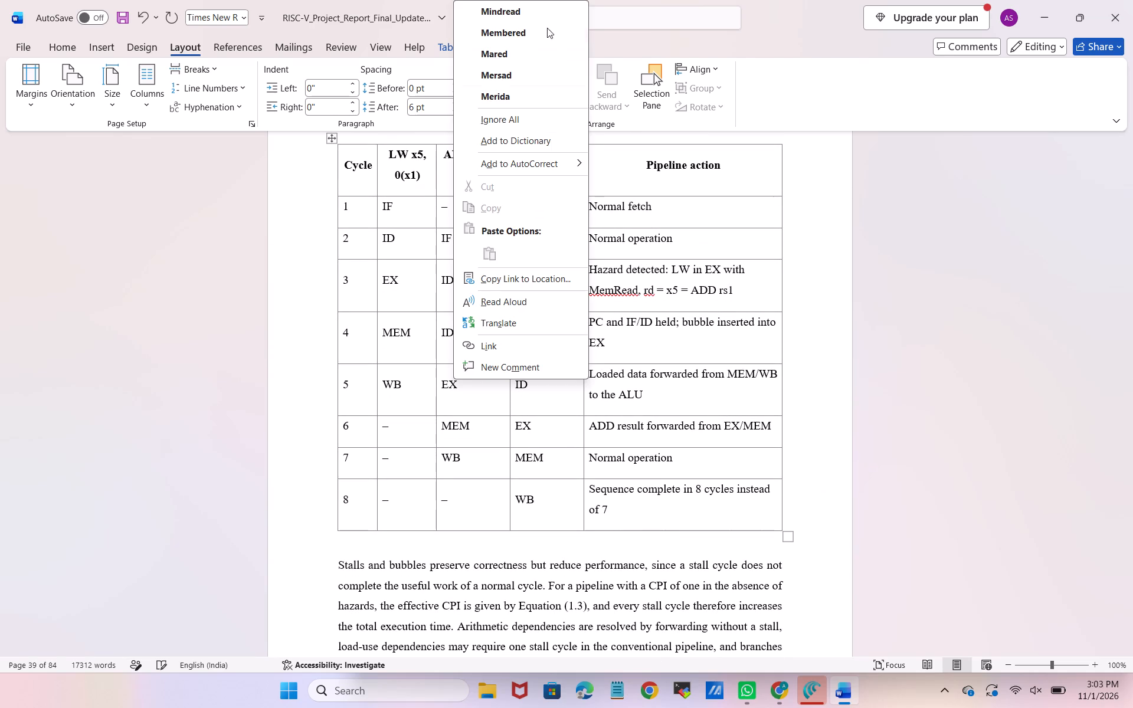
{"action": "left_click", "coordinate": [534, 118]}
Split reference 8 before "A. E. Wilson" so the VexRiscv neutron radiation paper becomes its own numbered reference.
{"action": "scroll", "coordinate": [627, 378], "scroll_direction": "down", "scroll_amount": 7}
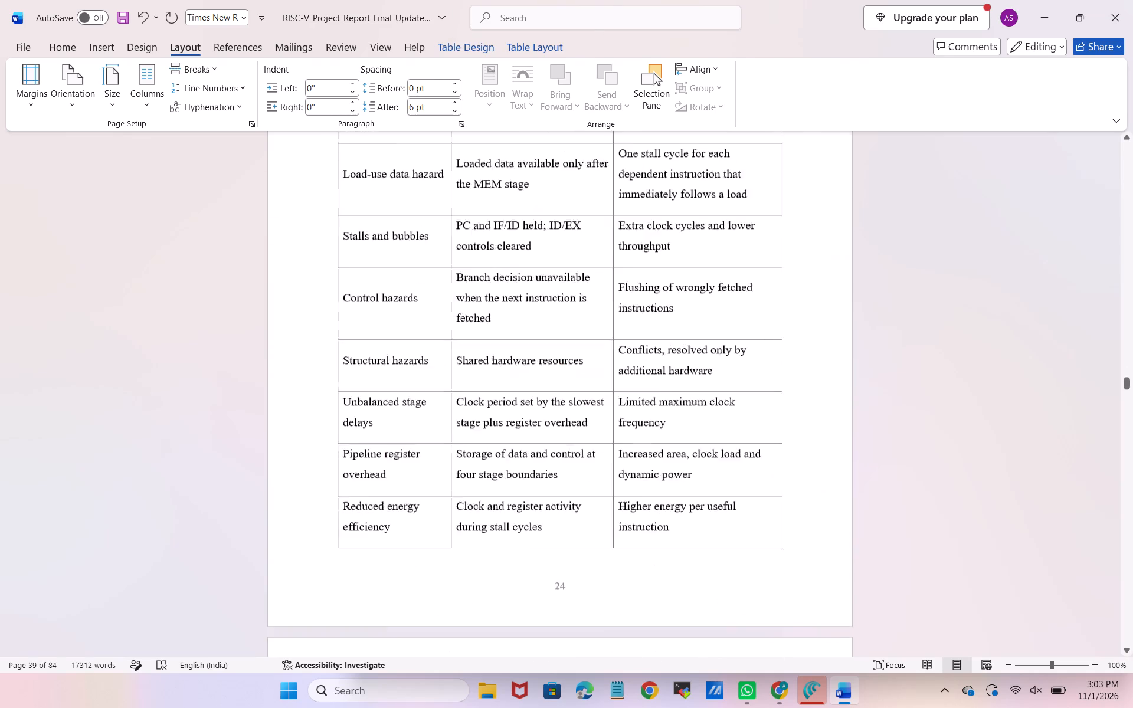
{"action": "scroll", "coordinate": [627, 378], "scroll_direction": "down", "scroll_amount": 20}
{"action": "scroll", "coordinate": [627, 378], "scroll_direction": "down", "scroll_amount": 9}
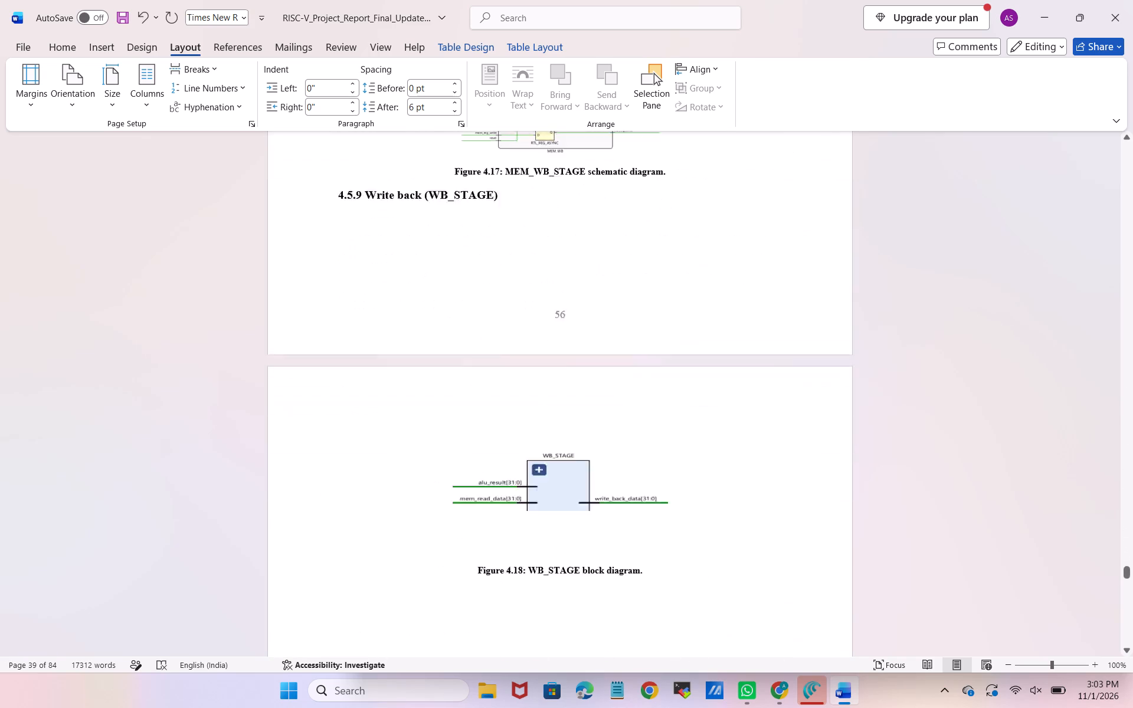
{"action": "scroll", "coordinate": [627, 378], "scroll_direction": "down", "scroll_amount": 20}
{"action": "scroll", "coordinate": [627, 378], "scroll_direction": "down", "scroll_amount": 4}
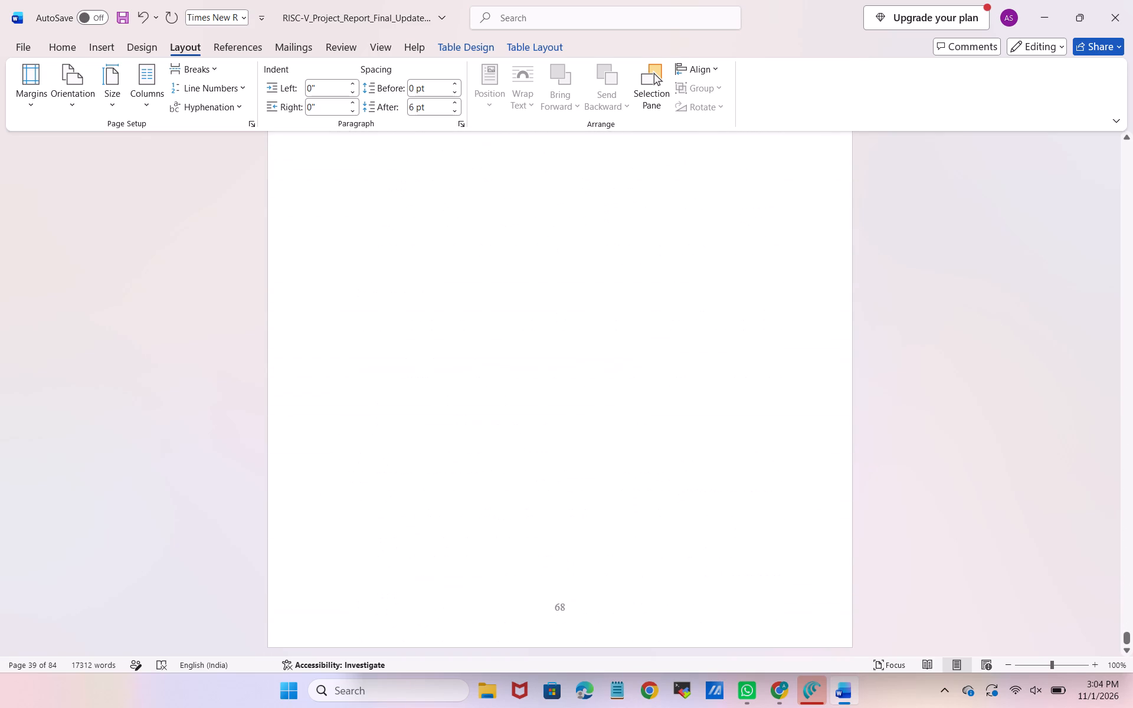
{"action": "scroll", "coordinate": [627, 378], "scroll_direction": "down", "scroll_amount": 7}
{"action": "scroll", "coordinate": [627, 378], "scroll_direction": "up", "scroll_amount": 5}
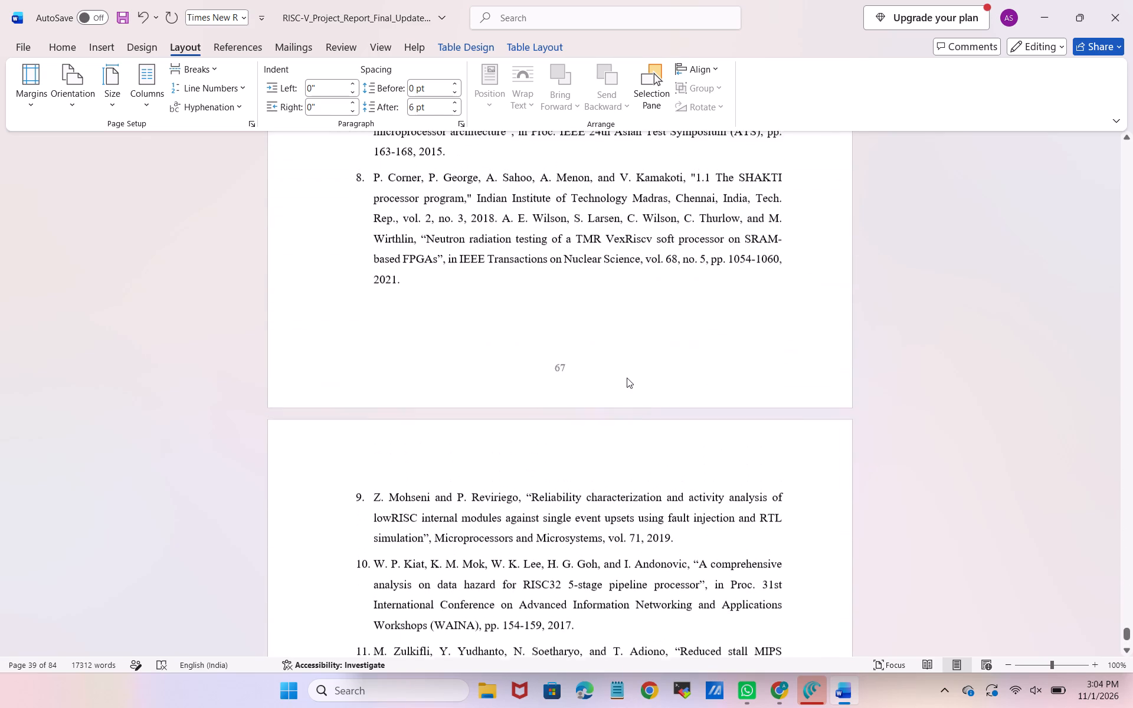
{"action": "scroll", "coordinate": [627, 378], "scroll_direction": "up", "scroll_amount": 1}
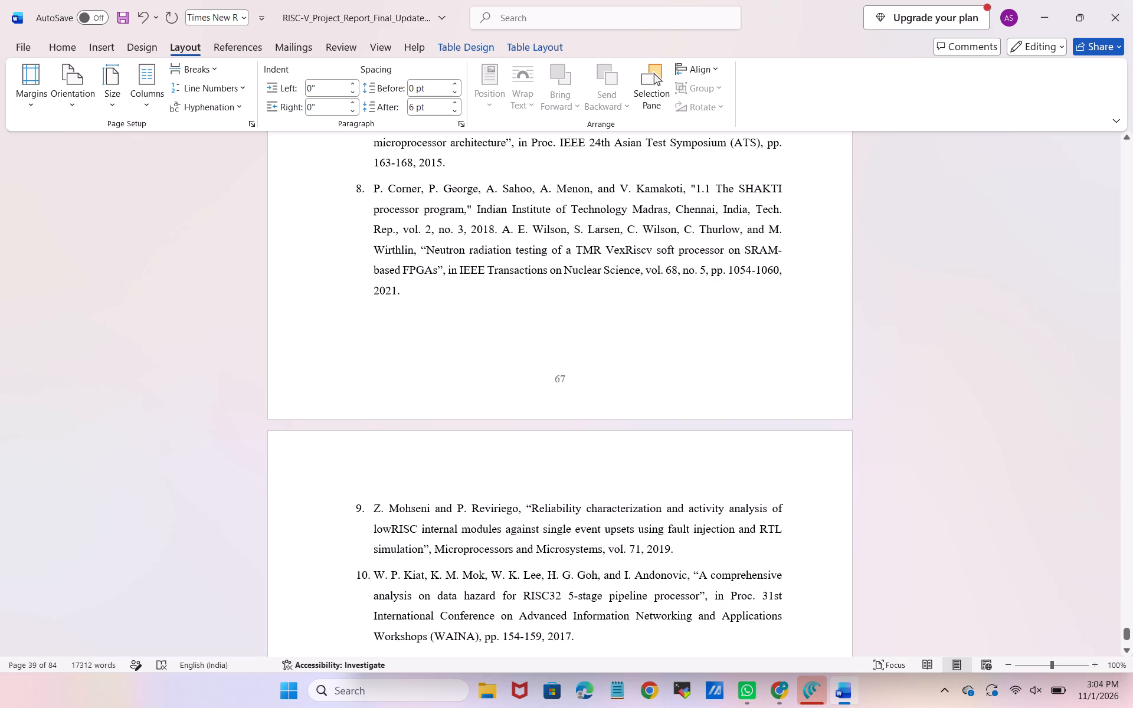
{"action": "left_click", "coordinate": [498, 234]}
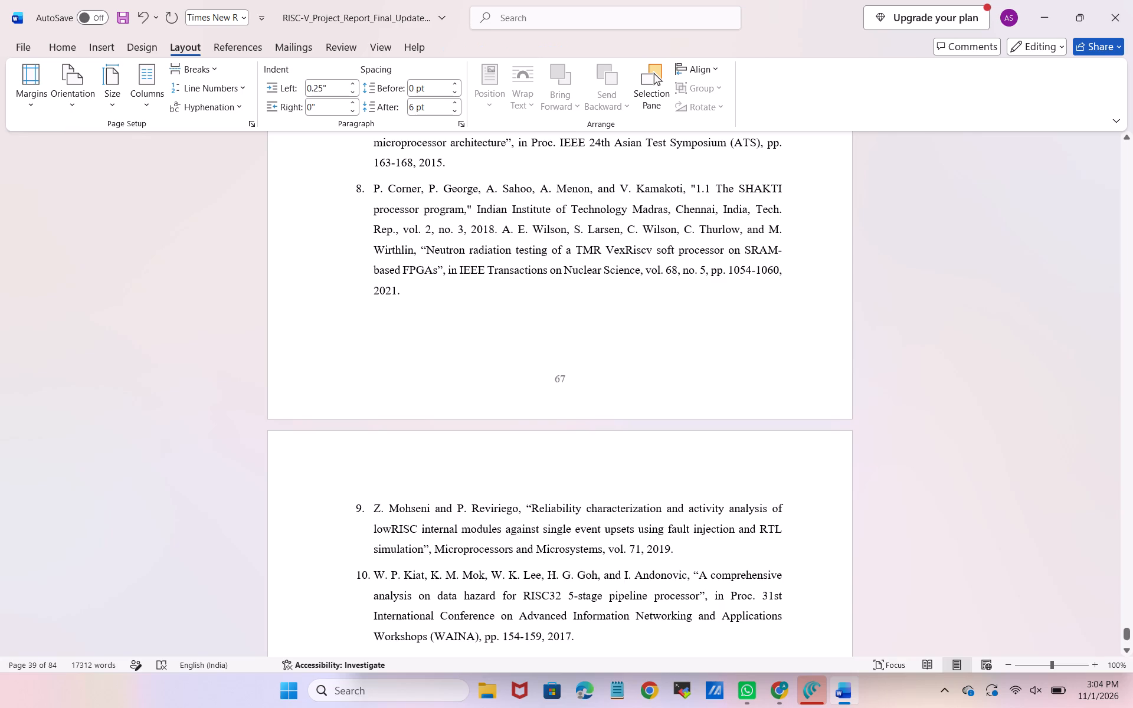
{"action": "key", "text": "Return"}
{"action": "scroll", "coordinate": [498, 234], "scroll_direction": "down", "scroll_amount": 2}
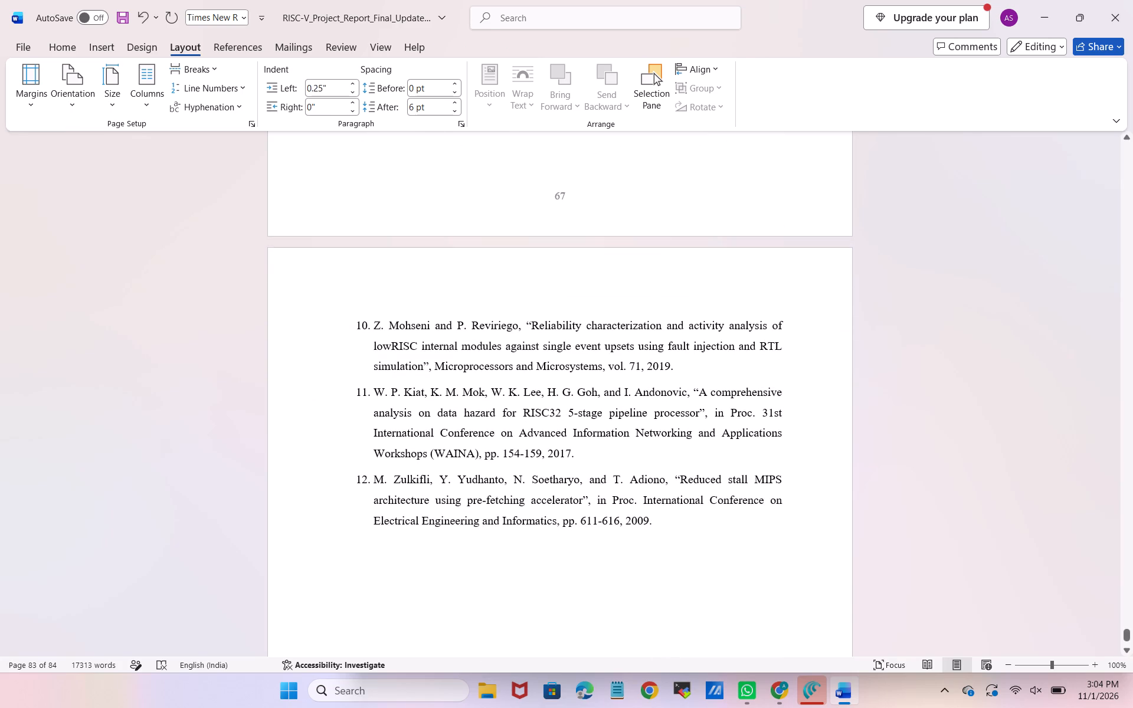
{"action": "scroll", "coordinate": [498, 234], "scroll_direction": "right", "scroll_amount": 1}
{"action": "scroll", "coordinate": [498, 234], "scroll_direction": "up", "scroll_amount": 2}
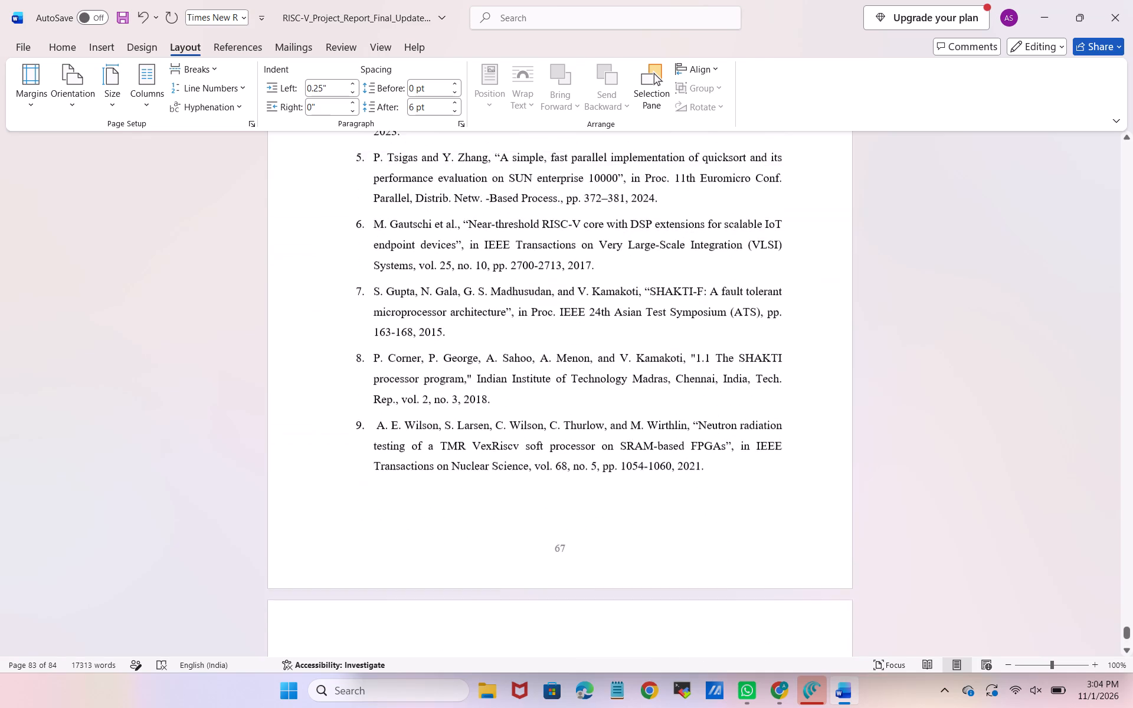
Return to the front of the report and examine how the title page's names, guidance details and logo flow across pages.
{"action": "scroll", "coordinate": [498, 234], "scroll_direction": "up", "scroll_amount": 12}
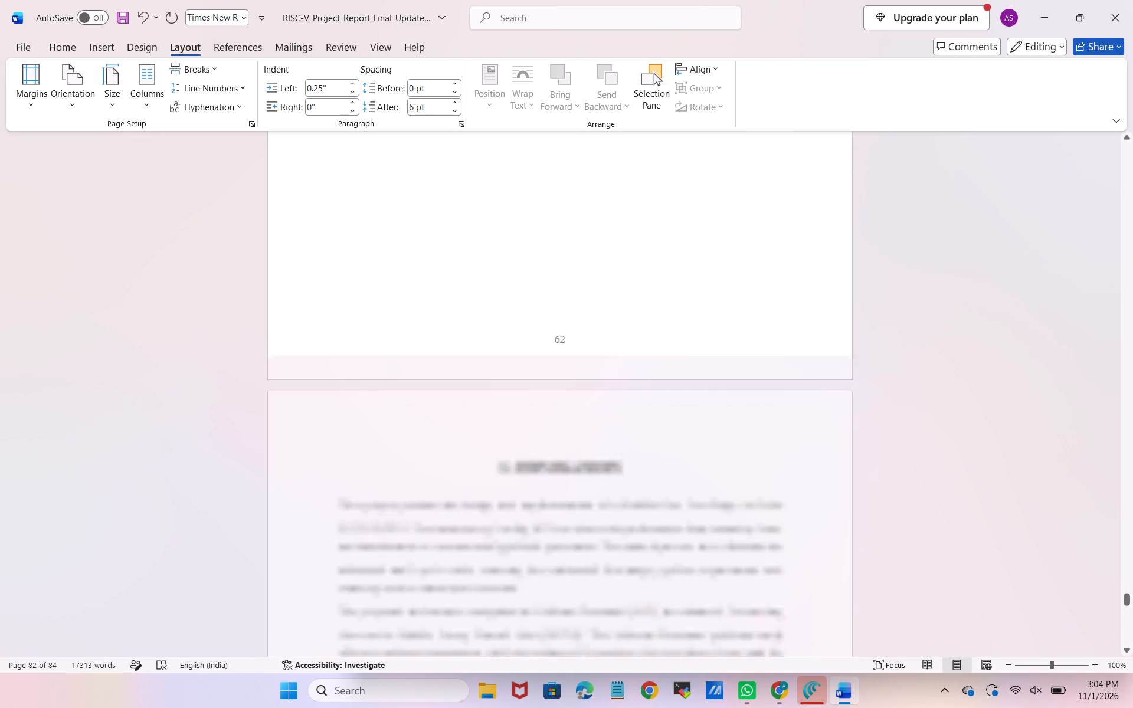
{"action": "scroll", "coordinate": [498, 234], "scroll_direction": "up", "scroll_amount": 11}
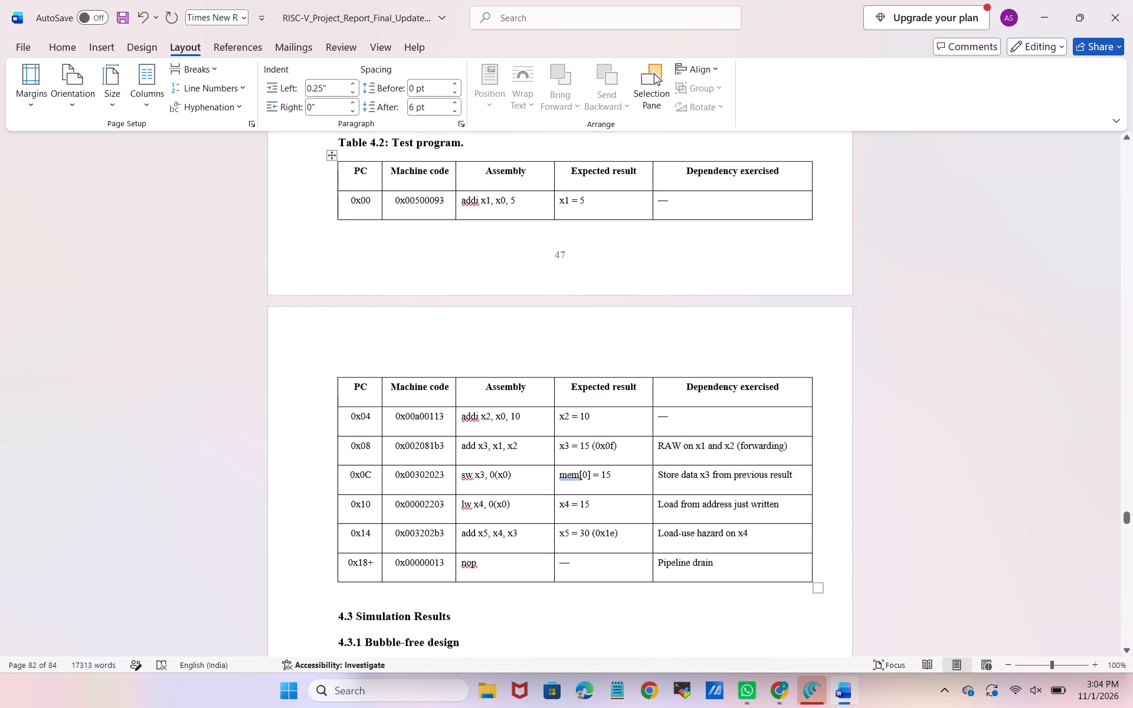
{"action": "left_click_drag", "start_coordinate": [1125, 512], "coordinate": [1128, 401]}
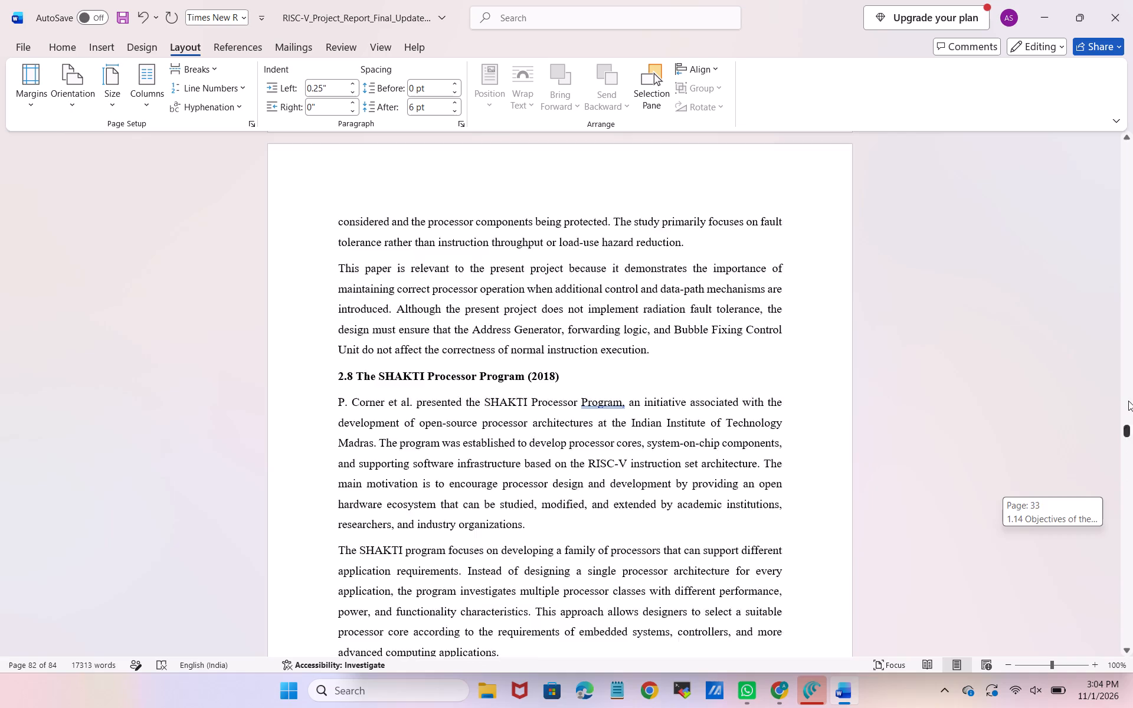
{"action": "left_click_drag", "start_coordinate": [1128, 401], "coordinate": [1132, 145]}
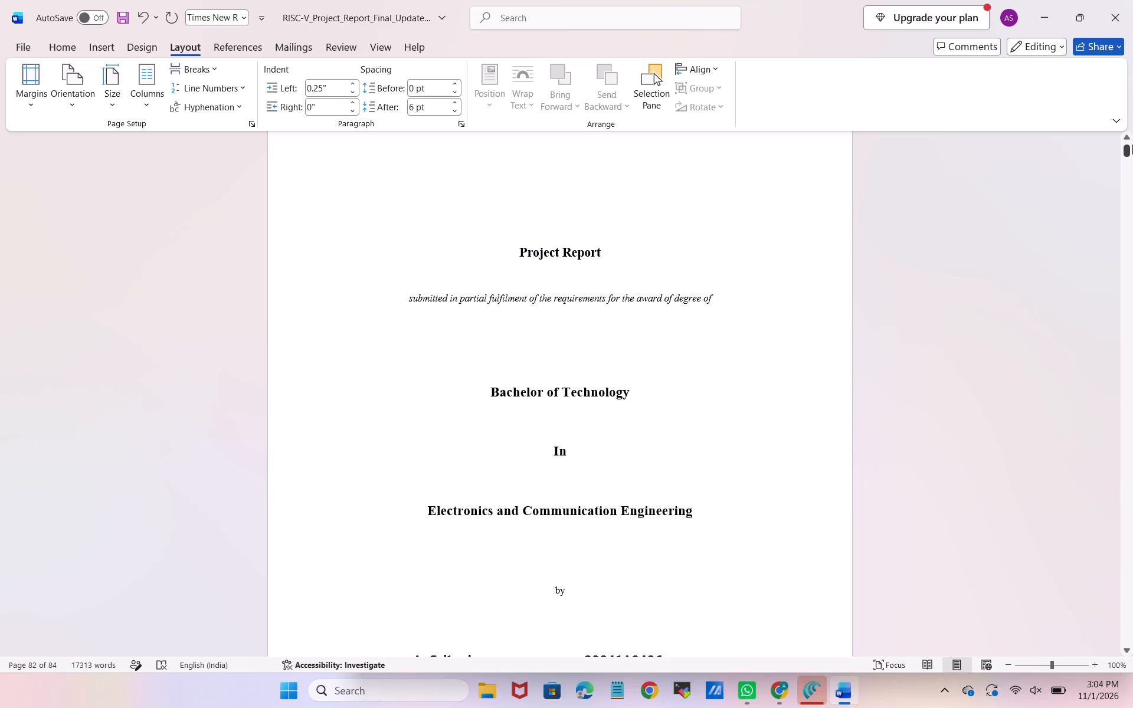
{"action": "scroll", "coordinate": [1132, 145], "scroll_direction": "down", "scroll_amount": 1}
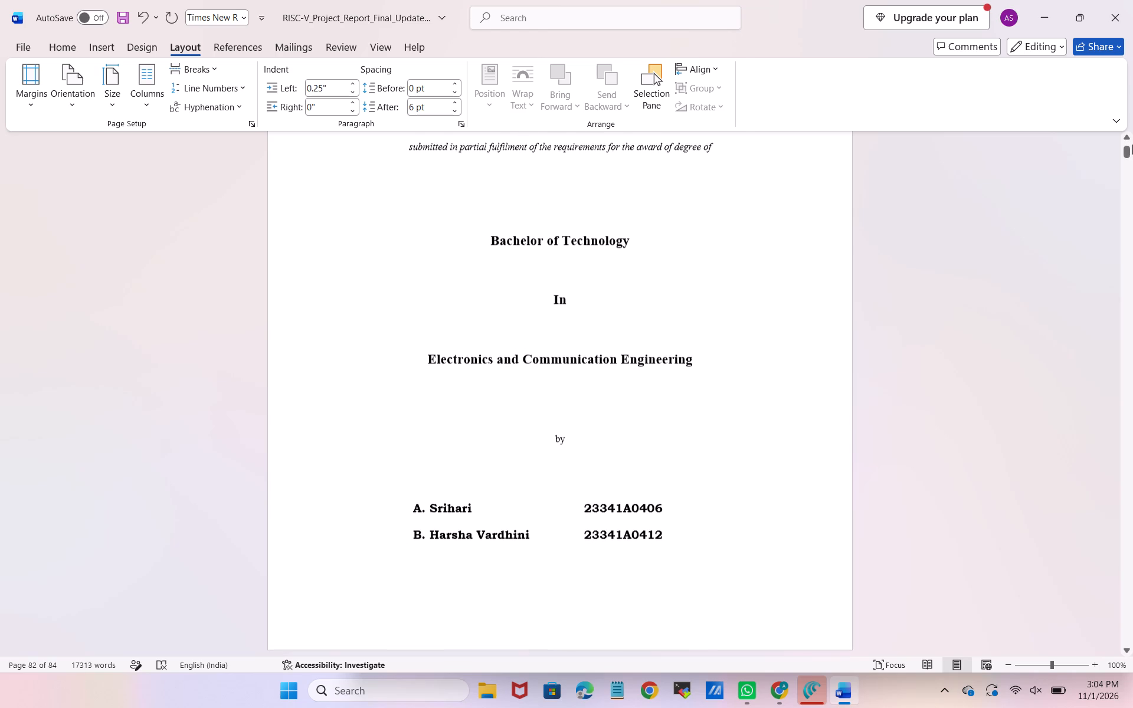
{"action": "scroll", "coordinate": [1132, 145], "scroll_direction": "down", "scroll_amount": 1}
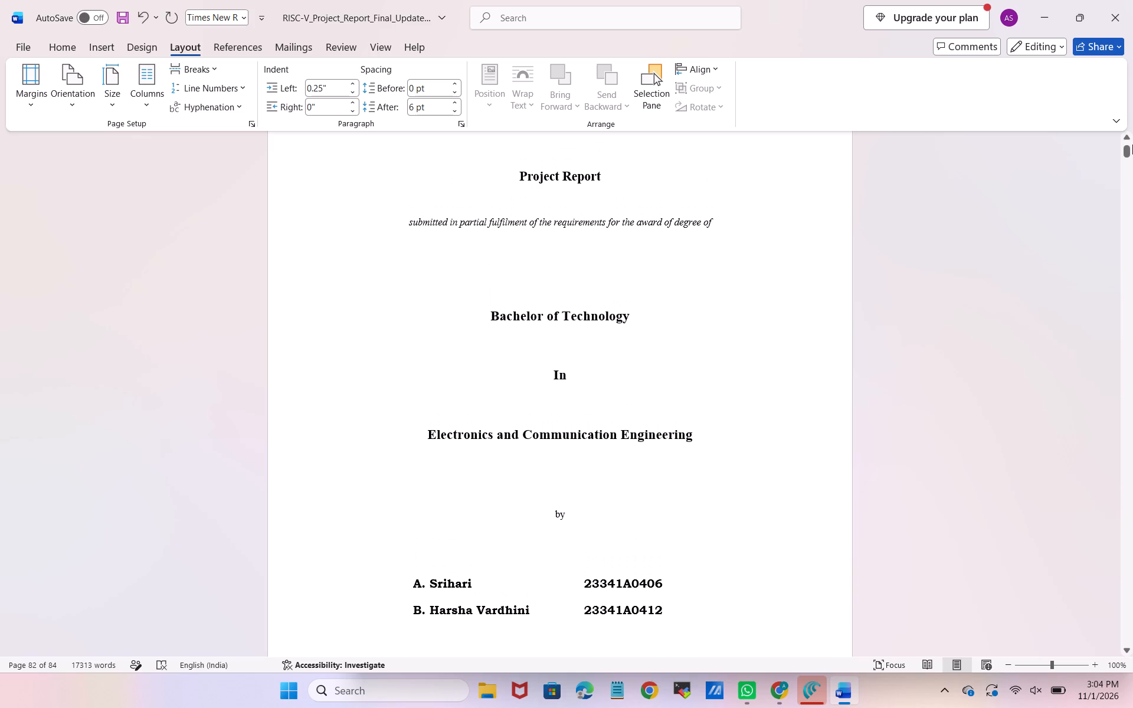
{"action": "scroll", "coordinate": [1132, 145], "scroll_direction": "down", "scroll_amount": 4}
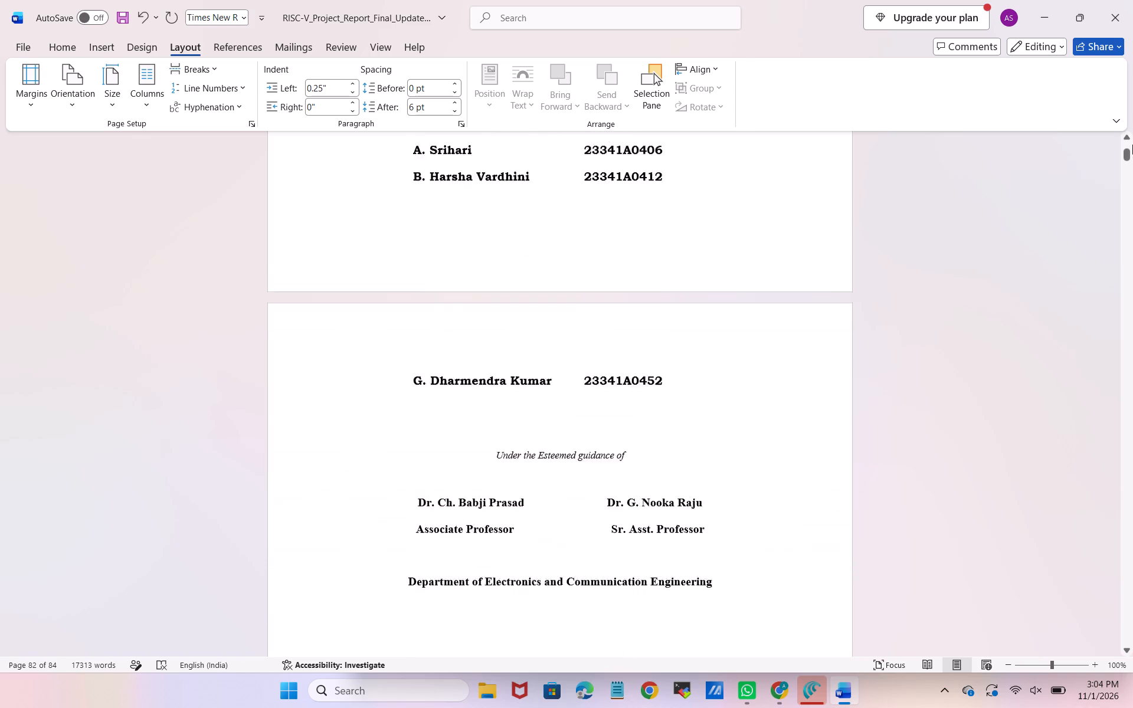
{"action": "scroll", "coordinate": [1132, 145], "scroll_direction": "down", "scroll_amount": 1}
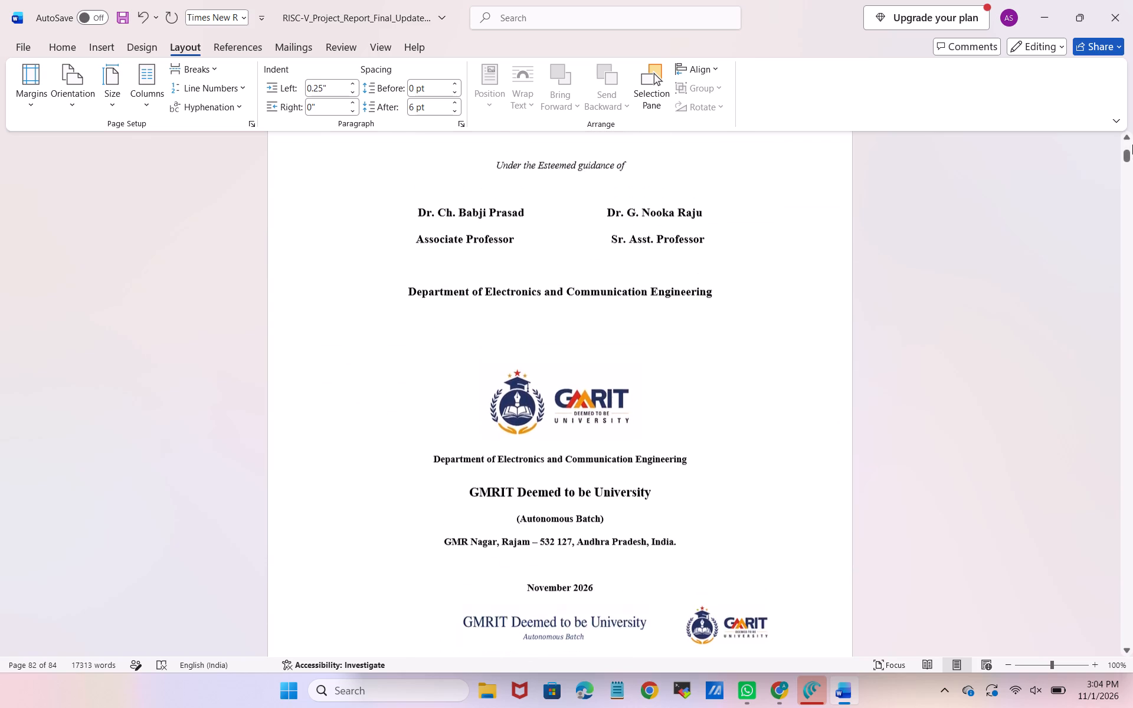
{"action": "scroll", "coordinate": [1132, 145], "scroll_direction": "up", "scroll_amount": 1}
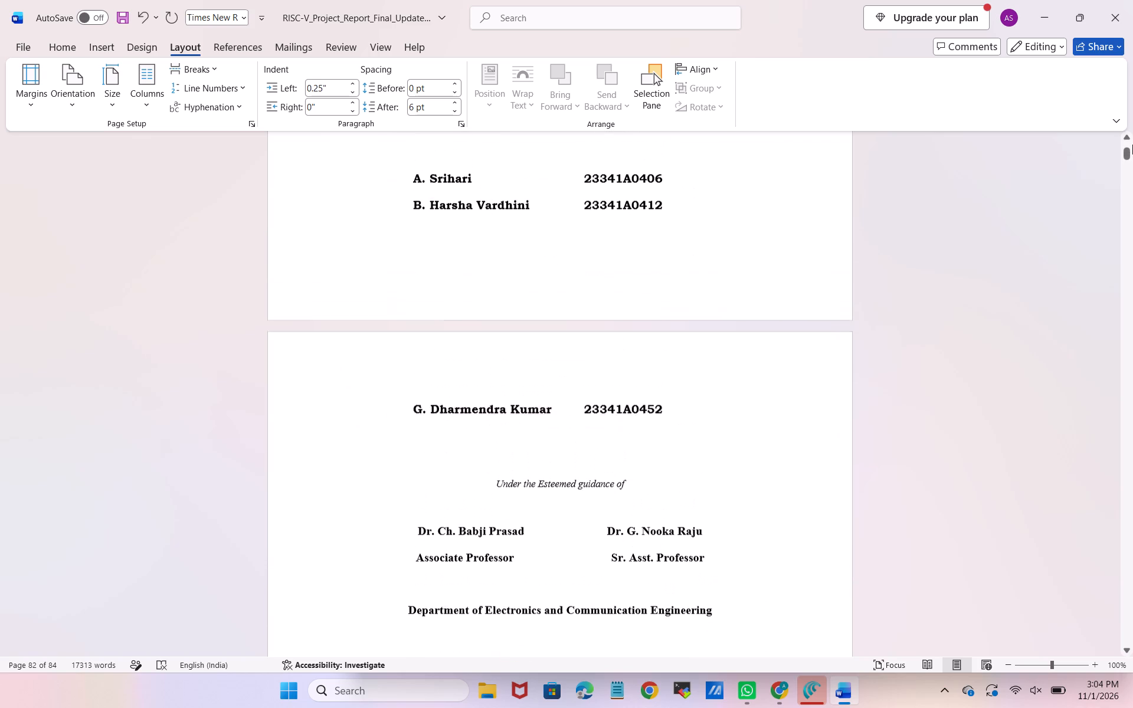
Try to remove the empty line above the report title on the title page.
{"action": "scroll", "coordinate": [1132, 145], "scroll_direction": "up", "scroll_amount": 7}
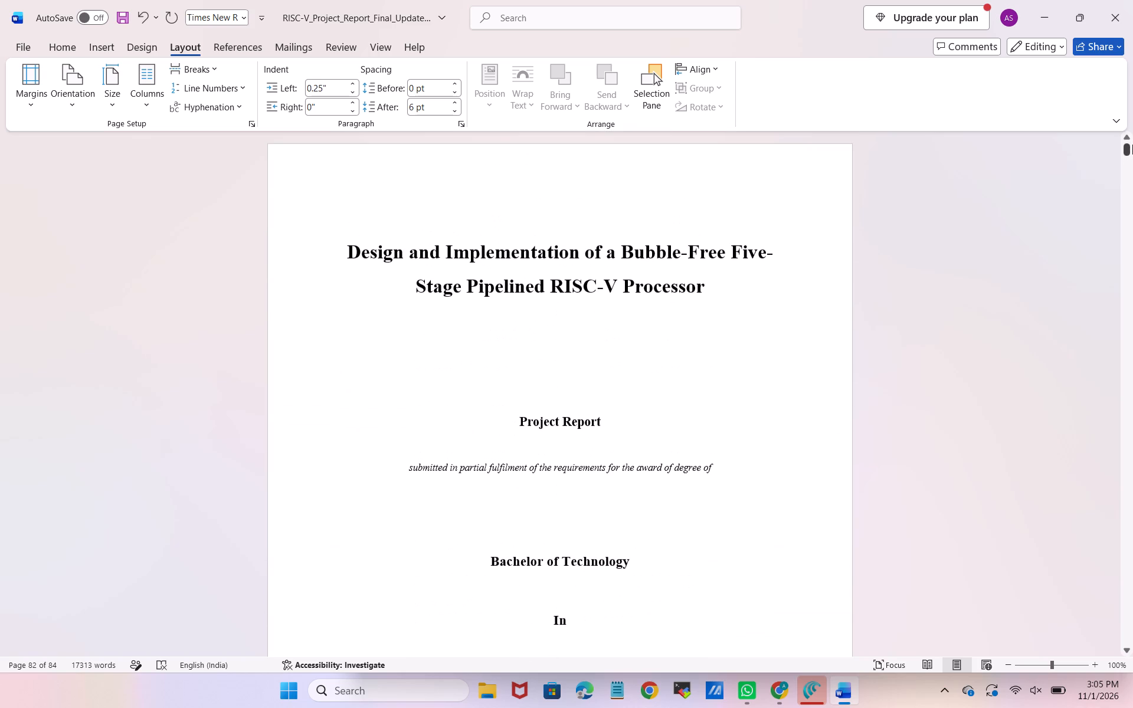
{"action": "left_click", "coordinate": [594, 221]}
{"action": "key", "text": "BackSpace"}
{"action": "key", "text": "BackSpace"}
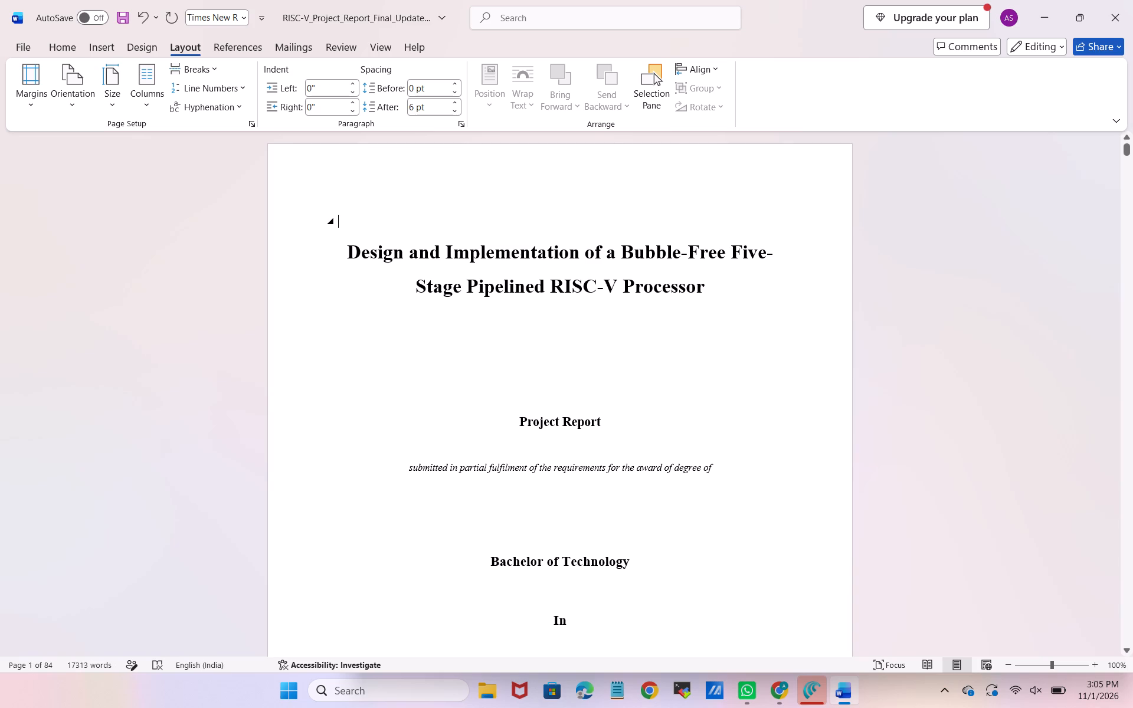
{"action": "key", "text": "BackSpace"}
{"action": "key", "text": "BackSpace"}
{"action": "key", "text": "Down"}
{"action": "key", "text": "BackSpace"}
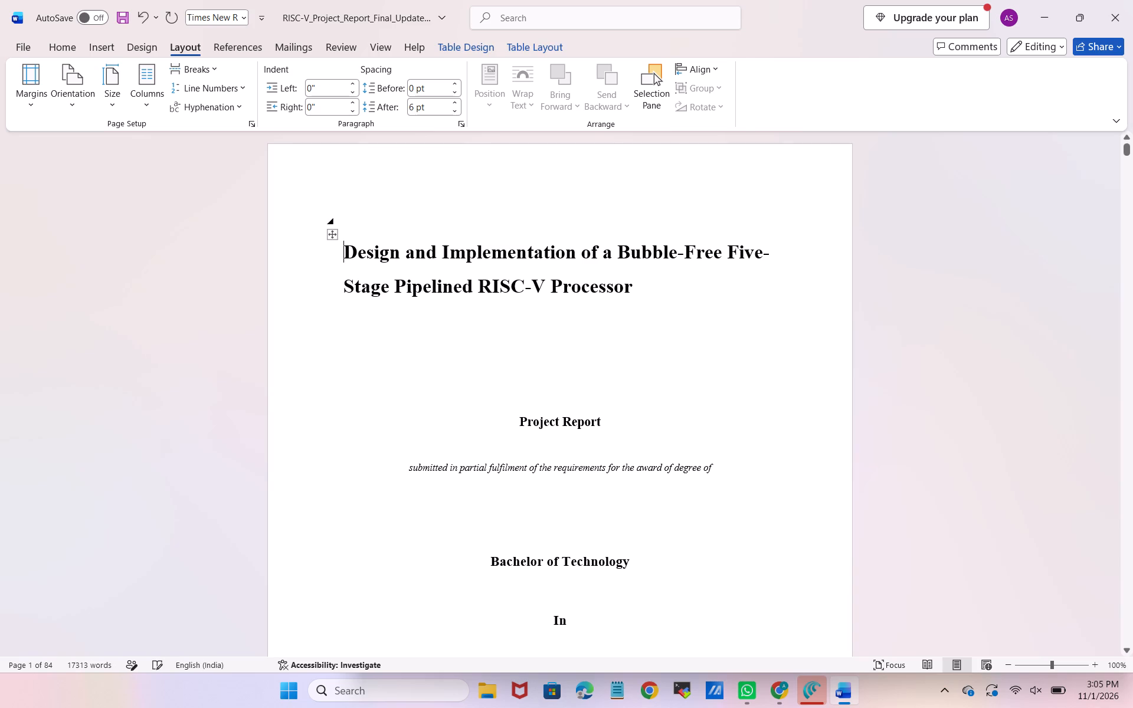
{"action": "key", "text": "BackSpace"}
Undo the title alignment change, the reference 8 split and the ignored spelling flags in the tables and references.
{"action": "key", "text": "ctrl+z"}
{"action": "key", "text": "ctrl+z"}
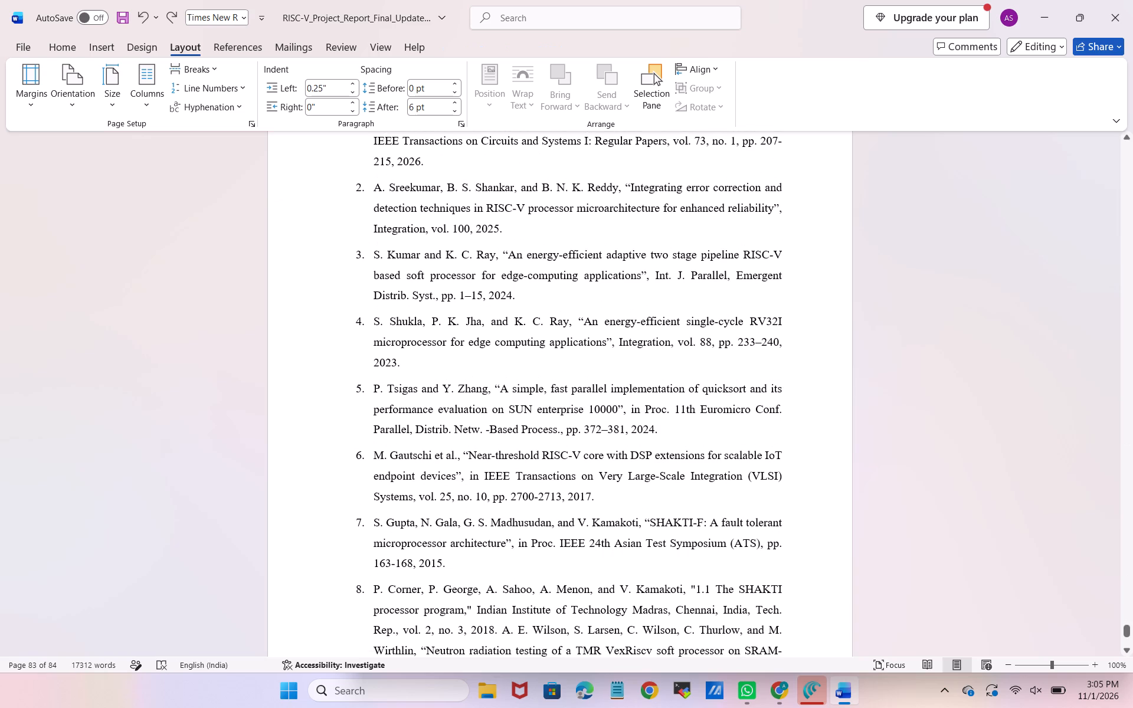
{"action": "key", "text": "ctrl+z"}
{"action": "key", "text": "ctrl+z"}
{"action": "key", "text": "ctrl+z"}
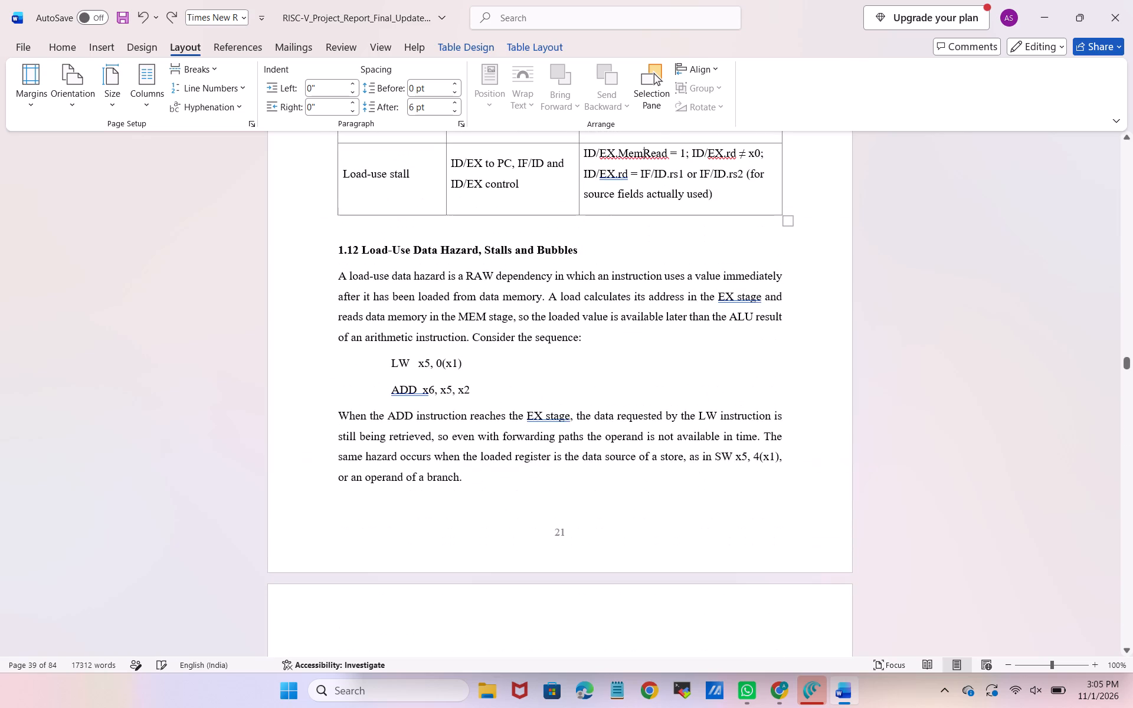
{"action": "key", "text": "ctrl+z"}
{"action": "key", "text": "ctrl+z"}
{"action": "key", "text": "ctrl+z"}
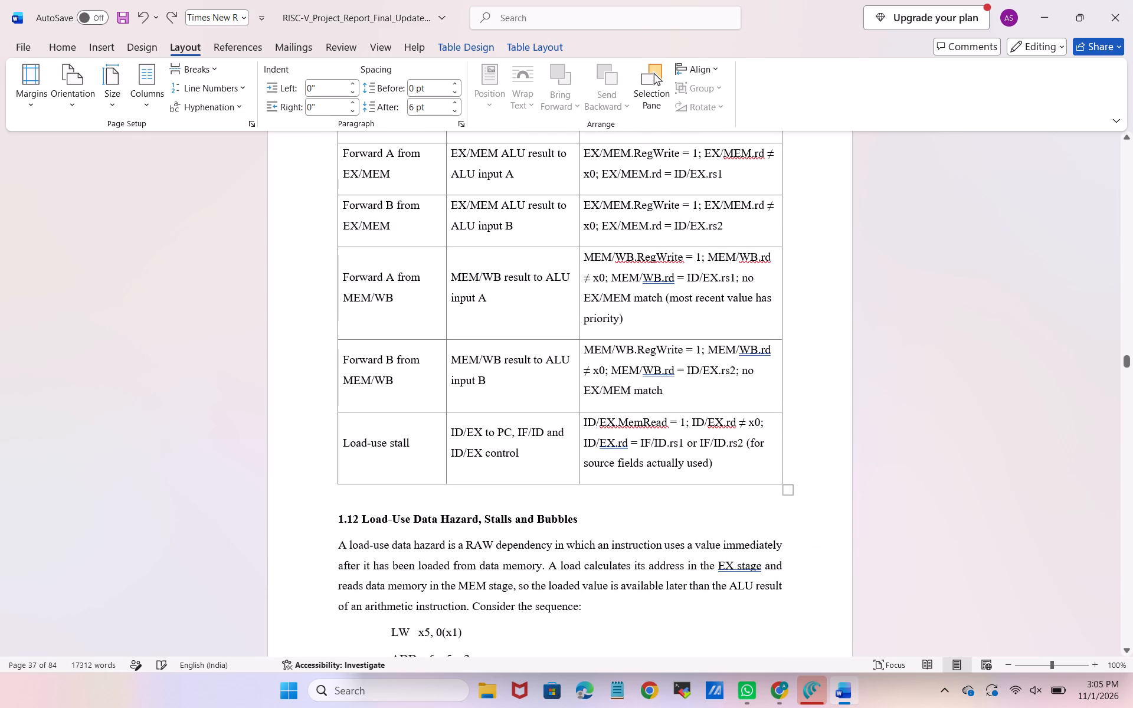
{"action": "key", "text": "ctrl+z"}
{"action": "key", "text": "ctrl+z"}
{"action": "key", "text": "ctrl+z"}
{"action": "key", "text": "ctrl+z"}
{"action": "key", "text": "ctrl+z"}
{"action": "key", "text": "ctrl+z"}
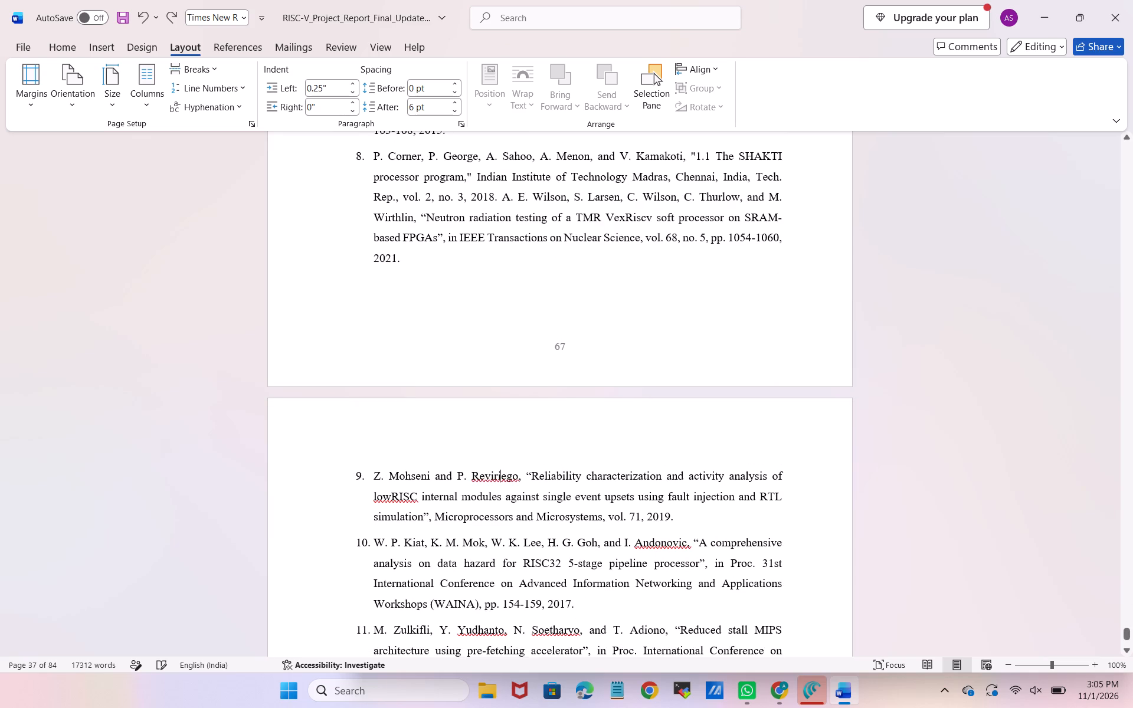
Keep undoing earlier edits until the reference list is back to separate paragraphs without automatic numbering.
{"action": "key", "text": "ctrl+z"}
{"action": "key", "text": "ctrl+z"}
{"action": "key", "text": "ctrl+z"}
{"action": "key", "text": "ctrl+z"}
{"action": "key", "text": "ctrl+z"}
{"action": "key", "text": "ctrl+z"}
{"action": "key", "text": "ctrl+z"}
{"action": "key", "text": "ctrl+z"}
{"action": "key", "text": "ctrl+z"}
{"action": "key", "text": "ctrl+z"}
{"action": "key", "text": "ctrl+z"}
{"action": "key", "text": "ctrl+z"}
{"action": "key", "text": "ctrl+z"}
{"action": "key", "text": "ctrl+z"}
{"action": "key", "text": "ctrl+z"}
{"action": "key", "text": "ctrl+z"}
{"action": "key", "text": "ctrl+z"}
{"action": "key", "text": "ctrl+z"}
{"action": "key", "text": "ctrl+z"}
{"action": "key", "text": "ctrl+z"}
{"action": "key", "text": "ctrl+z"}
{"action": "key", "text": "ctrl+z"}
{"action": "key", "text": "ctrl+z"}
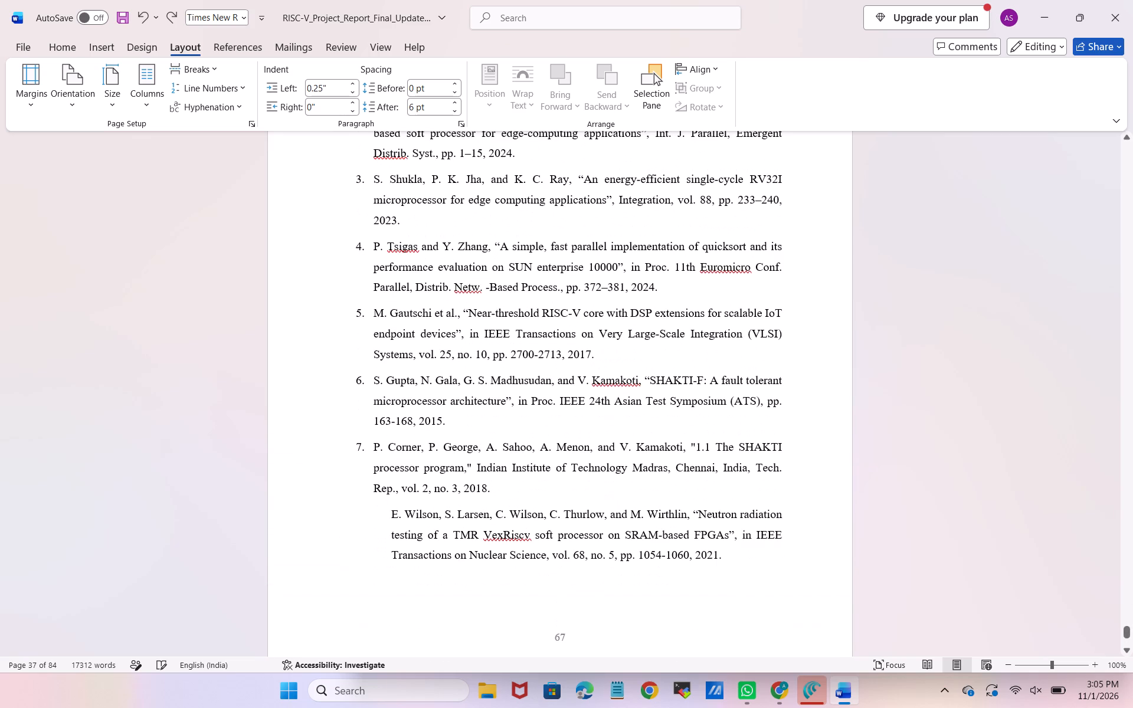
{"action": "key", "text": "ctrl+z"}
{"action": "key", "text": "ctrl+z"}
{"action": "key", "text": "ctrl+z"}
{"action": "key", "text": "ctrl+z"}
{"action": "key", "text": "ctrl+z"}
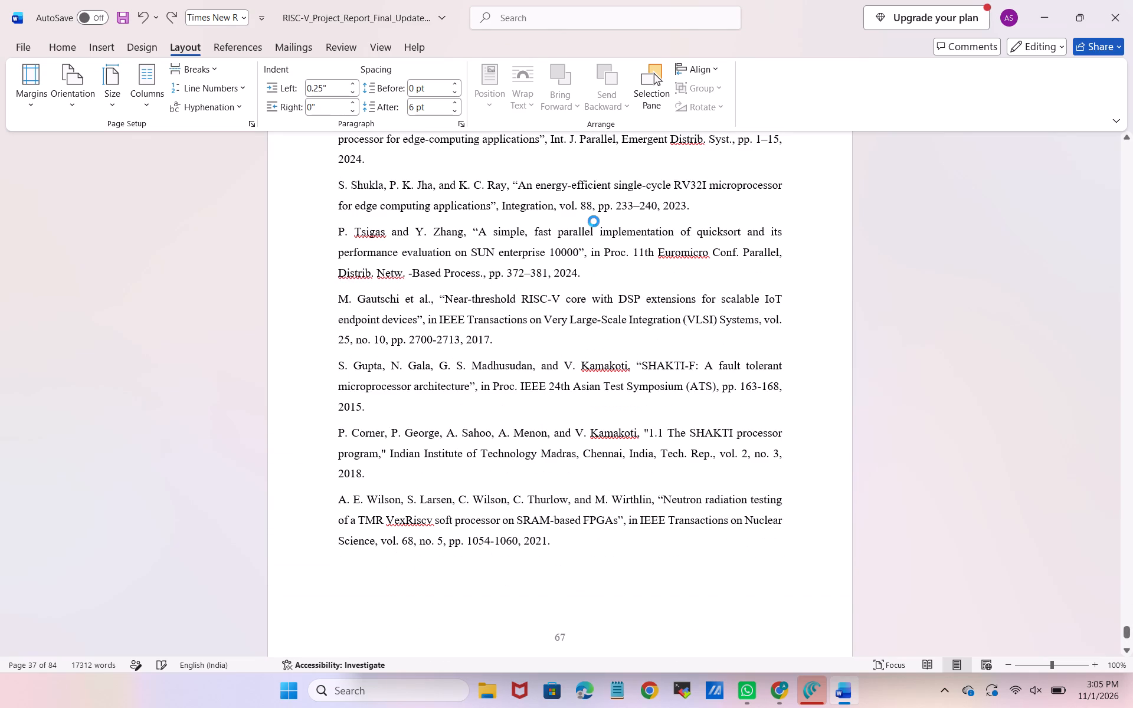
Undo further back to the single-spaced reference list with only a period in front of the M. Gautschi entry.
{"action": "key", "text": "ctrl+z"}
{"action": "key", "text": "ctrl+z"}
{"action": "key", "text": "ctrl+z"}
{"action": "key", "text": "ctrl+z"}
{"action": "key", "text": "ctrl+z"}
{"action": "key", "text": "ctrl+z"}
{"action": "key", "text": "ctrl+z"}
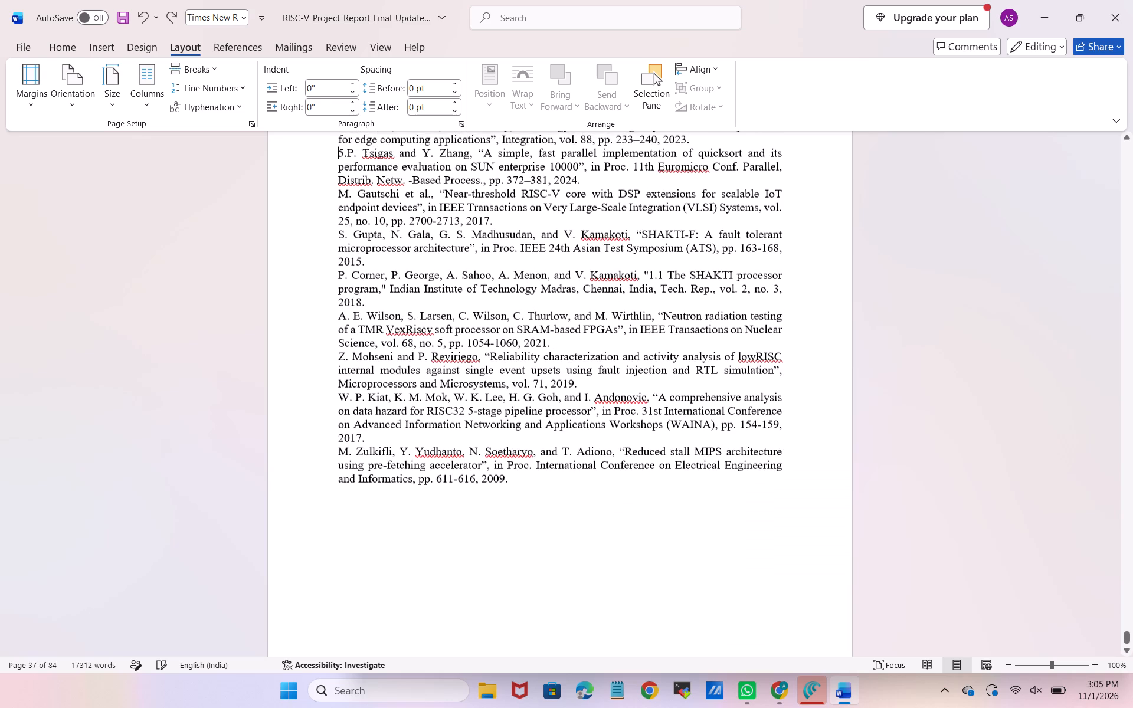
{"action": "key", "text": "ctrl+z"}
{"action": "left_click", "coordinate": [594, 221], "text": "ctrl"}
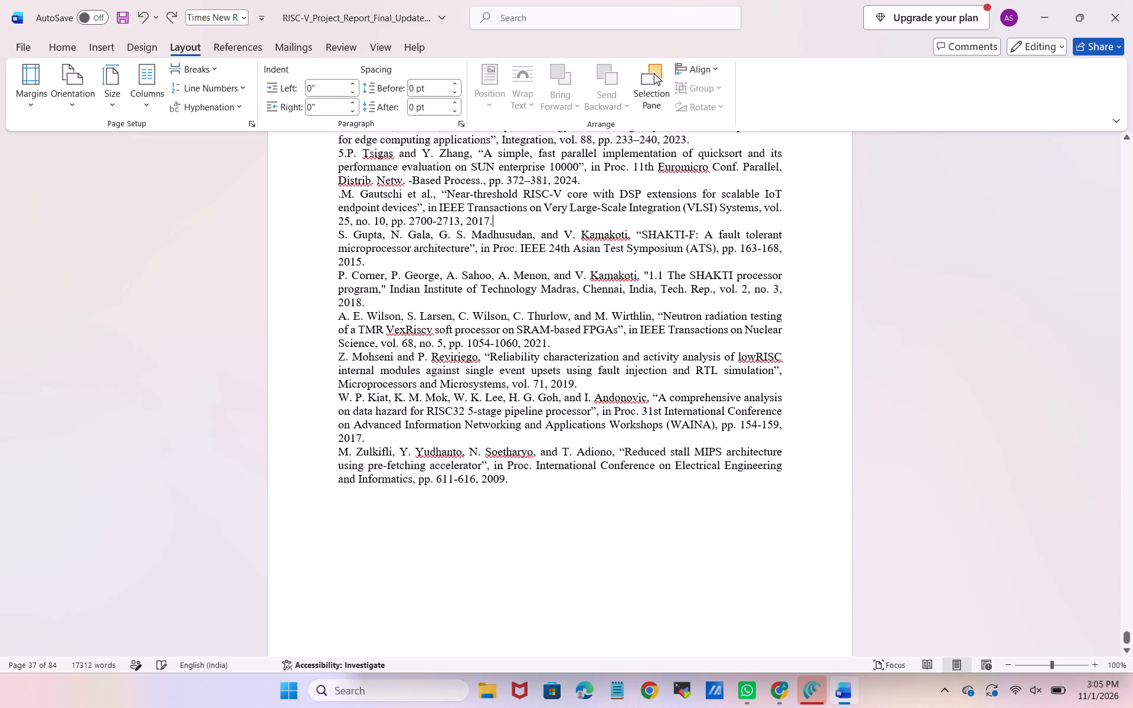
Select the report body from the "1. INTRODUCTION" heading through Table 3.1 in section 3.7.
{"action": "scroll", "coordinate": [594, 221], "scroll_direction": "down", "scroll_amount": 3}
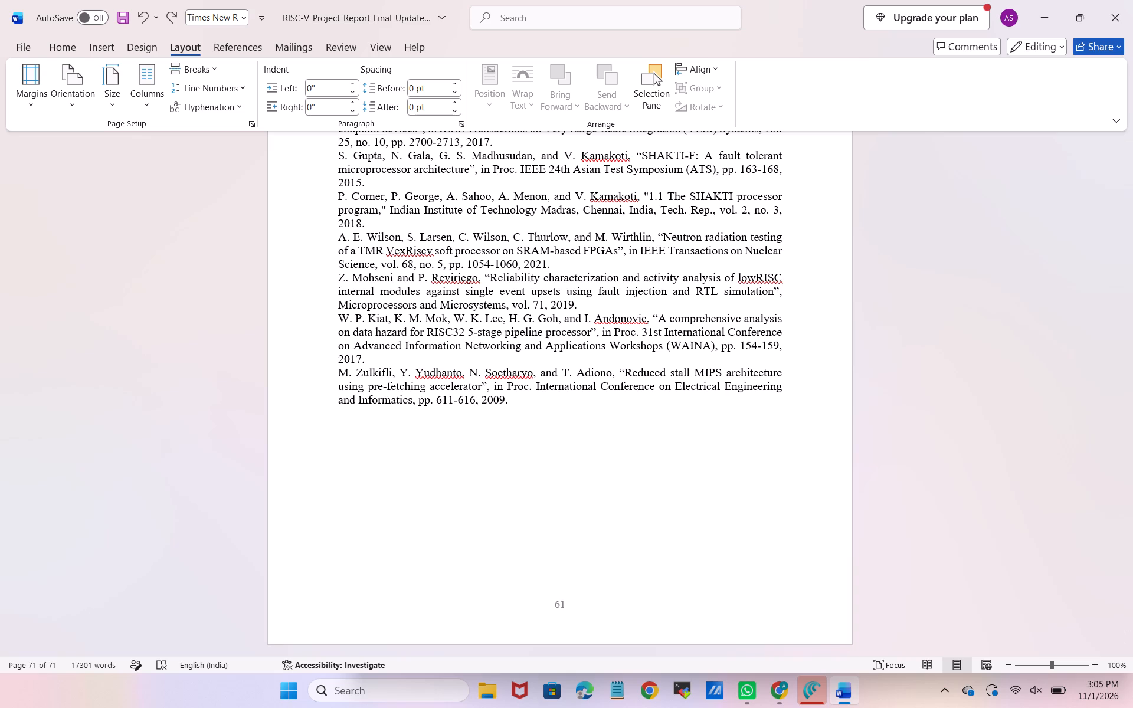
{"action": "scroll", "coordinate": [594, 221], "scroll_direction": "up", "scroll_amount": 17}
{"action": "scroll", "coordinate": [594, 221], "scroll_direction": "up", "scroll_amount": 20}
{"action": "scroll", "coordinate": [594, 221], "scroll_direction": "up", "scroll_amount": 11}
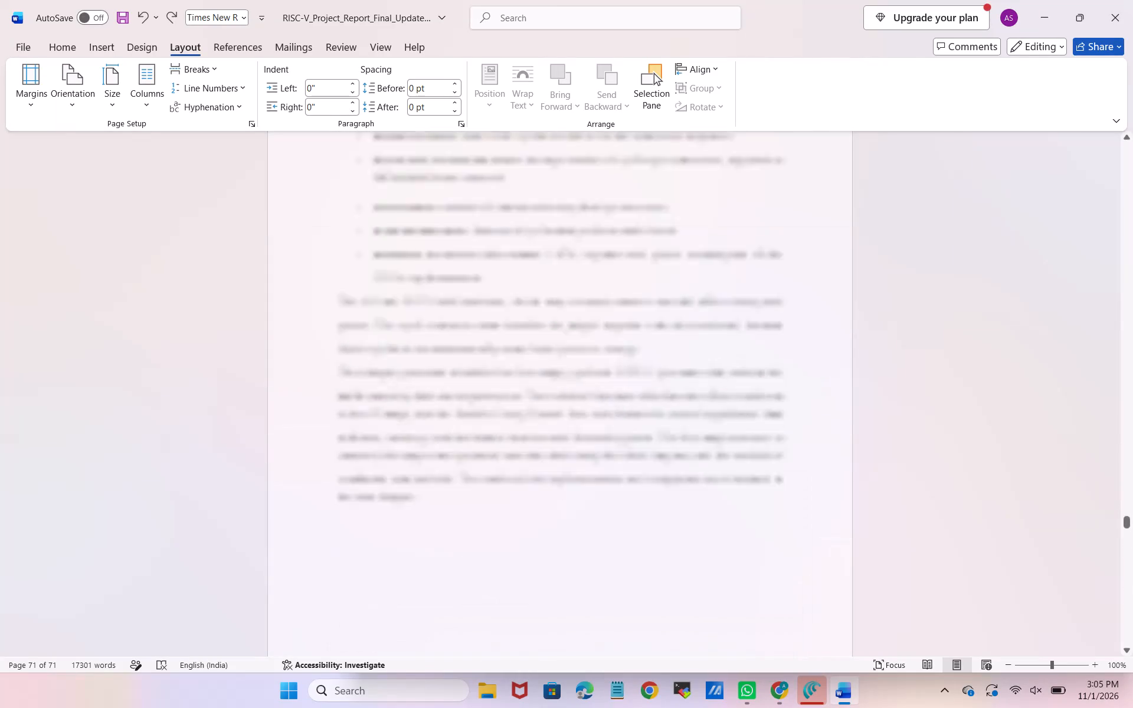
{"action": "scroll", "coordinate": [594, 221], "scroll_direction": "up", "scroll_amount": 18}
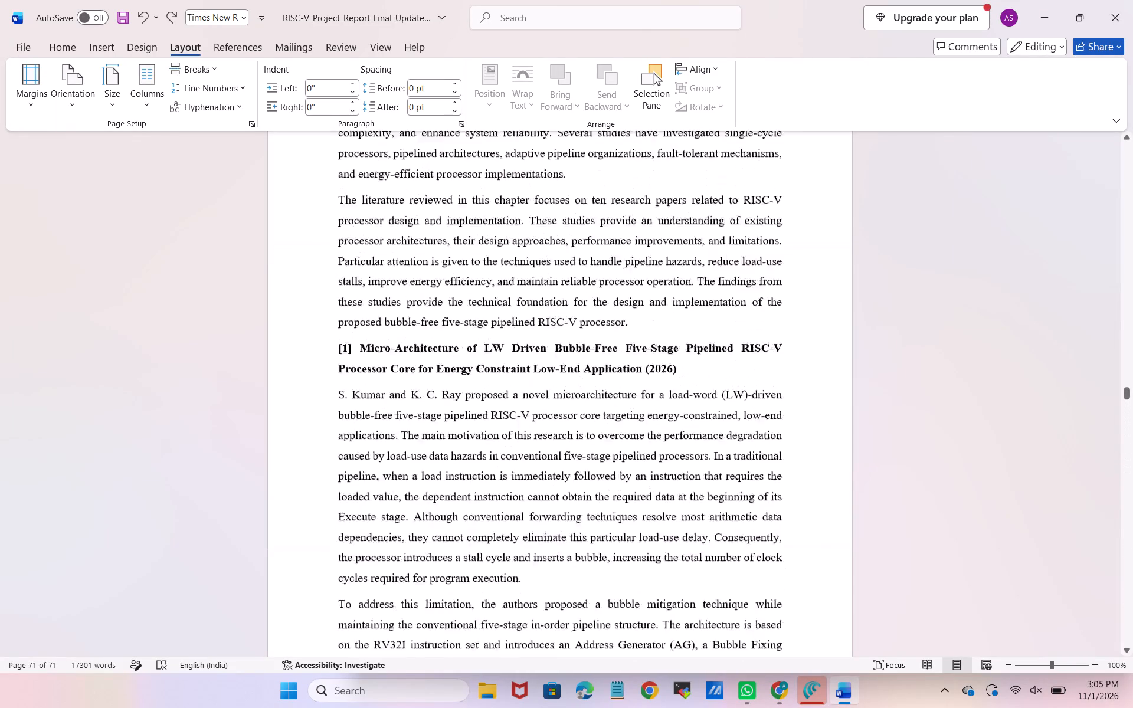
{"action": "scroll", "coordinate": [594, 221], "scroll_direction": "up", "scroll_amount": 11}
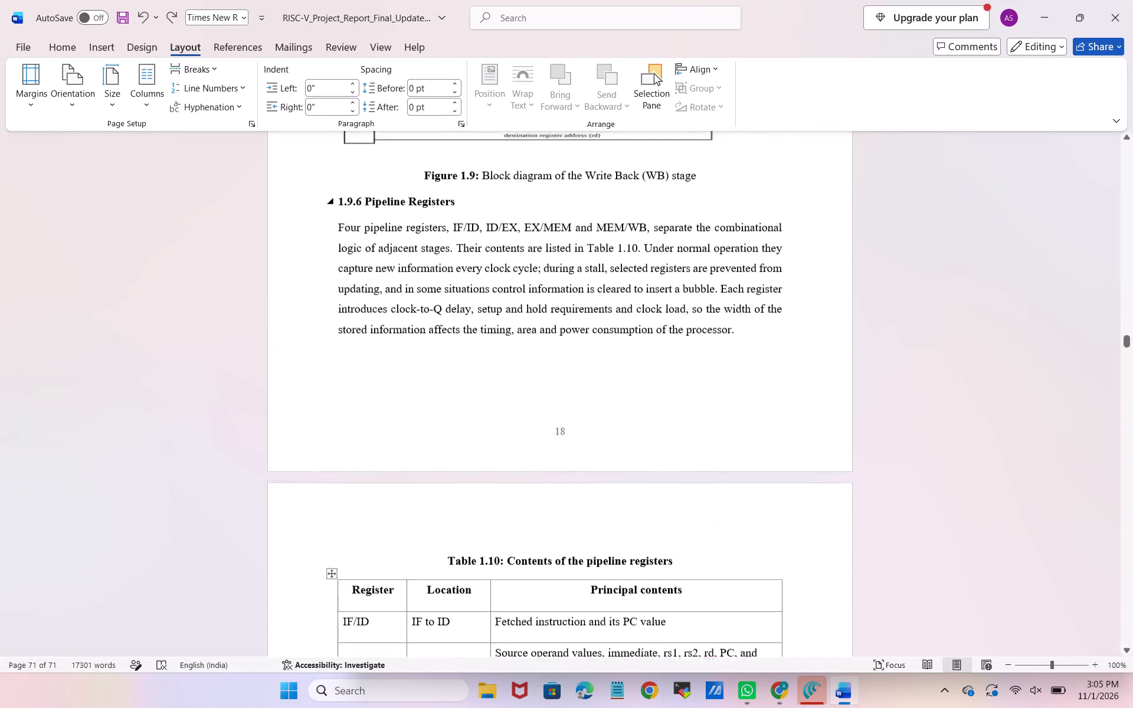
{"action": "scroll", "coordinate": [594, 221], "scroll_direction": "up", "scroll_amount": 20}
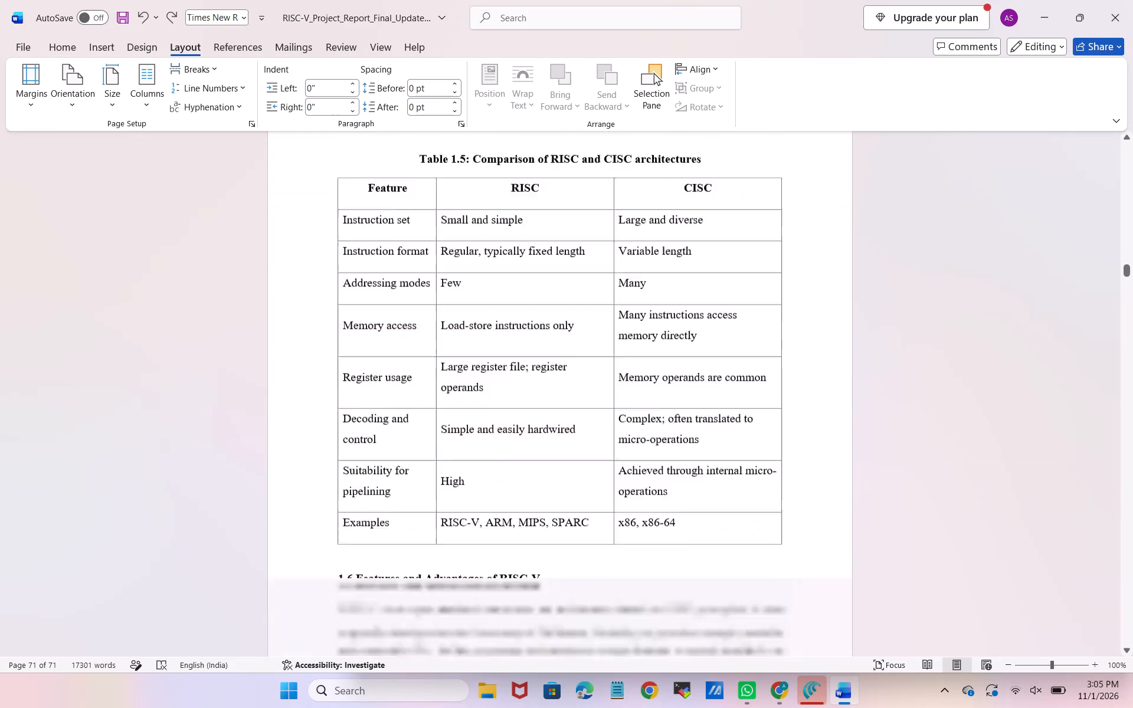
{"action": "scroll", "coordinate": [594, 221], "scroll_direction": "up", "scroll_amount": 13}
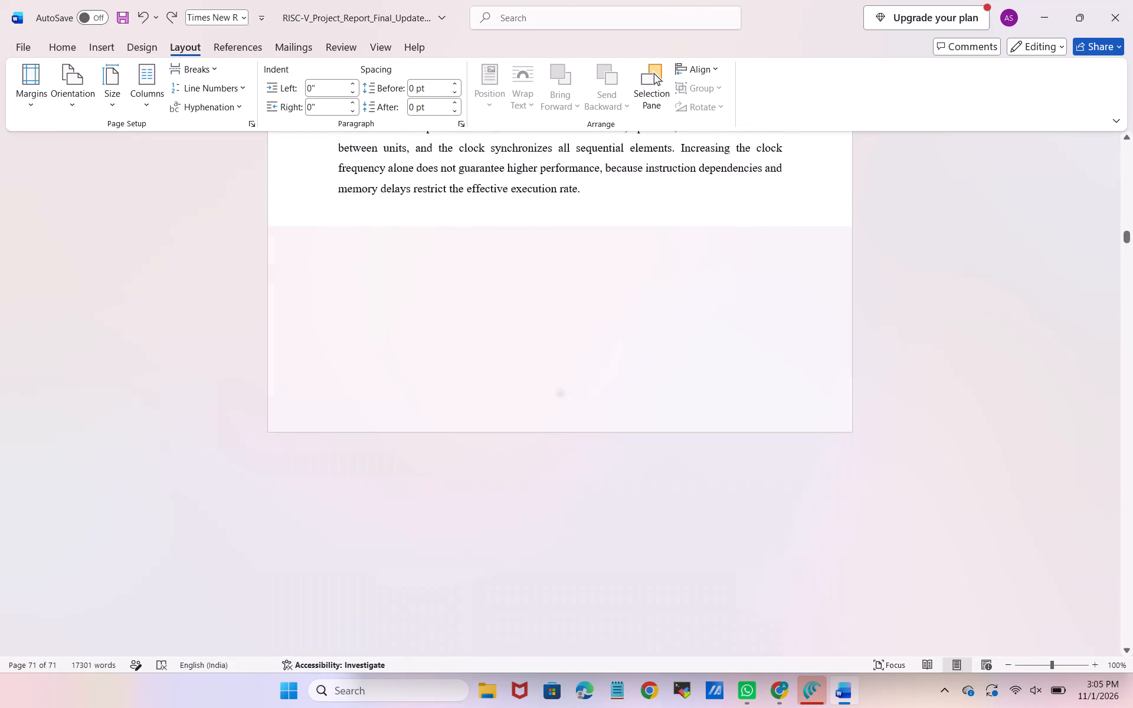
{"action": "scroll", "coordinate": [594, 221], "scroll_direction": "up", "scroll_amount": 10}
{"action": "scroll", "coordinate": [594, 221], "scroll_direction": "down", "scroll_amount": 3}
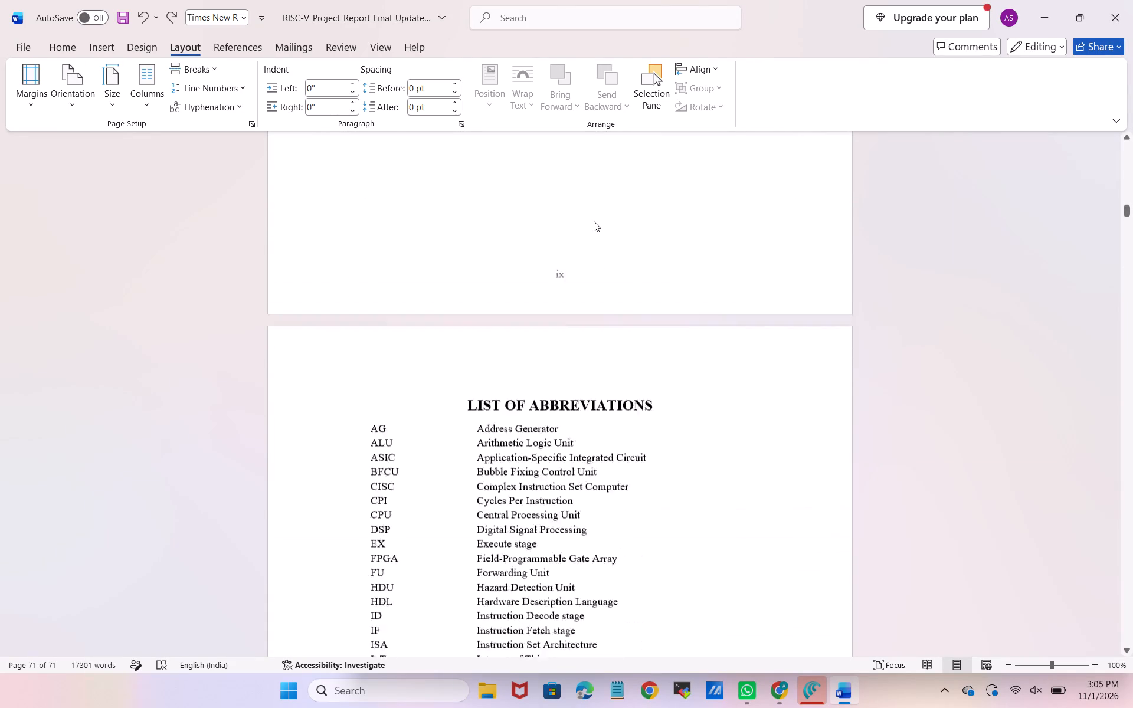
{"action": "scroll", "coordinate": [594, 221], "scroll_direction": "down", "scroll_amount": 5}
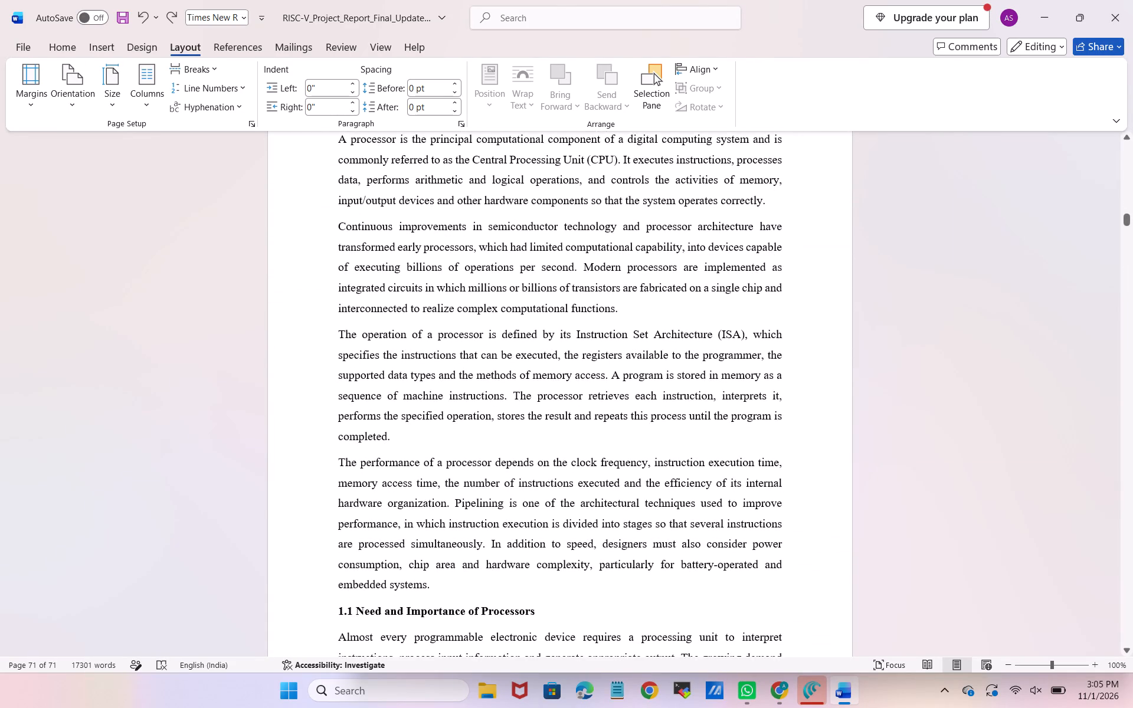
{"action": "scroll", "coordinate": [529, 173], "scroll_direction": "up", "scroll_amount": 1}
{"action": "left_click_drag", "start_coordinate": [470, 164], "coordinate": [608, 287]}
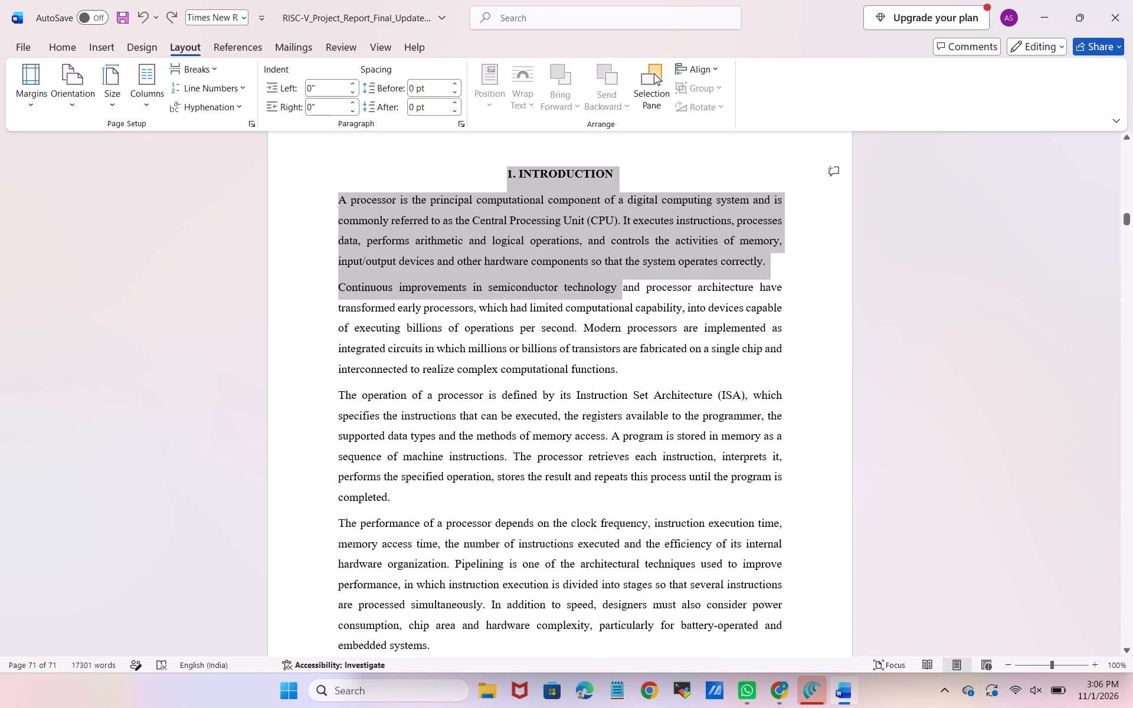
{"action": "left_click_drag", "start_coordinate": [608, 287], "coordinate": [645, 707]}
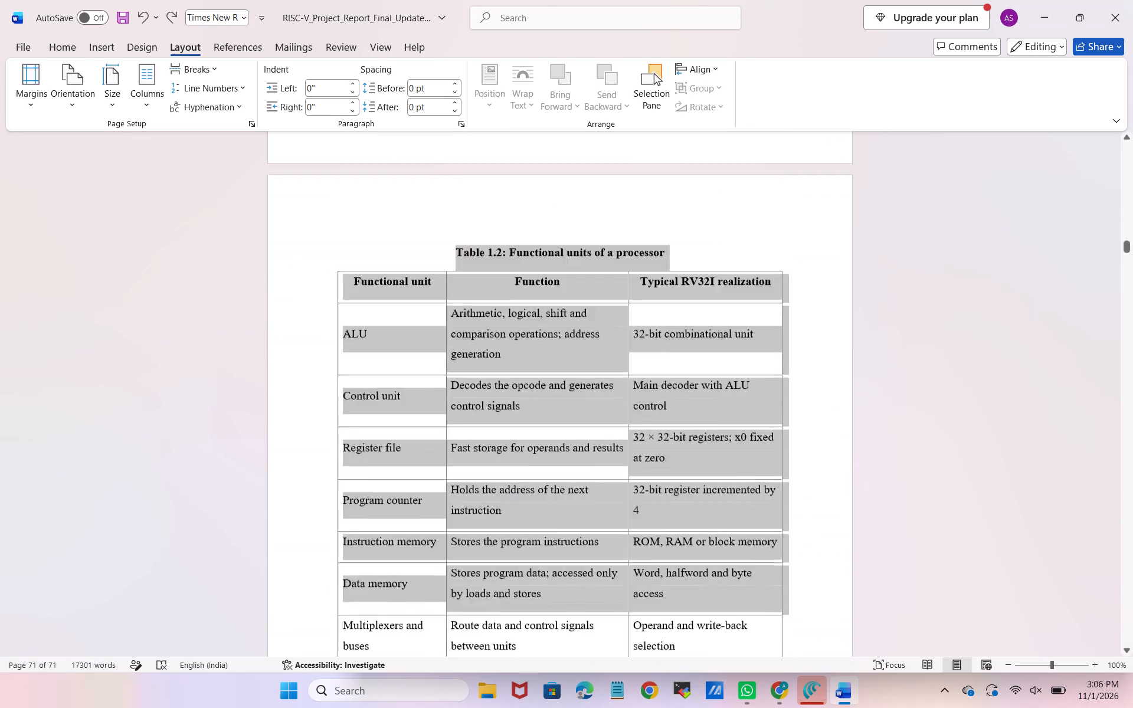
{"action": "left_click_drag", "start_coordinate": [645, 707], "coordinate": [643, 707]}
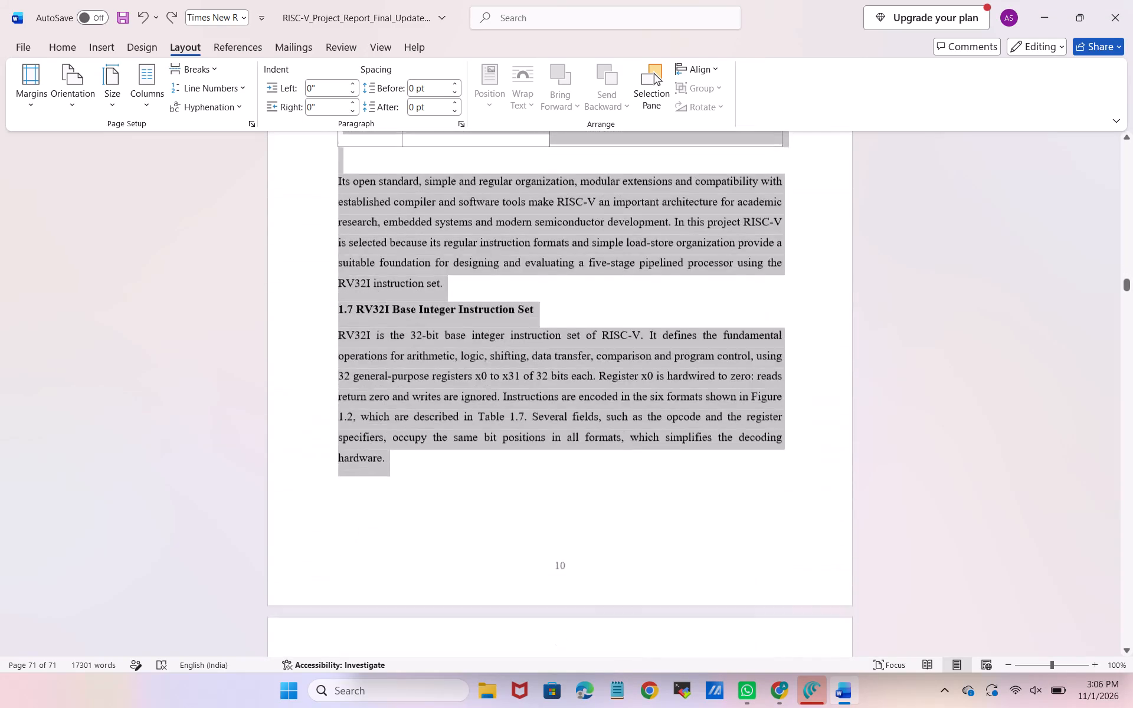
{"action": "left_click_drag", "start_coordinate": [643, 707], "coordinate": [642, 707]}
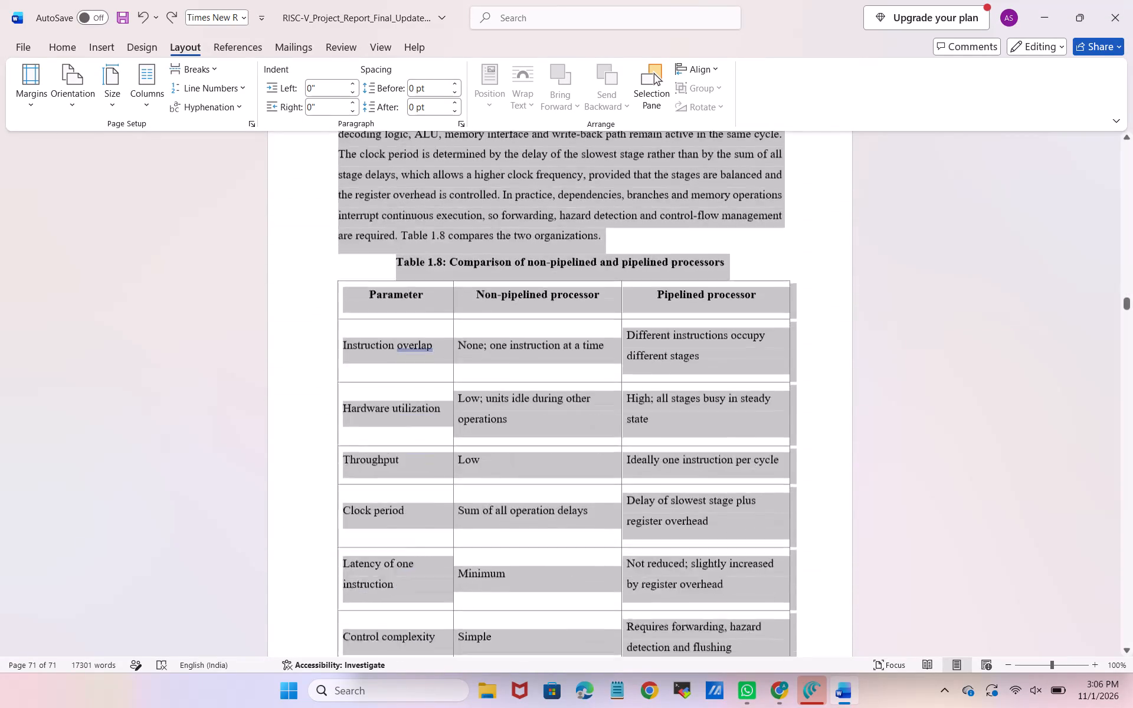
{"action": "left_click_drag", "start_coordinate": [642, 707], "coordinate": [643, 707]}
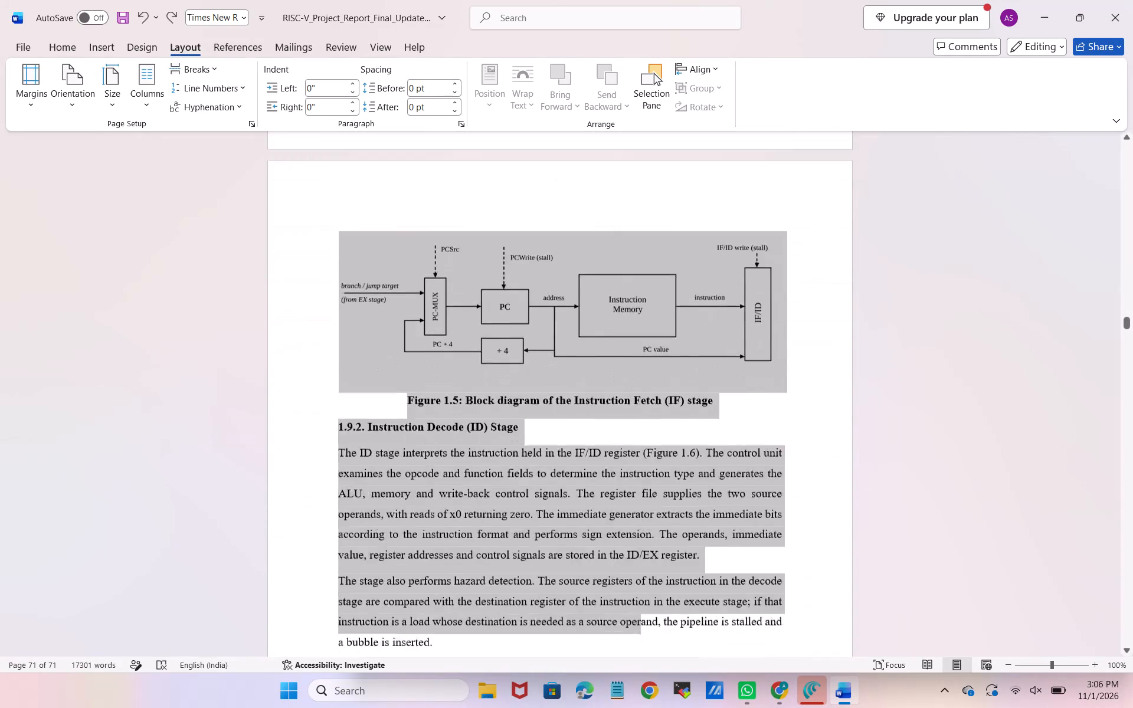
{"action": "left_click_drag", "start_coordinate": [643, 707], "coordinate": [642, 707]}
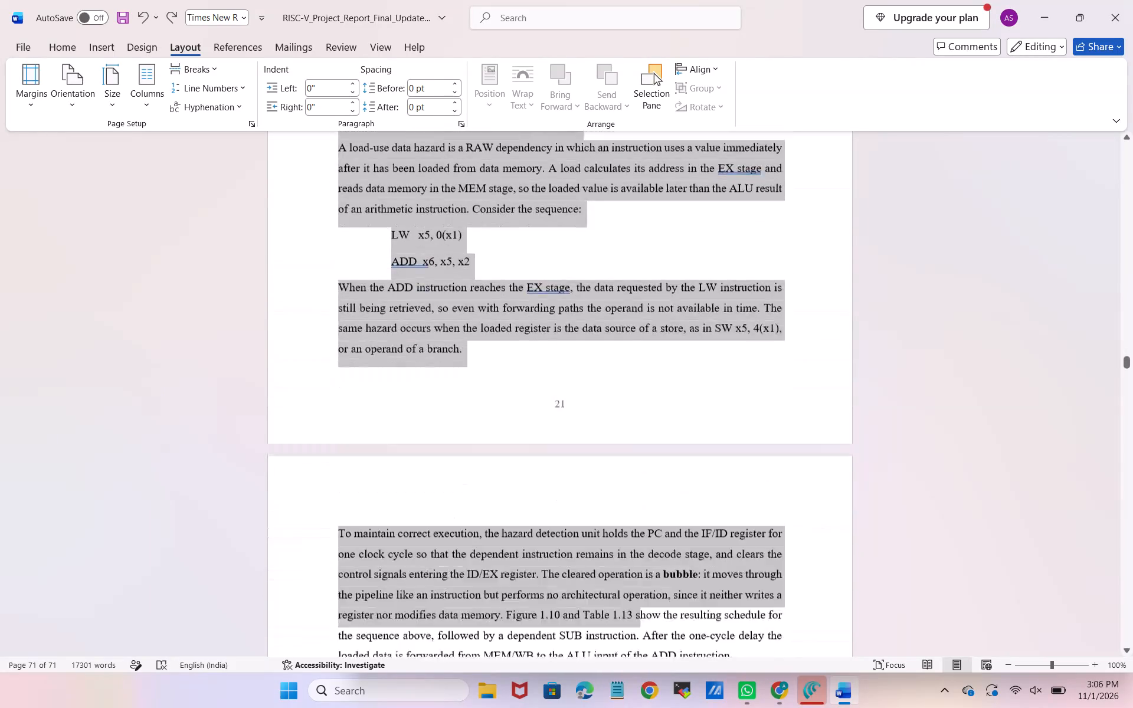
{"action": "left_click_drag", "start_coordinate": [642, 707], "coordinate": [643, 707]}
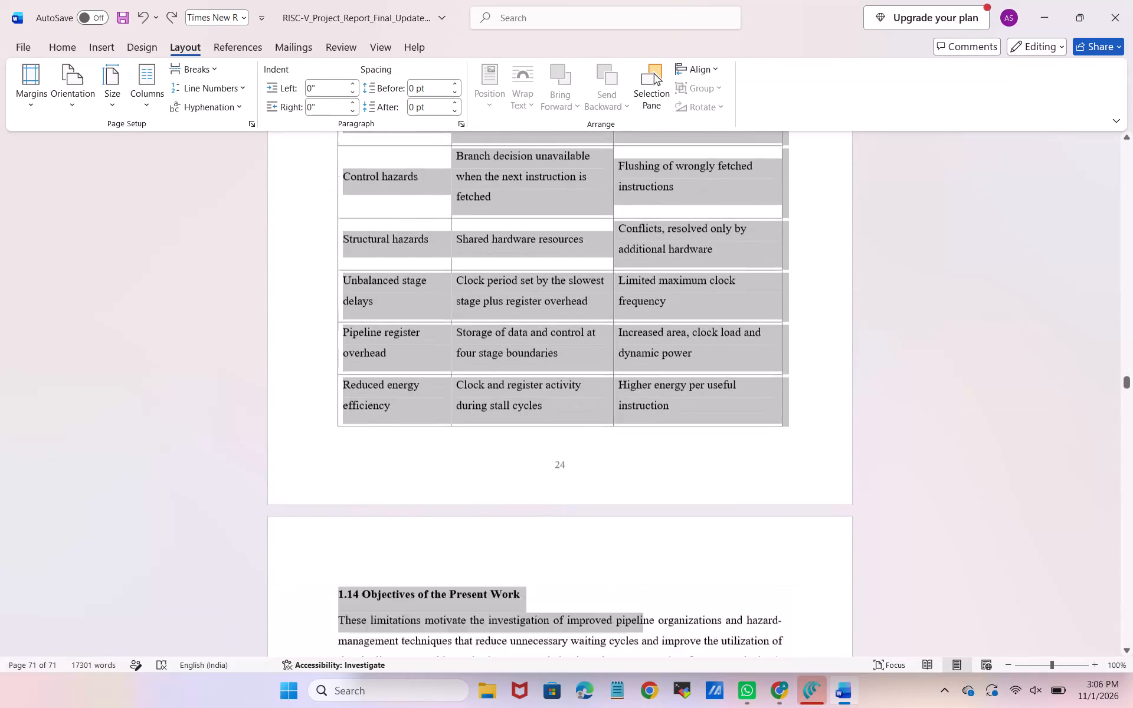
{"action": "left_click_drag", "start_coordinate": [643, 707], "coordinate": [644, 707]}
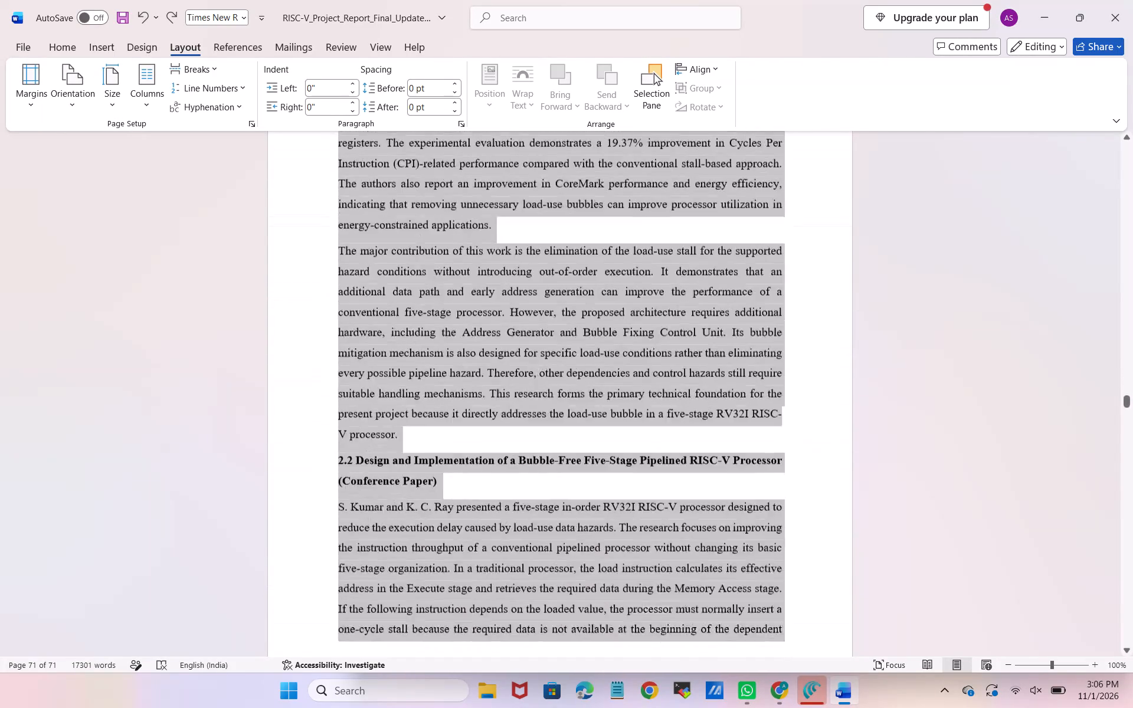
{"action": "left_click_drag", "start_coordinate": [644, 707], "coordinate": [646, 707]}
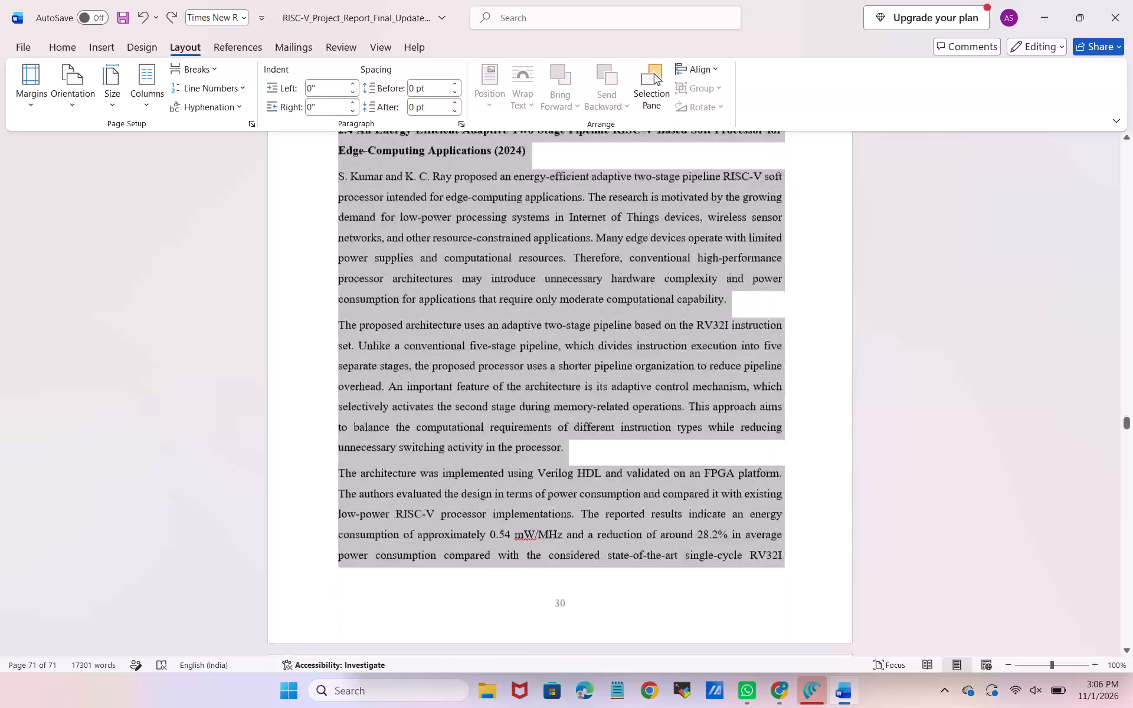
{"action": "left_click_drag", "start_coordinate": [646, 707], "coordinate": [652, 707]}
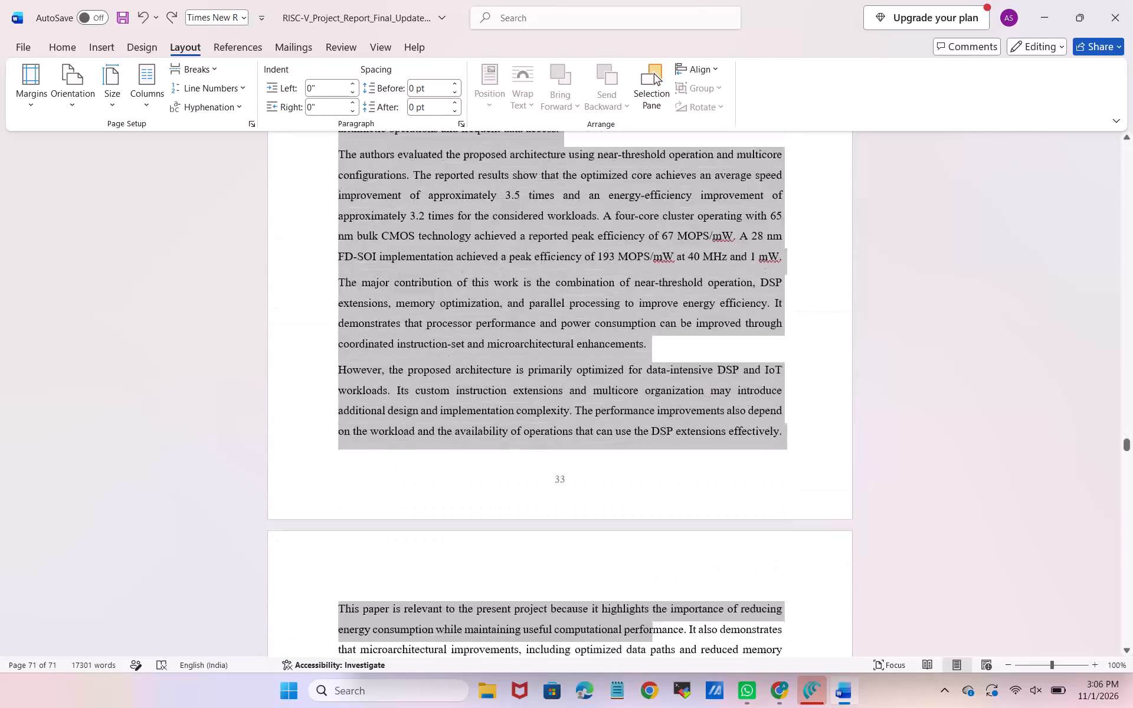
{"action": "left_click_drag", "start_coordinate": [652, 707], "coordinate": [653, 707]}
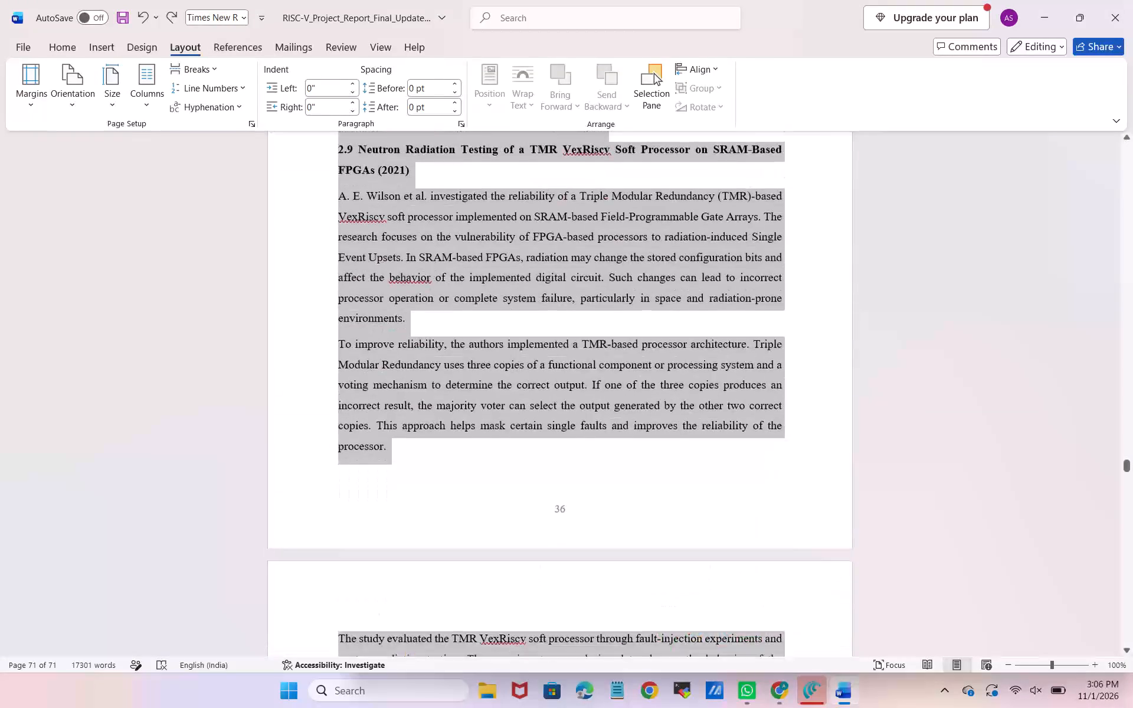
{"action": "left_click_drag", "start_coordinate": [653, 707], "coordinate": [654, 707]}
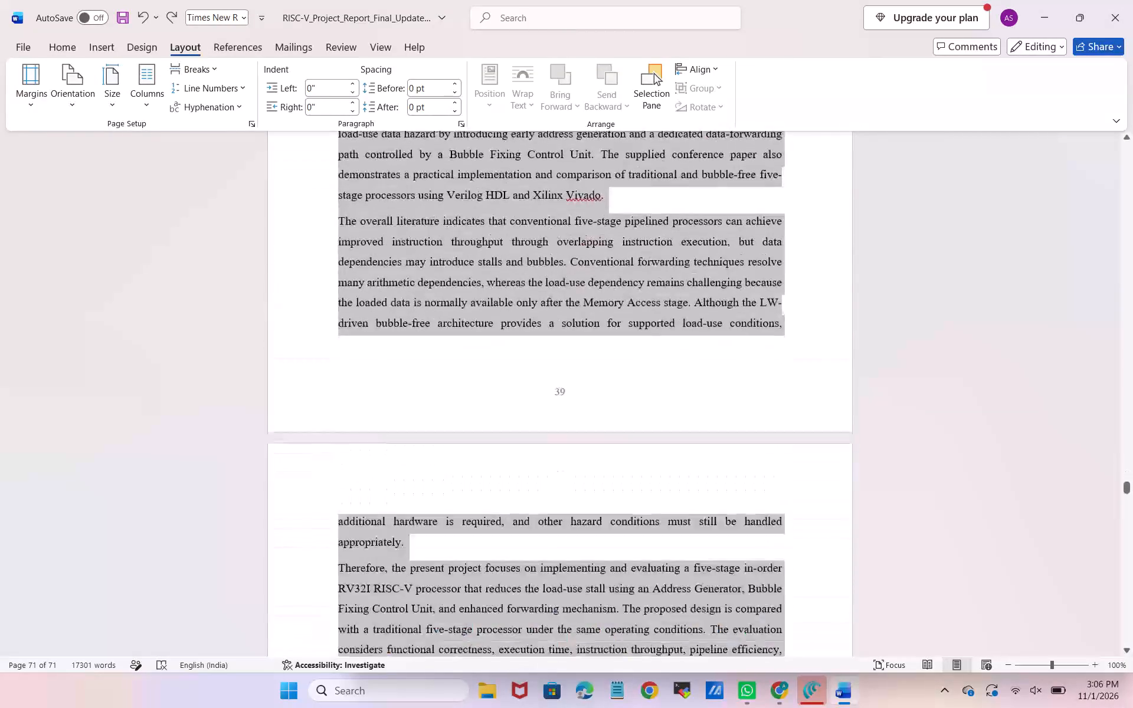
{"action": "left_click_drag", "start_coordinate": [654, 707], "coordinate": [656, 707]}
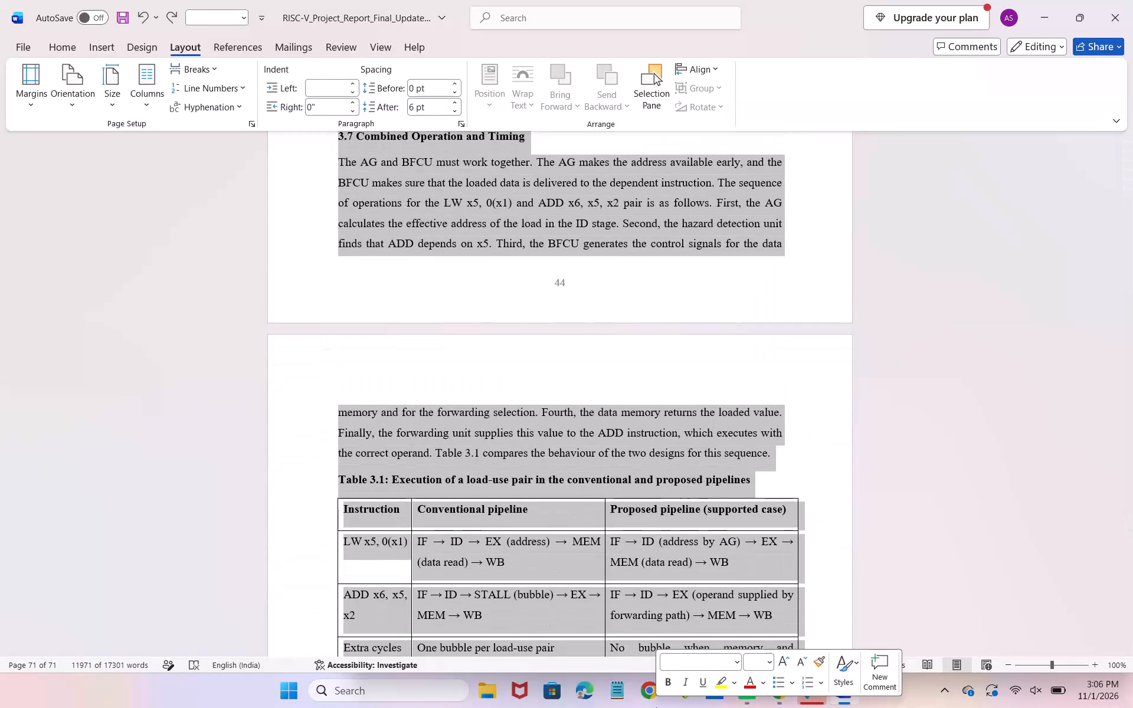
{"action": "scroll", "coordinate": [602, 617], "scroll_direction": "down", "scroll_amount": 1}
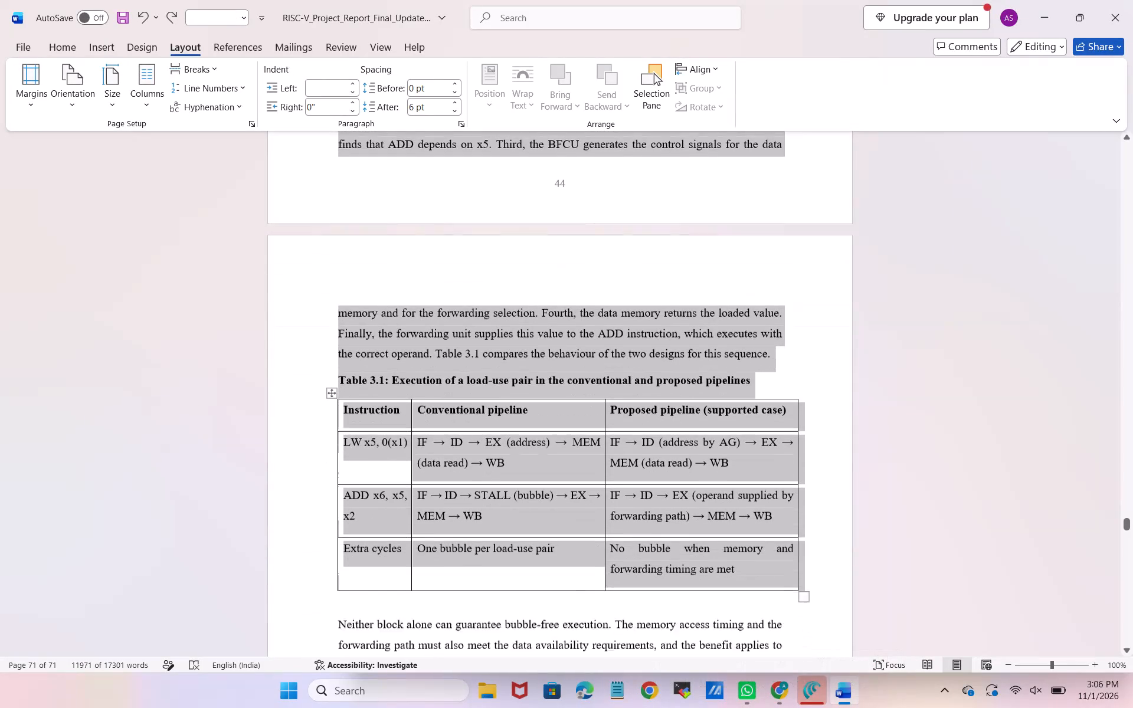
{"action": "scroll", "coordinate": [602, 617], "scroll_direction": "down", "scroll_amount": 1}
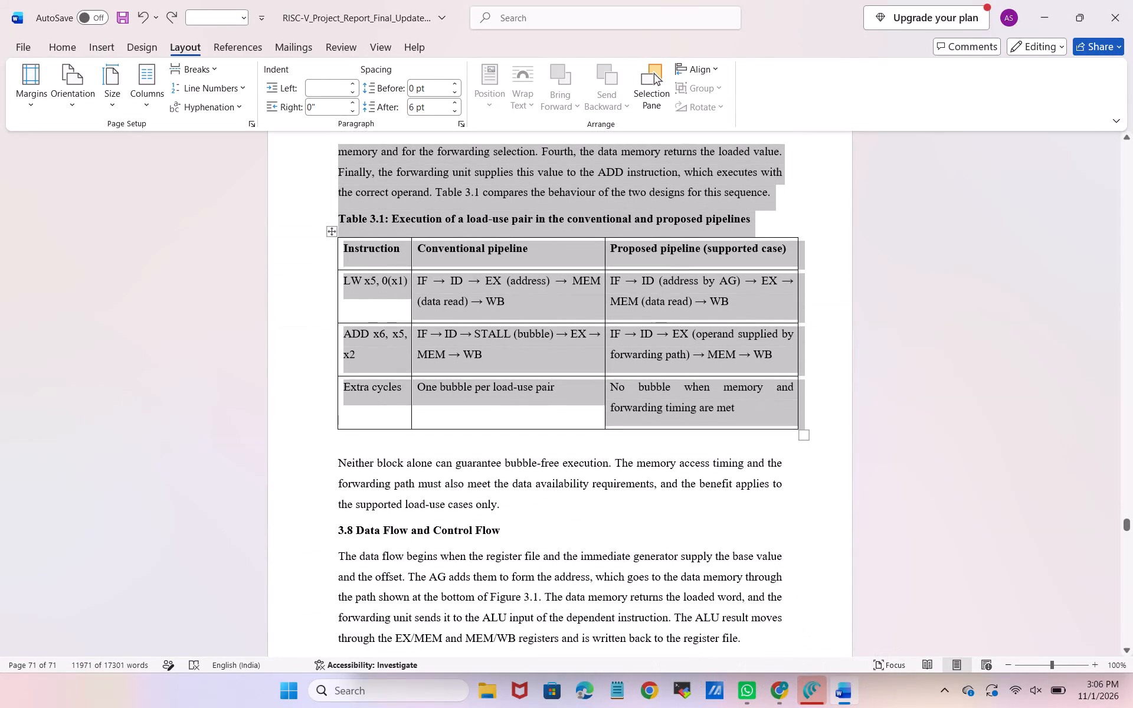
Extend the body selection through the end of the reference list and set its line spacing to 1.5.
{"action": "key", "text": "shift+Down"}
{"action": "key", "text": "shift+Down"}
{"action": "key", "text": "shift+Down"}
{"action": "key", "text": "shift+Down"}
{"action": "key", "text": "shift+Down"}
{"action": "key", "text": "shift+Down"}
{"action": "key", "text": "shift+Down"}
{"action": "key", "text": "shift+Down"}
{"action": "key", "text": "shift+Down"}
{"action": "key", "text": "shift+Down"}
{"action": "key", "text": "shift+Down"}
{"action": "key", "text": "shift+Down"}
{"action": "key", "text": "shift+Down"}
{"action": "key", "text": "shift+Down"}
{"action": "key", "text": "shift+Down"}
{"action": "key", "text": "shift+Down"}
{"action": "key", "text": "shift+Down"}
{"action": "key", "text": "shift+Down"}
{"action": "key", "text": "shift+Down"}
{"action": "key", "text": "shift+Down"}
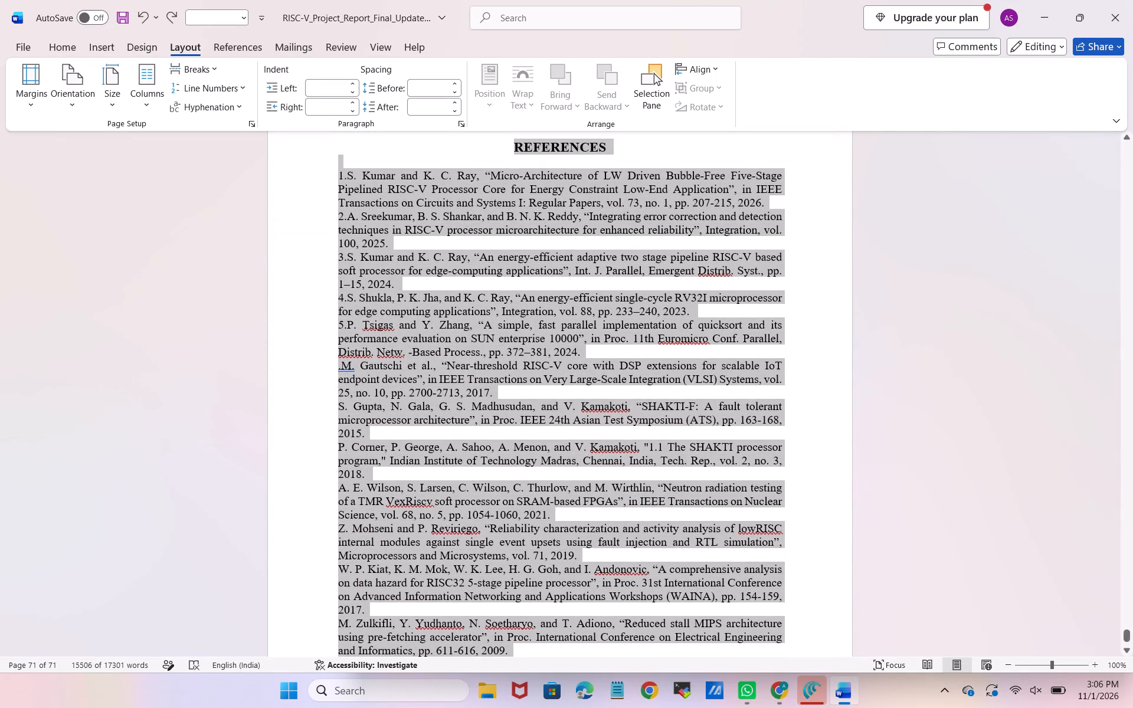
{"action": "left_click", "coordinate": [80, 55]}
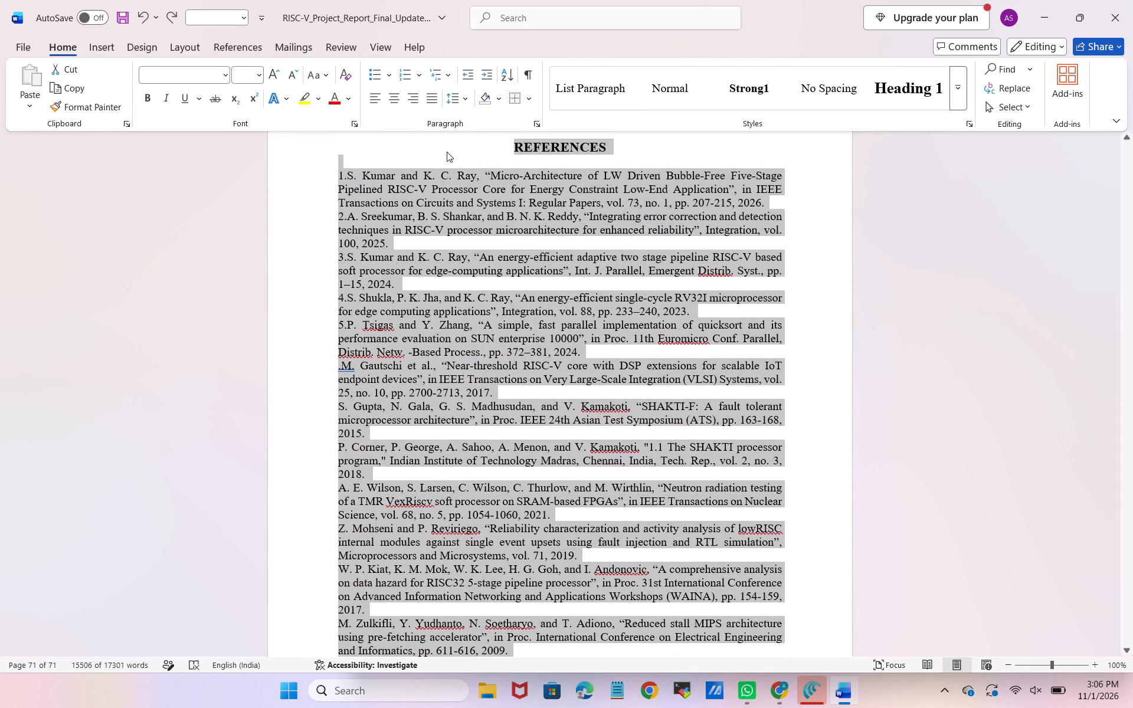
{"action": "left_click", "coordinate": [461, 100]}
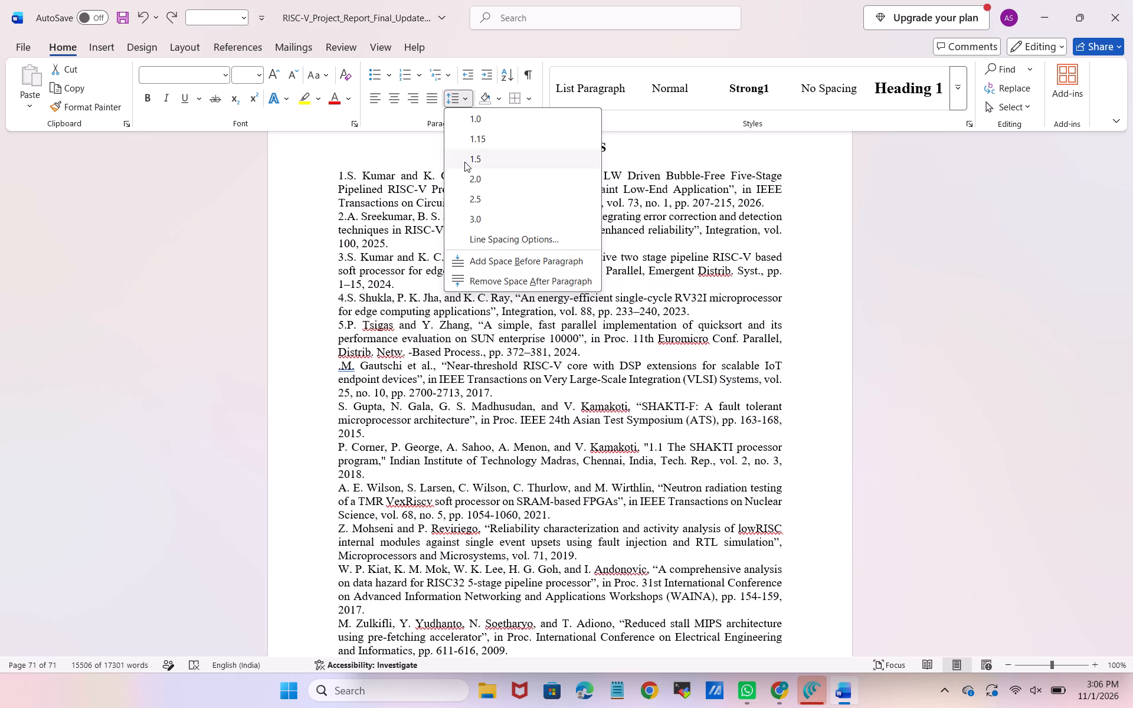
{"action": "left_click", "coordinate": [464, 162]}
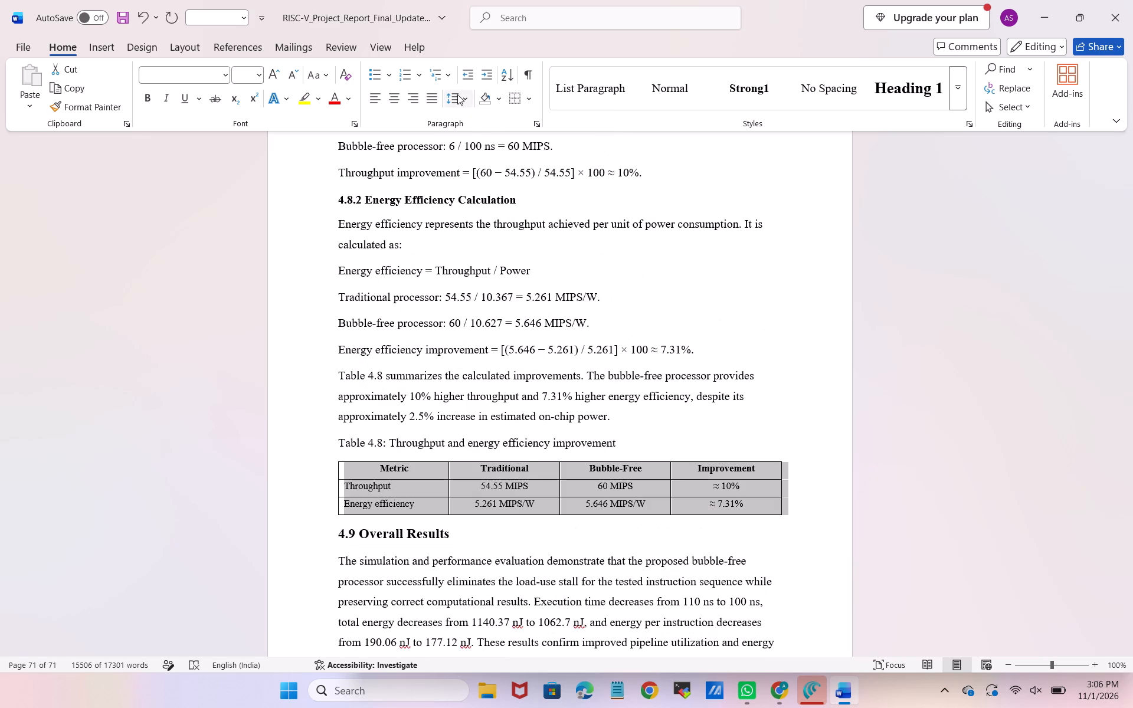
Set the selected body text's paragraph spacing to 0 pt before and a uniform value after.
{"action": "left_click", "coordinate": [537, 122]}
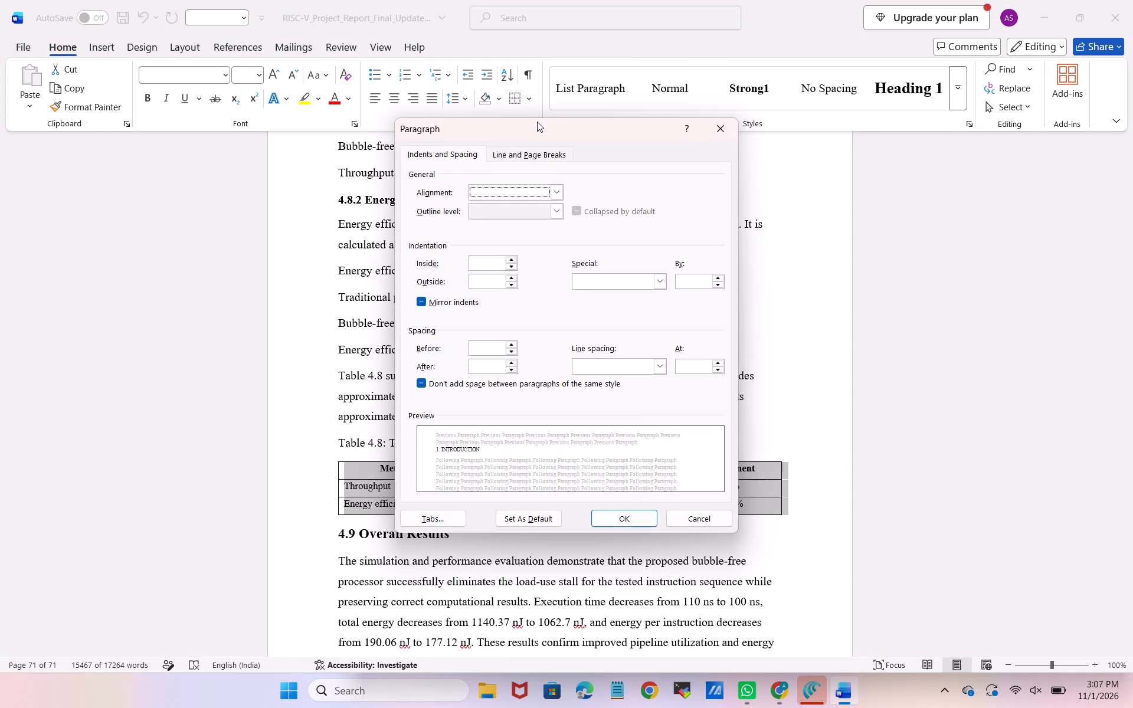
{"action": "left_click", "coordinate": [507, 343]}
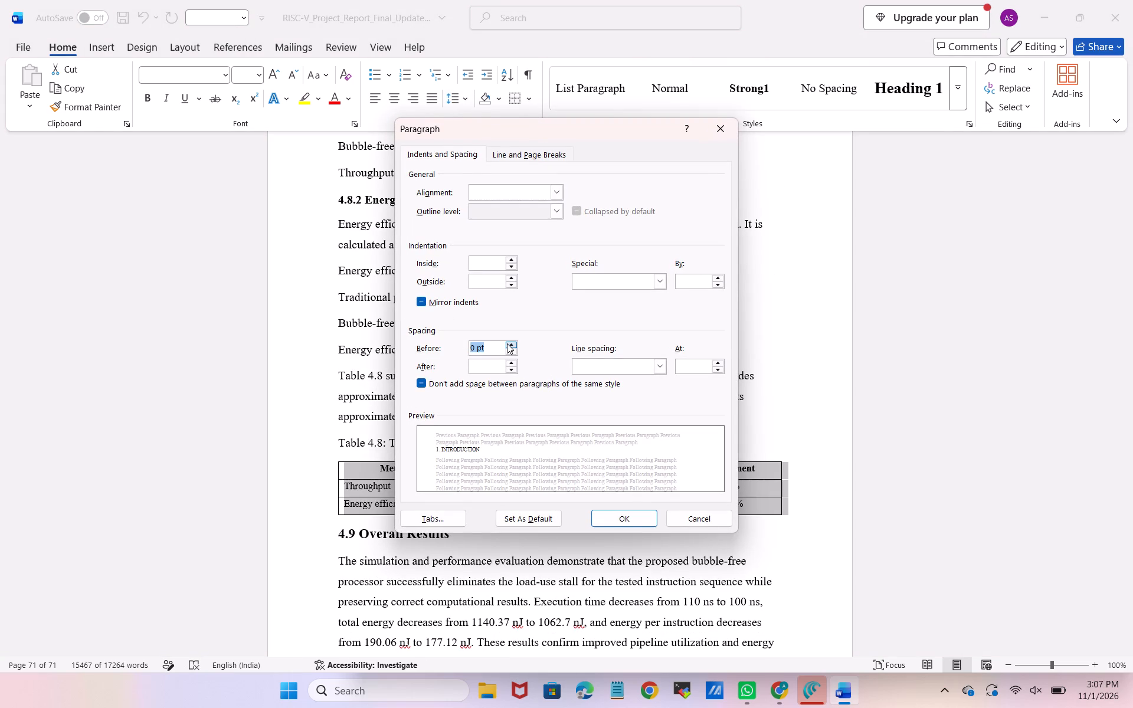
{"action": "double_click", "coordinate": [510, 359]}
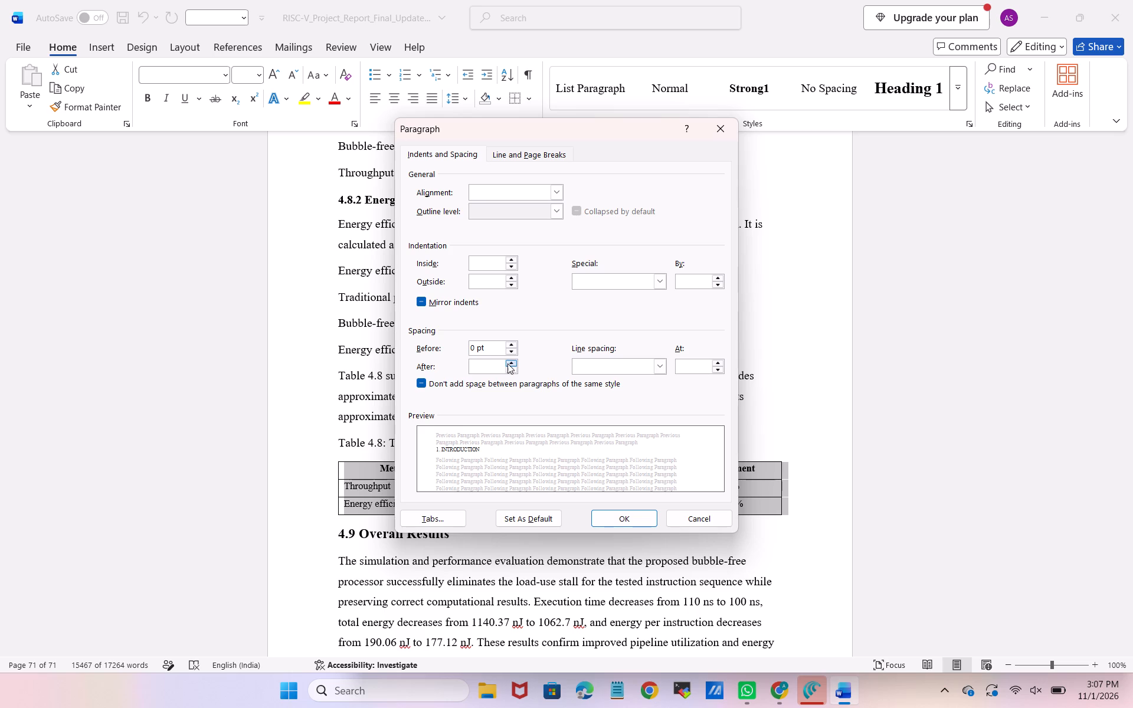
{"action": "double_click", "coordinate": [507, 363]}
{"action": "key", "text": "Return"}
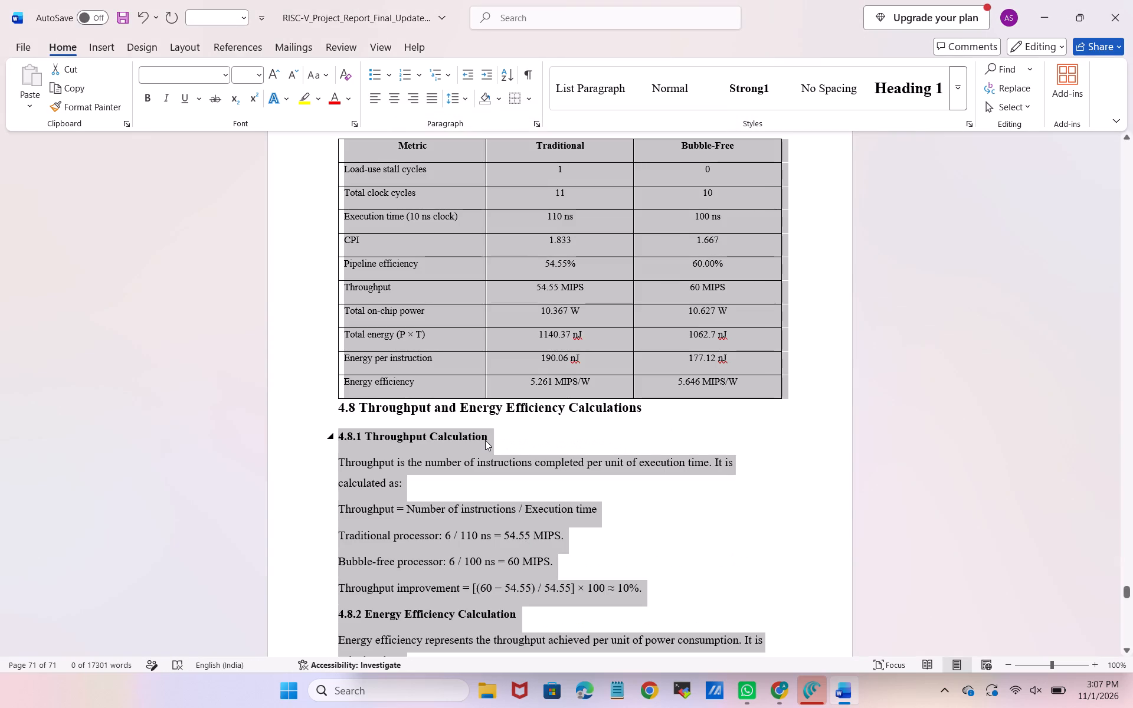
Examine the reformatted reference list for its spacing and manually typed numbering.
{"action": "scroll", "coordinate": [595, 373], "scroll_direction": "down", "scroll_amount": 20}
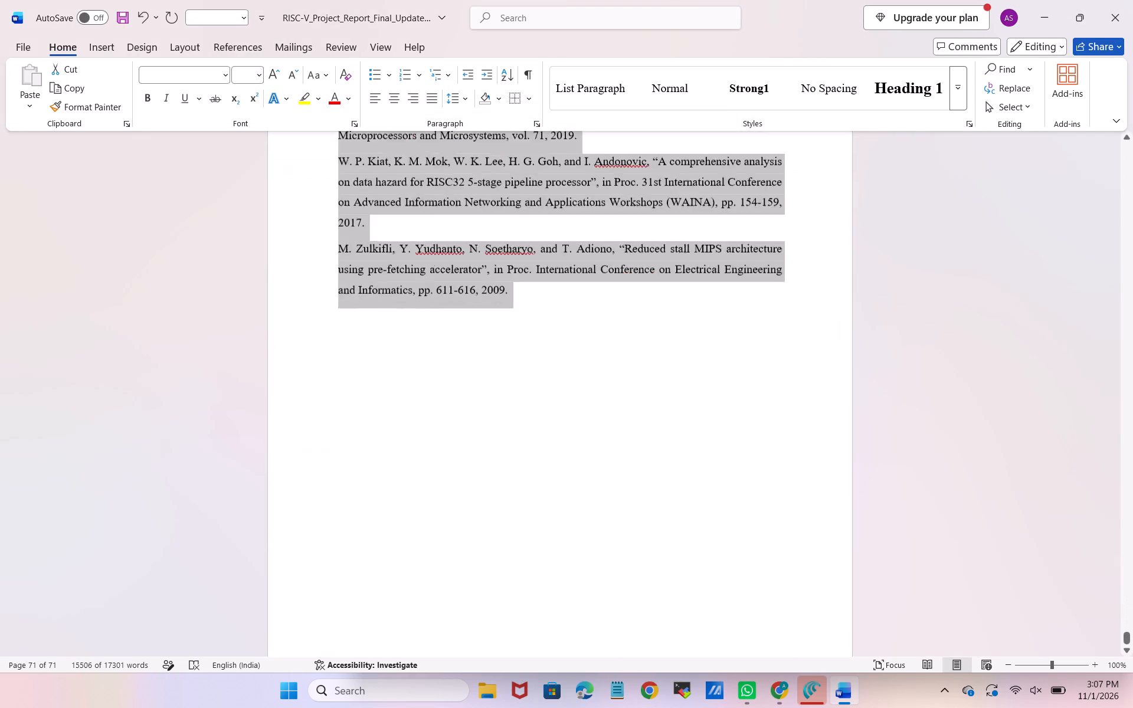
{"action": "scroll", "coordinate": [595, 373], "scroll_direction": "down", "scroll_amount": 5}
{"action": "scroll", "coordinate": [595, 373], "scroll_direction": "up", "scroll_amount": 5}
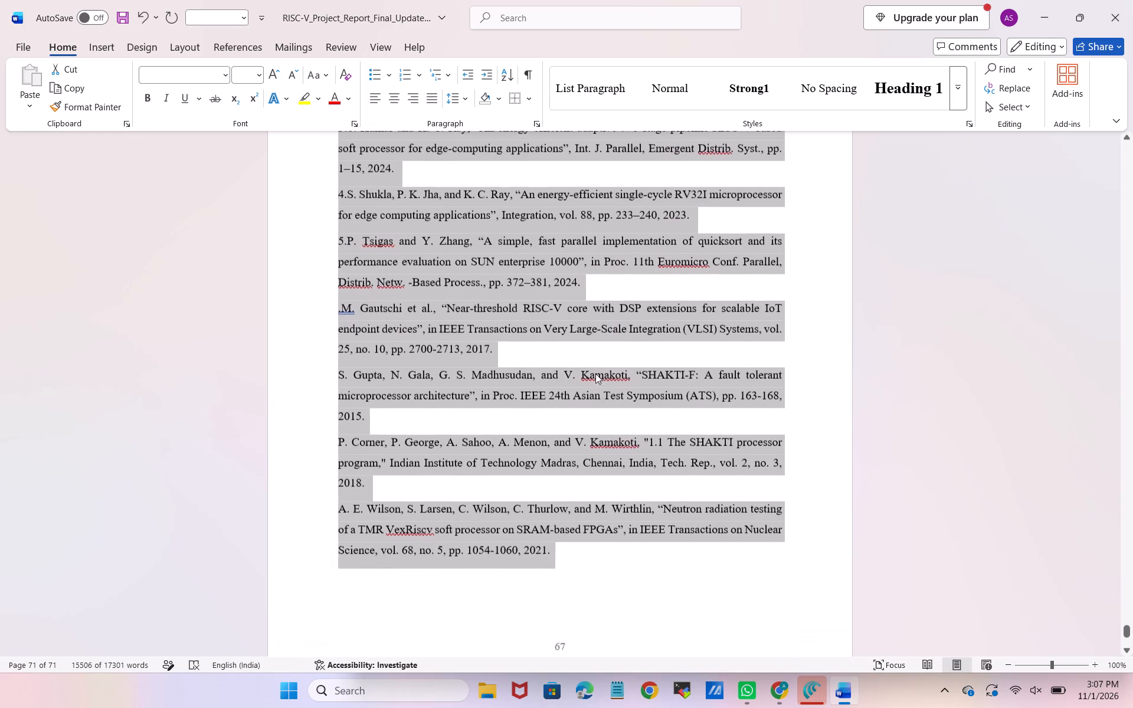
{"action": "scroll", "coordinate": [595, 373], "scroll_direction": "up", "scroll_amount": 1}
{"action": "left_click", "coordinate": [595, 373]}
{"action": "scroll", "coordinate": [595, 373], "scroll_direction": "up", "scroll_amount": 1}
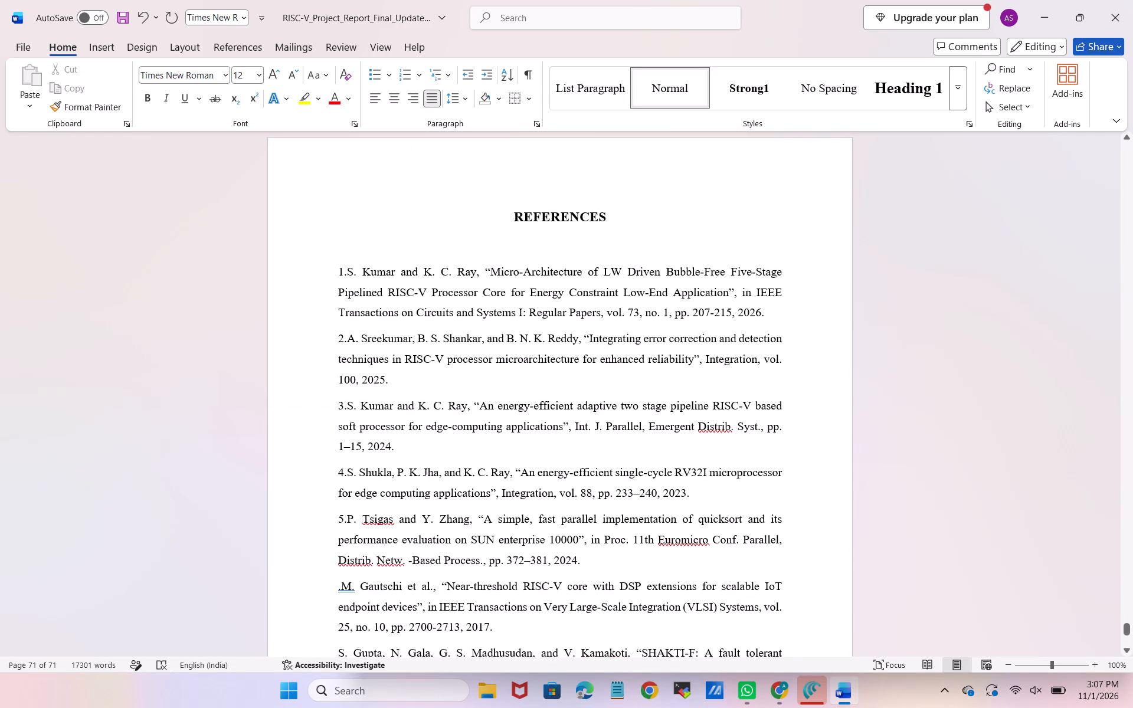
{"action": "scroll", "coordinate": [336, 421], "scroll_direction": "down", "scroll_amount": 1}
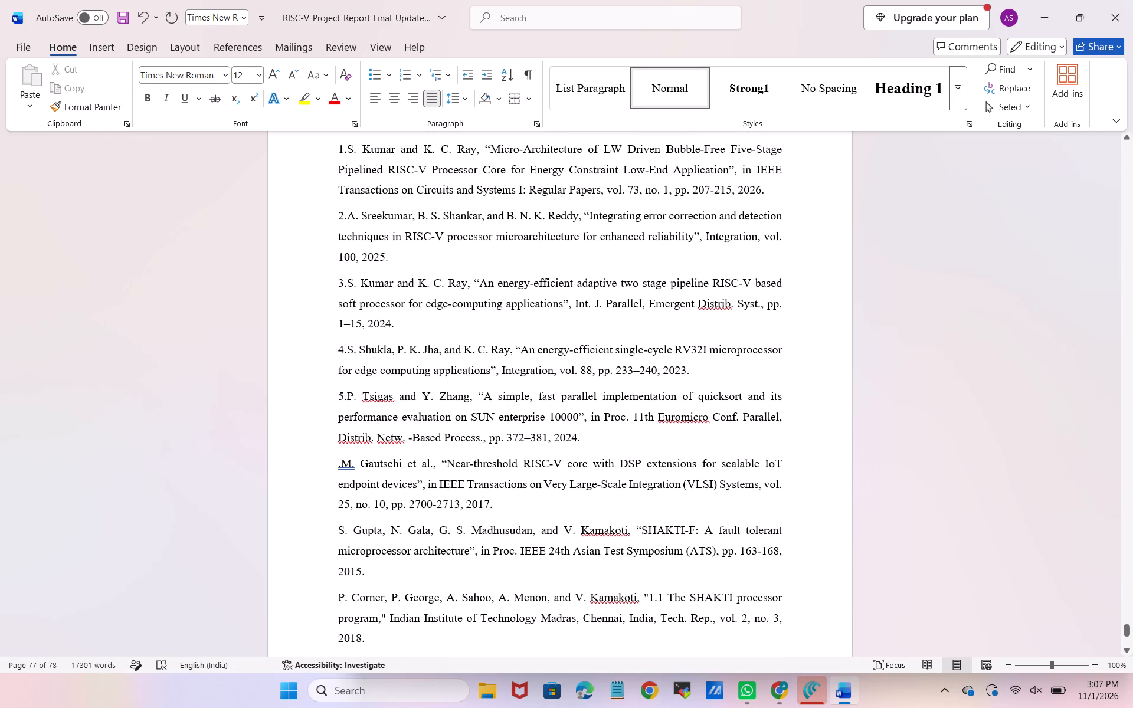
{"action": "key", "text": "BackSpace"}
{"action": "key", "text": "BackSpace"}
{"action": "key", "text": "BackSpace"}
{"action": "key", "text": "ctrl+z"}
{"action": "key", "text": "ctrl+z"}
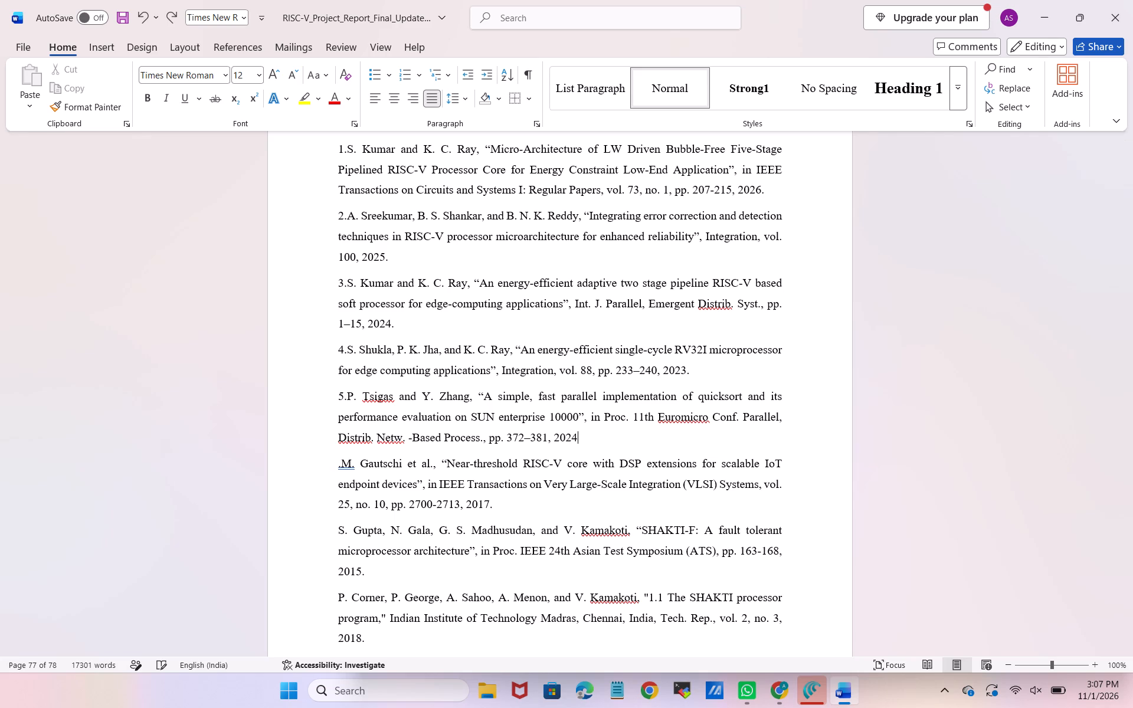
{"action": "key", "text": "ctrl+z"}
Delete the stray period in front of the M. Gautschi reference.
{"action": "left_click", "coordinate": [338, 461]}
{"action": "key", "text": "Right"}
{"action": "key", "text": "BackSpace"}
Delete the manually typed numbers 5 through 1 from the start of the first five references.
{"action": "key", "text": "Up"}
{"action": "key", "text": "Up"}
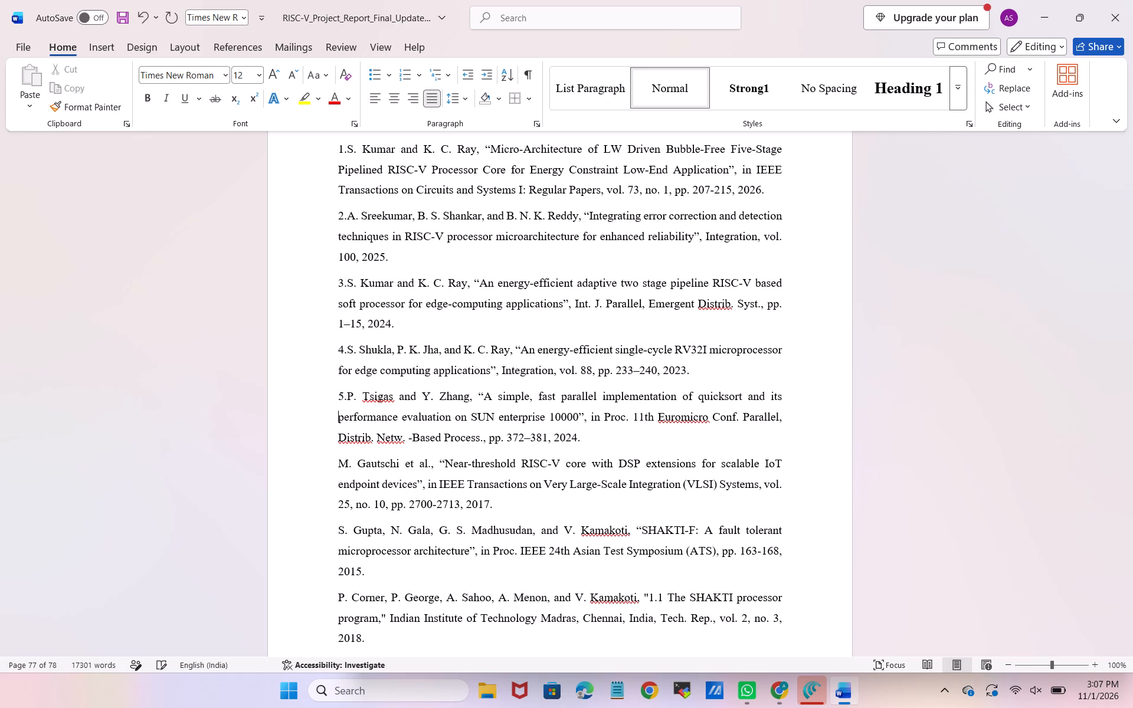
{"action": "key", "text": "Up"}
{"action": "key", "text": "Delete"}
{"action": "key", "text": "Delete"}
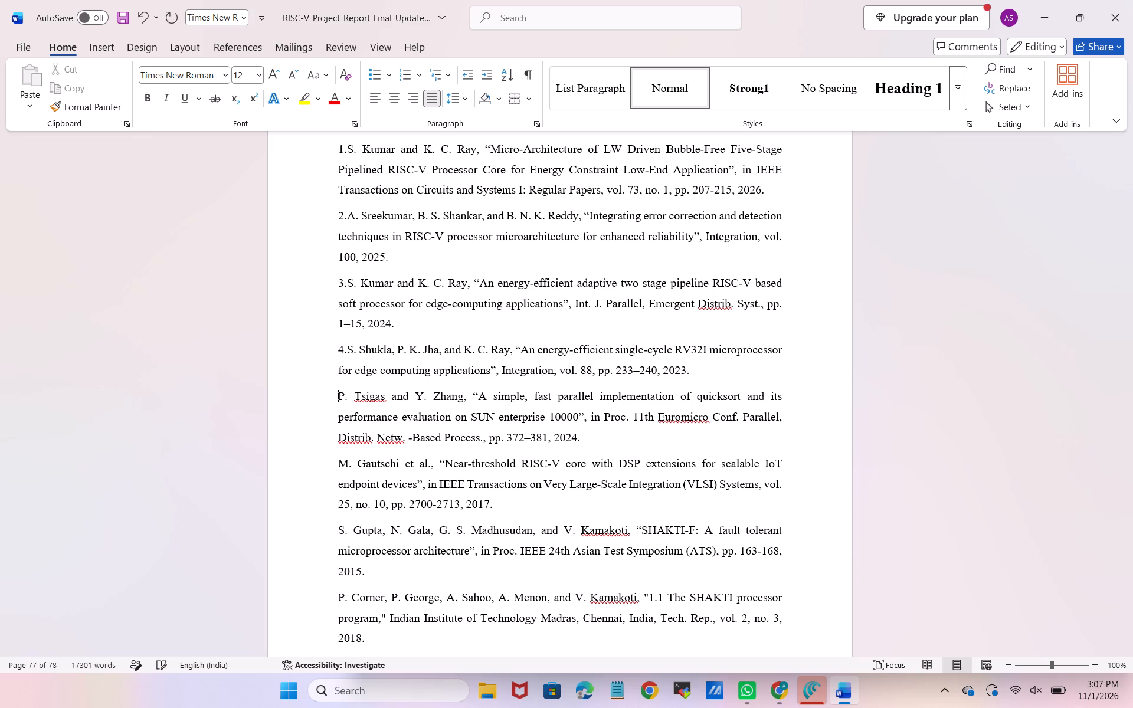
{"action": "key", "text": "Up"}
{"action": "key", "text": "Up"}
{"action": "key", "text": "Delete"}
{"action": "key", "text": "Delete"}
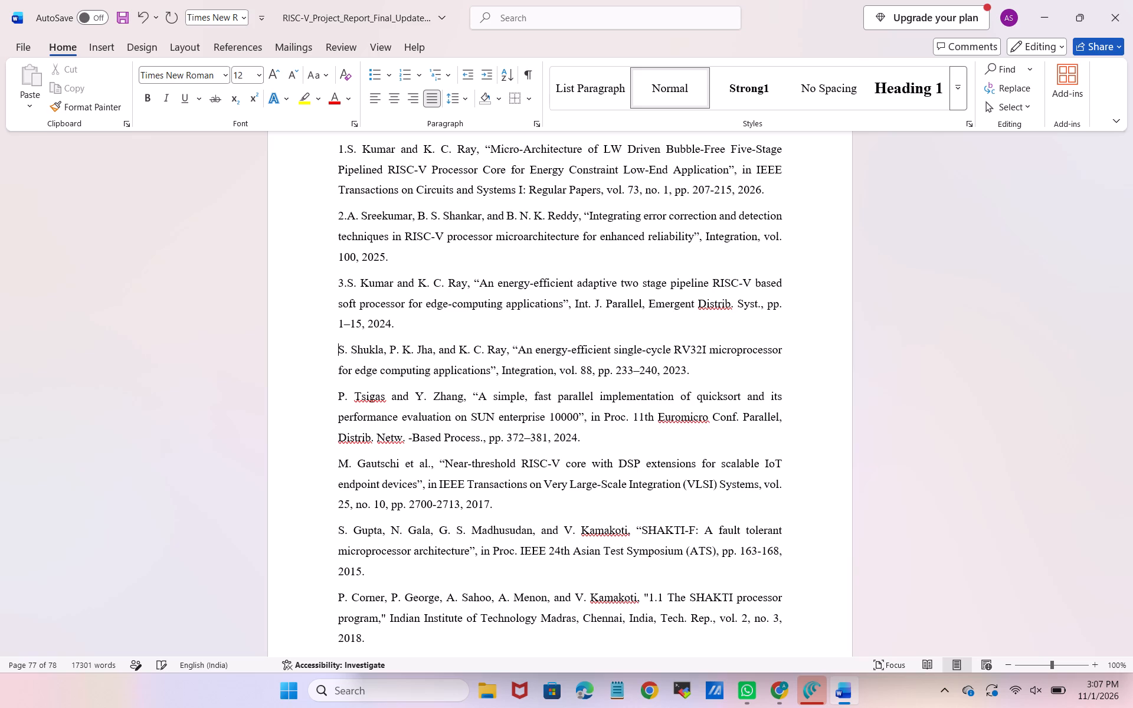
{"action": "key", "text": "Up"}
{"action": "key", "text": "Up"}
{"action": "key", "text": "Up"}
{"action": "key", "text": "Delete"}
{"action": "key", "text": "Delete"}
{"action": "key", "text": "shift+Up"}
{"action": "key", "text": "Up"}
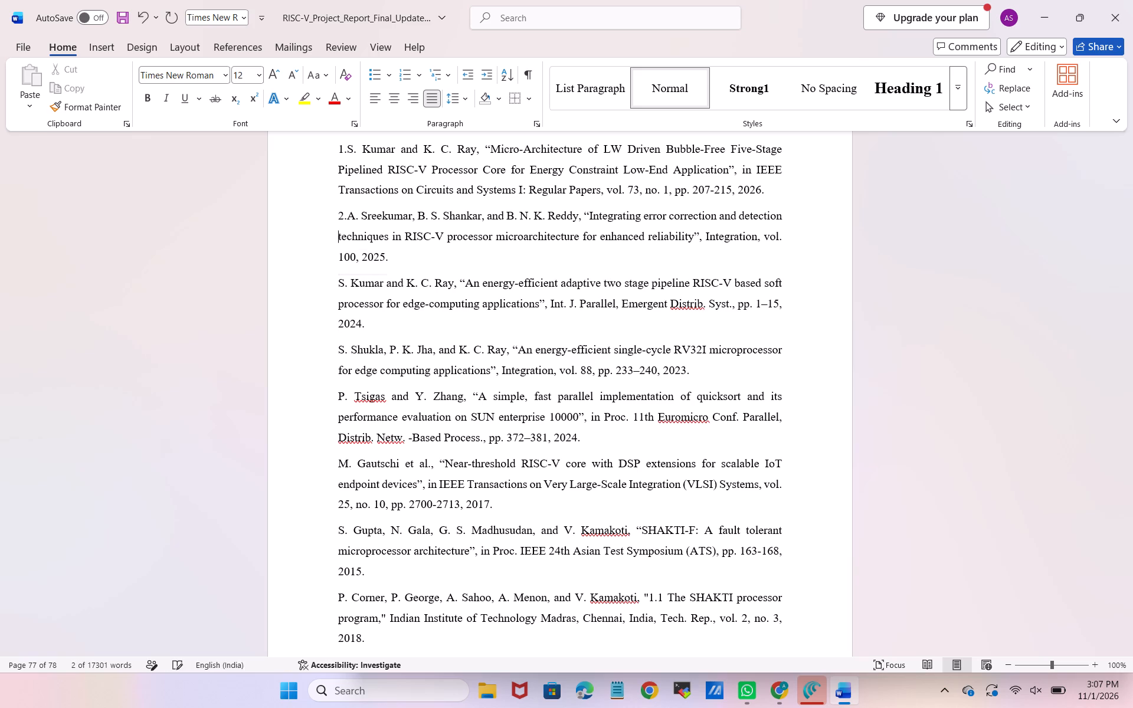
{"action": "key", "text": "Up"}
{"action": "key", "text": "Delete"}
{"action": "key", "text": "Delete"}
{"action": "key", "text": "Up"}
{"action": "key", "text": "Up"}
{"action": "key", "text": "Up"}
{"action": "key", "text": "Up"}
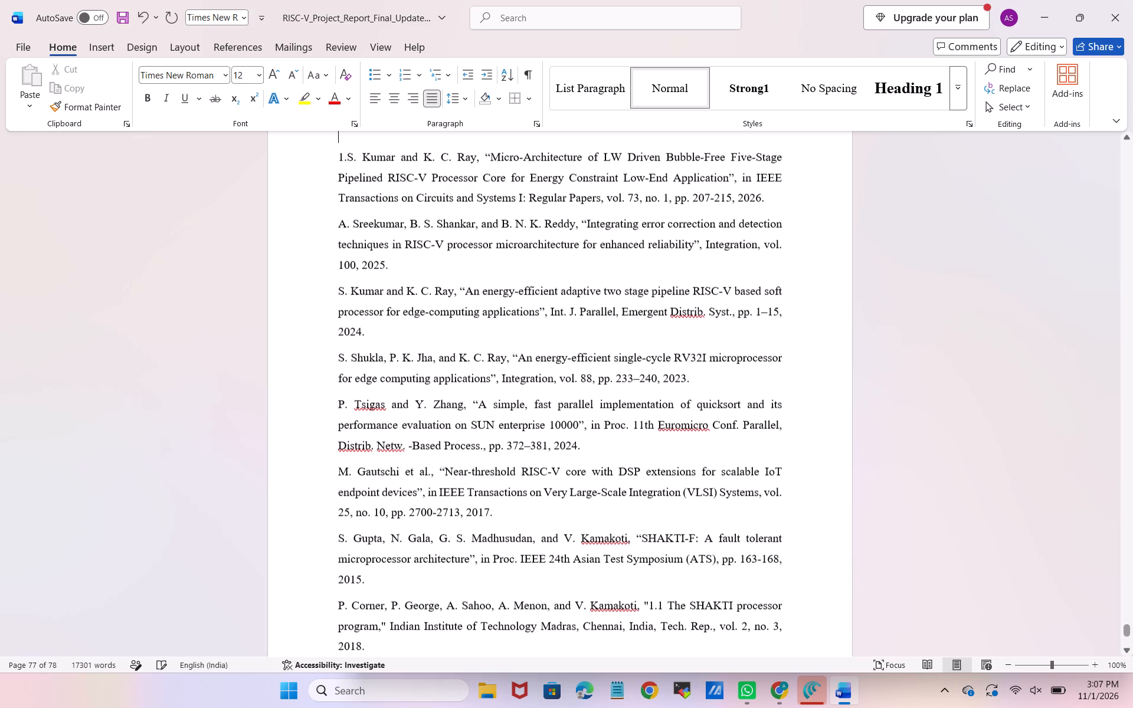
{"action": "key", "text": "Down"}
{"action": "key", "text": "Delete"}
{"action": "key", "text": "Delete"}
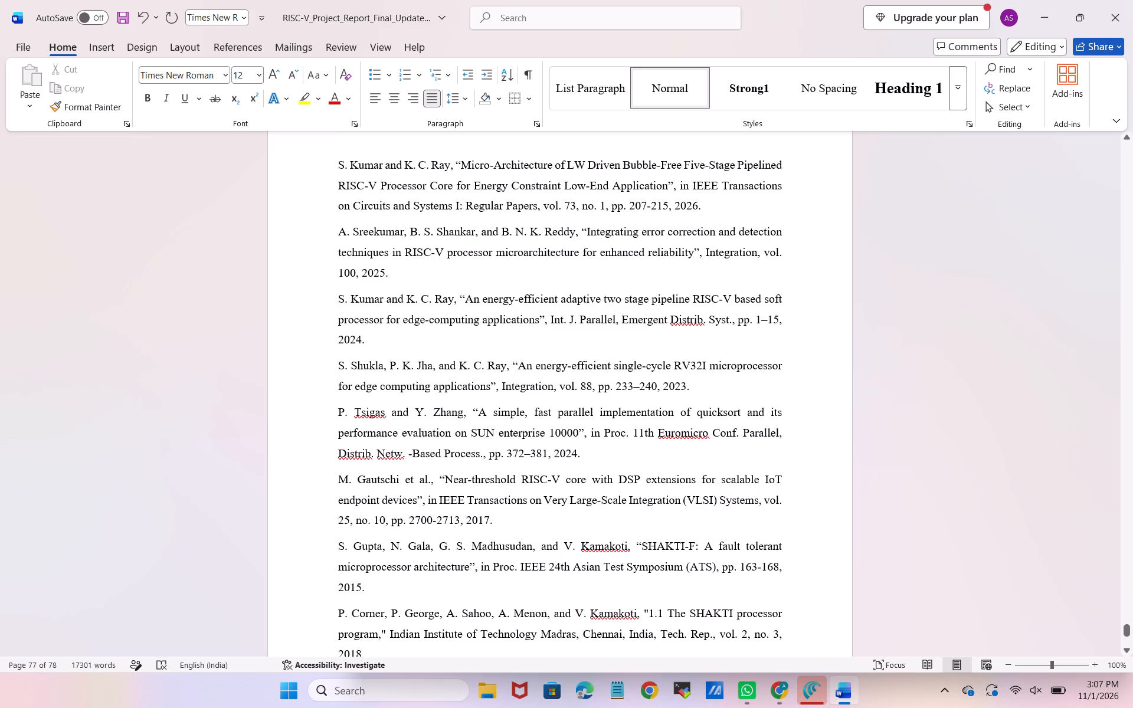
Select all reference entries from the first S. Kumar paper through M. Zulkifli and apply automatic numbering.
{"action": "key", "text": "shift+Down"}
{"action": "key", "text": "shift+Down"}
{"action": "key", "text": "shift+Down"}
{"action": "key", "text": "shift+Down"}
{"action": "key", "text": "shift+Down"}
{"action": "key", "text": "shift+Down"}
{"action": "key", "text": "shift+Down"}
{"action": "key", "text": "shift+Down"}
{"action": "key", "text": "shift+Down"}
{"action": "key", "text": "shift+Down"}
{"action": "key", "text": "shift+Down"}
{"action": "key", "text": "shift+Down"}
{"action": "key", "text": "shift+Down"}
{"action": "key", "text": "shift+Down"}
{"action": "key", "text": "shift+Down"}
{"action": "key", "text": "shift+Down"}
{"action": "key", "text": "shift+Down"}
{"action": "key", "text": "shift+Down"}
{"action": "key", "text": "shift+Down"}
{"action": "key", "text": "shift+Down"}
{"action": "key", "text": "shift+Down"}
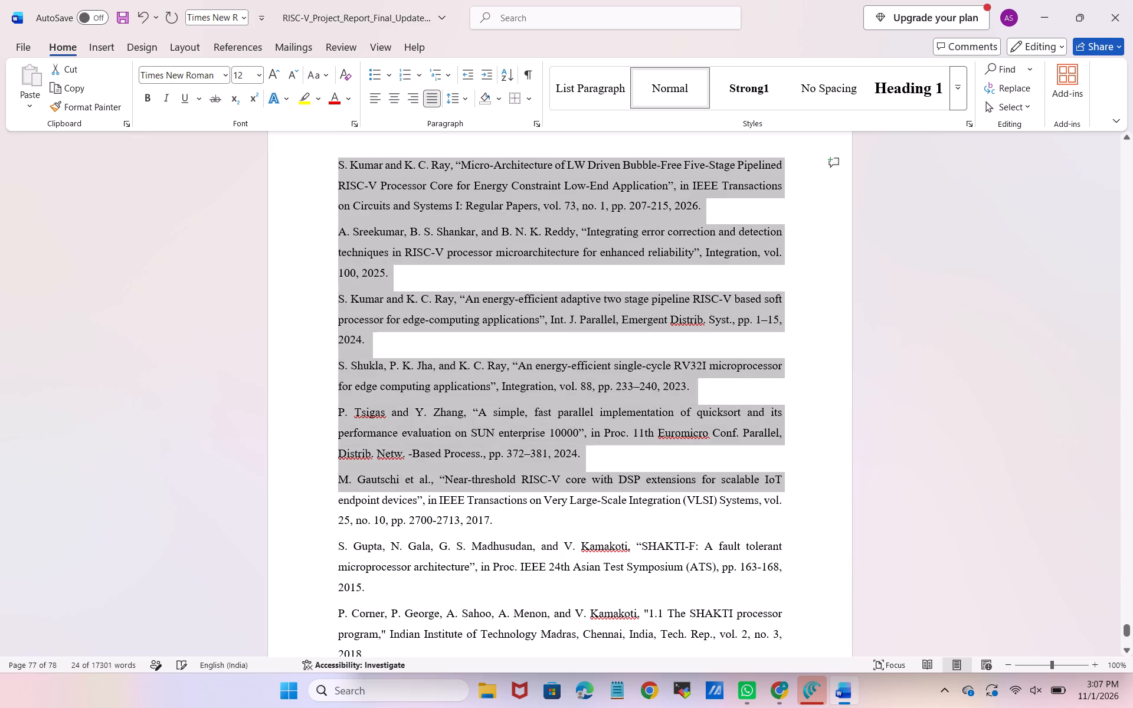
{"action": "key", "text": "shift+Down"}
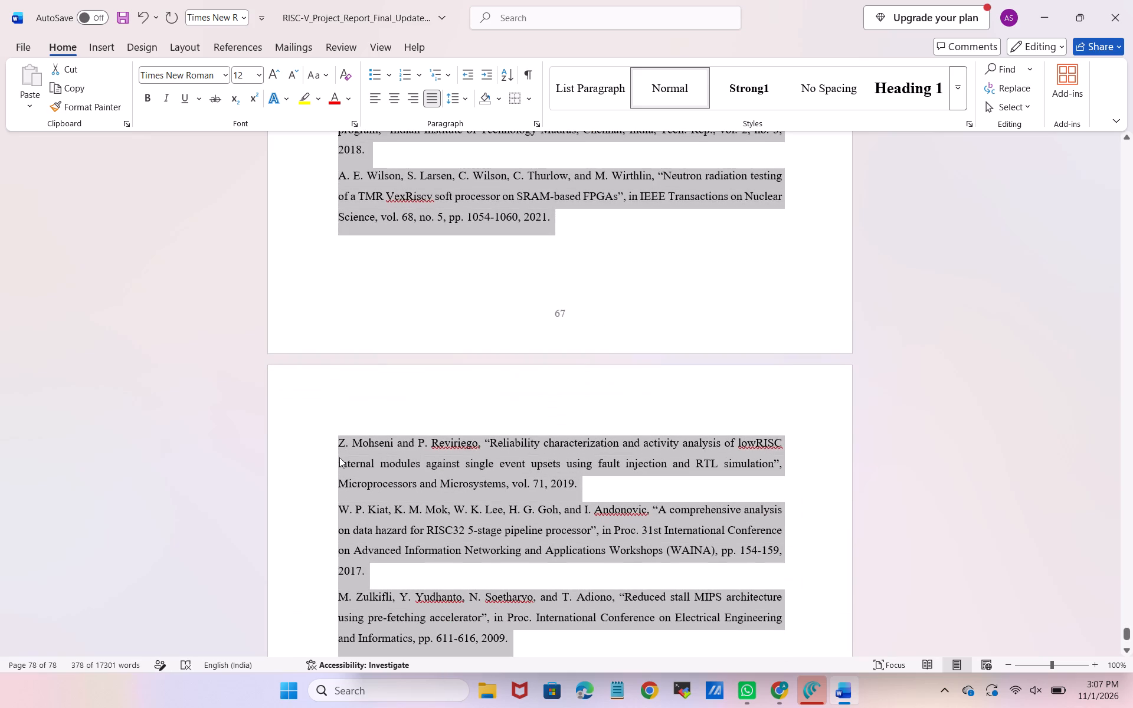
{"action": "left_click", "coordinate": [412, 70]}
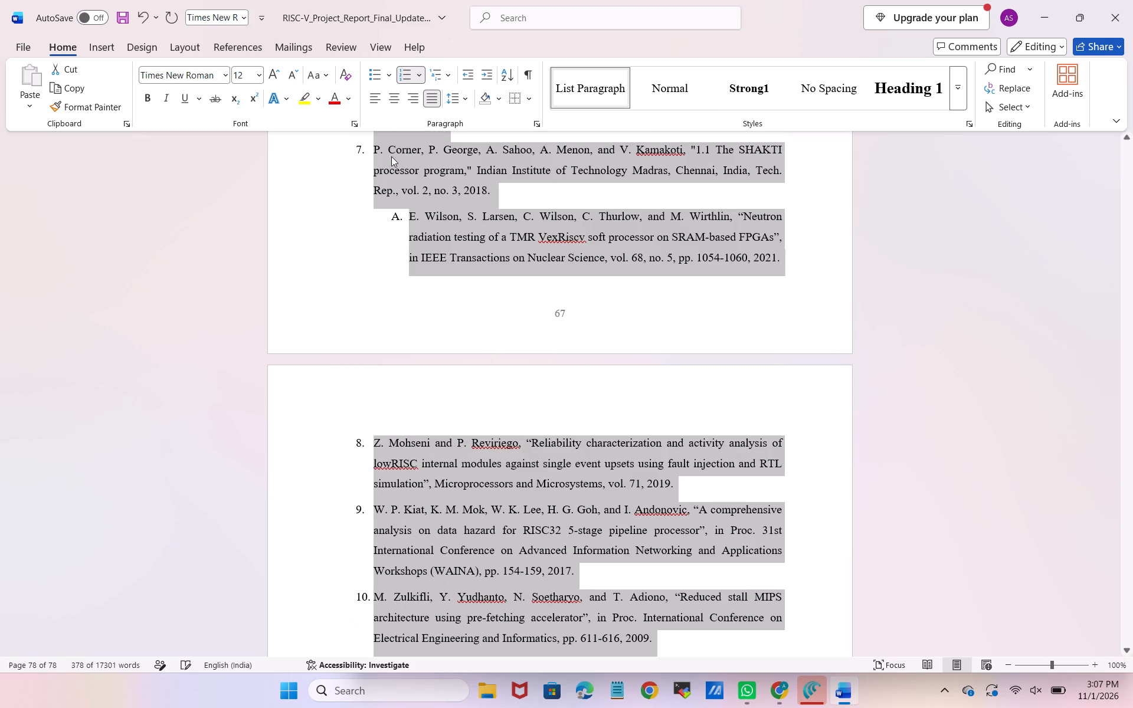
Turn the lettered Wilson sub-item into its own numbered reference 8, restoring the initial "A." as text.
{"action": "left_click", "coordinate": [379, 221]}
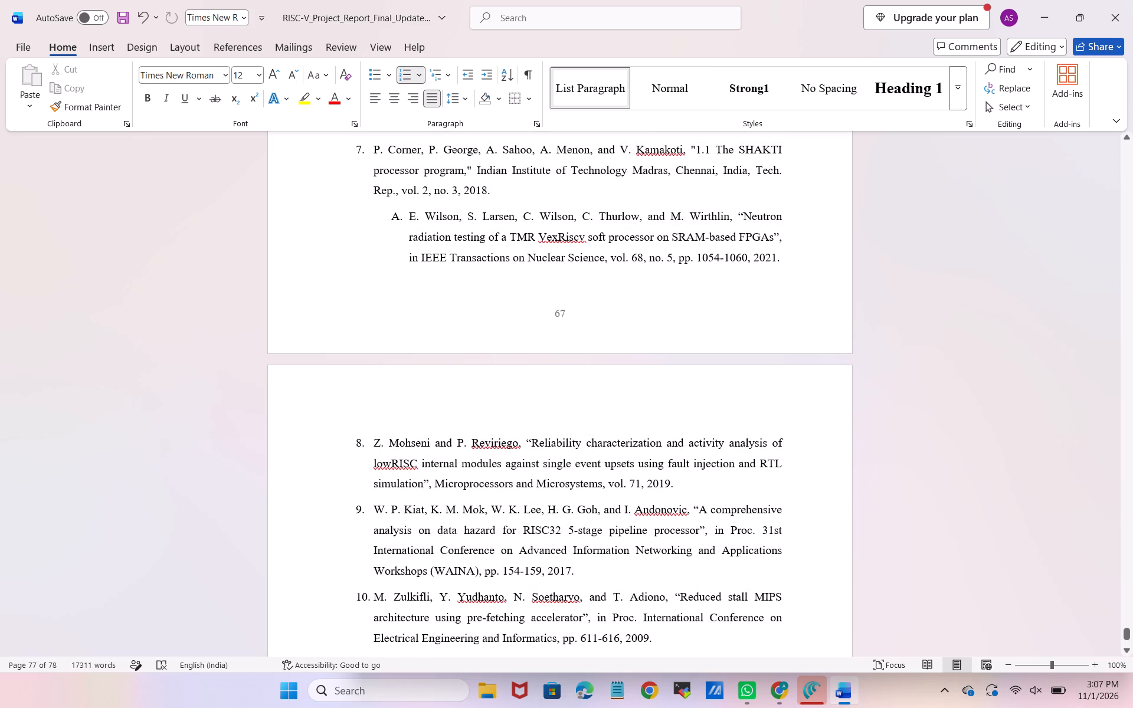
{"action": "key", "text": "BackSpace"}
{"action": "key", "text": "BackSpace"}
{"action": "key", "text": "BackSpace"}
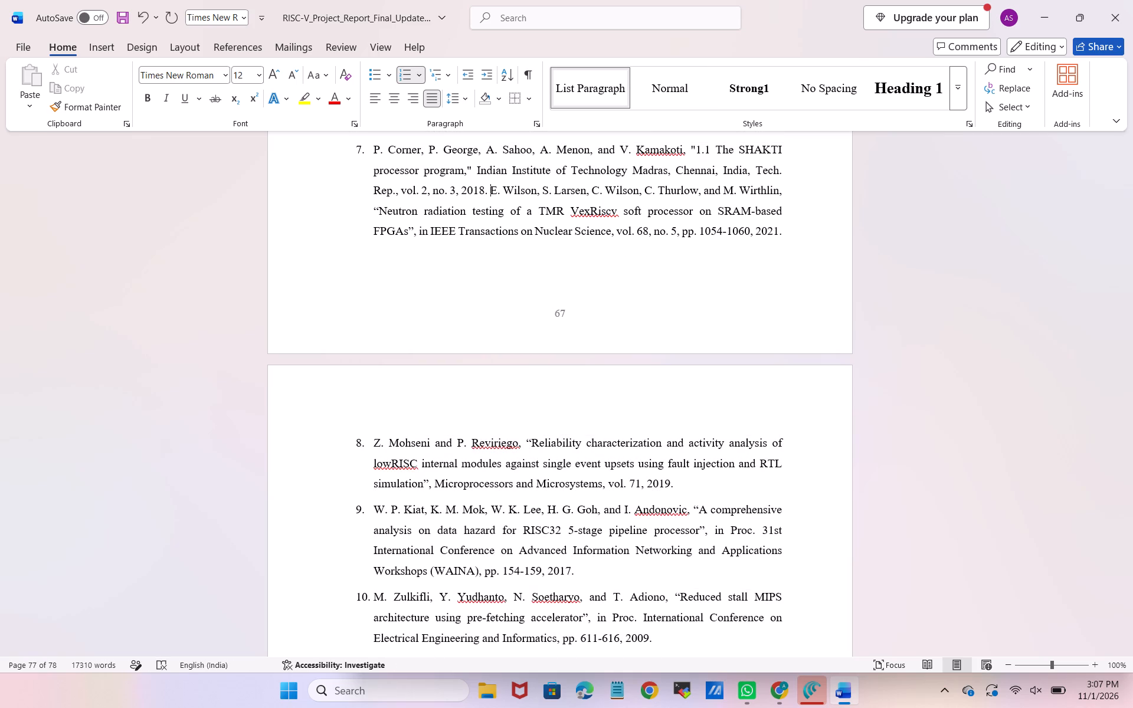
{"action": "type", "text": "A."}
{"action": "key", "text": "space"}
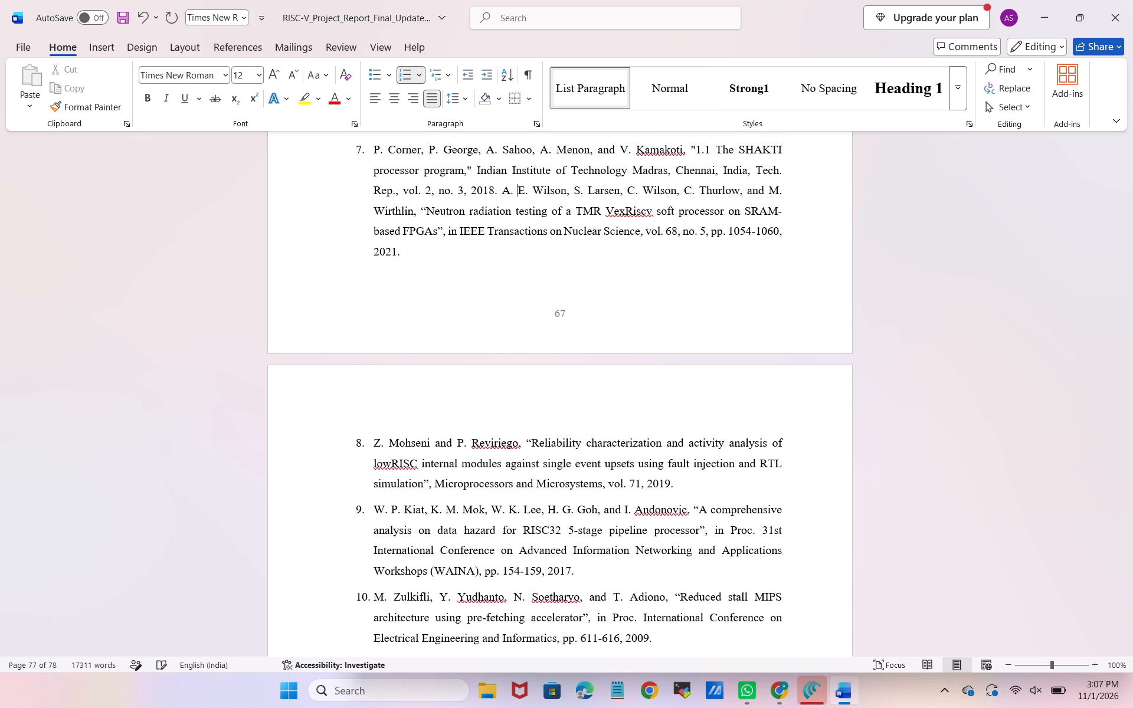
{"action": "key", "text": "Left"}
{"action": "key", "text": "Left"}
{"action": "key", "text": "Left"}
{"action": "key", "text": "Left"}
{"action": "key", "text": "Return"}
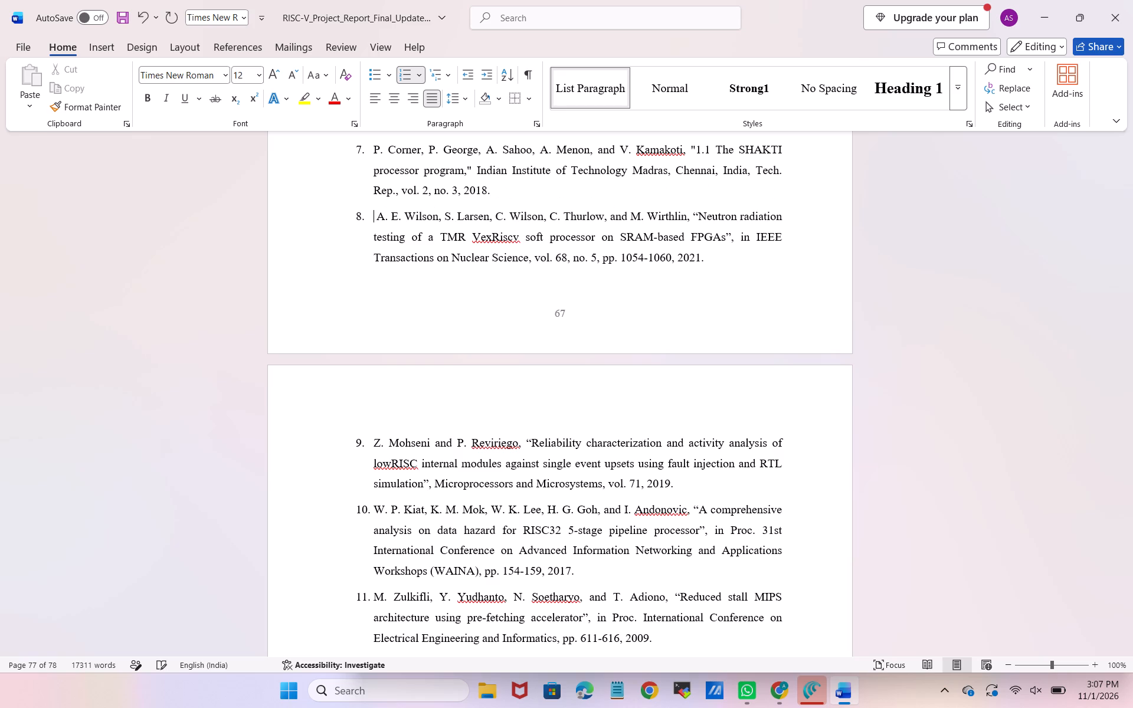
{"action": "key", "text": "Delete"}
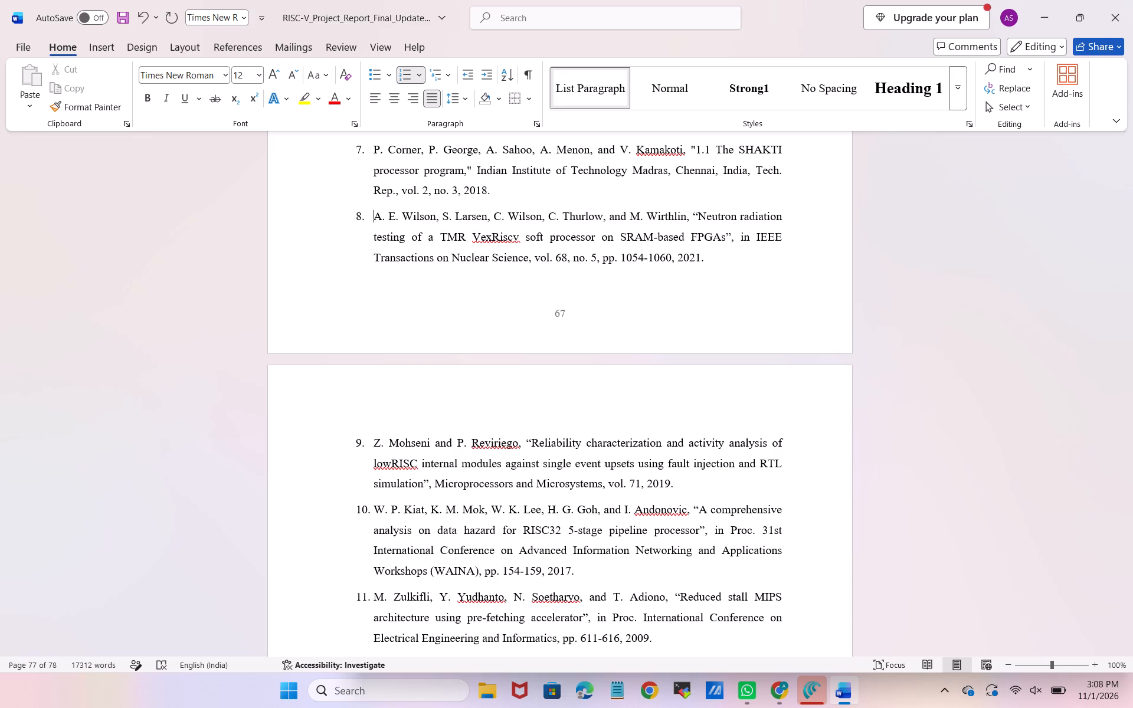
Turn the lettered Sreekumar sub-item into its own numbered reference 2, restoring the initial "A." as text.
{"action": "scroll", "coordinate": [384, 314], "scroll_direction": "up", "scroll_amount": 3}
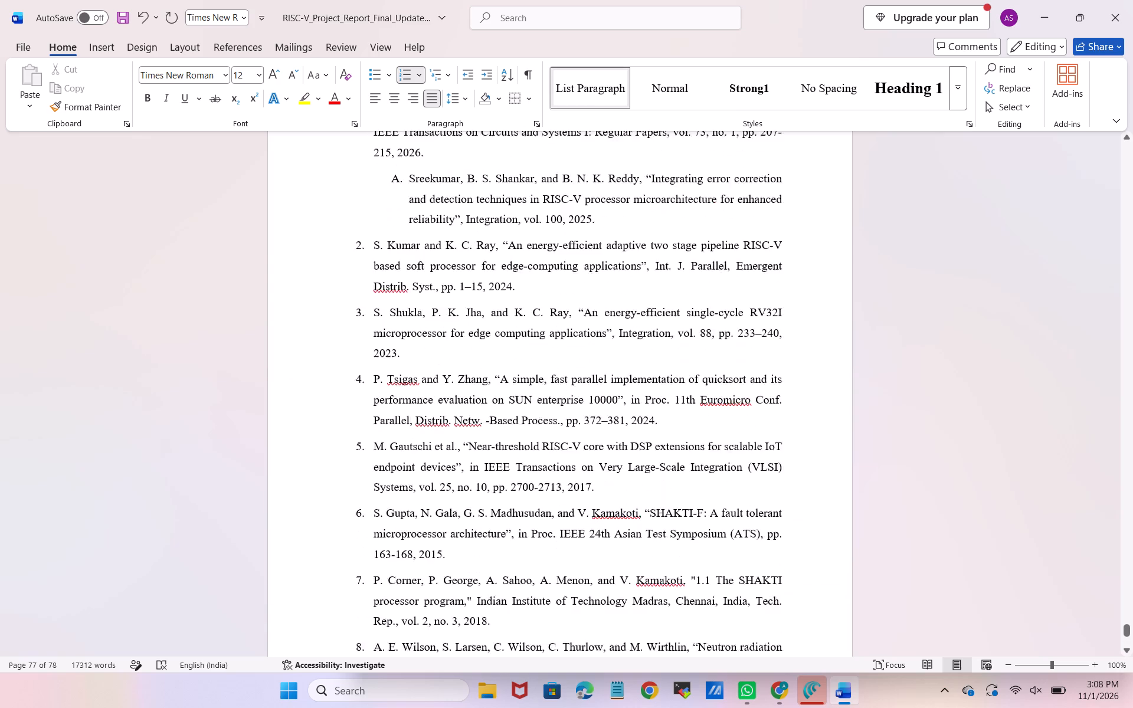
{"action": "scroll", "coordinate": [384, 314], "scroll_direction": "up", "scroll_amount": 1}
{"action": "scroll", "coordinate": [384, 314], "scroll_direction": "down", "scroll_amount": 1}
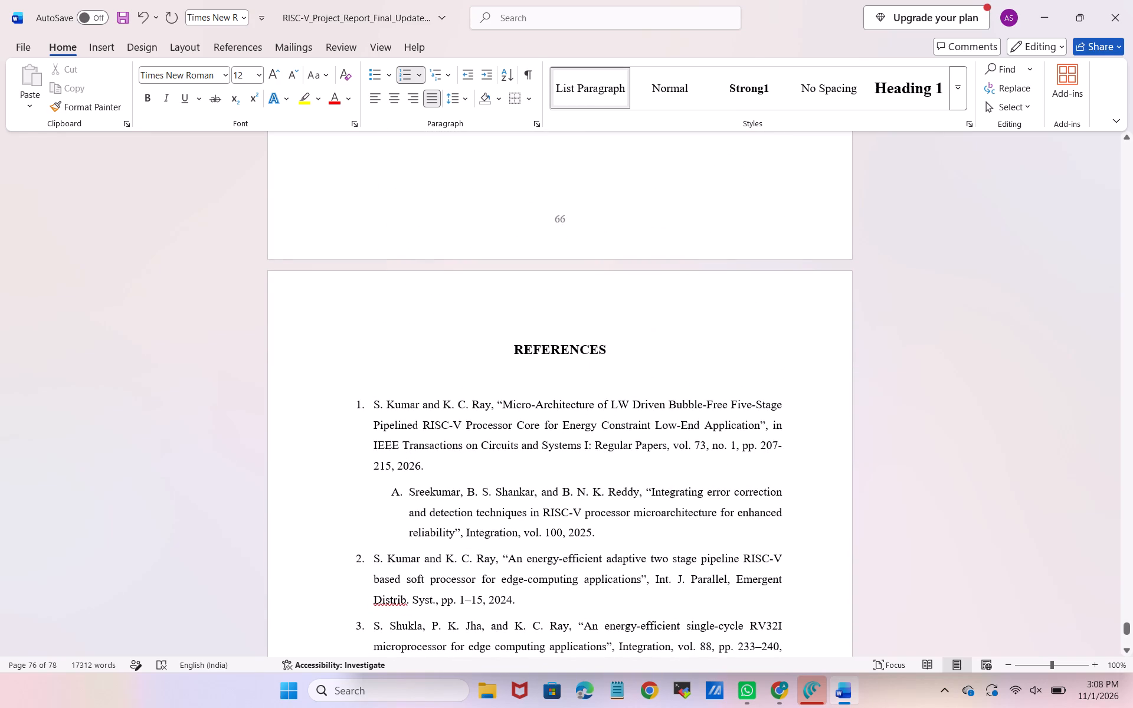
{"action": "left_click", "coordinate": [410, 496]}
{"action": "key", "text": "BackSpace"}
{"action": "key", "text": "BackSpace"}
{"action": "key", "text": "BackSpace"}
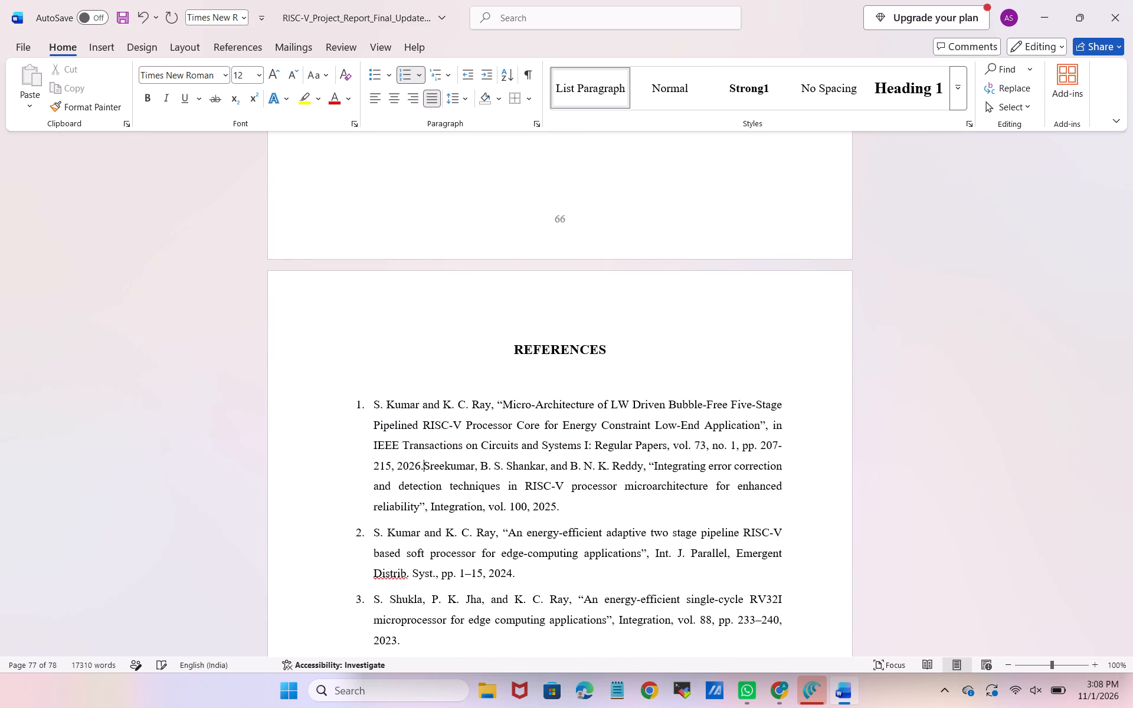
{"action": "key", "text": "space"}
{"action": "type", "text": "A"}
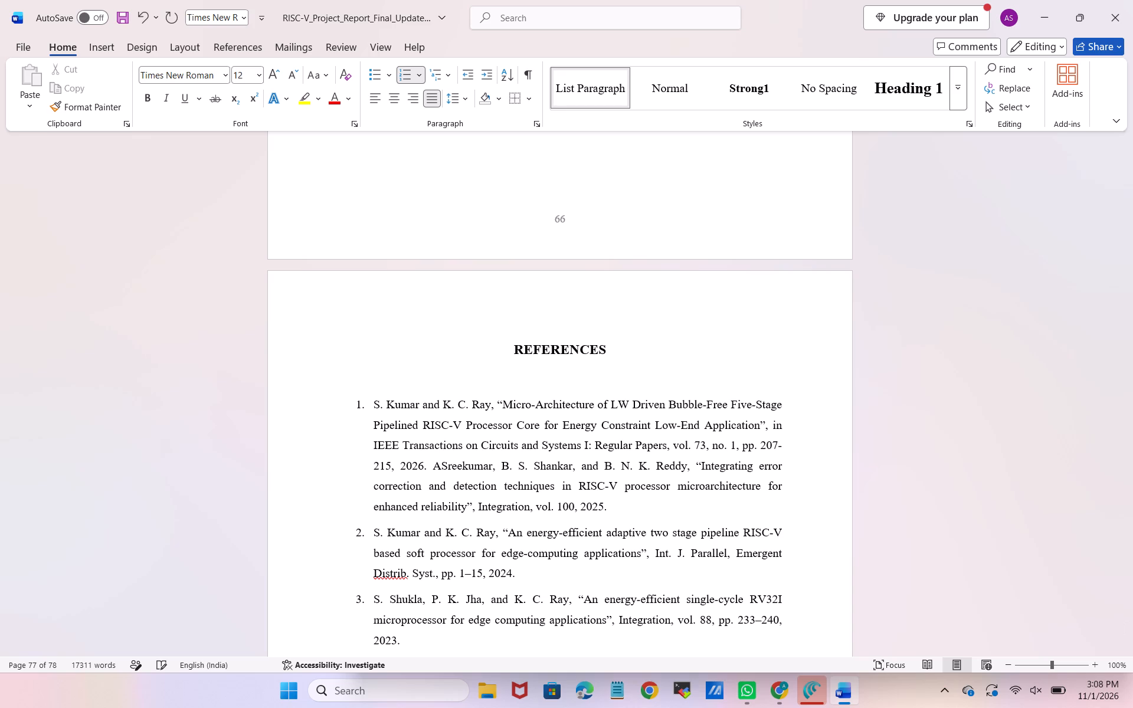
{"action": "type", "text": "."}
{"action": "key", "text": "space"}
{"action": "key", "text": "Left"}
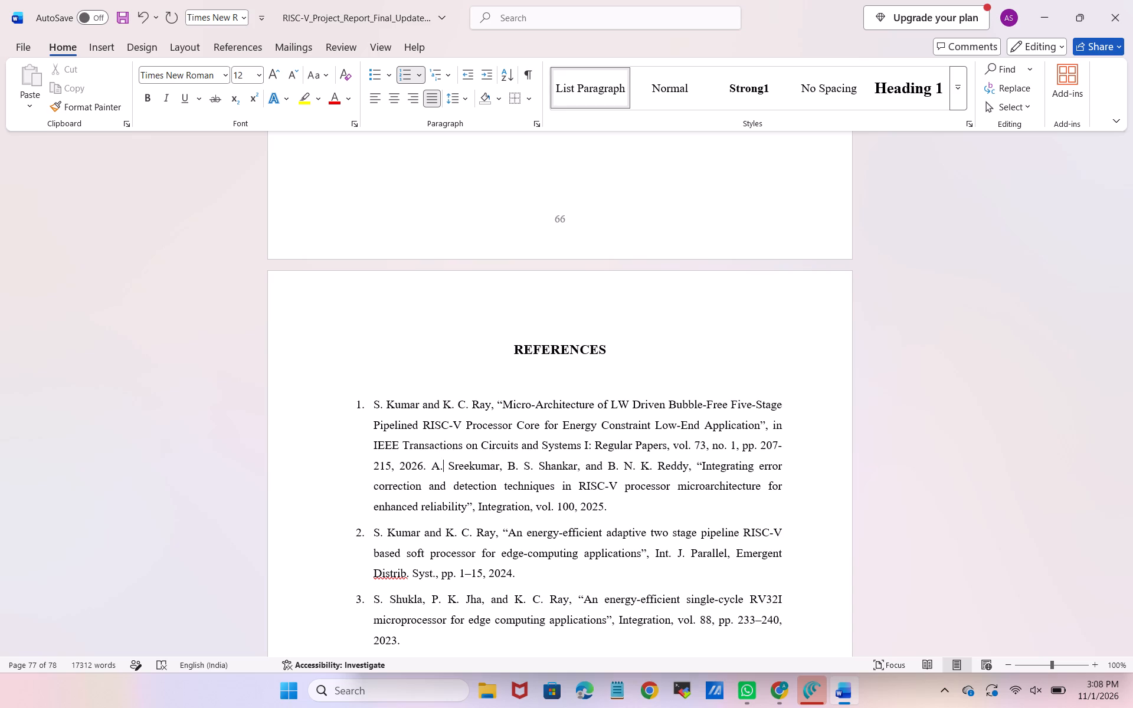
{"action": "key", "text": "Left"}
{"action": "key", "text": "Left"}
{"action": "key", "text": "Return"}
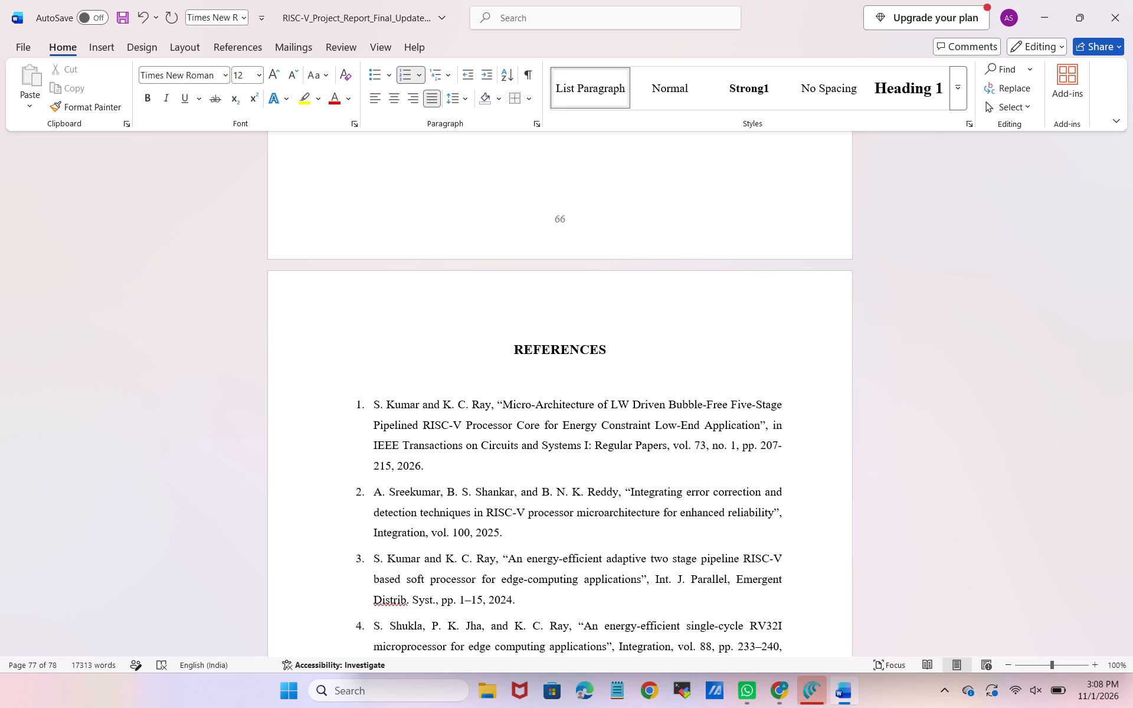
Save the report document.
{"action": "key", "text": "ctrl+s"}
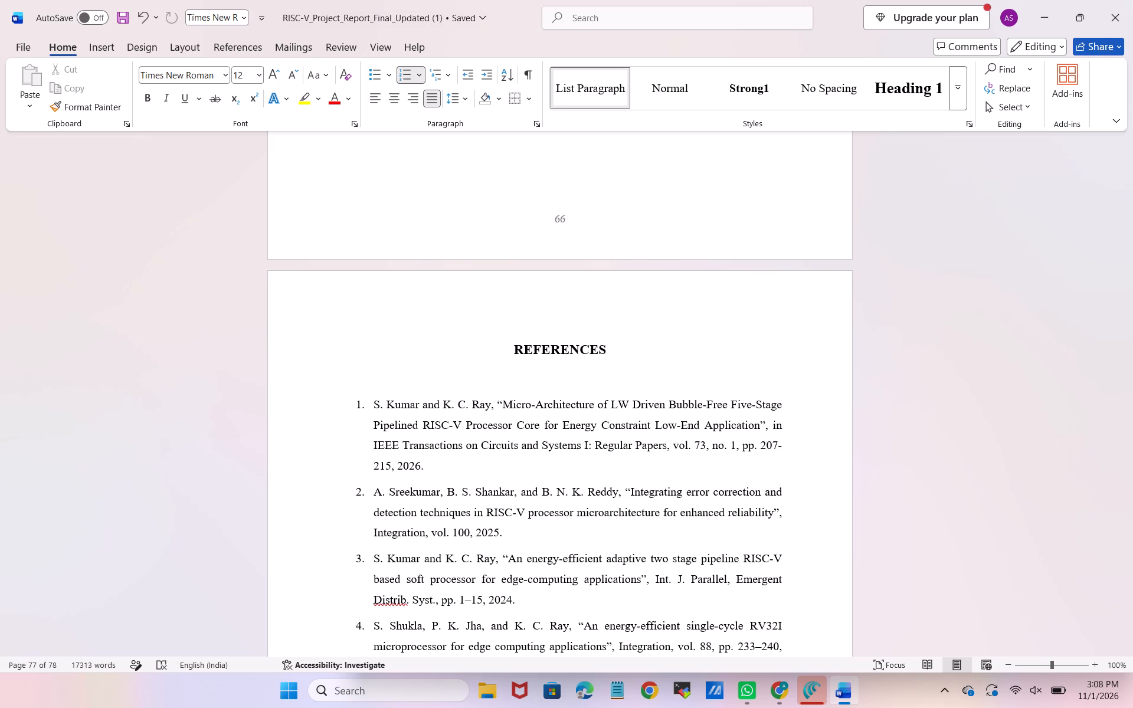
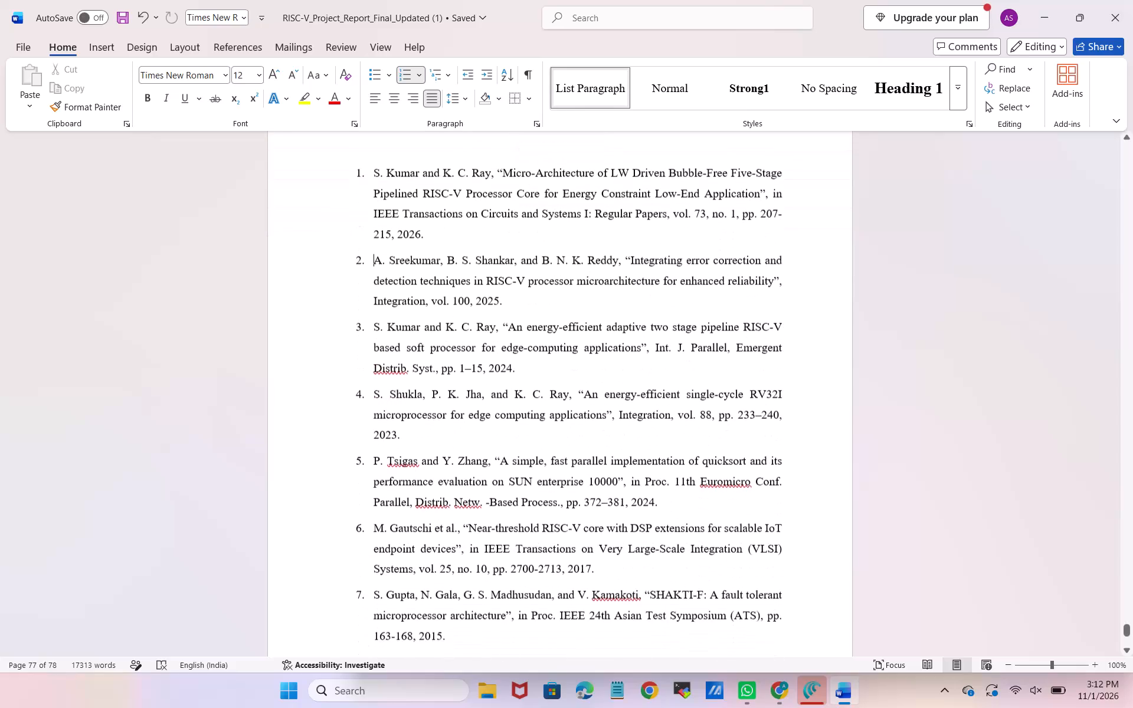
Ignore all spelling flags for "Distrib" in reference 3.
{"action": "scroll", "coordinate": [410, 496], "scroll_direction": "down", "scroll_amount": 1}
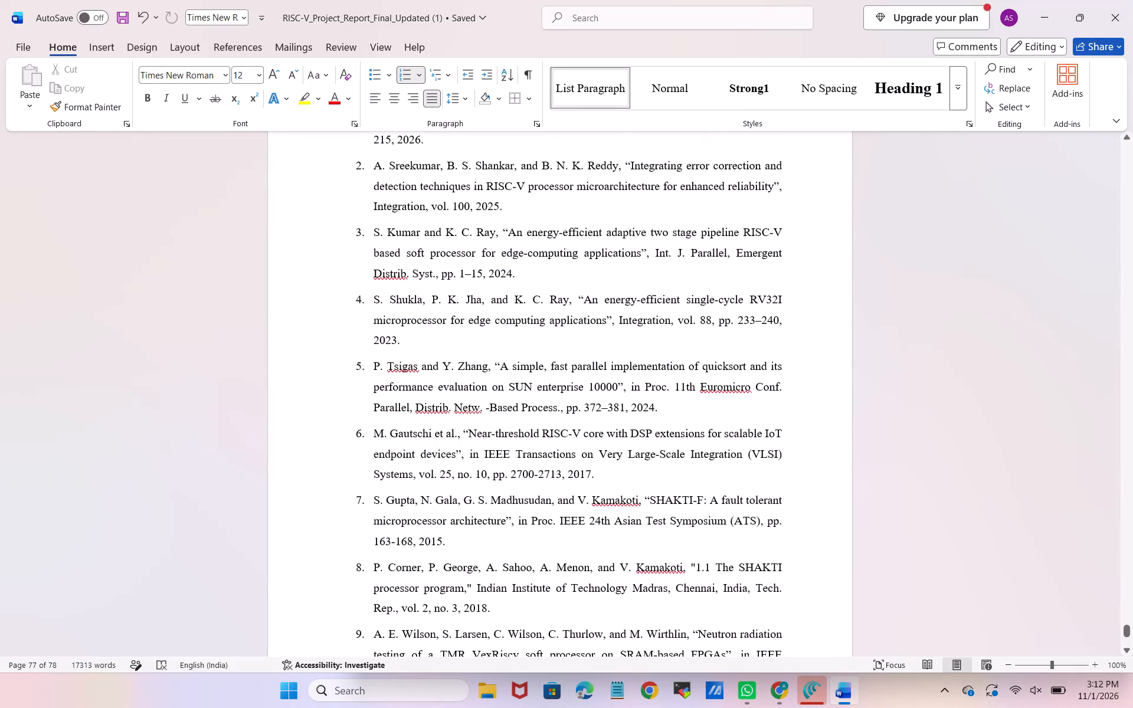
{"action": "left_click", "coordinate": [392, 274]}
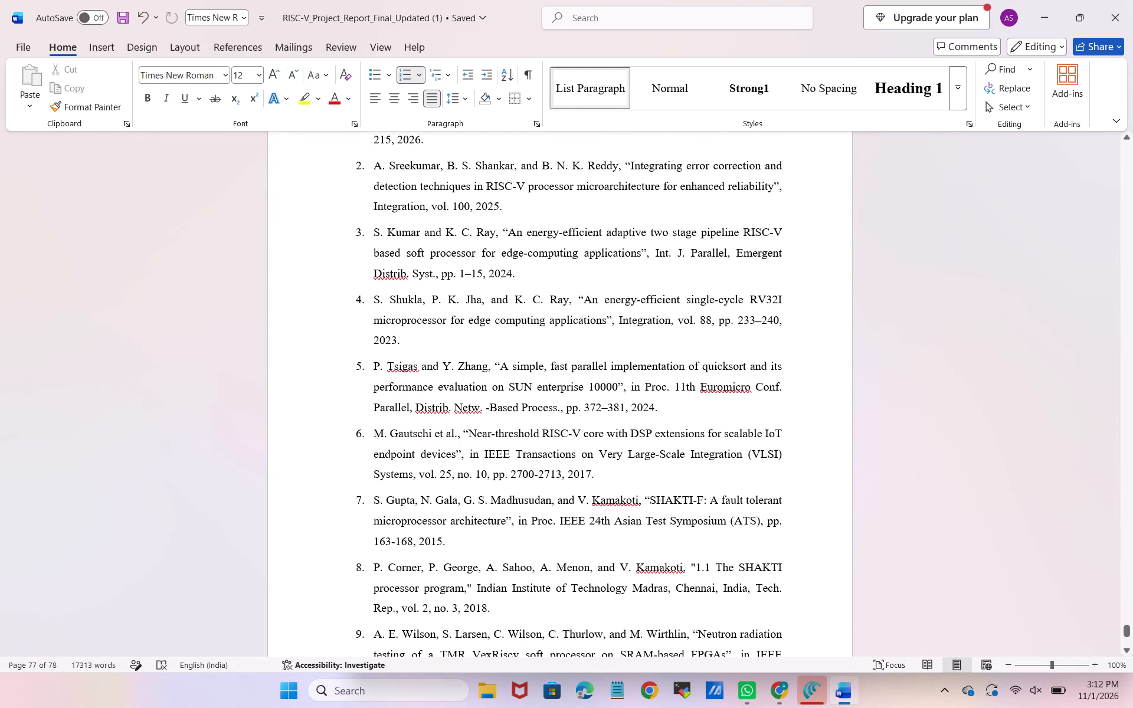
{"action": "right_click", "coordinate": [392, 274]}
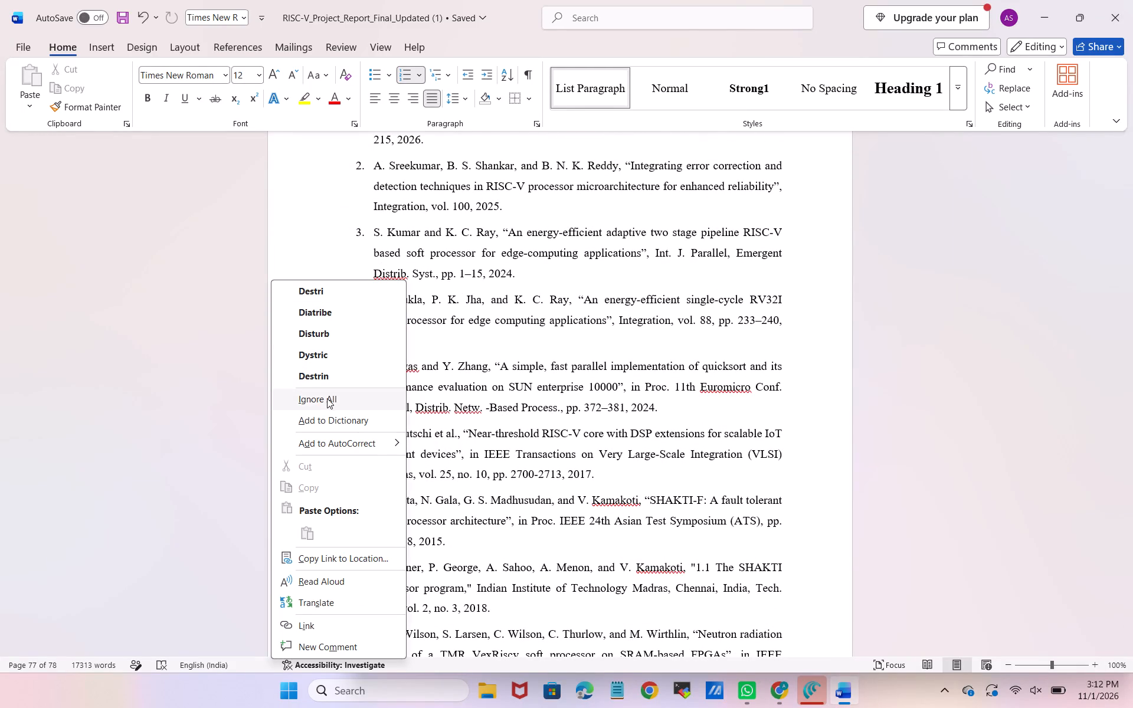
{"action": "left_click", "coordinate": [327, 398]}
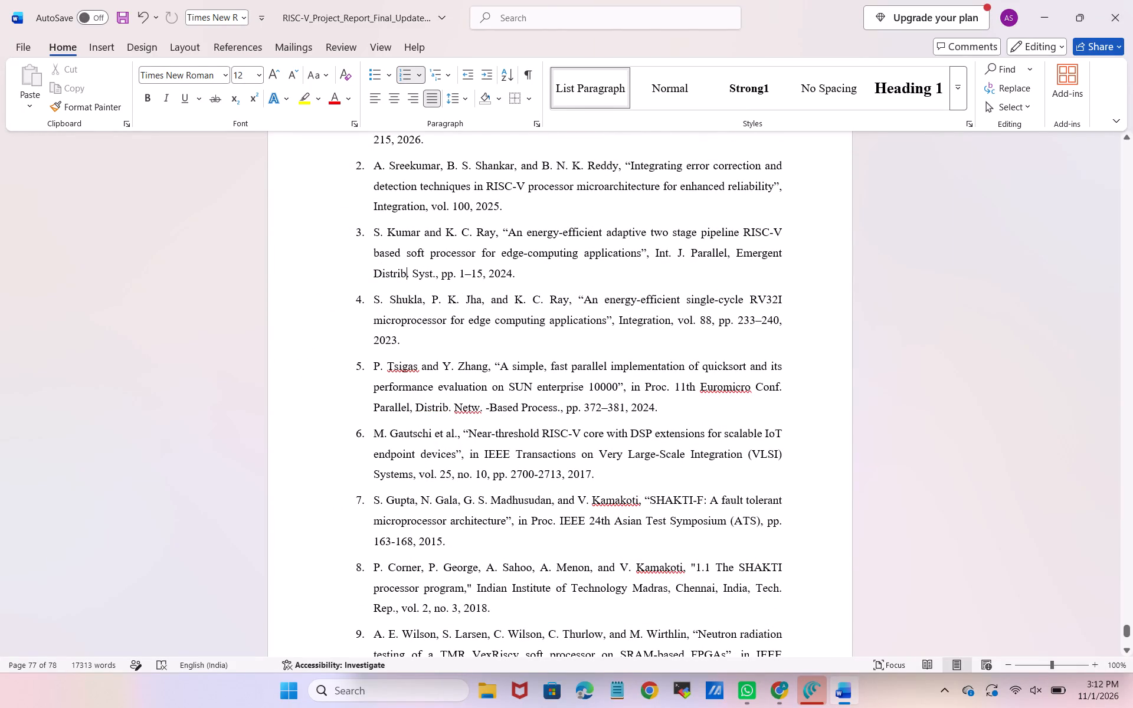
Ignore all spelling flags for "Euromicro", "Tsigas" and "Netw" in reference 5.
{"action": "left_click", "coordinate": [729, 389]}
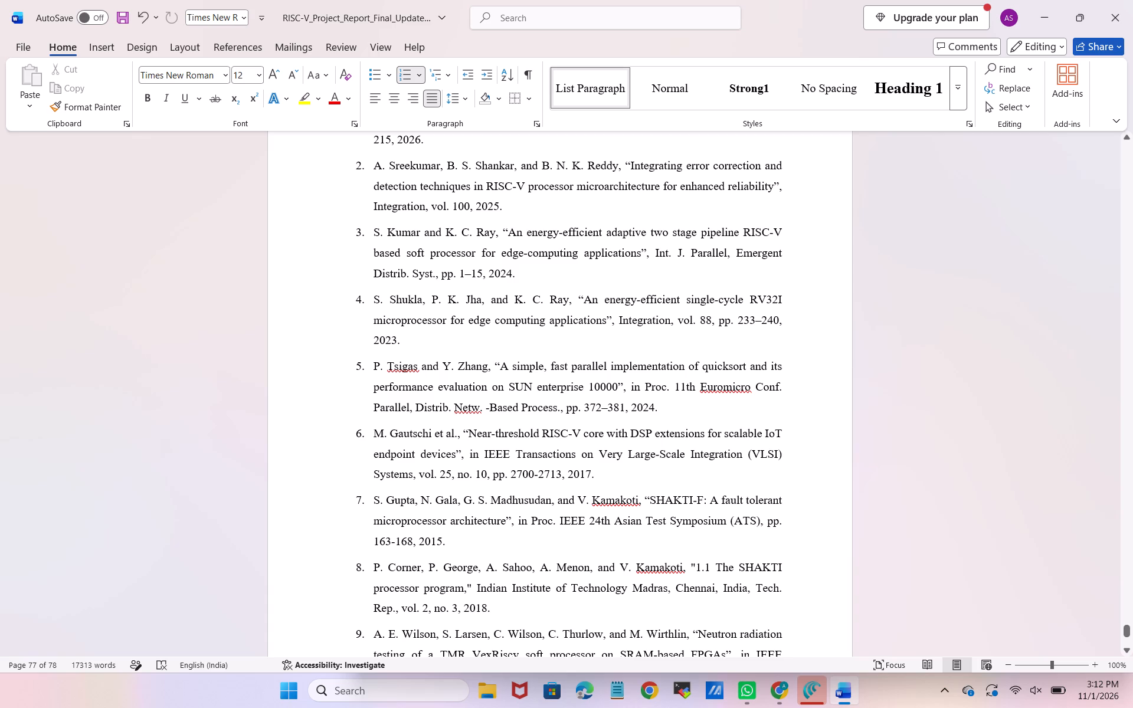
{"action": "right_click", "coordinate": [729, 389]}
{"action": "left_click", "coordinate": [720, 120]}
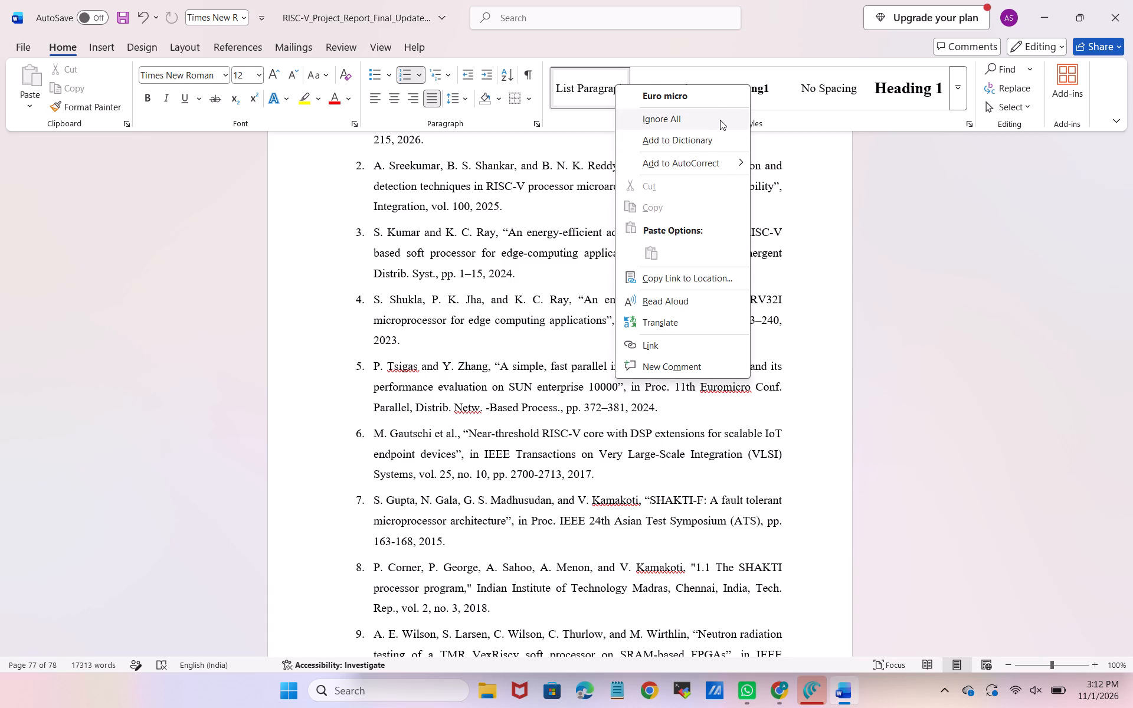
{"action": "left_click", "coordinate": [407, 372]}
{"action": "left_click", "coordinate": [407, 372]}
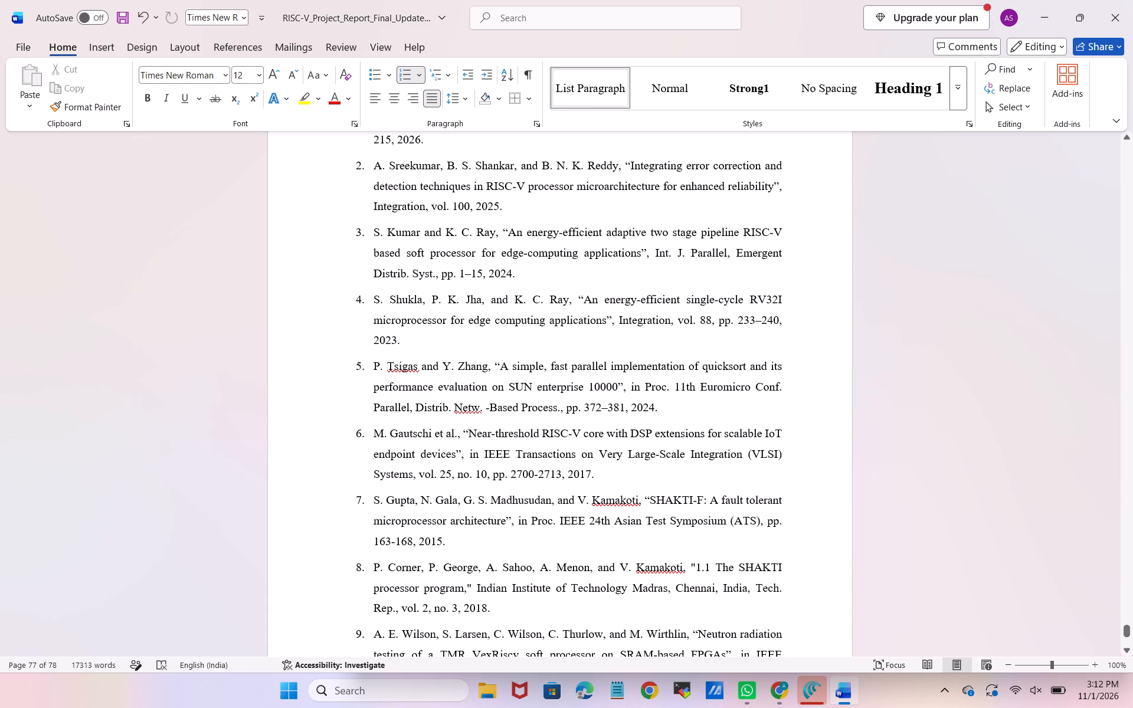
{"action": "left_click", "coordinate": [409, 372]}
{"action": "right_click", "coordinate": [409, 372]}
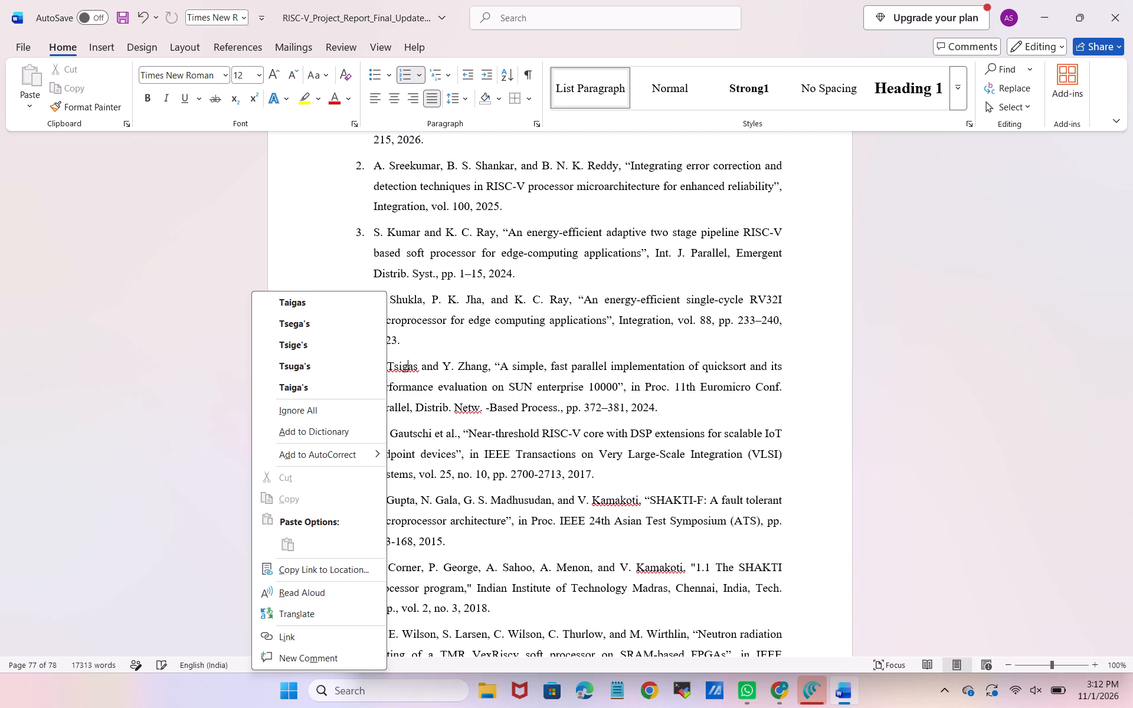
{"action": "left_click", "coordinate": [333, 419]}
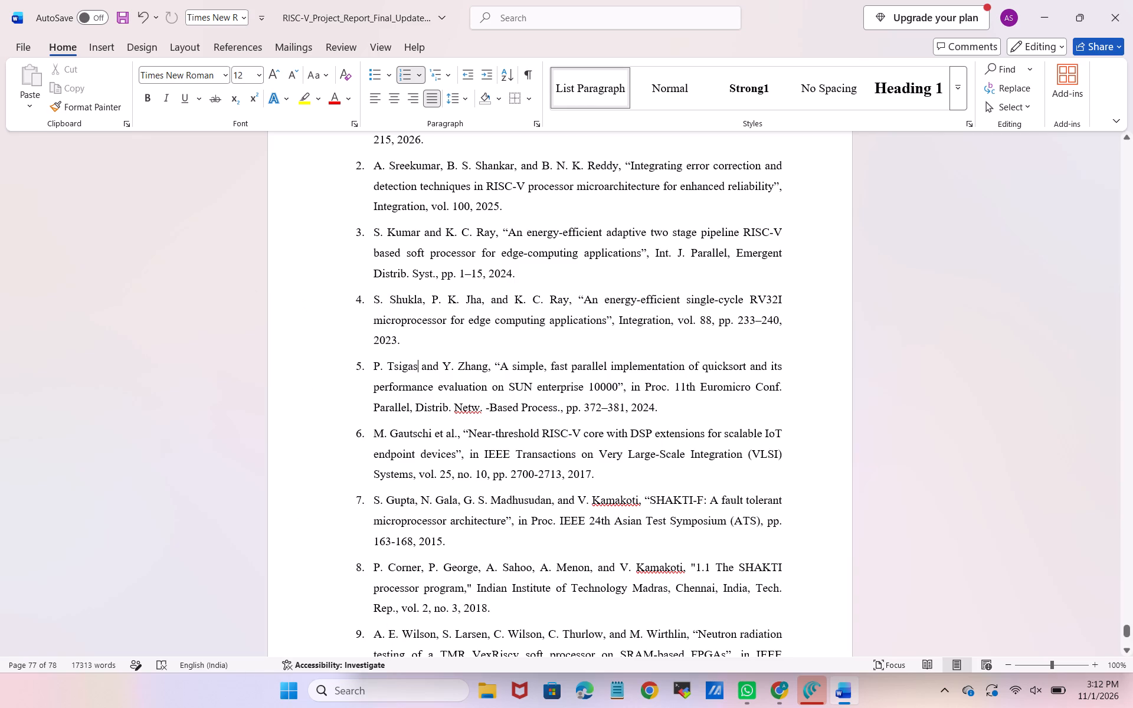
{"action": "left_click", "coordinate": [465, 408]}
{"action": "right_click", "coordinate": [465, 408]}
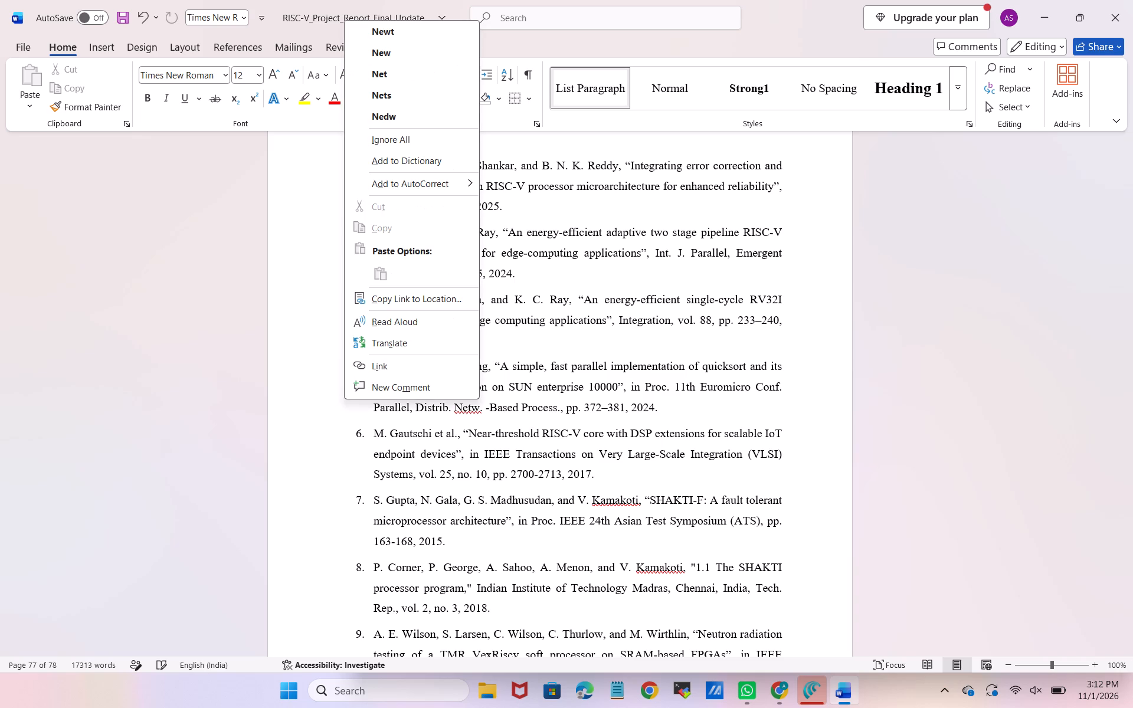
{"action": "left_click", "coordinate": [423, 145]}
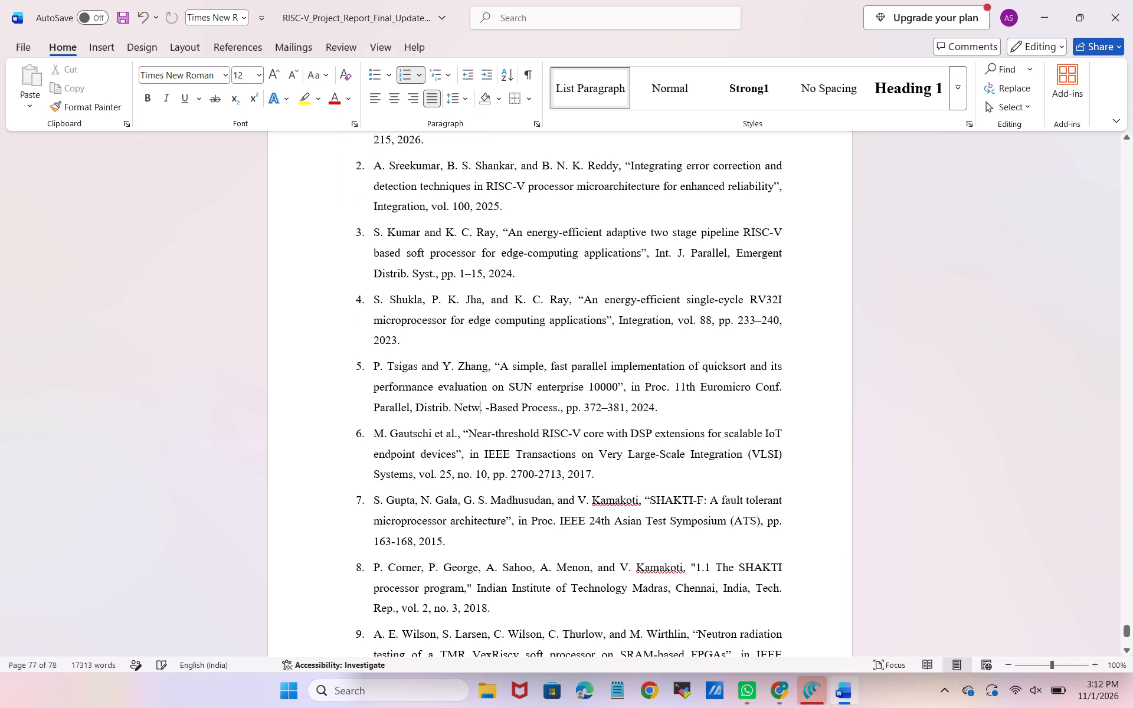
Ignore all spelling flags for "Kamakoti" in reference 7 and "VexRiscv" in reference 9.
{"action": "left_click", "coordinate": [619, 507]}
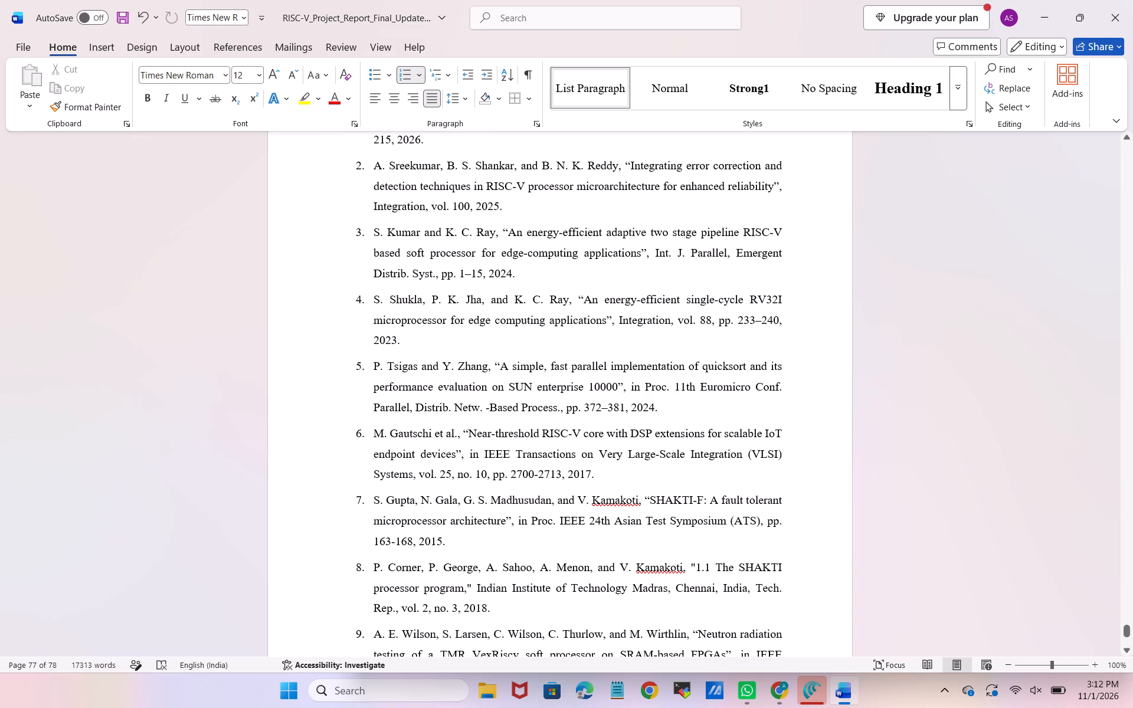
{"action": "right_click", "coordinate": [619, 507]}
{"action": "left_click", "coordinate": [558, 234]}
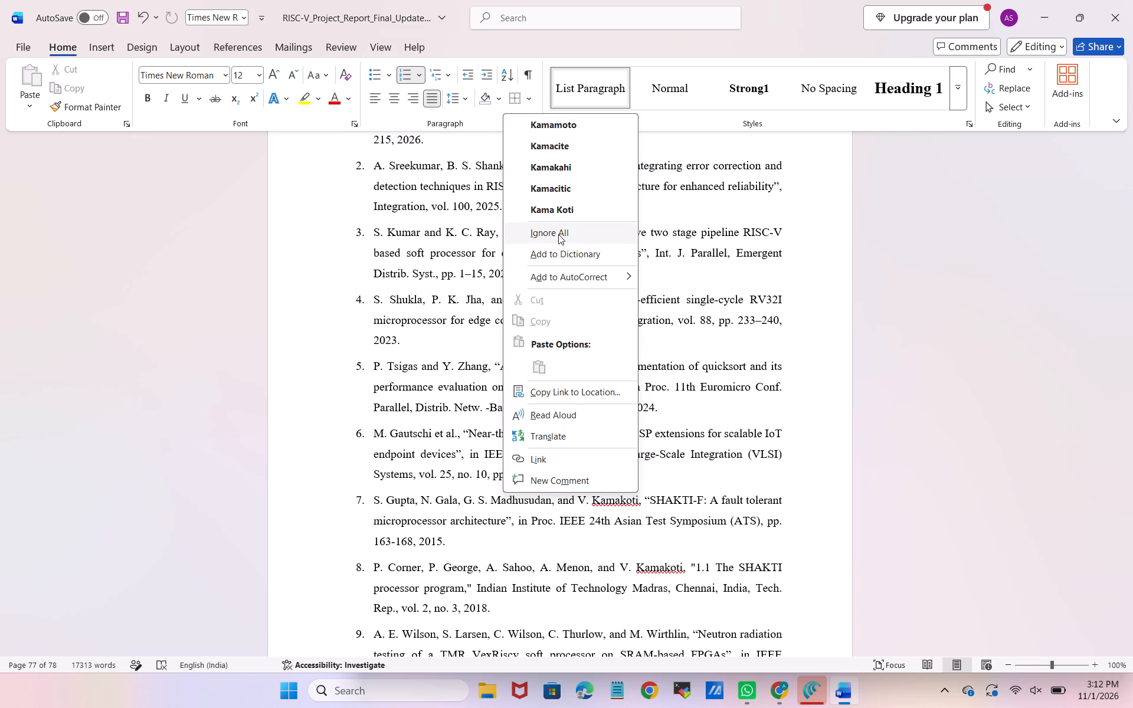
{"action": "scroll", "coordinate": [661, 617], "scroll_direction": "down", "scroll_amount": 2}
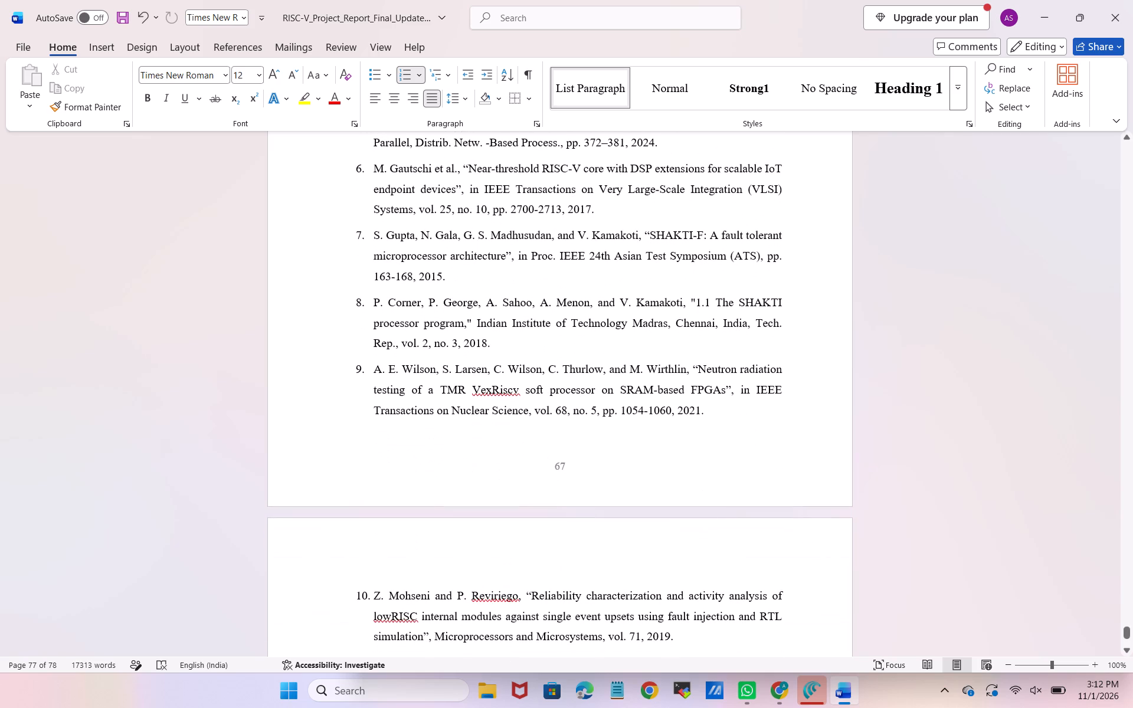
{"action": "left_click", "coordinate": [500, 394]}
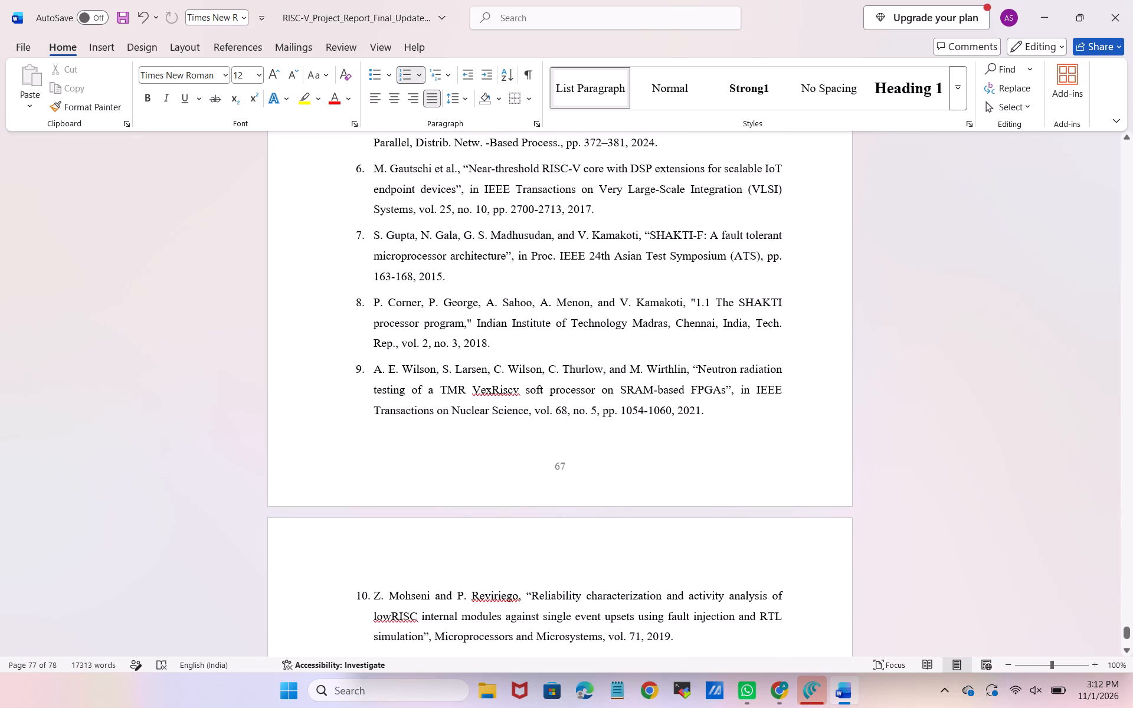
{"action": "right_click", "coordinate": [500, 394]}
{"action": "left_click", "coordinate": [456, 124]}
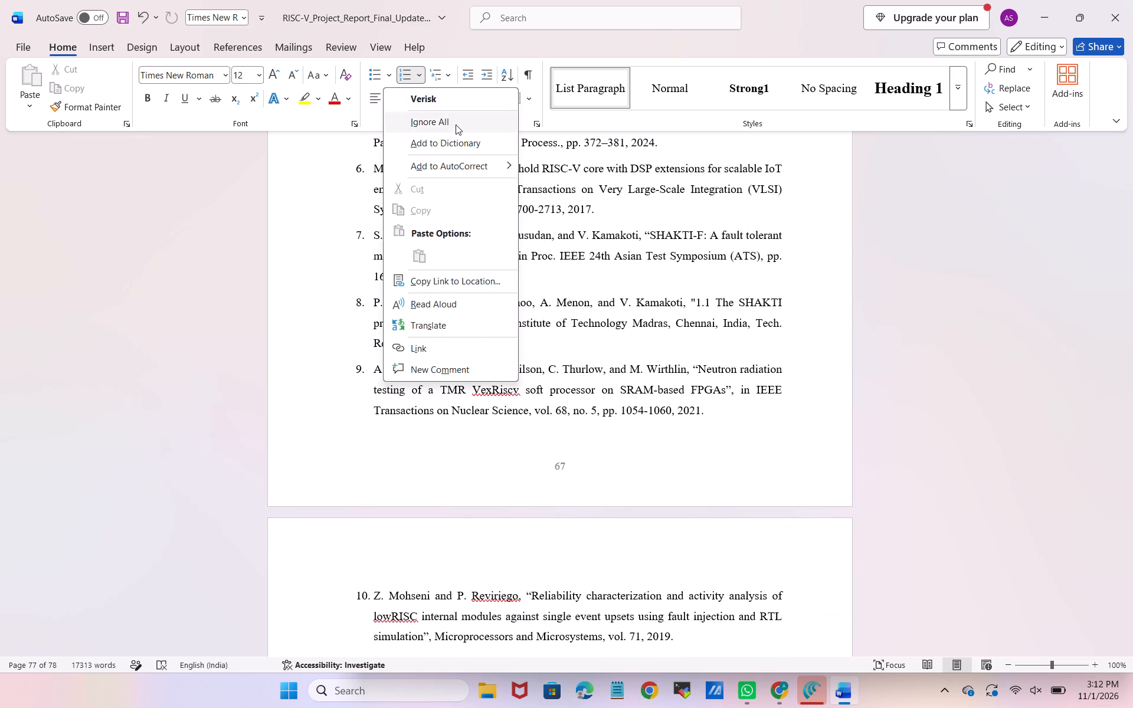
Ignore all spelling flags for "Reviriego" and "lowRISC" in reference 10.
{"action": "scroll", "coordinate": [520, 414], "scroll_direction": "down", "scroll_amount": 2}
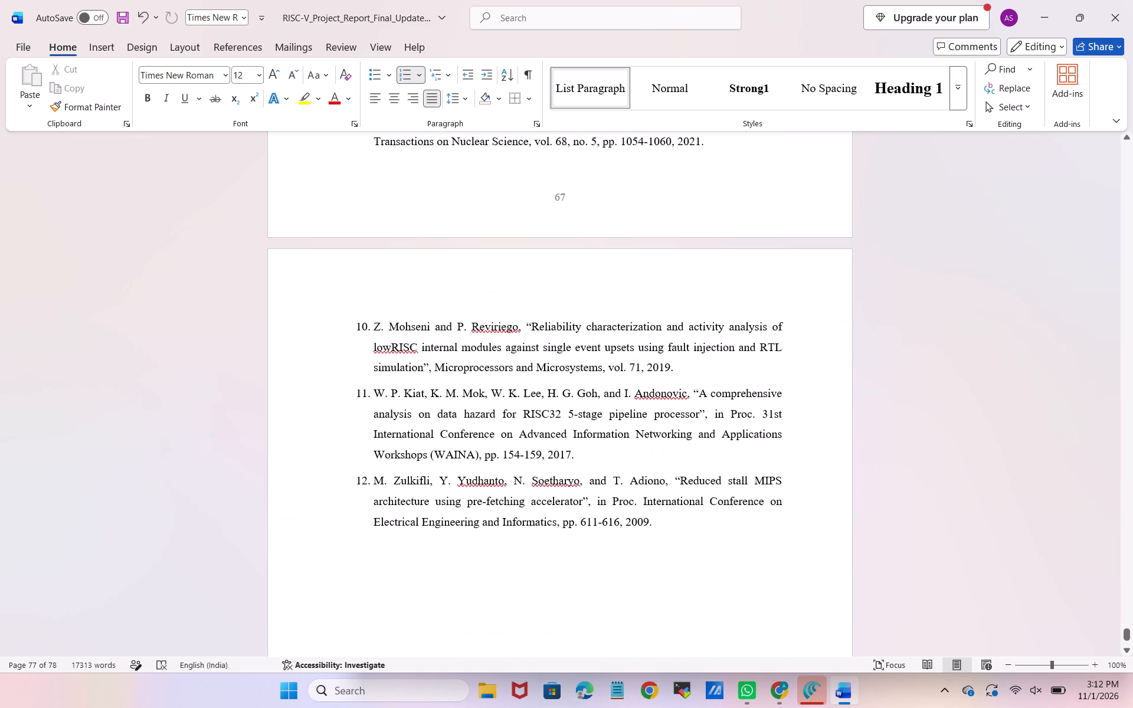
{"action": "left_click", "coordinate": [502, 330]}
{"action": "right_click", "coordinate": [502, 330]}
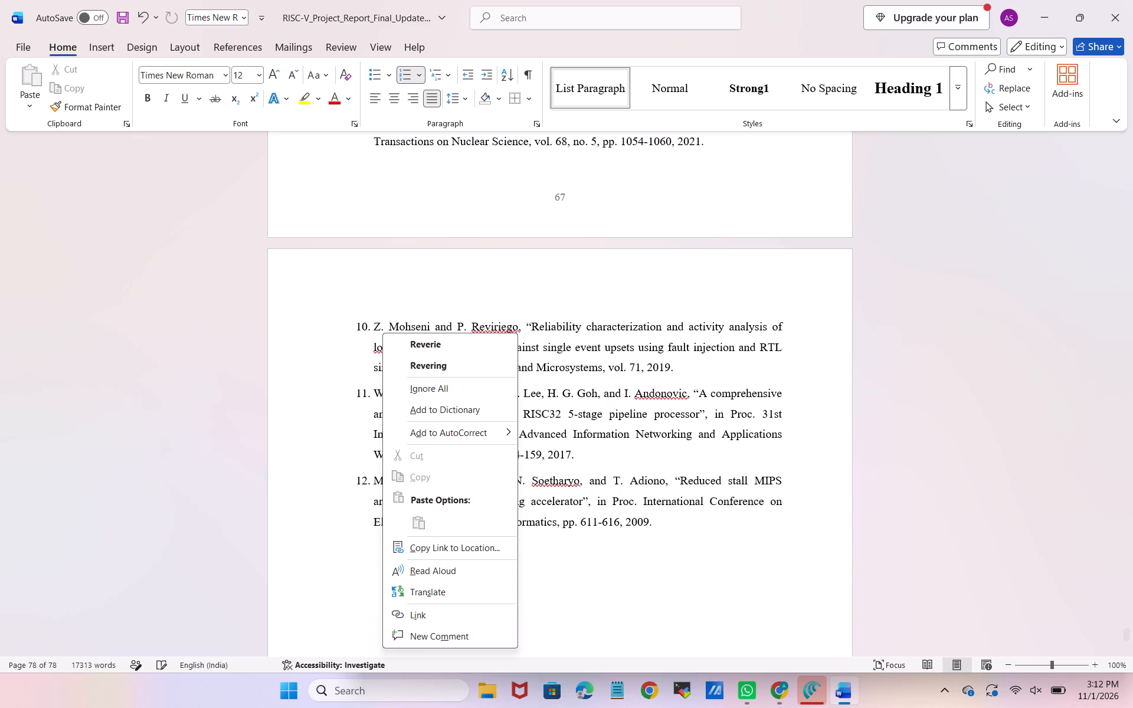
{"action": "left_click", "coordinate": [449, 379]}
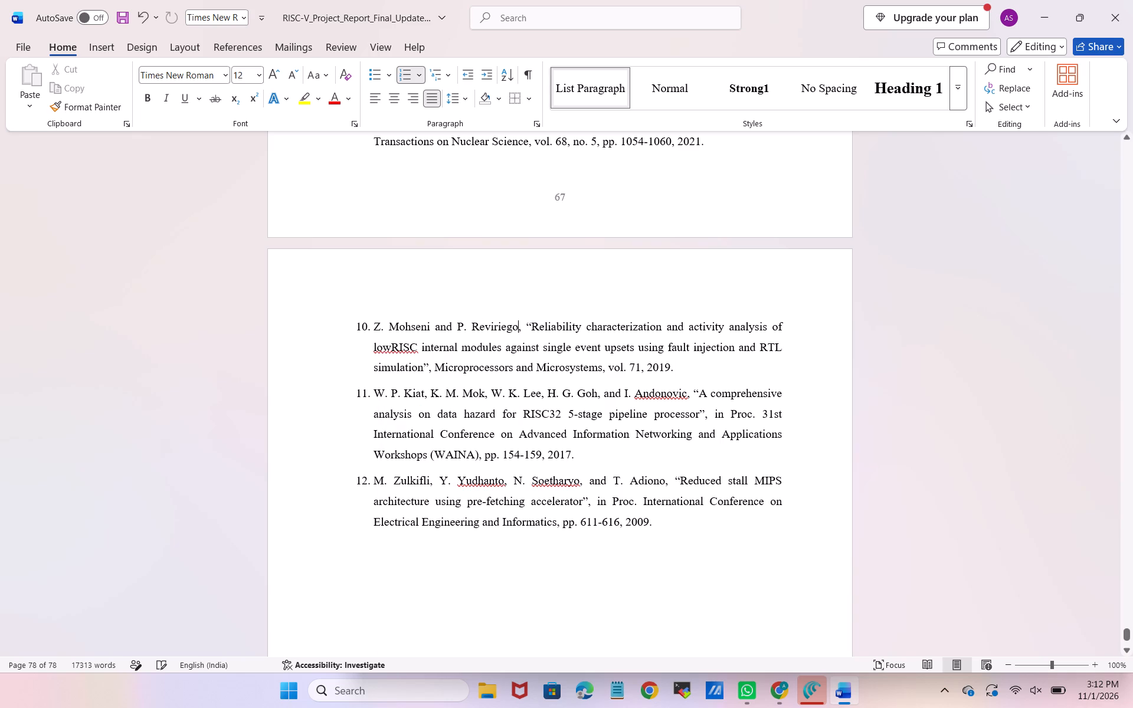
{"action": "left_click", "coordinate": [397, 345]}
{"action": "right_click", "coordinate": [397, 345]}
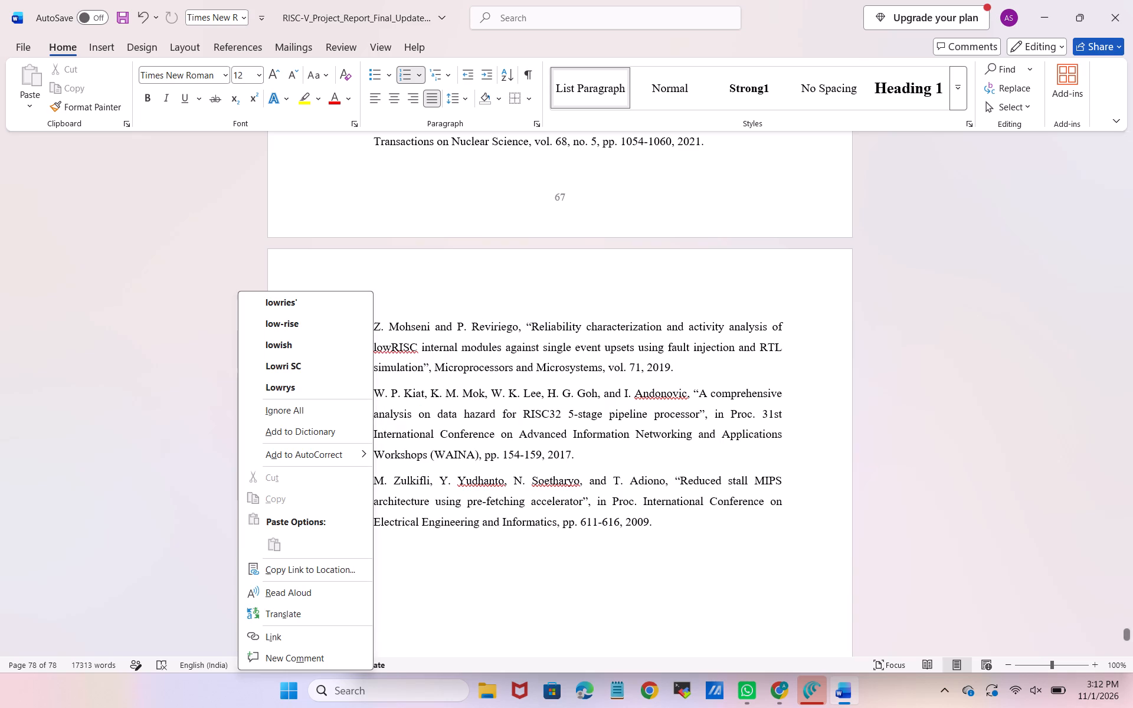
{"action": "left_click", "coordinate": [293, 409]}
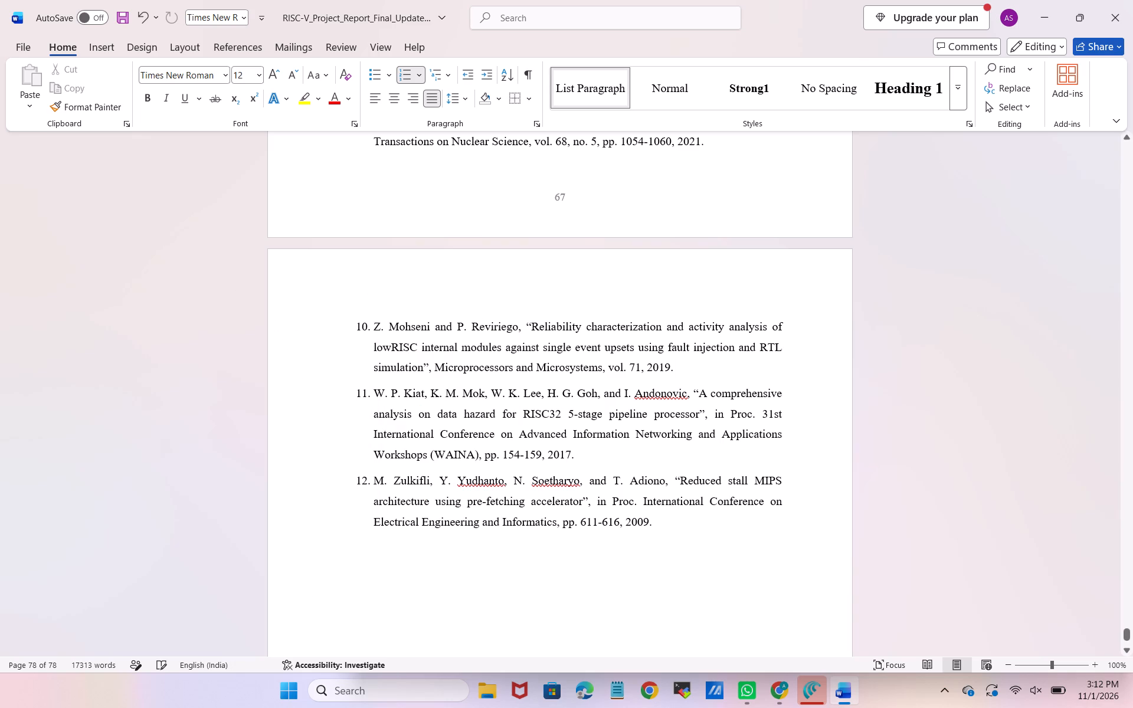
Ignore all spelling flags for "Andonovic" in reference 11 and for "Yudhanto" and "Soetharyo" in reference 12.
{"action": "left_click", "coordinate": [666, 398]}
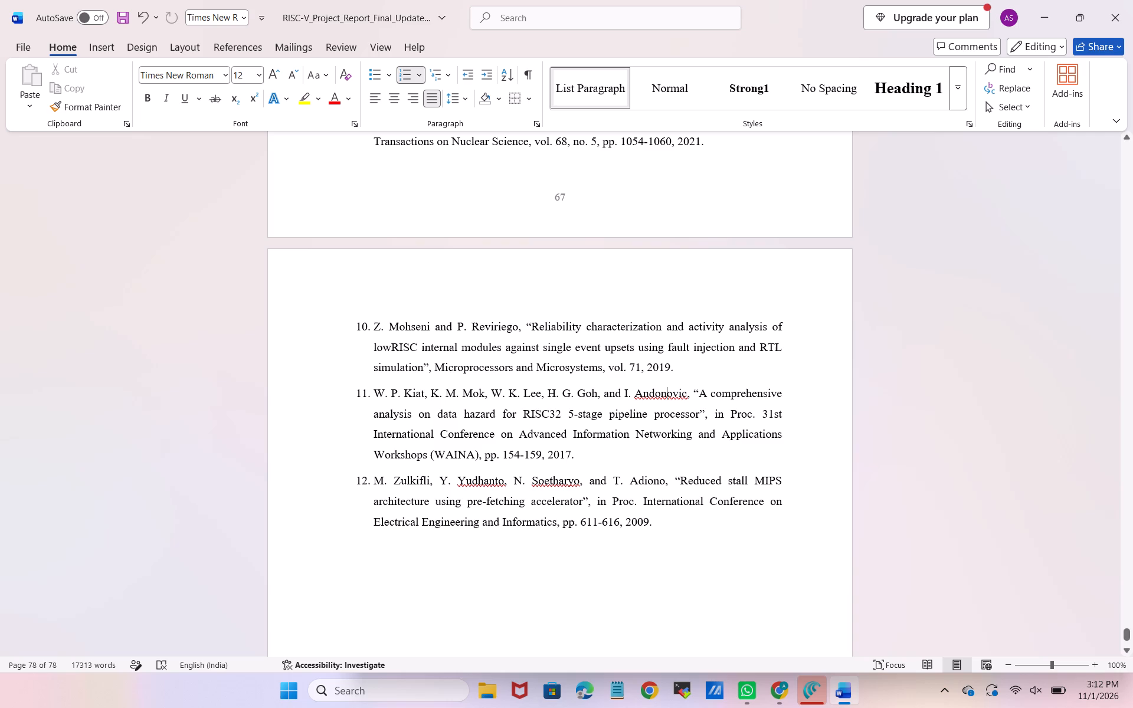
{"action": "right_click", "coordinate": [666, 398]}
{"action": "left_click", "coordinate": [611, 119]}
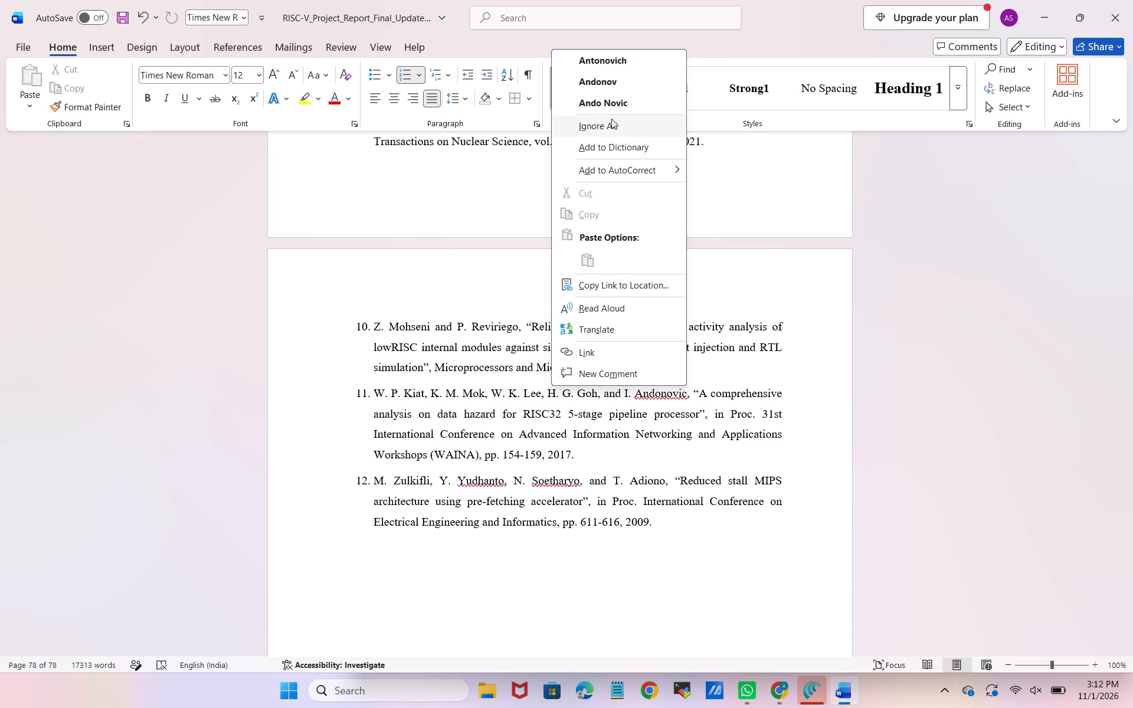
{"action": "left_click", "coordinate": [481, 474]}
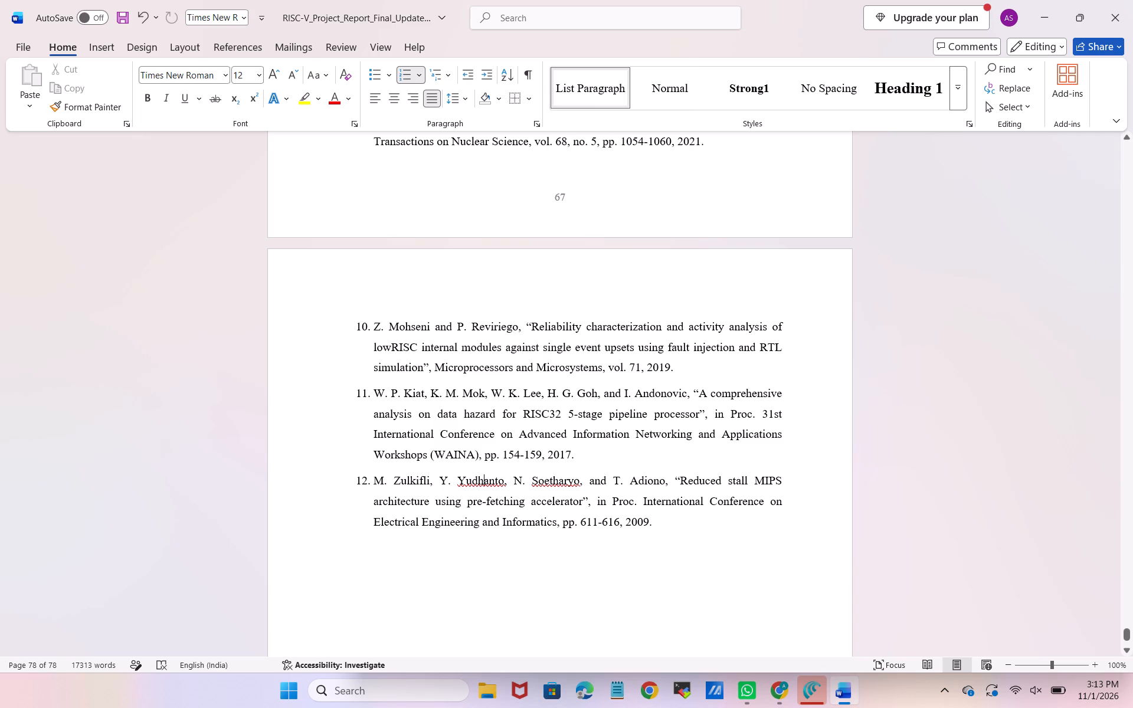
{"action": "right_click", "coordinate": [481, 474]}
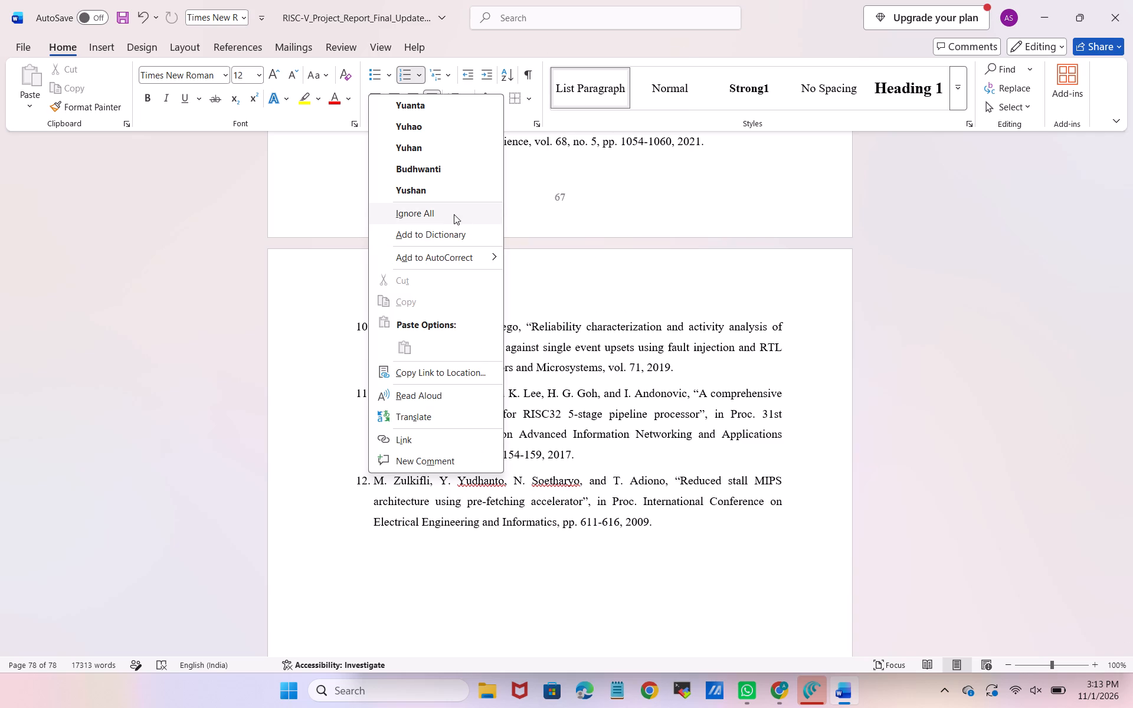
{"action": "left_click", "coordinate": [452, 212]}
{"action": "left_click", "coordinate": [565, 485]}
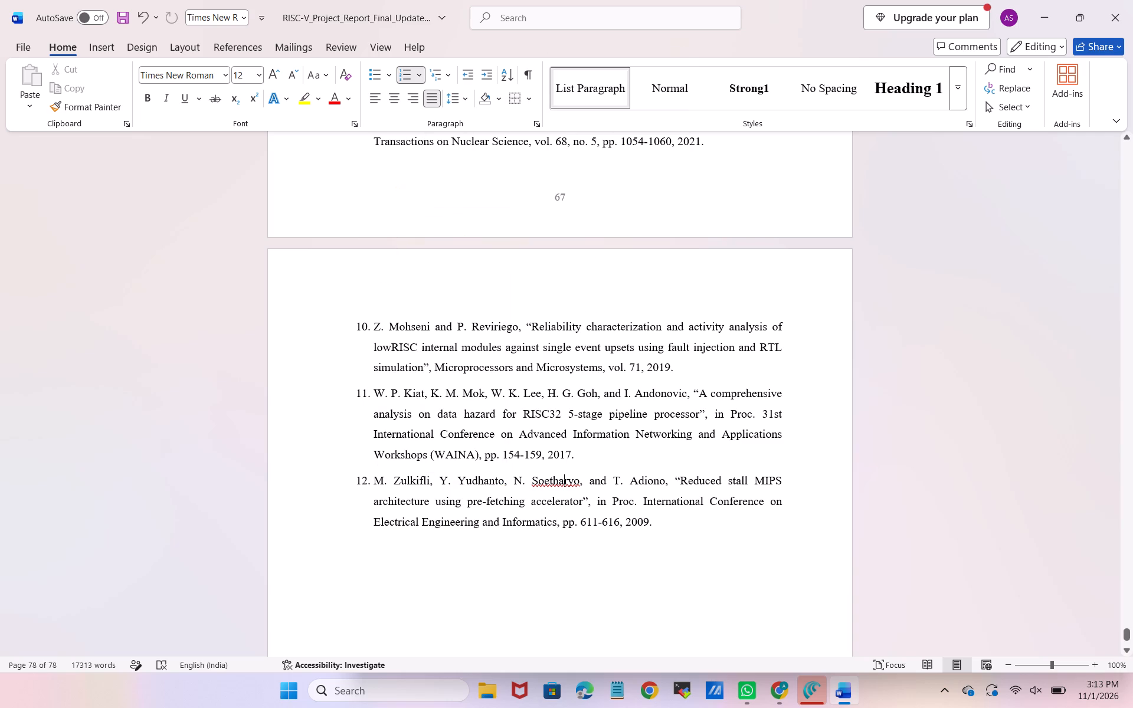
{"action": "right_click", "coordinate": [565, 485]}
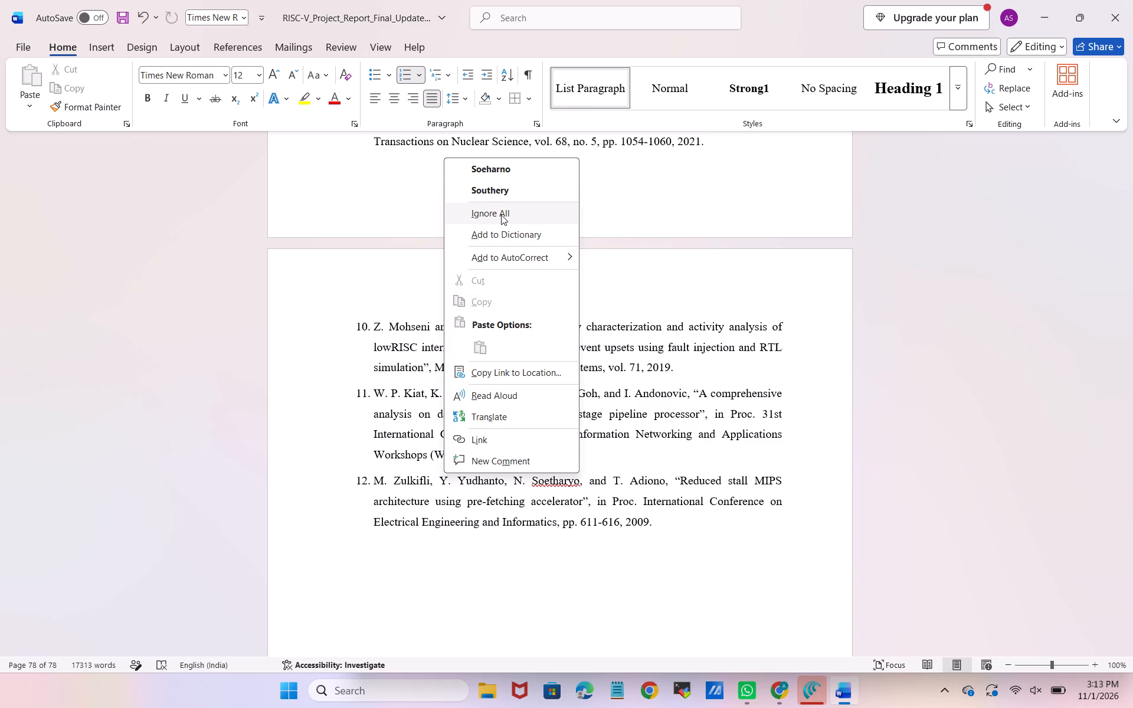
{"action": "left_click", "coordinate": [501, 215]}
Review the page layout between the end of the Future Scope chapter and the References heading.
{"action": "scroll", "coordinate": [501, 215], "scroll_direction": "up", "scroll_amount": 10}
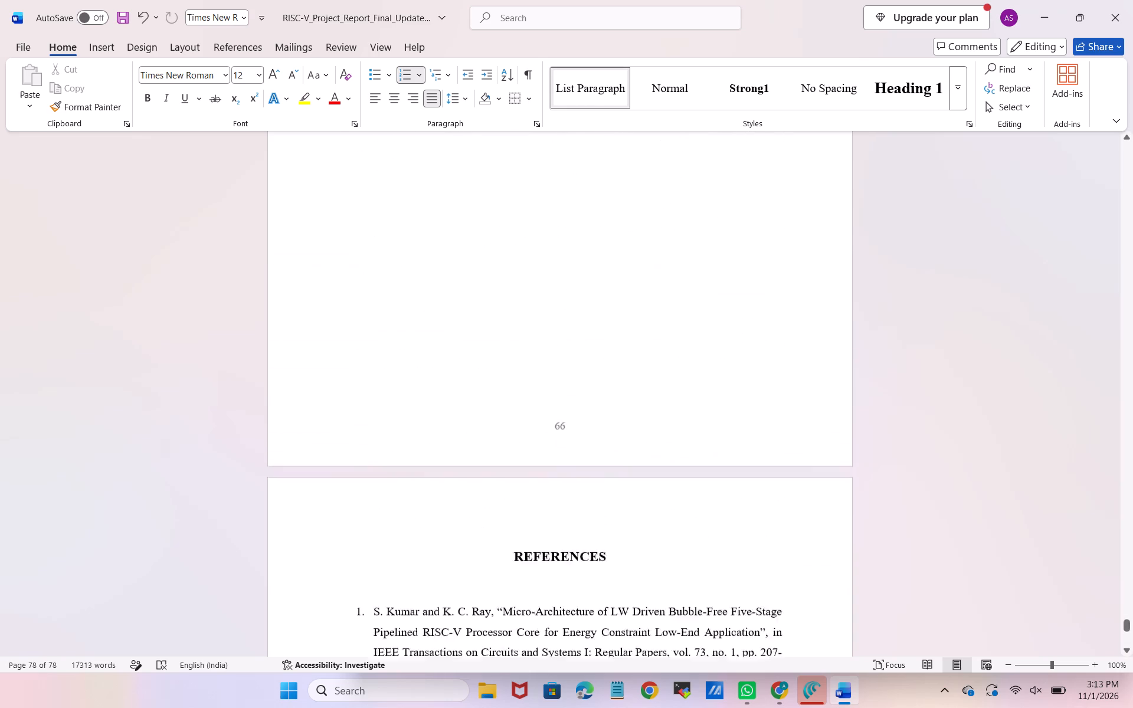
{"action": "scroll", "coordinate": [501, 215], "scroll_direction": "up", "scroll_amount": 2}
{"action": "scroll", "coordinate": [501, 215], "scroll_direction": "down", "scroll_amount": 2}
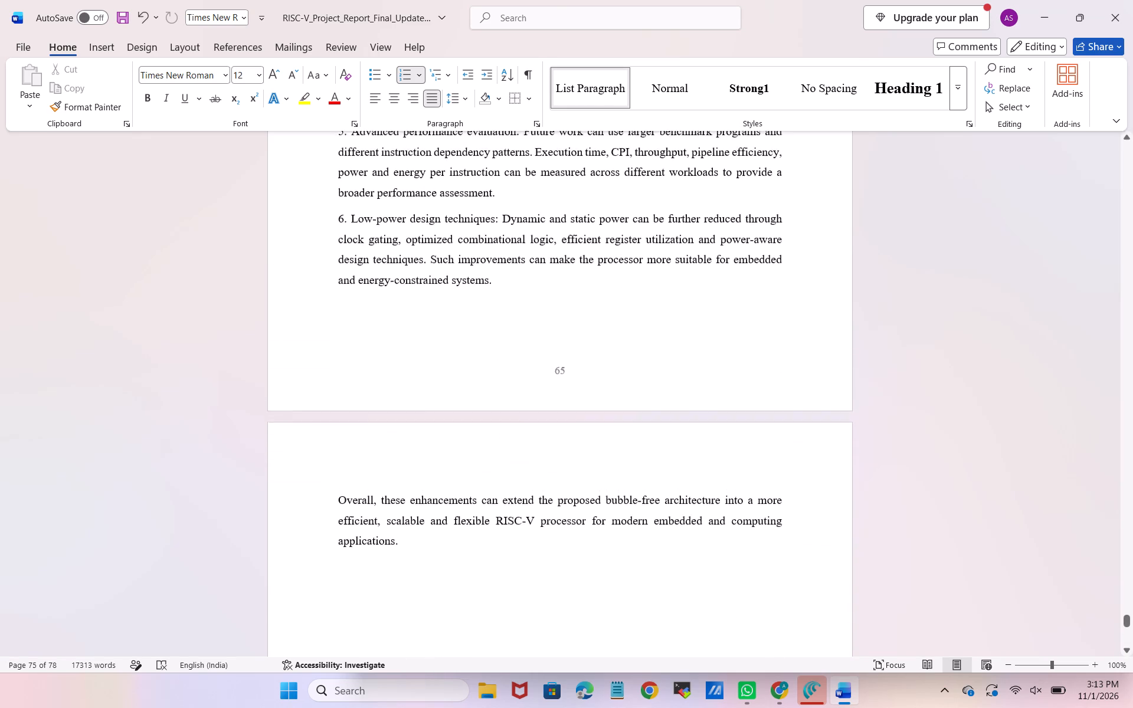
{"action": "scroll", "coordinate": [501, 215], "scroll_direction": "down", "scroll_amount": 6}
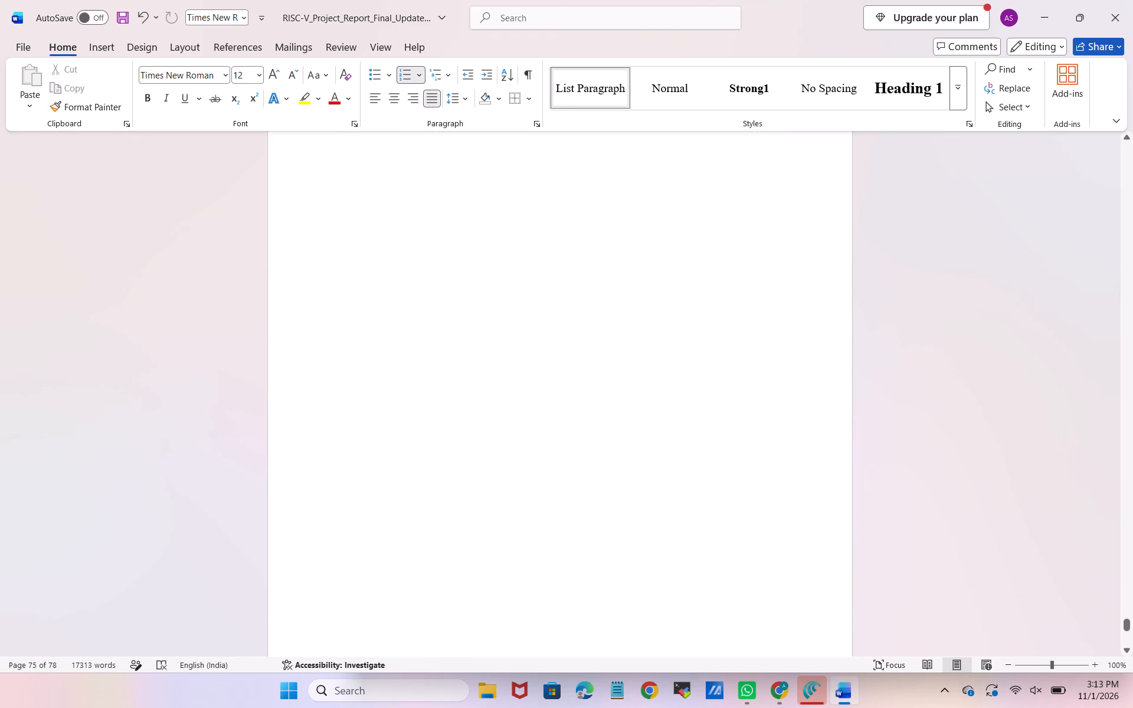
{"action": "scroll", "coordinate": [501, 215], "scroll_direction": "down", "scroll_amount": 2}
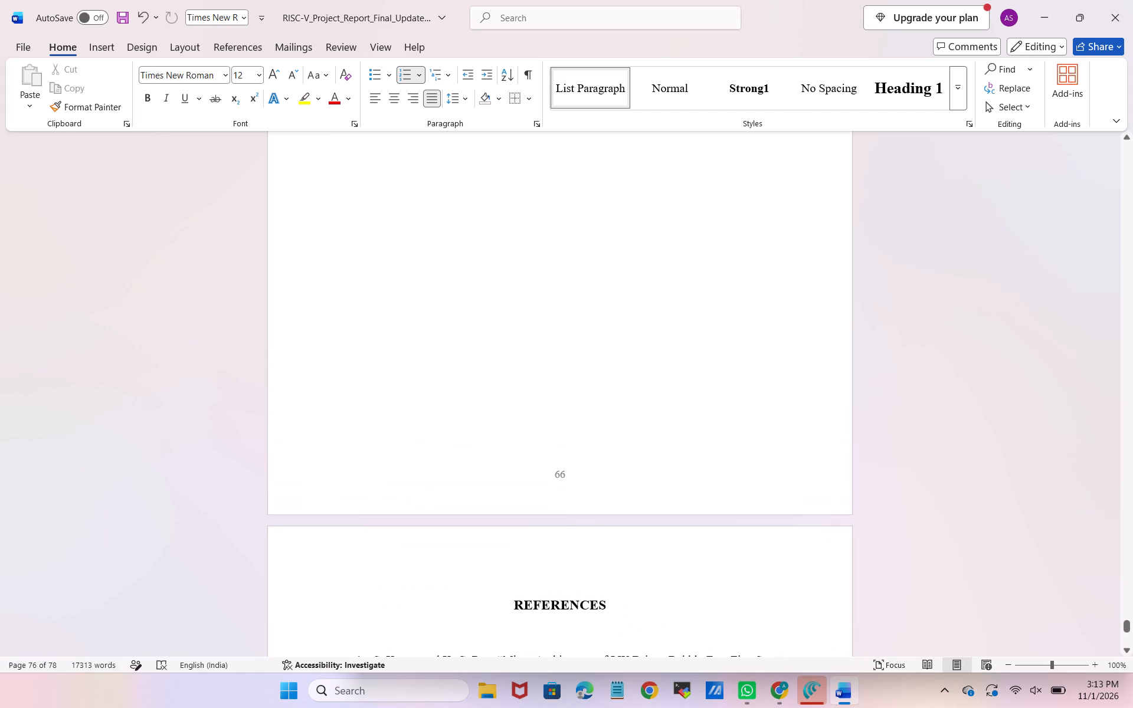
{"action": "scroll", "coordinate": [501, 215], "scroll_direction": "up", "scroll_amount": 7}
{"action": "scroll", "coordinate": [501, 215], "scroll_direction": "down", "scroll_amount": 2}
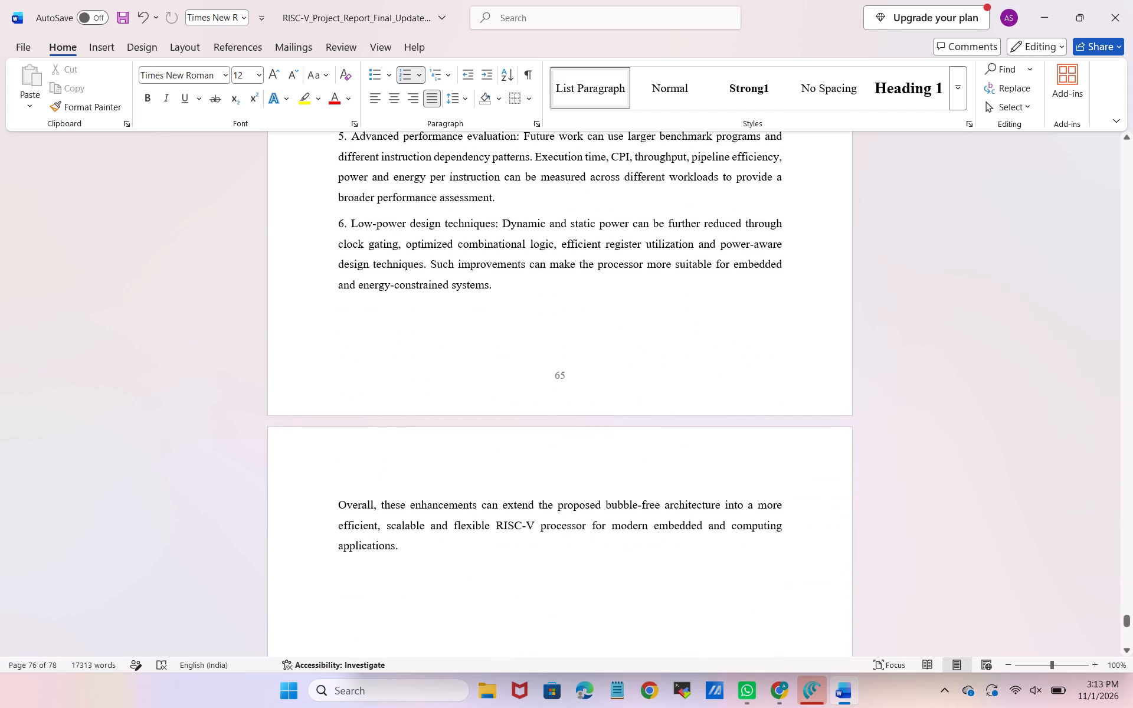
Delete the "1. Support for additional pipeline hazards:" label in Future Scope, keeping its text as a separate paragraph starting "The current design".
{"action": "scroll", "coordinate": [428, 432], "scroll_direction": "up", "scroll_amount": 1}
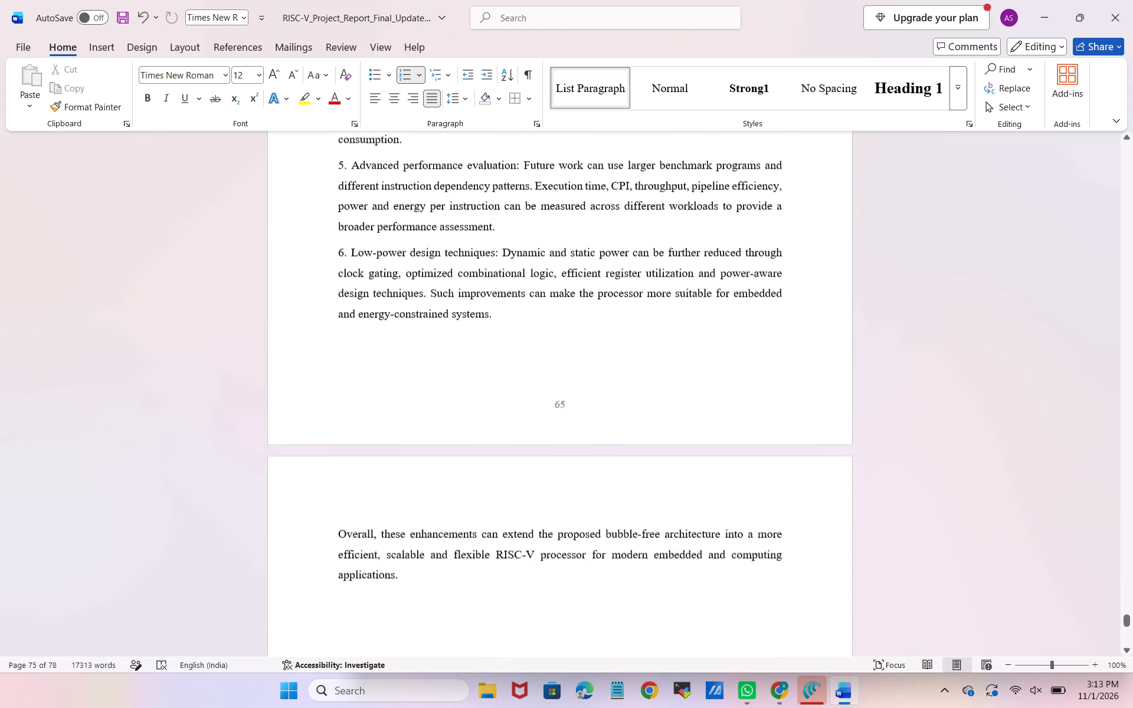
{"action": "scroll", "coordinate": [428, 432], "scroll_direction": "up", "scroll_amount": 3}
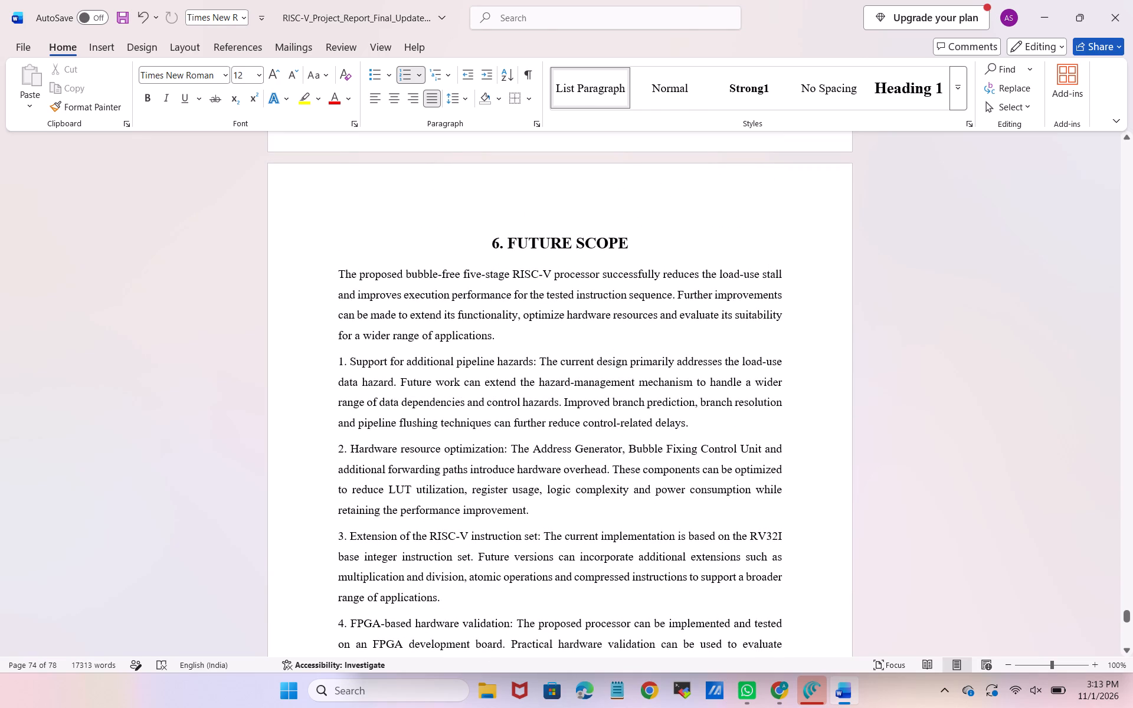
{"action": "left_click_drag", "start_coordinate": [535, 365], "coordinate": [378, 361]}
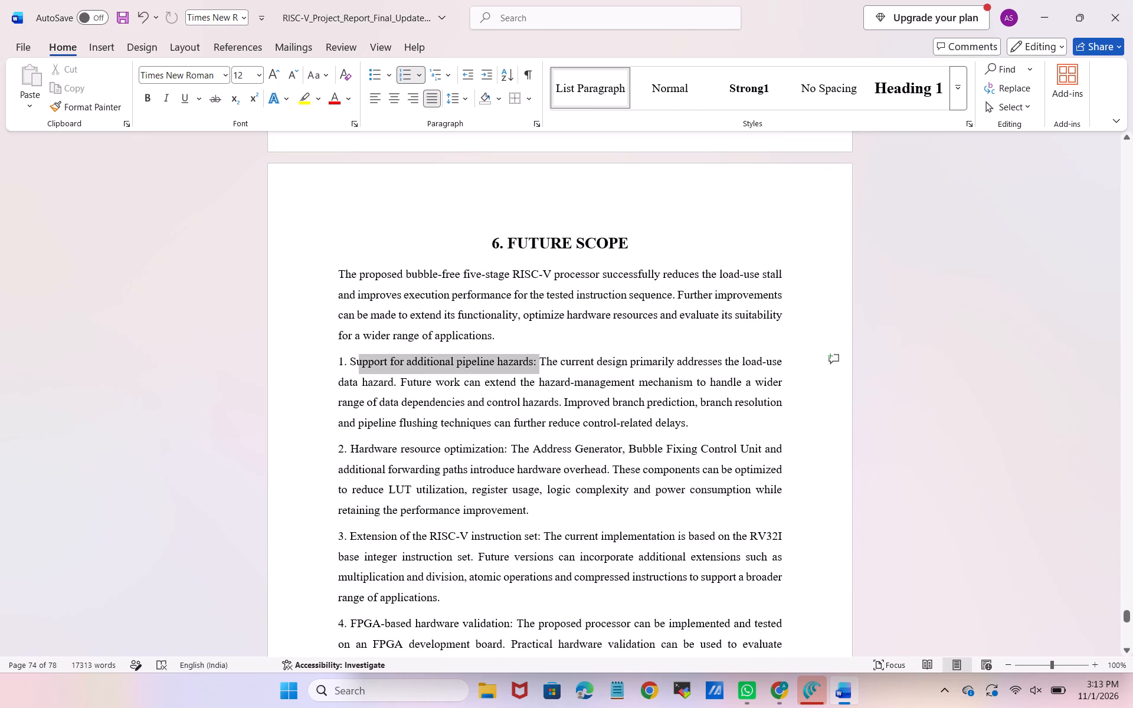
{"action": "left_click_drag", "start_coordinate": [378, 361], "coordinate": [352, 358]}
{"action": "key", "text": "BackSpace"}
{"action": "key", "text": "BackSpace"}
{"action": "key", "text": "BackSpace"}
{"action": "key", "text": "BackSpace"}
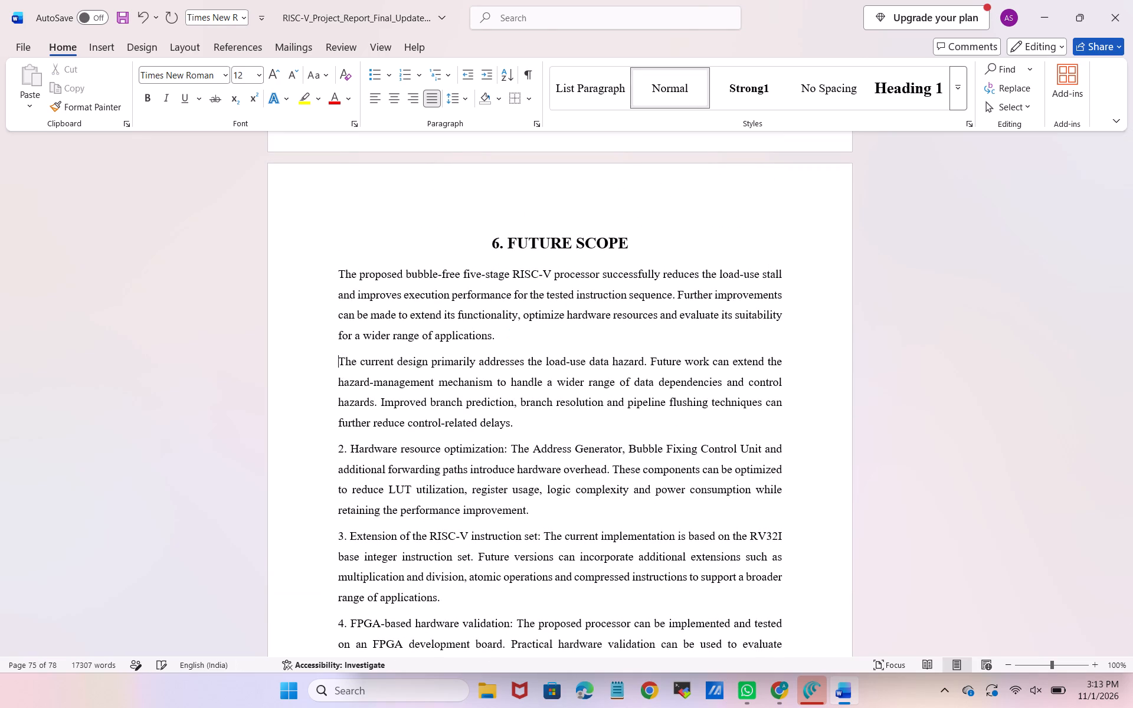
{"action": "key", "text": "BackSpace"}
{"action": "key", "text": "Return"}
Delete the "2. Hardware resource optimization:" label, keeping its text as a separate paragraph starting "The Address Generator".
{"action": "key", "text": "Down"}
{"action": "key", "text": "Down"}
{"action": "key", "text": "Down"}
{"action": "key", "text": "Down"}
{"action": "key", "text": "Delete"}
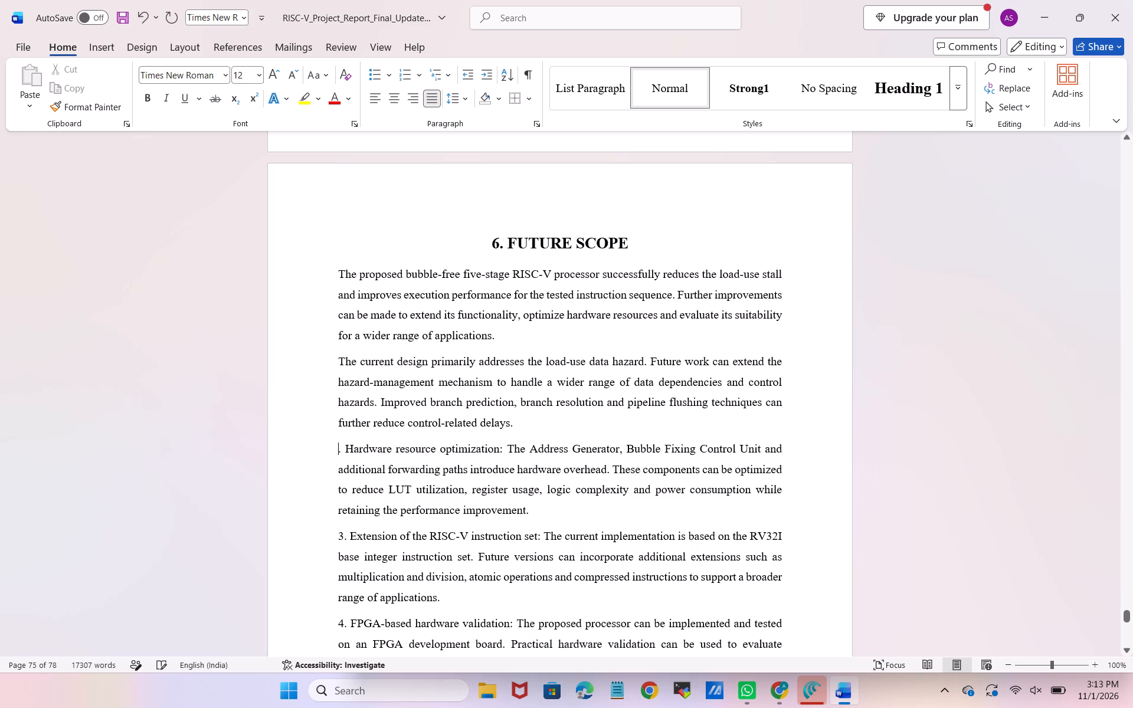
{"action": "key", "text": "Delete"}
{"action": "key", "text": "Delete"}
{"action": "key", "text": "Delete"}
{"action": "key", "text": "Delete"}
{"action": "key", "text": "Delete"}
{"action": "key", "text": "Delete"}
{"action": "key", "text": "Delete"}
{"action": "key", "text": "Delete"}
{"action": "key", "text": "Delete"}
{"action": "key", "text": "Delete"}
{"action": "key", "text": "Delete"}
{"action": "key", "text": "Delete"}
{"action": "key", "text": "Delete"}
{"action": "key", "text": "Delete"}
{"action": "key", "text": "Delete"}
{"action": "key", "text": "Delete"}
{"action": "key", "text": "Delete"}
{"action": "key", "text": "Delete"}
{"action": "key", "text": "Delete"}
{"action": "key", "text": "Delete"}
{"action": "key", "text": "Delete"}
{"action": "key", "text": "Delete"}
{"action": "key", "text": "Delete"}
{"action": "key", "text": "Delete"}
{"action": "key", "text": "Delete"}
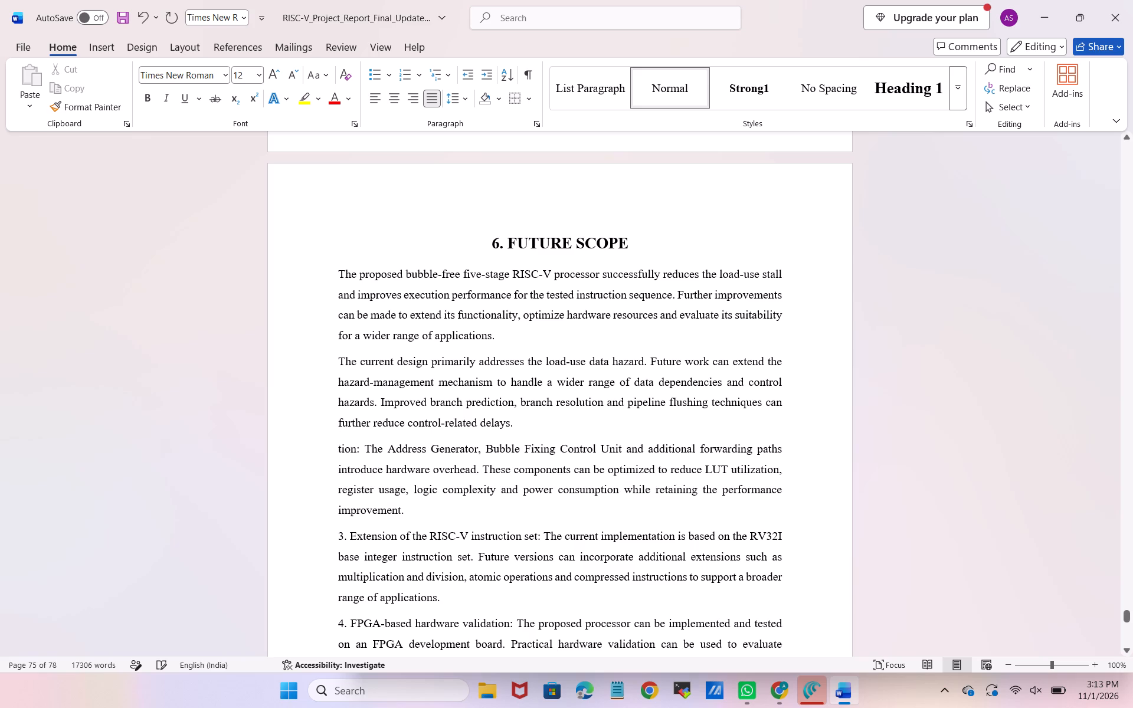
{"action": "key", "text": "Delete"}
{"action": "key", "text": "Delete"}
{"action": "key", "text": "Delete"}
{"action": "key", "text": "Delete"}
{"action": "key", "text": "Delete"}
{"action": "key", "text": "Delete"}
{"action": "key", "text": "BackSpace"}
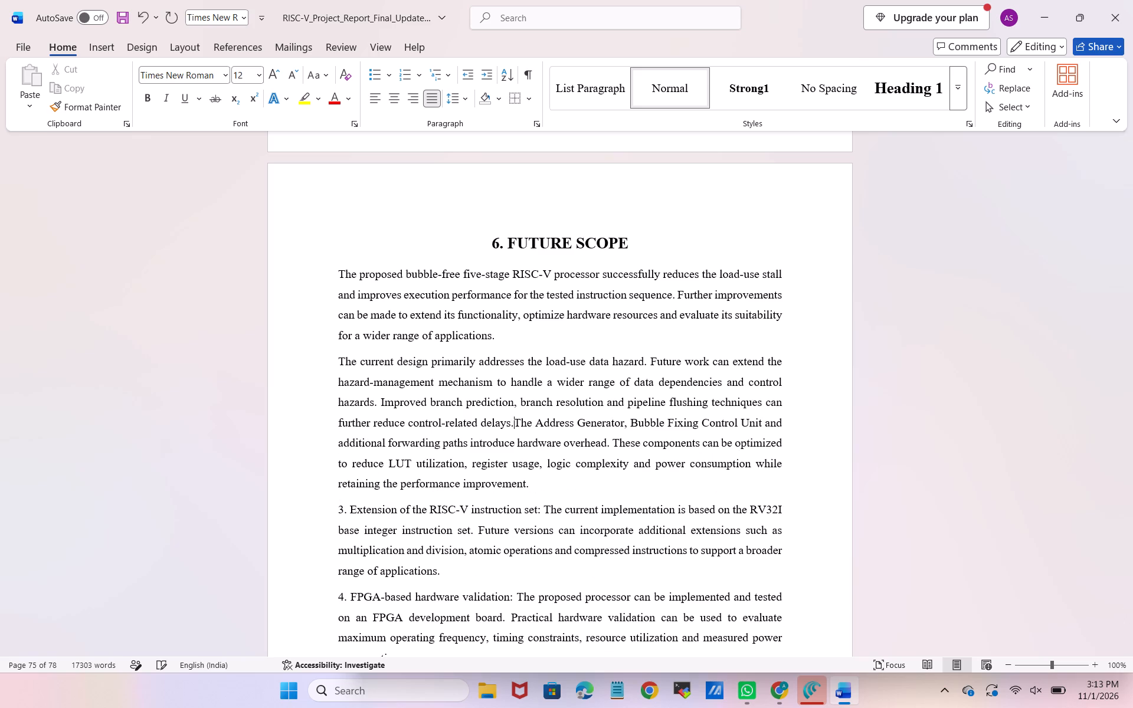
{"action": "key", "text": "backslash"}
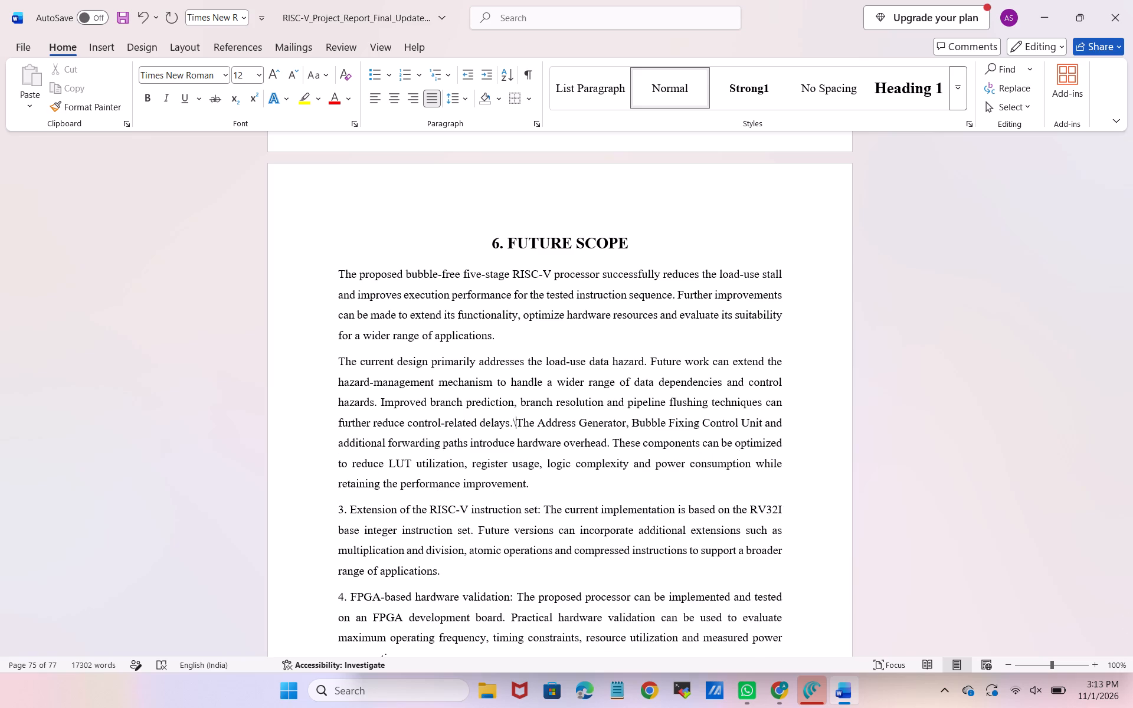
{"action": "key", "text": "BackSpace"}
{"action": "key", "text": "Return"}
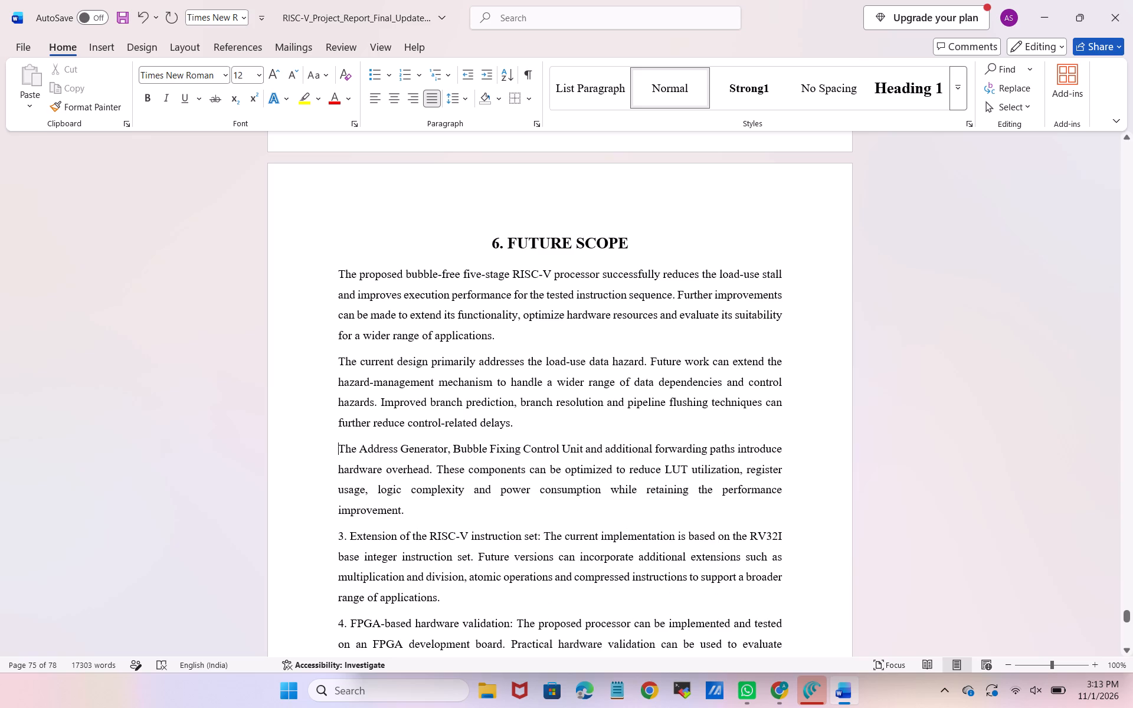
Delete the "3. Extension of the RISC-V instruction set:" label, keeping its text as a separate paragraph starting "The current implementation".
{"action": "key", "text": "Down"}
{"action": "key", "text": "Down"}
{"action": "key", "text": "Down"}
{"action": "key", "text": "Down"}
{"action": "key", "text": "Down"}
{"action": "key", "text": "Up"}
{"action": "key", "text": "Delete"}
{"action": "key", "text": "Delete"}
{"action": "key", "text": "Delete"}
{"action": "key", "text": "Delete"}
{"action": "key", "text": "Delete"}
{"action": "key", "text": "Delete"}
{"action": "key", "text": "Delete"}
{"action": "key", "text": "Delete"}
{"action": "key", "text": "Delete"}
{"action": "key", "text": "Delete"}
{"action": "key", "text": "Delete"}
{"action": "key", "text": "Delete"}
{"action": "key", "text": "Delete"}
{"action": "key", "text": "Delete"}
{"action": "key", "text": "Delete"}
{"action": "key", "text": "Delete"}
{"action": "key", "text": "Delete"}
{"action": "key", "text": "Delete"}
{"action": "key", "text": "Delete"}
{"action": "key", "text": "Delete"}
{"action": "key", "text": "Delete"}
{"action": "key", "text": "Delete"}
{"action": "key", "text": "Delete"}
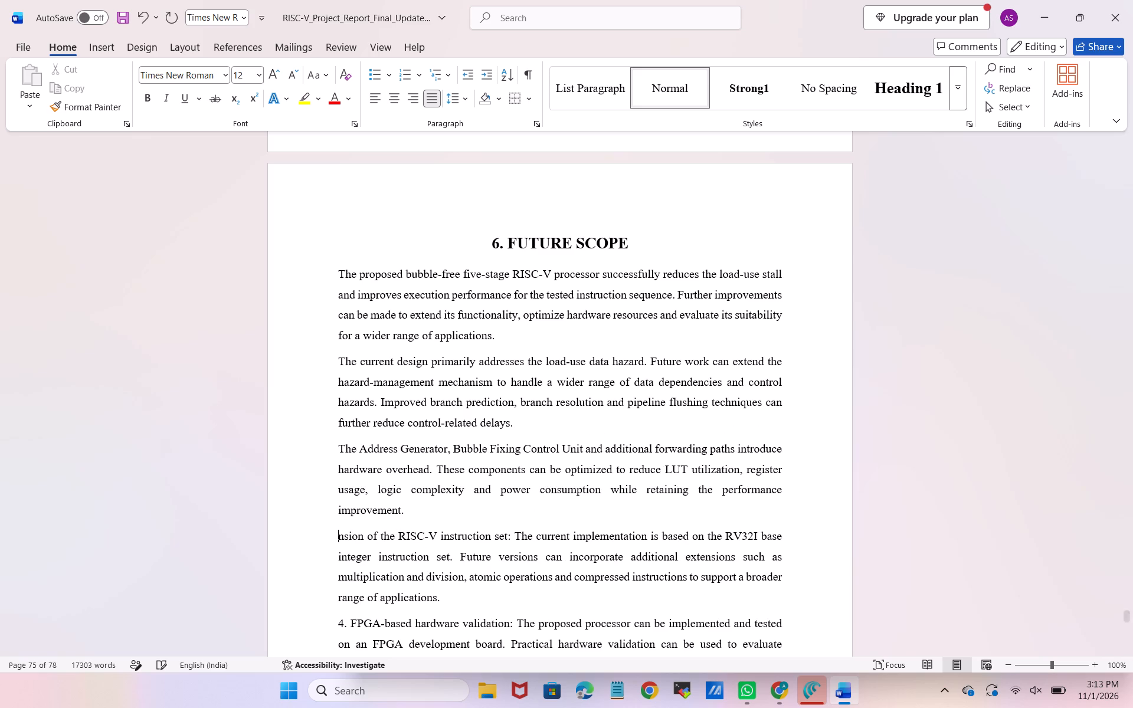
{"action": "key", "text": "Delete"}
{"action": "key", "text": "Delete"}
{"action": "key", "text": "Delete"}
{"action": "key", "text": "Delete"}
{"action": "key", "text": "Delete"}
{"action": "key", "text": "Delete"}
{"action": "key", "text": "Delete"}
{"action": "key", "text": "Delete"}
{"action": "key", "text": "Delete"}
{"action": "key", "text": "Delete"}
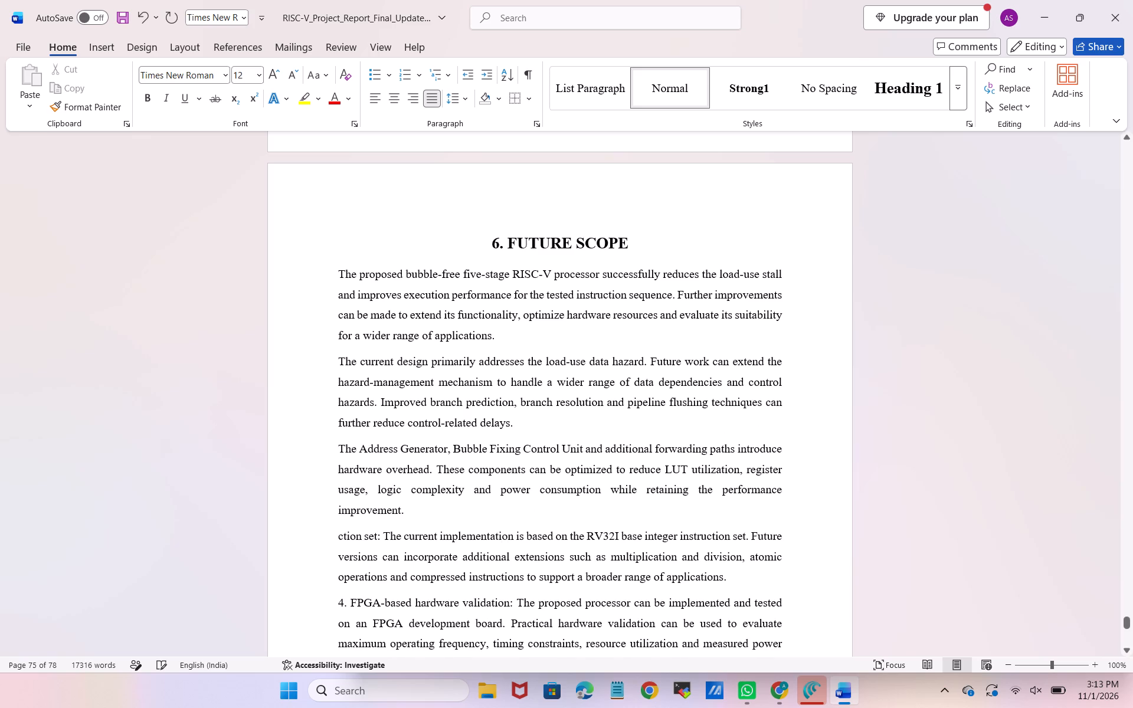
{"action": "key", "text": "Delete"}
{"action": "key", "text": "Delete"}
{"action": "key", "text": "Delete"}
{"action": "key", "text": "Delete"}
{"action": "key", "text": "Delete"}
{"action": "key", "text": "Delete"}
{"action": "key", "text": "Delete"}
{"action": "key", "text": "Delete"}
{"action": "key", "text": "Delete"}
{"action": "key", "text": "Delete"}
{"action": "key", "text": "Delete"}
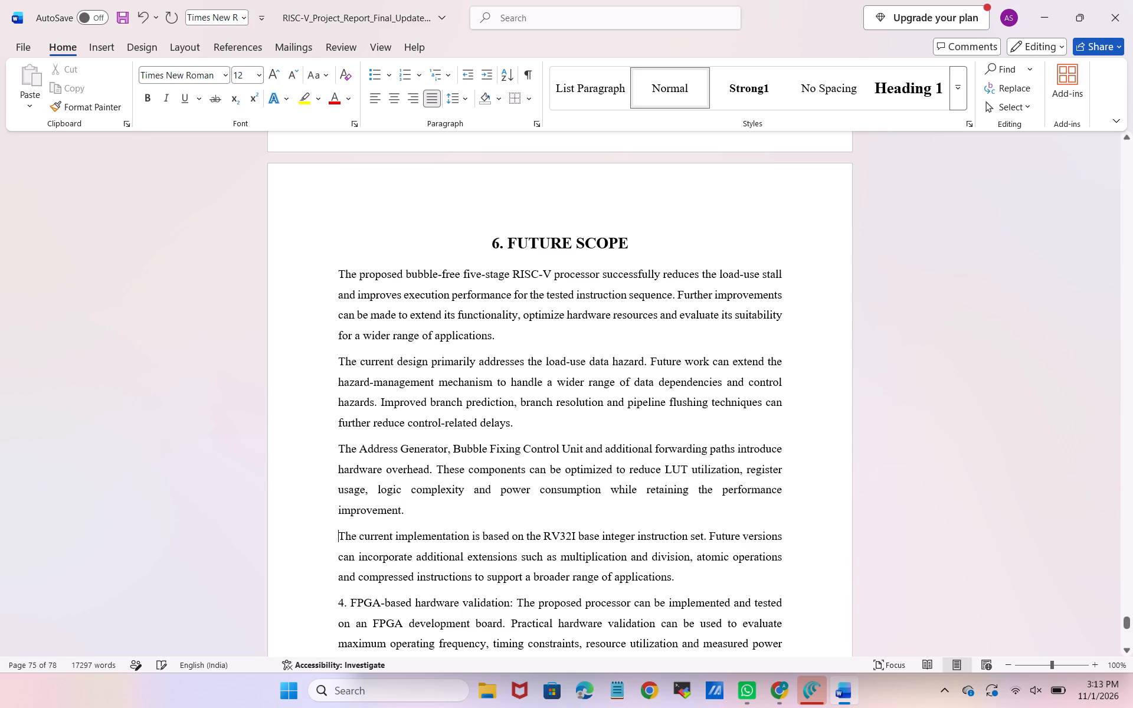
{"action": "key", "text": "BackSpace"}
{"action": "key", "text": "Return"}
Delete the "4. FPGA-based hardware validation:" label and join its text to the preceding RV32I paragraph, separated by a space.
{"action": "key", "text": "Down"}
{"action": "key", "text": "Down"}
{"action": "key", "text": "Down"}
{"action": "key", "text": "Delete"}
{"action": "key", "text": "Delete"}
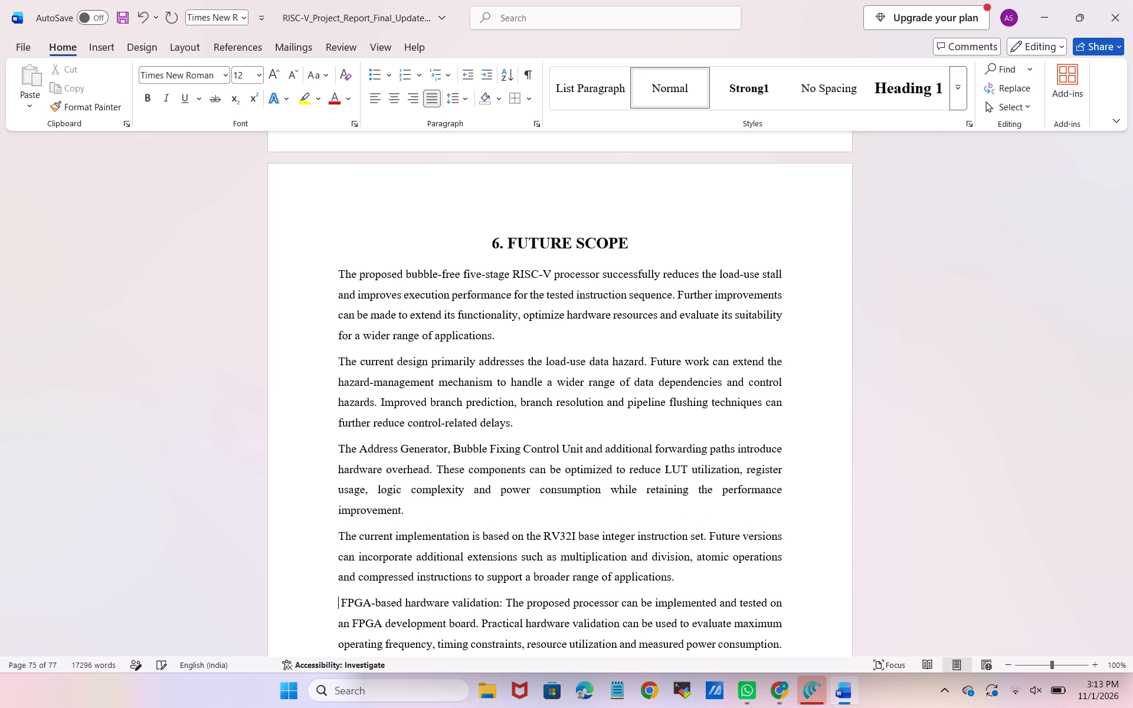
{"action": "key", "text": "Delete"}
{"action": "key", "text": "Delete"}
{"action": "key", "text": "Delete"}
{"action": "key", "text": "Delete"}
{"action": "key", "text": "Delete"}
{"action": "key", "text": "Delete"}
{"action": "key", "text": "Delete"}
{"action": "key", "text": "Delete"}
{"action": "key", "text": "Delete"}
{"action": "key", "text": "Delete"}
{"action": "key", "text": "Delete"}
{"action": "key", "text": "Delete"}
{"action": "key", "text": "Delete"}
{"action": "key", "text": "Delete"}
{"action": "key", "text": "Delete"}
{"action": "key", "text": "Delete"}
{"action": "key", "text": "Delete"}
{"action": "key", "text": "Delete"}
{"action": "key", "text": "Delete"}
{"action": "key", "text": "Delete"}
{"action": "key", "text": "Delete"}
{"action": "key", "text": "Delete"}
{"action": "key", "text": "Delete"}
{"action": "key", "text": "Delete"}
{"action": "key", "text": "Delete"}
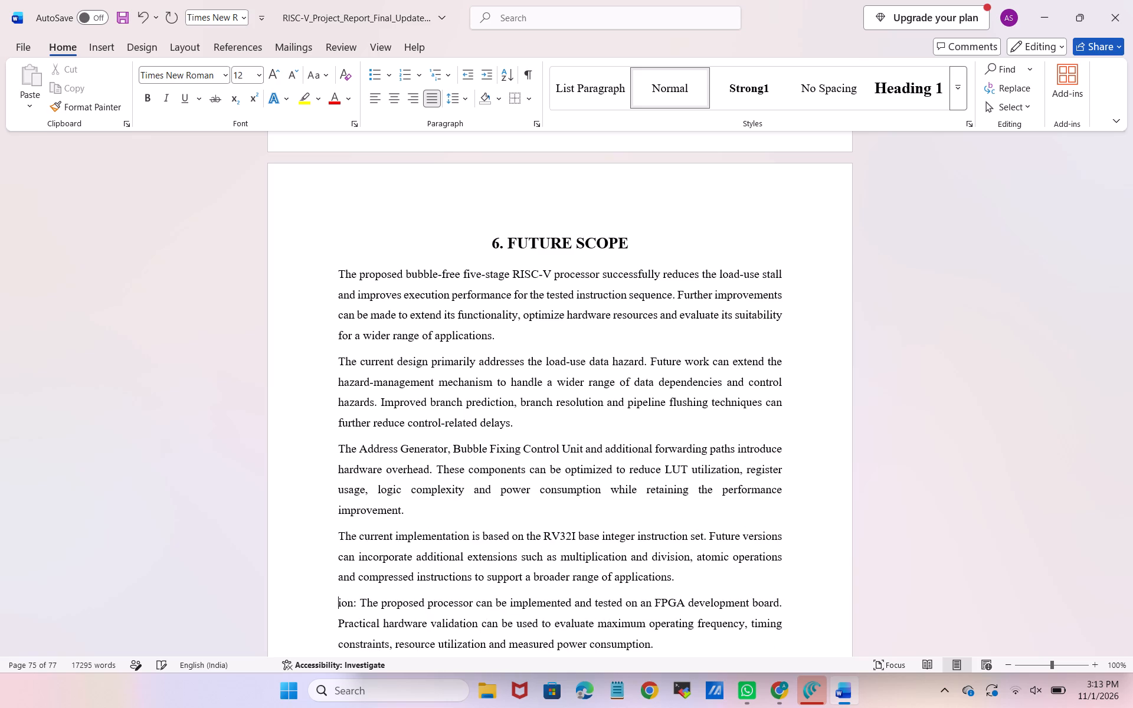
{"action": "key", "text": "Delete"}
{"action": "key", "text": "Delete"}
{"action": "key", "text": "Delete"}
{"action": "key", "text": "Delete"}
{"action": "key", "text": "Delete"}
{"action": "key", "text": "BackSpace"}
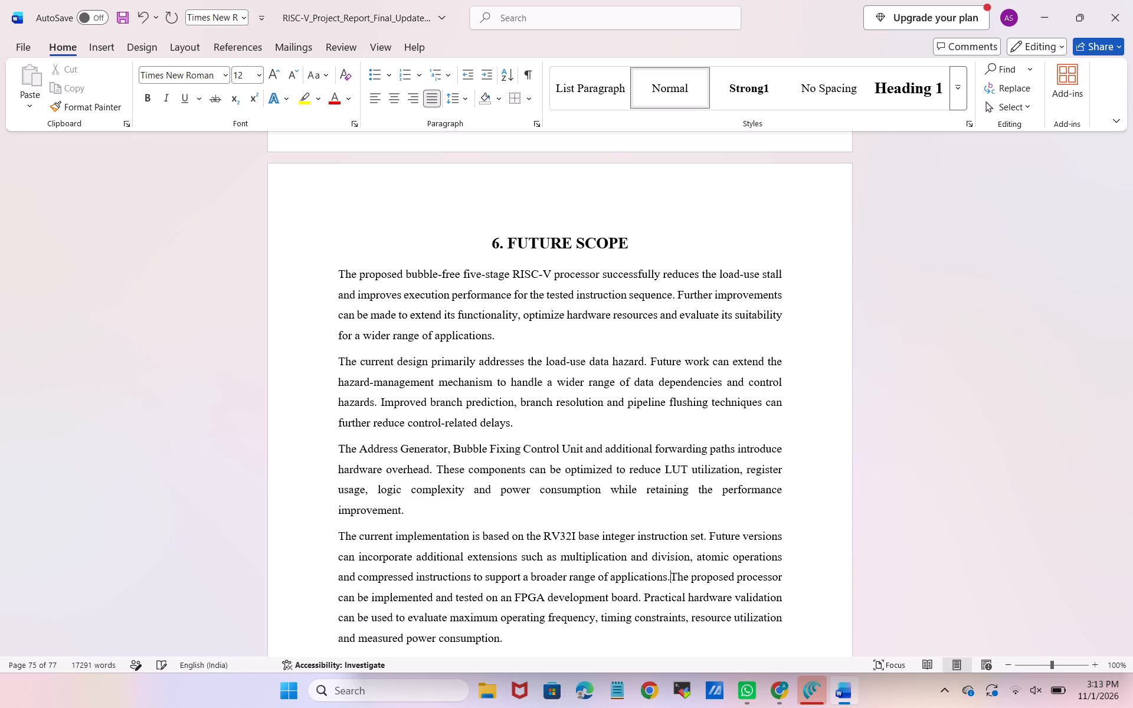
{"action": "key", "text": "space"}
Delete the "5. Advanced performance evaluation:" label in Future Scope, keeping its text as a separate paragraph starting "Future work can use".
{"action": "key", "text": "Down"}
{"action": "key", "text": "Down"}
{"action": "key", "text": "Down"}
{"action": "key", "text": "Down"}
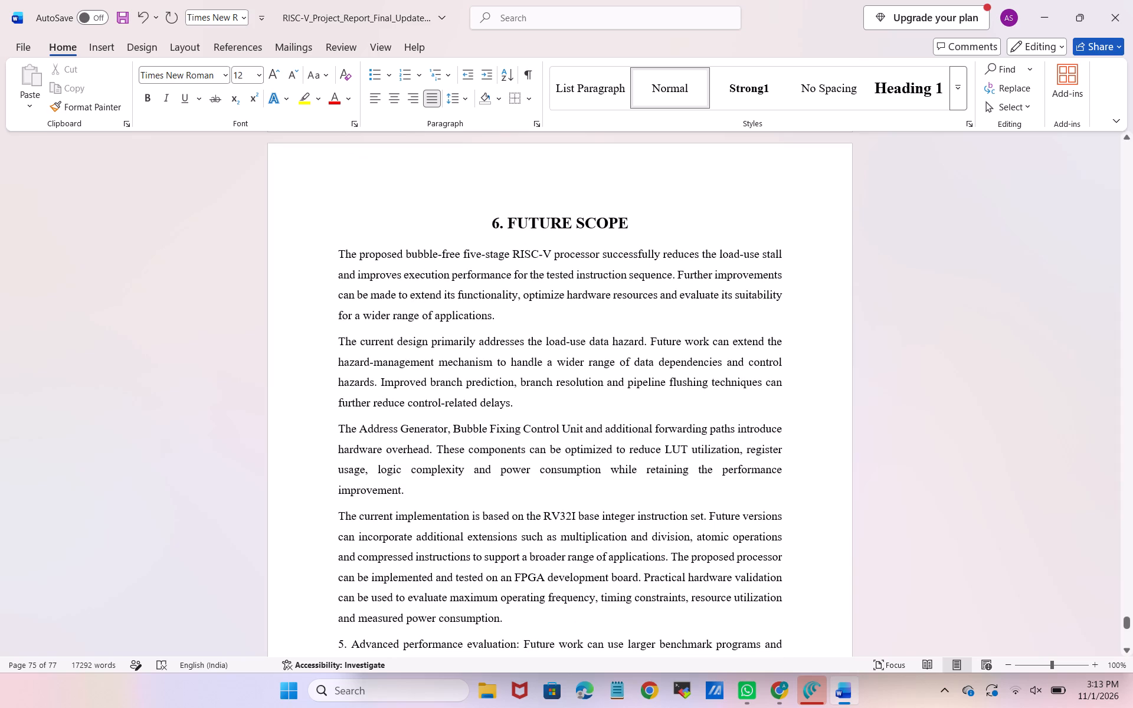
{"action": "key", "text": "Up"}
{"action": "key", "text": "Right"}
{"action": "key", "text": "Delete"}
{"action": "key", "text": "Delete"}
{"action": "key", "text": "Delete"}
{"action": "key", "text": "Delete"}
{"action": "key", "text": "Delete"}
{"action": "key", "text": "Delete"}
{"action": "key", "text": "Delete"}
{"action": "key", "text": "Delete"}
{"action": "key", "text": "Delete"}
{"action": "key", "text": "Delete"}
{"action": "key", "text": "Delete"}
{"action": "key", "text": "Delete"}
{"action": "key", "text": "Delete"}
{"action": "key", "text": "Delete"}
{"action": "key", "text": "Delete"}
{"action": "key", "text": "Delete"}
{"action": "key", "text": "Delete"}
{"action": "key", "text": "Delete"}
{"action": "key", "text": "Delete"}
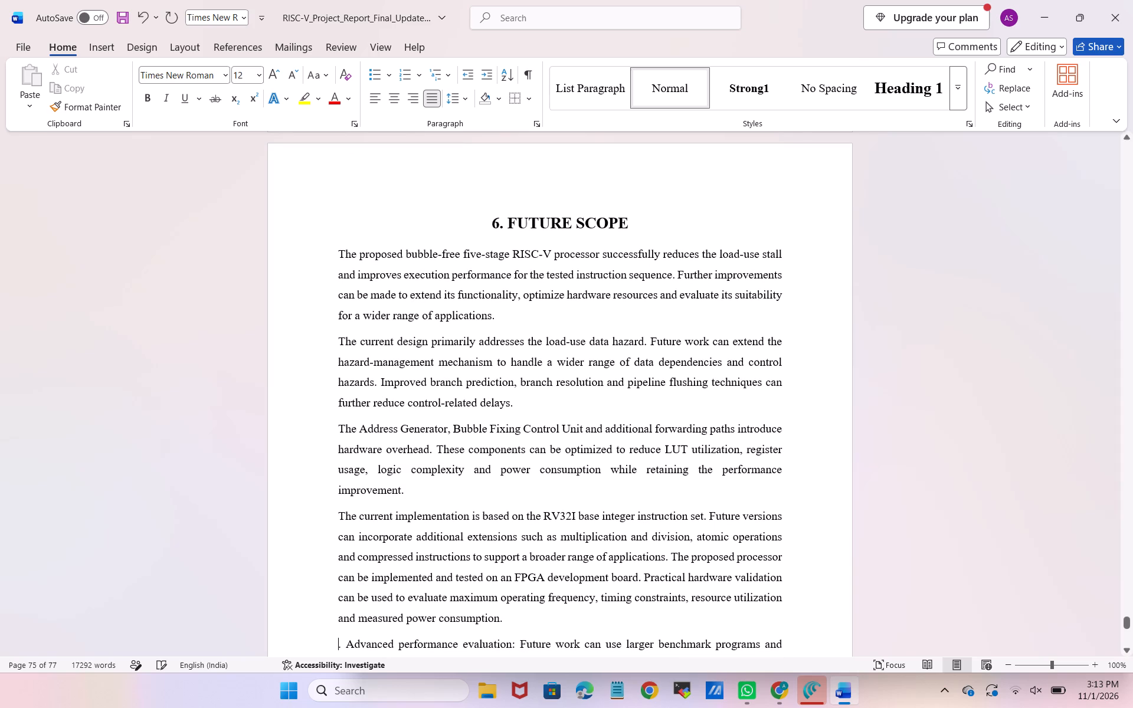
{"action": "key", "text": "Delete"}
{"action": "key", "text": "Delete"}
{"action": "key", "text": "Delete"}
{"action": "key", "text": "Delete"}
{"action": "key", "text": "Delete"}
{"action": "key", "text": "Delete"}
{"action": "key", "text": "Delete"}
{"action": "key", "text": "Delete"}
{"action": "key", "text": "Delete"}
{"action": "key", "text": "Delete"}
{"action": "key", "text": "Delete"}
{"action": "key", "text": "Delete"}
{"action": "key", "text": "Delete"}
{"action": "key", "text": "Delete"}
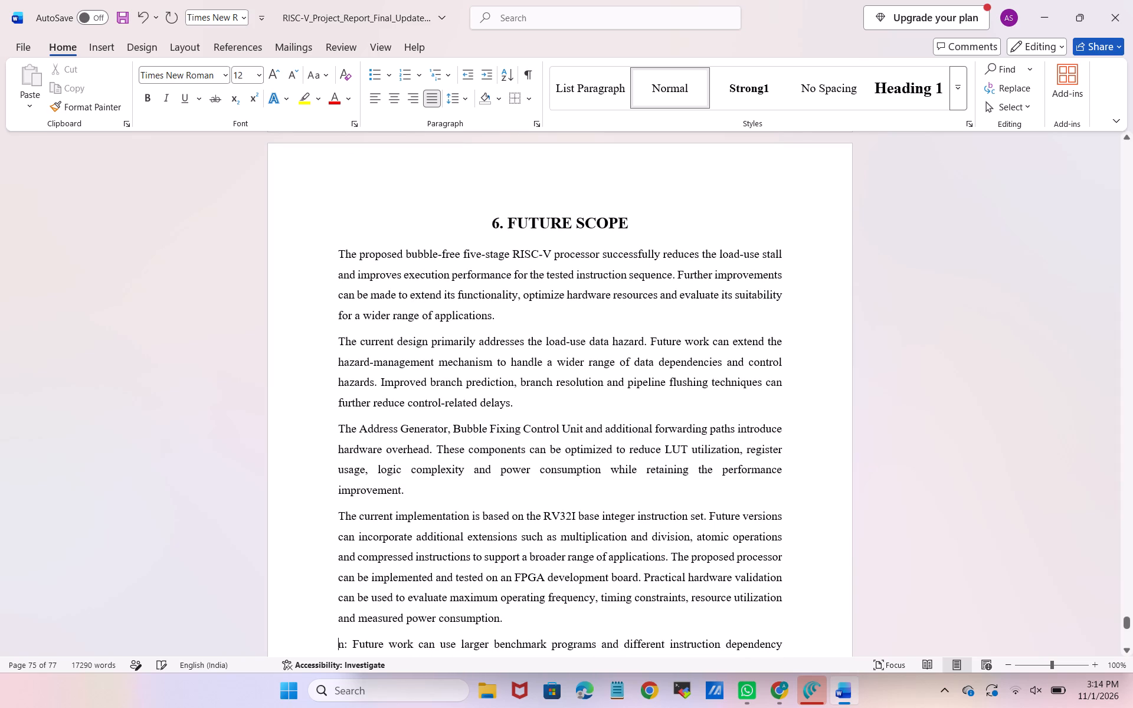
{"action": "key", "text": "Delete"}
{"action": "key", "text": "Delete"}
{"action": "key", "text": "Delete"}
{"action": "key", "text": "BackSpace"}
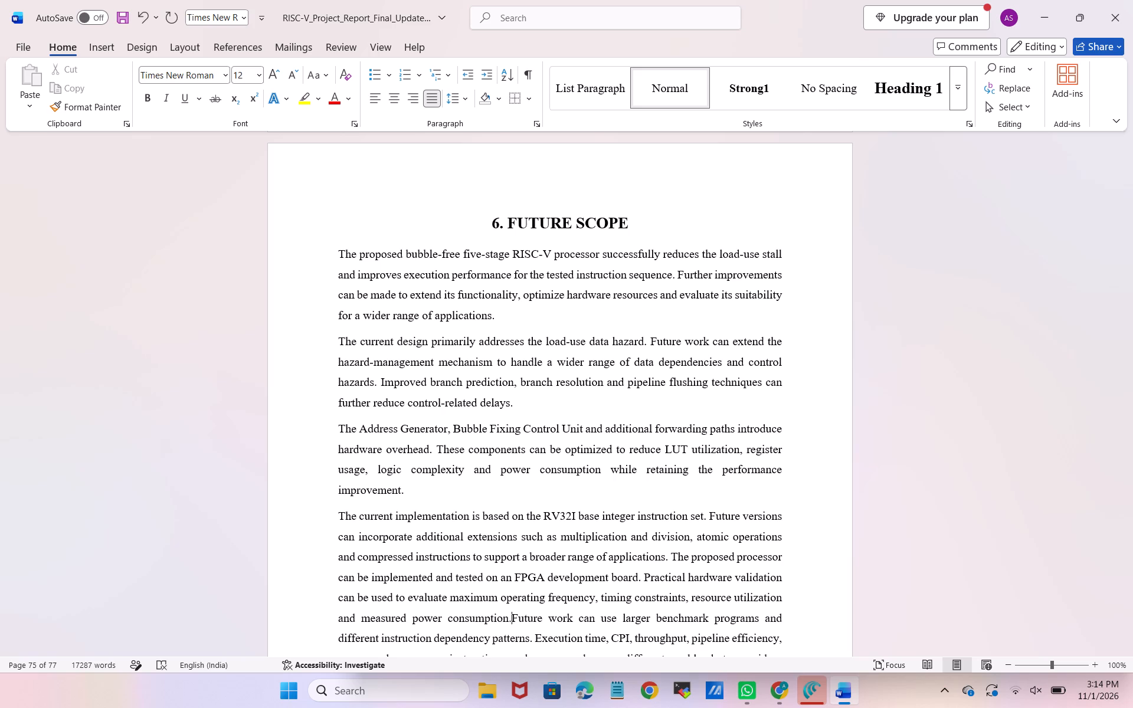
{"action": "key", "text": "Return"}
{"action": "key", "text": "Down"}
{"action": "key", "text": "space"}
Delete the "6. Low-power design techniques:" label, keeping its text as a separate paragraph starting "Dynamic and static power".
{"action": "key", "text": "Down"}
{"action": "key", "text": "Down"}
{"action": "key", "text": "Down"}
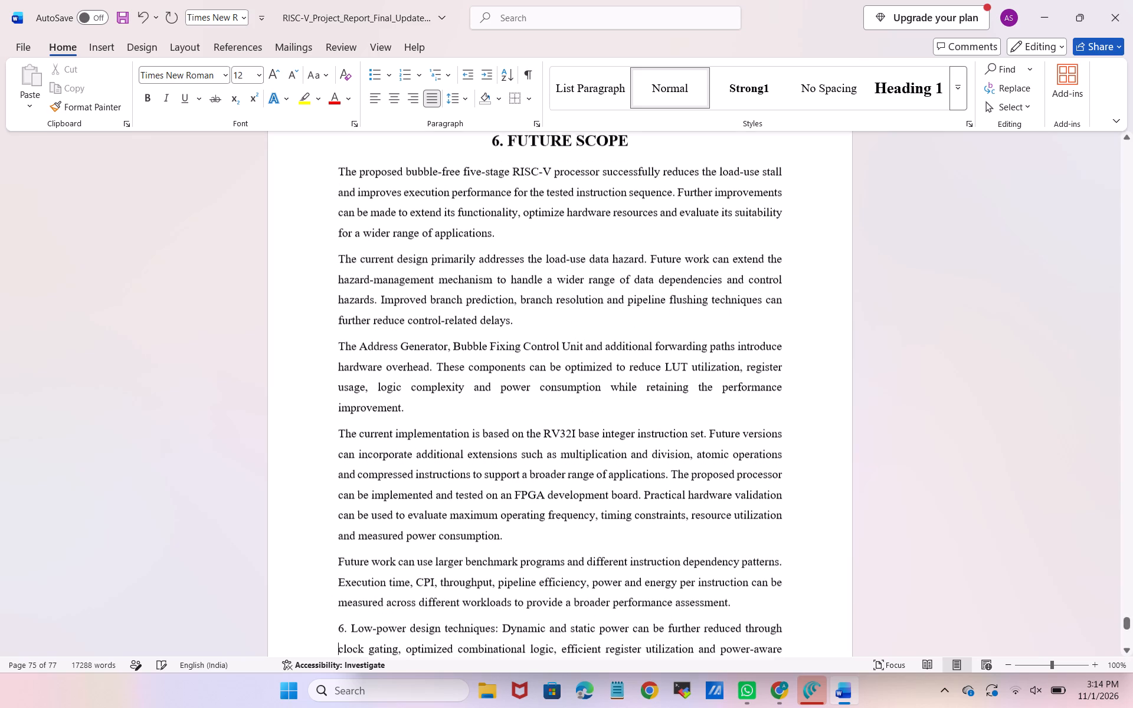
{"action": "key", "text": "Up"}
{"action": "key", "text": "Delete"}
{"action": "key", "text": "Delete"}
{"action": "key", "text": "Delete"}
{"action": "key", "text": "Delete"}
{"action": "key", "text": "Delete"}
{"action": "key", "text": "Delete"}
{"action": "key", "text": "Delete"}
{"action": "key", "text": "Delete"}
{"action": "key", "text": "Delete"}
{"action": "key", "text": "Delete"}
{"action": "key", "text": "Delete"}
{"action": "key", "text": "Delete"}
{"action": "key", "text": "Delete"}
{"action": "key", "text": "Delete"}
{"action": "key", "text": "Delete"}
{"action": "key", "text": "Delete"}
{"action": "key", "text": "Delete"}
{"action": "key", "text": "Delete"}
{"action": "key", "text": "Delete"}
{"action": "key", "text": "Delete"}
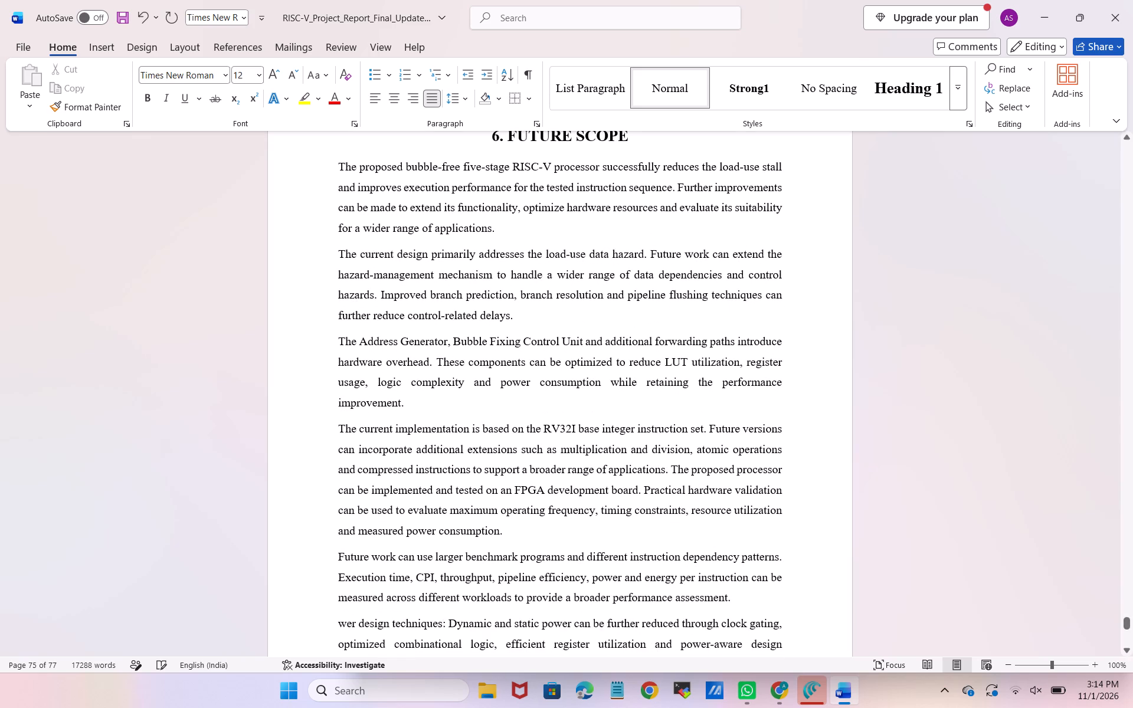
{"action": "key", "text": "Delete"}
{"action": "key", "text": "Delete"}
{"action": "key", "text": "Delete"}
{"action": "key", "text": "Delete"}
{"action": "key", "text": "BackSpace"}
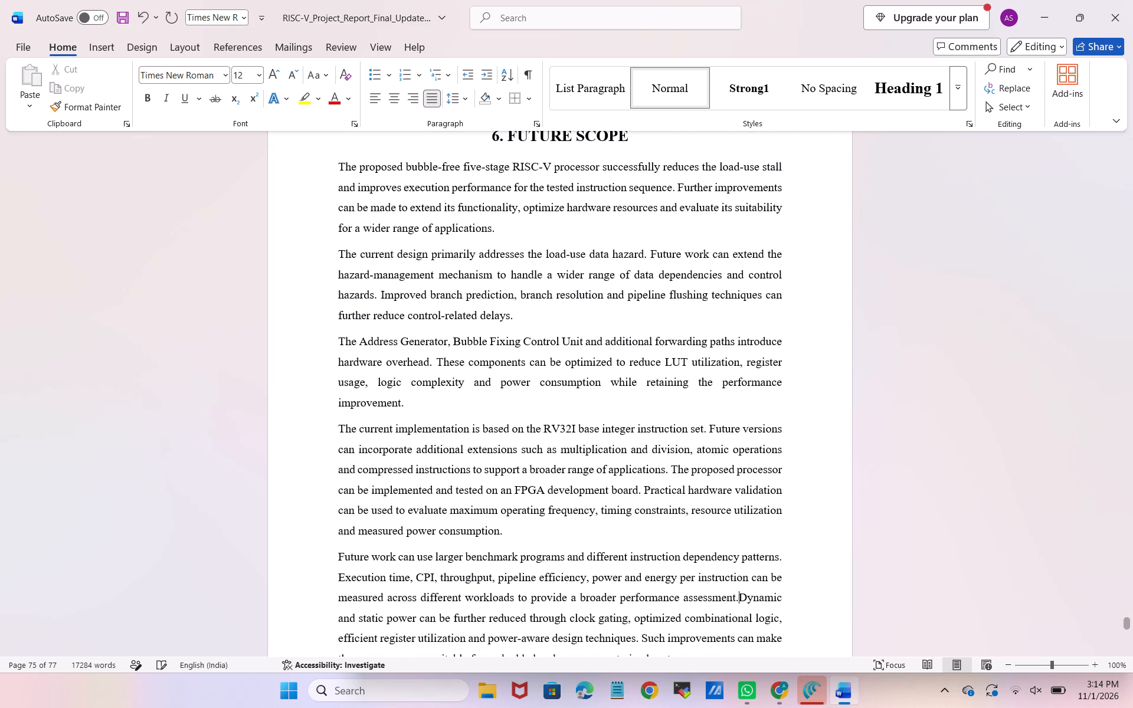
{"action": "key", "text": "Return"}
Remove the blank line between the REFERENCES heading and the first numbered reference.
{"action": "key", "text": "Down"}
{"action": "key", "text": "Down"}
{"action": "key", "text": "Down"}
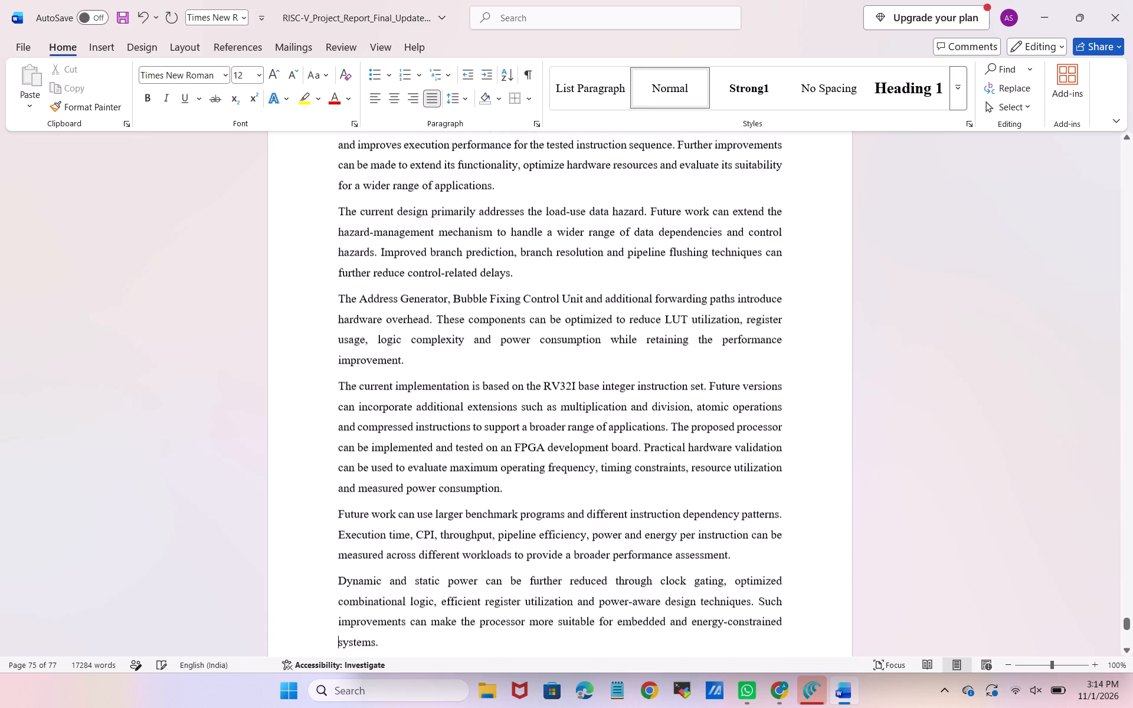
{"action": "key", "text": "Down"}
{"action": "key", "text": "Down"}
{"action": "key", "text": "Down"}
{"action": "key", "text": "Down"}
{"action": "key", "text": "Down"}
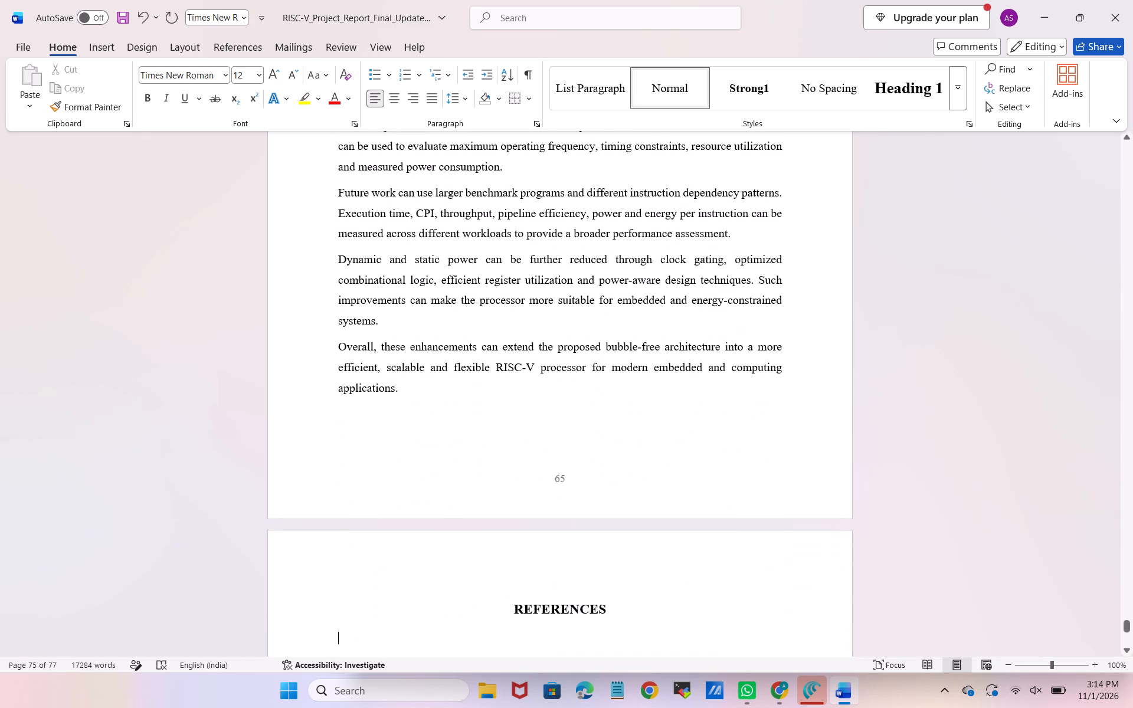
{"action": "scroll", "coordinate": [448, 281], "scroll_direction": "down", "scroll_amount": 1}
{"action": "key", "text": "BackSpace"}
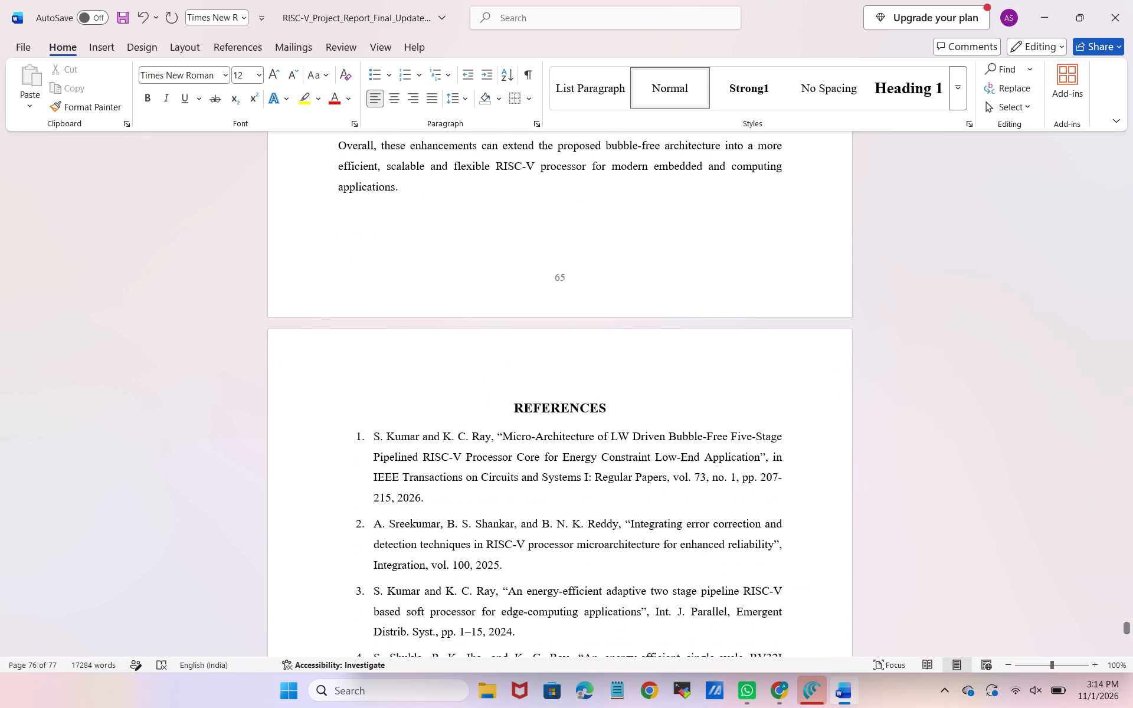
Review the page layout of the Conclusion chapter and the Chapter 4 block diagrams, schematics and performance comparison table.
{"action": "scroll", "coordinate": [458, 311], "scroll_direction": "up", "scroll_amount": 3}
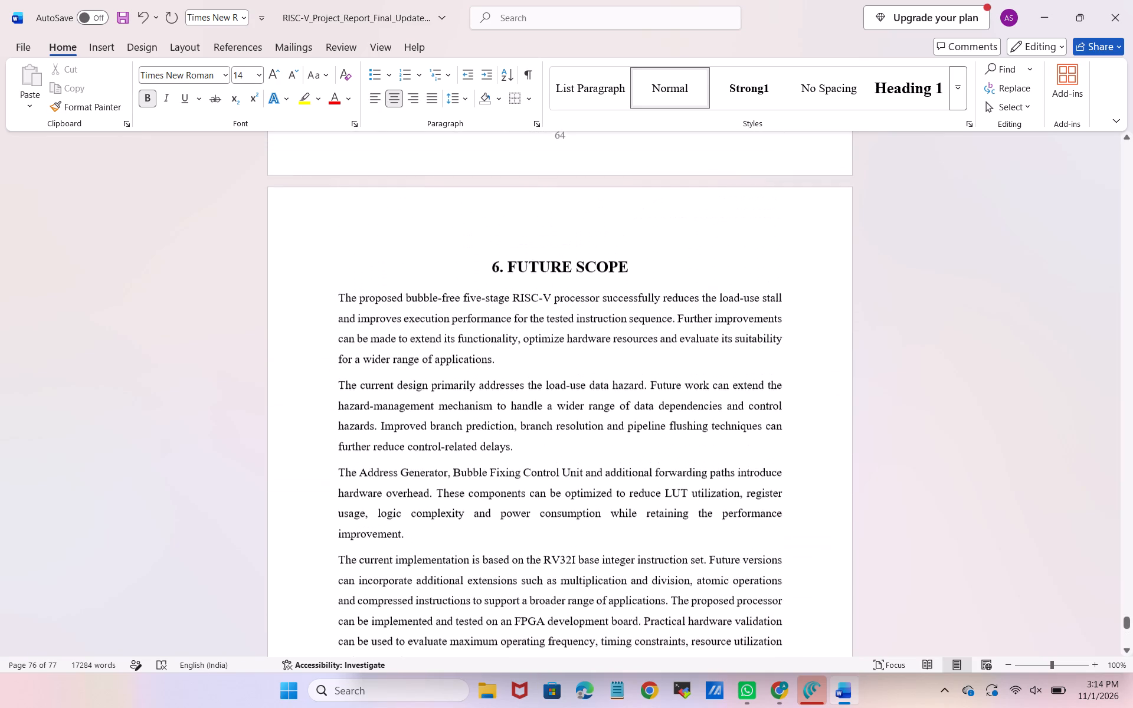
{"action": "scroll", "coordinate": [458, 311], "scroll_direction": "up", "scroll_amount": 4}
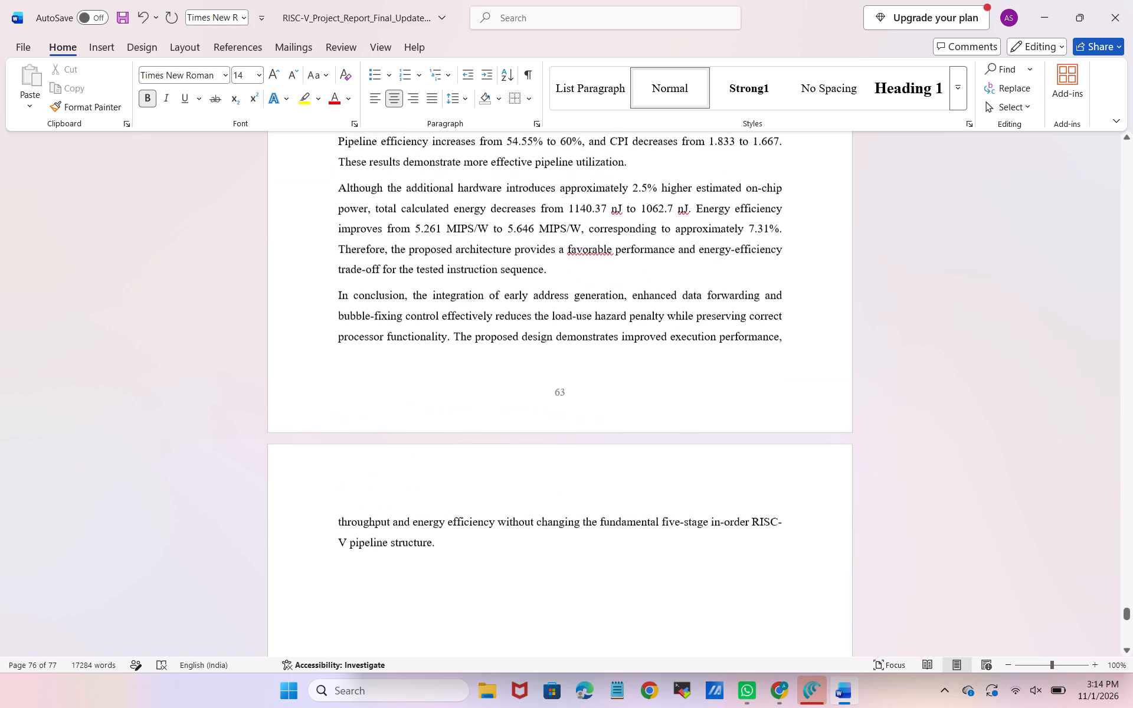
{"action": "scroll", "coordinate": [458, 311], "scroll_direction": "up", "scroll_amount": 3}
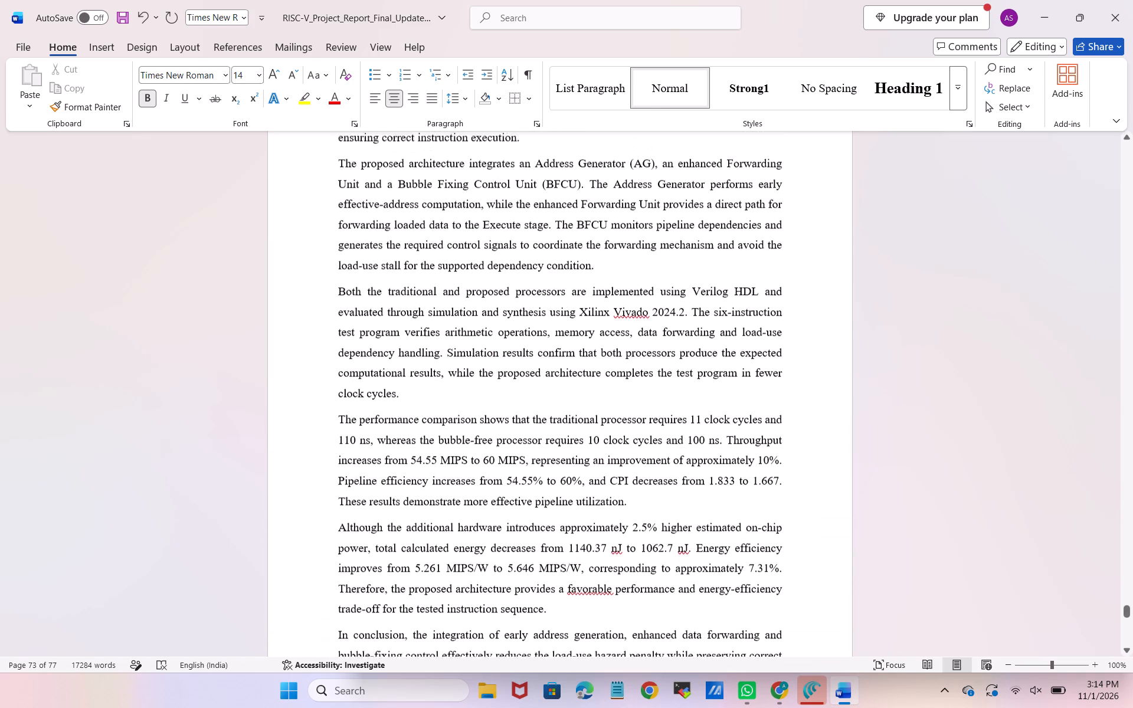
{"action": "scroll", "coordinate": [453, 346], "scroll_direction": "up", "scroll_amount": 2}
{"action": "scroll", "coordinate": [548, 421], "scroll_direction": "down", "scroll_amount": 2}
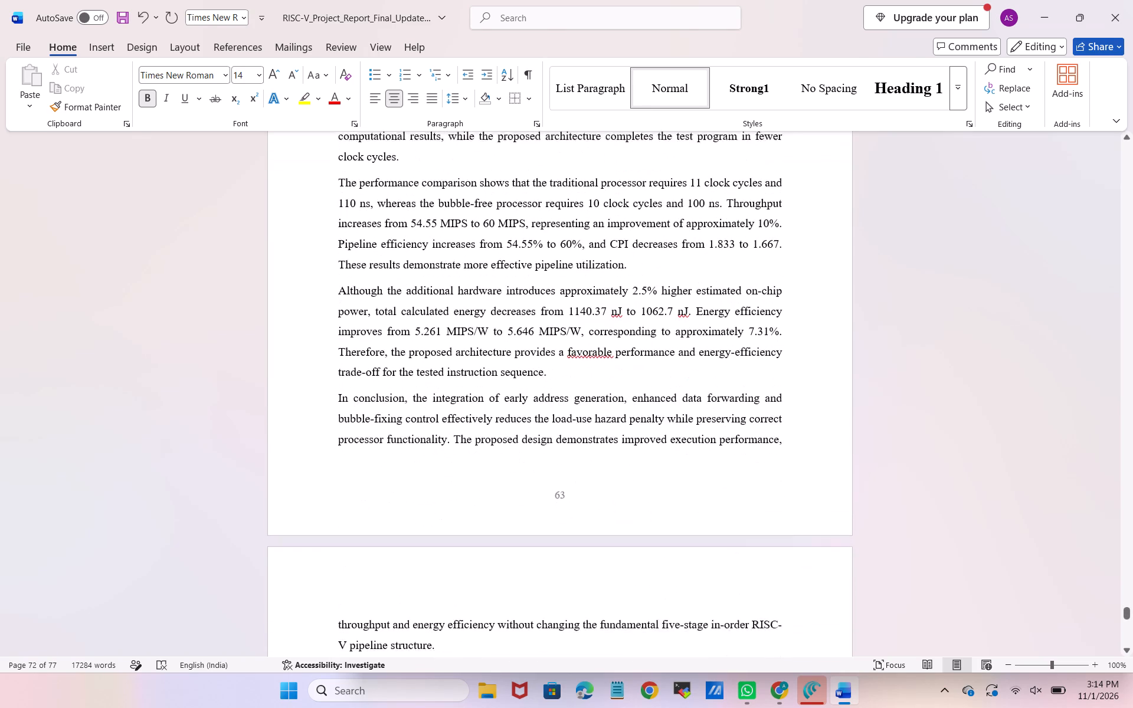
{"action": "scroll", "coordinate": [548, 421], "scroll_direction": "down", "scroll_amount": 2}
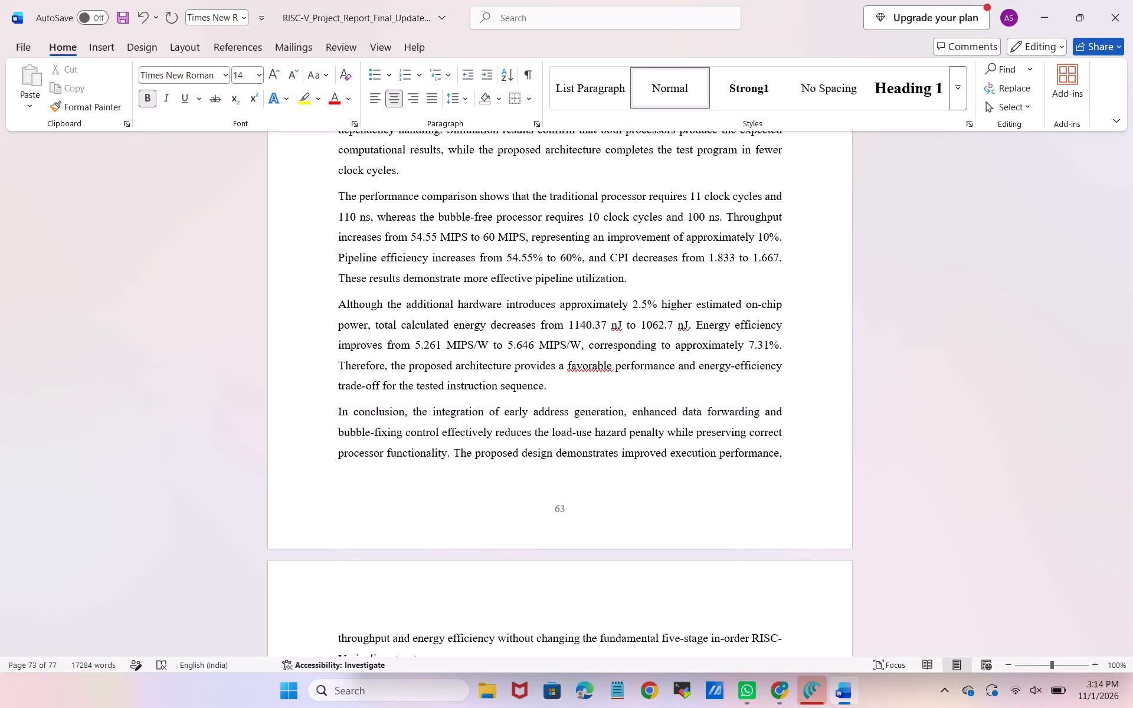
{"action": "scroll", "coordinate": [548, 421], "scroll_direction": "down", "scroll_amount": 1}
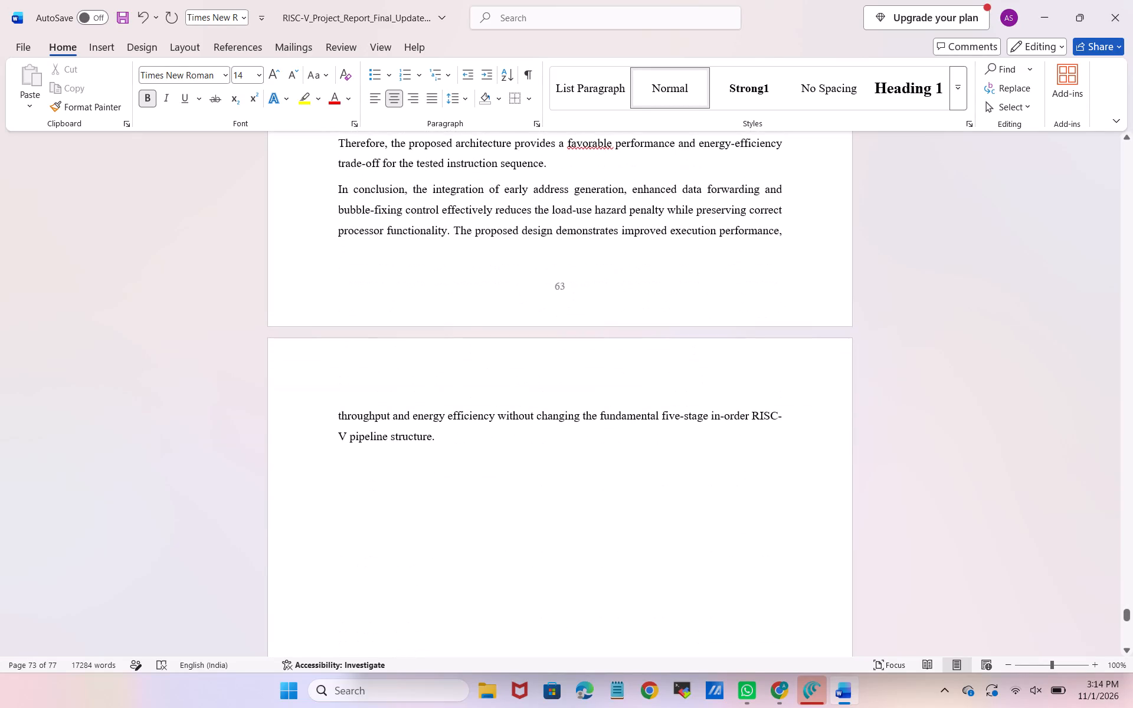
{"action": "scroll", "coordinate": [547, 356], "scroll_direction": "up", "scroll_amount": 3}
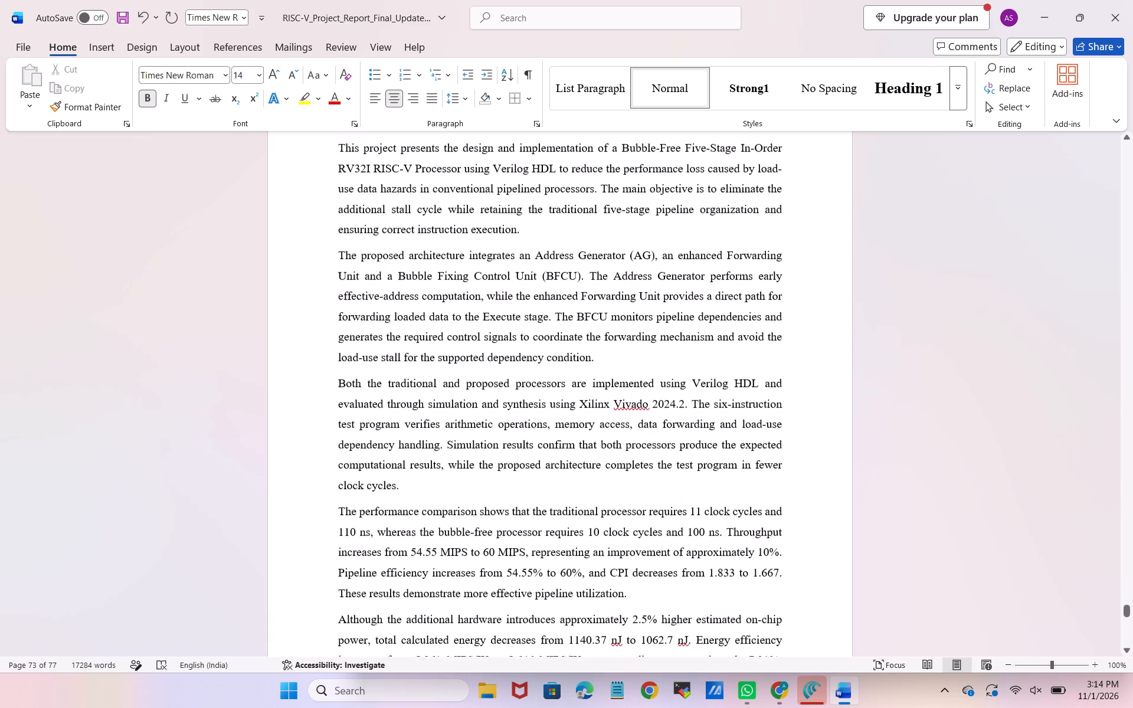
{"action": "scroll", "coordinate": [542, 383], "scroll_direction": "down", "scroll_amount": 2}
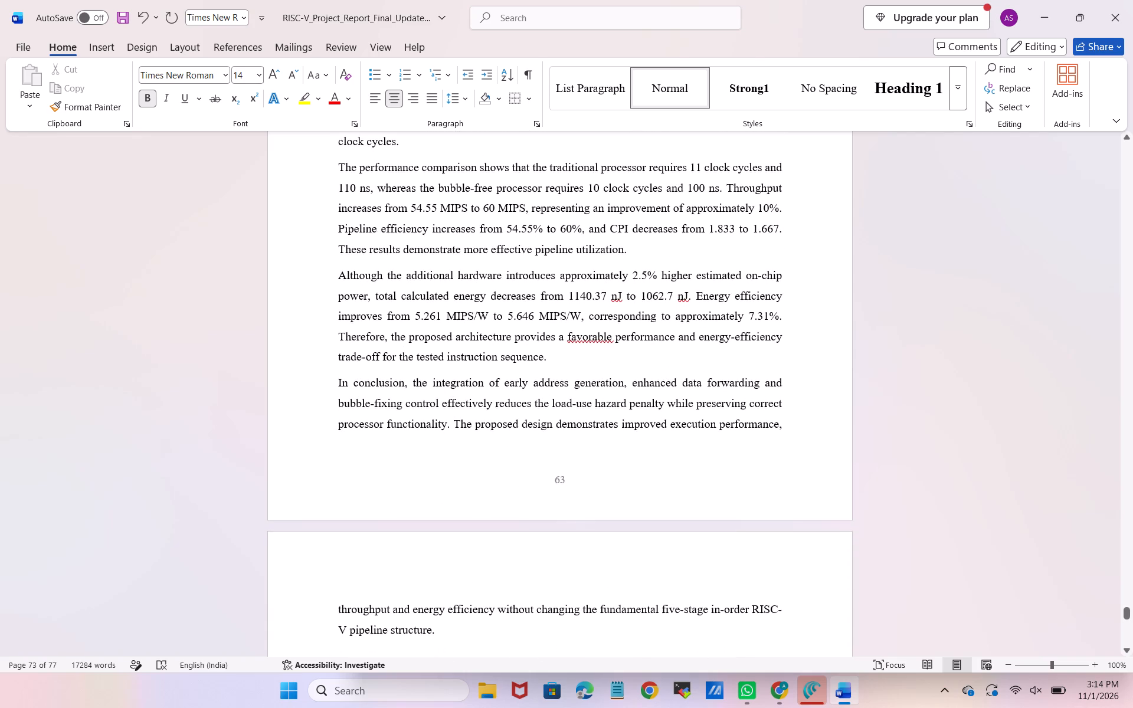
{"action": "scroll", "coordinate": [555, 372], "scroll_direction": "up", "scroll_amount": 2}
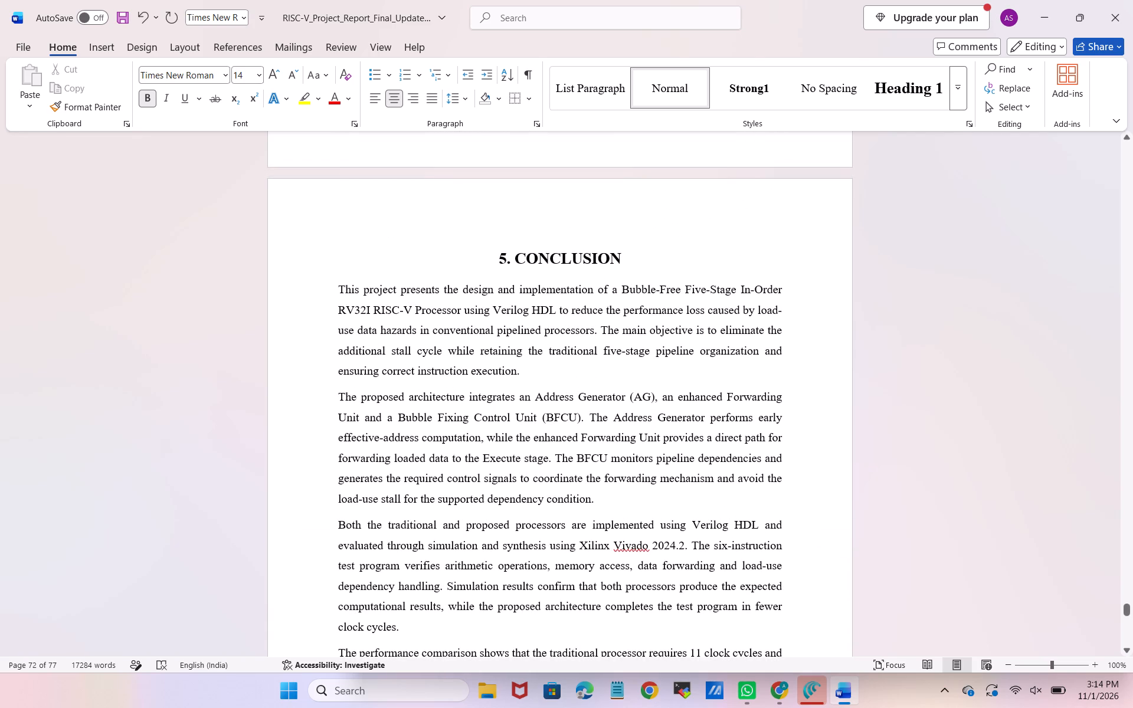
{"action": "scroll", "coordinate": [588, 335], "scroll_direction": "down", "scroll_amount": 10}
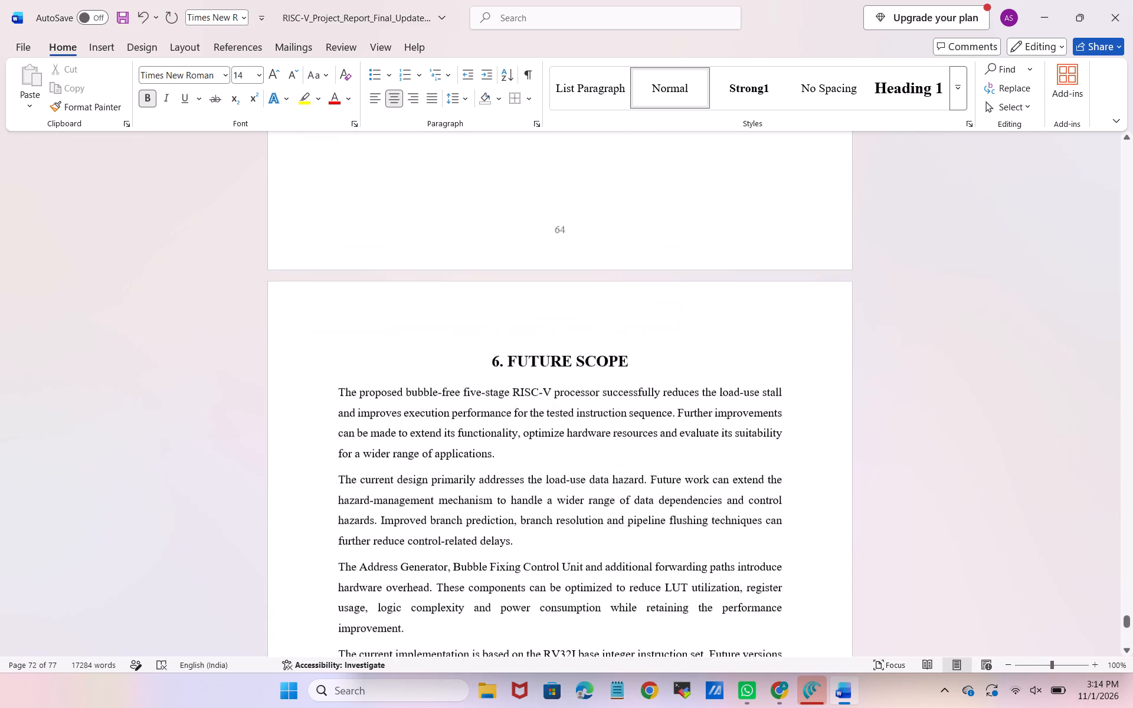
{"action": "scroll", "coordinate": [588, 335], "scroll_direction": "up", "scroll_amount": 12}
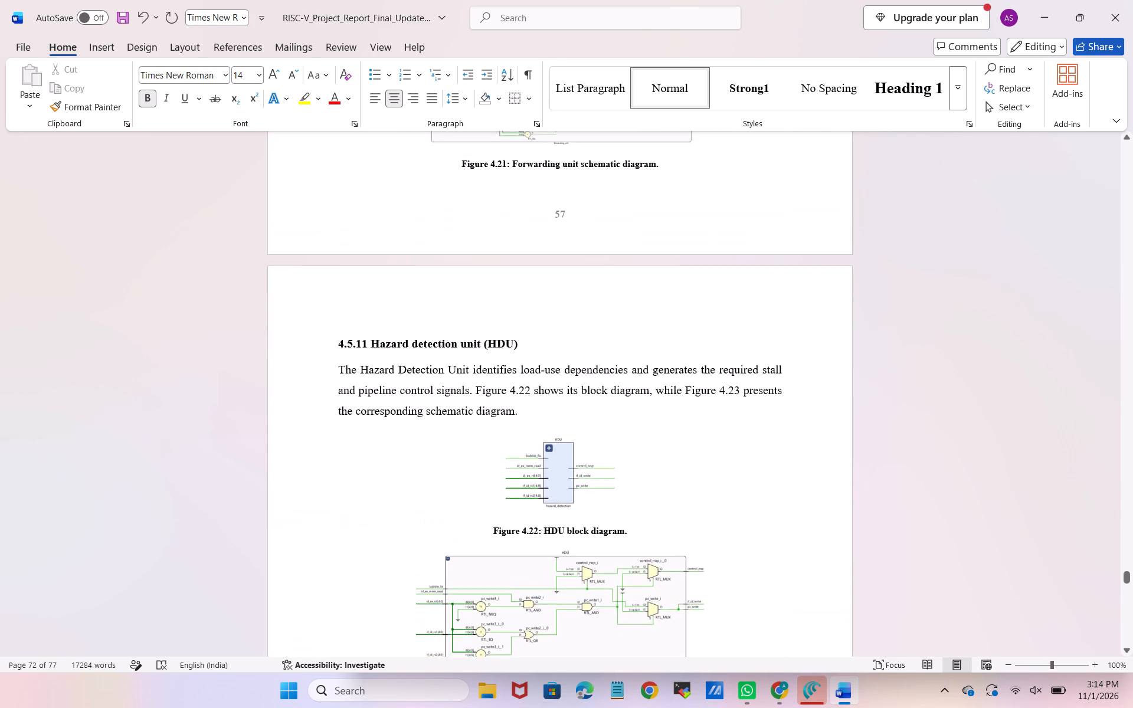
{"action": "scroll", "coordinate": [588, 335], "scroll_direction": "up", "scroll_amount": 4}
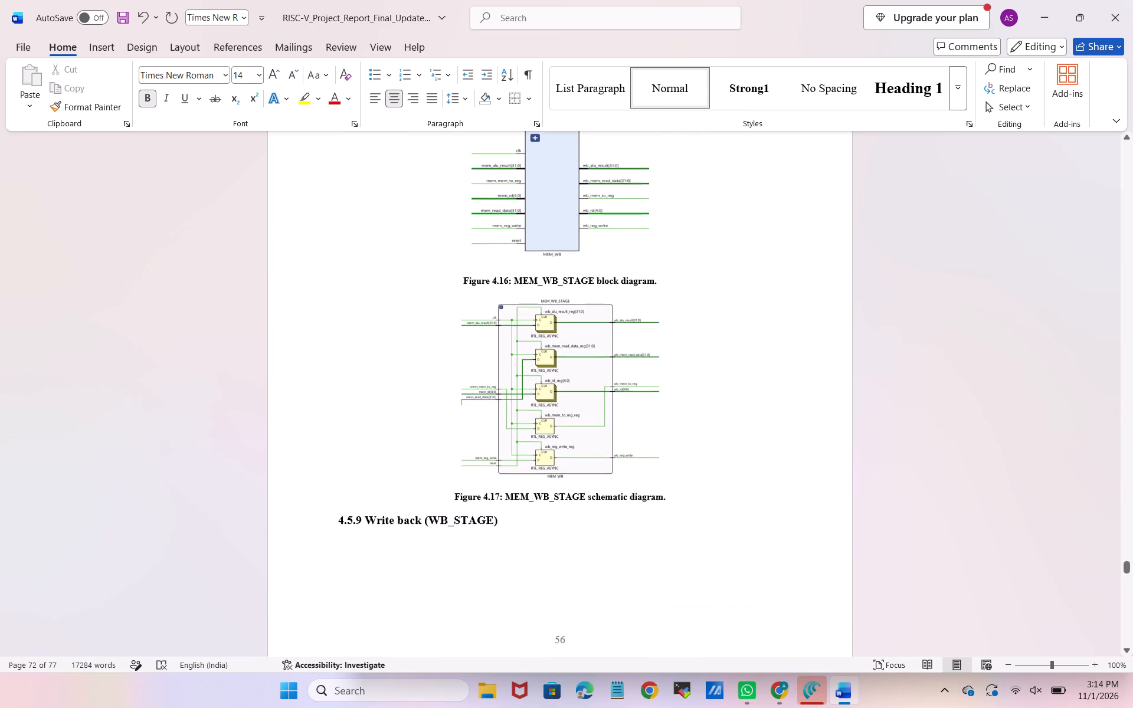
{"action": "scroll", "coordinate": [588, 335], "scroll_direction": "down", "scroll_amount": 1}
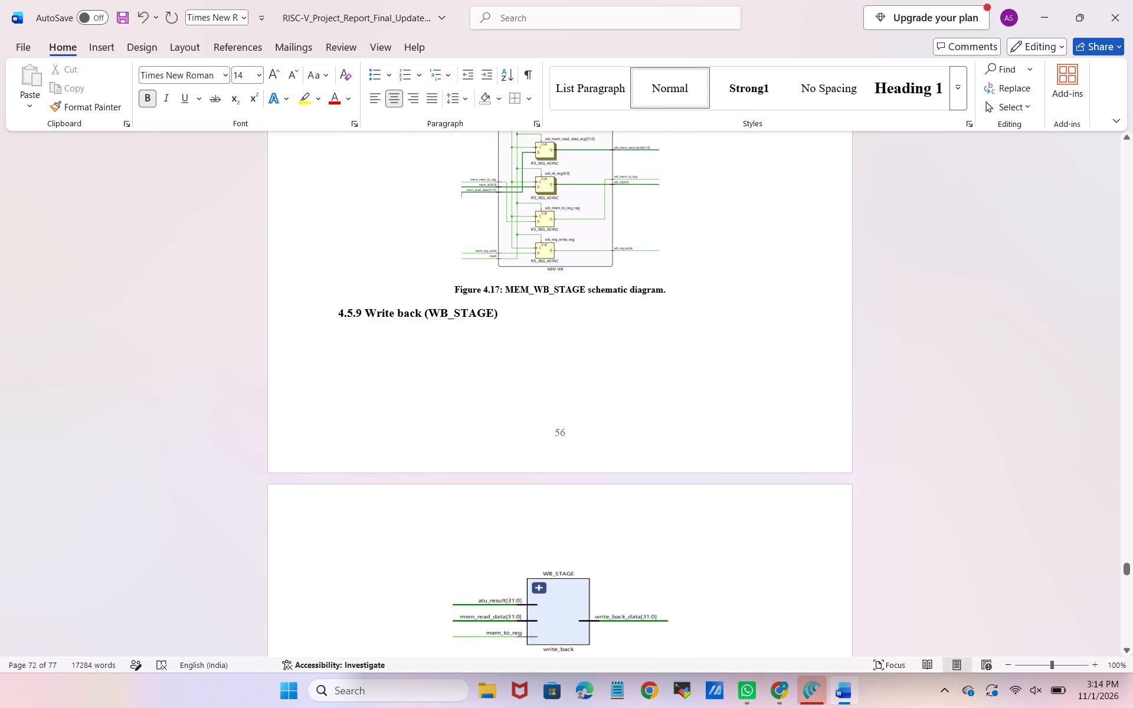
{"action": "scroll", "coordinate": [636, 355], "scroll_direction": "down", "scroll_amount": 2}
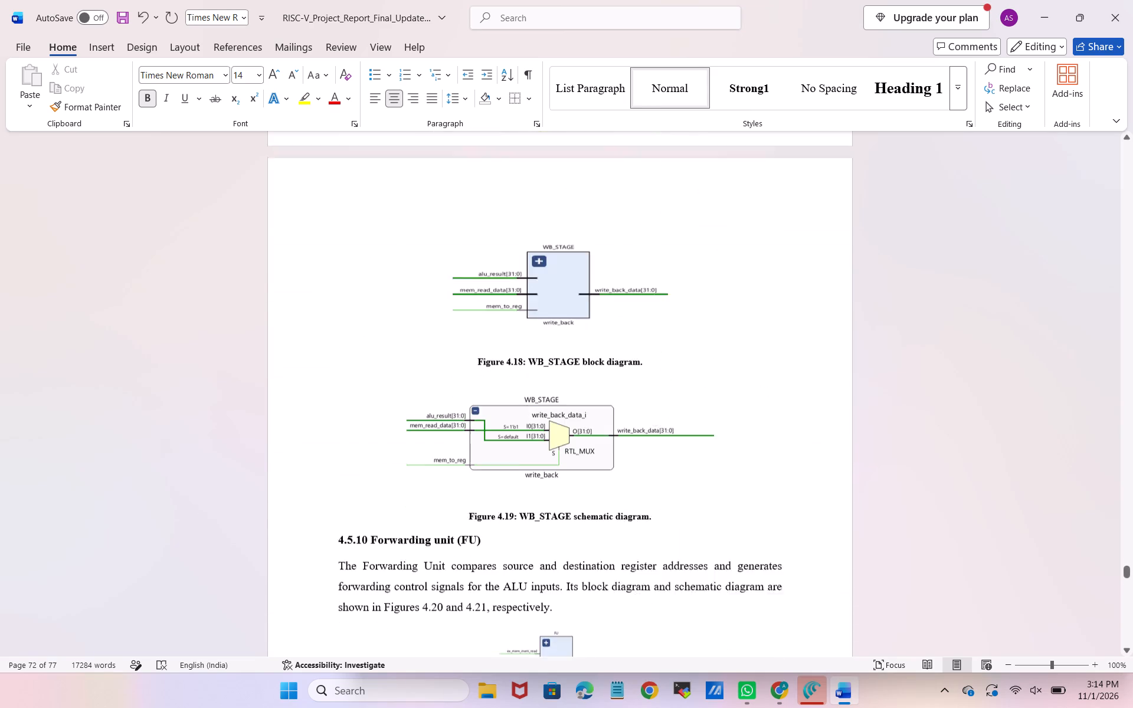
{"action": "scroll", "coordinate": [636, 355], "scroll_direction": "down", "scroll_amount": 8}
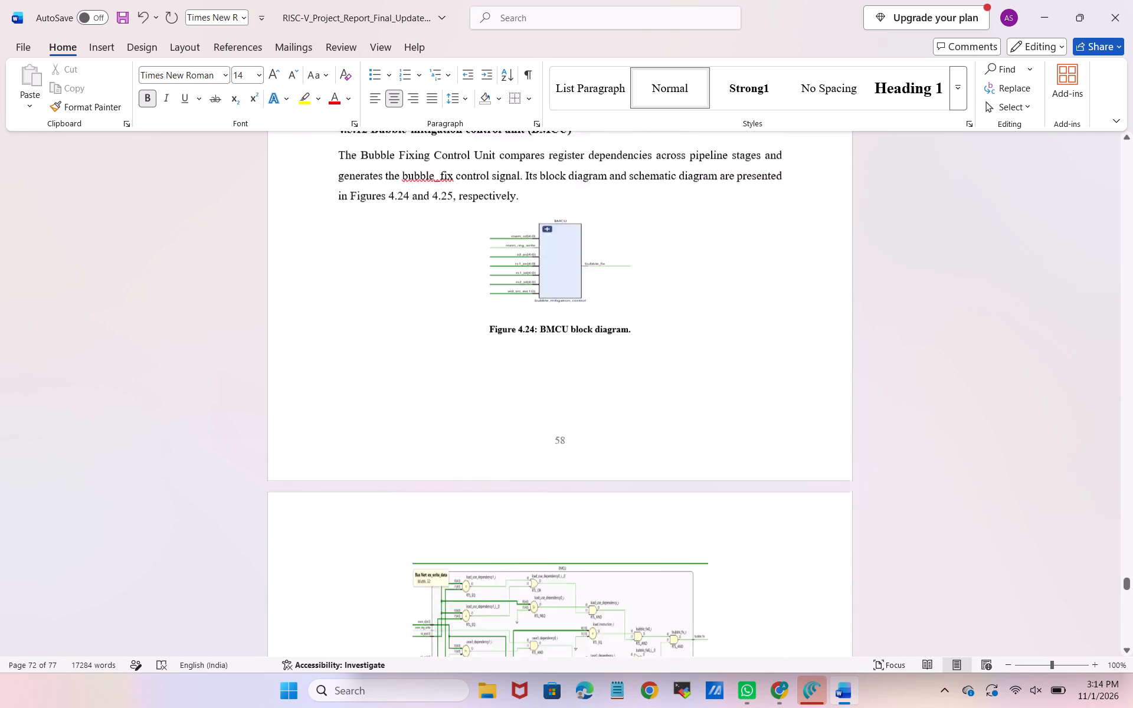
{"action": "scroll", "coordinate": [636, 355], "scroll_direction": "down", "scroll_amount": 11}
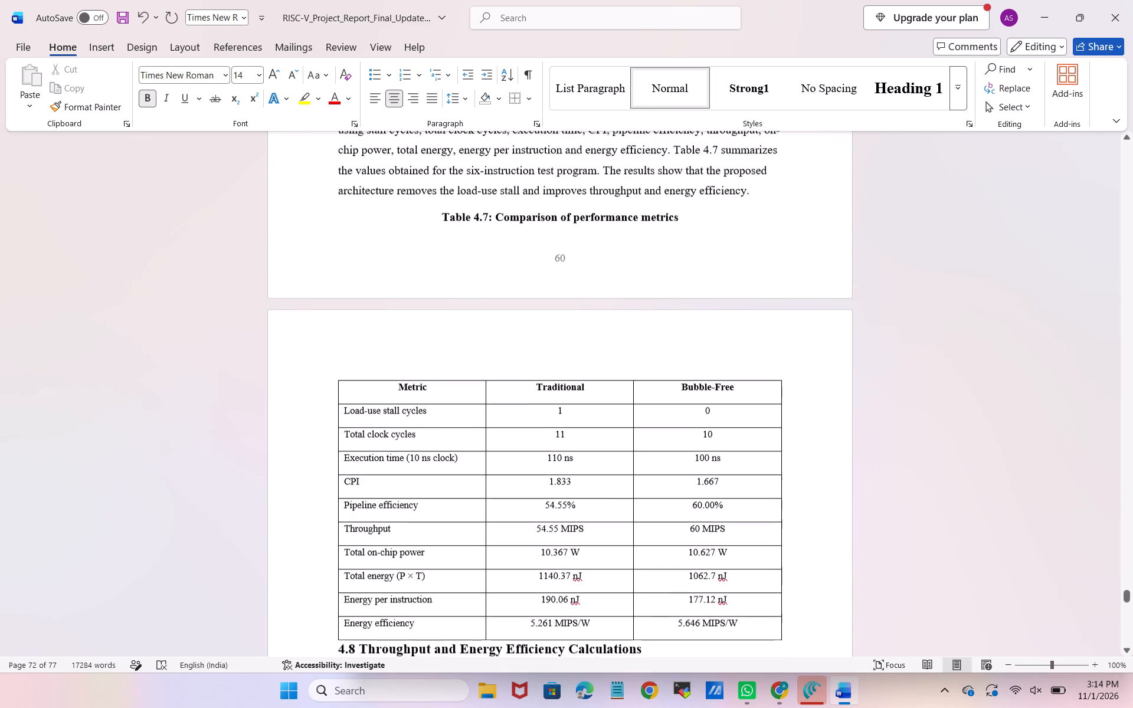
{"action": "scroll", "coordinate": [636, 355], "scroll_direction": "down", "scroll_amount": 4}
{"action": "scroll", "coordinate": [636, 355], "scroll_direction": "up", "scroll_amount": 1, "text": "ctrl"}
{"action": "scroll", "coordinate": [636, 355], "scroll_direction": "down", "scroll_amount": 6, "text": "ctrl"}
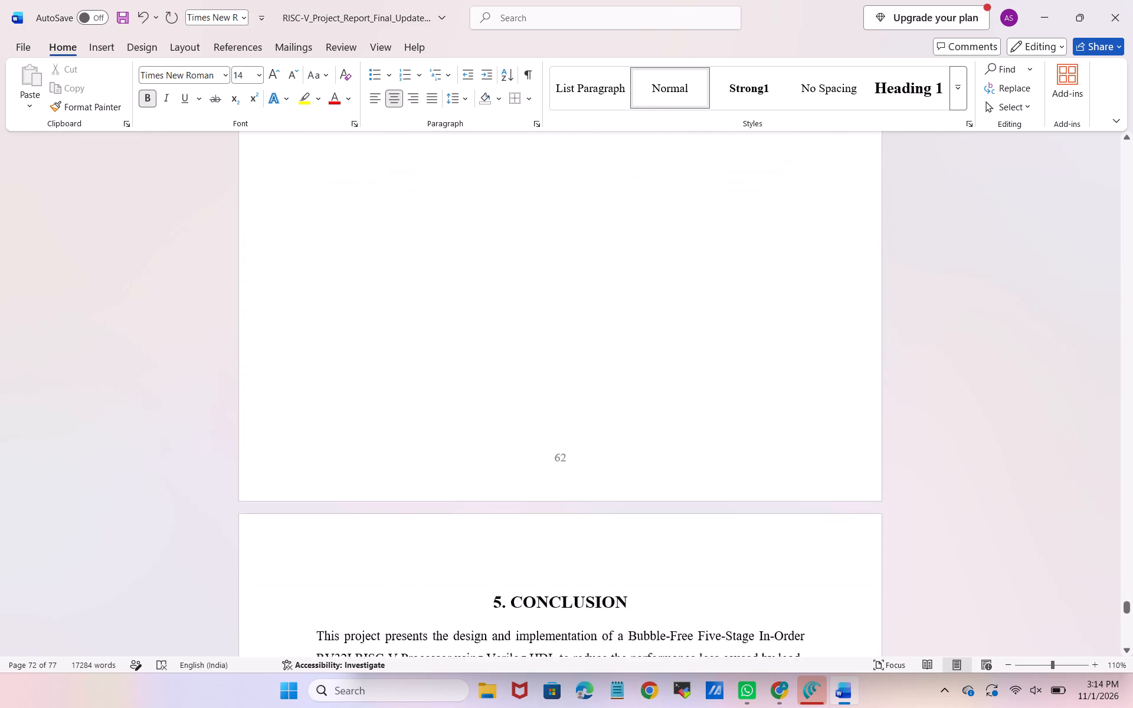
Join the Conclusion's second paragraph, starting "The proposed architecture integrates", to the end of the first paragraph.
{"action": "scroll", "coordinate": [636, 355], "scroll_direction": "down", "scroll_amount": 2, "text": "ctrl"}
{"action": "scroll", "coordinate": [636, 355], "scroll_direction": "down", "scroll_amount": 3}
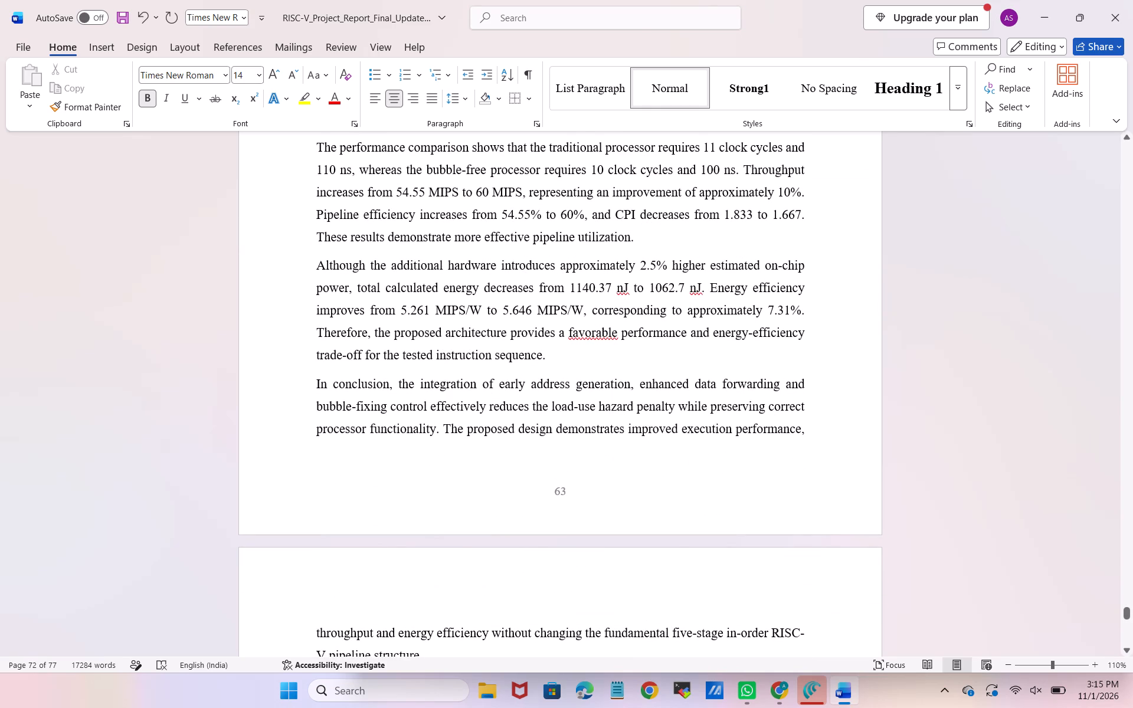
{"action": "scroll", "coordinate": [546, 356], "scroll_direction": "down", "scroll_amount": 2}
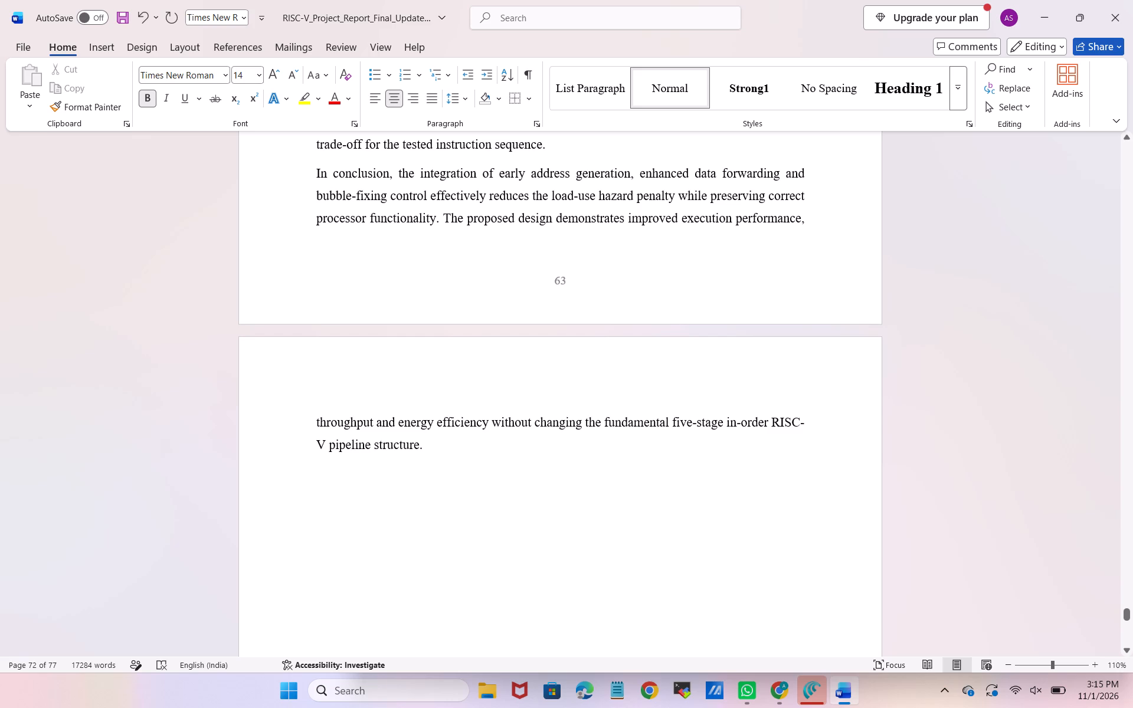
{"action": "scroll", "coordinate": [546, 356], "scroll_direction": "up", "scroll_amount": 2}
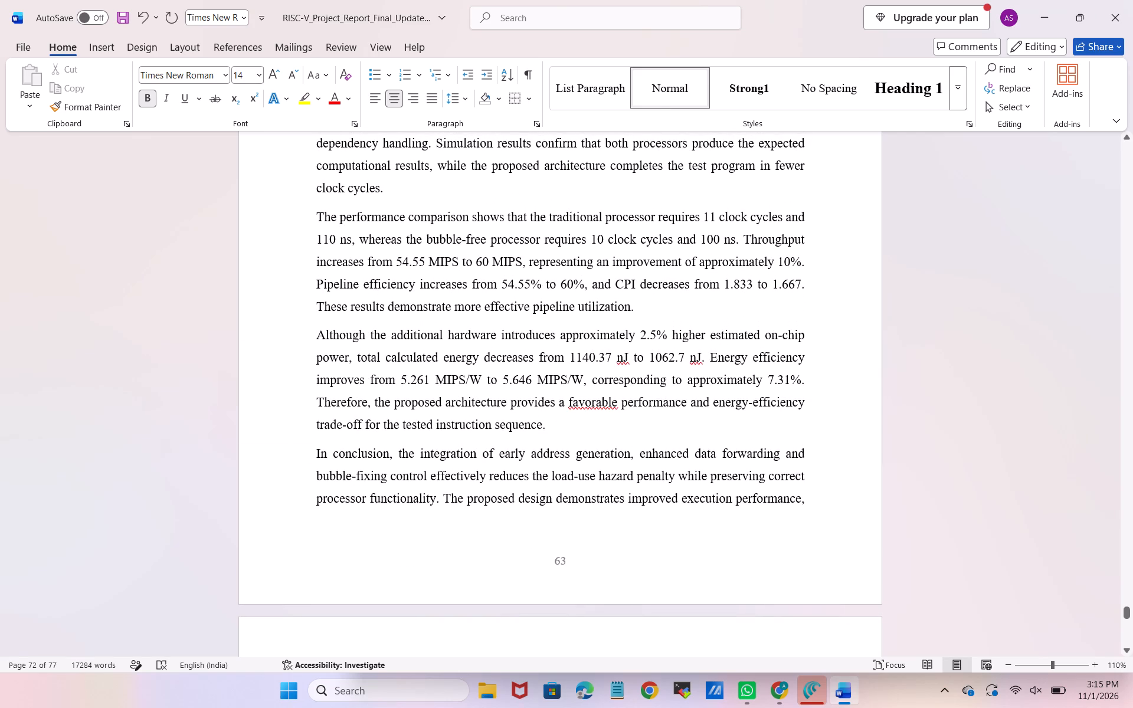
{"action": "scroll", "coordinate": [315, 219], "scroll_direction": "up", "scroll_amount": 3}
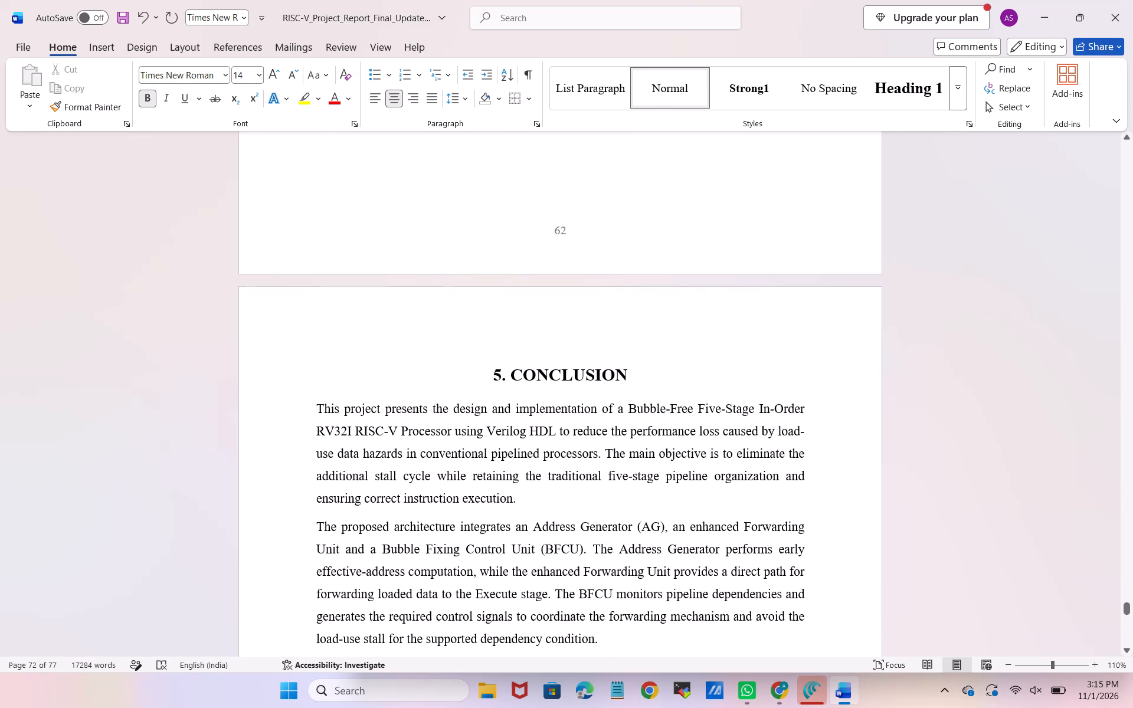
{"action": "left_click", "coordinate": [316, 527]}
{"action": "key", "text": "BackSpace"}
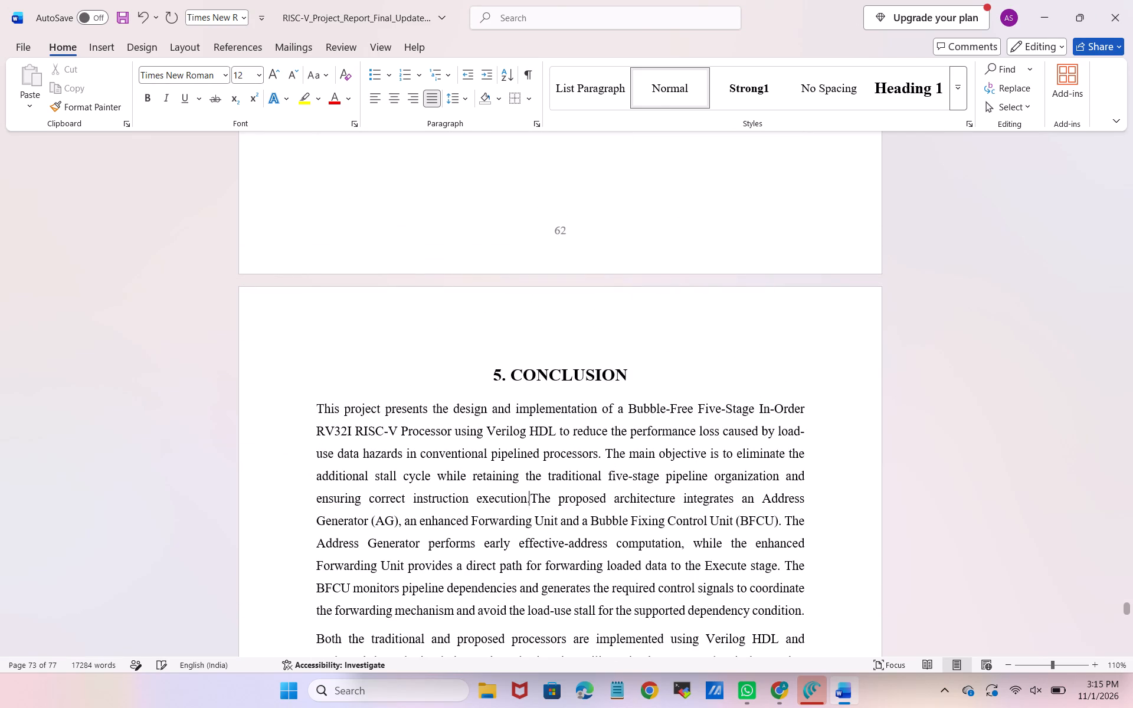
{"action": "scroll", "coordinate": [316, 527], "scroll_direction": "down", "scroll_amount": 1}
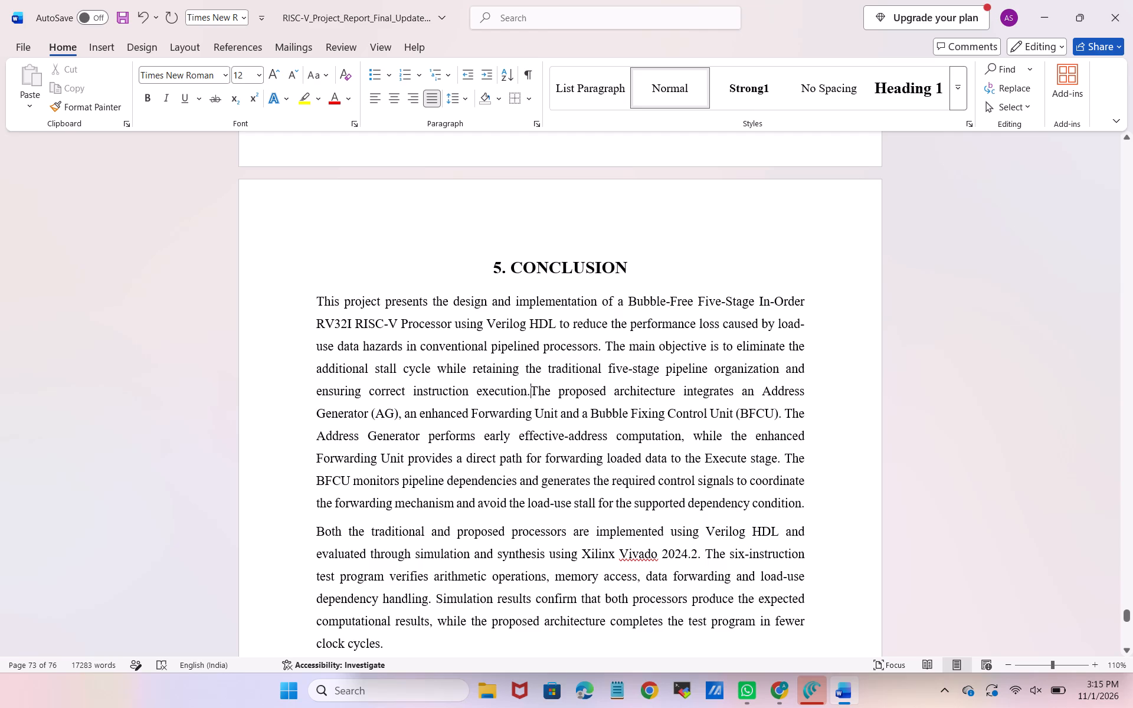
{"action": "scroll", "coordinate": [509, 432], "scroll_direction": "down", "scroll_amount": 1}
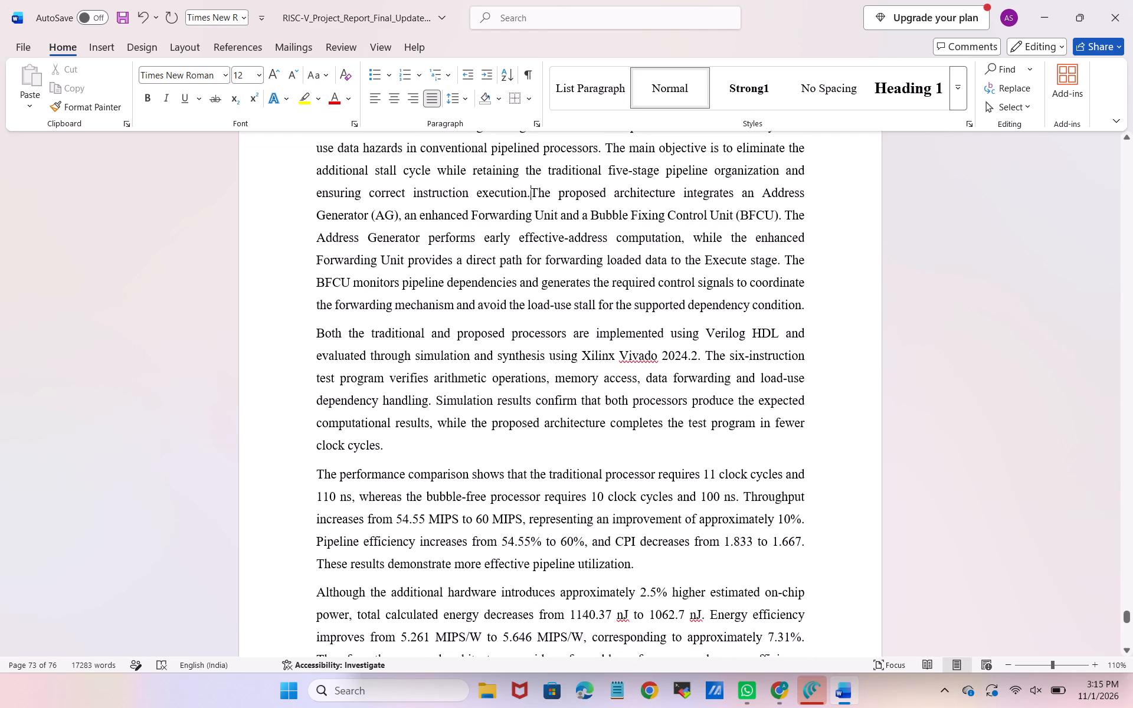
{"action": "scroll", "coordinate": [354, 324], "scroll_direction": "down", "scroll_amount": 1}
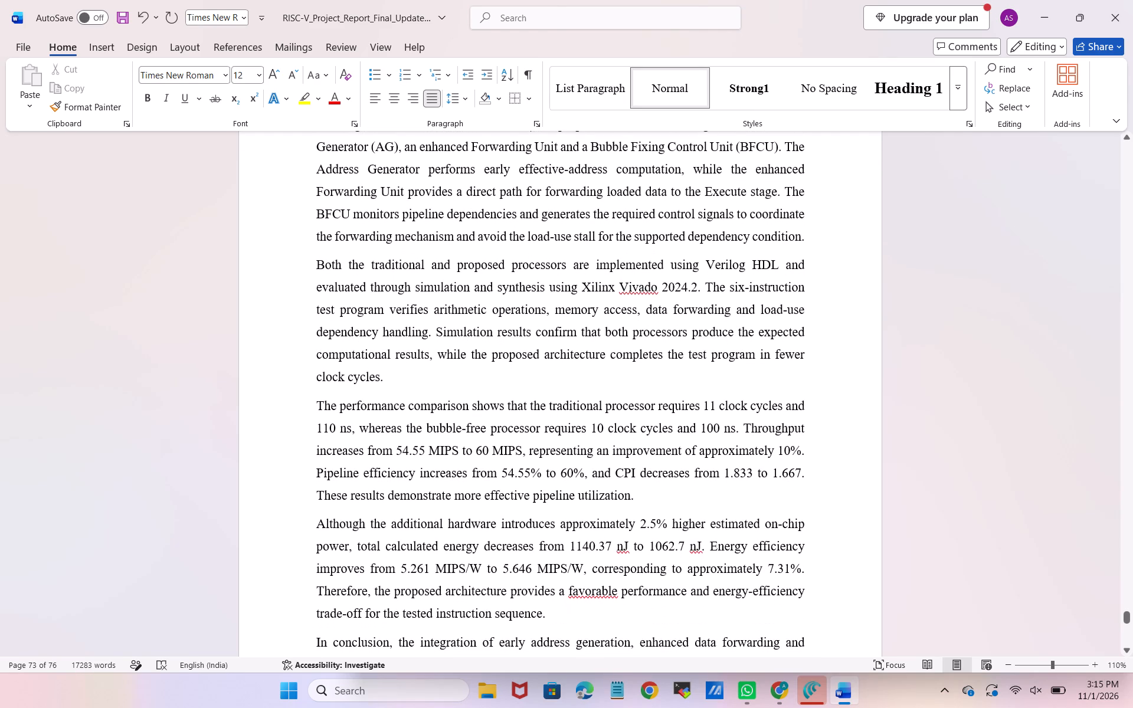
Join the Conclusion paragraph starting "The performance comparison shows" to the end of the paragraph before it.
{"action": "left_click", "coordinate": [317, 410]}
{"action": "key", "text": "BackSpace"}
{"action": "scroll", "coordinate": [317, 410], "scroll_direction": "down", "scroll_amount": 1}
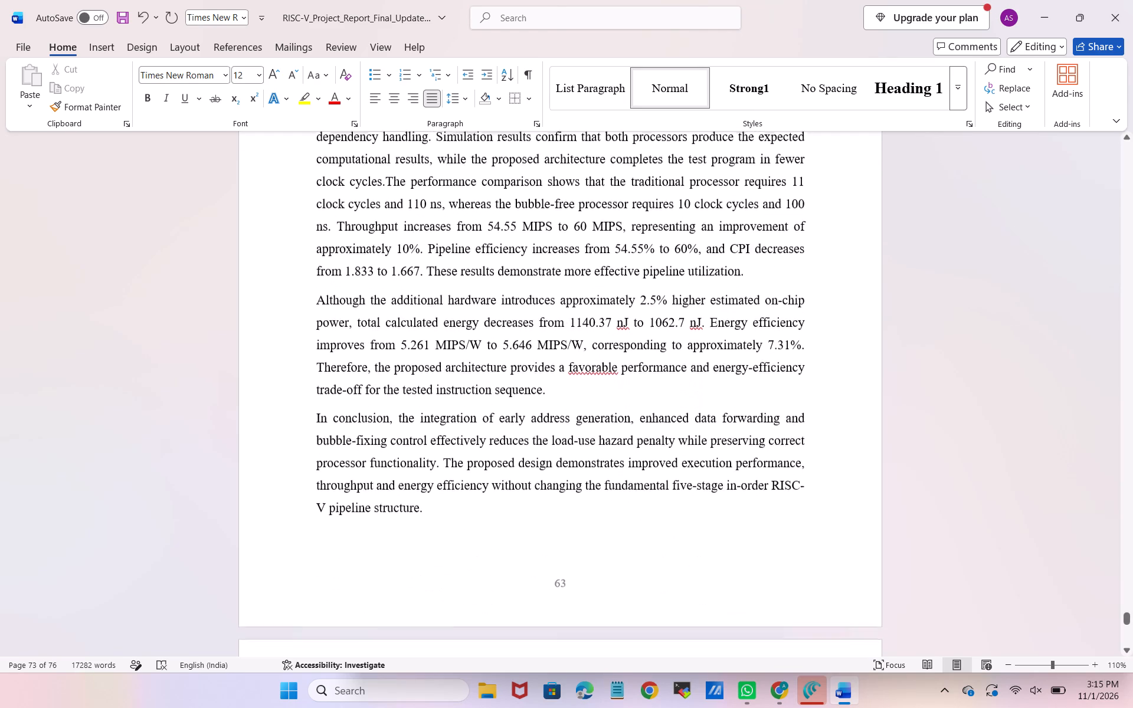
{"action": "scroll", "coordinate": [317, 410], "scroll_direction": "down", "scroll_amount": 1}
{"action": "scroll", "coordinate": [327, 363], "scroll_direction": "up", "scroll_amount": 1}
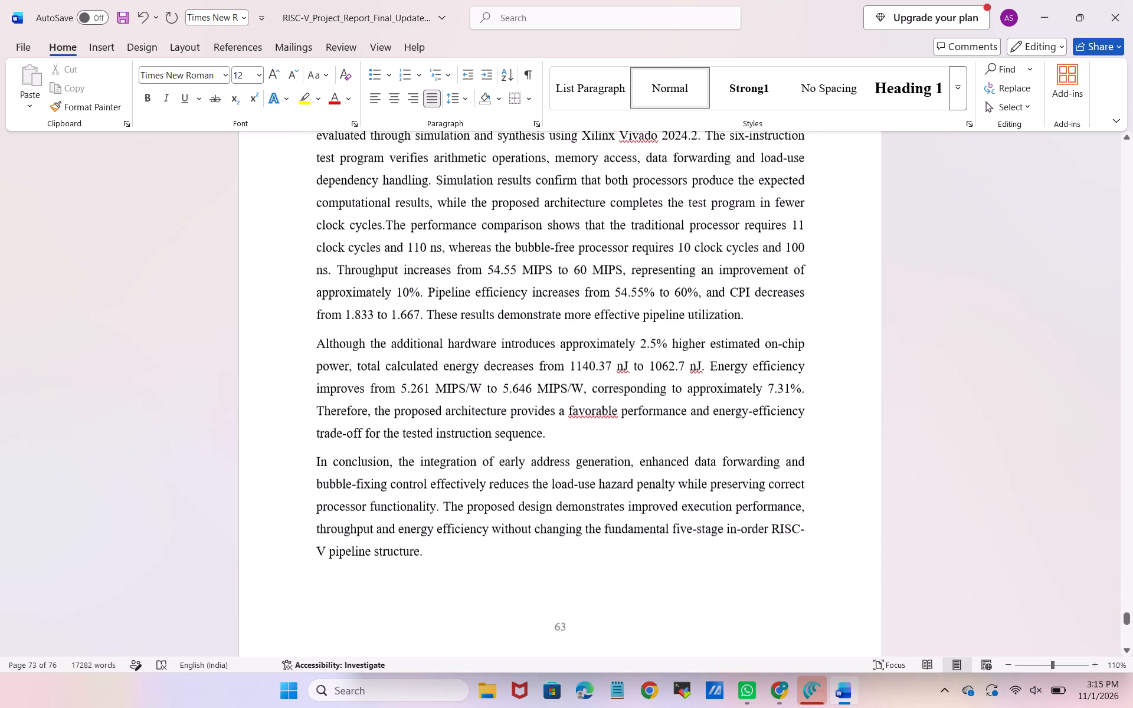
Ignore all spelling flags for the word "favorable" in the Conclusion's energy-efficiency paragraph.
{"action": "left_click", "coordinate": [592, 405]}
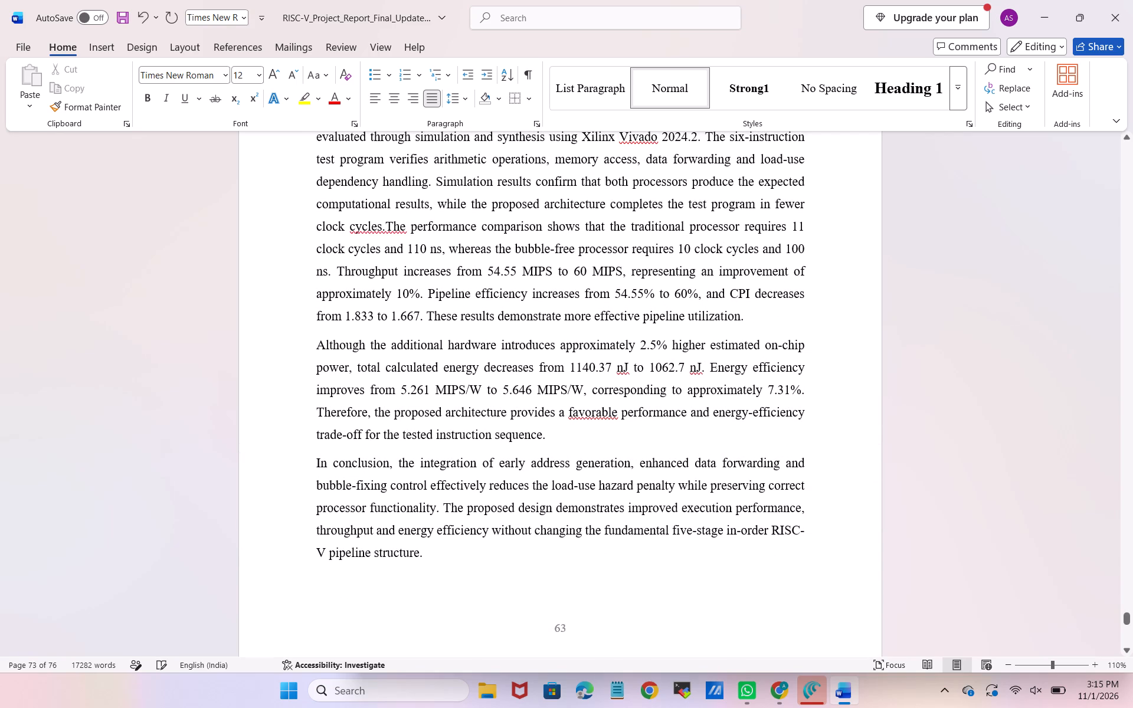
{"action": "right_click", "coordinate": [592, 405]}
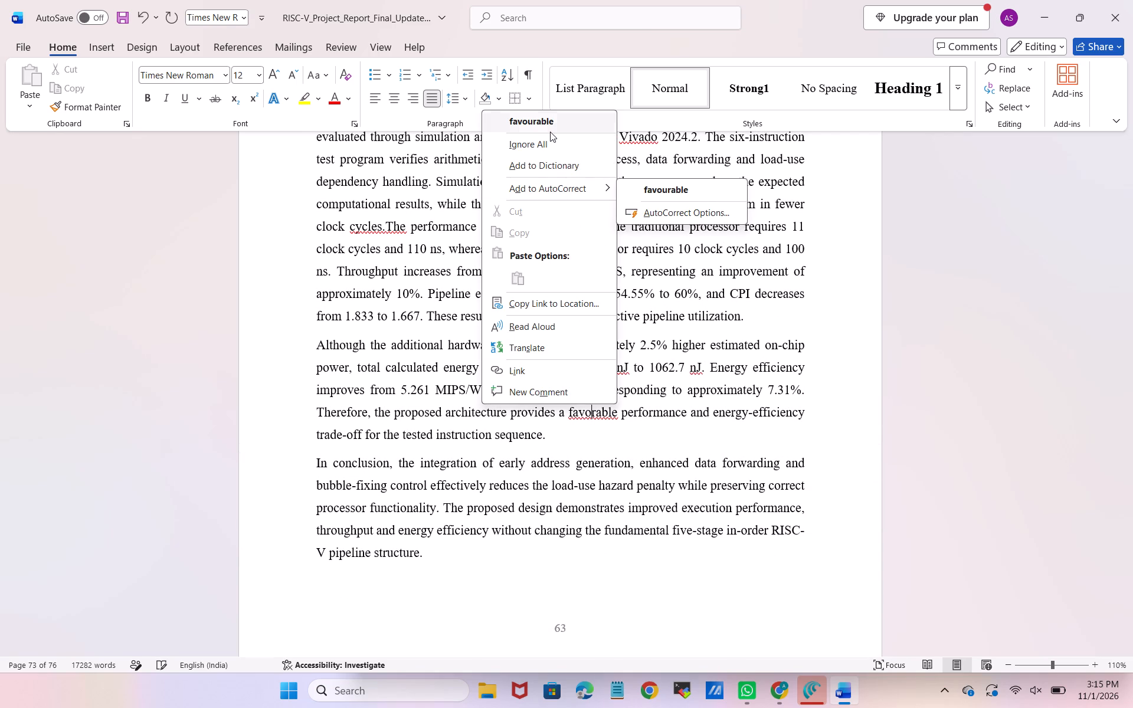
{"action": "left_click", "coordinate": [541, 147]}
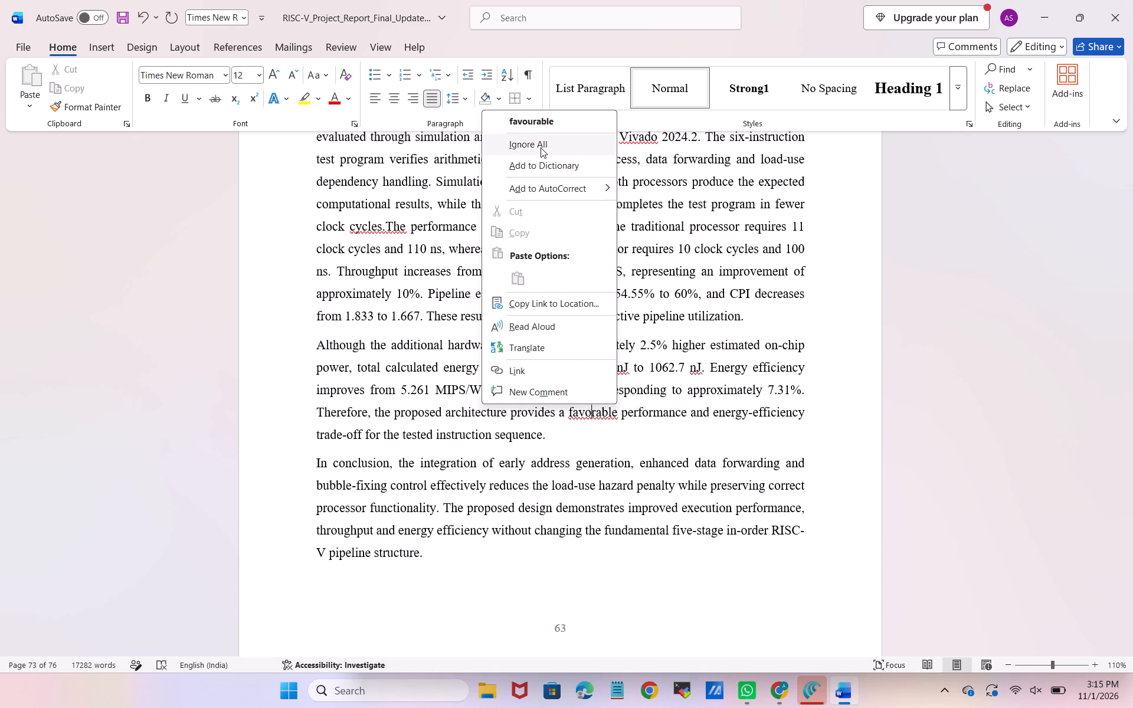
Insert a space between "clock cycles." and "The performance comparison" in the joined Conclusion paragraph.
{"action": "left_click", "coordinate": [389, 228]}
{"action": "key", "text": "Left"}
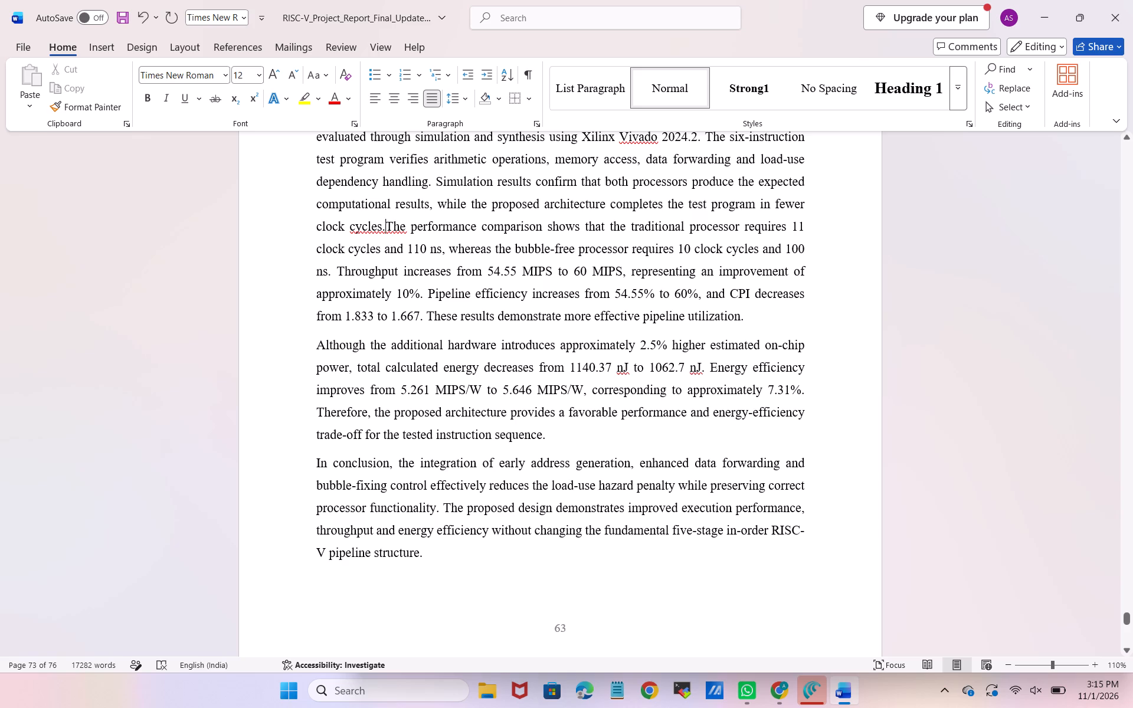
{"action": "key", "text": "space"}
{"action": "key", "text": "space"}
{"action": "key", "text": "BackSpace"}
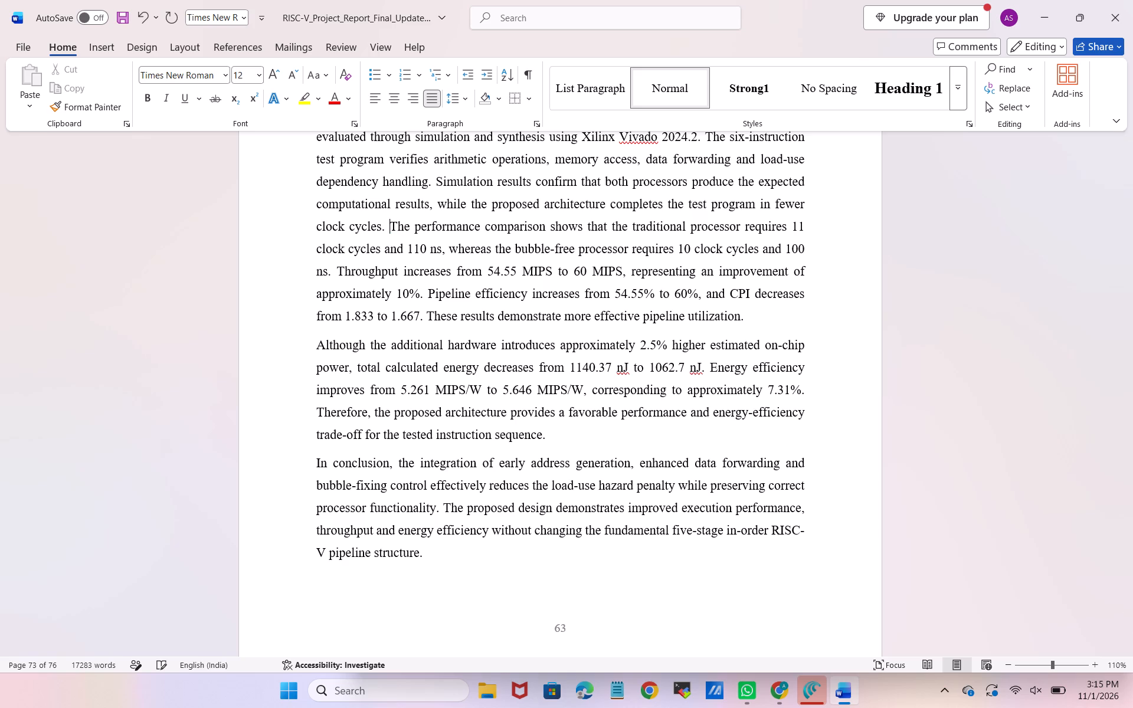
Ignore all spelling flags for the unit "nJ" in the Conclusion's energy paragraph.
{"action": "left_click", "coordinate": [623, 372]}
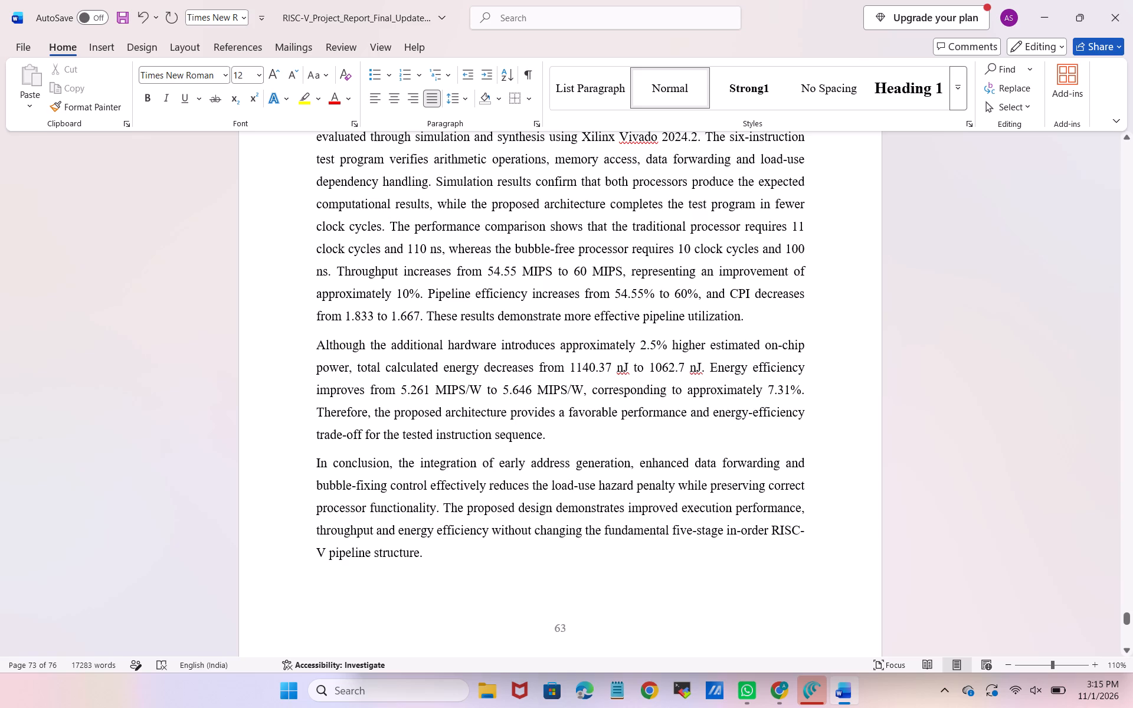
{"action": "right_click", "coordinate": [623, 372]}
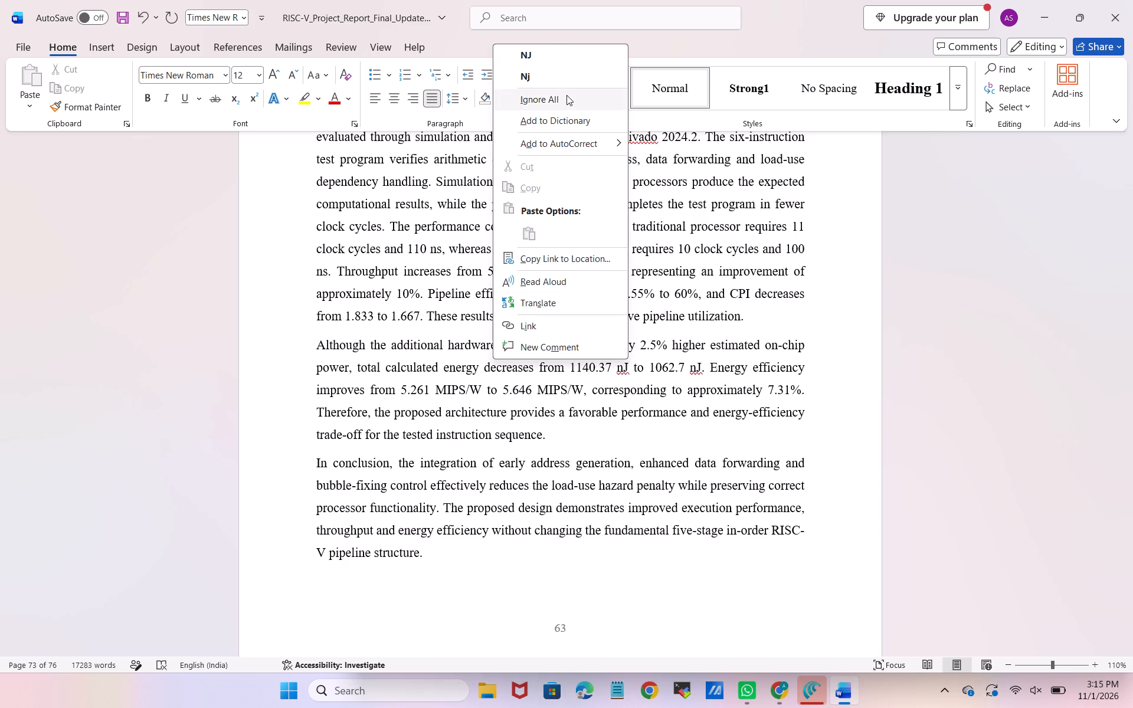
{"action": "left_click", "coordinate": [566, 95]}
Review the page layout of the Future Scope chapter, the numbered references and the Conclusion opening.
{"action": "scroll", "coordinate": [705, 376], "scroll_direction": "down", "scroll_amount": 3}
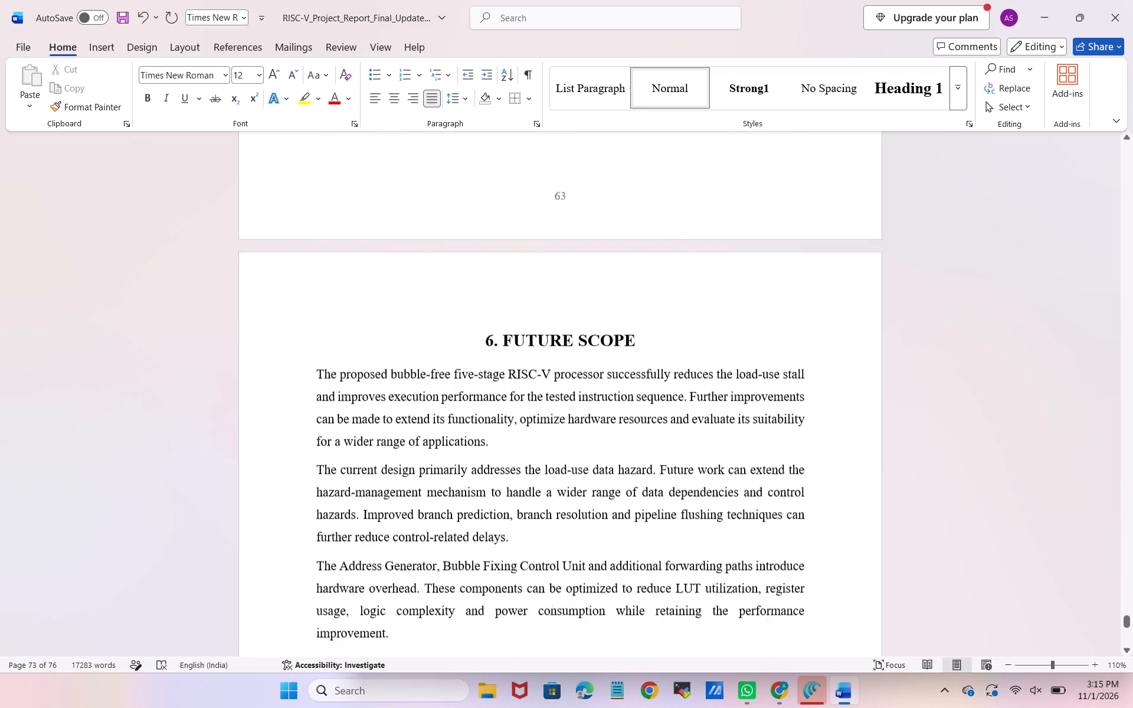
{"action": "scroll", "coordinate": [705, 376], "scroll_direction": "down", "scroll_amount": 4}
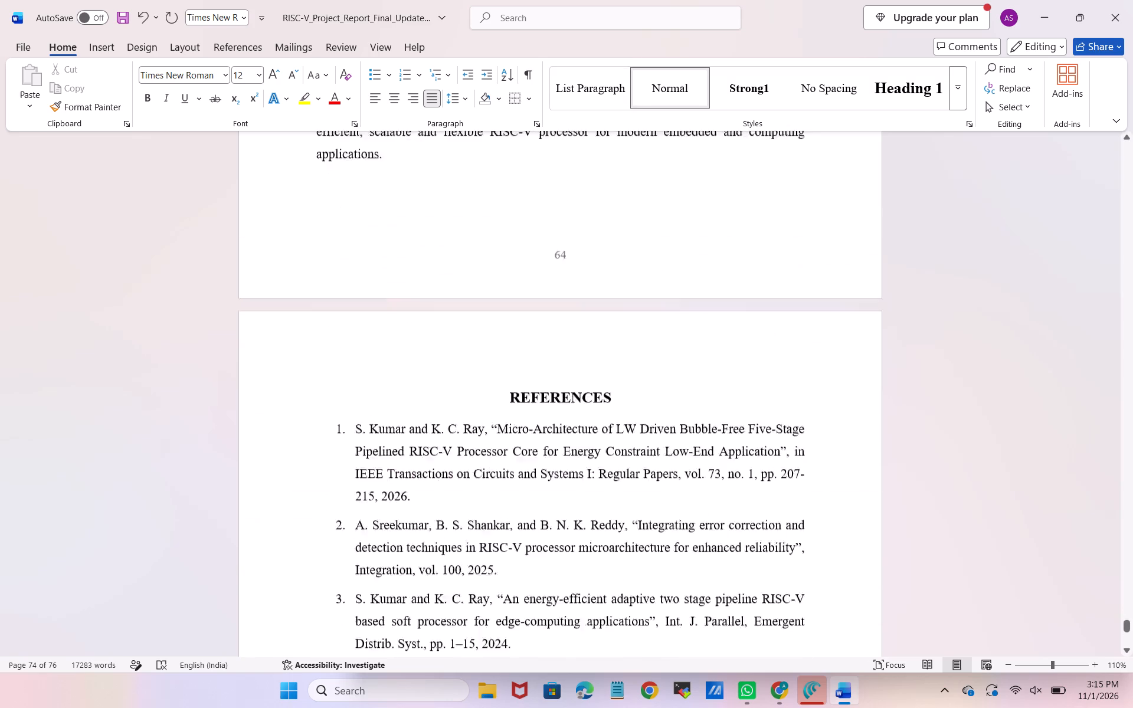
{"action": "scroll", "coordinate": [705, 376], "scroll_direction": "down", "scroll_amount": 2}
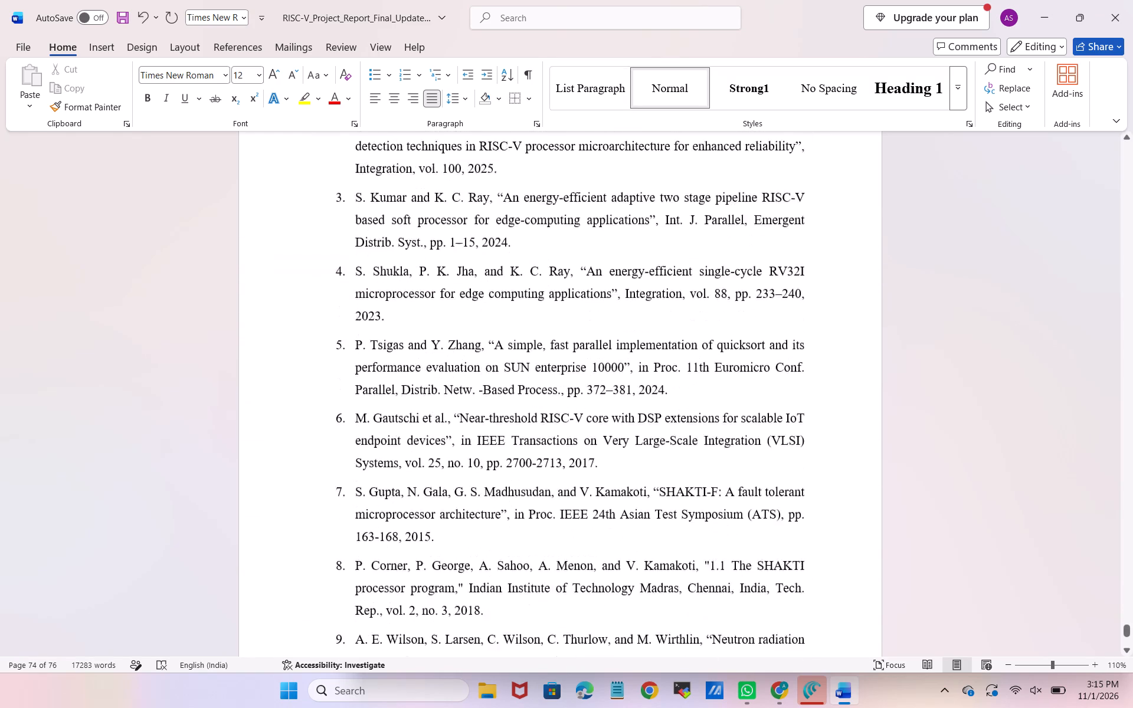
{"action": "scroll", "coordinate": [705, 376], "scroll_direction": "down", "scroll_amount": 5}
{"action": "scroll", "coordinate": [705, 376], "scroll_direction": "up", "scroll_amount": 16}
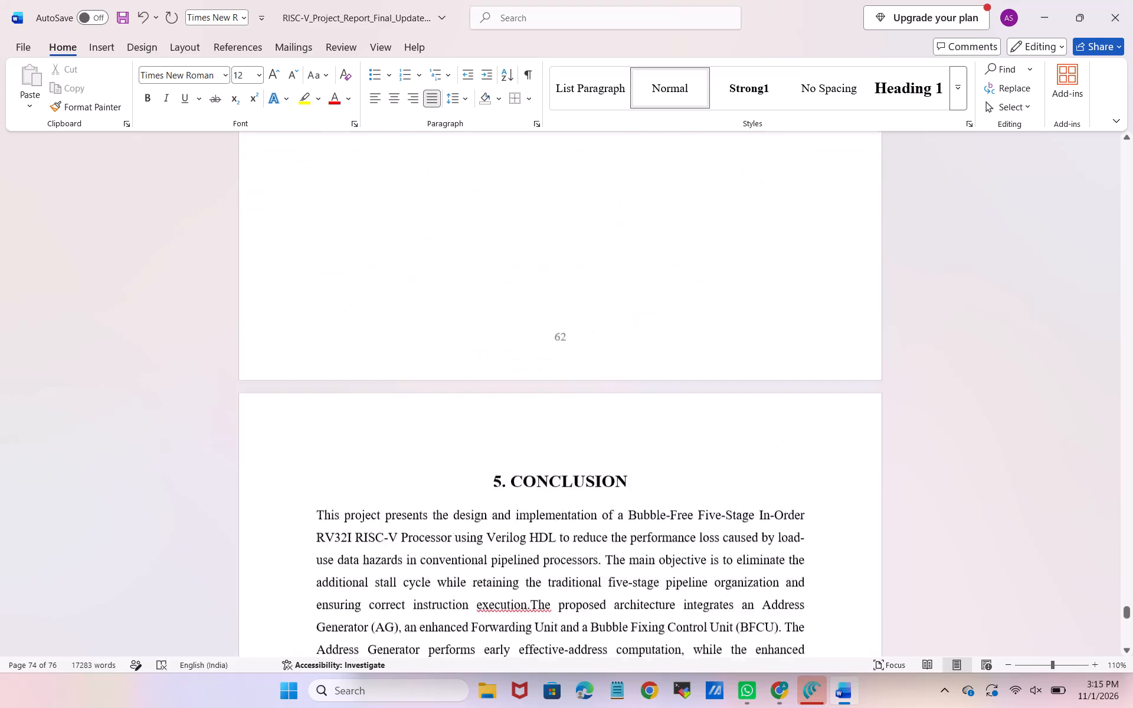
{"action": "scroll", "coordinate": [705, 376], "scroll_direction": "up", "scroll_amount": 17}
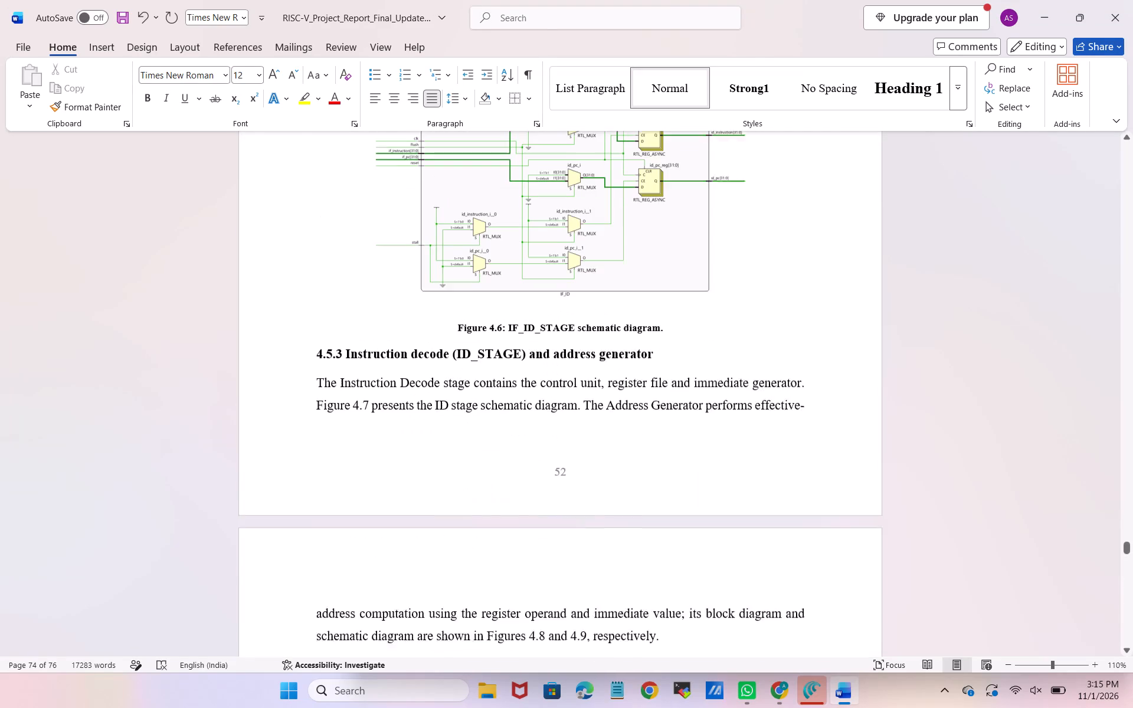
Review the front matter from the title page through the Table of Contents to the List of Tables.
{"action": "left_click_drag", "start_coordinate": [1130, 545], "coordinate": [1110, 136]}
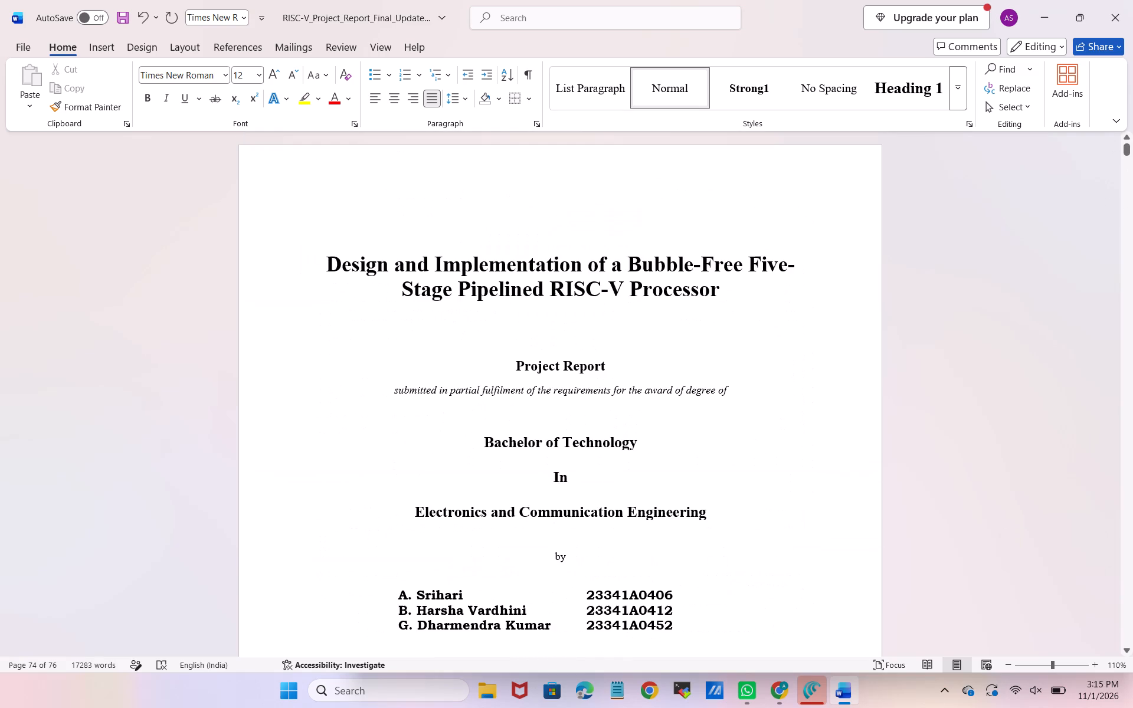
{"action": "scroll", "coordinate": [839, 147], "scroll_direction": "down", "scroll_amount": 5}
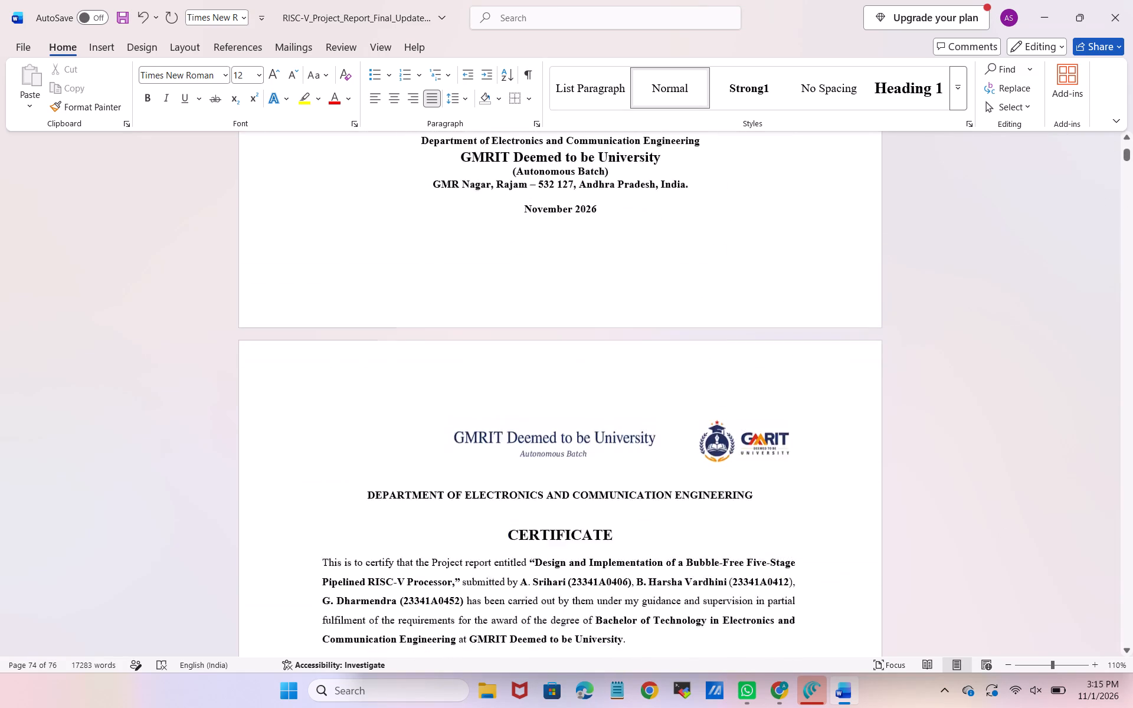
{"action": "scroll", "coordinate": [839, 147], "scroll_direction": "down", "scroll_amount": 3}
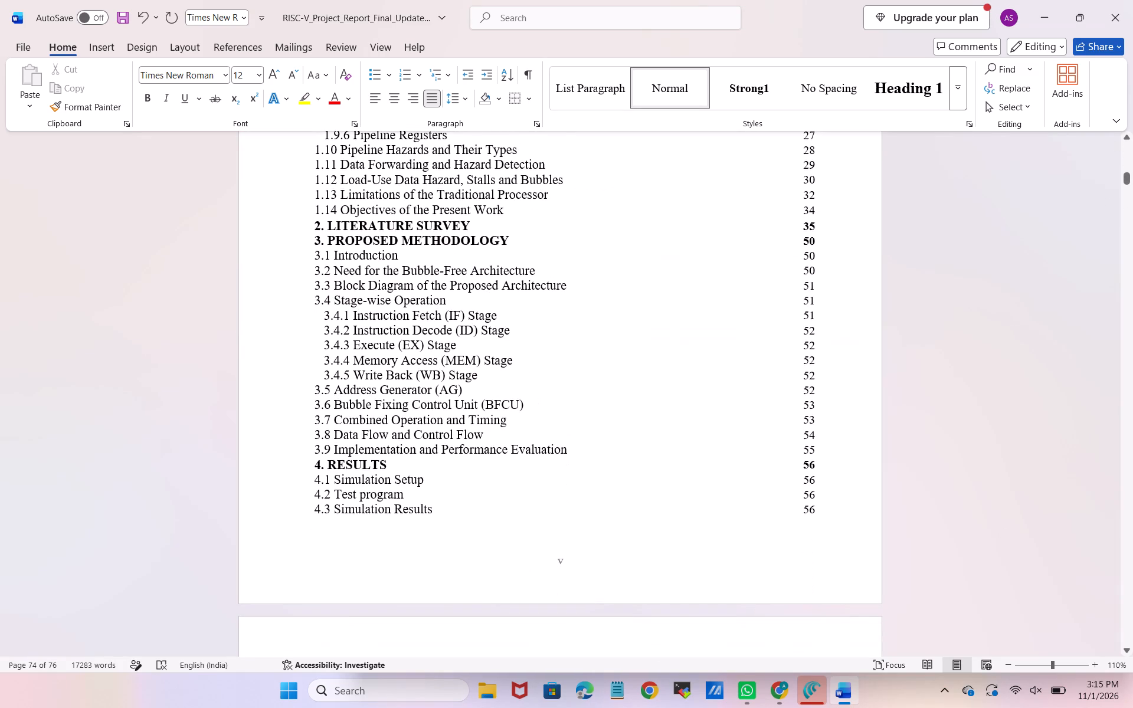
{"action": "scroll", "coordinate": [586, 284], "scroll_direction": "up", "scroll_amount": 2}
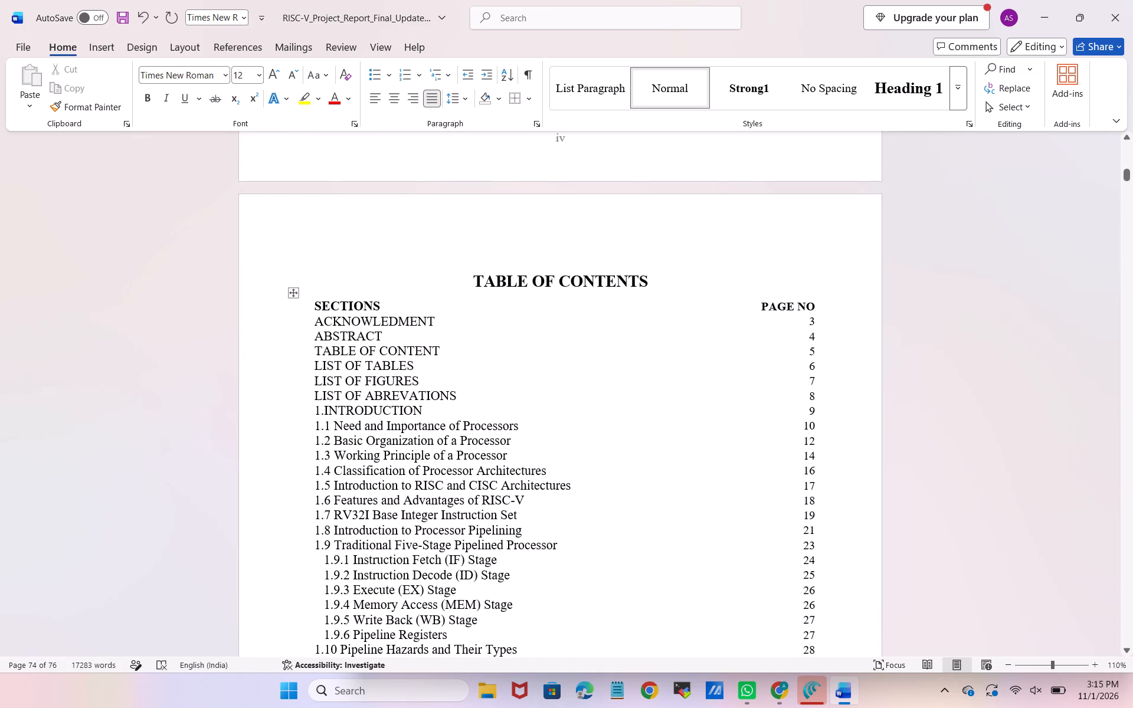
{"action": "scroll", "coordinate": [332, 412], "scroll_direction": "down", "scroll_amount": 2}
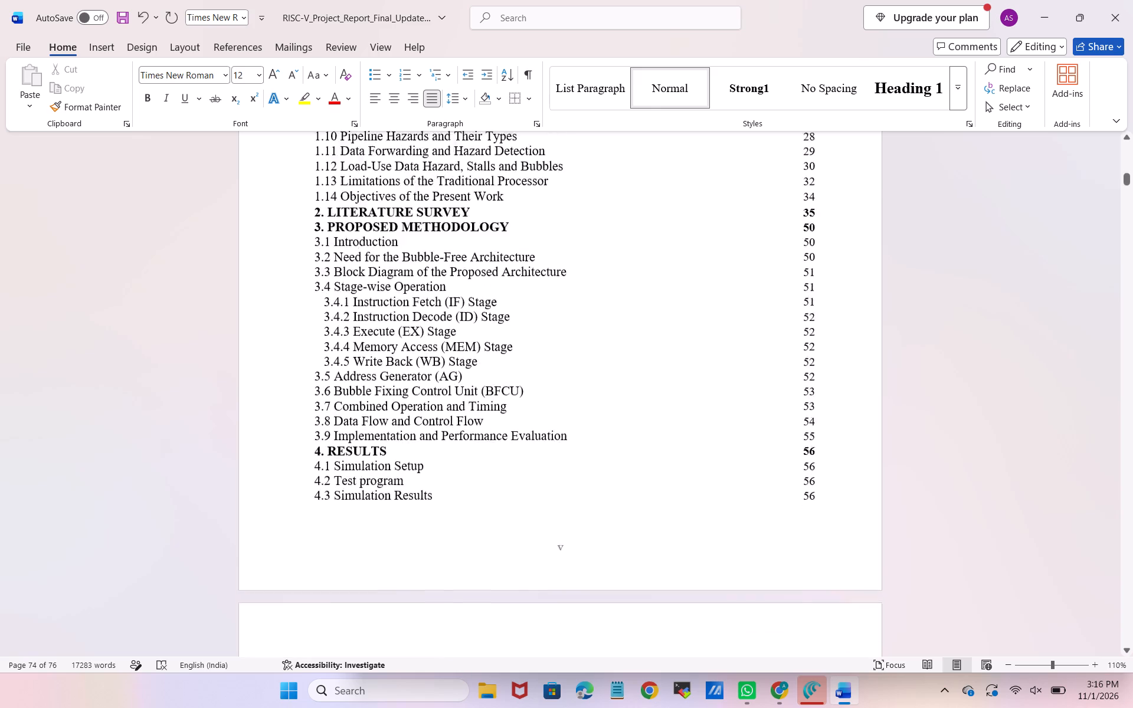
{"action": "scroll", "coordinate": [332, 412], "scroll_direction": "down", "scroll_amount": 4}
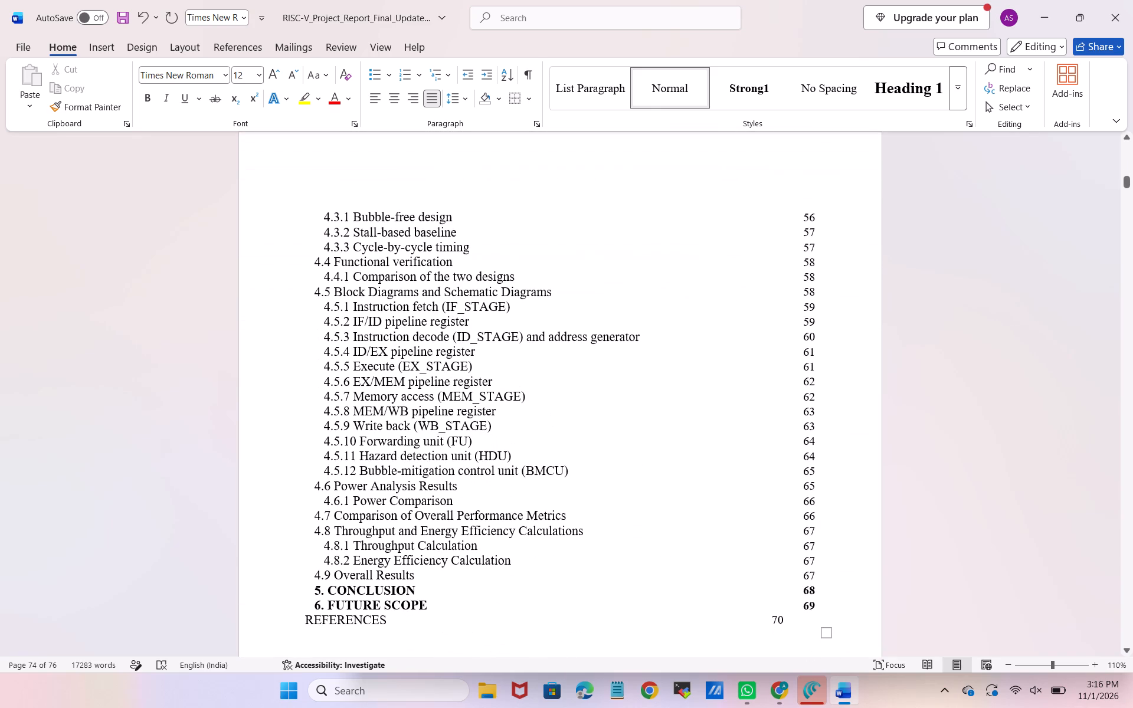
{"action": "scroll", "coordinate": [332, 412], "scroll_direction": "down", "scroll_amount": 4}
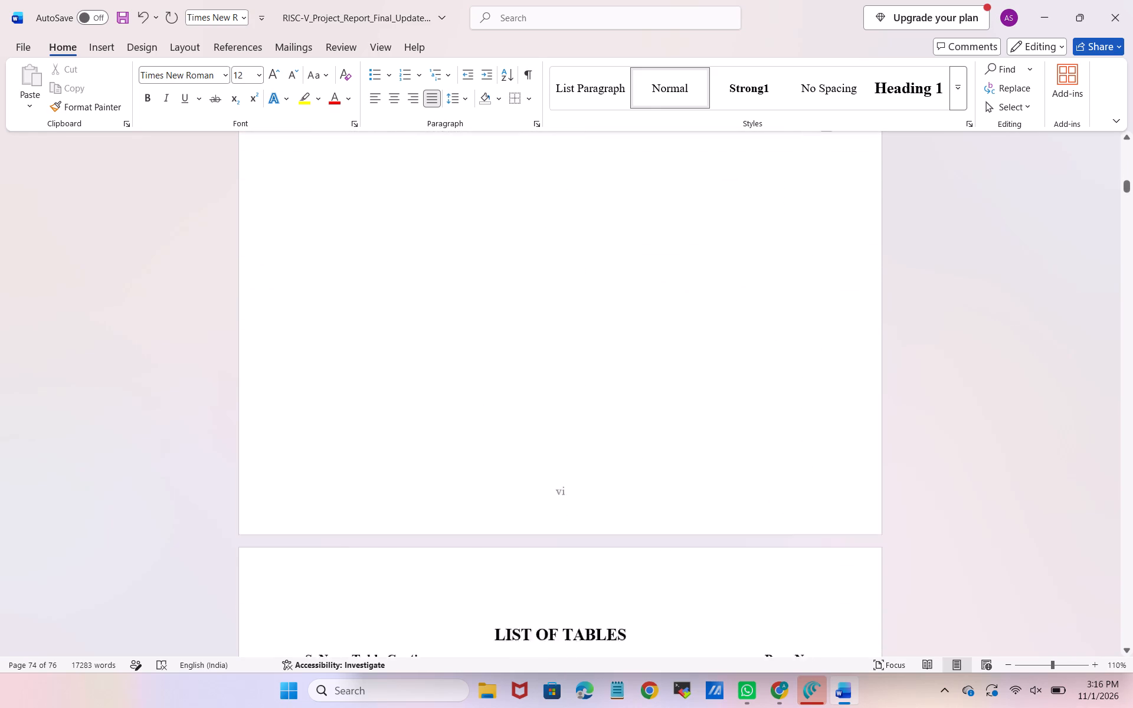
{"action": "scroll", "coordinate": [332, 412], "scroll_direction": "down", "scroll_amount": 1}
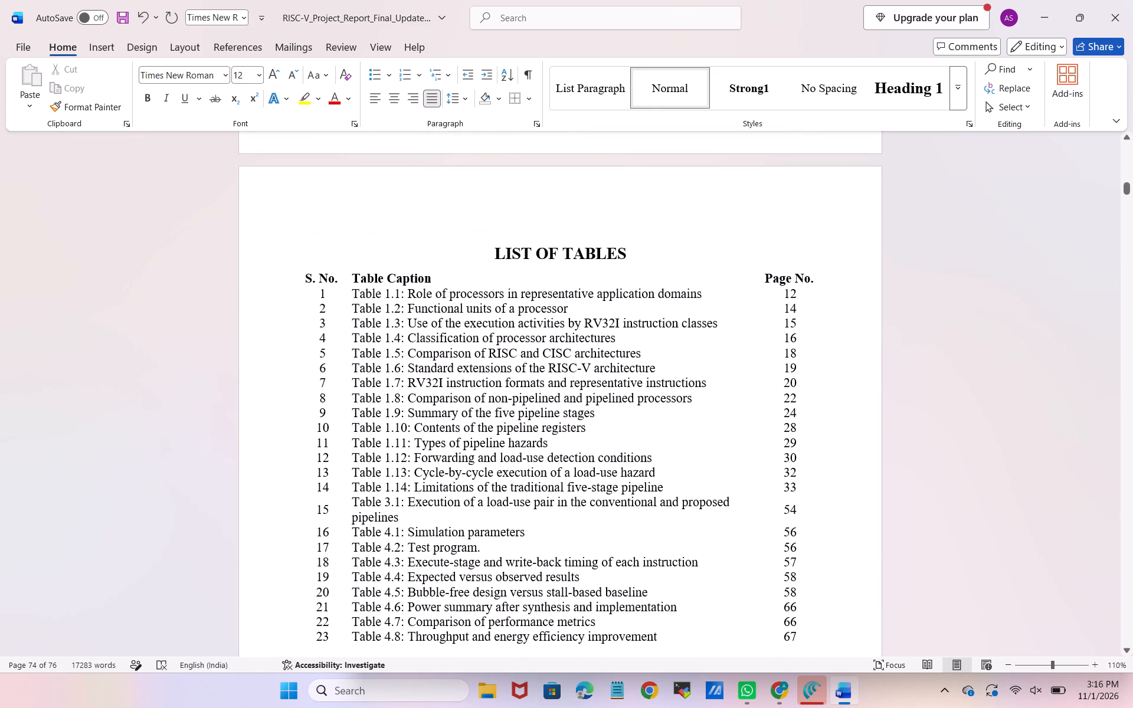
Replace "S" with "Table" in the List of Tables' "S. No." column heading and add spaces before "No.".
{"action": "left_click", "coordinate": [313, 278]}
{"action": "key", "text": "BackSpace"}
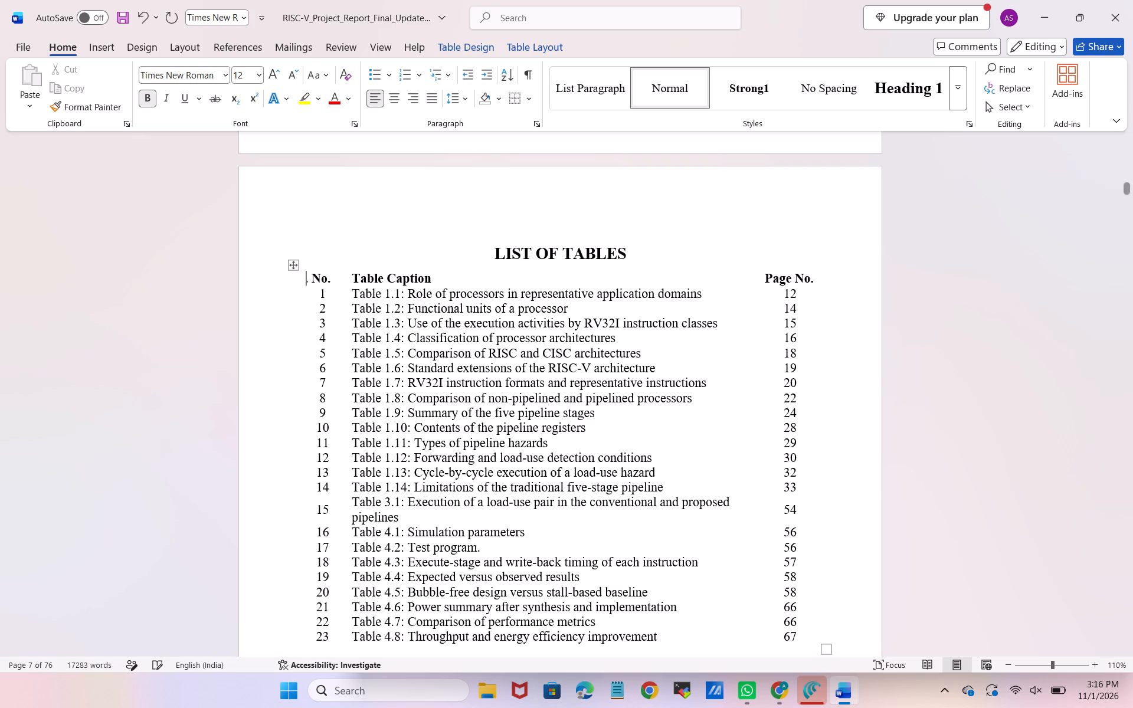
{"action": "type", "text": "Tabl"}
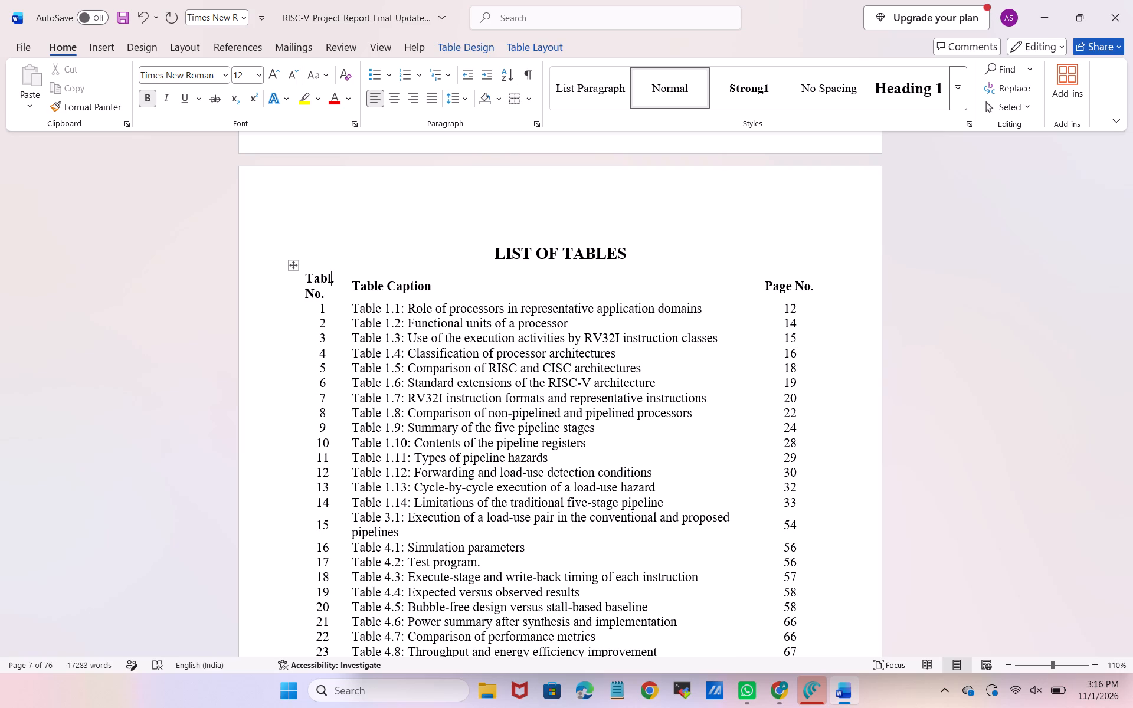
{"action": "key", "text": "e"}
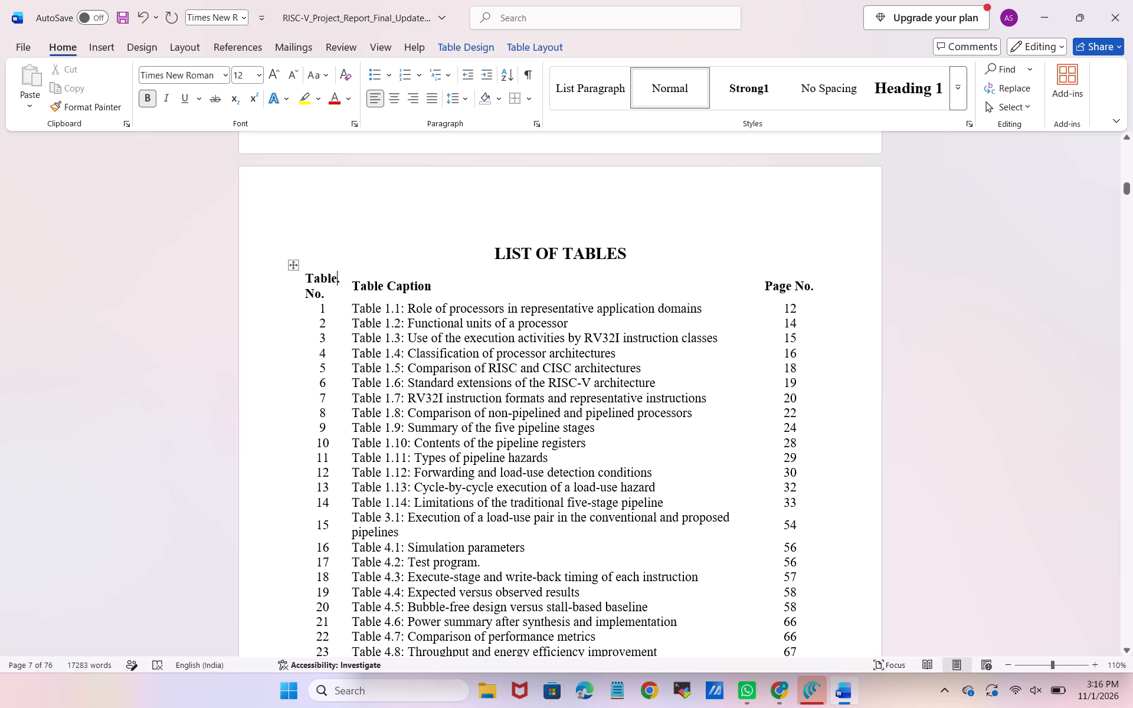
{"action": "left_click", "coordinate": [307, 293]}
{"action": "key", "text": "space"}
{"action": "key", "text": "space"}
{"action": "key", "text": "space"}
{"action": "key", "text": "space"}
Widen the first column of the List of Tables so its heading fits on one line.
{"action": "left_click_drag", "start_coordinate": [345, 289], "coordinate": [365, 290]}
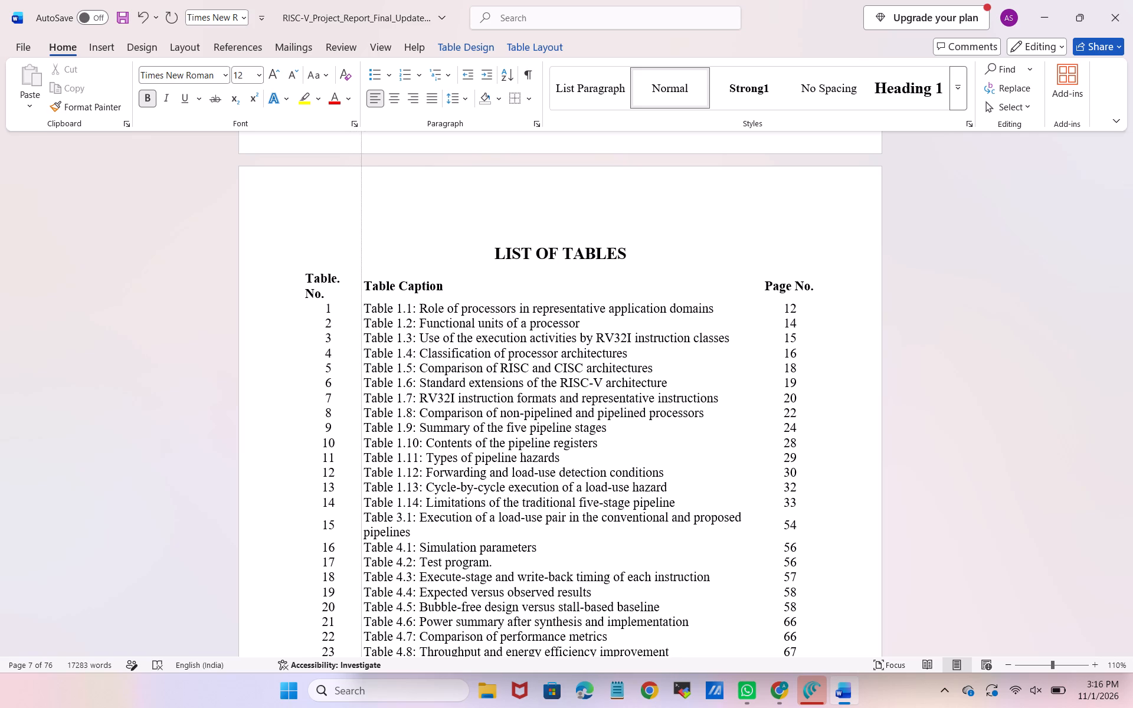
{"action": "left_click_drag", "start_coordinate": [365, 290], "coordinate": [383, 289]}
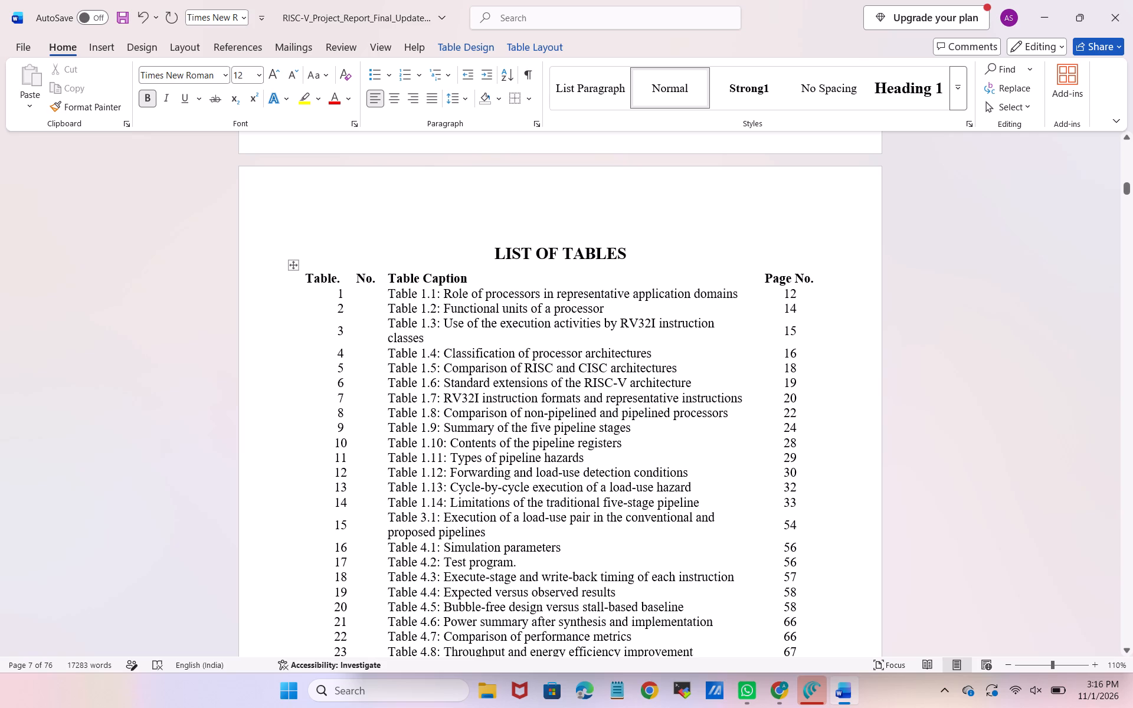
Delete the surplus spaces before "No." and the period after "Table" in the first column heading.
{"action": "key", "text": "BackSpace"}
{"action": "key", "text": "BackSpace"}
{"action": "key", "text": "Left"}
{"action": "key", "text": "Left"}
{"action": "key", "text": "BackSpace"}
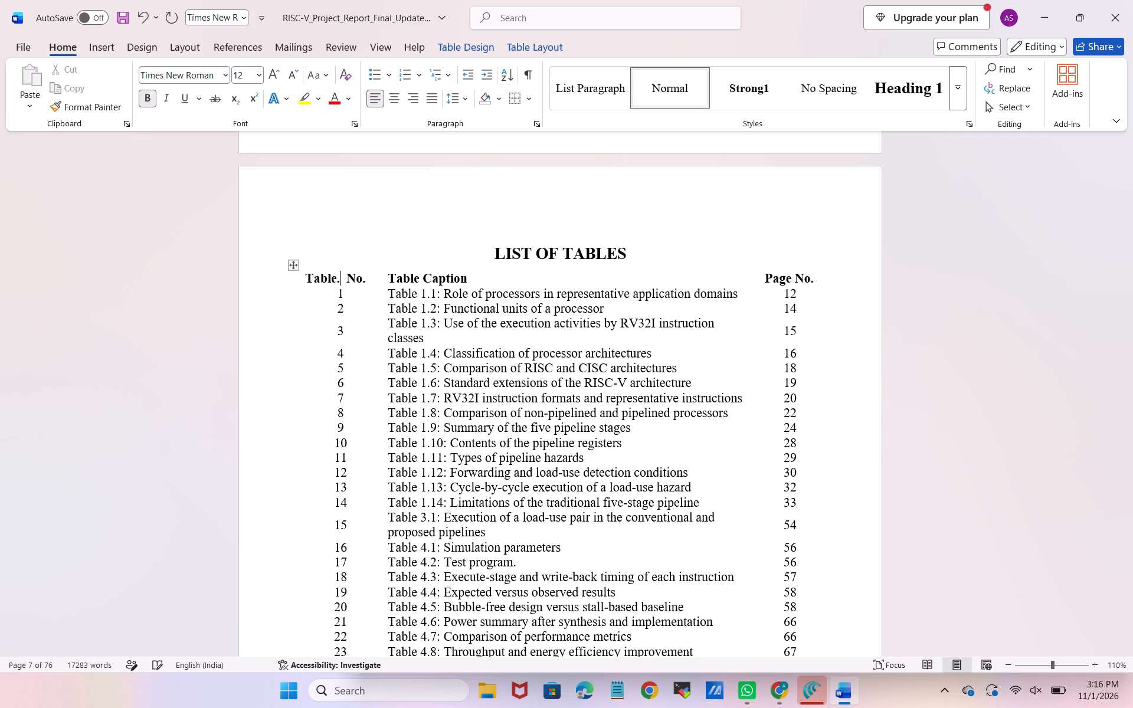
{"action": "key", "text": "BackSpace"}
{"action": "key", "text": "Right"}
Make the List of Tables' first column heading read "Table no.", with a single space and a lowercase n.
{"action": "key", "text": "Right"}
{"action": "key", "text": "Right"}
{"action": "key", "text": "BackSpace"}
{"action": "key", "text": "BackSpace"}
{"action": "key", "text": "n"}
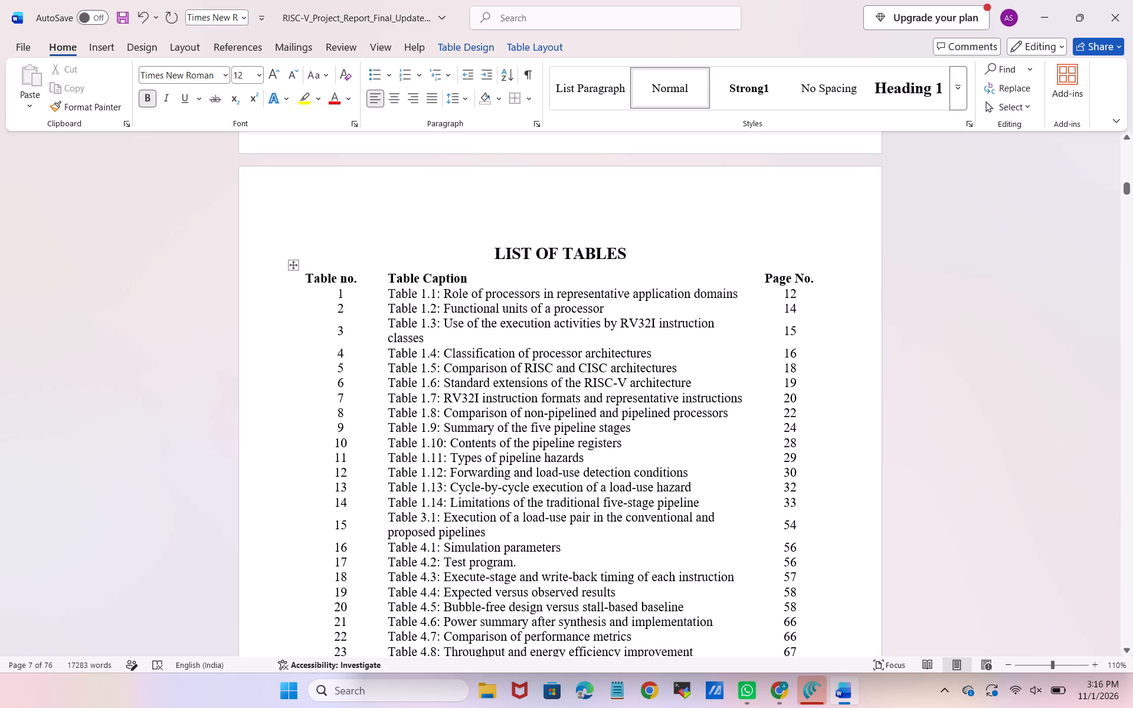
Replace the second column heading "Table Caption" in the List of Tables with "Title".
{"action": "left_click", "coordinate": [471, 280]}
{"action": "key", "text": "BackSpace"}
{"action": "key", "text": "BackSpace"}
{"action": "key", "text": "BackSpace"}
{"action": "key", "text": "BackSpace"}
{"action": "key", "text": "BackSpace"}
{"action": "key", "text": "BackSpace"}
{"action": "key", "text": "BackSpace"}
{"action": "key", "text": "BackSpace"}
{"action": "key", "text": "BackSpace"}
{"action": "key", "text": "BackSpace"}
{"action": "key", "text": "BackSpace"}
{"action": "key", "text": "BackSpace"}
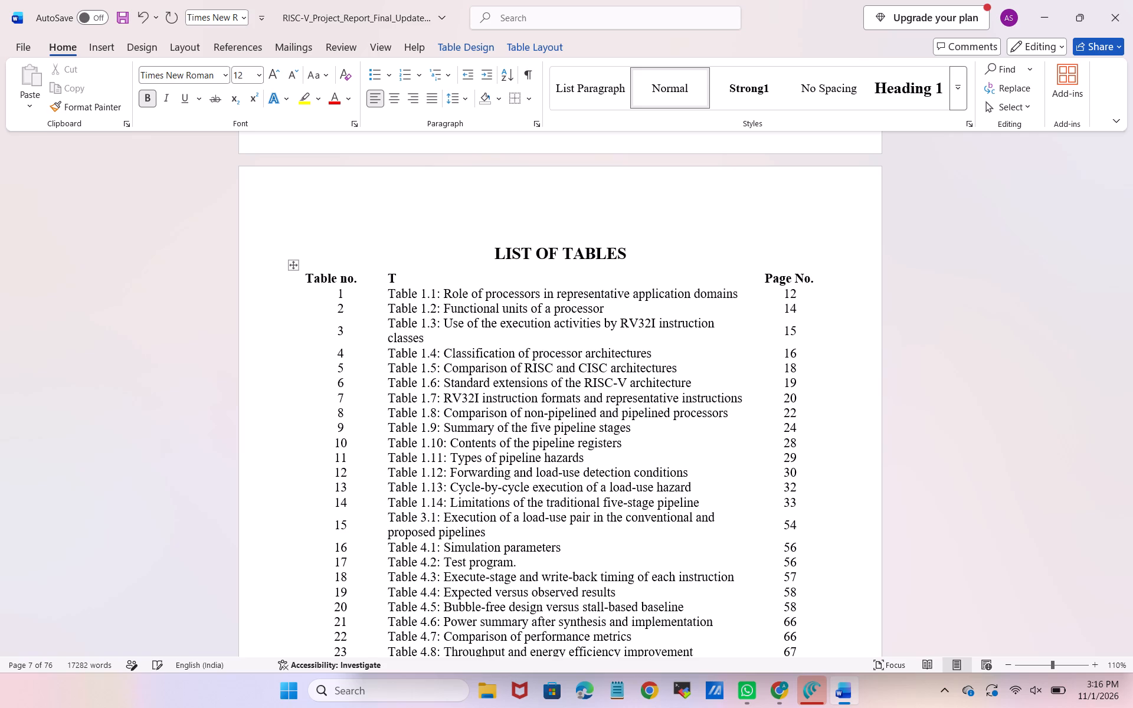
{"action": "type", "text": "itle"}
Renumber the first two entries in the "Table no." column as 1.1 and 1.2.
{"action": "scroll", "coordinate": [471, 280], "scroll_direction": "down", "scroll_amount": 1}
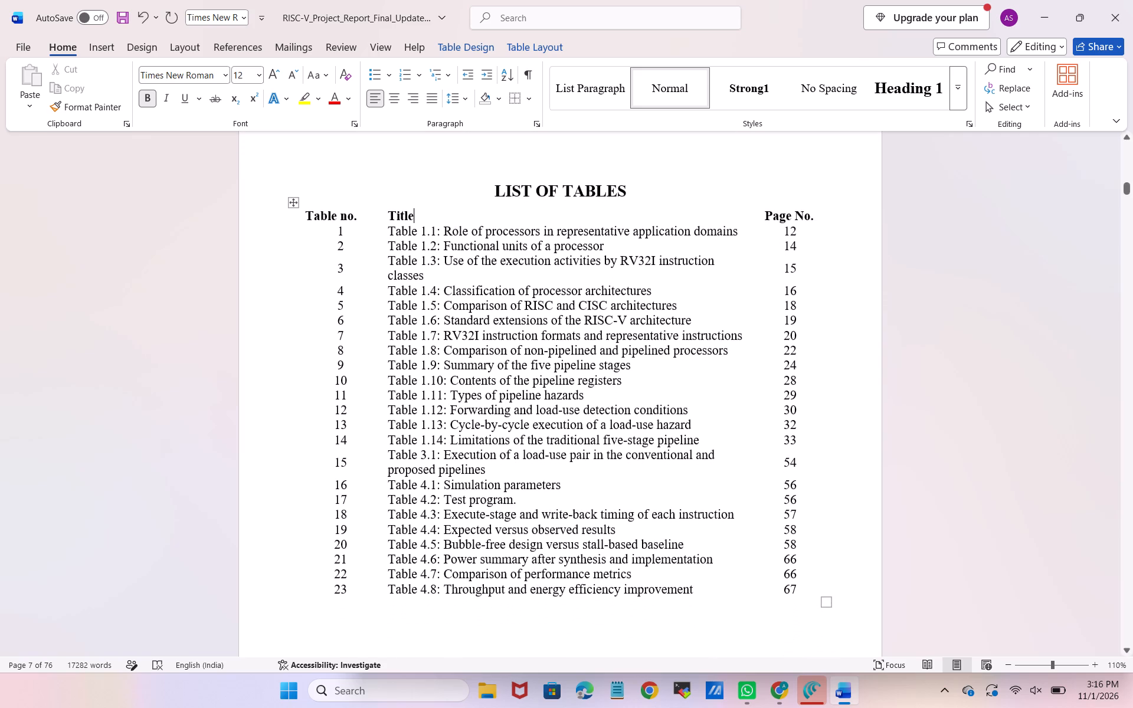
{"action": "scroll", "coordinate": [471, 280], "scroll_direction": "down", "scroll_amount": 1}
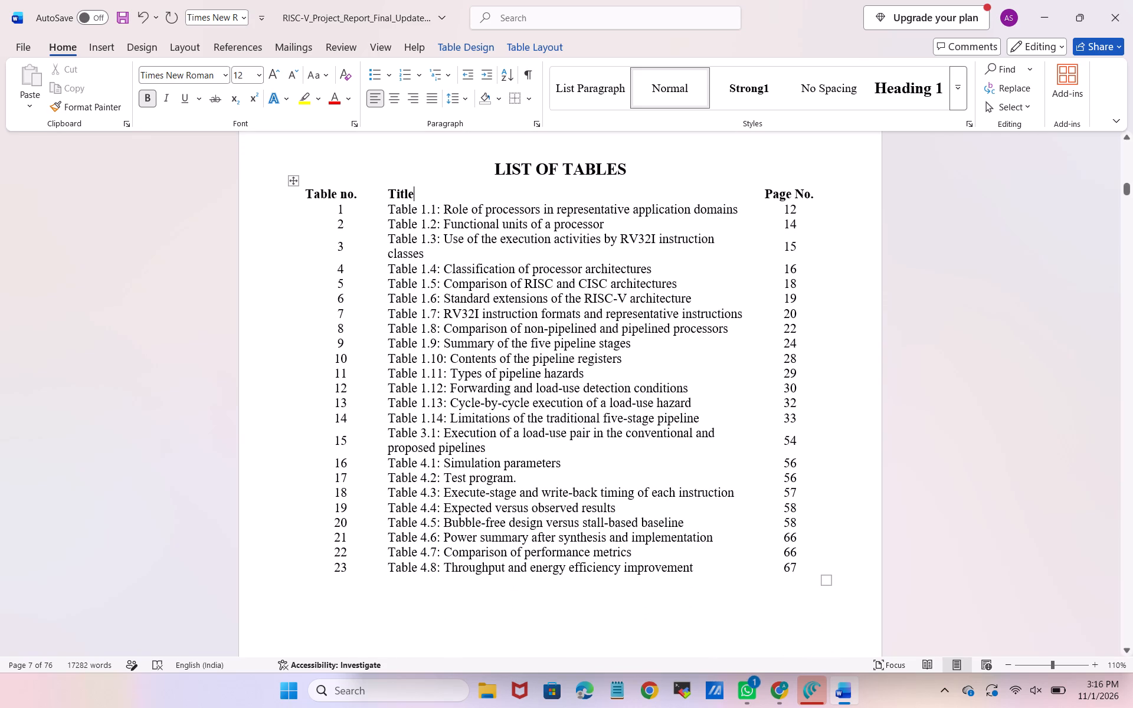
{"action": "left_click", "coordinate": [346, 211]}
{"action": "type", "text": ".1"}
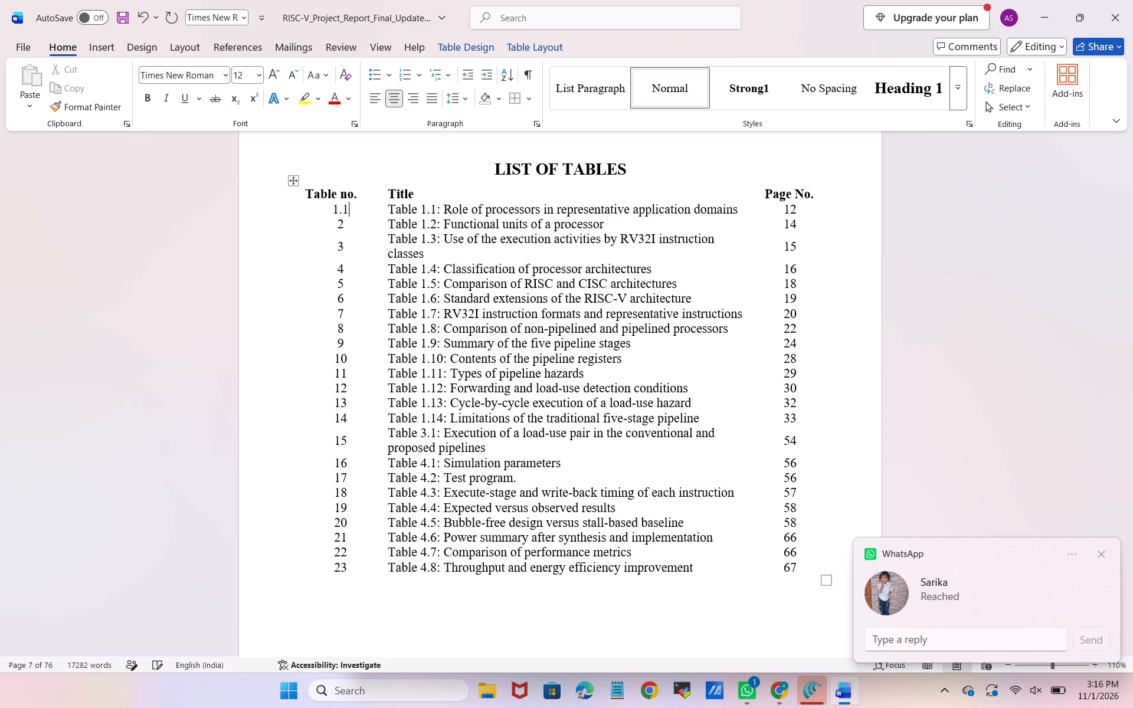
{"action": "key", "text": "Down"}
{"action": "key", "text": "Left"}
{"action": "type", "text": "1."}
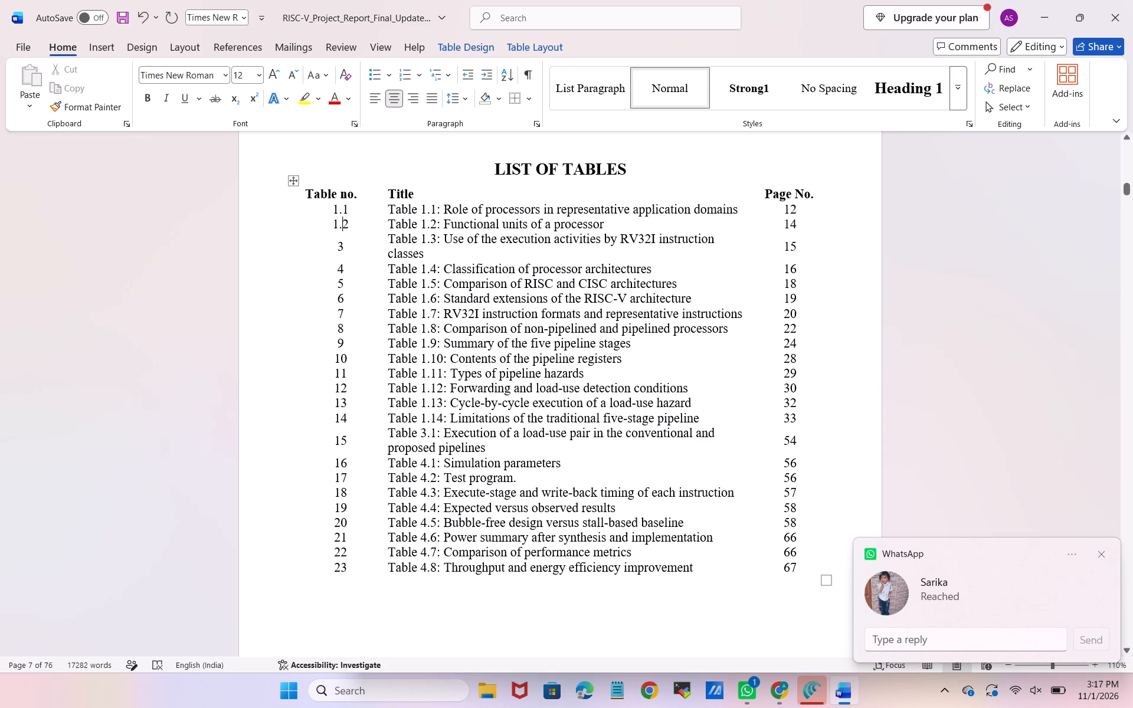
Delete the "Table 1.1:" prefix from the first entry's title, leaving only the caption text.
{"action": "left_click", "coordinate": [444, 212]}
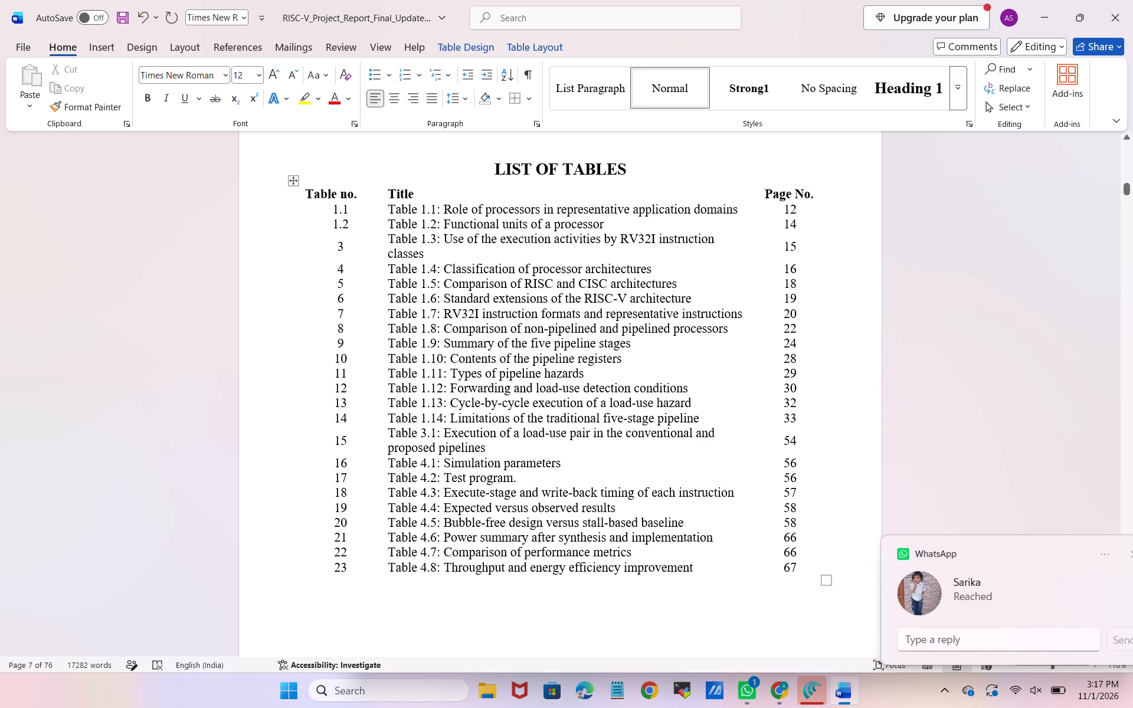
{"action": "key", "text": "BackSpace"}
{"action": "key", "text": "BackSpace"}
{"action": "key", "text": "BackSpace"}
{"action": "key", "text": "BackSpace"}
{"action": "key", "text": "BackSpace"}
{"action": "key", "text": "BackSpace"}
{"action": "key", "text": "BackSpace"}
{"action": "key", "text": "BackSpace"}
{"action": "key", "text": "BackSpace"}
{"action": "key", "text": "BackSpace"}
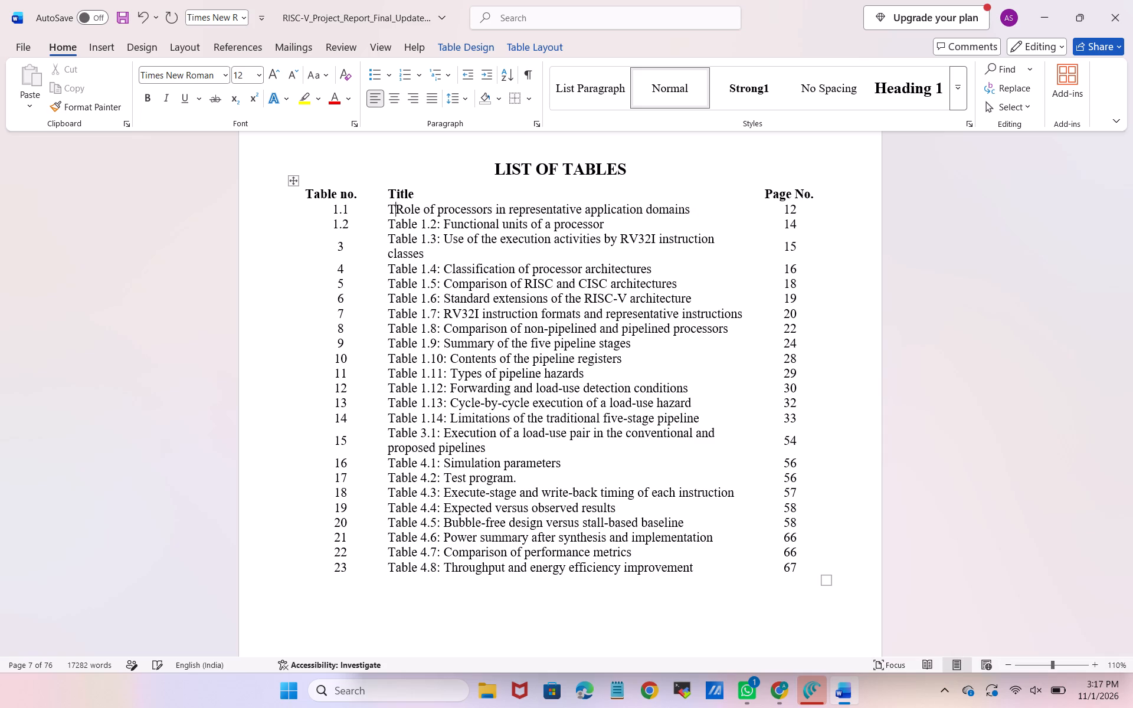
{"action": "key", "text": "BackSpace"}
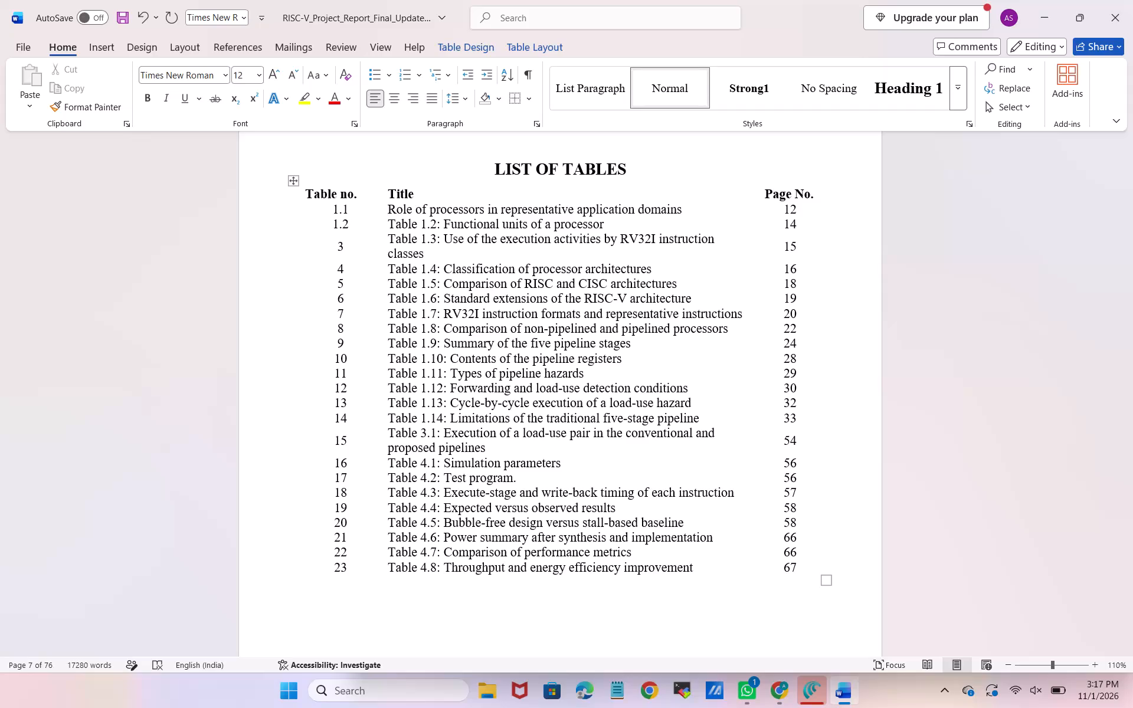
Delete the "Table 1.2:" prefix from the title of the "Functional units of a processor" entry.
{"action": "left_click", "coordinate": [444, 222]}
{"action": "key", "text": "BackSpace"}
{"action": "key", "text": "BackSpace"}
{"action": "key", "text": "BackSpace"}
{"action": "key", "text": "BackSpace"}
{"action": "key", "text": "BackSpace"}
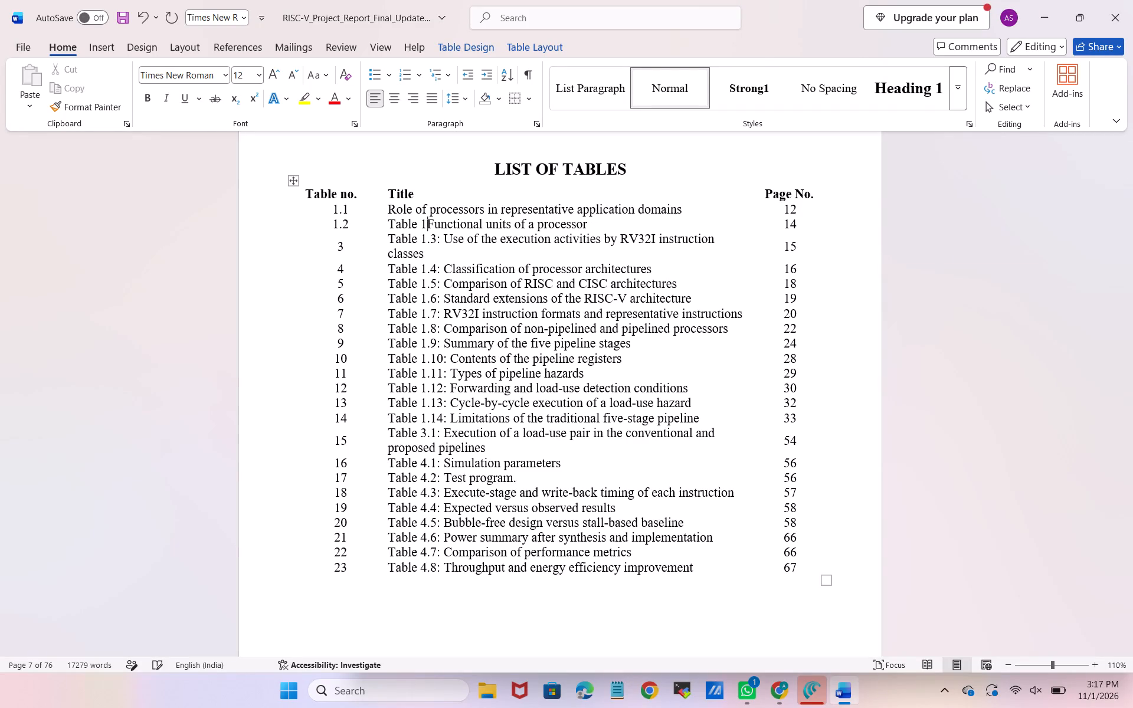
{"action": "key", "text": "BackSpace"}
{"action": "key", "text": "BackSpace"}
{"action": "key", "text": "BackSpace"}
{"action": "key", "text": "BackSpace"}
{"action": "key", "text": "BackSpace"}
{"action": "key", "text": "BackSpace"}
{"action": "key", "text": "BackSpace"}
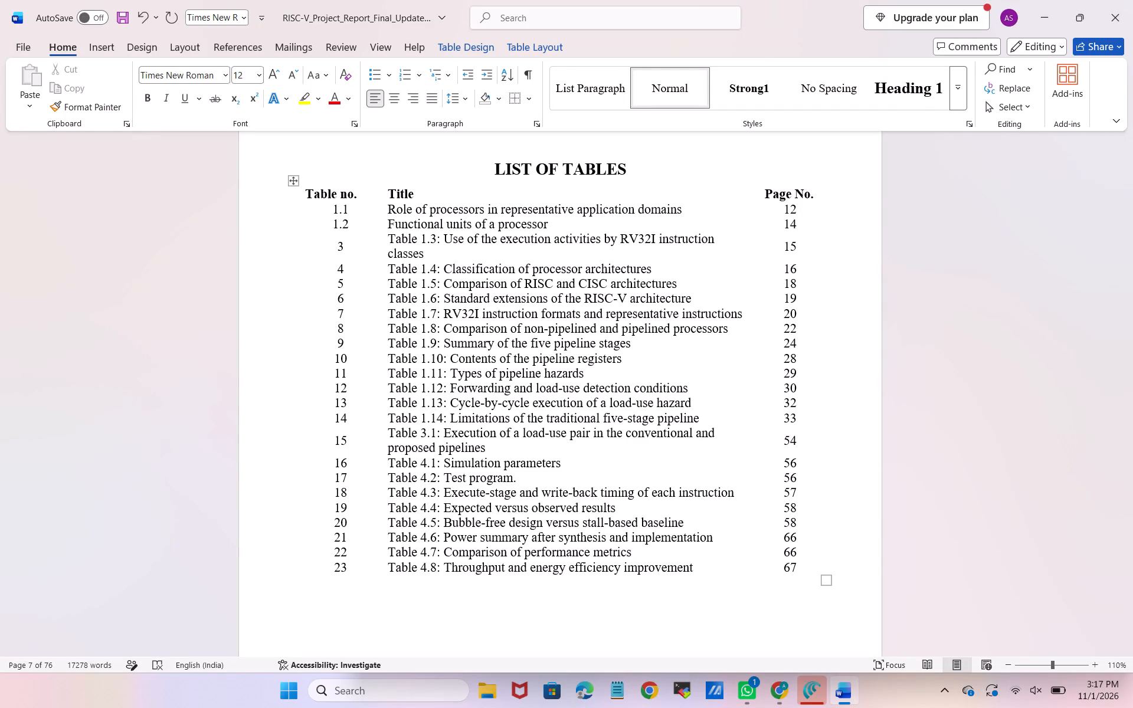
Renumber the third entry in the "Table no." column as 1.3.
{"action": "left_click", "coordinate": [339, 247]}
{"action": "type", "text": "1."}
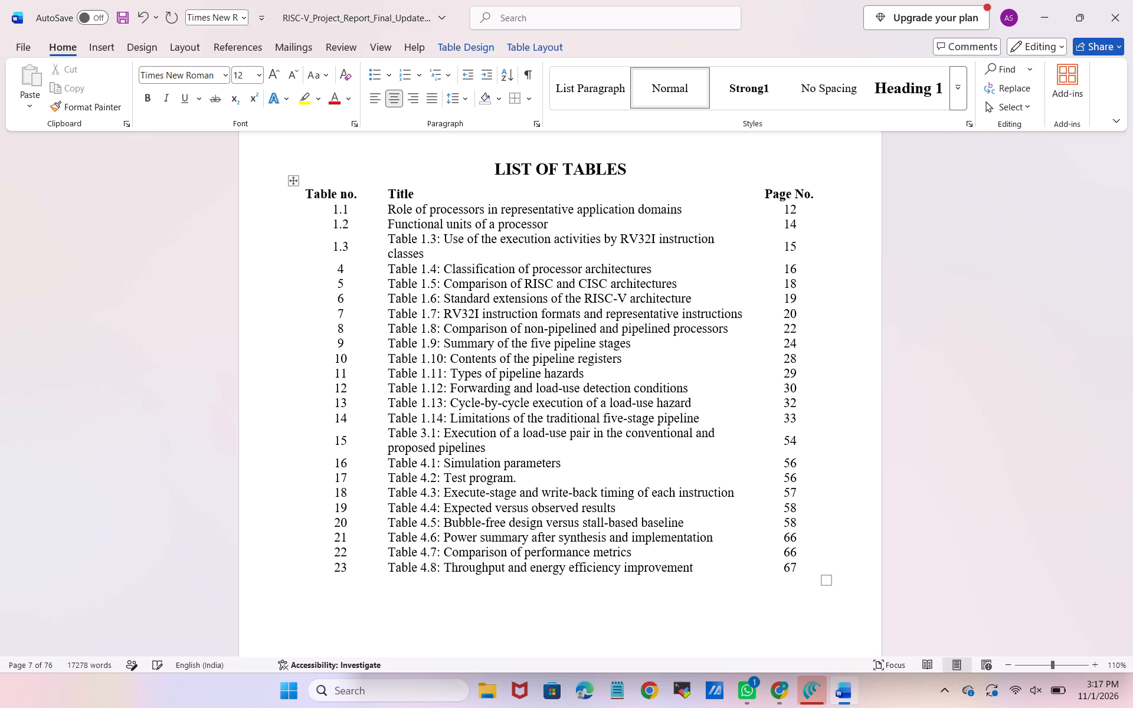
Delete the "Table 1.3:" prefix from the title "Use of the execution activities by RV32I instruction classes".
{"action": "left_click_drag", "start_coordinate": [443, 235], "coordinate": [427, 237]}
{"action": "left_click_drag", "start_coordinate": [427, 237], "coordinate": [393, 238]}
{"action": "key", "text": "BackSpace"}
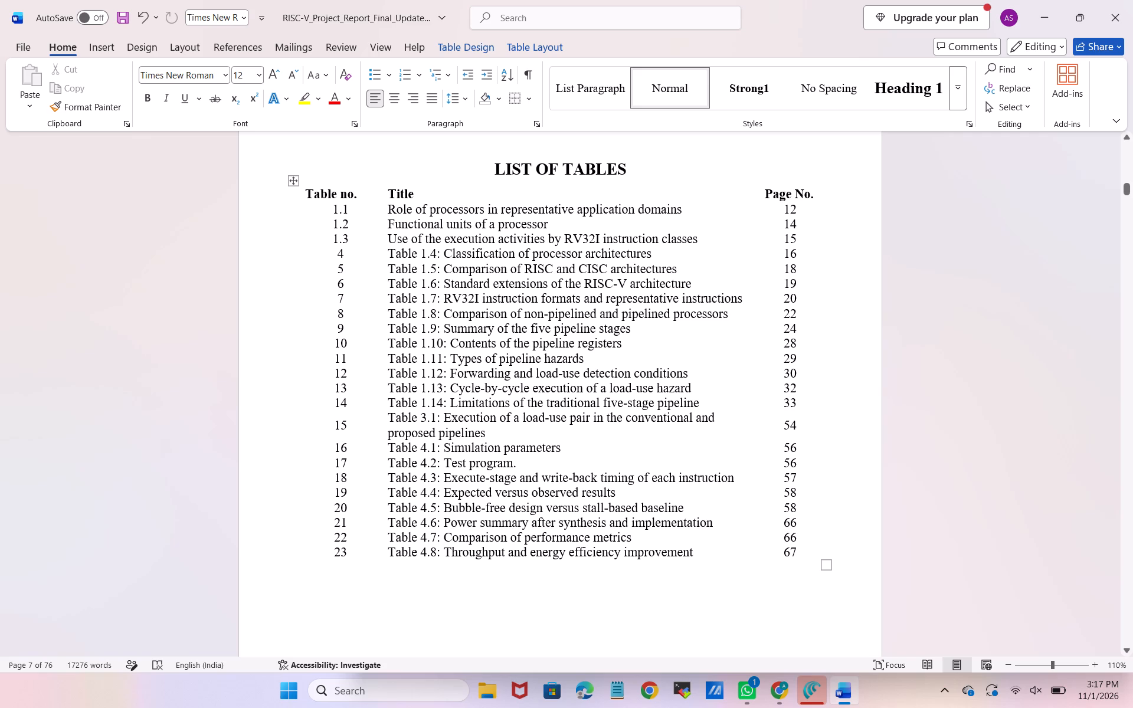
Renumber the processor classification and RISC/CISC comparison rows as 1.4 and 1.5, and delete their "Table 1.4:" and "Table 1.5:" title prefixes.
{"action": "left_click", "coordinate": [335, 254]}
{"action": "type", "text": "1."}
{"action": "key", "text": "4"}
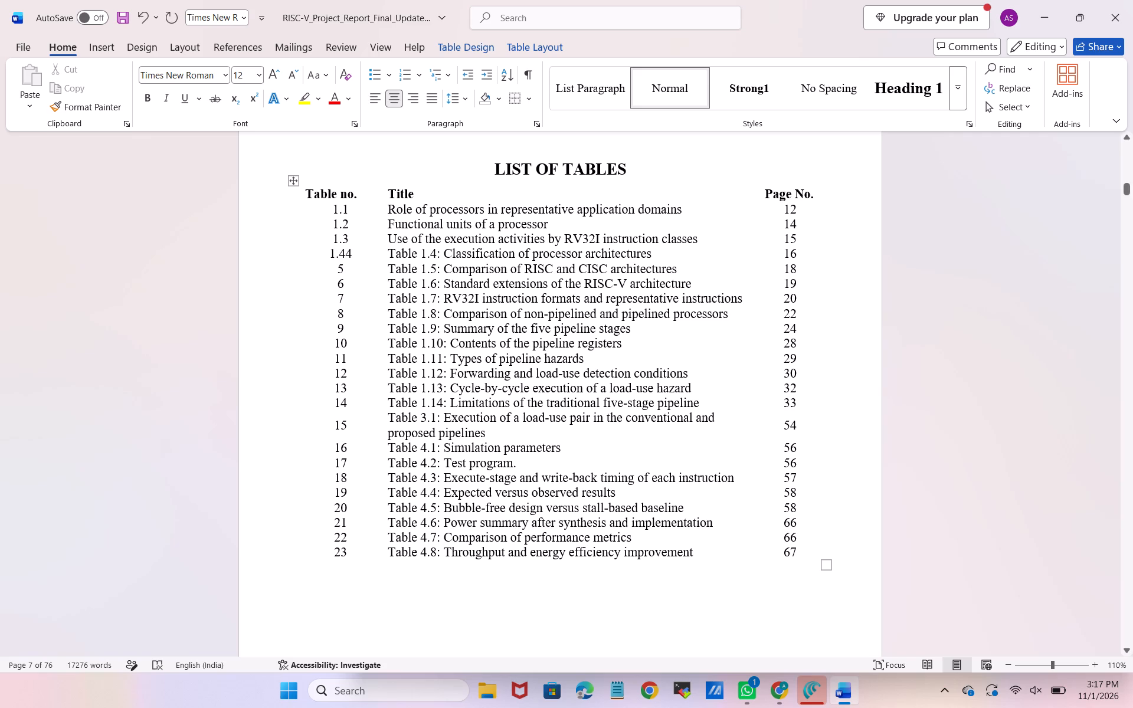
{"action": "key", "text": "BackSpace"}
{"action": "left_click_drag", "start_coordinate": [443, 253], "coordinate": [385, 257]}
{"action": "key", "text": "BackSpace"}
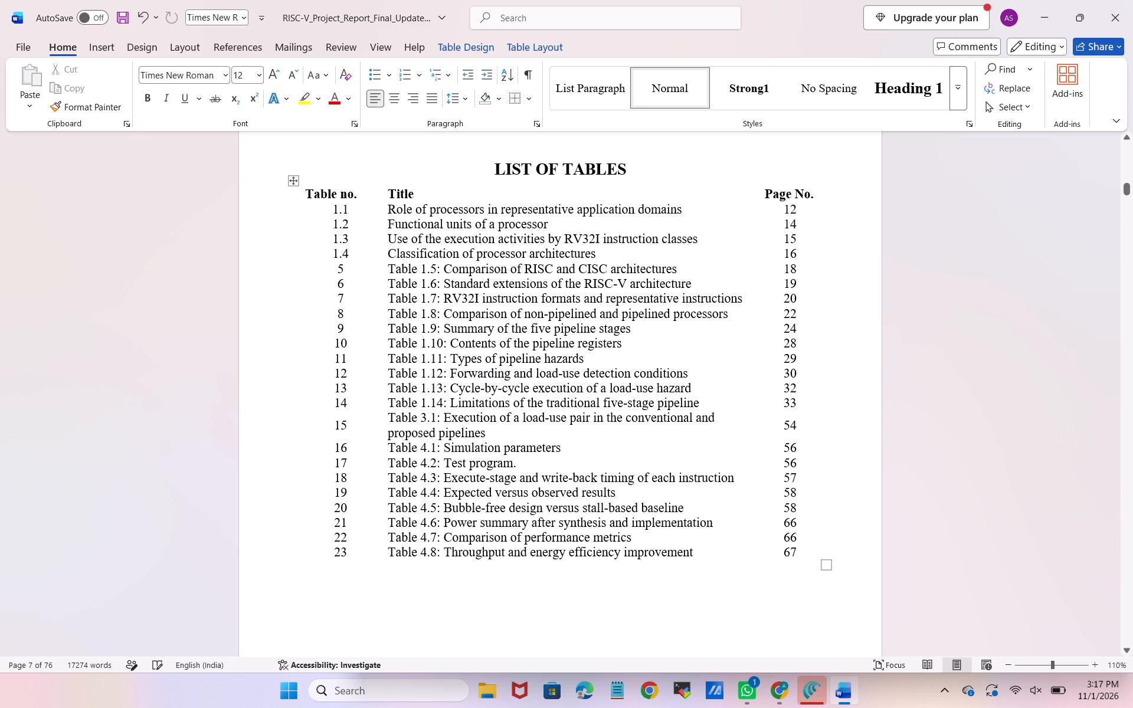
{"action": "left_click", "coordinate": [339, 266]}
{"action": "type", "text": "1."}
{"action": "left_click_drag", "start_coordinate": [443, 271], "coordinate": [387, 264]}
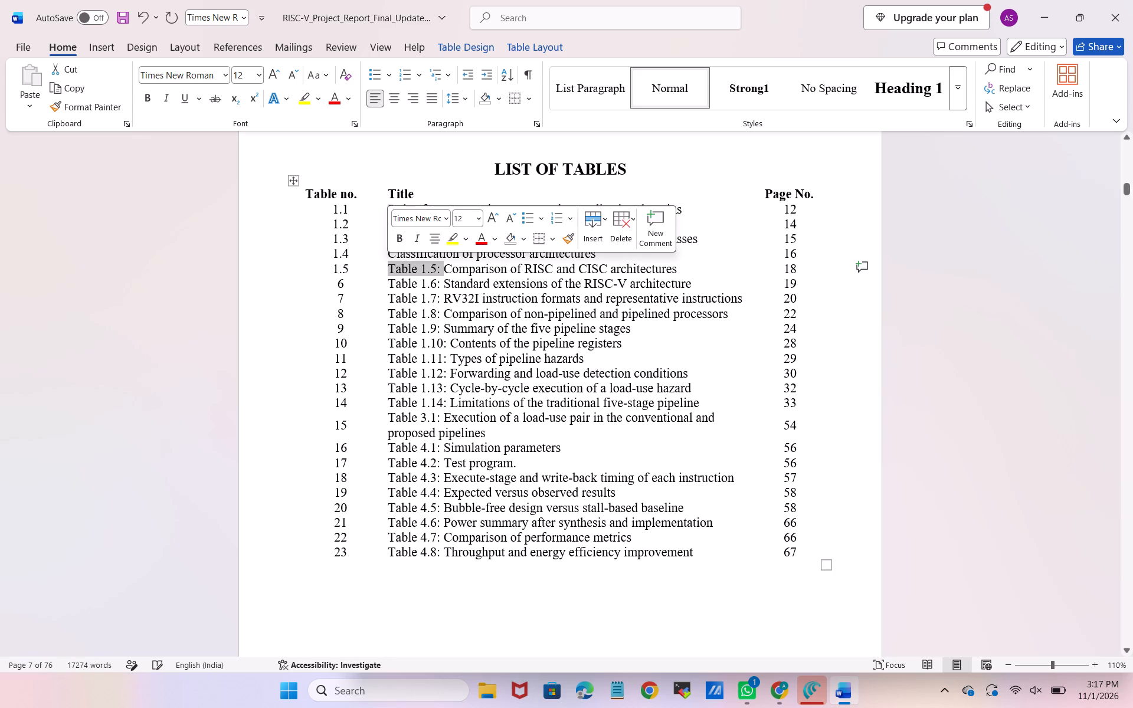
{"action": "key", "text": "BackSpace"}
Renumber the RISC-V standard extensions and RV32I instruction formats rows as 1.6 and 1.7, removing the "Table" number prefix from both titles.
{"action": "left_click", "coordinate": [336, 286]}
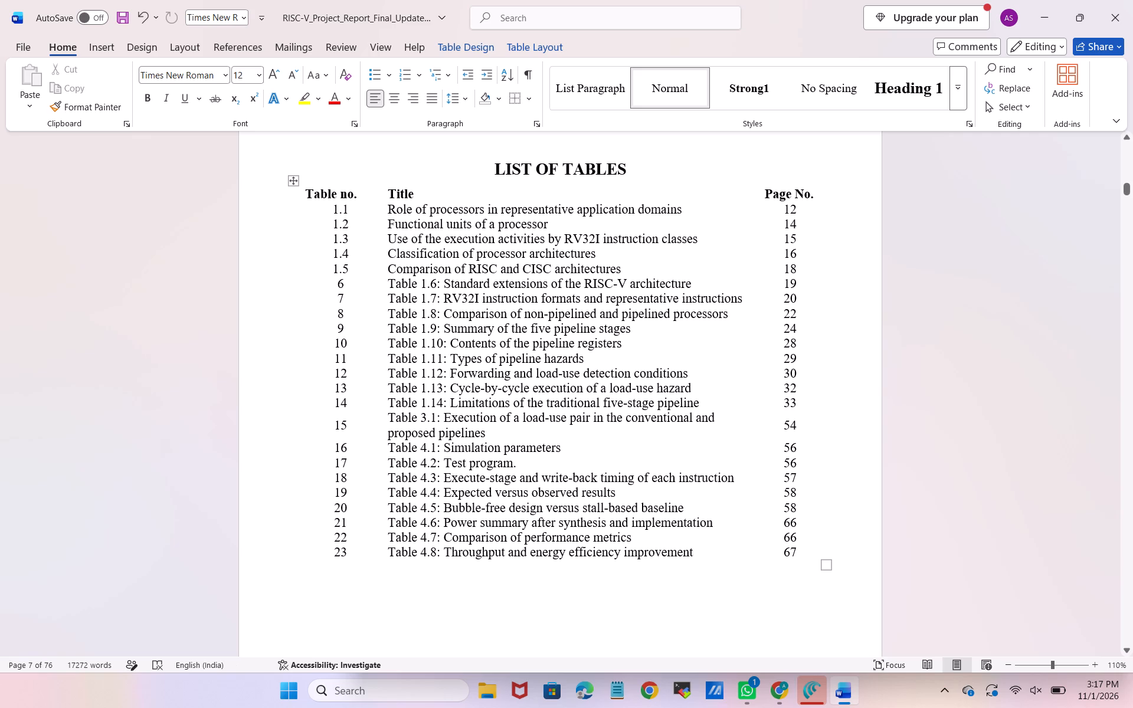
{"action": "type", "text": "1."}
{"action": "left_click_drag", "start_coordinate": [442, 283], "coordinate": [398, 277]}
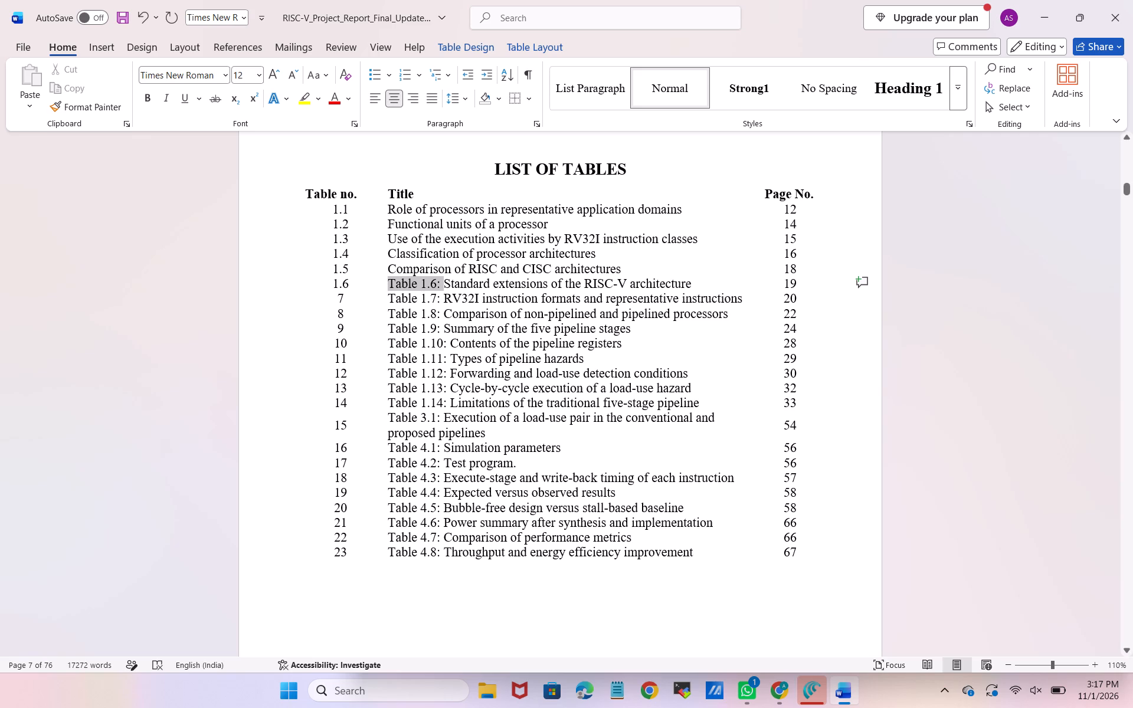
{"action": "left_click_drag", "start_coordinate": [398, 277], "coordinate": [397, 277]}
{"action": "key", "text": "BackSpace"}
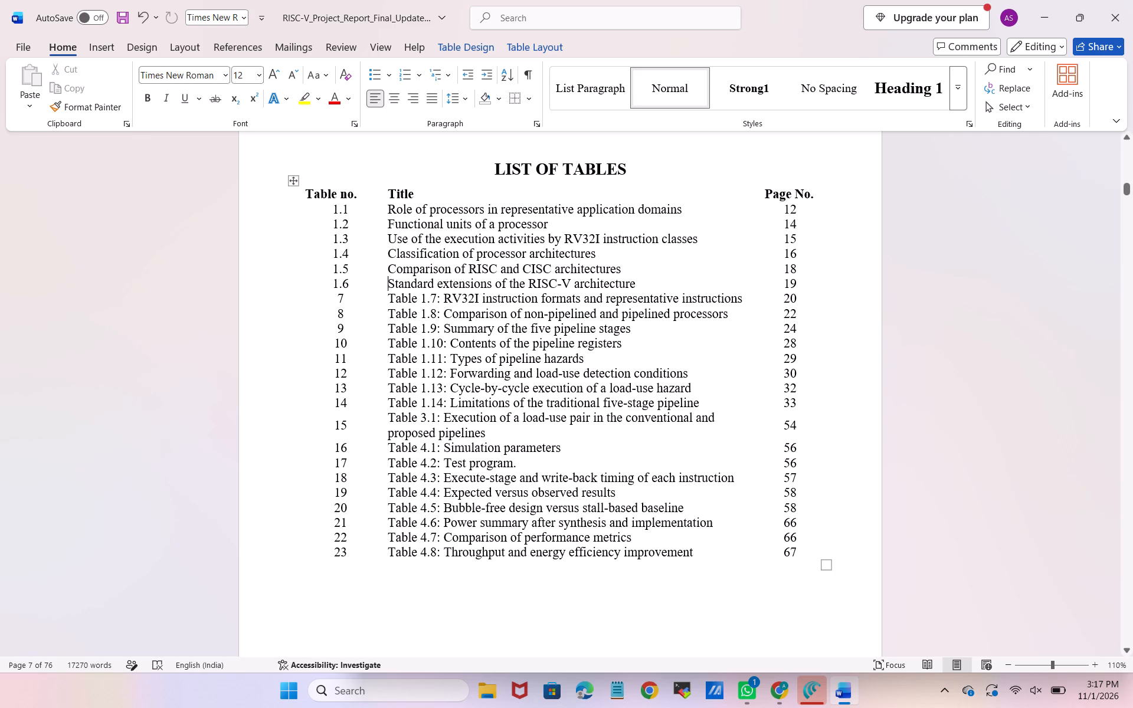
{"action": "left_click", "coordinate": [338, 296]}
{"action": "type", "text": "1."}
{"action": "left_click_drag", "start_coordinate": [442, 297], "coordinate": [392, 297]}
{"action": "key", "text": "BackSpace"}
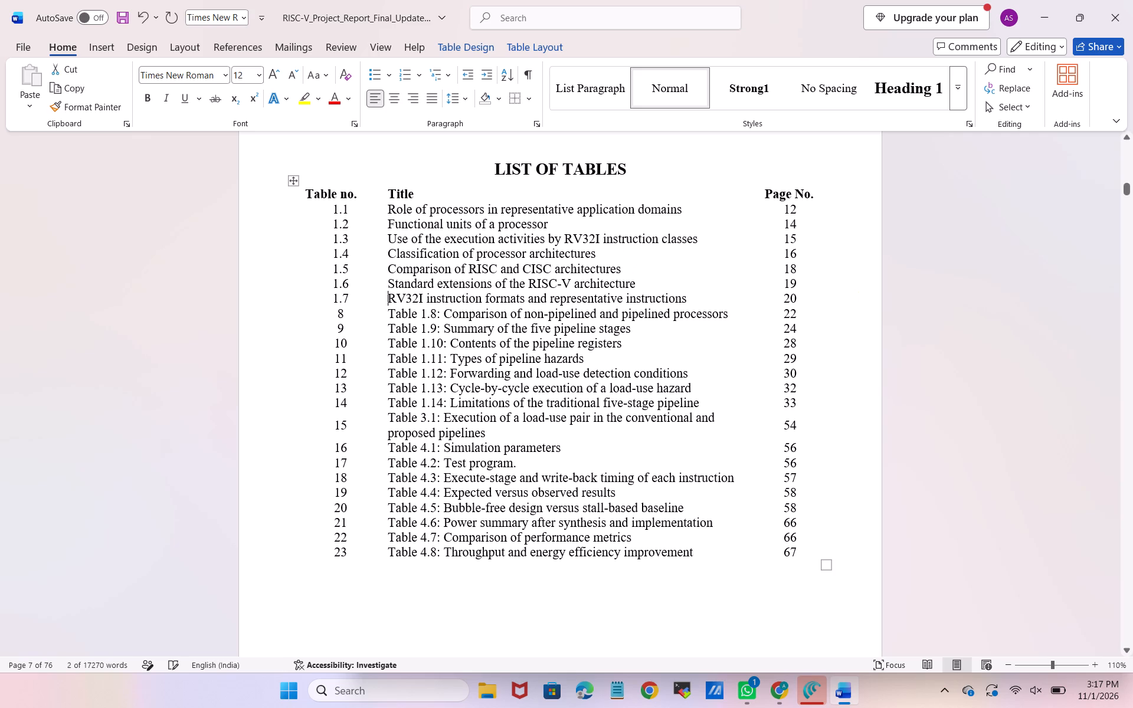
Renumber the non-pipelined comparison and five pipeline stages rows as 1.8 and 1.9, removing the "Table" number prefix from both titles.
{"action": "left_click", "coordinate": [338, 312]}
{"action": "type", "text": "1."}
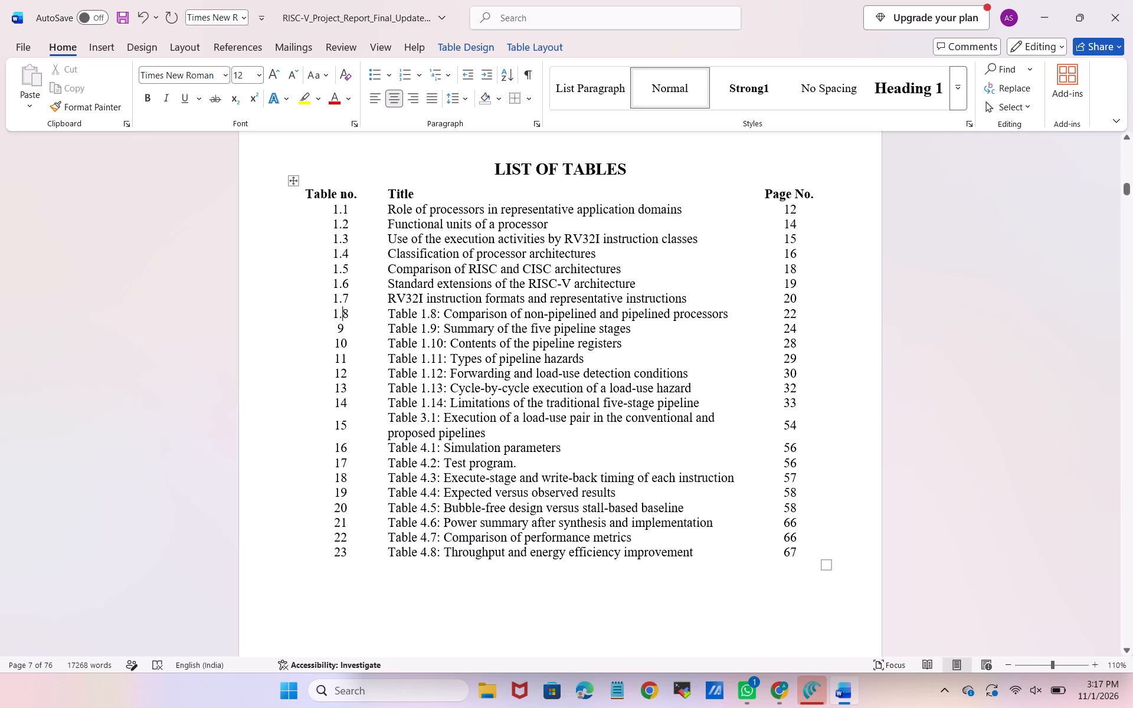
{"action": "left_click_drag", "start_coordinate": [443, 314], "coordinate": [398, 314]}
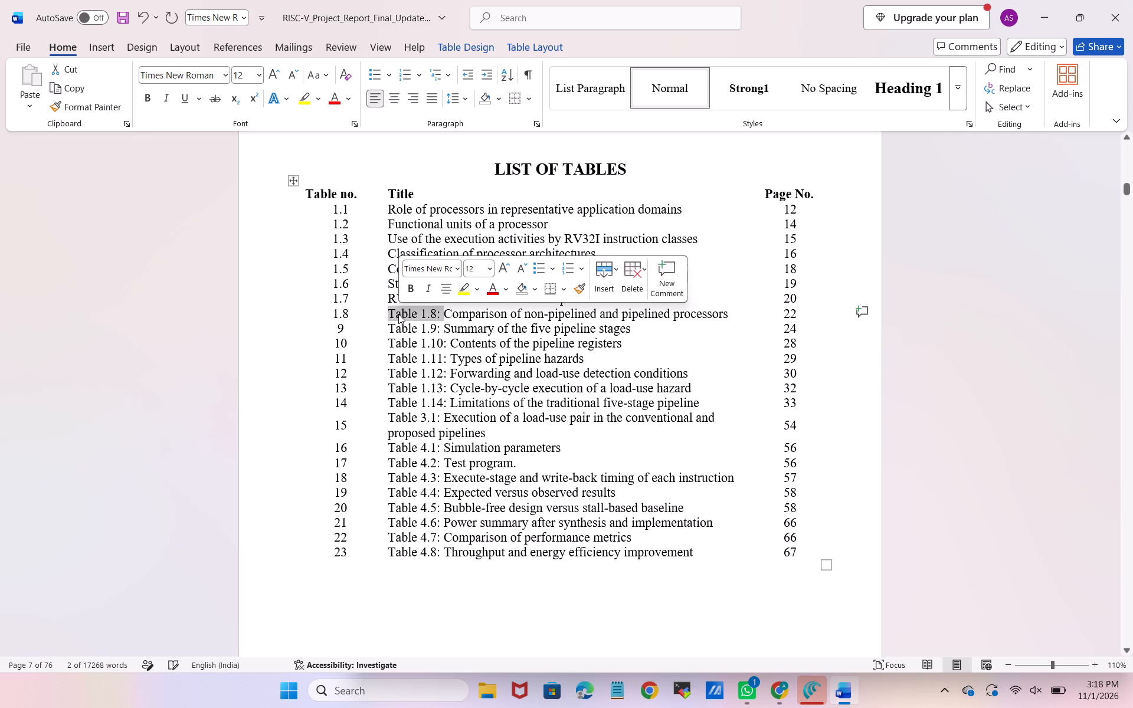
{"action": "key", "text": "BackSpace"}
{"action": "left_click", "coordinate": [335, 329]}
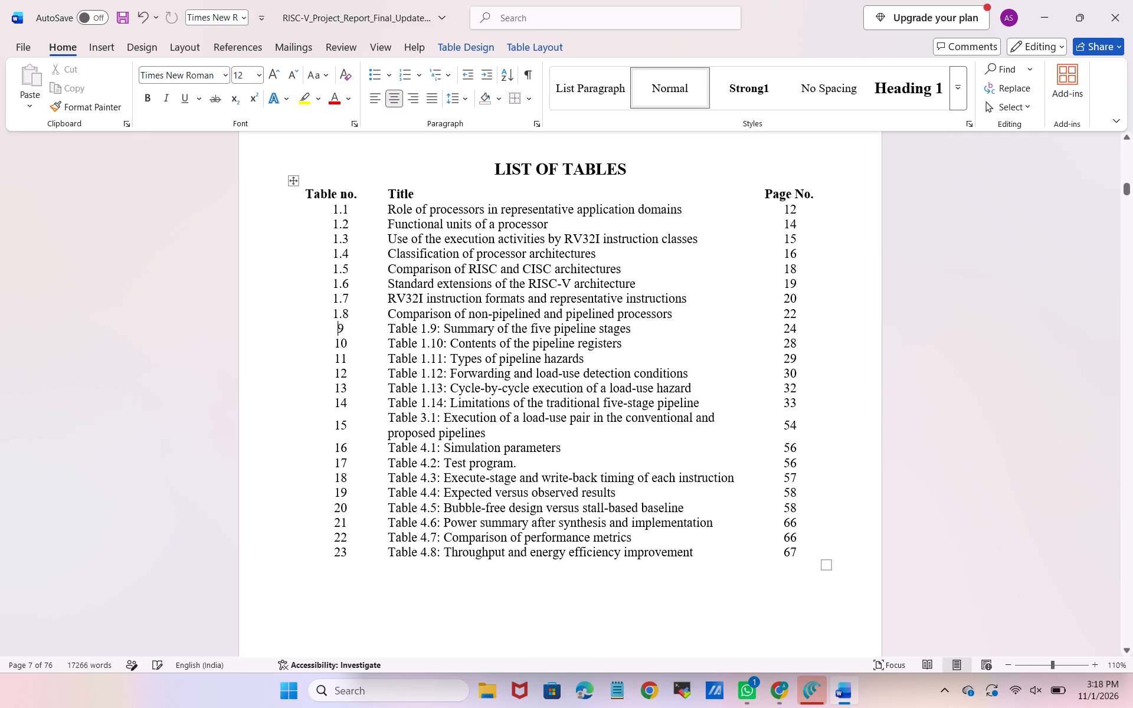
{"action": "type", "text": "1."}
{"action": "left_click_drag", "start_coordinate": [443, 329], "coordinate": [394, 327]}
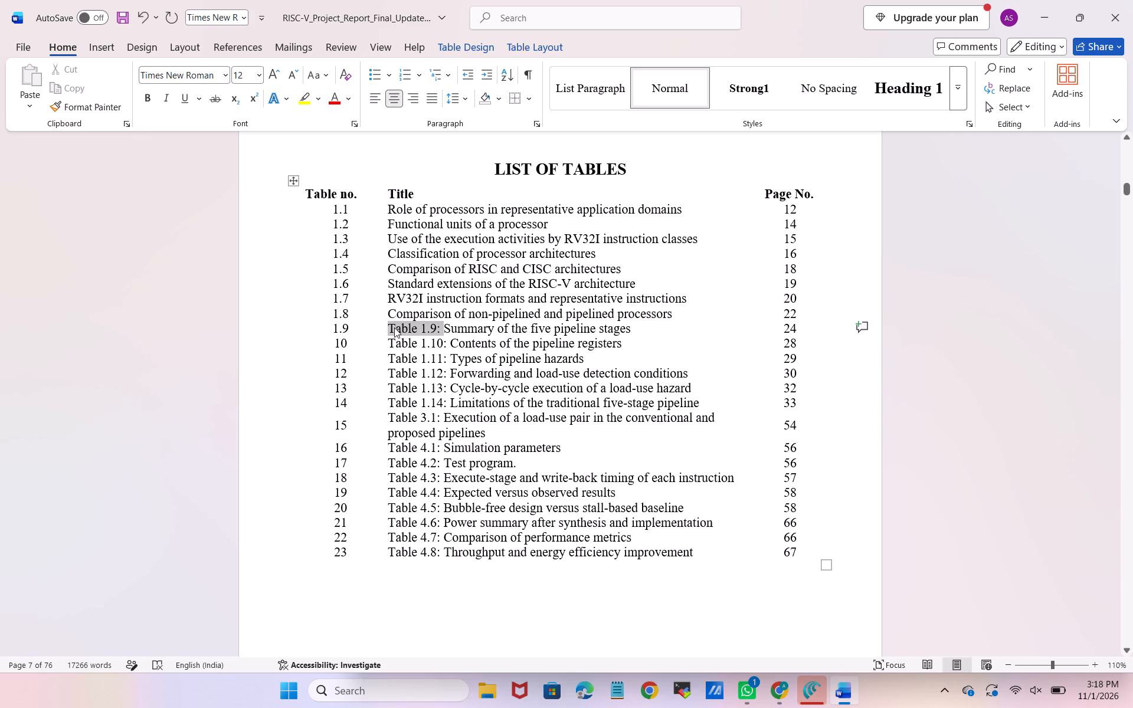
{"action": "key", "text": "BackSpace"}
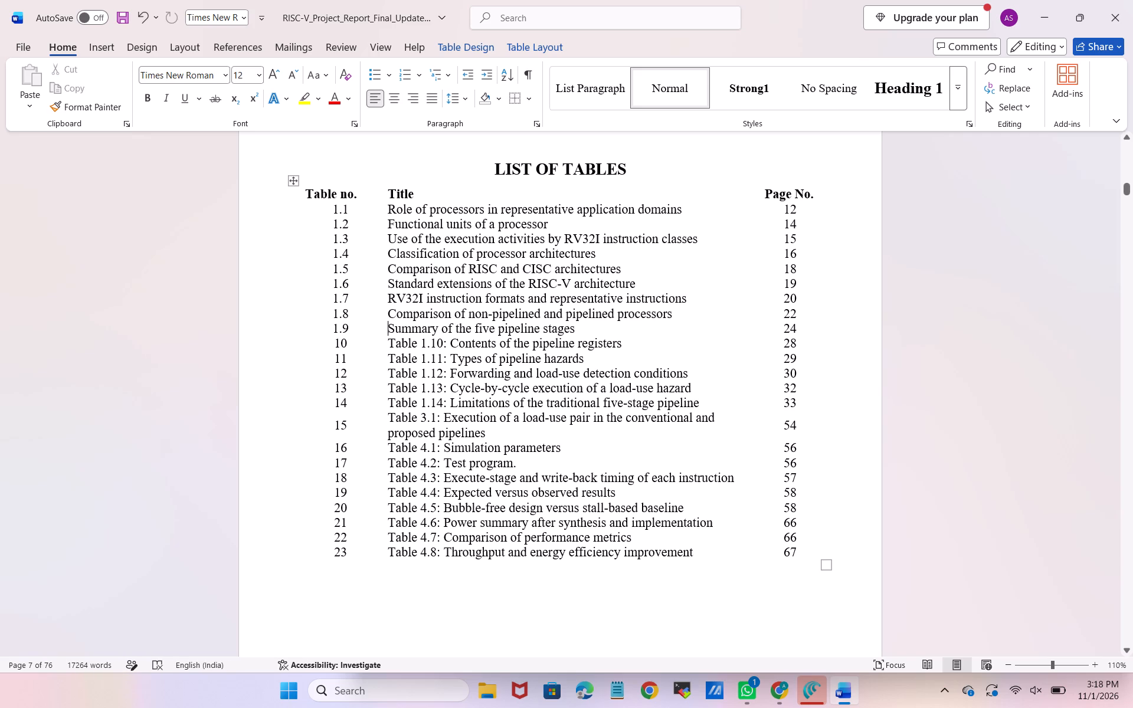
Renumber the pipeline registers and pipeline hazards rows as 1.10 and 1.11, removing the "Table" number prefix from both titles.
{"action": "left_click", "coordinate": [334, 343]}
{"action": "type", "text": "1."}
{"action": "left_click_drag", "start_coordinate": [448, 342], "coordinate": [399, 340]}
{"action": "key", "text": "BackSpace"}
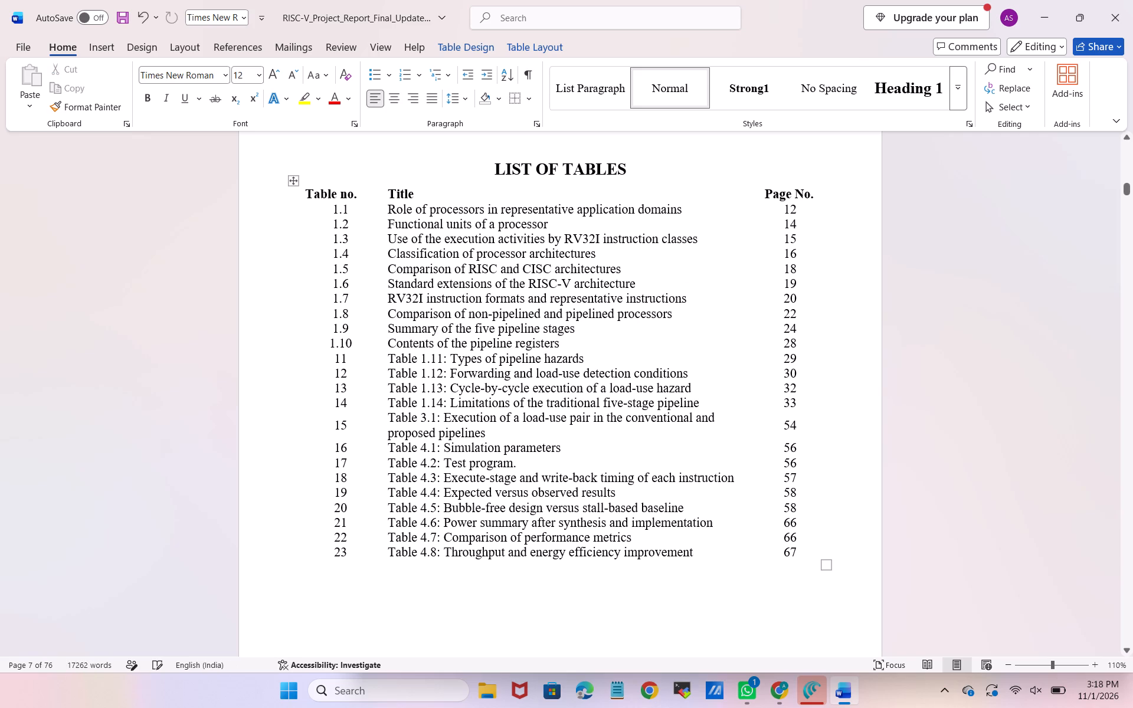
{"action": "left_click", "coordinate": [335, 360]}
{"action": "type", "text": "1."}
{"action": "left_click_drag", "start_coordinate": [451, 356], "coordinate": [423, 356]}
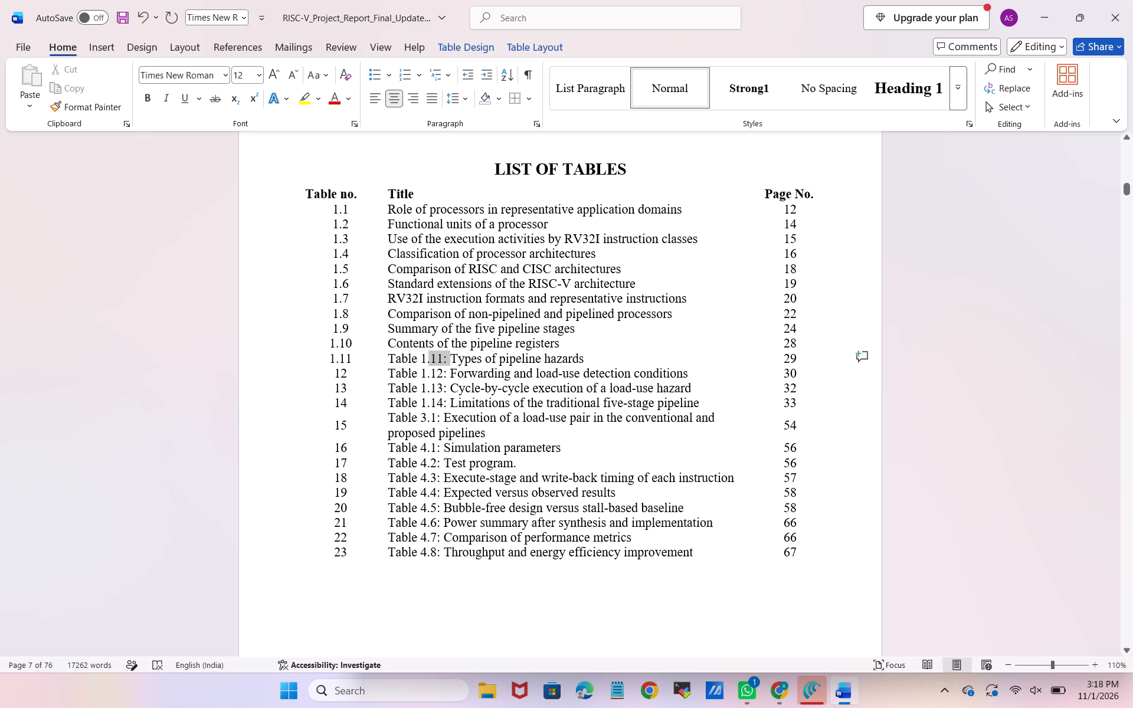
{"action": "left_click_drag", "start_coordinate": [423, 356], "coordinate": [403, 355]}
{"action": "key", "text": "BackSpace"}
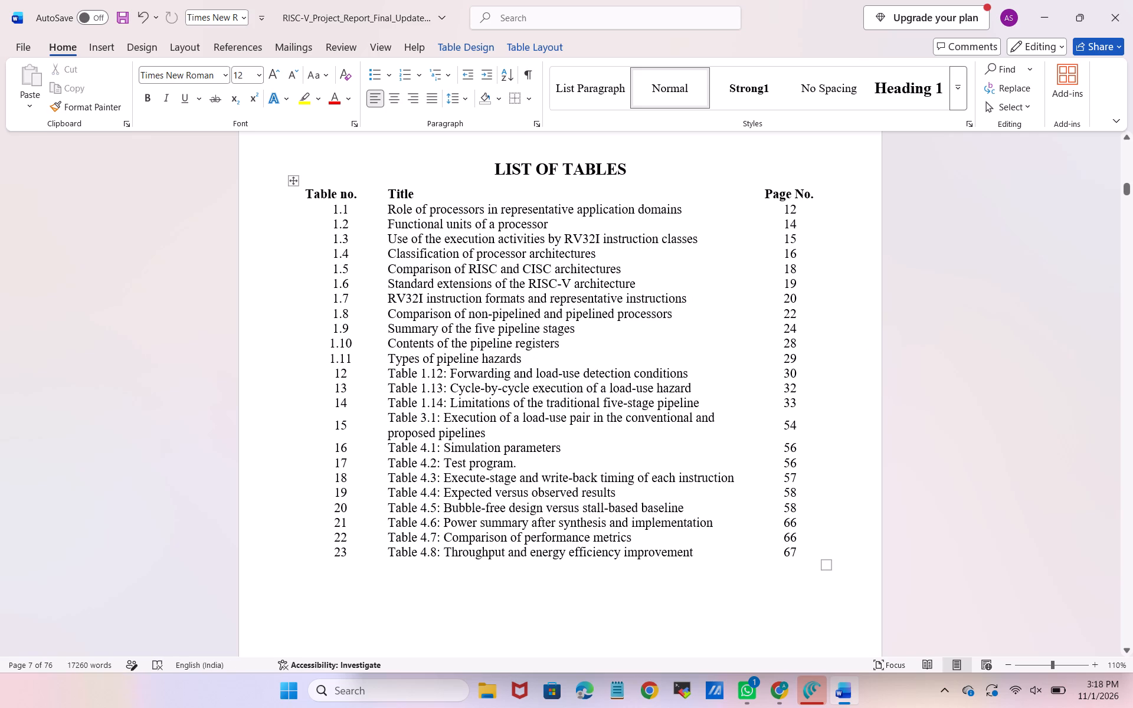
Renumber the load-use detection conditions and cycle-by-cycle execution rows as 1.12 and 1.13, removing the "Table" number prefix from both titles.
{"action": "left_click", "coordinate": [338, 374]}
{"action": "key", "text": "Left"}
{"action": "type", "text": "1."}
{"action": "left_click_drag", "start_coordinate": [447, 375], "coordinate": [407, 376]}
{"action": "key", "text": "backslash"}
{"action": "key", "text": "BackSpace"}
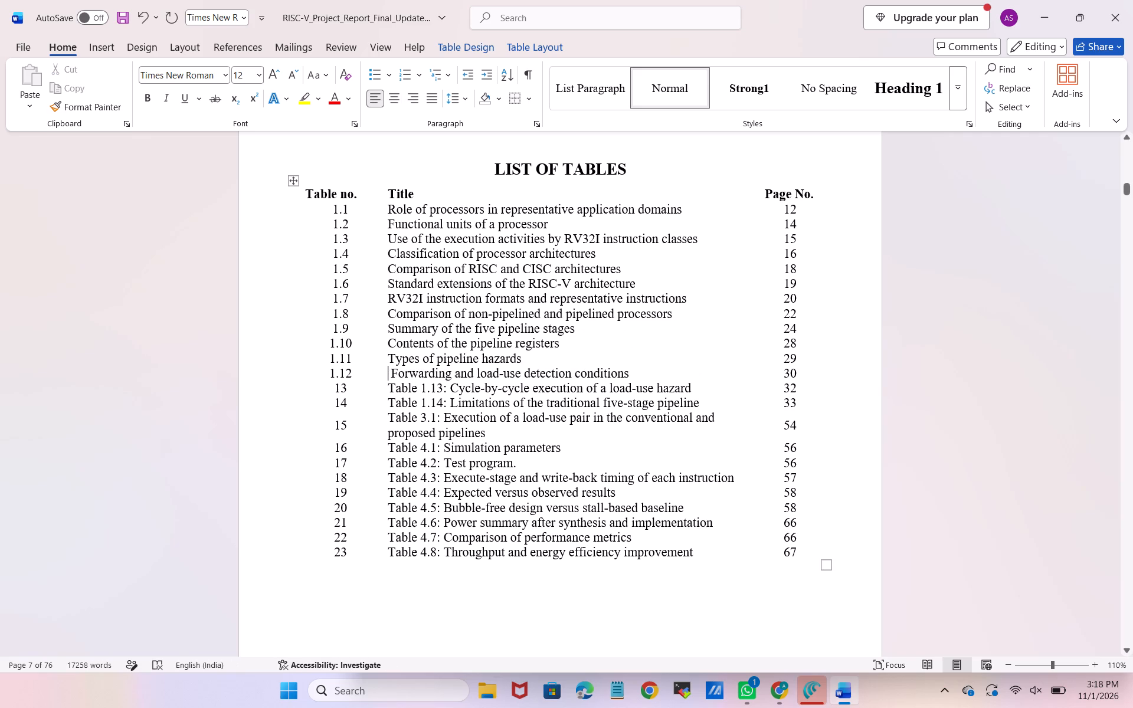
{"action": "left_click", "coordinate": [336, 388]}
{"action": "key", "text": "1"}
{"action": "key", "text": "period"}
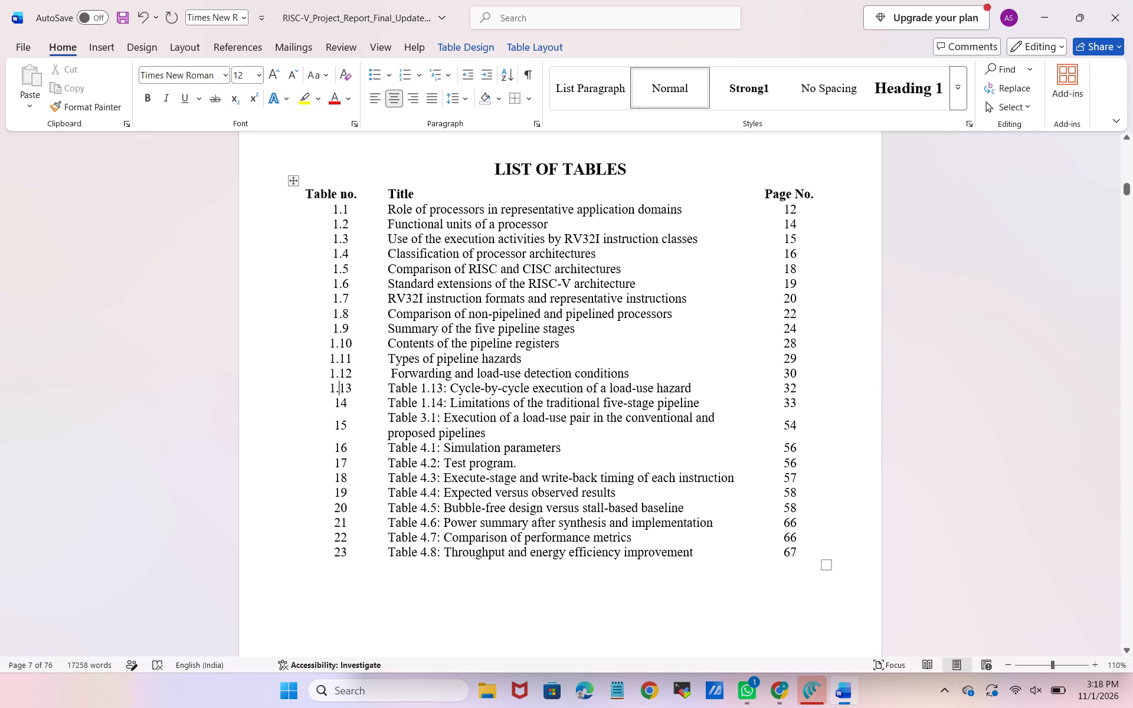
{"action": "left_click_drag", "start_coordinate": [450, 387], "coordinate": [401, 390]}
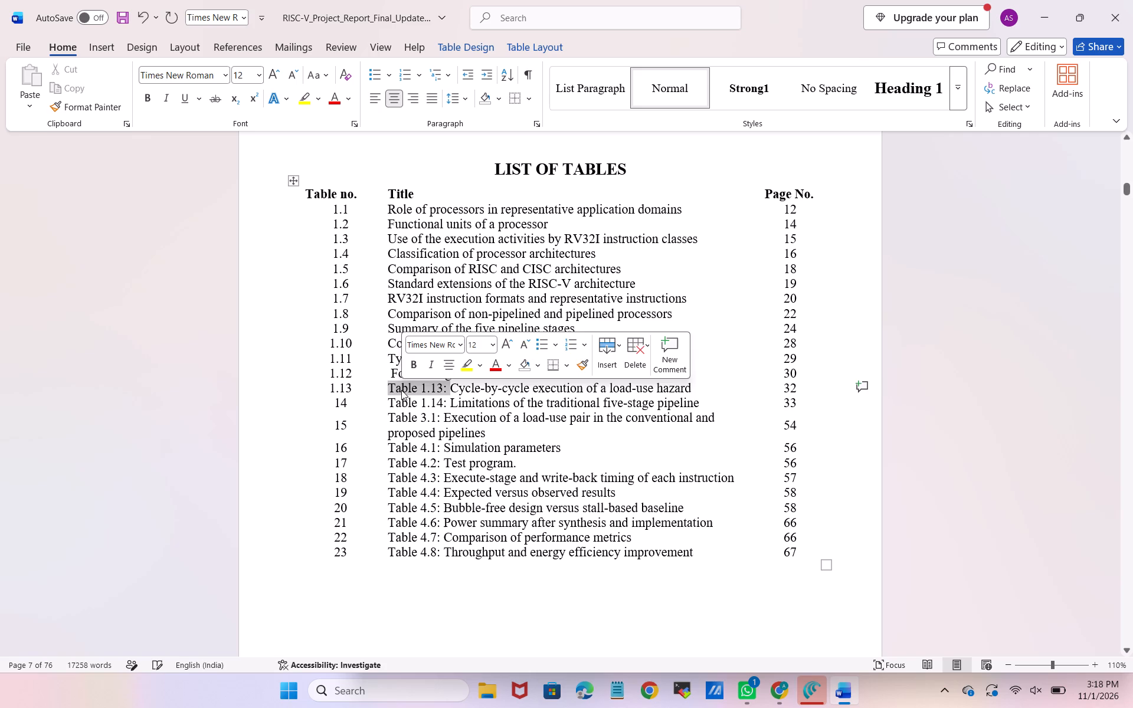
{"action": "key", "text": "BackSpace"}
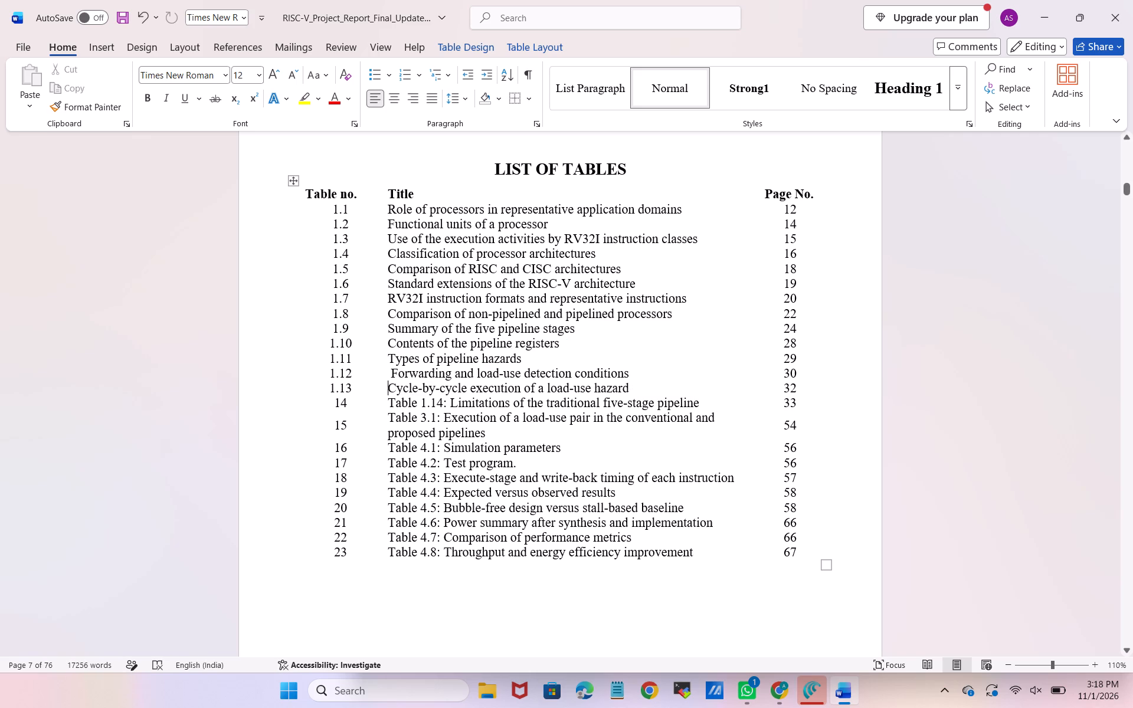
Renumber the row for limitations of the traditional five-stage pipeline as 1.14 in the List of Tables.
{"action": "left_click", "coordinate": [336, 402]}
{"action": "type", "text": "1."}
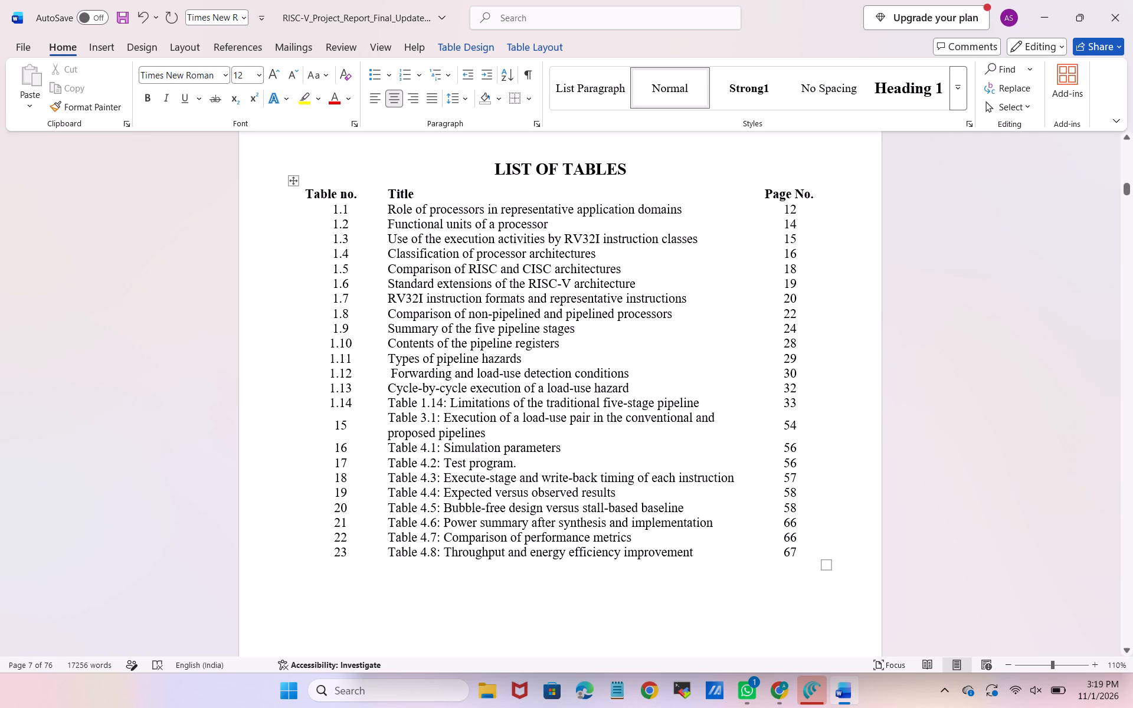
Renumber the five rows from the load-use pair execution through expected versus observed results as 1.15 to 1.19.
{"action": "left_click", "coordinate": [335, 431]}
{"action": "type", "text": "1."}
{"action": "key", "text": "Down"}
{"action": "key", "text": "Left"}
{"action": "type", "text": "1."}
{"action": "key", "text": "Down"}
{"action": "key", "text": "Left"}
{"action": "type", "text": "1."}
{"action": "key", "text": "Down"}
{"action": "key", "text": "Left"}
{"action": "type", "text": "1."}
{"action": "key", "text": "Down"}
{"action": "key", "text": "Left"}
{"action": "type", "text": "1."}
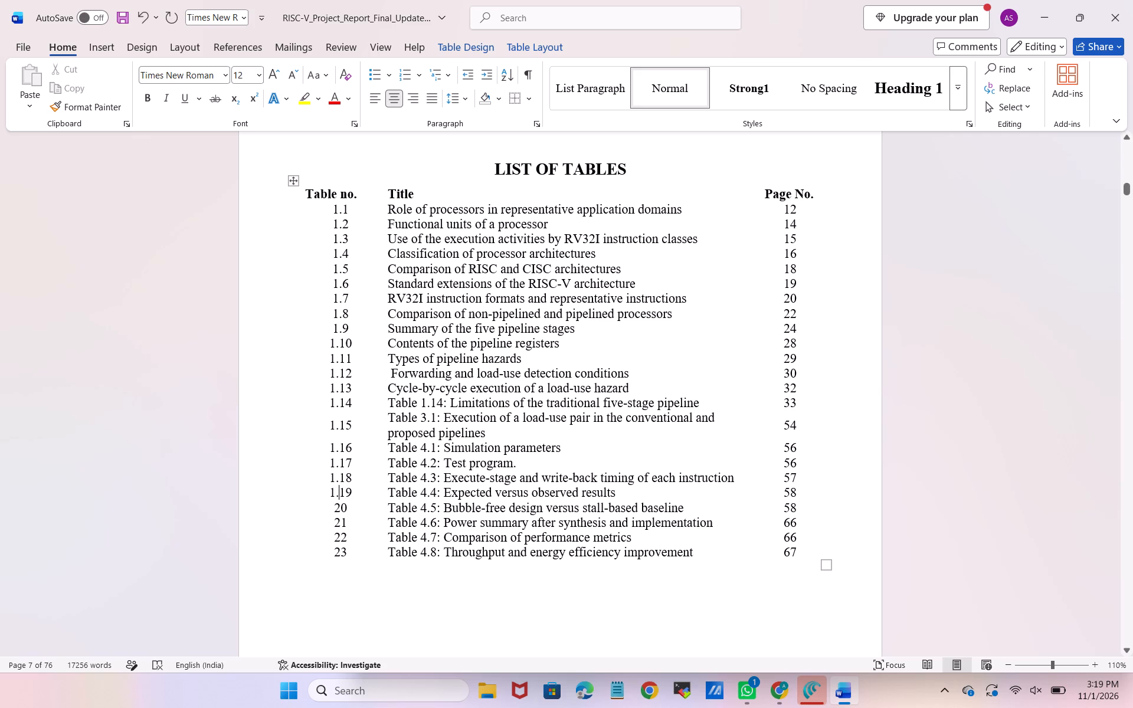
Renumber the load-use pair execution row as 3.1 and the simulation parameters row as 4.1.
{"action": "left_click", "coordinate": [353, 427]}
{"action": "key", "text": "BackSpace"}
{"action": "key", "text": "BackSpace"}
{"action": "key", "text": "BackSpace"}
{"action": "key", "text": "BackSpace"}
{"action": "type", "text": "3.1"}
{"action": "key", "text": "Down"}
{"action": "key", "text": "BackSpace"}
{"action": "key", "text": "BackSpace"}
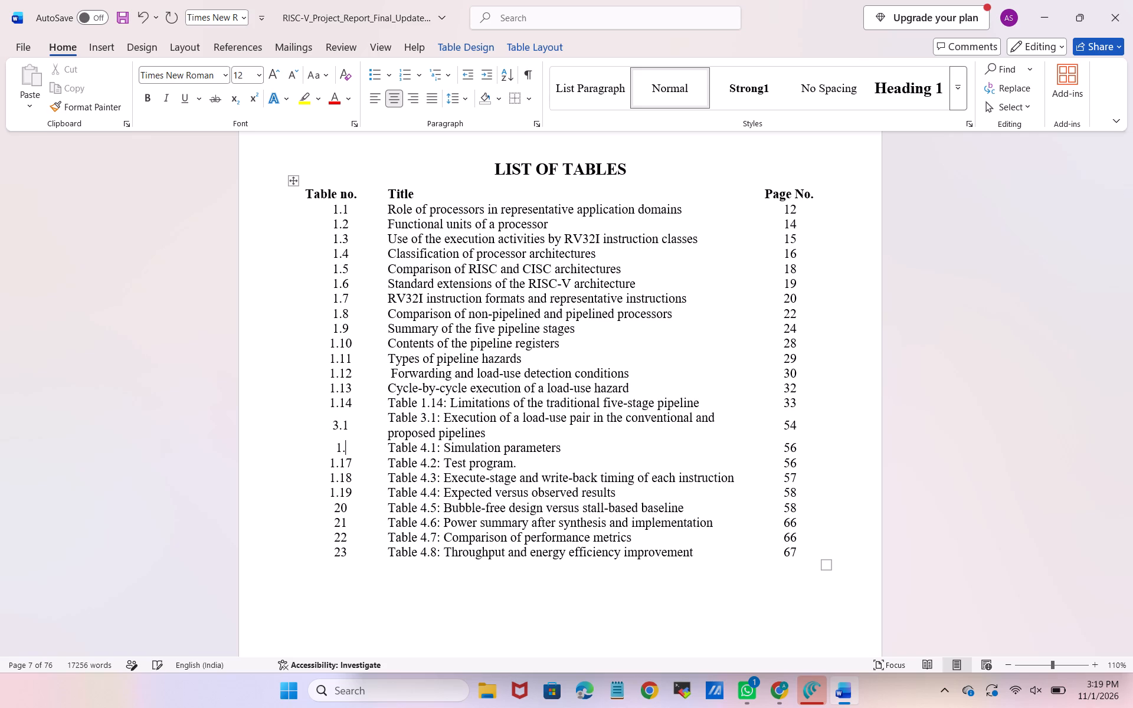
{"action": "key", "text": "BackSpace"}
{"action": "key", "text": "BackSpace"}
{"action": "type", "text": "4."}
{"action": "key", "text": "1"}
Renumber the test program row as 4.2 and the execute-stage and write-back timing row as 4.3.
{"action": "key", "text": "Down"}
{"action": "key", "text": "BackSpace"}
{"action": "key", "text": "BackSpace"}
{"action": "key", "text": "BackSpace"}
{"action": "key", "text": "BackSpace"}
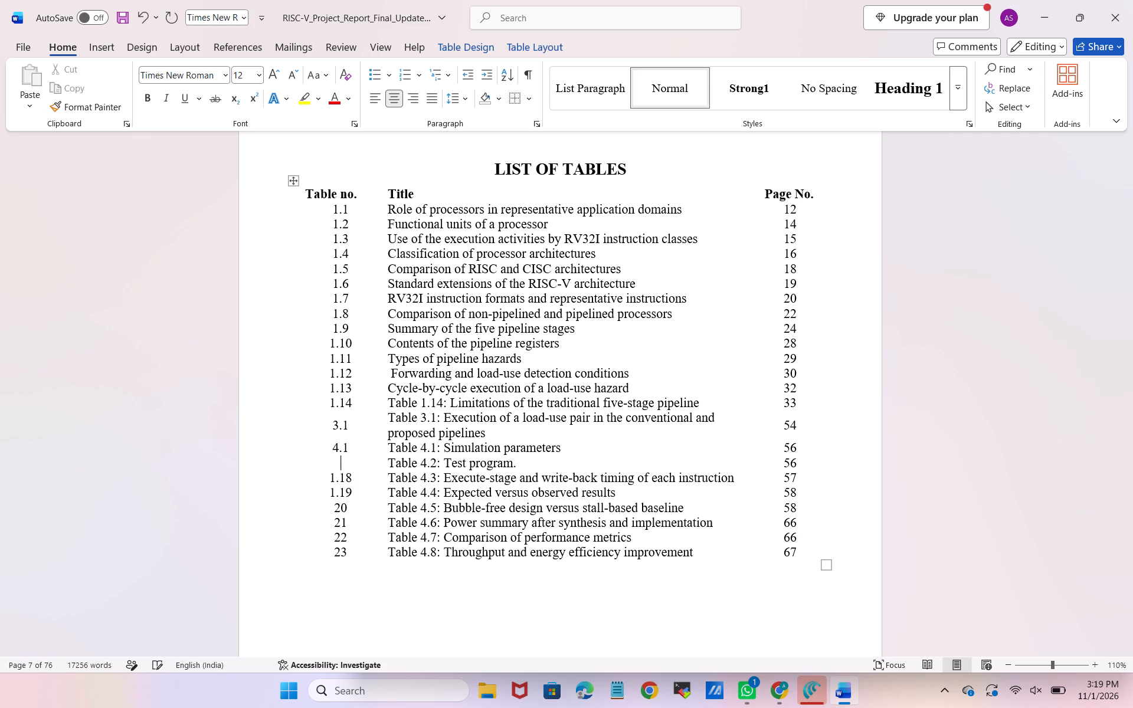
{"action": "type", "text": "4.2"}
{"action": "key", "text": "Down"}
{"action": "key", "text": "BackSpace"}
{"action": "key", "text": "BackSpace"}
{"action": "key", "text": "BackSpace"}
{"action": "key", "text": "BackSpace"}
{"action": "key", "text": "4"}
{"action": "type", "text": ".3"}
Renumber the expected versus observed results row as 4.4 and the bubble-free design versus stall-based baseline row as 4.5.
{"action": "key", "text": "Down"}
{"action": "key", "text": "BackSpace"}
{"action": "key", "text": "BackSpace"}
{"action": "key", "text": "BackSpace"}
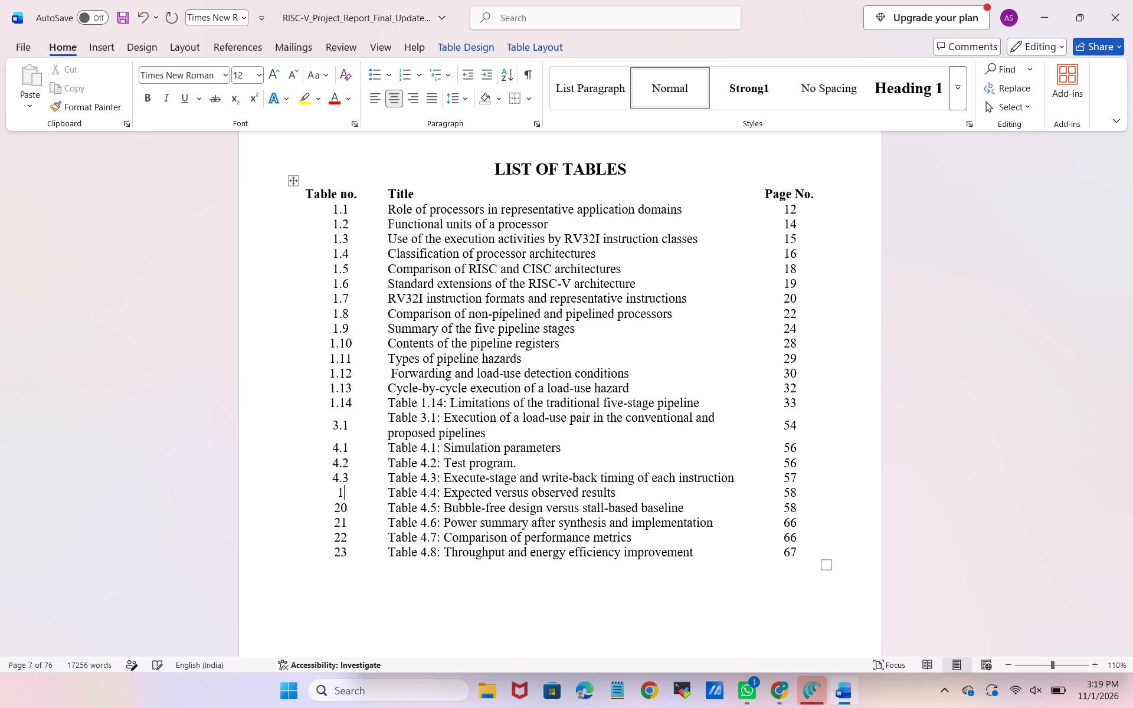
{"action": "key", "text": "BackSpace"}
{"action": "type", "text": "4.4"}
{"action": "key", "text": "Down"}
{"action": "key", "text": "BackSpace"}
{"action": "key", "text": "BackSpace"}
{"action": "type", "text": "4.5"}
Renumber the power summary, performance metrics comparison, and throughput and energy efficiency rows as 4.6, 4.7 and 4.8.
{"action": "key", "text": "Down"}
{"action": "key", "text": "BackSpace"}
{"action": "key", "text": "BackSpace"}
{"action": "type", "text": "4.6"}
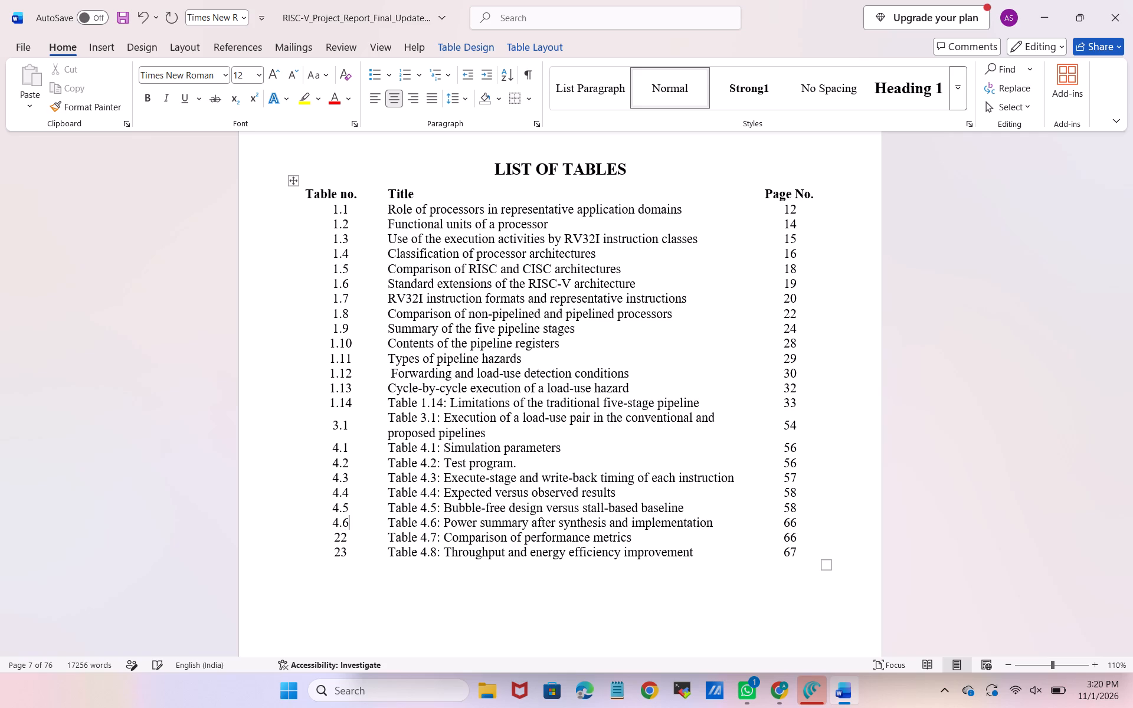
{"action": "key", "text": "Down"}
{"action": "key", "text": "BackSpace"}
{"action": "key", "text": "BackSpace"}
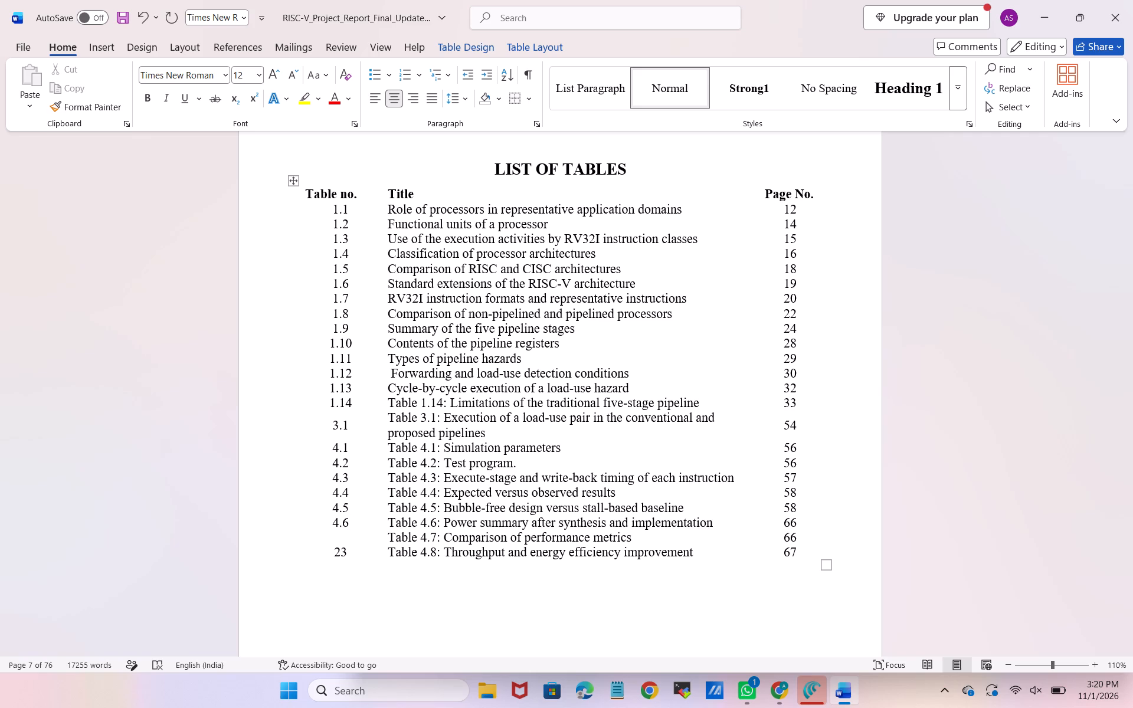
{"action": "type", "text": "4.7"}
{"action": "key", "text": "Down"}
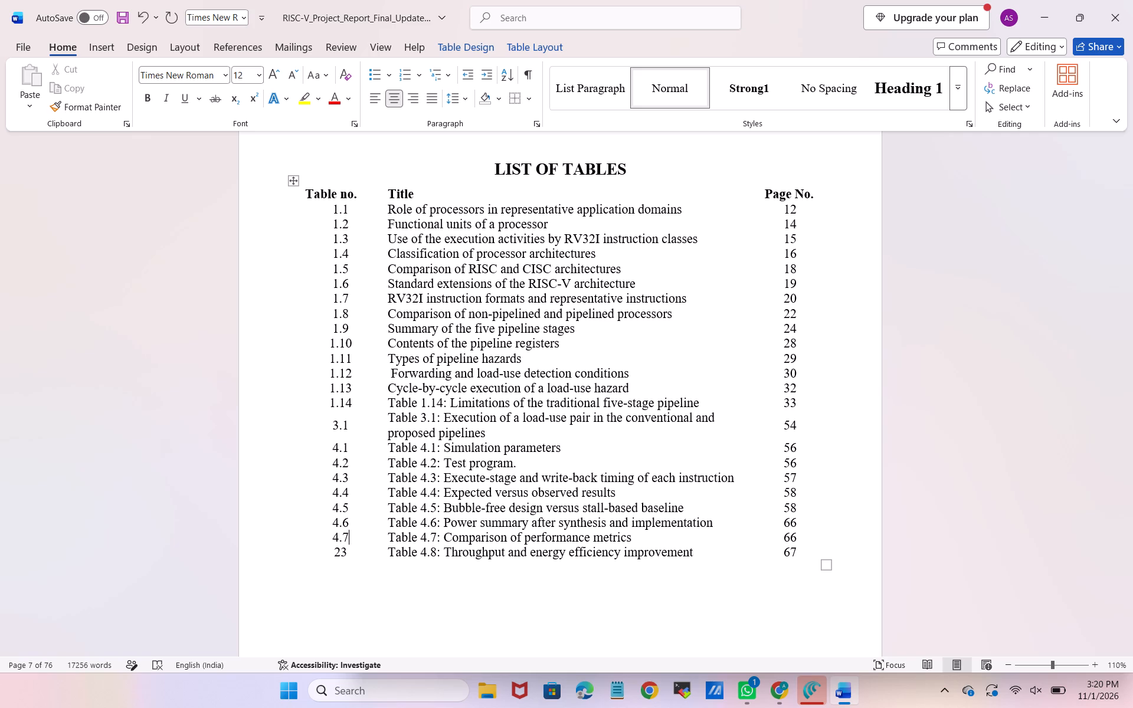
{"action": "key", "text": "BackSpace"}
{"action": "key", "text": "BackSpace"}
{"action": "type", "text": "4.8"}
Remove the "Table 1.14:" and "Table 3.1:" prefixes from the five-stage pipeline limitations and load-use pair execution titles.
{"action": "left_click", "coordinate": [443, 372]}
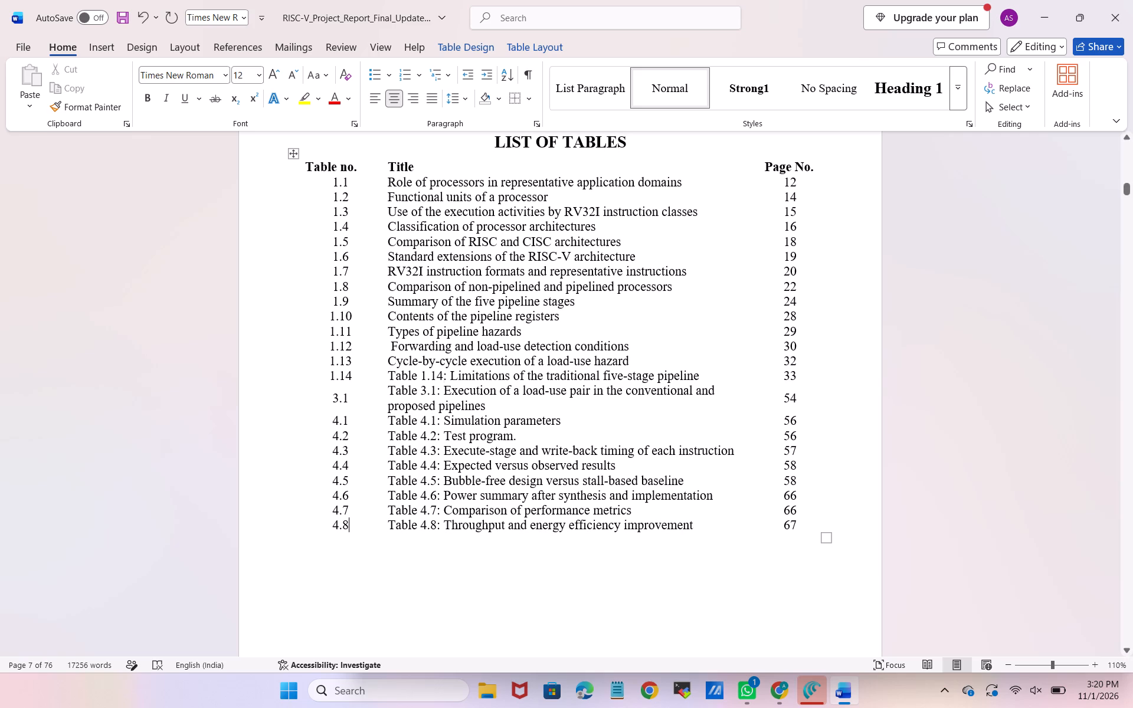
{"action": "left_click_drag", "start_coordinate": [451, 375], "coordinate": [440, 375]}
{"action": "left_click_drag", "start_coordinate": [440, 375], "coordinate": [398, 376]}
{"action": "key", "text": "BackSpace"}
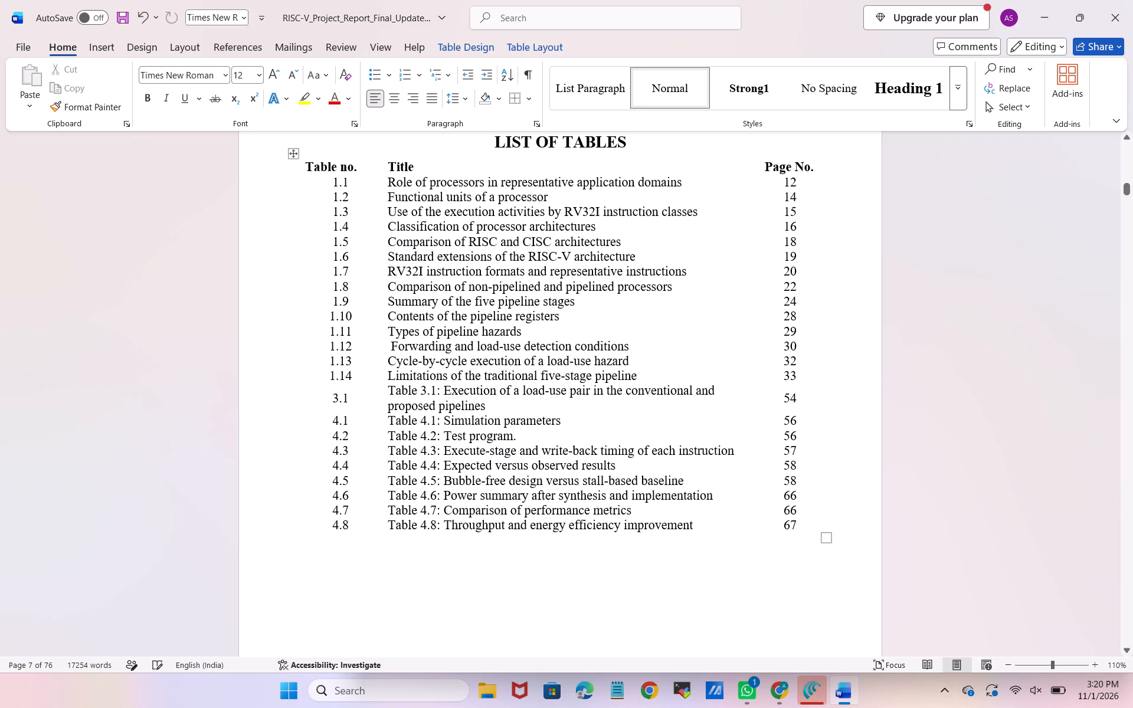
{"action": "left_click_drag", "start_coordinate": [440, 392], "coordinate": [391, 388]}
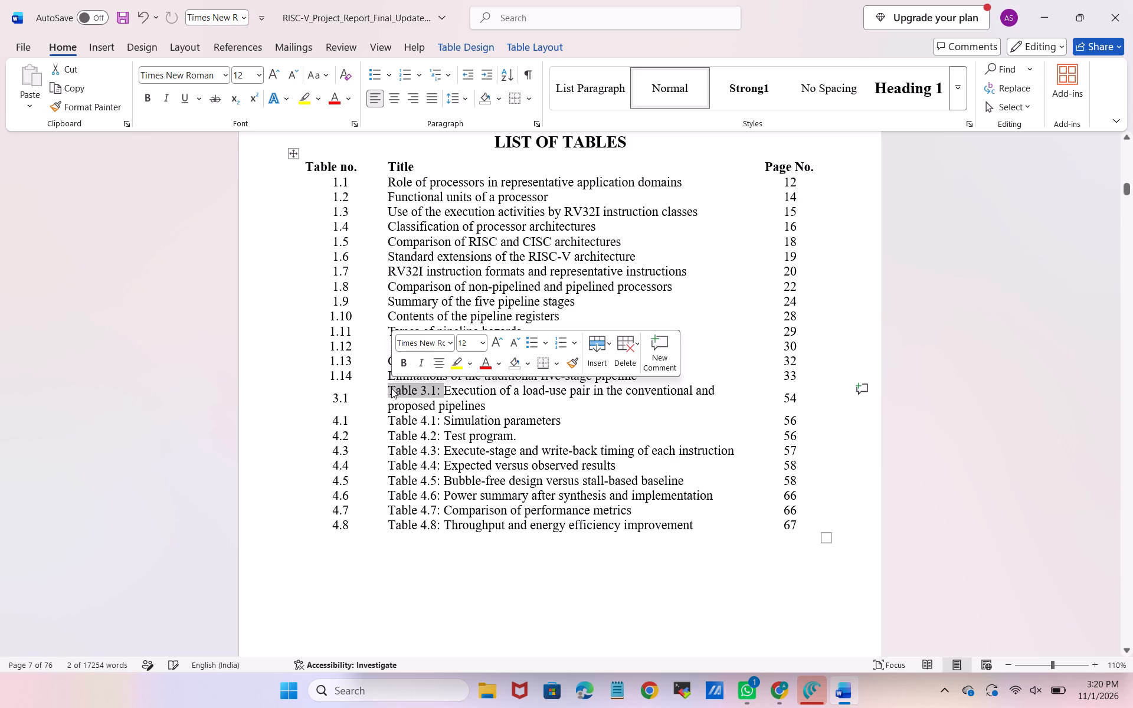
{"action": "key", "text": "BackSpace"}
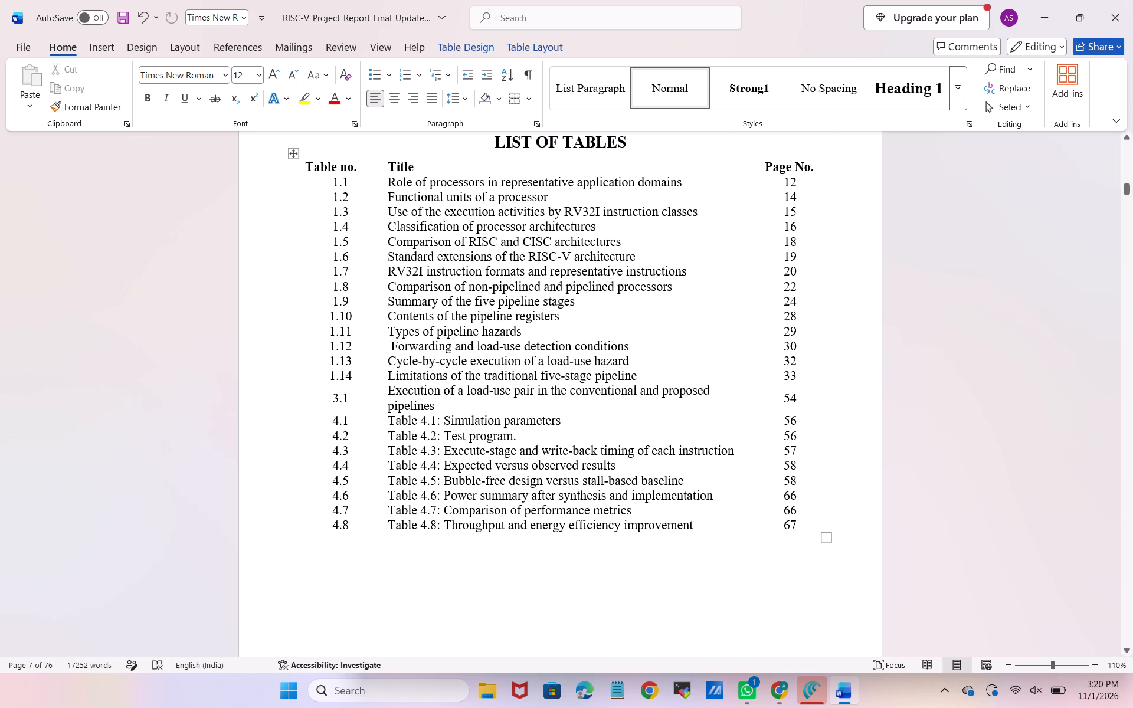
Remove the "Table 4.1:" to "Table 4.4:" prefixes from the simulation parameters, test program, timing and expected versus observed results titles.
{"action": "left_click_drag", "start_coordinate": [440, 422], "coordinate": [405, 417]}
{"action": "key", "text": "BackSpace"}
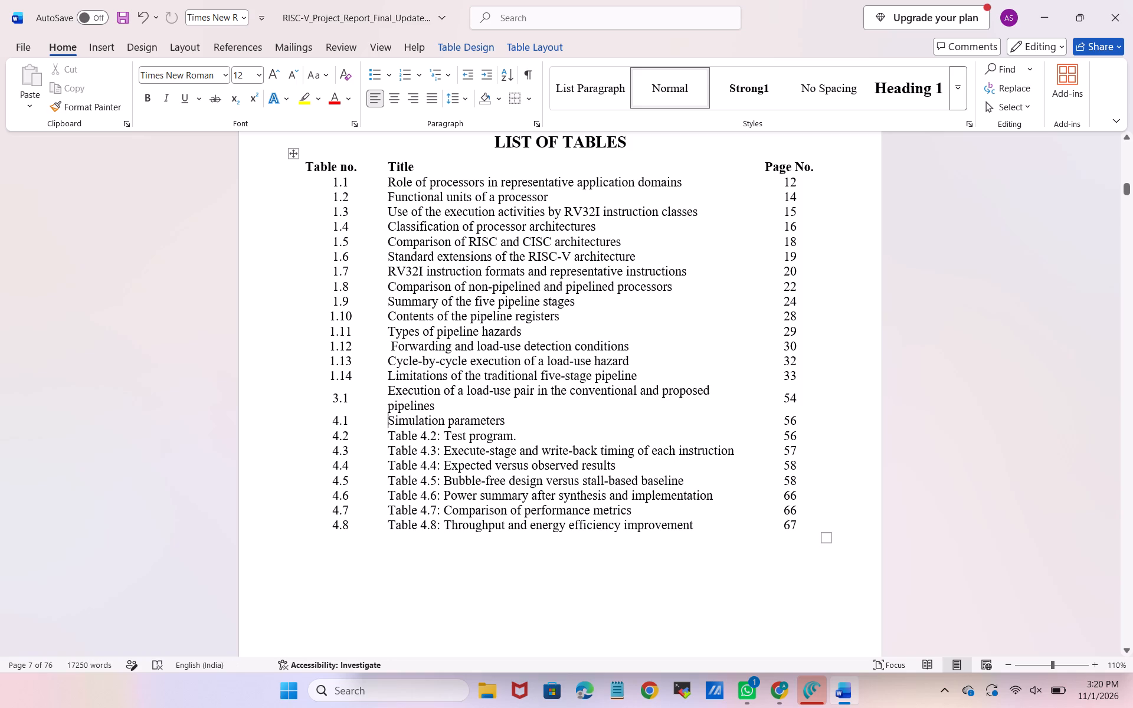
{"action": "left_click_drag", "start_coordinate": [442, 438], "coordinate": [393, 435]}
{"action": "key", "text": "BackSpace"}
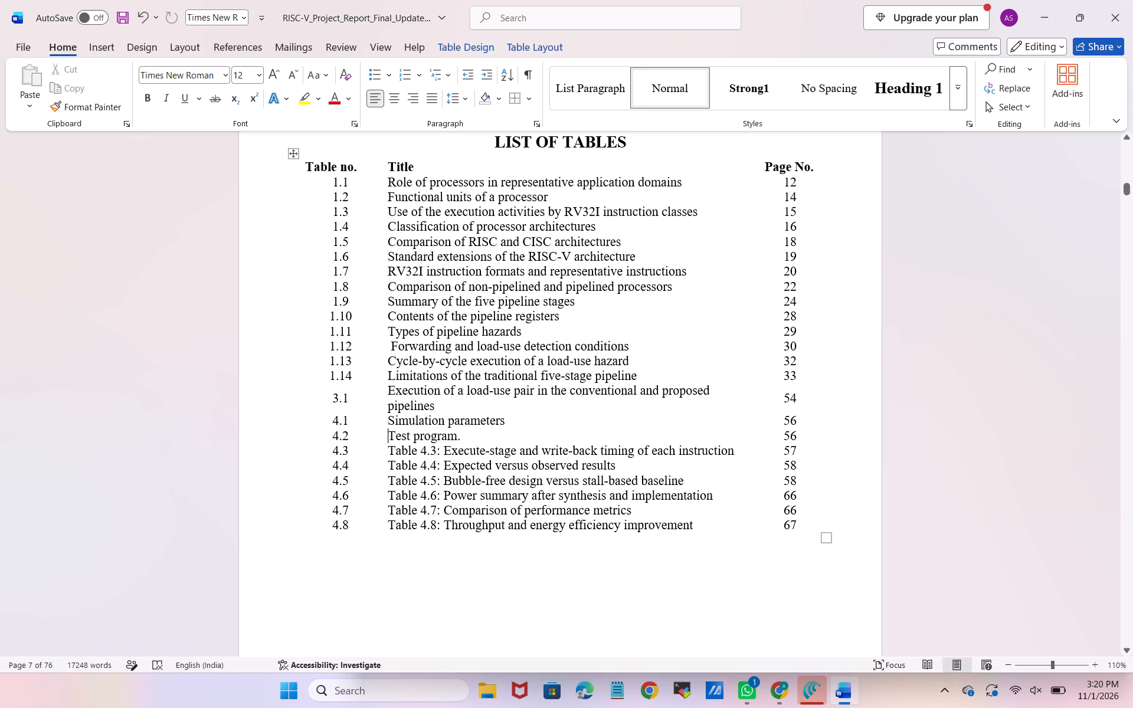
{"action": "left_click_drag", "start_coordinate": [443, 450], "coordinate": [384, 449]}
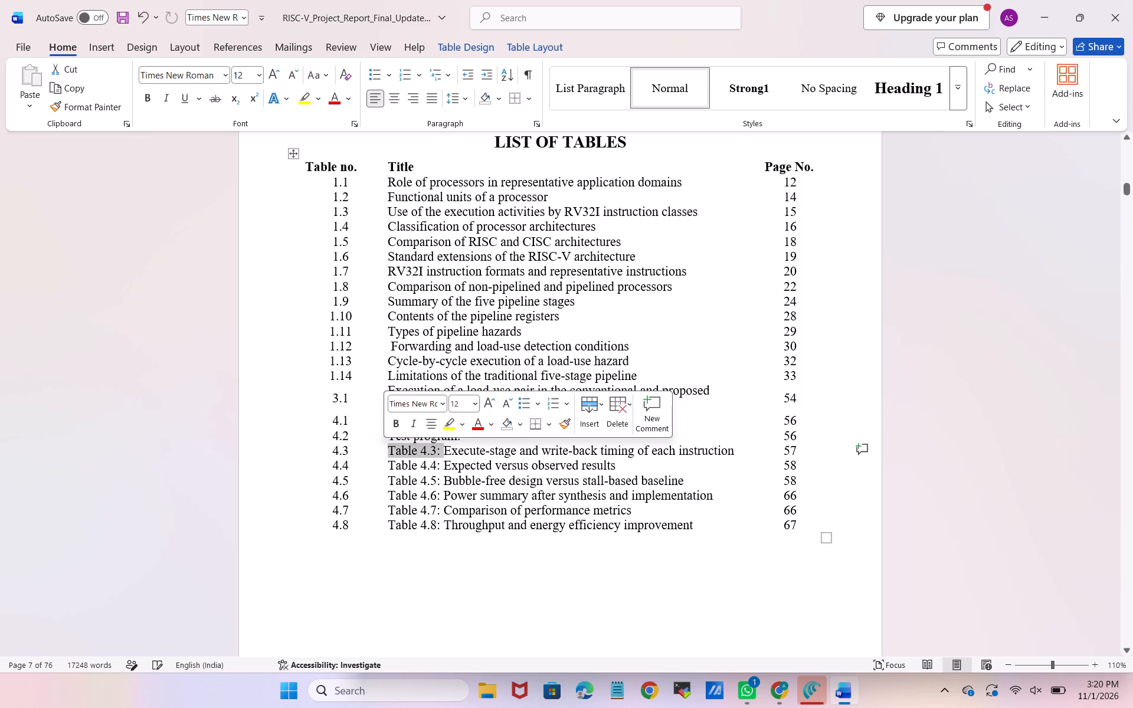
{"action": "key", "text": "BackSpace"}
{"action": "left_click_drag", "start_coordinate": [443, 467], "coordinate": [394, 468]}
{"action": "key", "text": "BackSpace"}
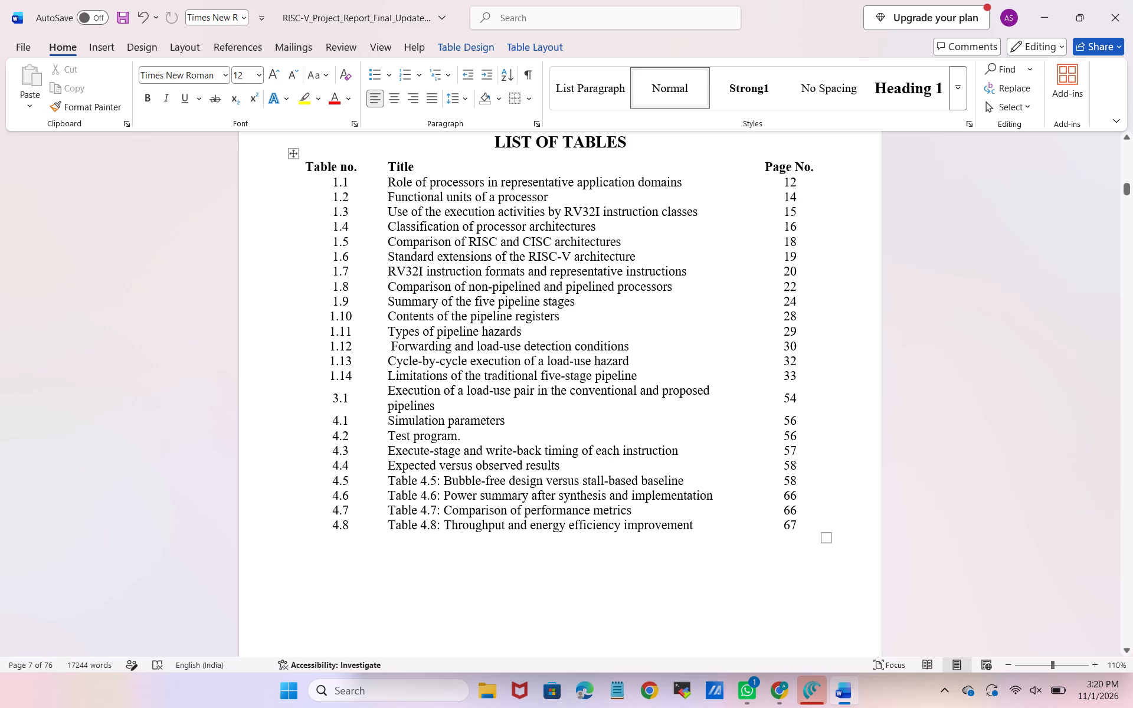
Remove the "Table 4.5:" to "Table 4.8:" prefixes from the last four titles in the List of Tables.
{"action": "left_click_drag", "start_coordinate": [442, 480], "coordinate": [402, 481]}
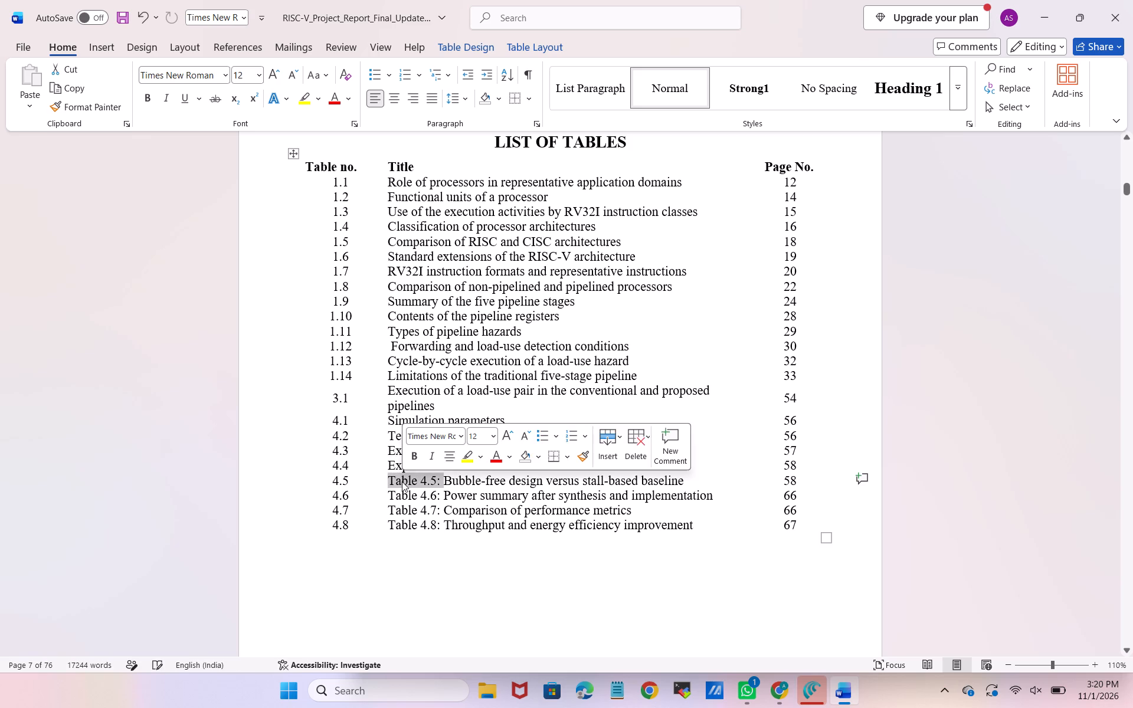
{"action": "key", "text": "BackSpace"}
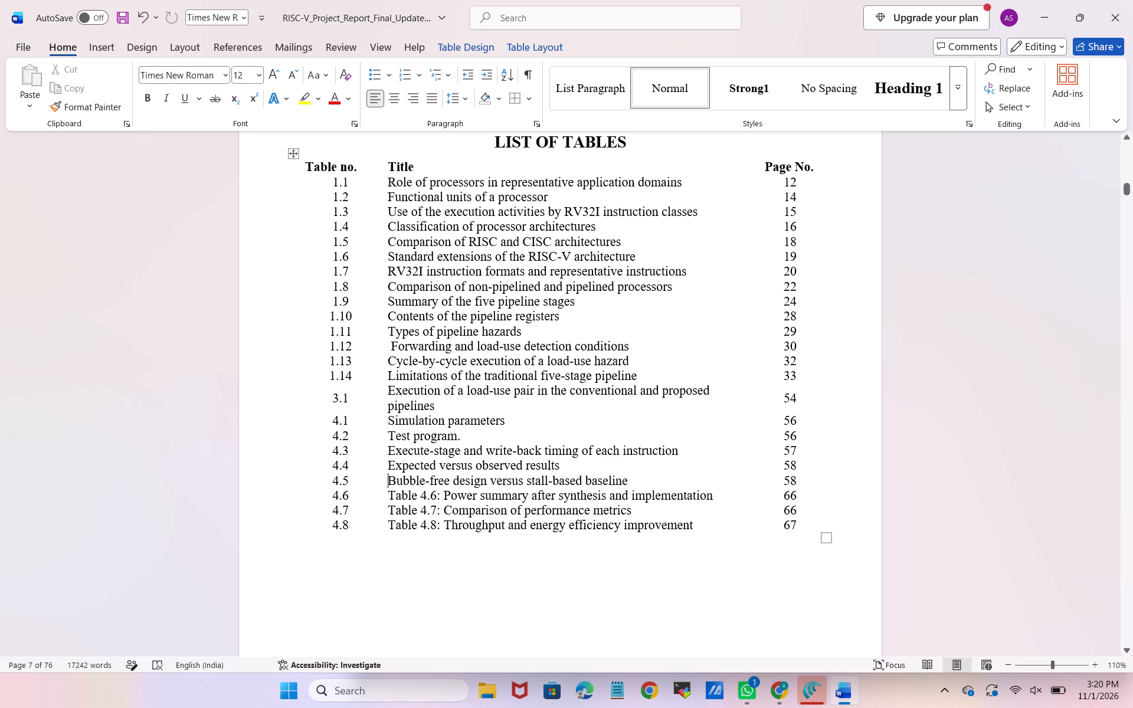
{"action": "left_click_drag", "start_coordinate": [440, 495], "coordinate": [390, 496]}
{"action": "key", "text": "BackSpace"}
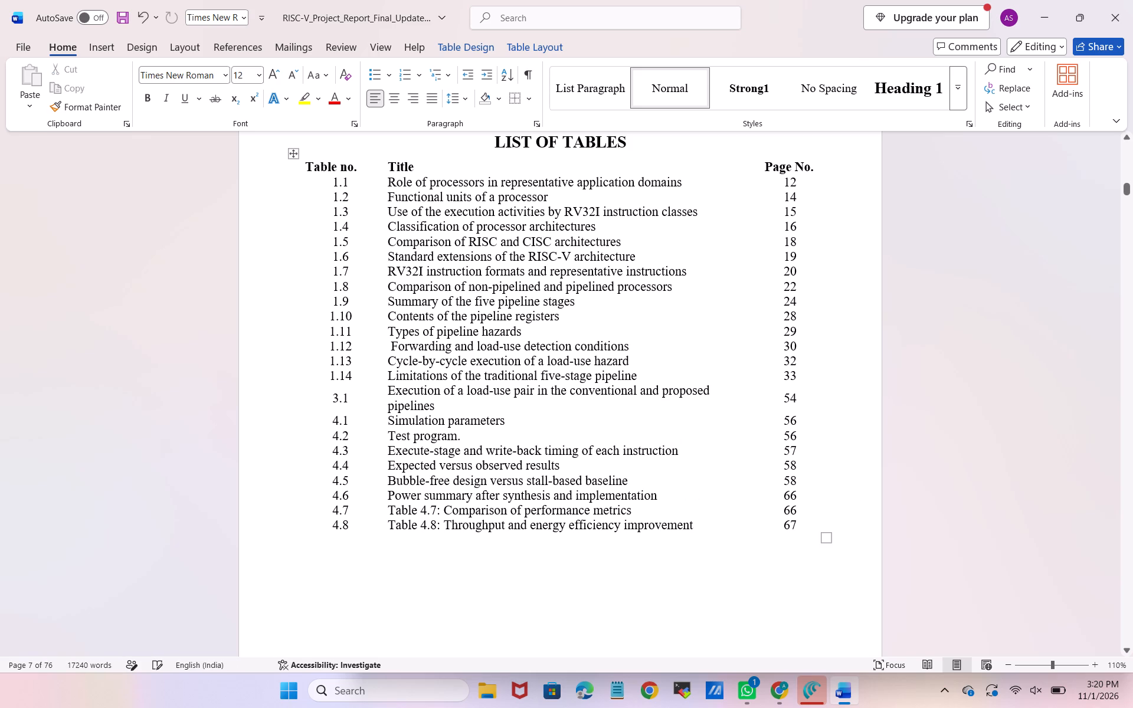
{"action": "left_click_drag", "start_coordinate": [441, 509], "coordinate": [392, 509]}
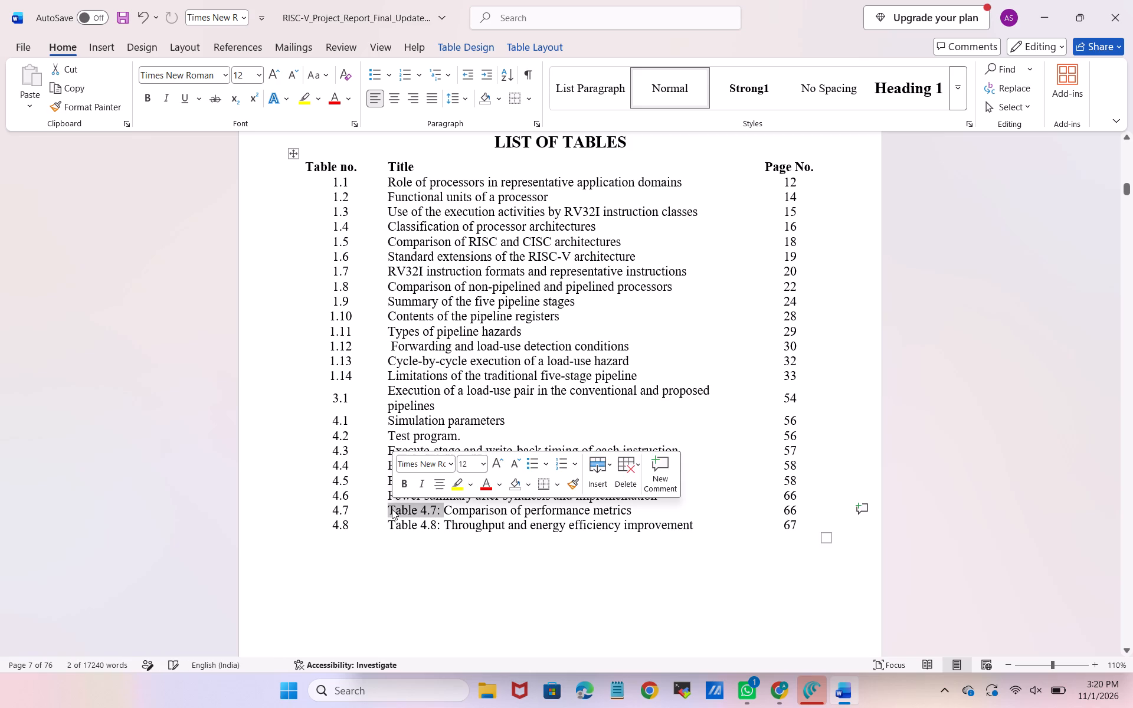
{"action": "key", "text": "BackSpace"}
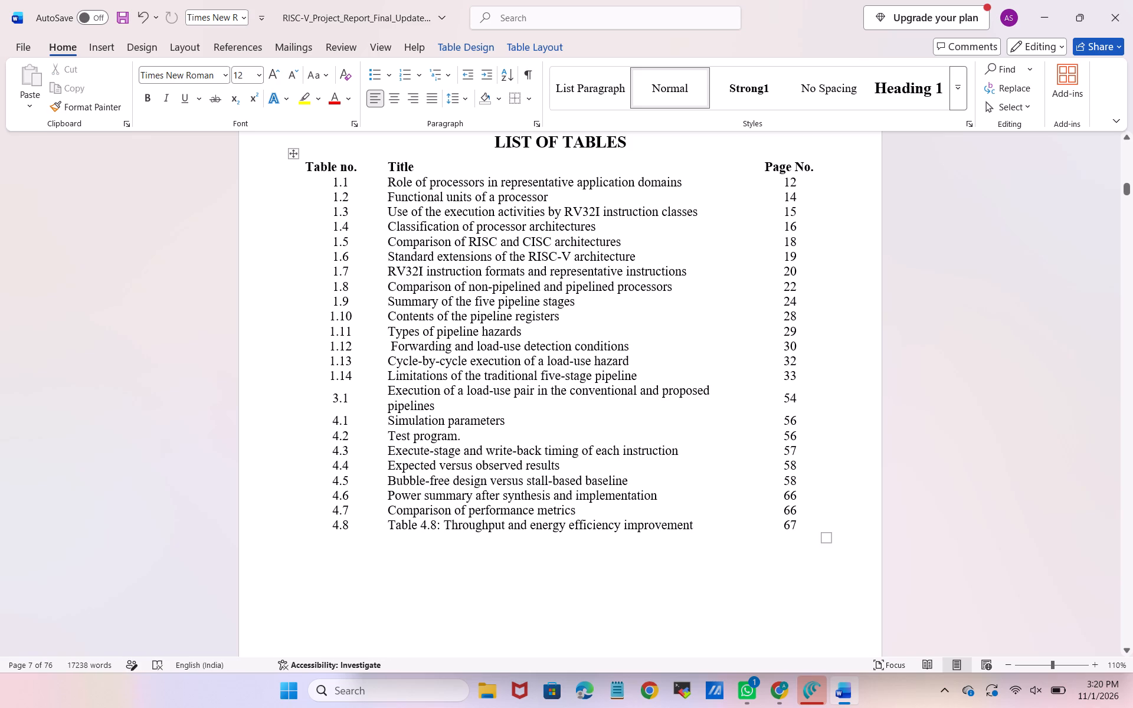
{"action": "left_click_drag", "start_coordinate": [443, 528], "coordinate": [390, 527]}
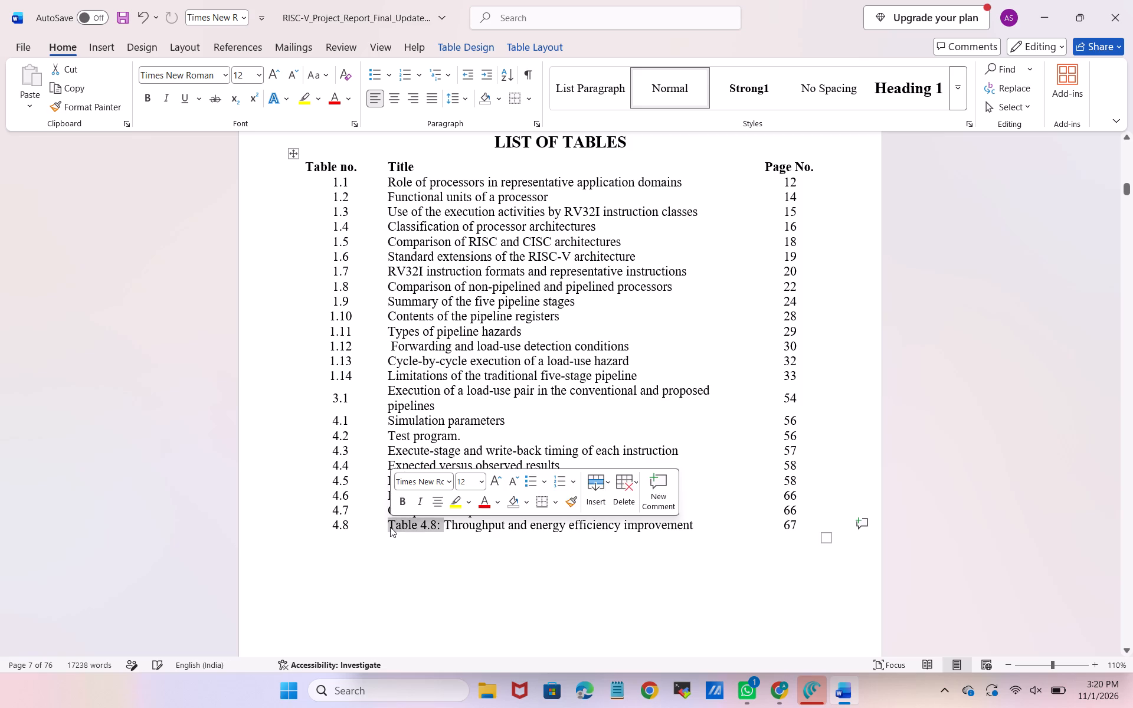
{"action": "key", "text": "BackSpace"}
Review the finished List of Tables against the List of Figures and Table of Contents layouts.
{"action": "scroll", "coordinate": [390, 527], "scroll_direction": "down", "scroll_amount": 2}
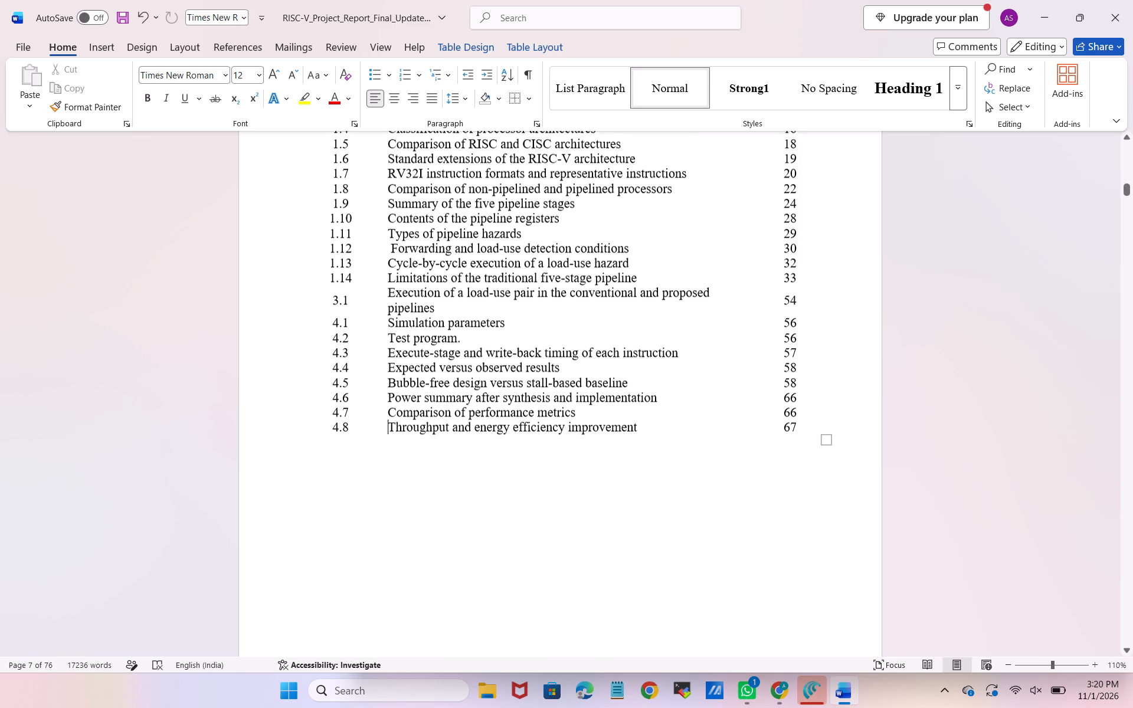
{"action": "scroll", "coordinate": [390, 527], "scroll_direction": "down", "scroll_amount": 4}
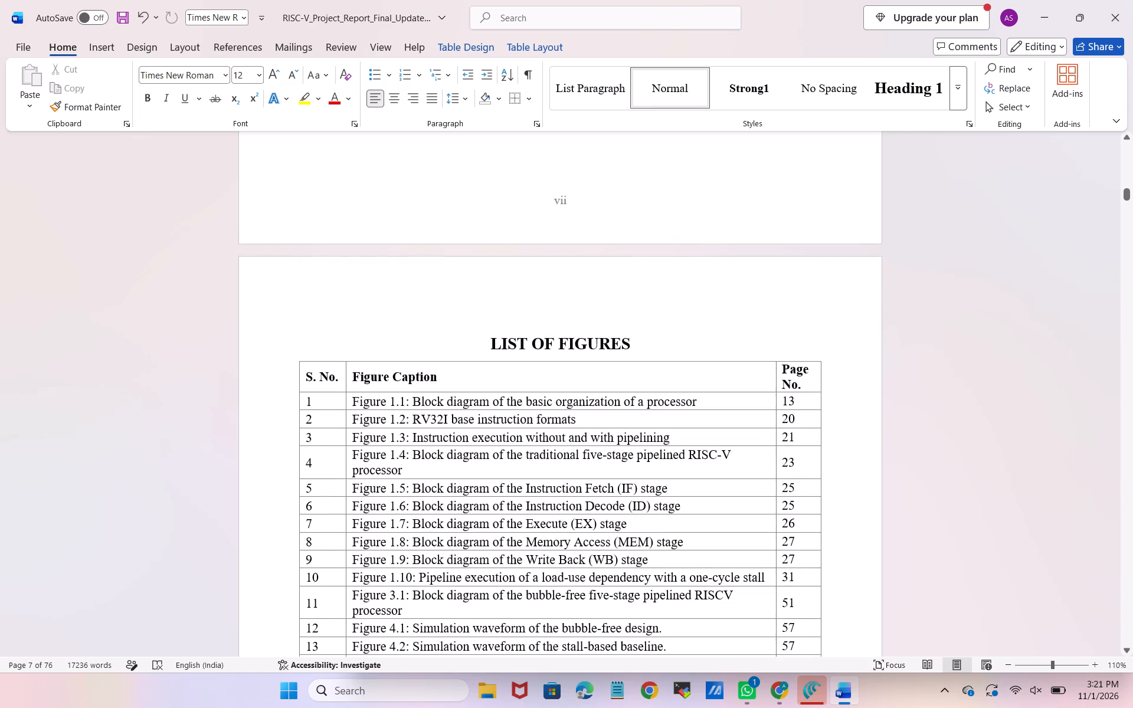
{"action": "scroll", "coordinate": [443, 442], "scroll_direction": "up", "scroll_amount": 2}
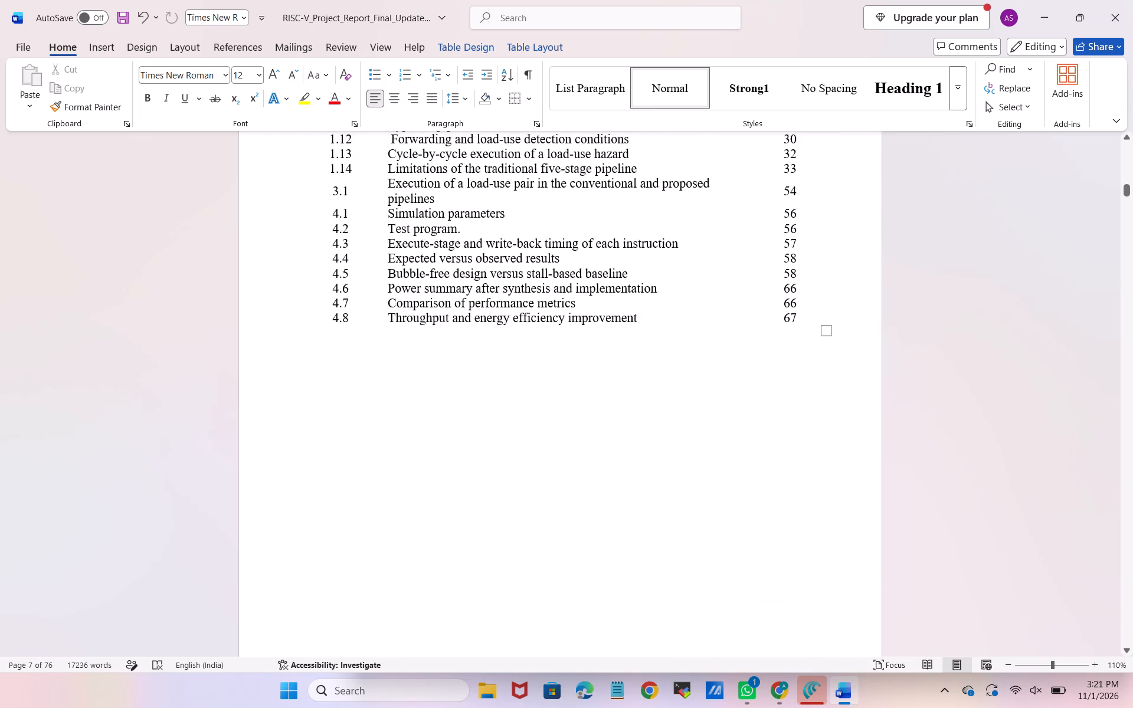
{"action": "scroll", "coordinate": [443, 442], "scroll_direction": "up", "scroll_amount": 3}
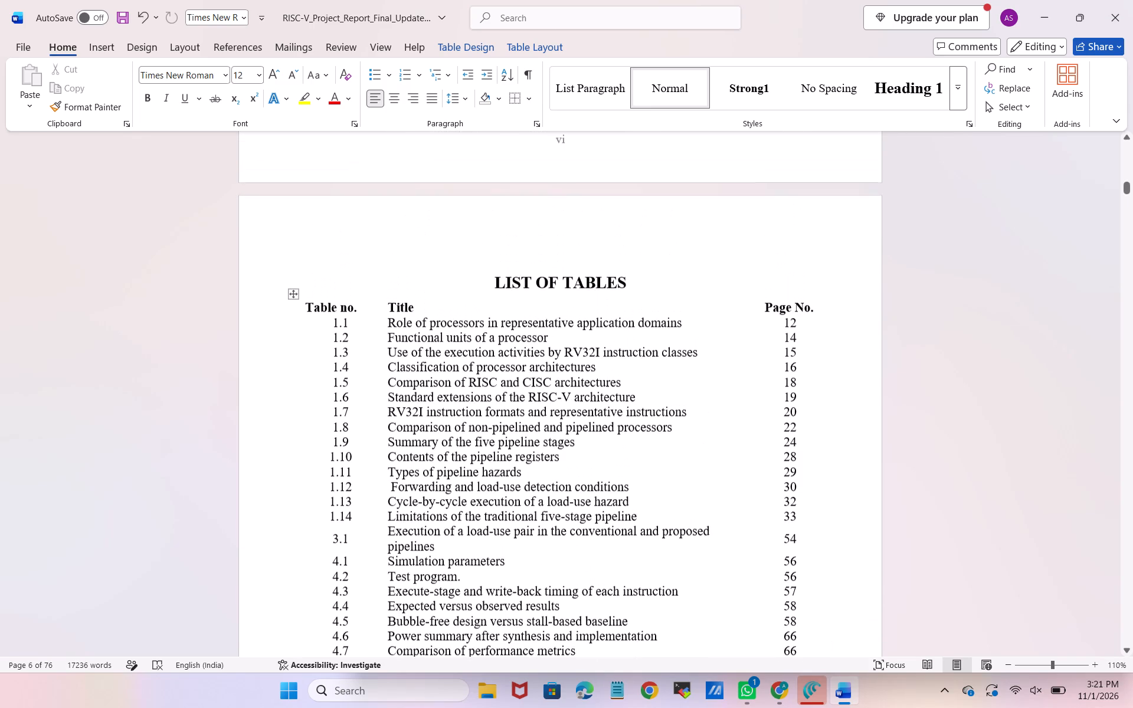
{"action": "scroll", "coordinate": [443, 442], "scroll_direction": "up", "scroll_amount": 4}
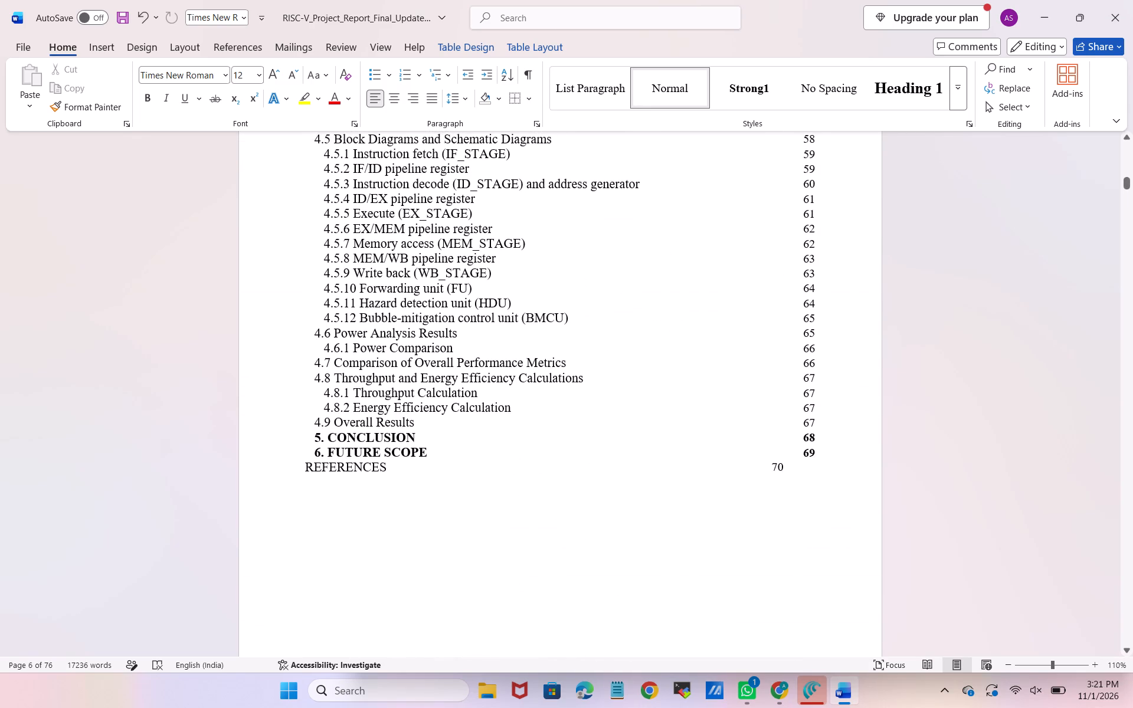
{"action": "scroll", "coordinate": [443, 442], "scroll_direction": "up", "scroll_amount": 5}
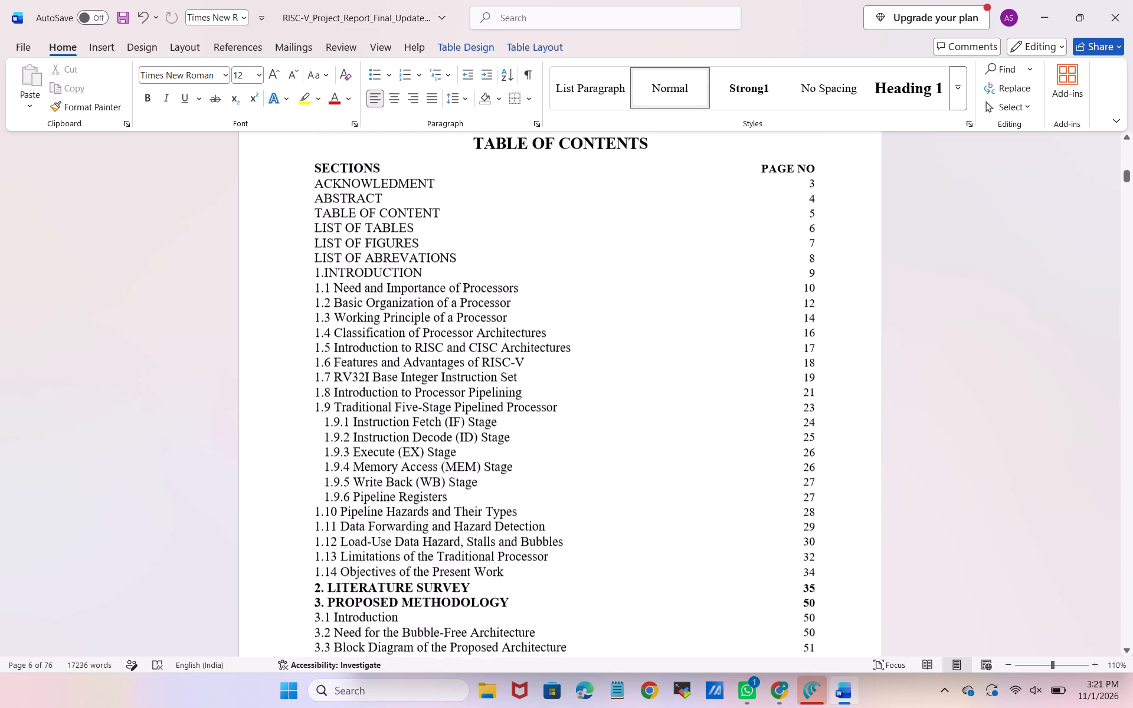
{"action": "scroll", "coordinate": [443, 442], "scroll_direction": "up", "scroll_amount": 2}
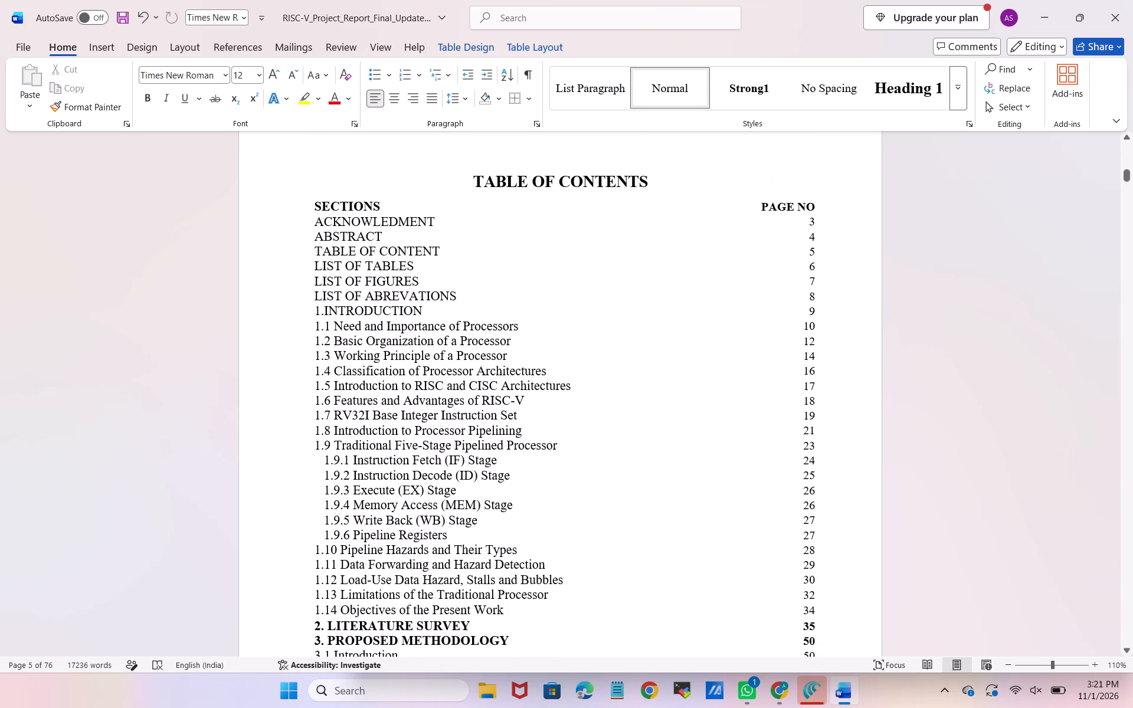
{"action": "scroll", "coordinate": [443, 442], "scroll_direction": "up", "scroll_amount": 2}
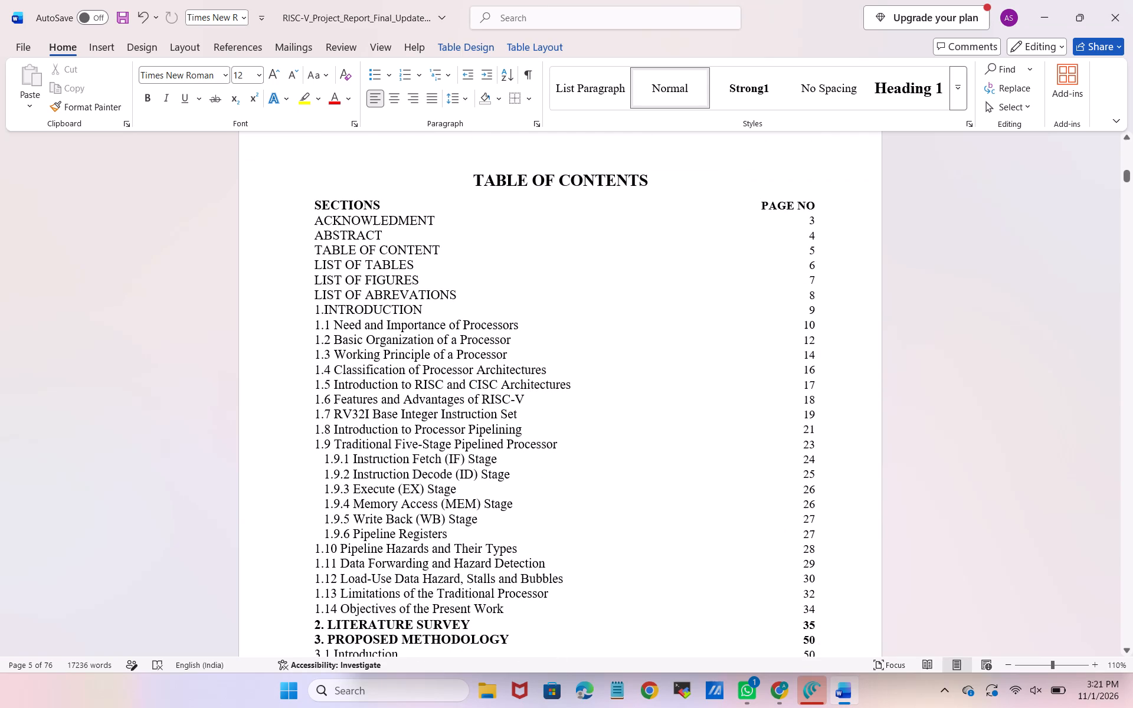
{"action": "scroll", "coordinate": [443, 442], "scroll_direction": "up", "scroll_amount": 2}
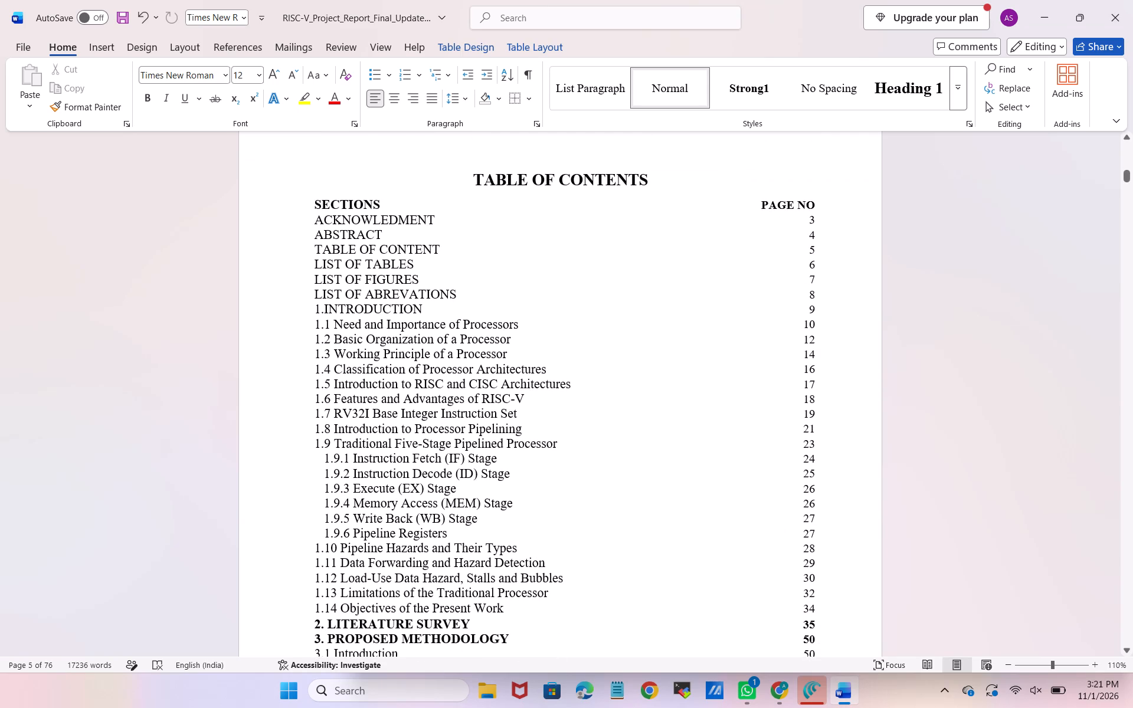
{"action": "scroll", "coordinate": [443, 442], "scroll_direction": "up", "scroll_amount": 3}
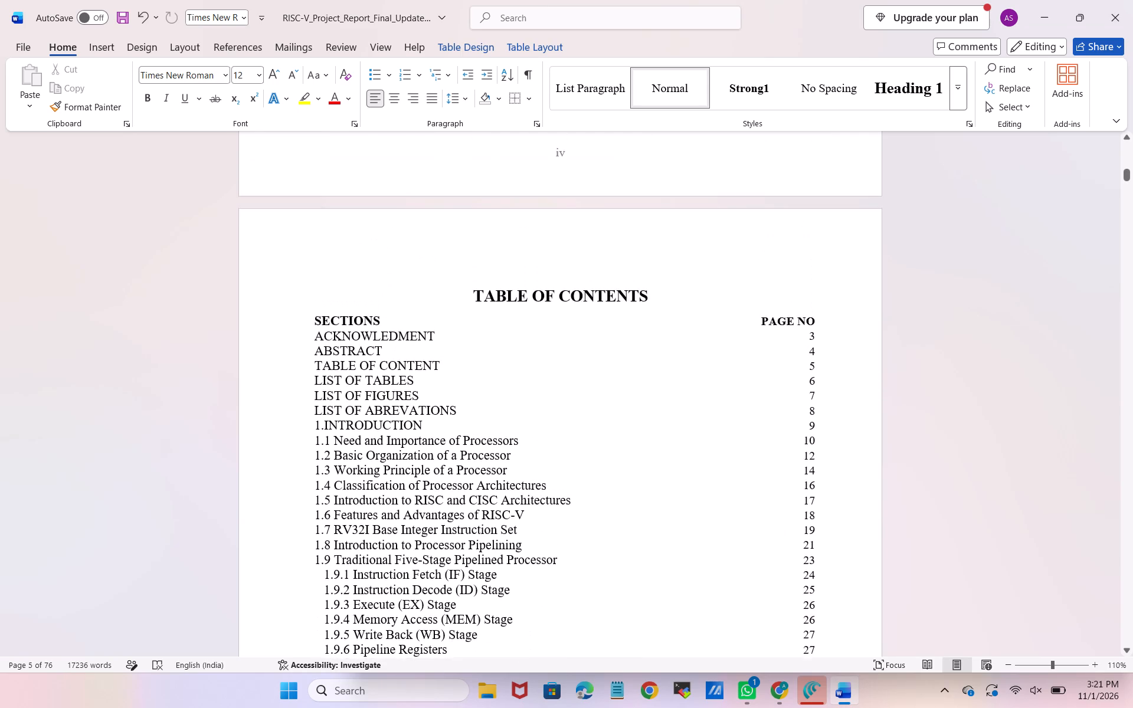
Align the REFERENCES page number in the Table of Contents with the page numbers above it by inserting leading spaces.
{"action": "scroll", "coordinate": [443, 442], "scroll_direction": "down", "scroll_amount": 1}
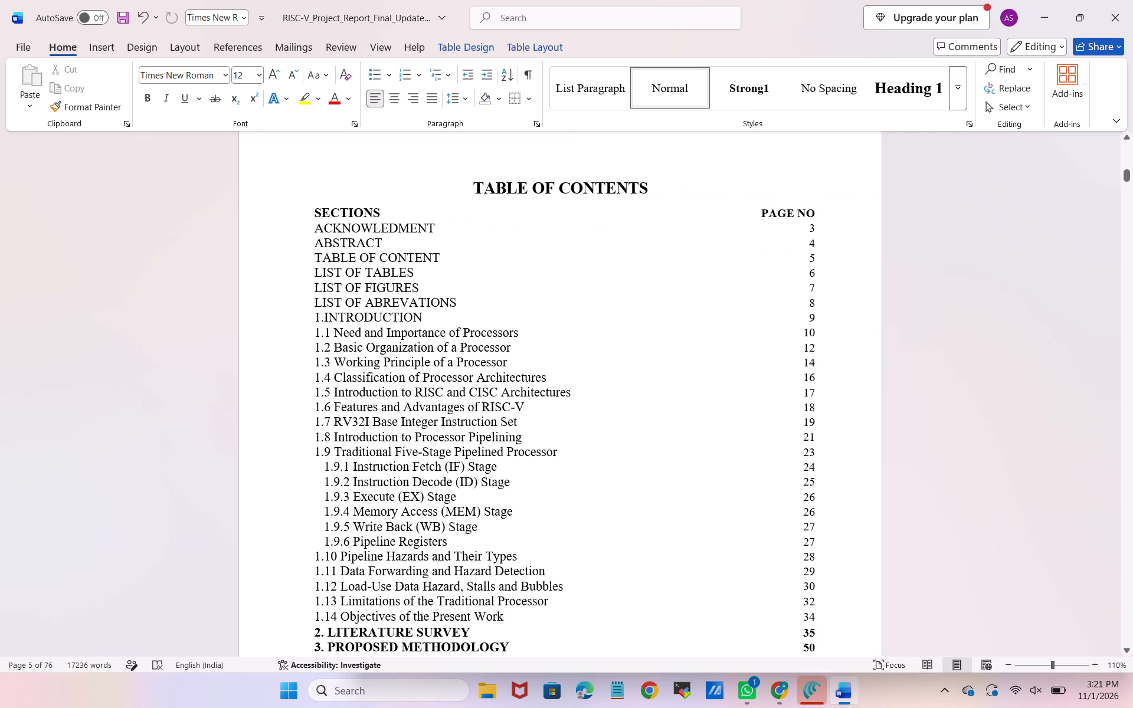
{"action": "scroll", "coordinate": [443, 442], "scroll_direction": "down", "scroll_amount": 4}
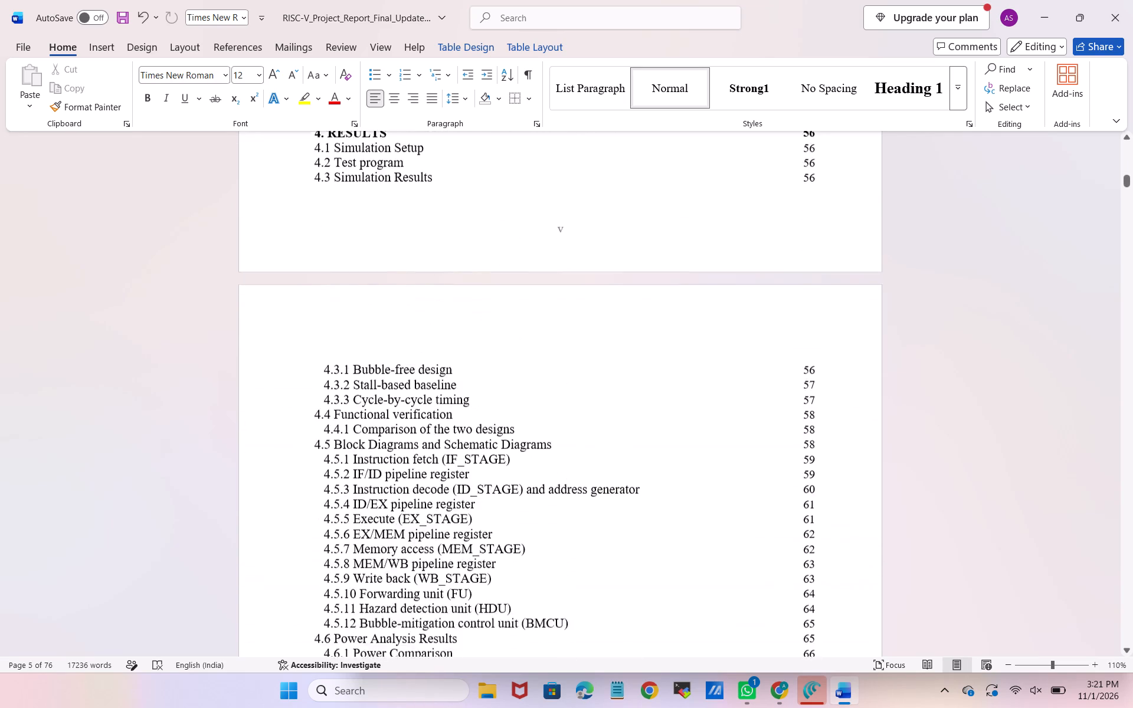
{"action": "scroll", "coordinate": [443, 442], "scroll_direction": "down", "scroll_amount": 5}
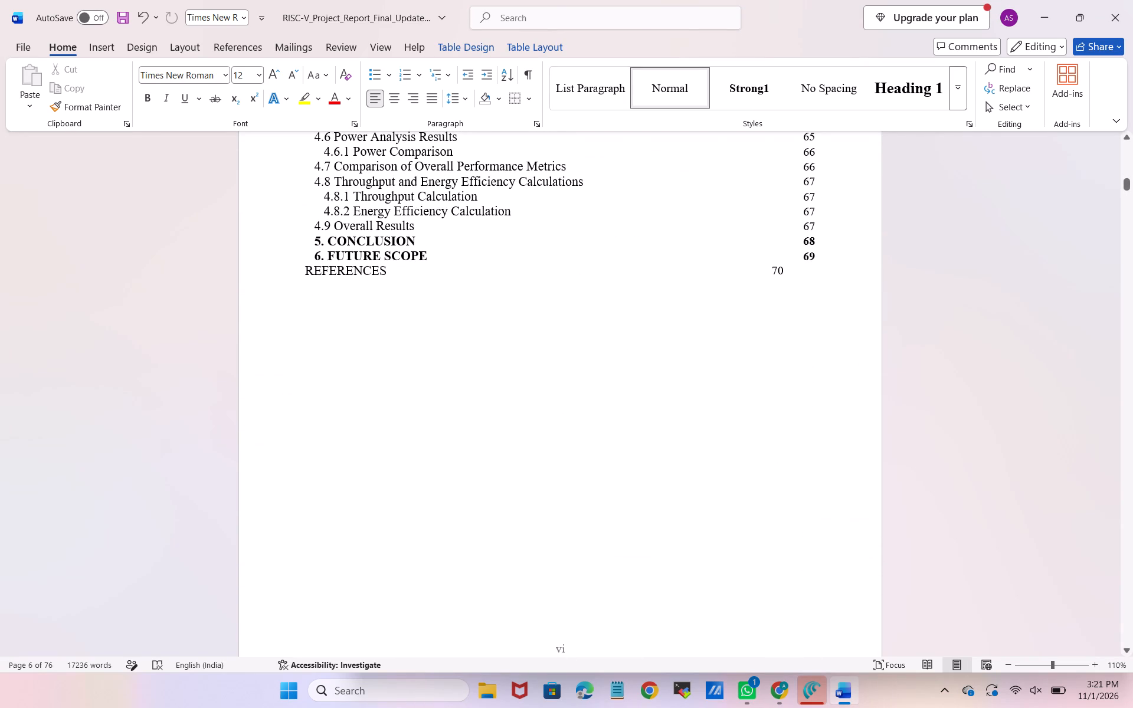
{"action": "left_click", "coordinate": [770, 276]}
{"action": "left_click", "coordinate": [778, 270]}
{"action": "key", "text": "Left"}
{"action": "key", "text": "space"}
{"action": "key", "text": "space"}
{"action": "key", "text": "space"}
{"action": "key", "text": "space"}
{"action": "key", "text": "space"}
{"action": "key", "text": "space"}
{"action": "key", "text": "space"}
{"action": "key", "text": "space"}
{"action": "key", "text": "space"}
{"action": "key", "text": "space"}
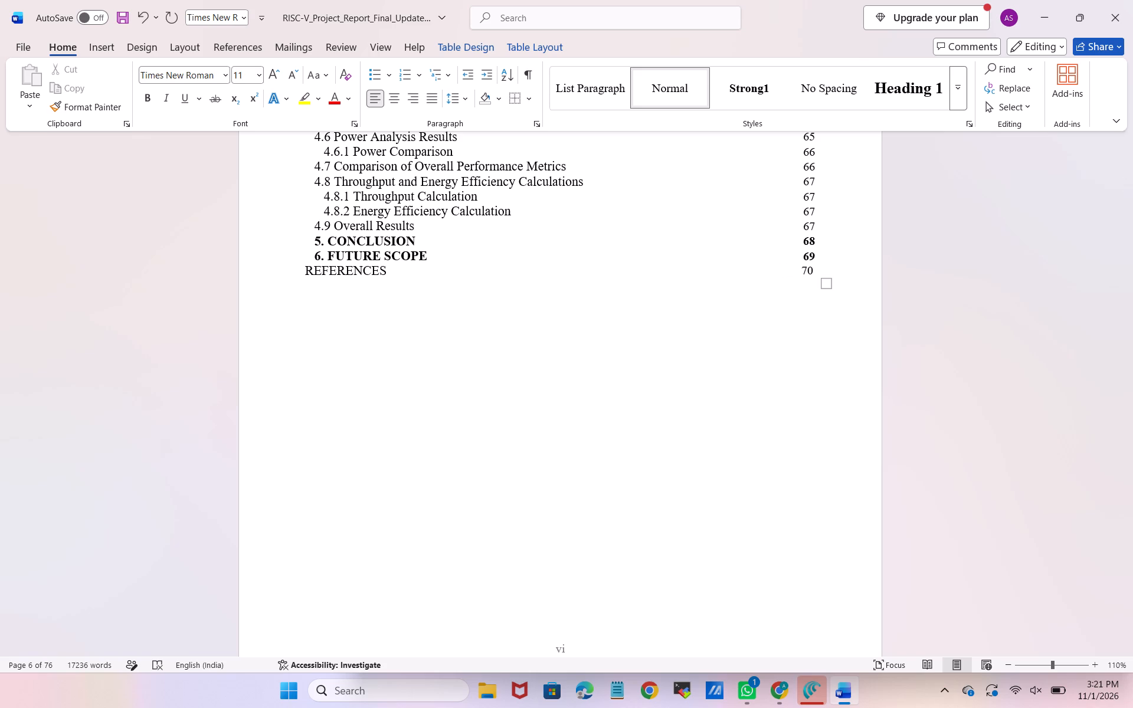
Compare the finished List of Tables with the List of Figures to see which headings and numbering differ.
{"action": "scroll", "coordinate": [778, 270], "scroll_direction": "down", "scroll_amount": 4}
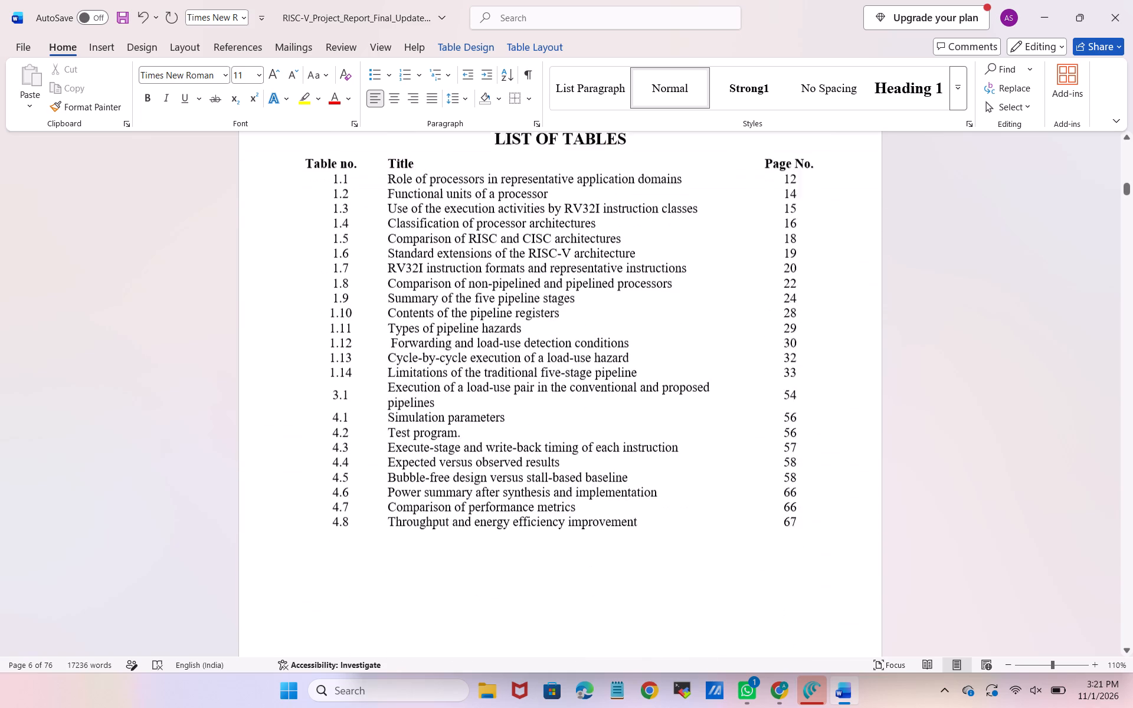
{"action": "scroll", "coordinate": [778, 270], "scroll_direction": "down", "scroll_amount": 2}
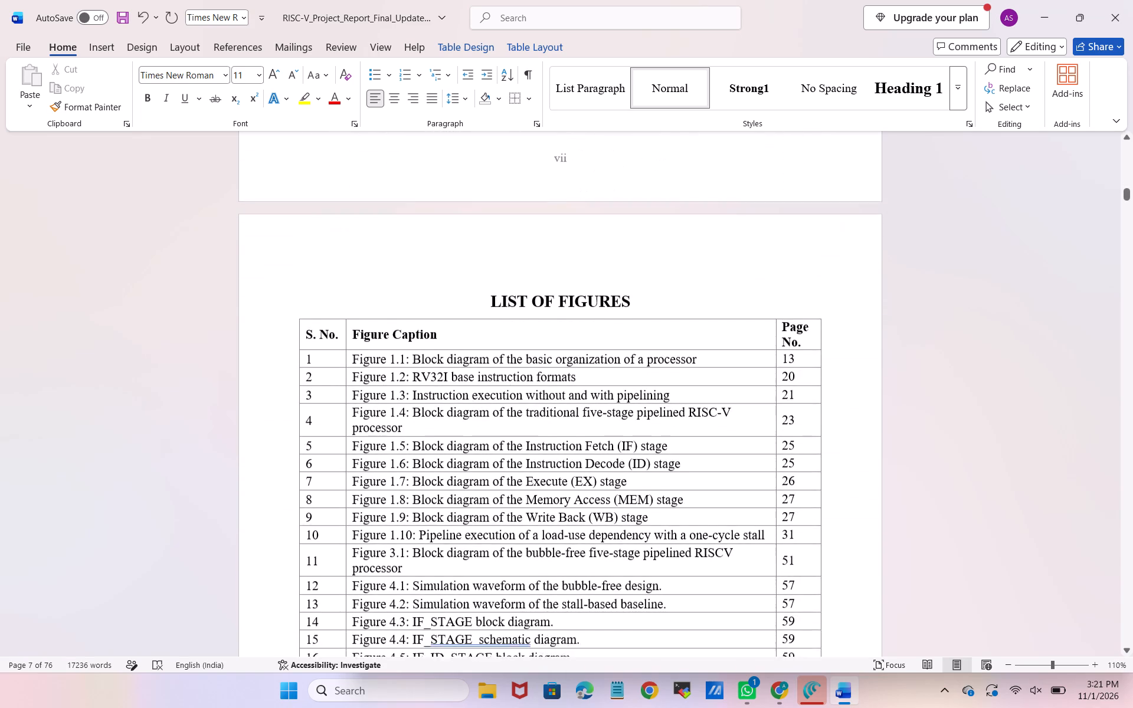
{"action": "scroll", "coordinate": [778, 270], "scroll_direction": "down", "scroll_amount": 2}
{"action": "scroll", "coordinate": [656, 258], "scroll_direction": "up", "scroll_amount": 4}
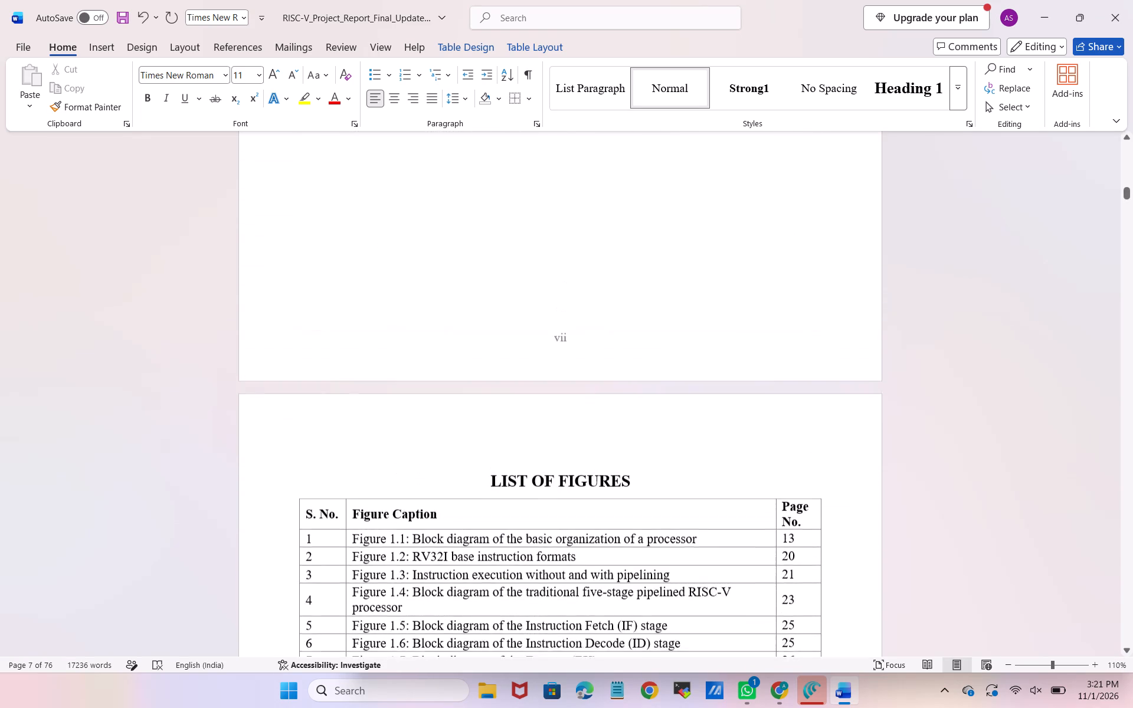
{"action": "scroll", "coordinate": [656, 258], "scroll_direction": "up", "scroll_amount": 2}
{"action": "scroll", "coordinate": [656, 258], "scroll_direction": "down", "scroll_amount": 4}
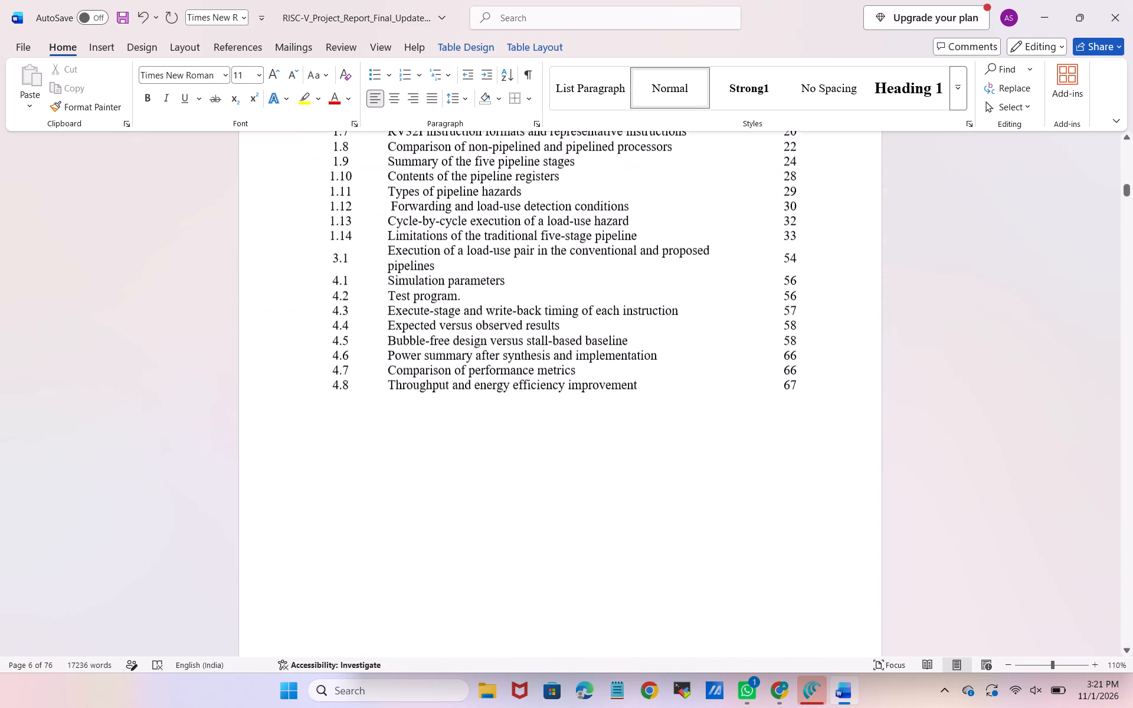
{"action": "scroll", "coordinate": [656, 258], "scroll_direction": "down", "scroll_amount": 4}
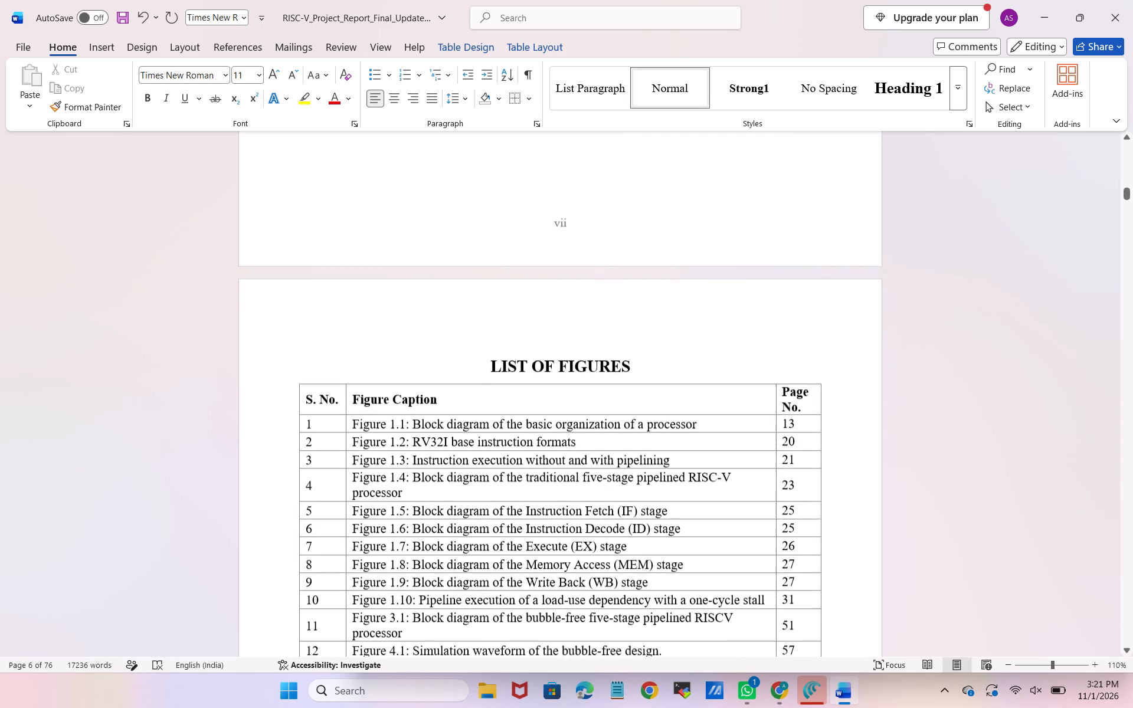
{"action": "scroll", "coordinate": [656, 258], "scroll_direction": "down", "scroll_amount": 2}
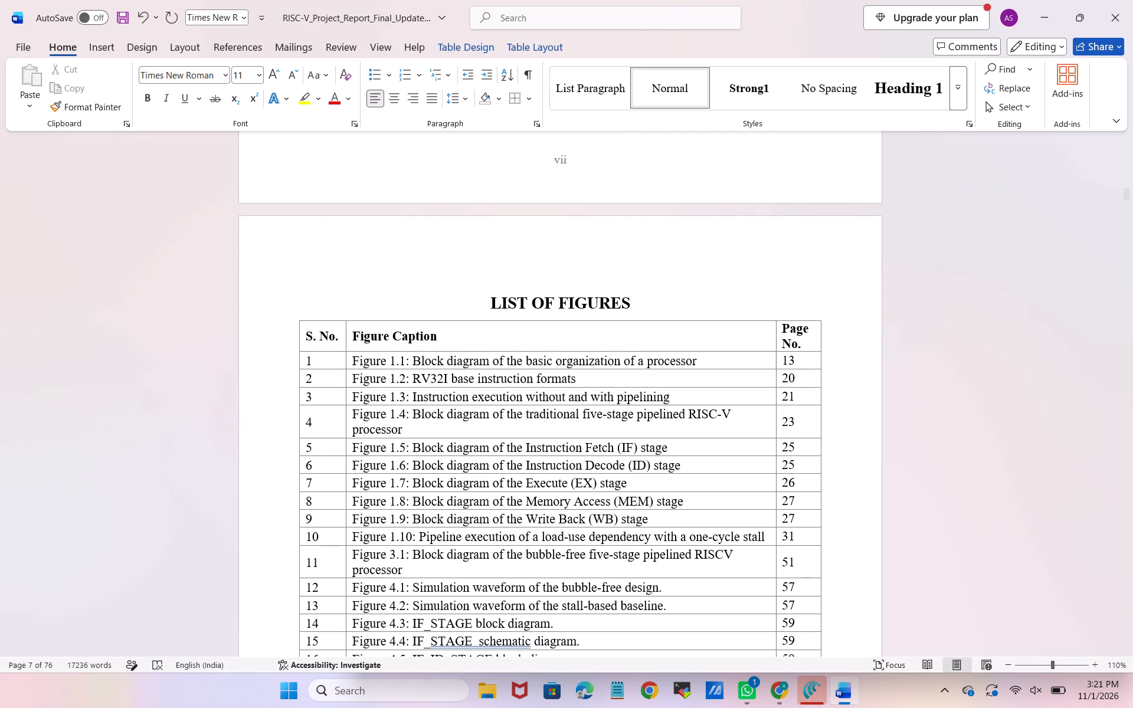
Replace the "Figure Caption" column heading in the List of Figures with "Title".
{"action": "left_click", "coordinate": [458, 332]}
{"action": "key", "text": "BackSpace"}
{"action": "key", "text": "BackSpace"}
{"action": "key", "text": "BackSpace"}
{"action": "key", "text": "BackSpace"}
{"action": "key", "text": "BackSpace"}
{"action": "key", "text": "BackSpace"}
{"action": "key", "text": "BackSpace"}
{"action": "key", "text": "BackSpace"}
{"action": "key", "text": "BackSpace"}
{"action": "key", "text": "BackSpace"}
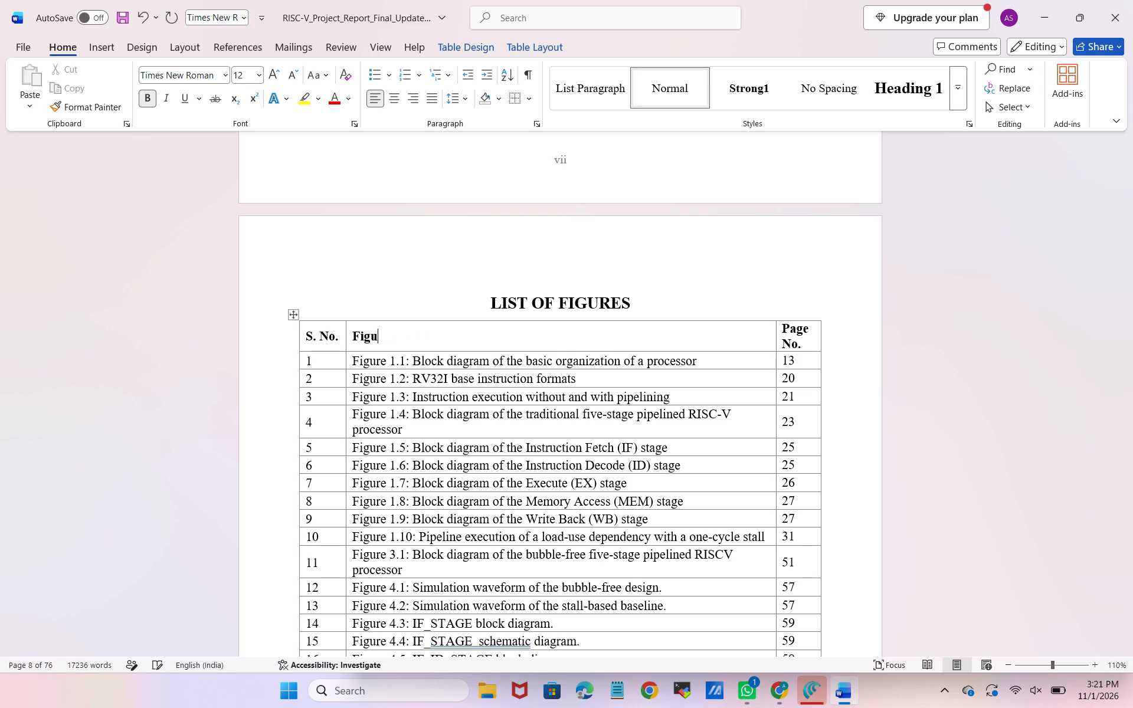
{"action": "key", "text": "BackSpace"}
{"action": "key", "text": "BackSpace"}
{"action": "key", "text": "BackSpace"}
{"action": "key", "text": "BackSpace"}
{"action": "key", "text": "shift+t"}
{"action": "type", "text": "itle"}
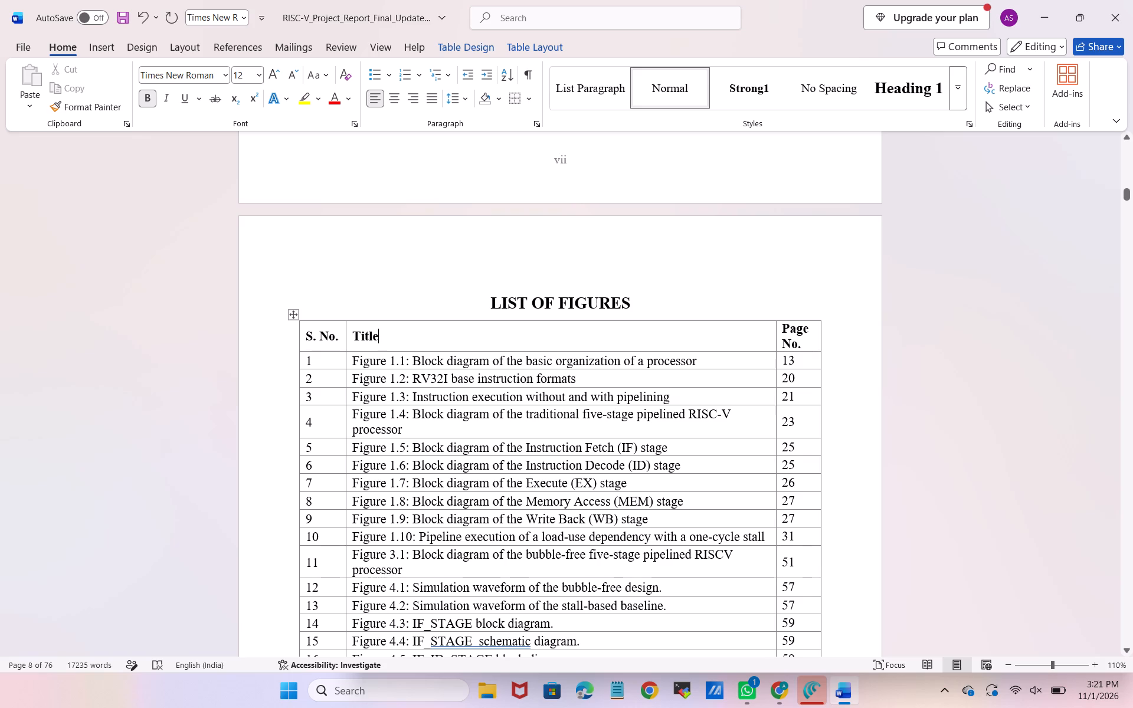
Replace the "S. No." column heading in the List of Figures with "Fig".
{"action": "left_click", "coordinate": [337, 337]}
{"action": "left_click", "coordinate": [338, 342]}
{"action": "key", "text": "BackSpace"}
{"action": "key", "text": "BackSpace"}
{"action": "key", "text": "BackSpace"}
{"action": "key", "text": "BackSpace"}
{"action": "key", "text": "BackSpace"}
{"action": "key", "text": "BackSpace"}
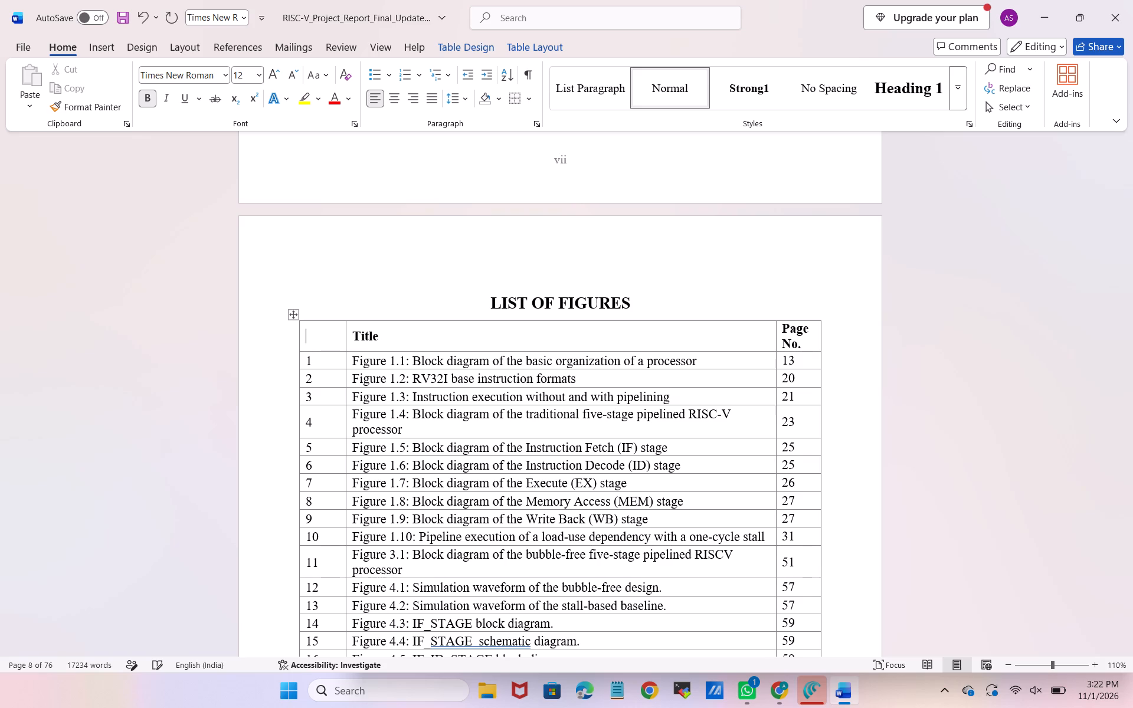
{"action": "type", "text": "Fig"}
{"action": "type", "text": "ure"}
{"action": "key", "text": "space"}
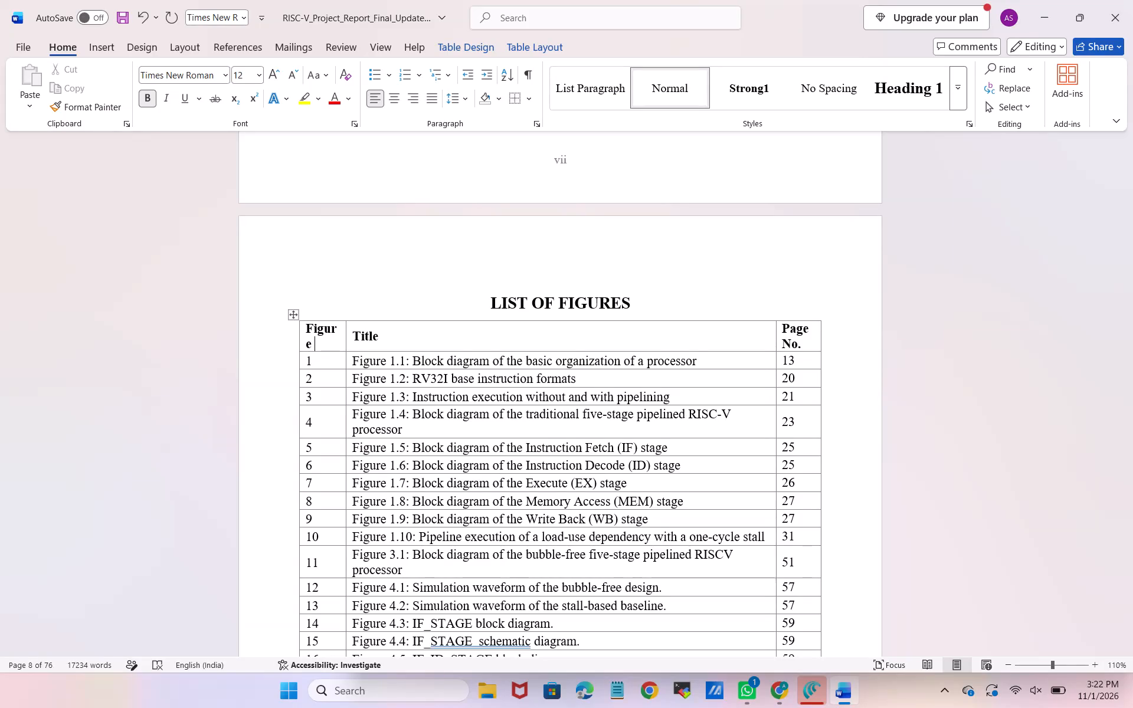
{"action": "key", "text": "BackSpace"}
{"action": "key", "text": "BackSpace"}
{"action": "key", "text": "BackSpace"}
{"action": "key", "text": "BackSpace"}
{"action": "key", "text": "BackSpace"}
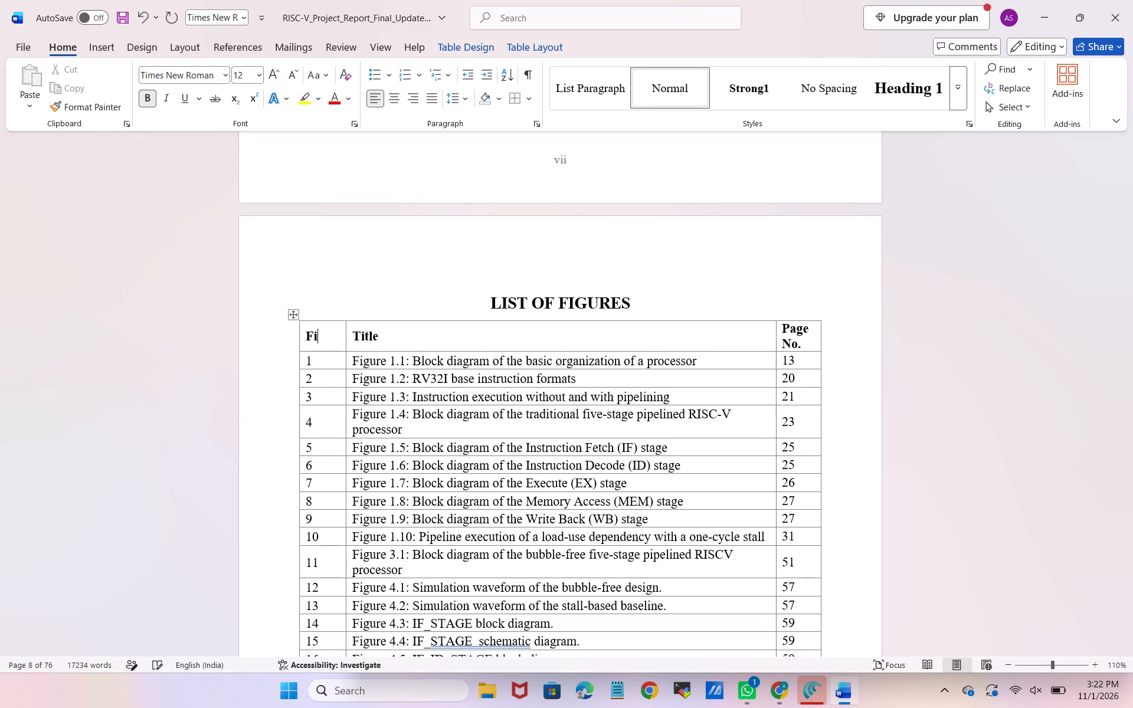
{"action": "type", "text": "g"}
{"action": "key", "text": "space"}
{"action": "key", "text": "BackSpace"}
Widen the first column of the List of Figures and complete its heading as "Figure no" on one line.
{"action": "left_click_drag", "start_coordinate": [344, 340], "coordinate": [356, 339]}
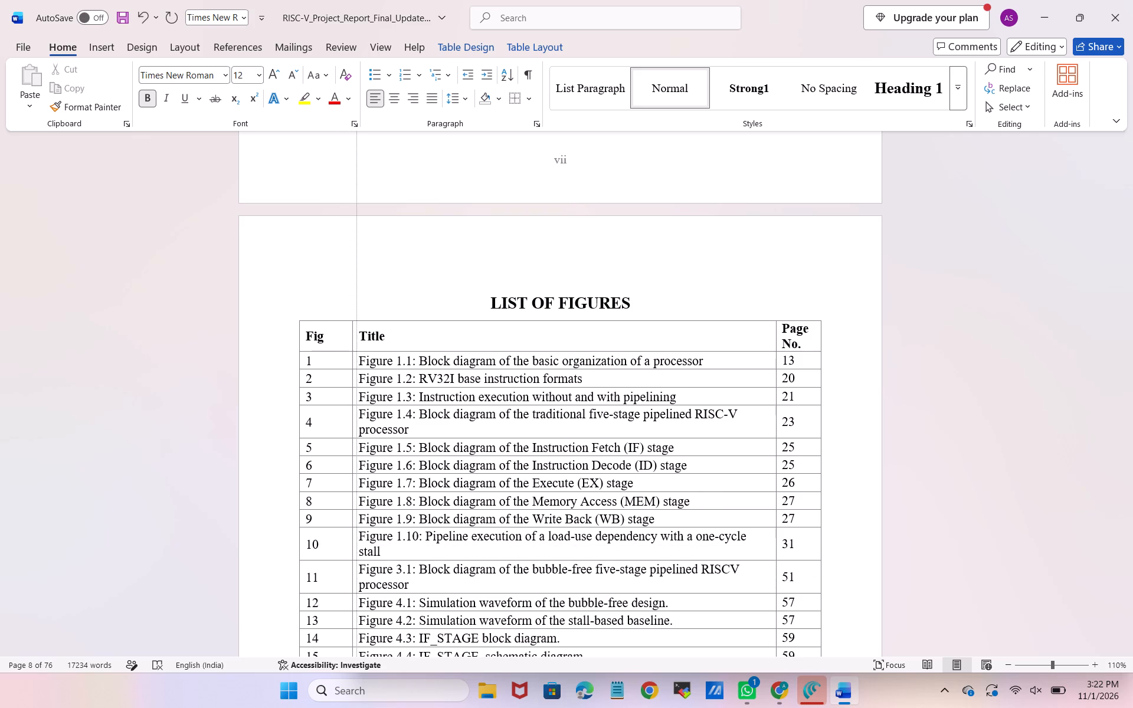
{"action": "left_click_drag", "start_coordinate": [356, 339], "coordinate": [357, 339]}
{"action": "left_click", "coordinate": [325, 338]}
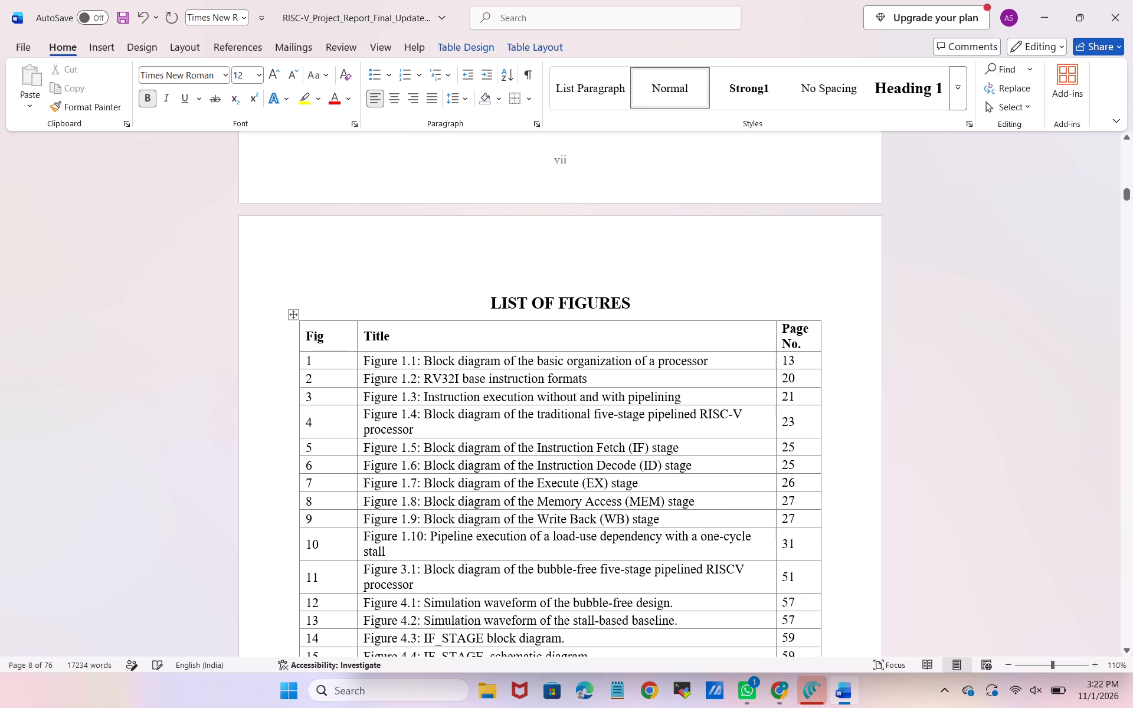
{"action": "type", "text": "ure"}
{"action": "key", "text": "space"}
{"action": "key", "text": "n"}
{"action": "key", "text": "o"}
{"action": "key", "text": "shift+colon"}
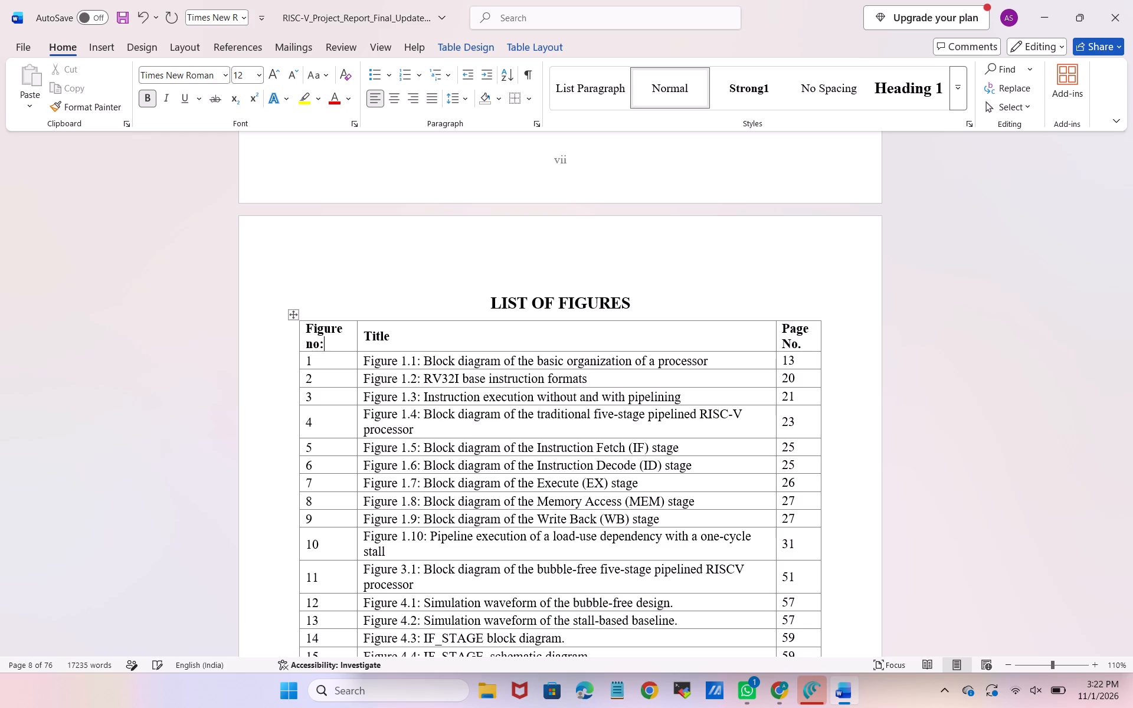
{"action": "left_click_drag", "start_coordinate": [357, 343], "coordinate": [365, 342]}
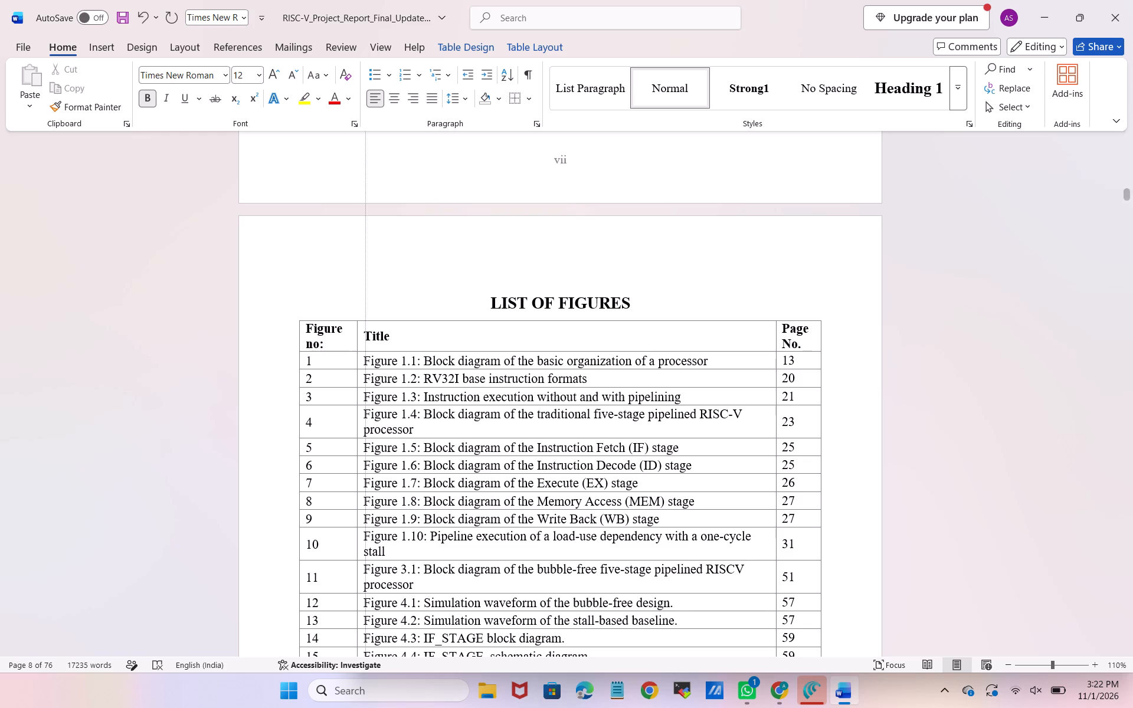
{"action": "left_click_drag", "start_coordinate": [365, 342], "coordinate": [366, 342]}
{"action": "left_click", "coordinate": [366, 342]}
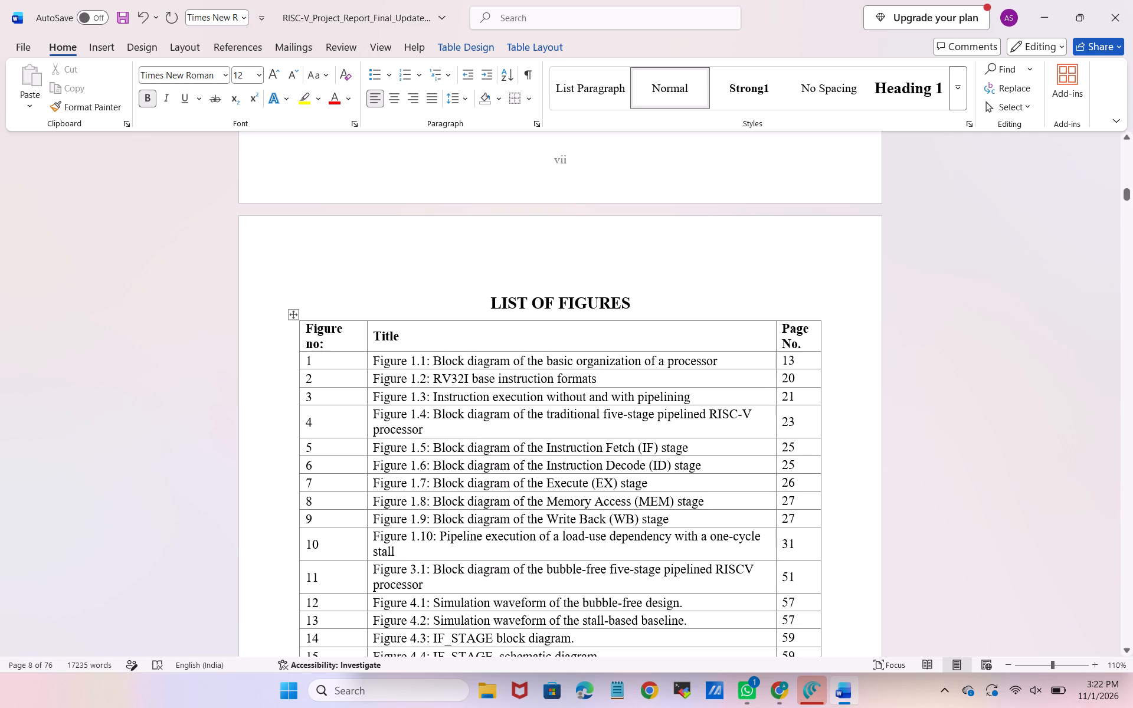
{"action": "key", "text": "BackSpace"}
Number the first entry in the List of Figures 1.1 and centre that number in its cell.
{"action": "scroll", "coordinate": [325, 388], "scroll_direction": "down", "scroll_amount": 1}
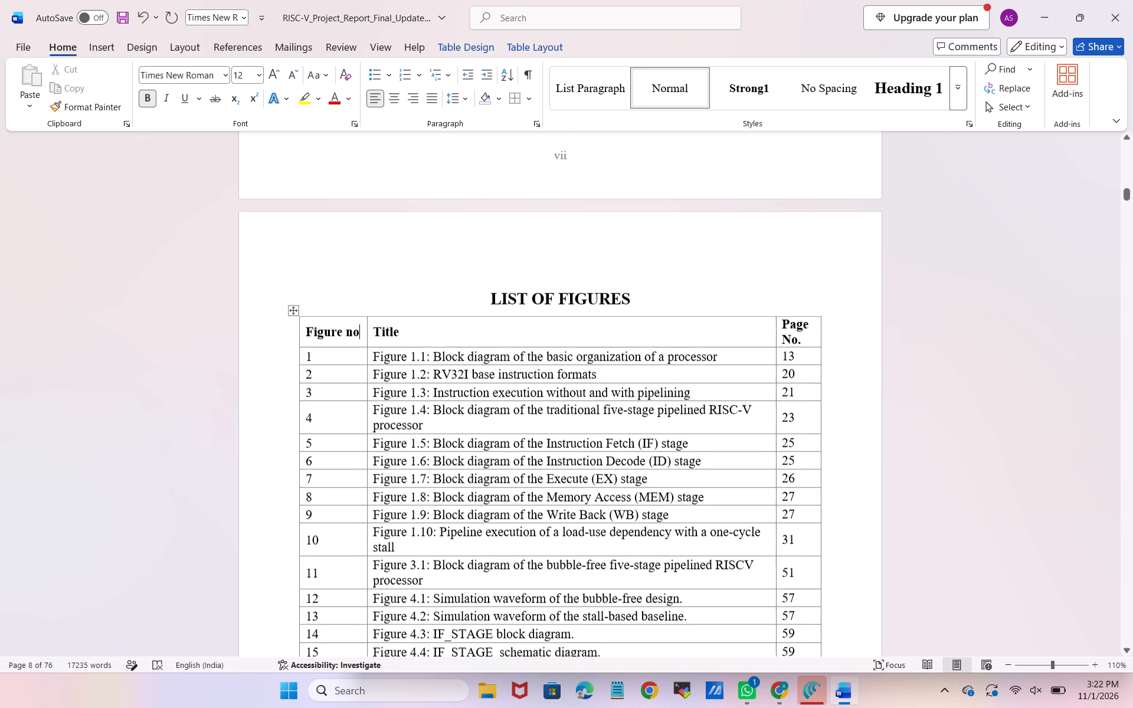
{"action": "scroll", "coordinate": [325, 388], "scroll_direction": "down", "scroll_amount": 2}
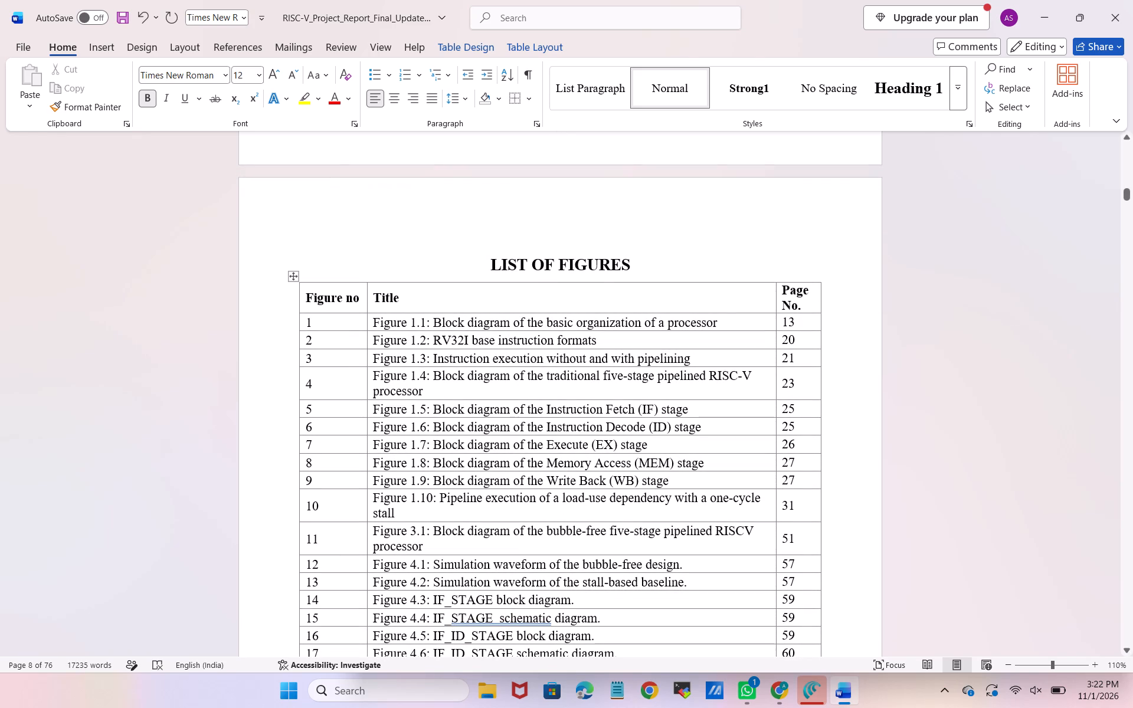
{"action": "left_click", "coordinate": [317, 322]}
{"action": "type", "text": ".1"}
{"action": "left_click_drag", "start_coordinate": [323, 321], "coordinate": [307, 322]}
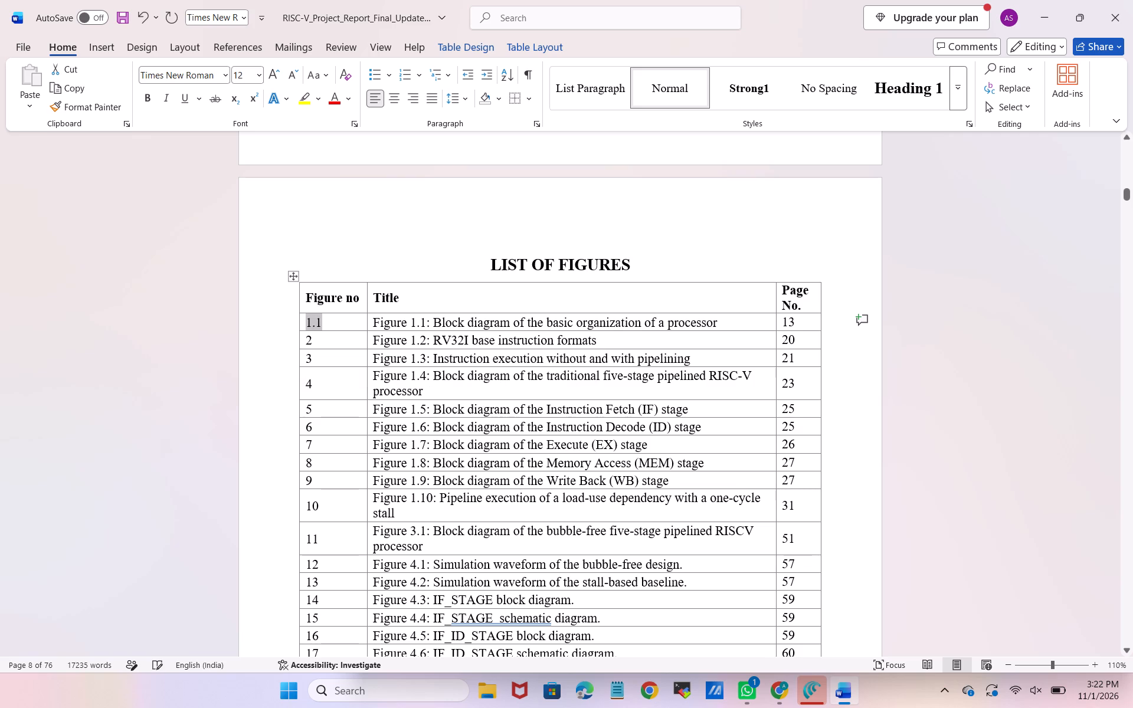
{"action": "left_click", "coordinate": [393, 93]}
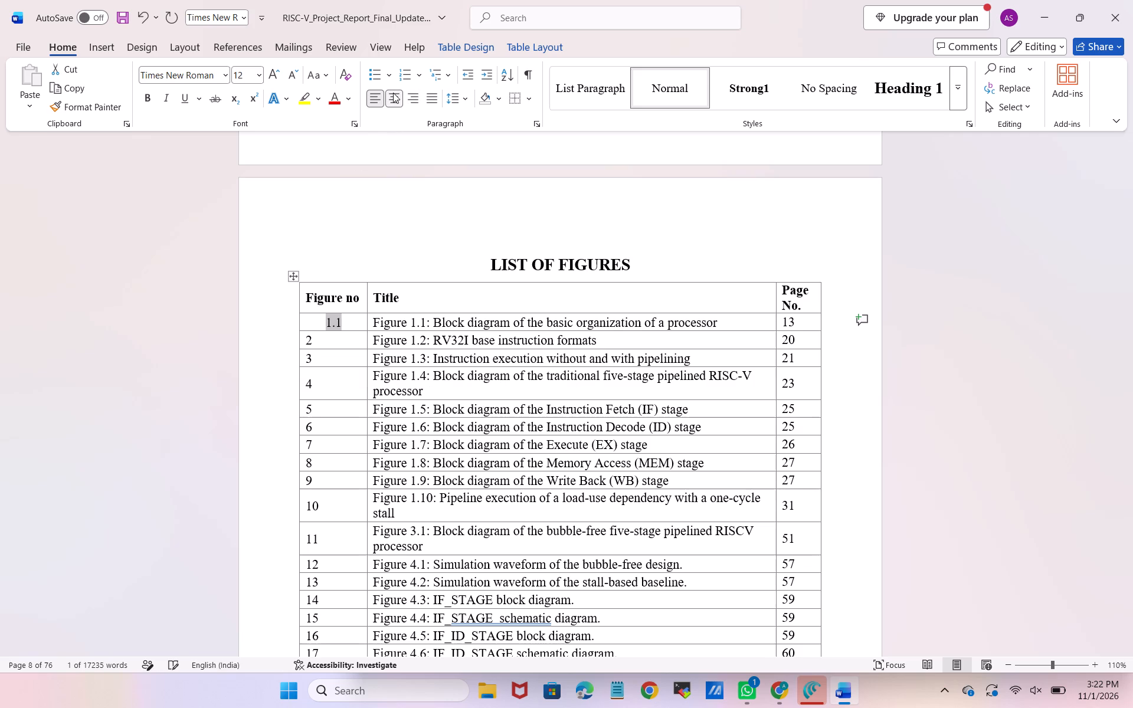
{"action": "left_click", "coordinate": [372, 242]}
Change the numbers of the second, third and fourth List of Figures entries to 1.2, 1.3 and 1.4.
{"action": "scroll", "coordinate": [372, 242], "scroll_direction": "up", "scroll_amount": 3}
{"action": "scroll", "coordinate": [372, 242], "scroll_direction": "down", "scroll_amount": 1}
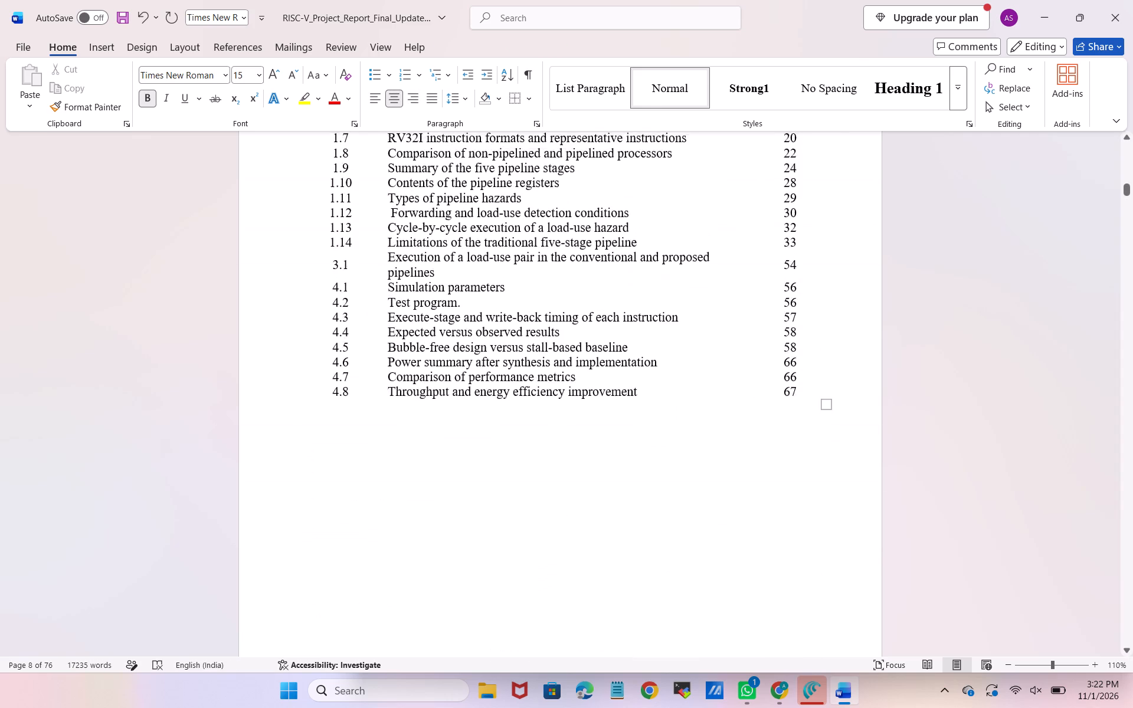
{"action": "scroll", "coordinate": [372, 242], "scroll_direction": "down", "scroll_amount": 2}
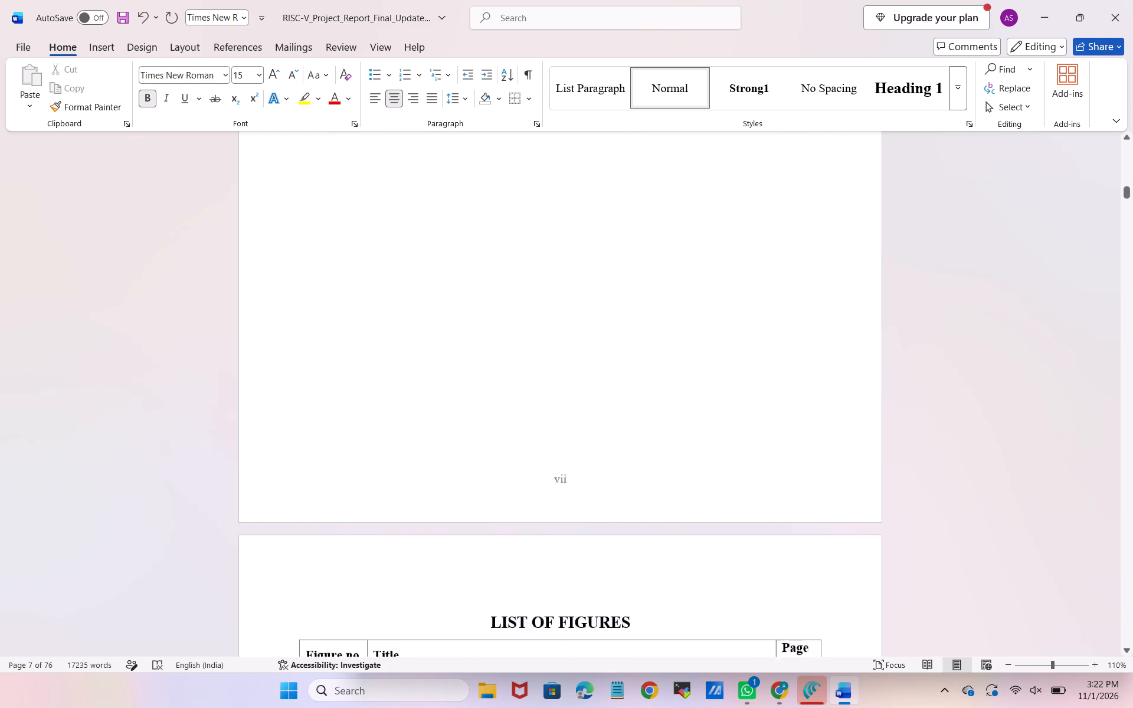
{"action": "scroll", "coordinate": [372, 242], "scroll_direction": "down", "scroll_amount": 3}
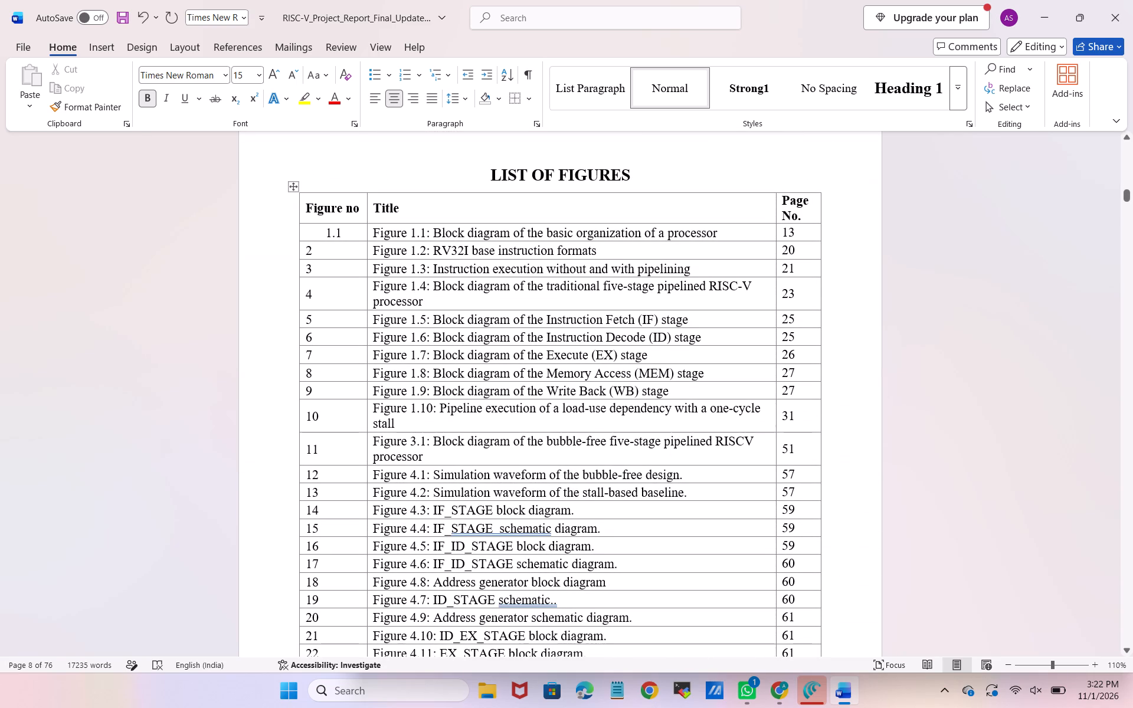
{"action": "left_click", "coordinate": [322, 250]}
{"action": "key", "text": "Left"}
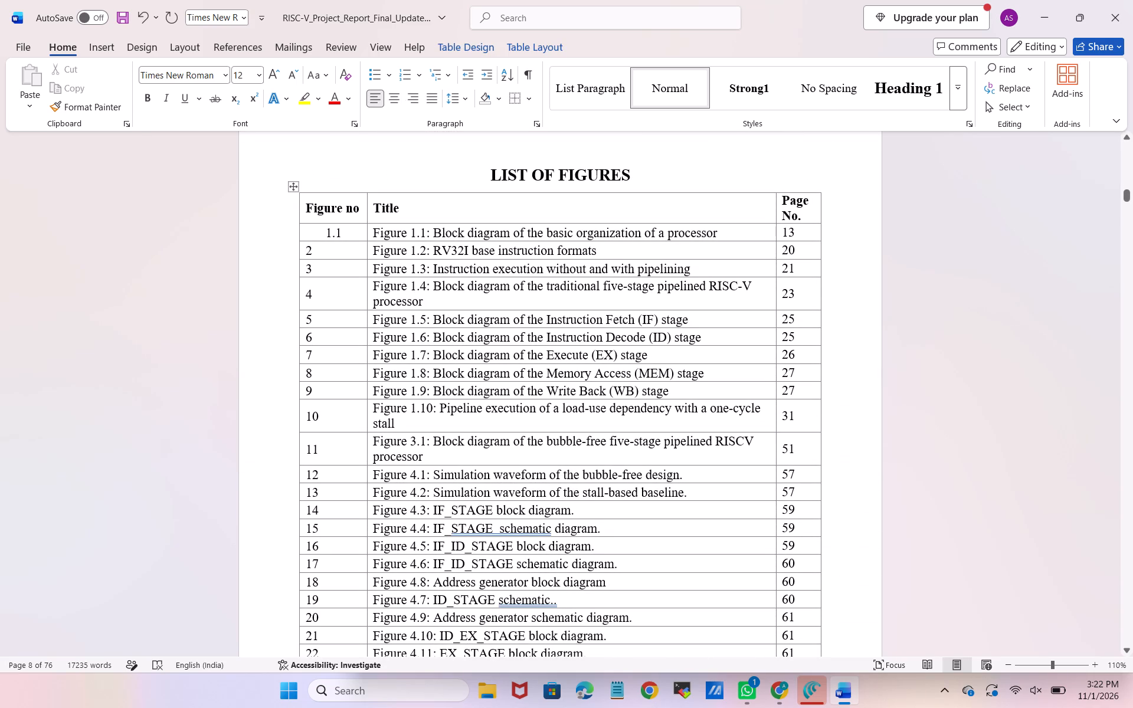
{"action": "type", "text": "1."}
{"action": "key", "text": "Down"}
{"action": "key", "text": "Left"}
{"action": "type", "text": "1."}
{"action": "key", "text": "Down"}
{"action": "key", "text": "Left"}
{"action": "type", "text": "1."}
Renumber the Instruction Fetch, Instruction Decode, Execute and Memory Access stage entries as 1.5, 1.6, 1.7 and 1.8.
{"action": "key", "text": "Down"}
{"action": "key", "text": "Left"}
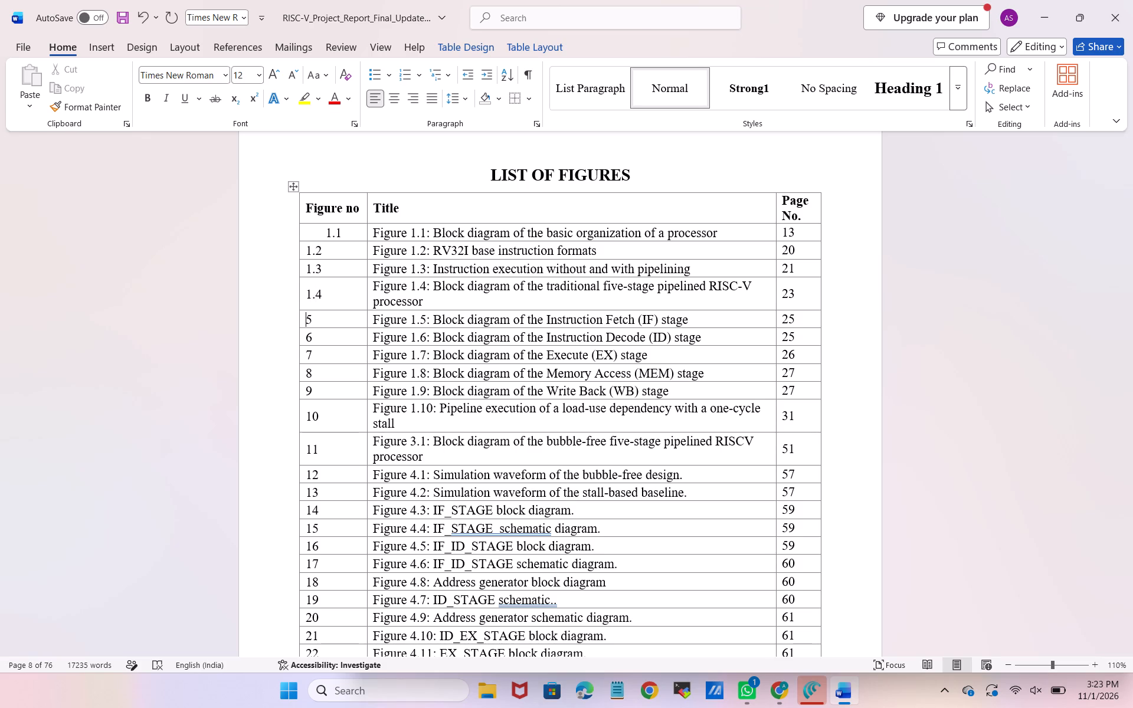
{"action": "type", "text": "1."}
{"action": "key", "text": "Down"}
{"action": "key", "text": "Left"}
{"action": "type", "text": "1."}
{"action": "key", "text": "Down"}
{"action": "key", "text": "Left"}
{"action": "type", "text": "1."}
{"action": "key", "text": "Down"}
{"action": "key", "text": "Left"}
{"action": "type", "text": "1."}
Renumber the Write Back stage, load-use pipeline execution and bubble-free processor block diagram entries as 1.9, 1.10 and 1.11.
{"action": "key", "text": "Down"}
{"action": "key", "text": "Left"}
{"action": "key", "text": "1"}
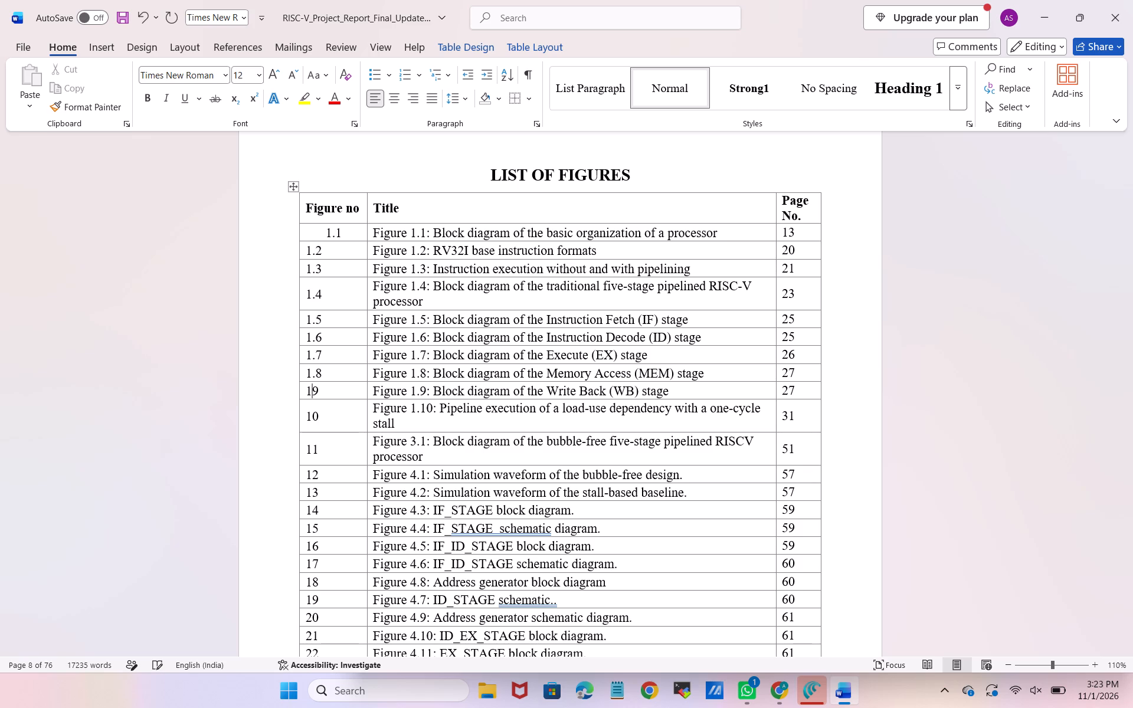
{"action": "key", "text": "period"}
{"action": "key", "text": "Down"}
{"action": "key", "text": "Left"}
{"action": "key", "text": "Left"}
{"action": "type", "text": "1."}
{"action": "key", "text": "Down"}
{"action": "key", "text": "Left"}
{"action": "key", "text": "Left"}
{"action": "type", "text": "1."}
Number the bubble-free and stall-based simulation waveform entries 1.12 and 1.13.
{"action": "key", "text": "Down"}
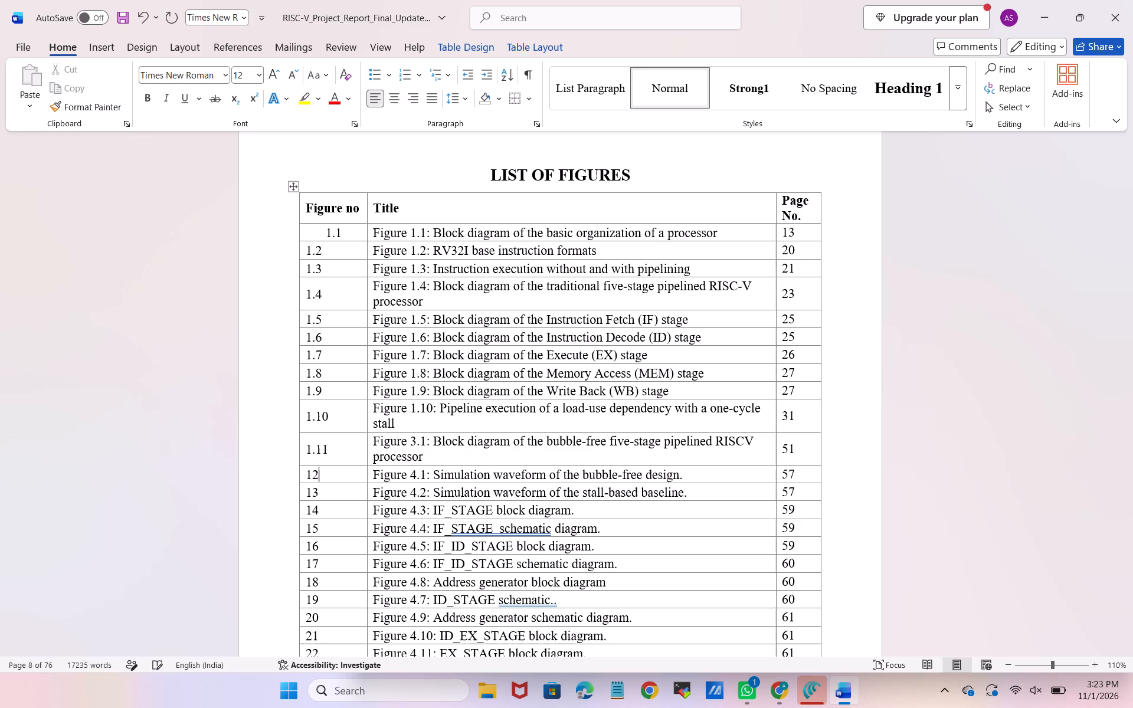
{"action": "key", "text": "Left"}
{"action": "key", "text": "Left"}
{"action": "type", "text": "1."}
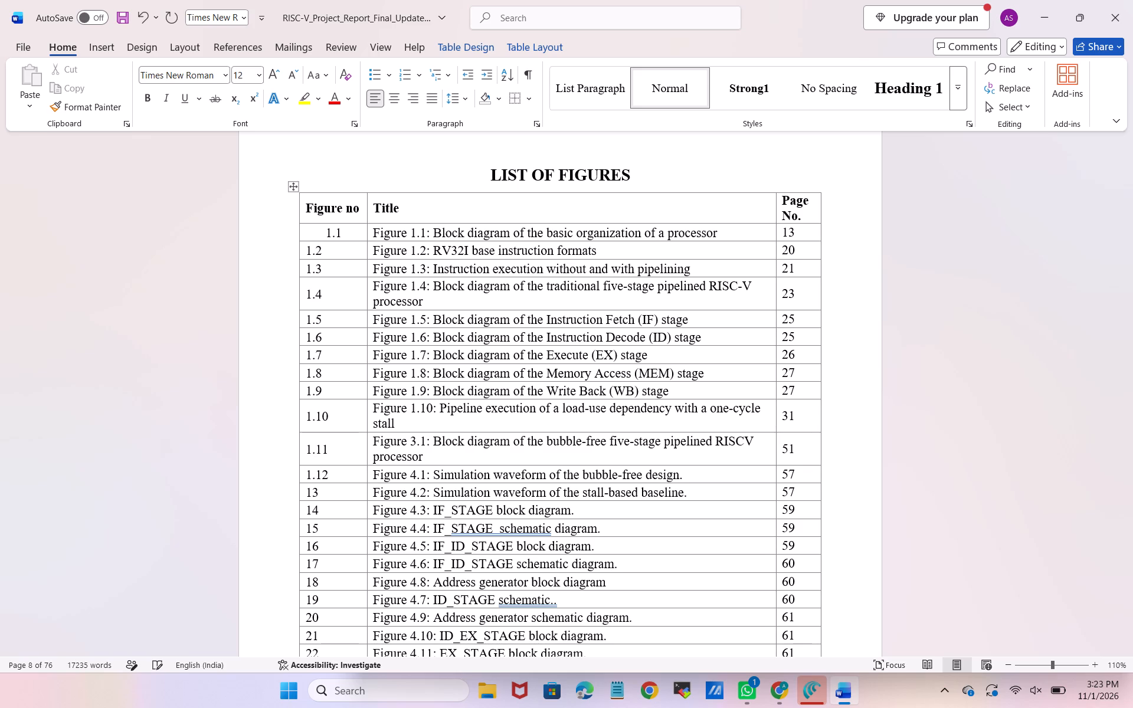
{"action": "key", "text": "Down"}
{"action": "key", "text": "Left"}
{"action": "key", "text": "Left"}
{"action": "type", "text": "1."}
Replace the numbers of the stall-based and bubble-free simulation waveform entries with 4.2 and 4.1 to match their captions.
{"action": "left_click", "coordinate": [332, 491]}
{"action": "key", "text": "BackSpace"}
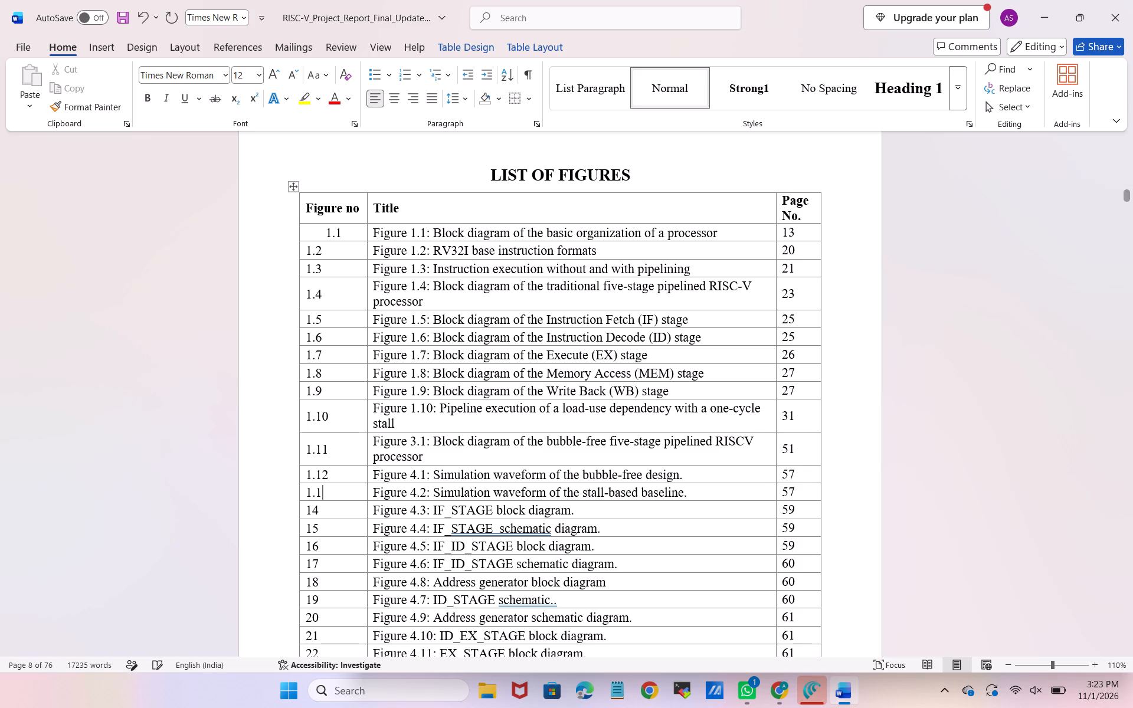
{"action": "key", "text": "BackSpace"}
{"action": "key", "text": "BackSpace"}
{"action": "key", "text": "BackSpace"}
{"action": "type", "text": "4.2"}
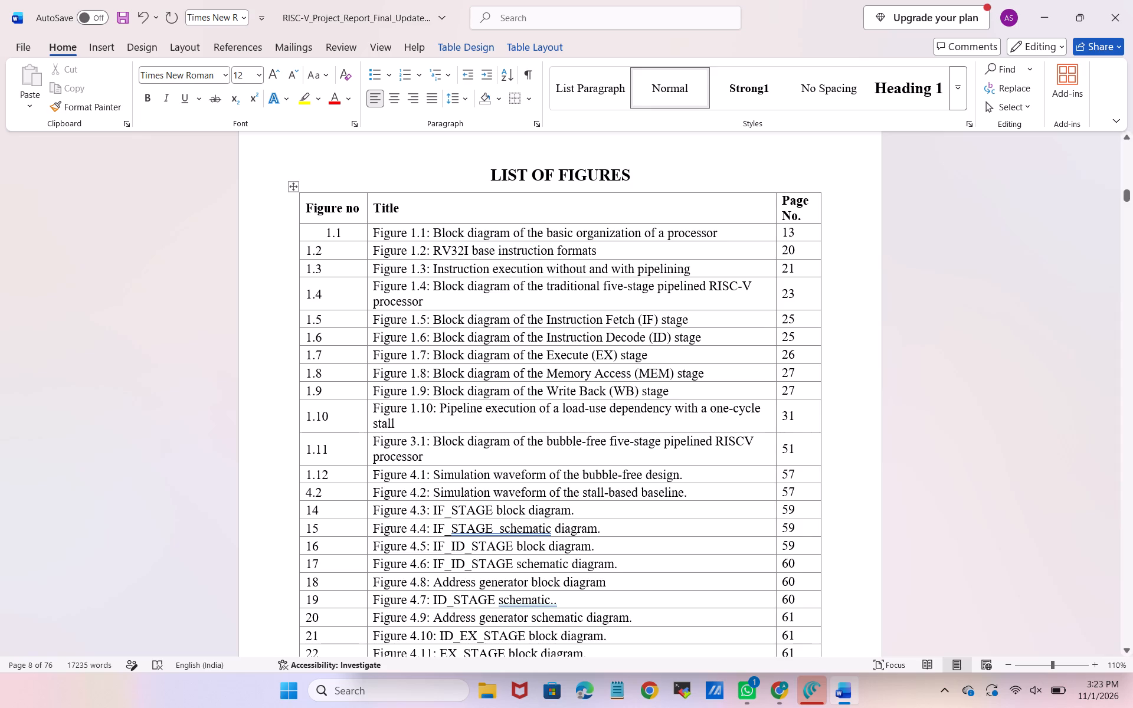
{"action": "left_click", "coordinate": [335, 476]}
{"action": "key", "text": "BackSpace"}
{"action": "key", "text": "BackSpace"}
{"action": "key", "text": "BackSpace"}
{"action": "key", "text": "BackSpace"}
{"action": "type", "text": "4.1"}
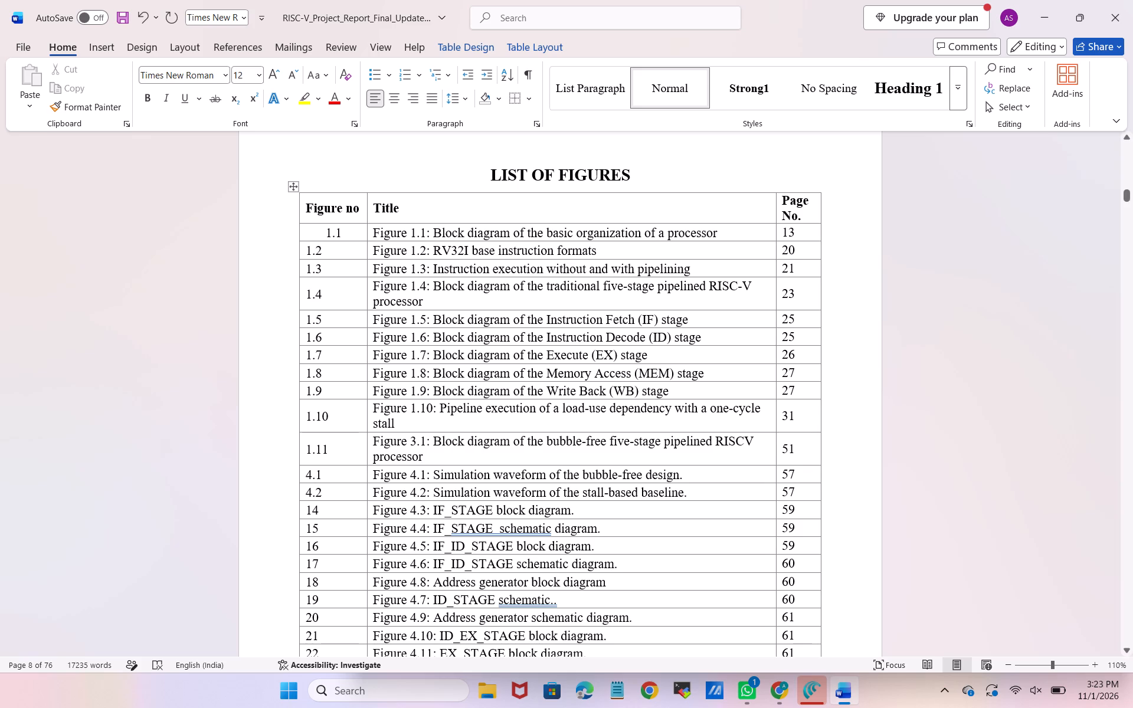
Replace the numbers of the IF_STAGE block diagram and IF_STAGE schematic diagram entries with 4.3 and 4.4.
{"action": "left_click", "coordinate": [328, 512]}
{"action": "key", "text": "BackSpace"}
{"action": "key", "text": "BackSpace"}
{"action": "type", "text": "4."}
{"action": "key", "text": "3"}
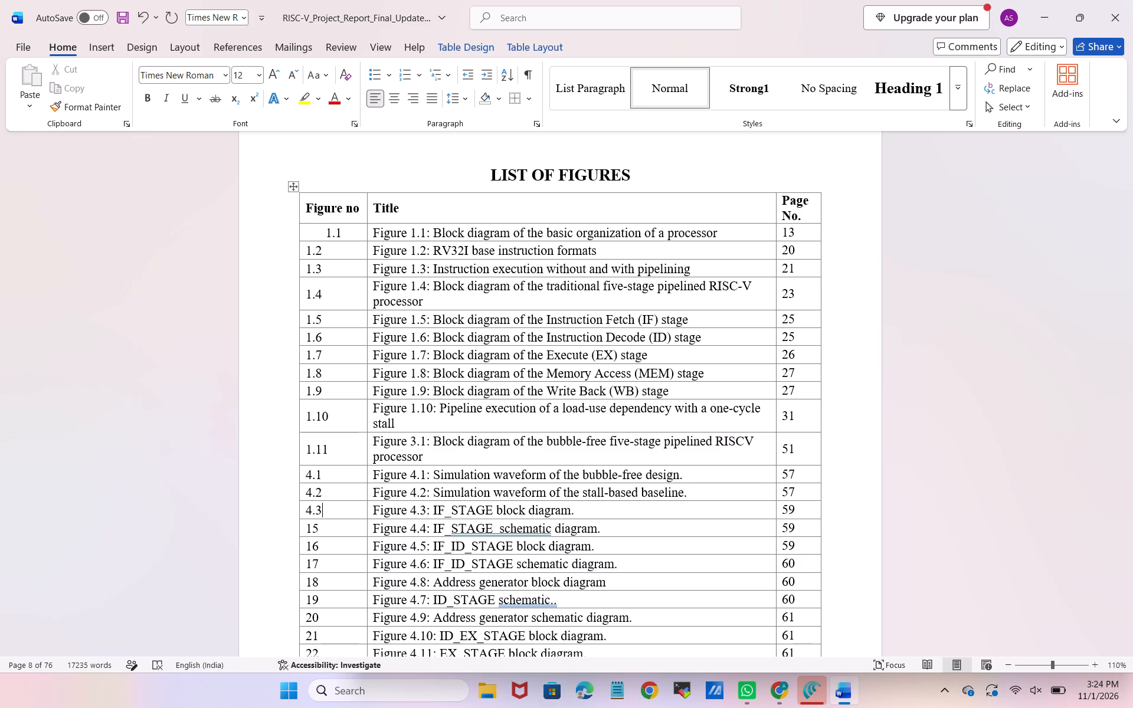
{"action": "key", "text": "Down"}
{"action": "key", "text": "BackSpace"}
{"action": "key", "text": "BackSpace"}
{"action": "type", "text": "4."}
{"action": "key", "text": "4"}
Replace the numbers of the IF_ID_STAGE block diagram and IF_ID_STAGE schematic diagram entries with 4.5 and 4.6.
{"action": "key", "text": "Down"}
{"action": "key", "text": "BackSpace"}
{"action": "key", "text": "BackSpace"}
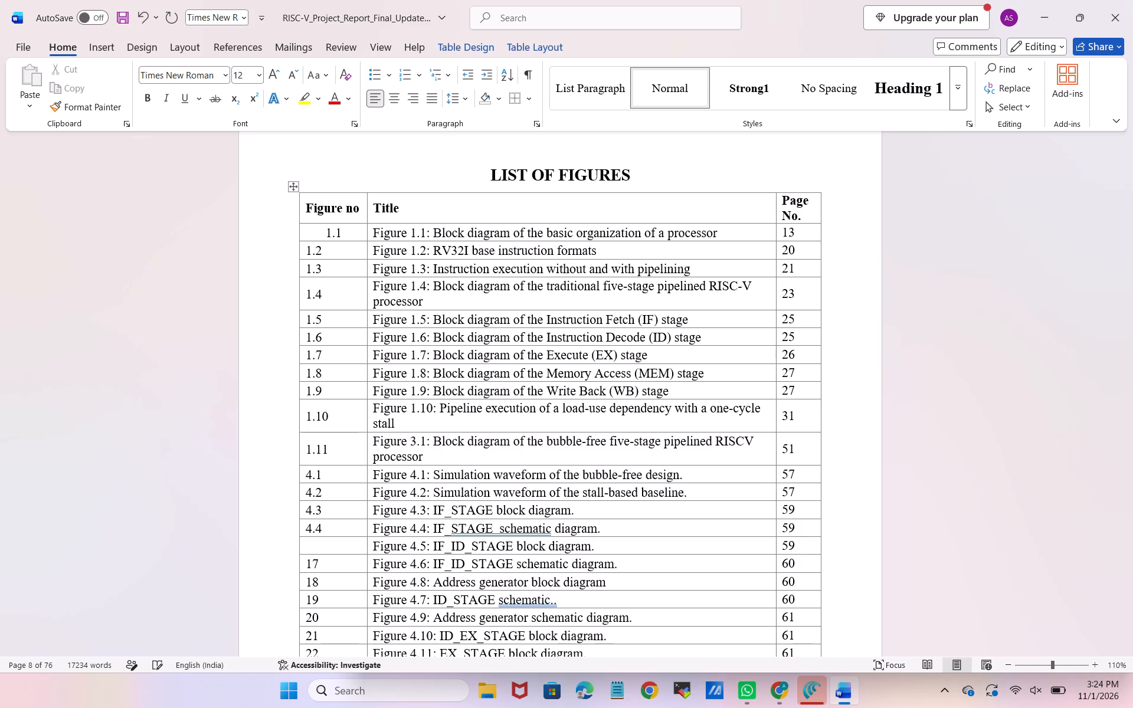
{"action": "type", "text": "4.5"}
{"action": "key", "text": "Left"}
{"action": "key", "text": "Down"}
{"action": "key", "text": "BackSpace"}
{"action": "key", "text": "BackSpace"}
{"action": "type", "text": "4.6"}
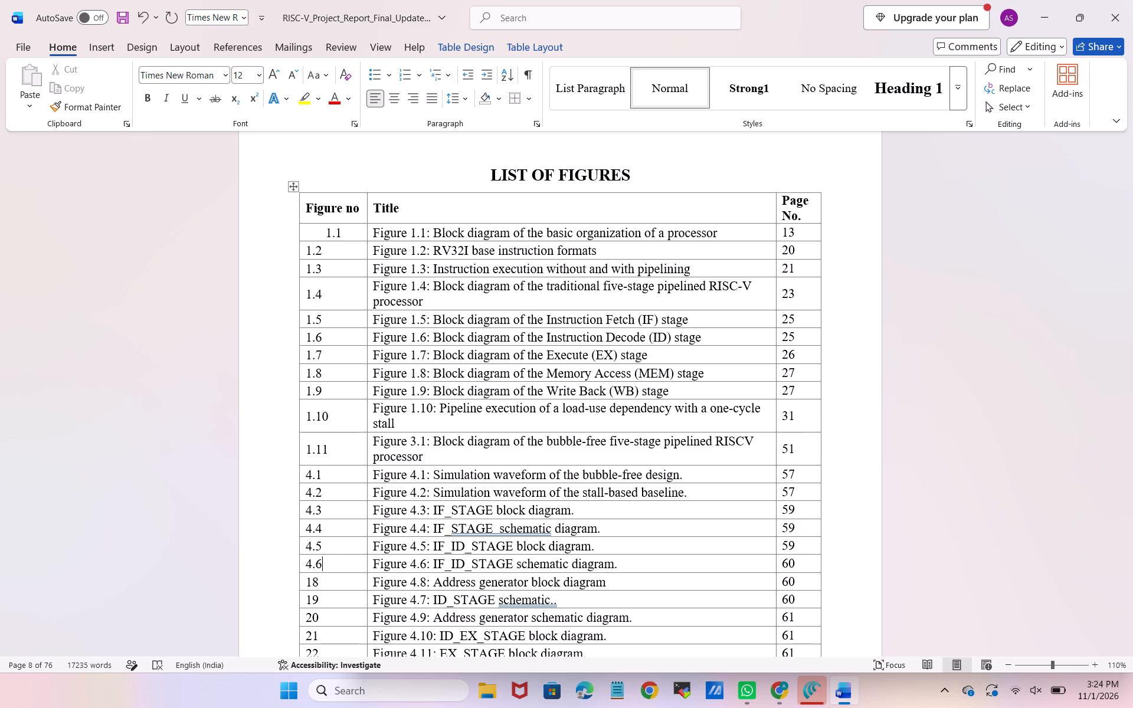
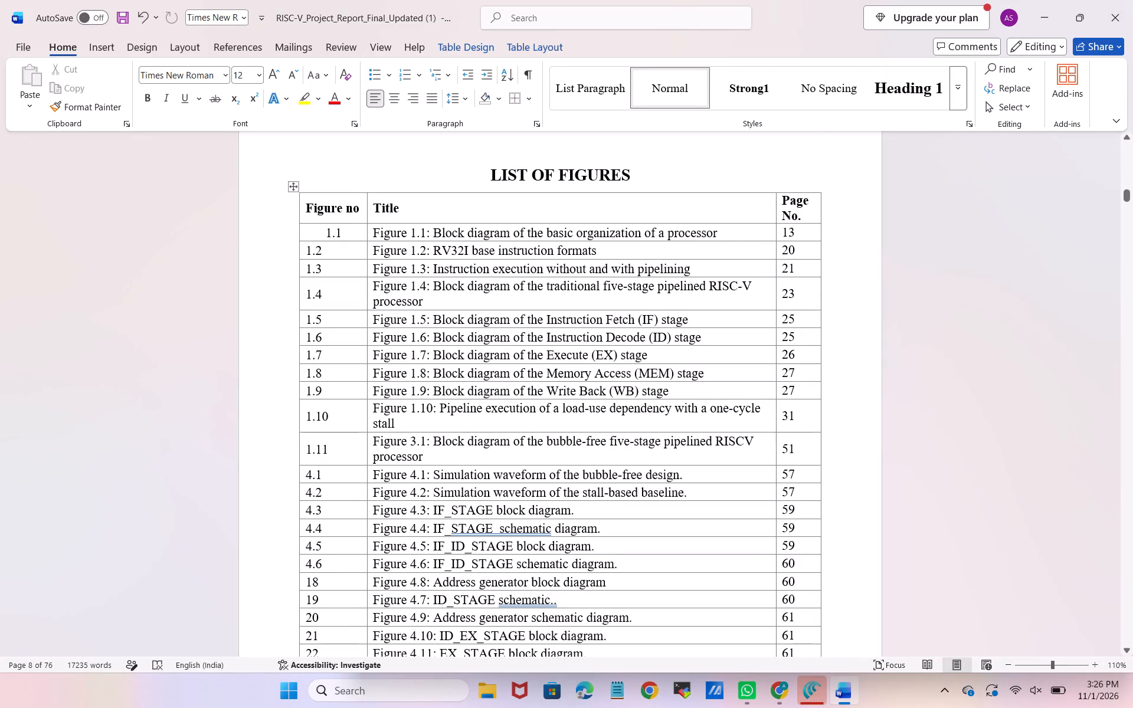
Change the figure number of the address generator block diagram row in the List of Figures to 4.8.
{"action": "scroll", "coordinate": [347, 422], "scroll_direction": "down", "scroll_amount": 2}
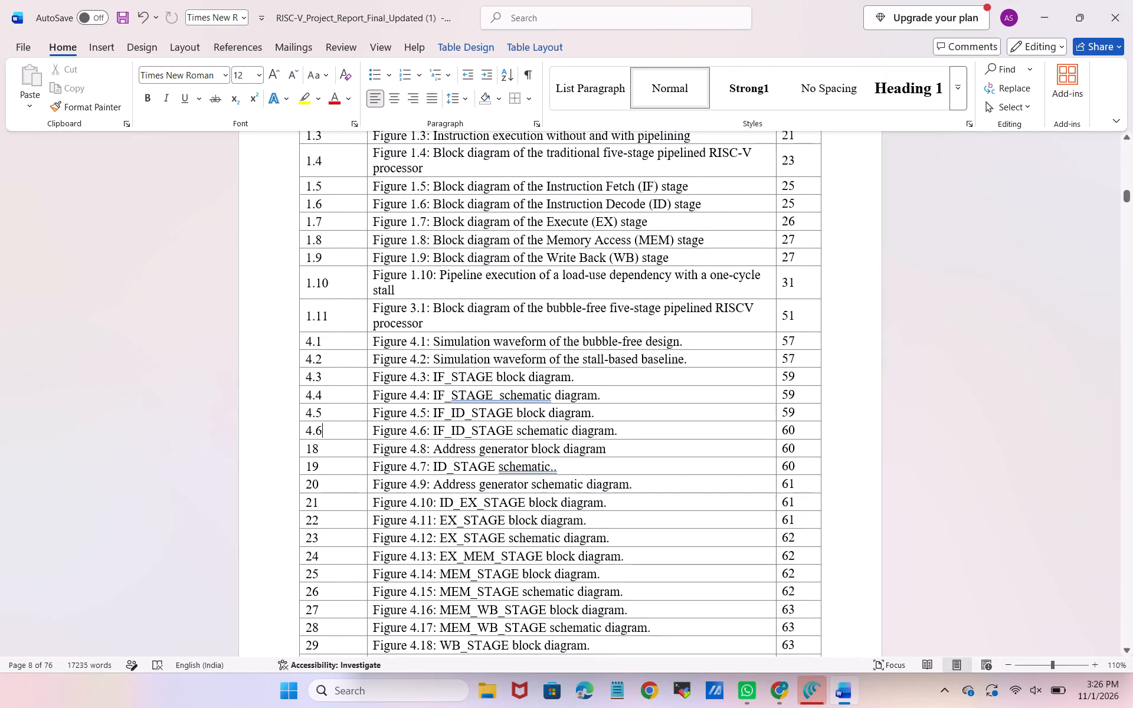
{"action": "scroll", "coordinate": [341, 411], "scroll_direction": "down", "scroll_amount": 1}
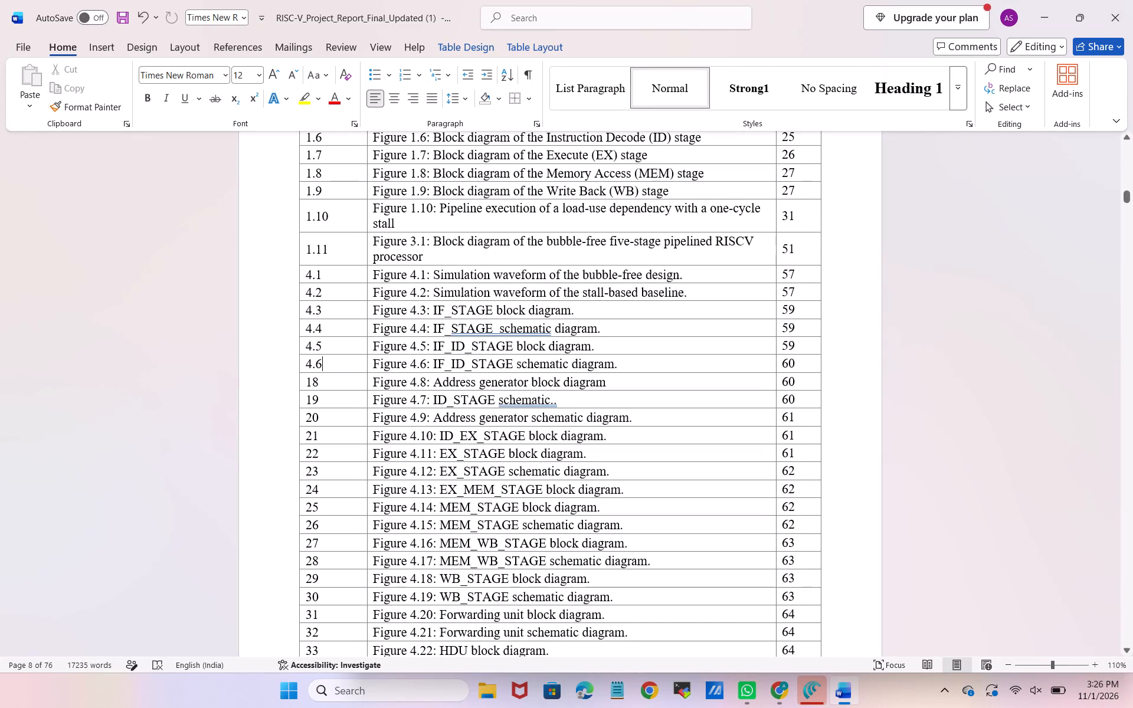
{"action": "left_click", "coordinate": [325, 379]}
{"action": "key", "text": "Left"}
{"action": "key", "text": "BackSpace"}
{"action": "type", "text": "4."}
Delete the leading 1 from the figure number of the ID_STAGE schematic row in the List of Figures.
{"action": "key", "text": "Down"}
{"action": "key", "text": "Left"}
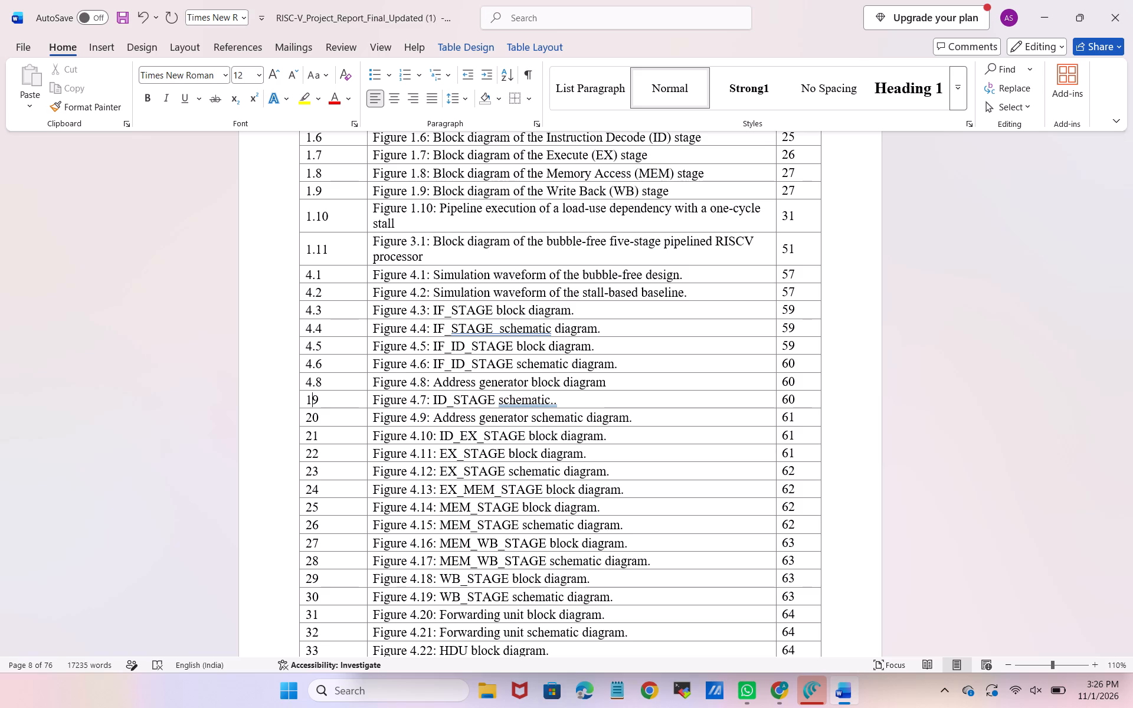
{"action": "key", "text": "BackSpace"}
Look through the report body for the pages of section 4.5 holding the ID_STAGE and address generator diagrams.
{"action": "scroll", "coordinate": [1128, 194], "scroll_direction": "down", "scroll_amount": 4}
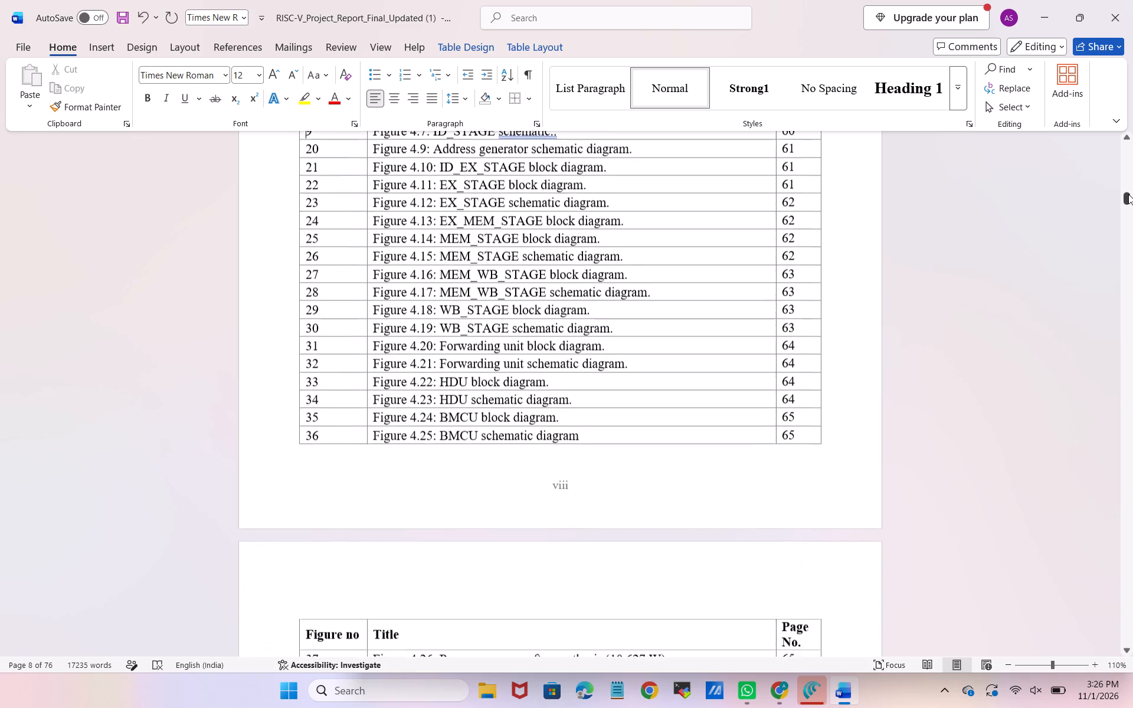
{"action": "scroll", "coordinate": [1128, 194], "scroll_direction": "up", "scroll_amount": 3}
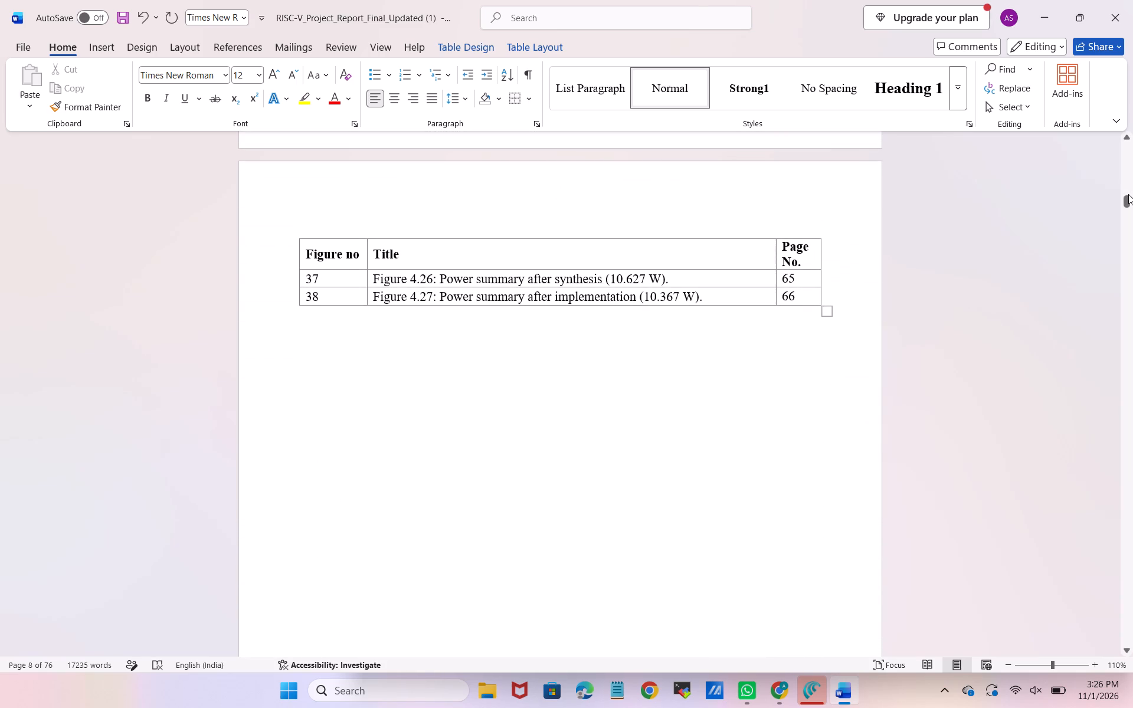
{"action": "scroll", "coordinate": [1128, 194], "scroll_direction": "up", "scroll_amount": 1}
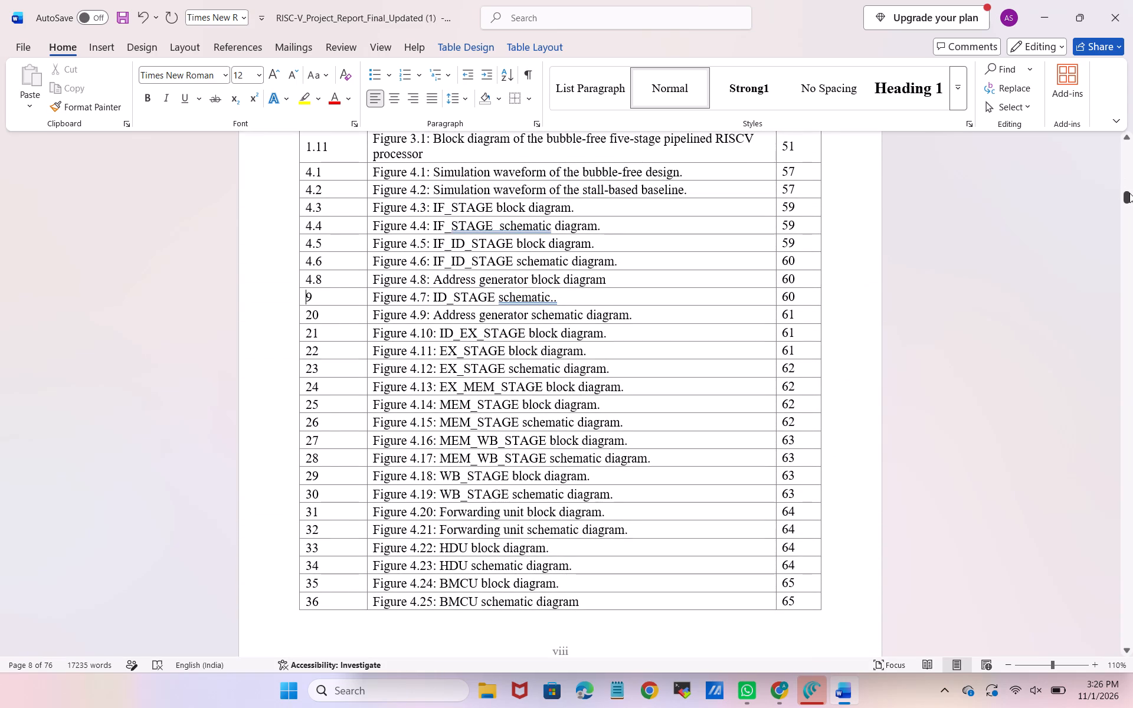
{"action": "left_click_drag", "start_coordinate": [1129, 193], "coordinate": [1125, 333]}
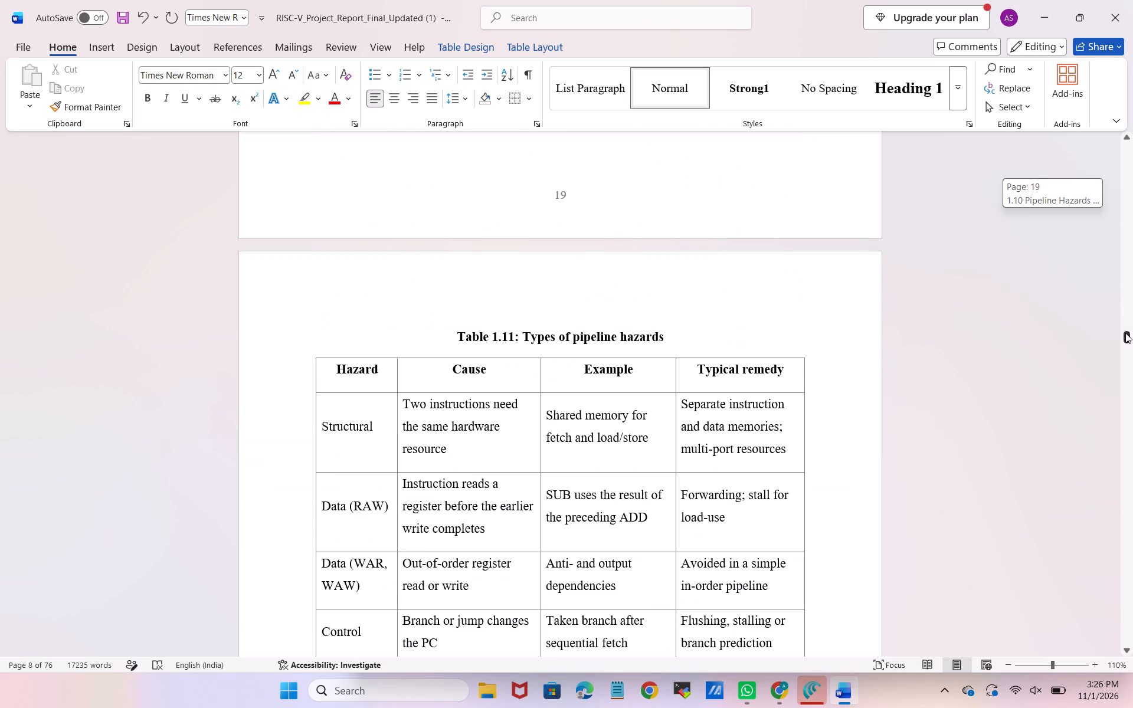
{"action": "left_click_drag", "start_coordinate": [1125, 333], "coordinate": [1125, 332]}
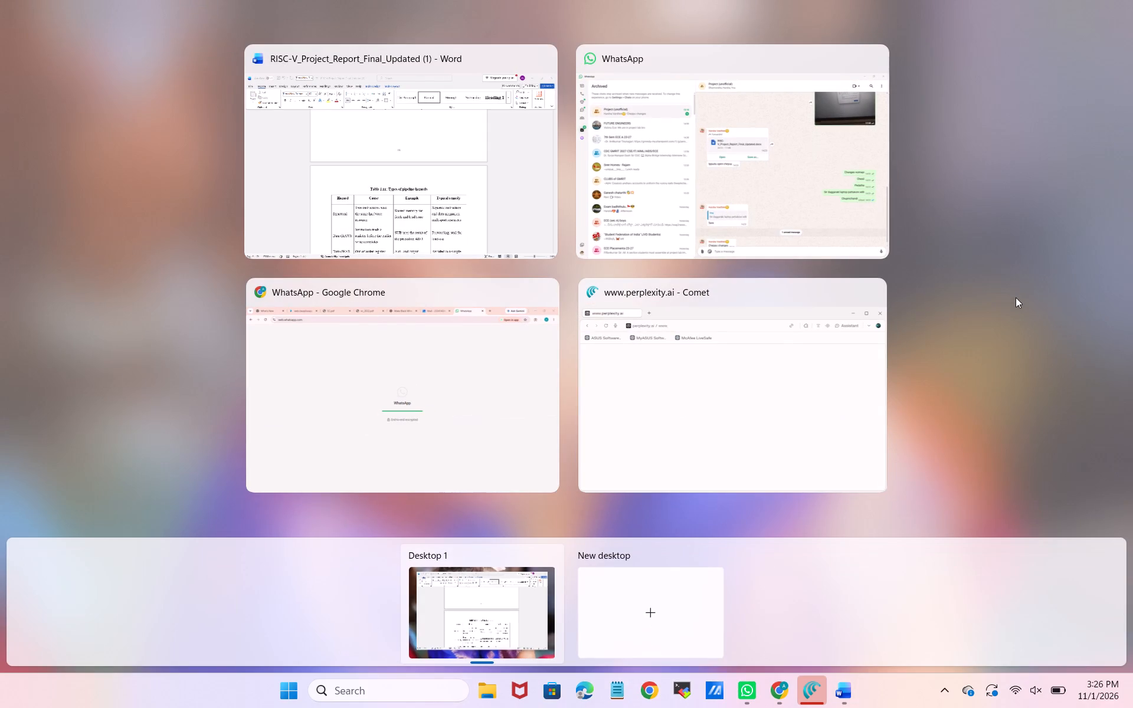
{"action": "left_click", "coordinate": [505, 203]}
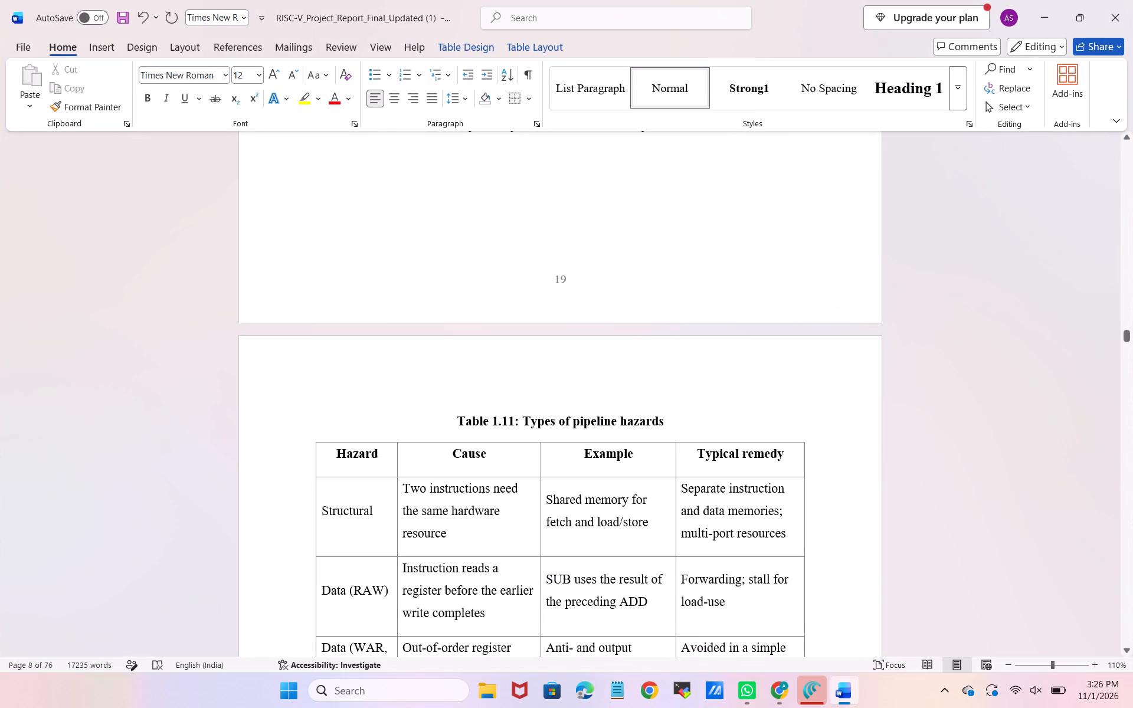
{"action": "scroll", "coordinate": [368, 218], "scroll_direction": "down", "scroll_amount": 7, "text": "ctrl"}
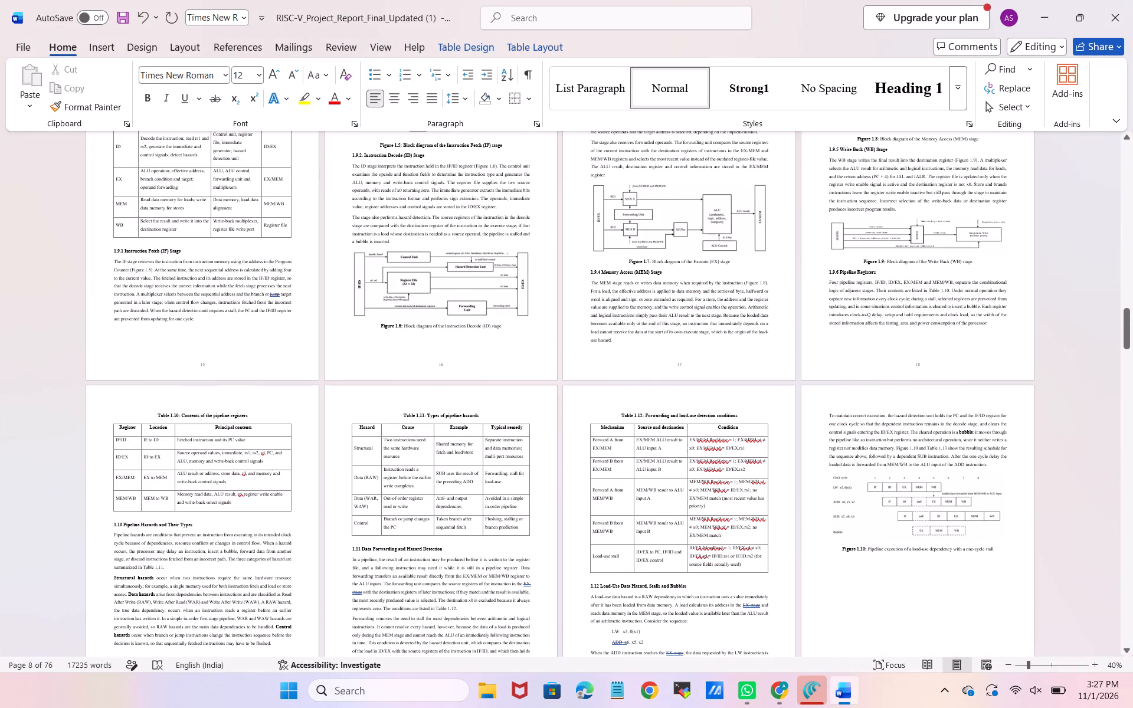
{"action": "scroll", "coordinate": [636, 434], "scroll_direction": "up", "scroll_amount": 3}
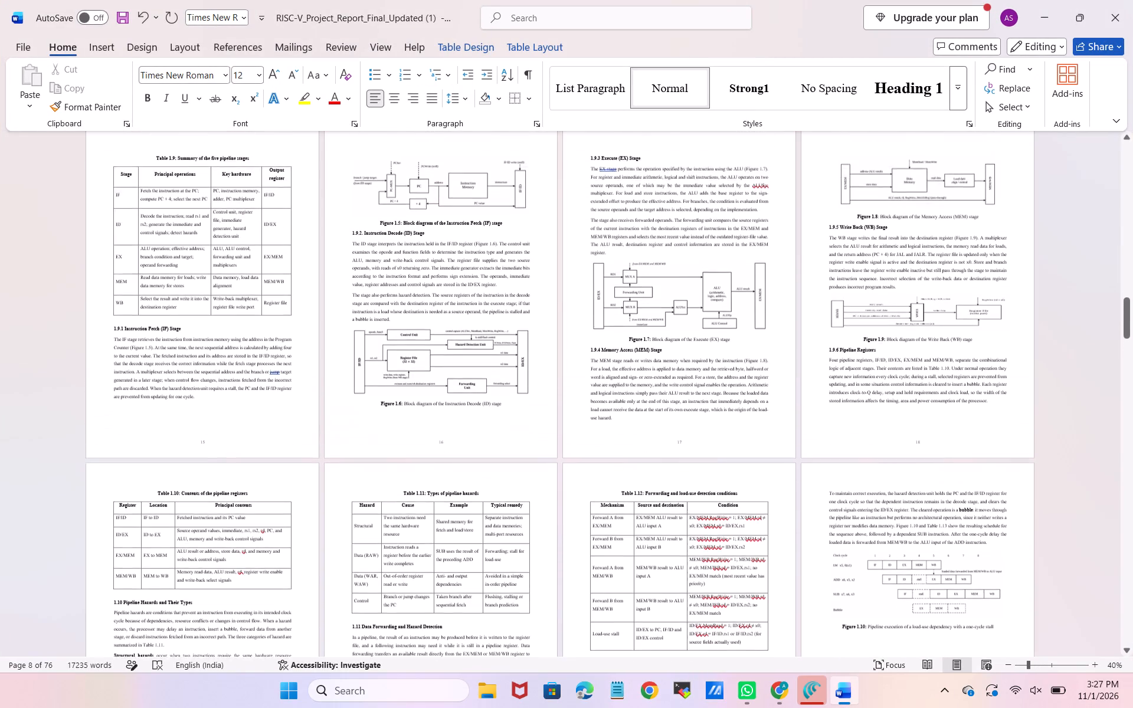
{"action": "scroll", "coordinate": [636, 434], "scroll_direction": "up", "scroll_amount": 4}
{"action": "scroll", "coordinate": [636, 434], "scroll_direction": "down", "scroll_amount": 2}
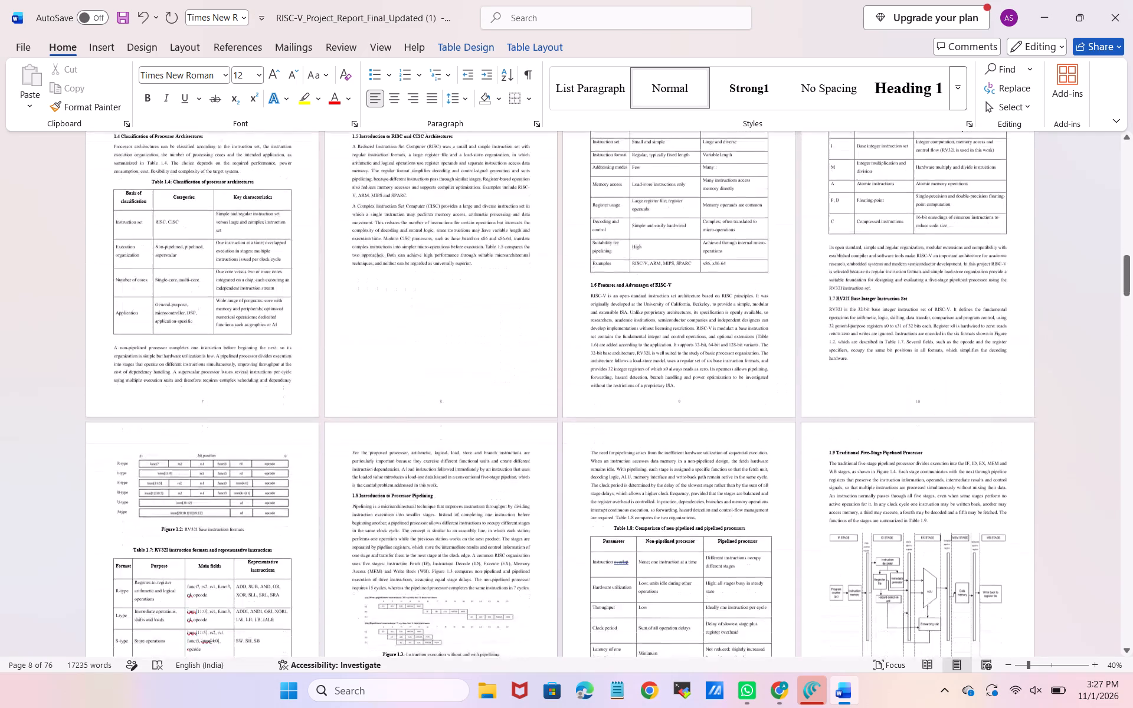
{"action": "scroll", "coordinate": [636, 434], "scroll_direction": "down", "scroll_amount": 11}
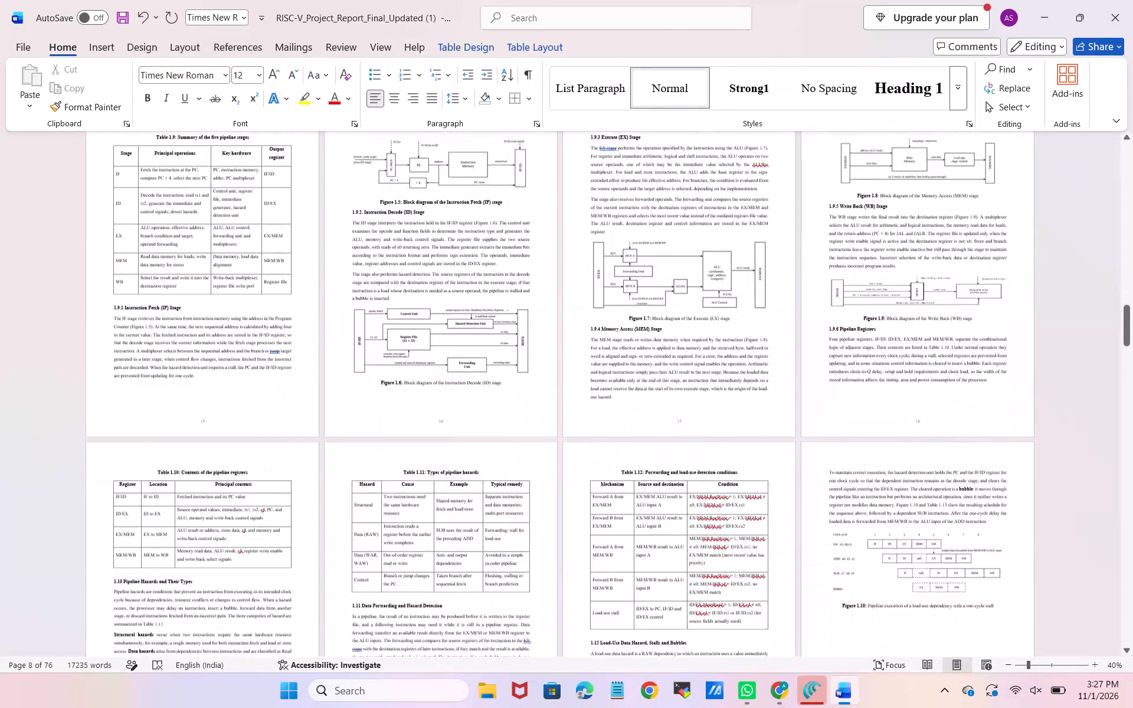
{"action": "scroll", "coordinate": [636, 434], "scroll_direction": "down", "scroll_amount": 11}
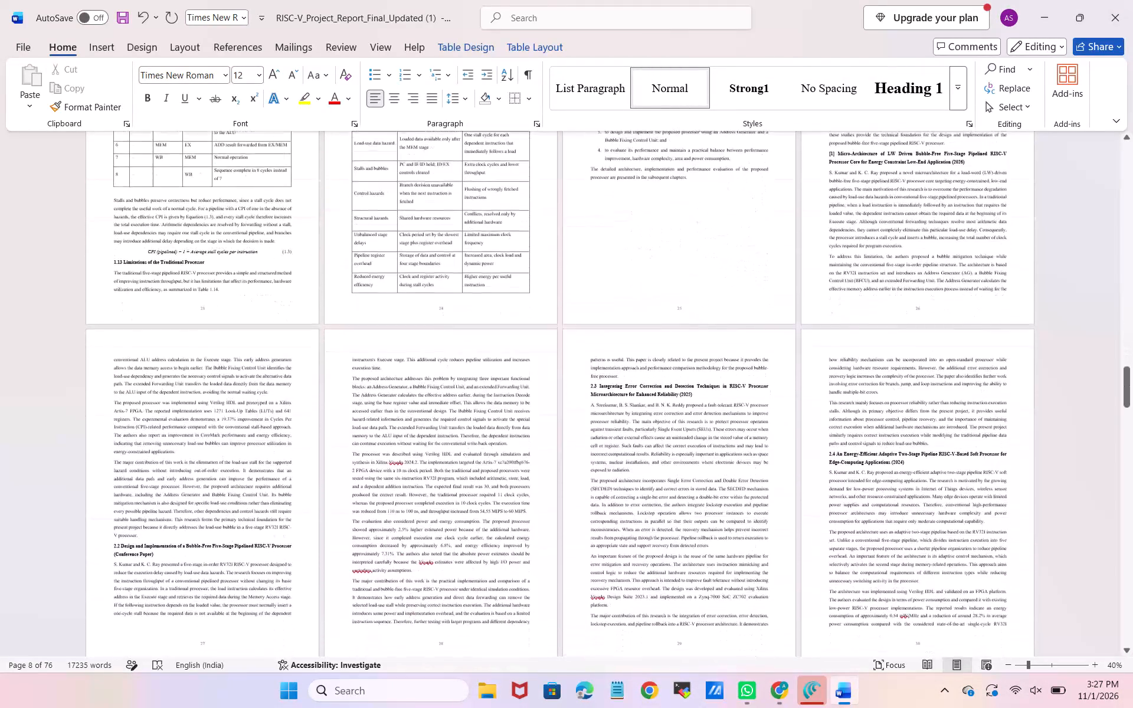
{"action": "scroll", "coordinate": [636, 434], "scroll_direction": "down", "scroll_amount": 19}
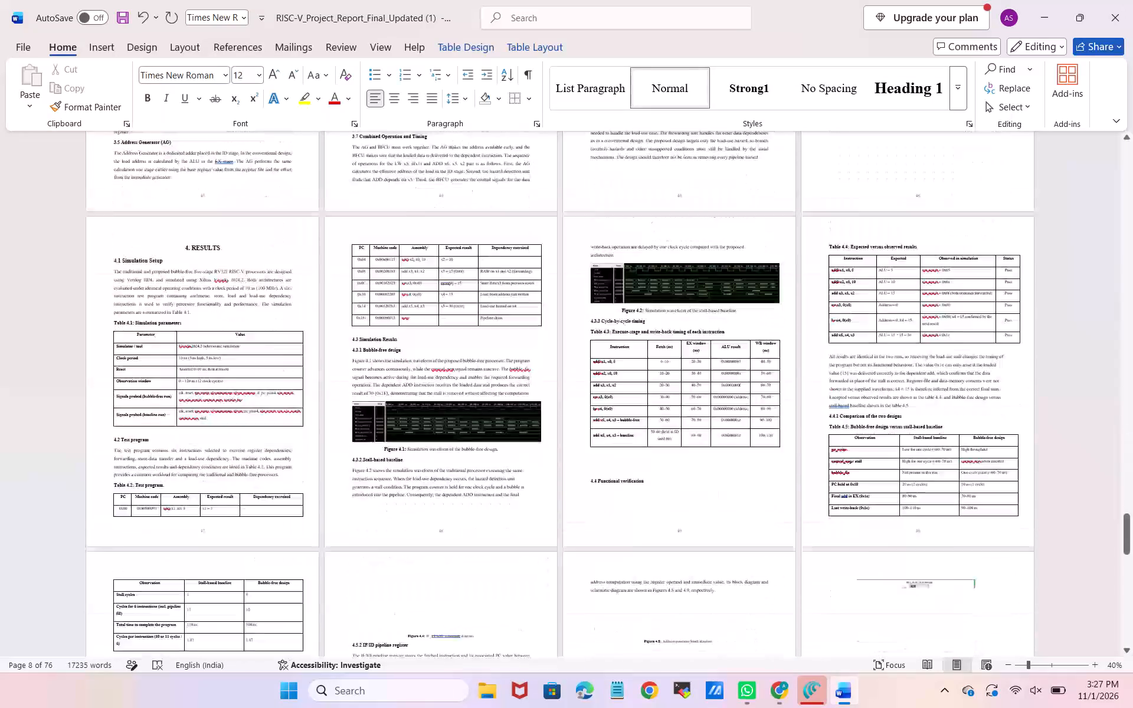
{"action": "scroll", "coordinate": [636, 434], "scroll_direction": "down", "scroll_amount": 1}
{"action": "scroll", "coordinate": [703, 501], "scroll_direction": "down", "scroll_amount": 1}
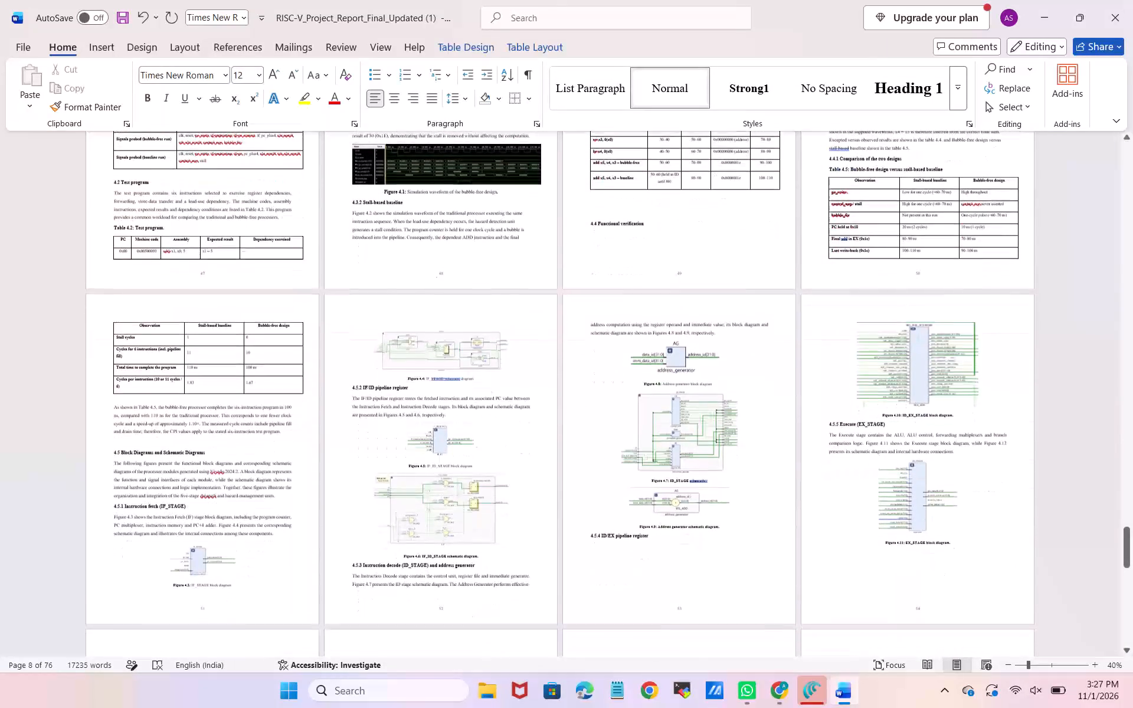
{"action": "scroll", "coordinate": [703, 501], "scroll_direction": "down", "scroll_amount": 1}
Examine the numbering and order of the figure captions in section 4.5, around the ID_STAGE and address generator diagrams.
{"action": "double_click", "coordinate": [689, 568]}
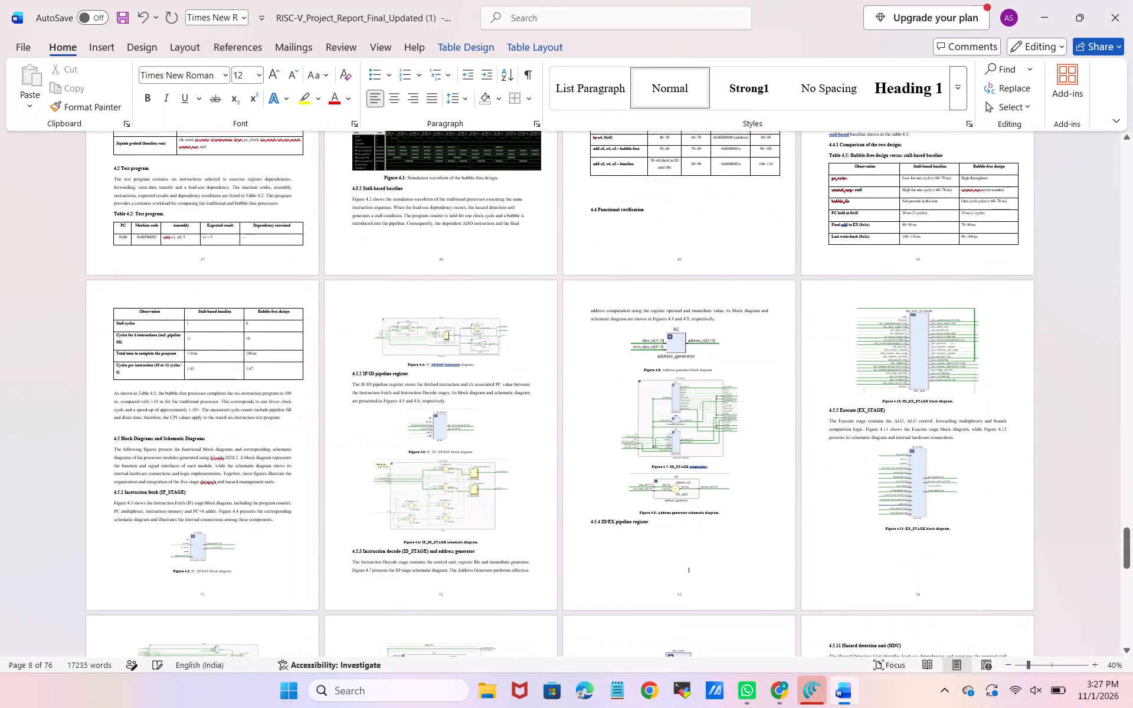
{"action": "double_click", "coordinate": [689, 568]}
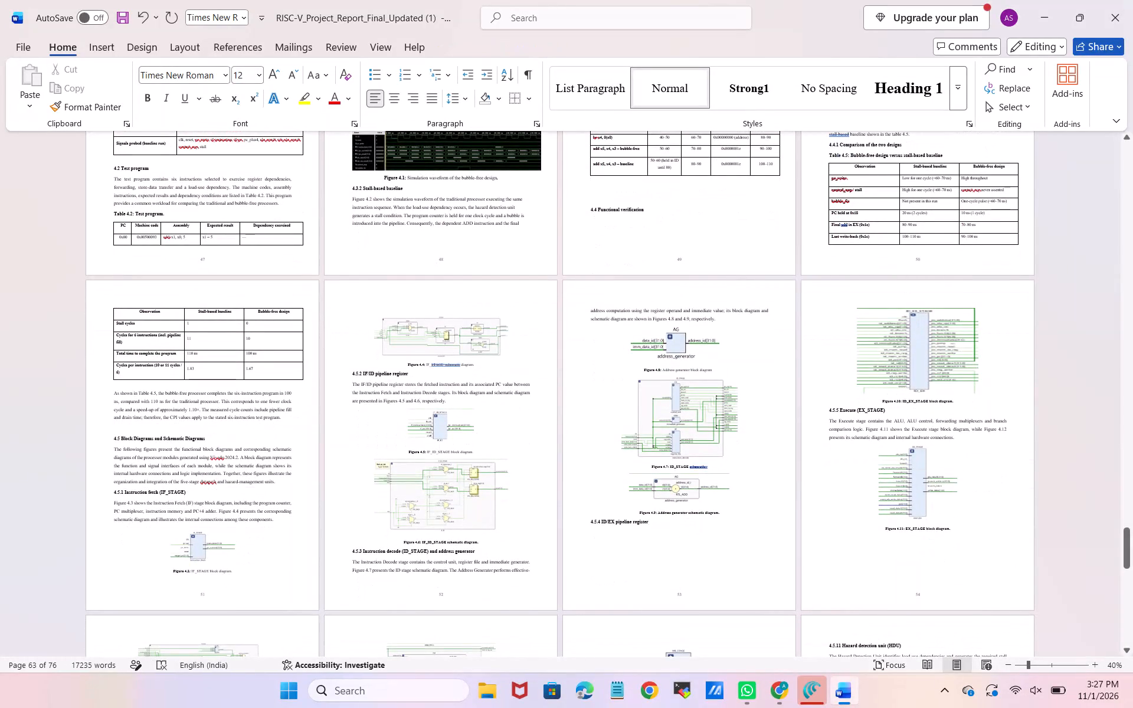
{"action": "scroll", "coordinate": [689, 568], "scroll_direction": "up", "scroll_amount": 5, "text": "ctrl"}
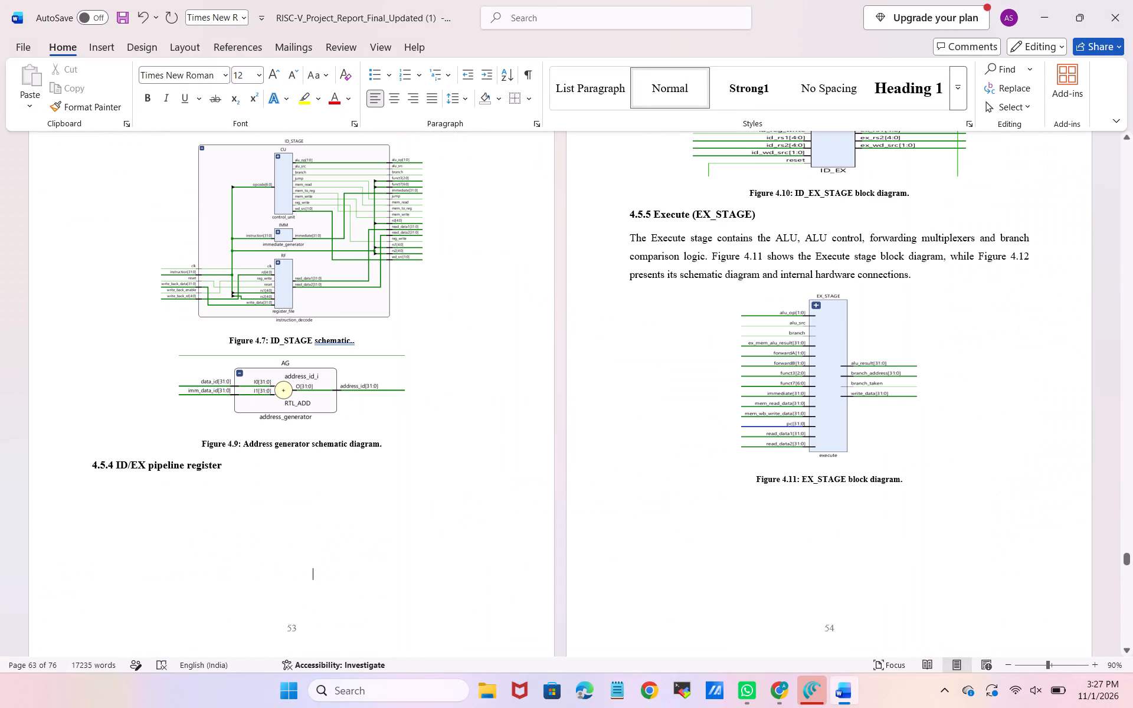
{"action": "scroll", "coordinate": [689, 568], "scroll_direction": "down", "scroll_amount": 3}
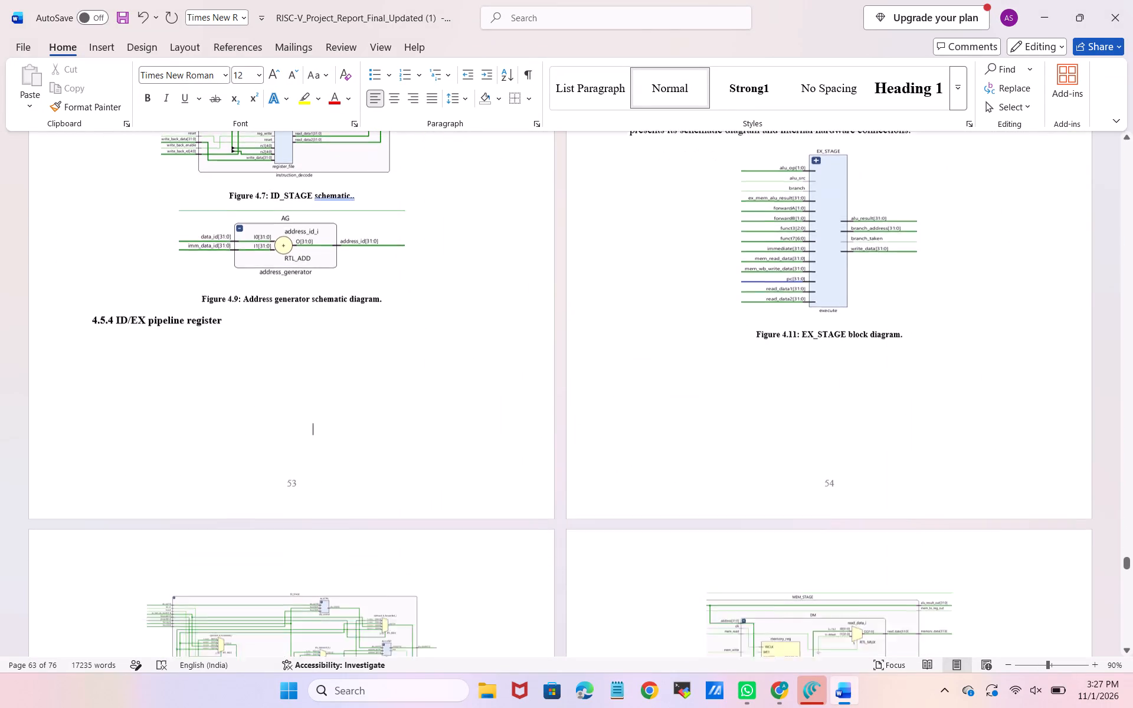
{"action": "scroll", "coordinate": [689, 568], "scroll_direction": "down", "scroll_amount": 1}
{"action": "scroll", "coordinate": [689, 568], "scroll_direction": "up", "scroll_amount": 5}
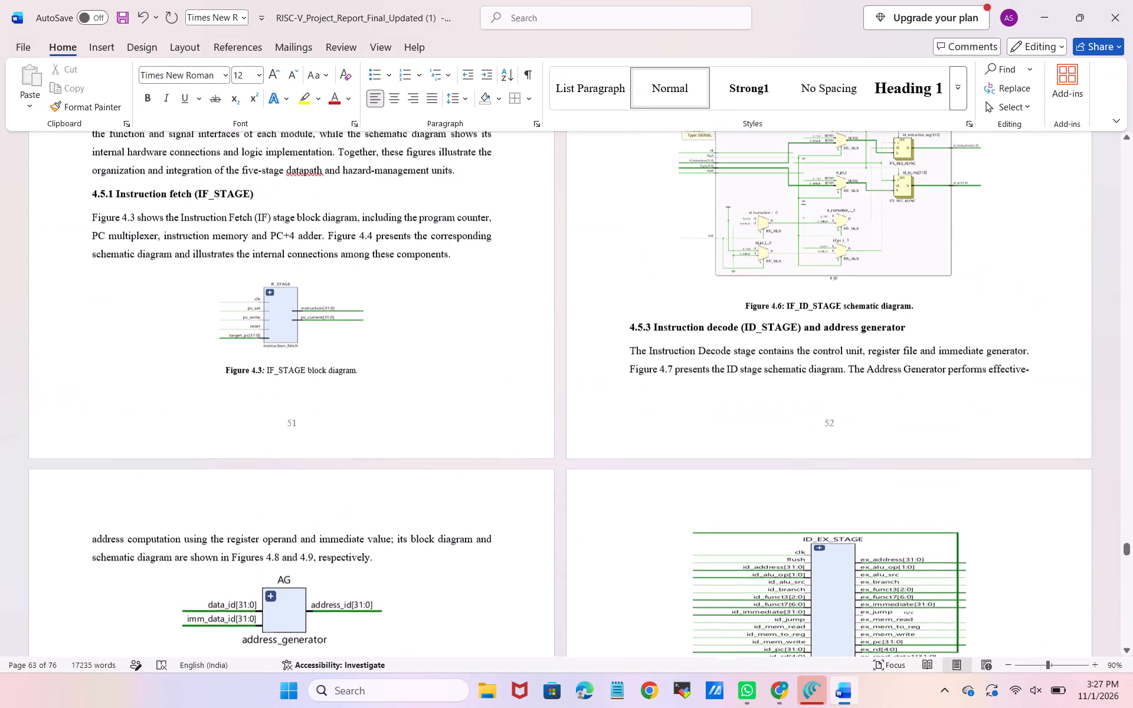
{"action": "scroll", "coordinate": [689, 568], "scroll_direction": "up", "scroll_amount": 2}
{"action": "scroll", "coordinate": [689, 568], "scroll_direction": "down", "scroll_amount": 1}
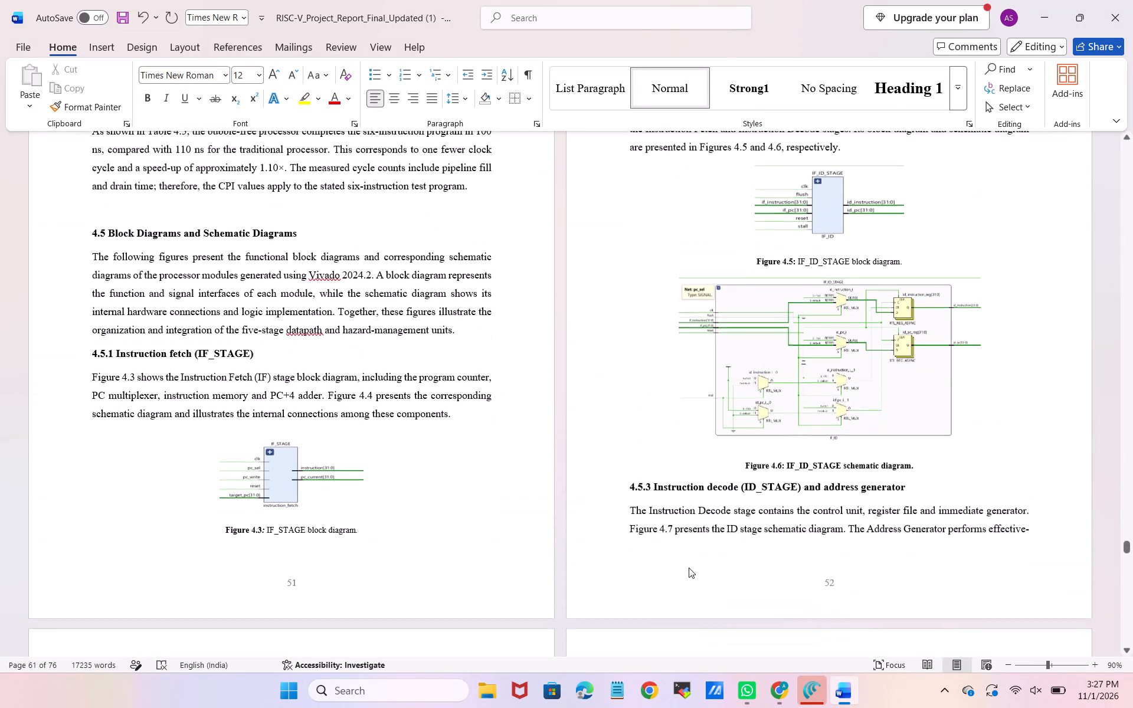
{"action": "scroll", "coordinate": [689, 568], "scroll_direction": "down", "scroll_amount": 4}
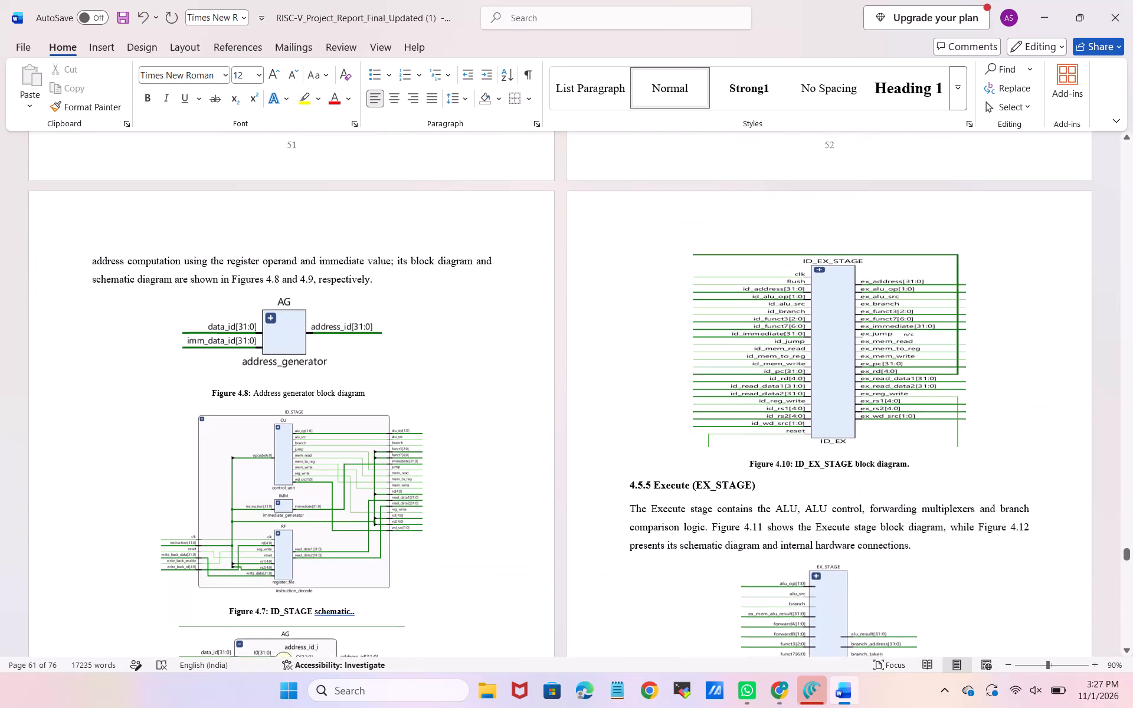
{"action": "scroll", "coordinate": [689, 568], "scroll_direction": "down", "scroll_amount": 1}
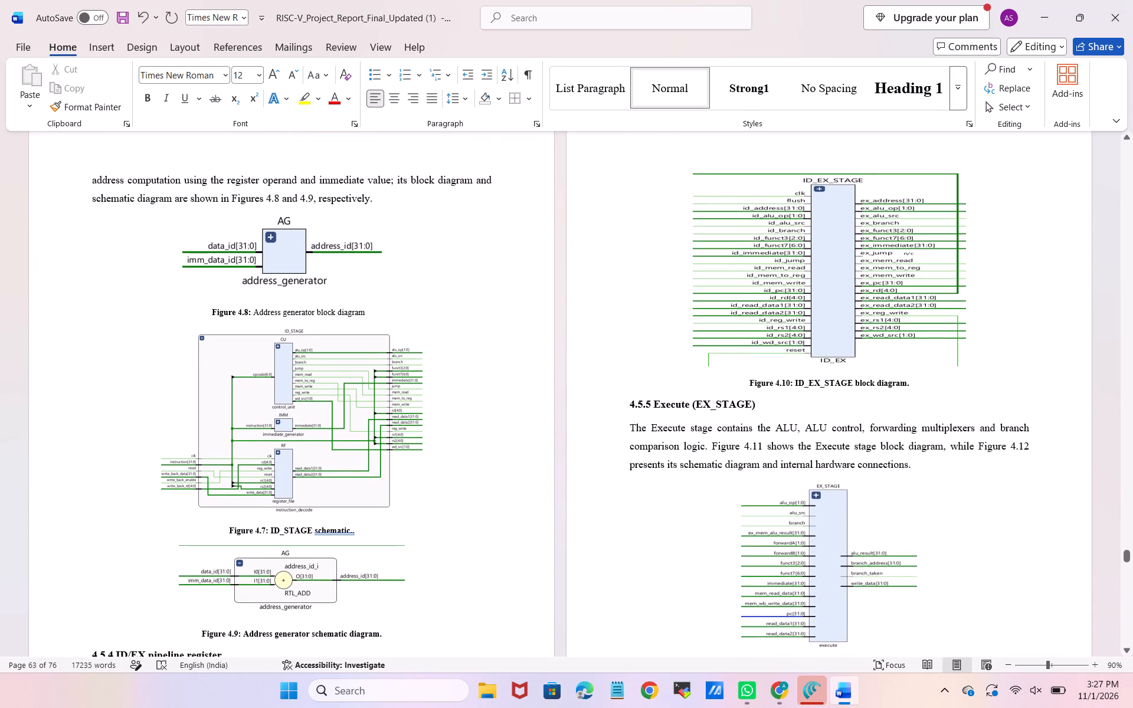
{"action": "scroll", "coordinate": [303, 315], "scroll_direction": "down", "scroll_amount": 1}
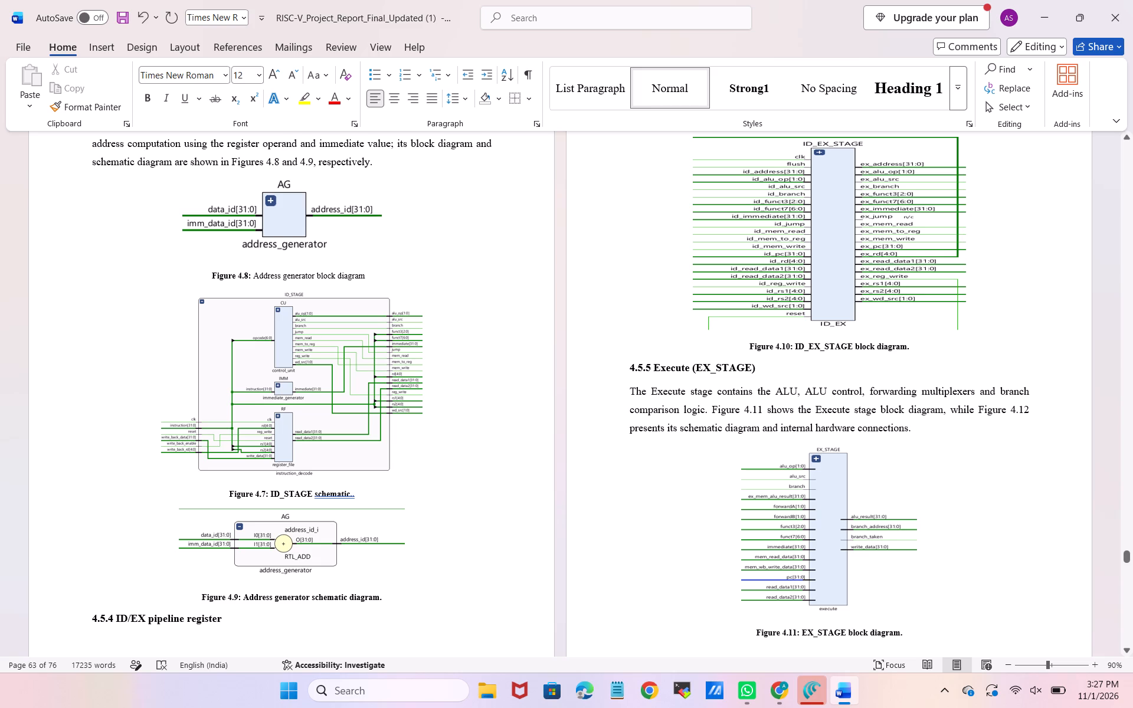
Renumber the ID_STAGE schematic caption as Figure 4.8 and the address generator block diagram caption as Figure 4.7.
{"action": "left_click", "coordinate": [265, 494]}
{"action": "key", "text": "BackSpace"}
{"action": "key", "text": "8"}
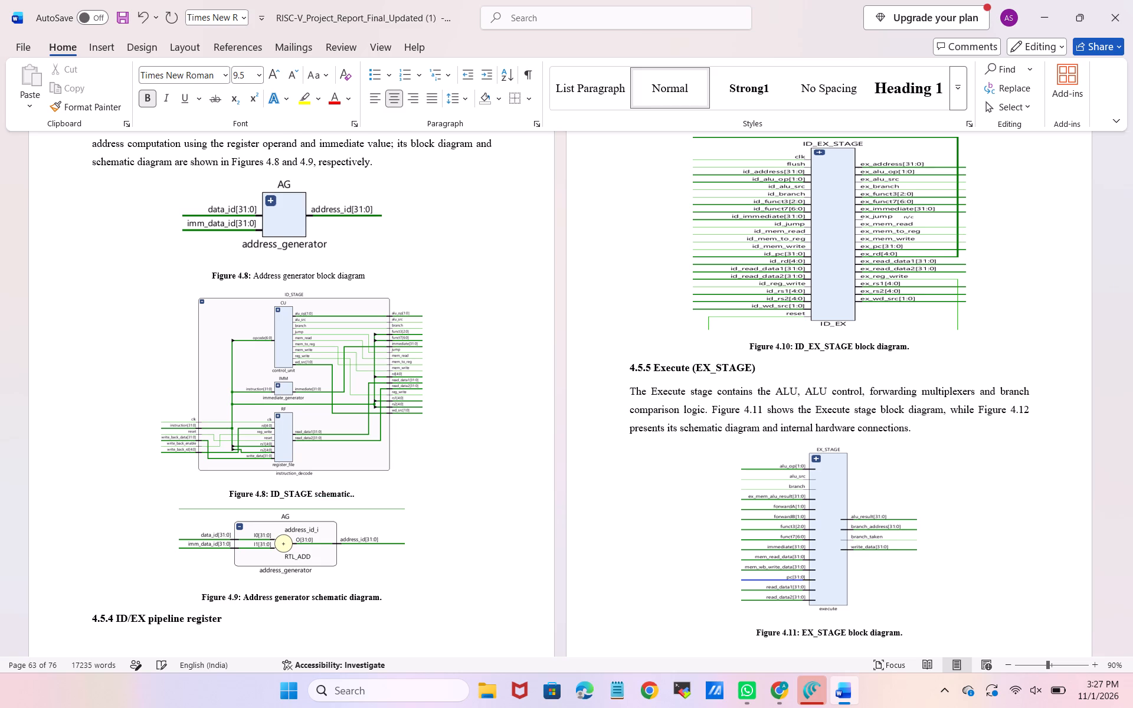
{"action": "left_click", "coordinate": [249, 278]}
{"action": "key", "text": "BackSpace"}
{"action": "key", "text": "7"}
Ignore once the grammar flag on the word "schematic.." in the ID_STAGE caption.
{"action": "scroll", "coordinate": [249, 278], "scroll_direction": "up", "scroll_amount": 1}
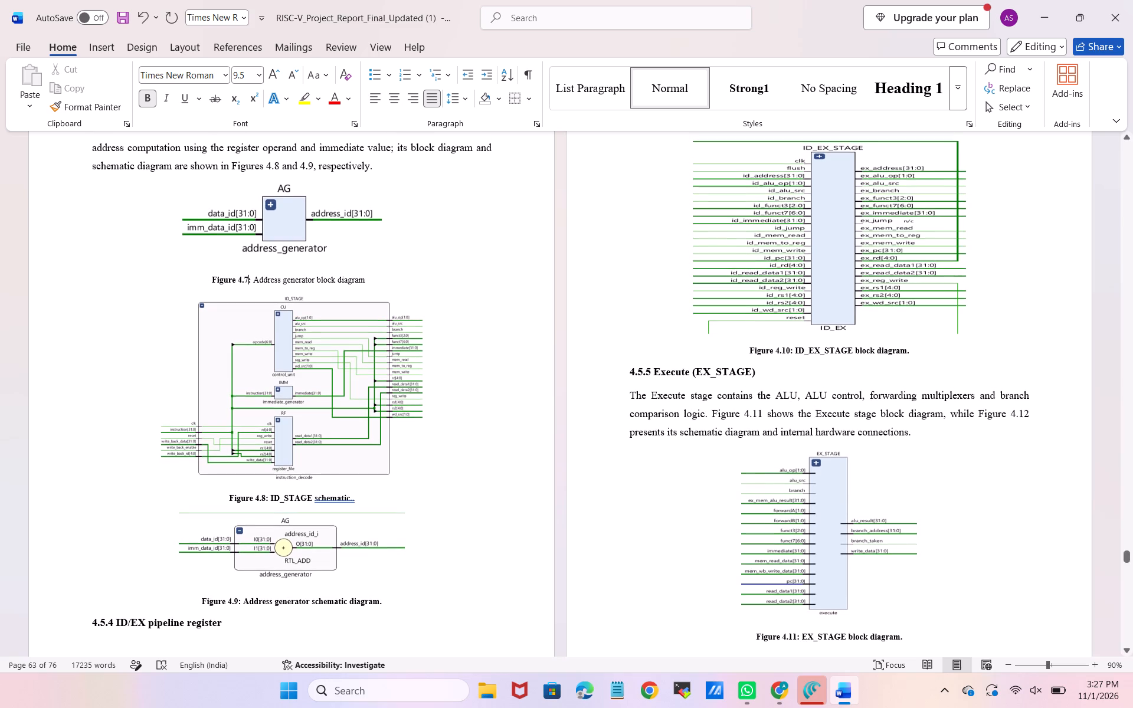
{"action": "left_click", "coordinate": [329, 498]}
{"action": "right_click", "coordinate": [329, 498]}
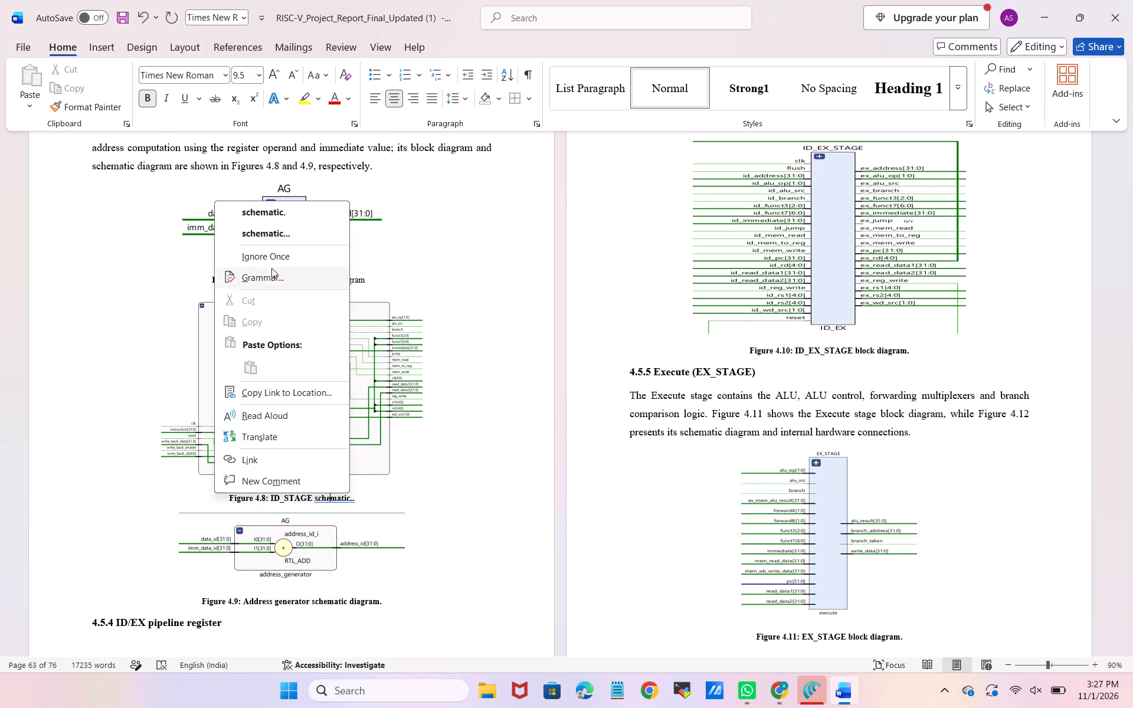
{"action": "left_click", "coordinate": [270, 250]}
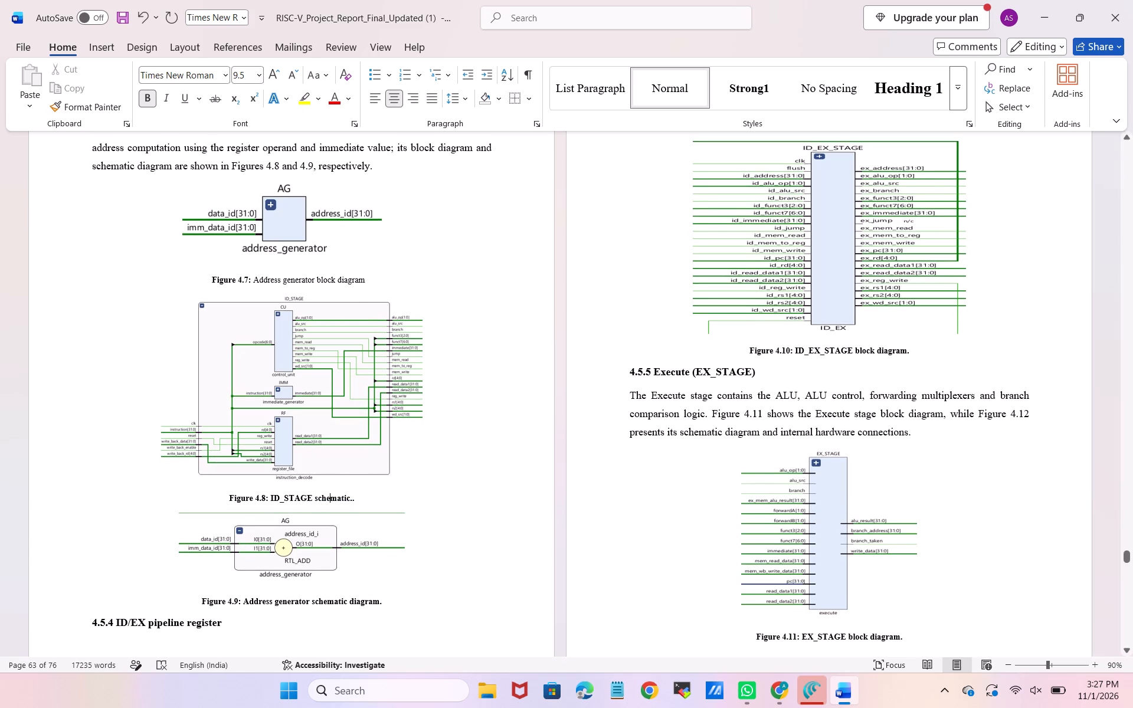
Ignore all spelling flags on "Vivado" and "datapath" in the introductory paragraph of section 4.5.
{"action": "scroll", "coordinate": [471, 361], "scroll_direction": "up", "scroll_amount": 3}
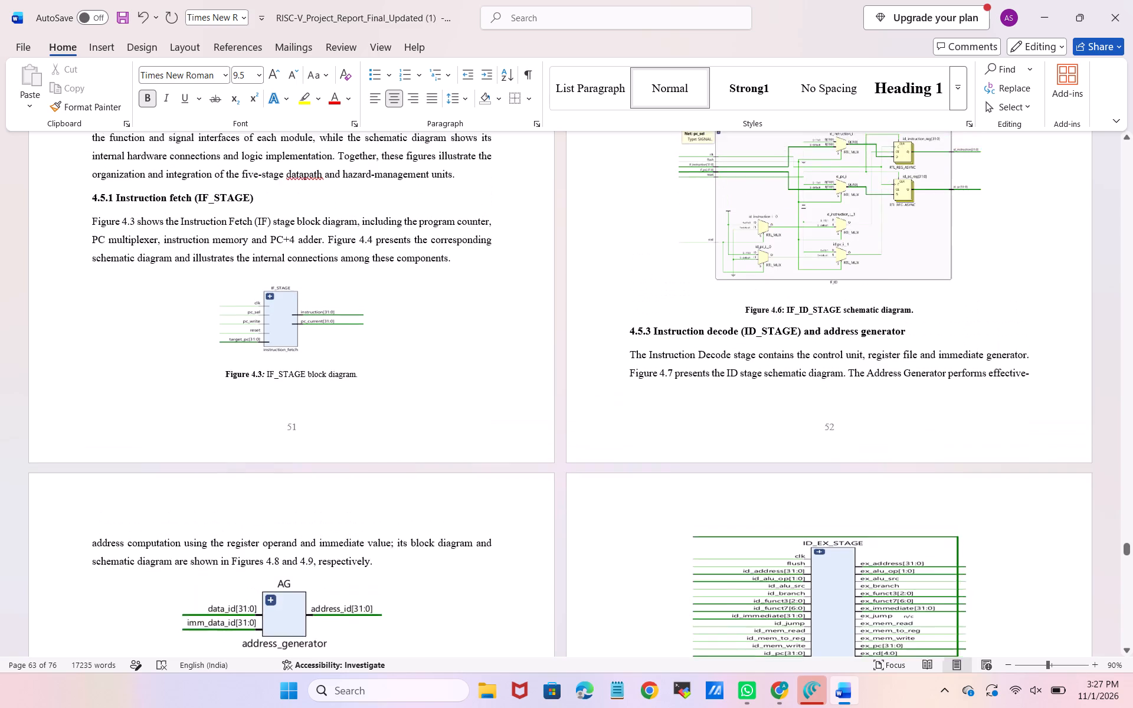
{"action": "scroll", "coordinate": [471, 361], "scroll_direction": "up", "scroll_amount": 1}
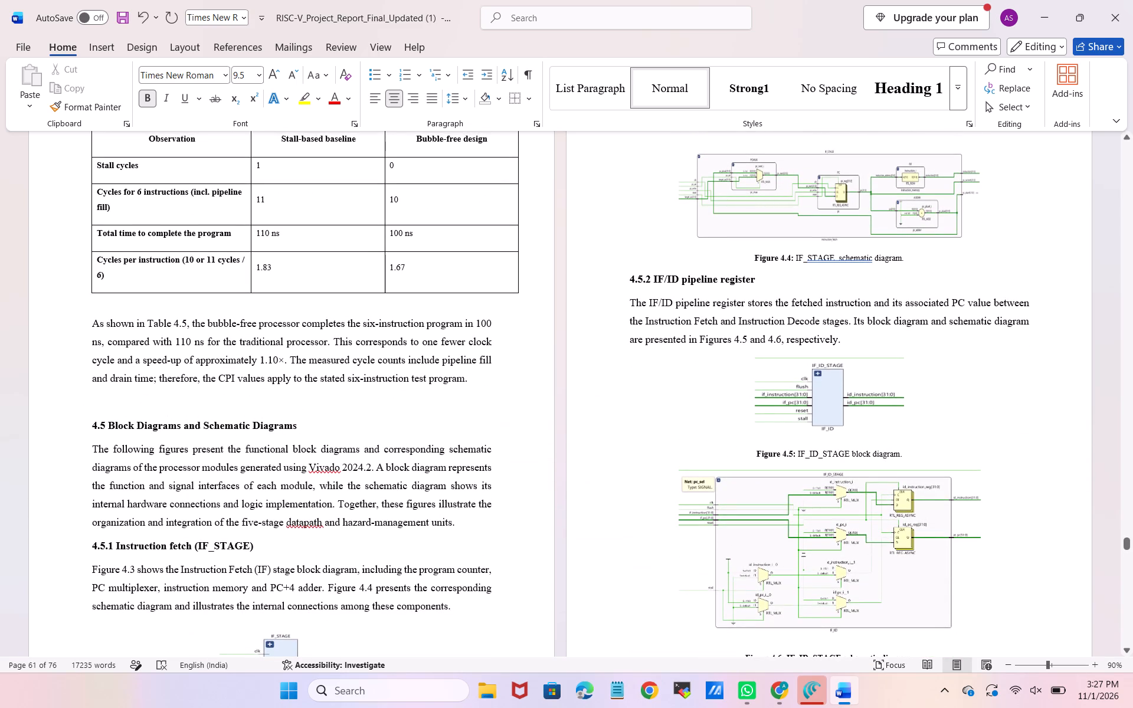
{"action": "left_click", "coordinate": [336, 477]}
{"action": "right_click", "coordinate": [336, 477]}
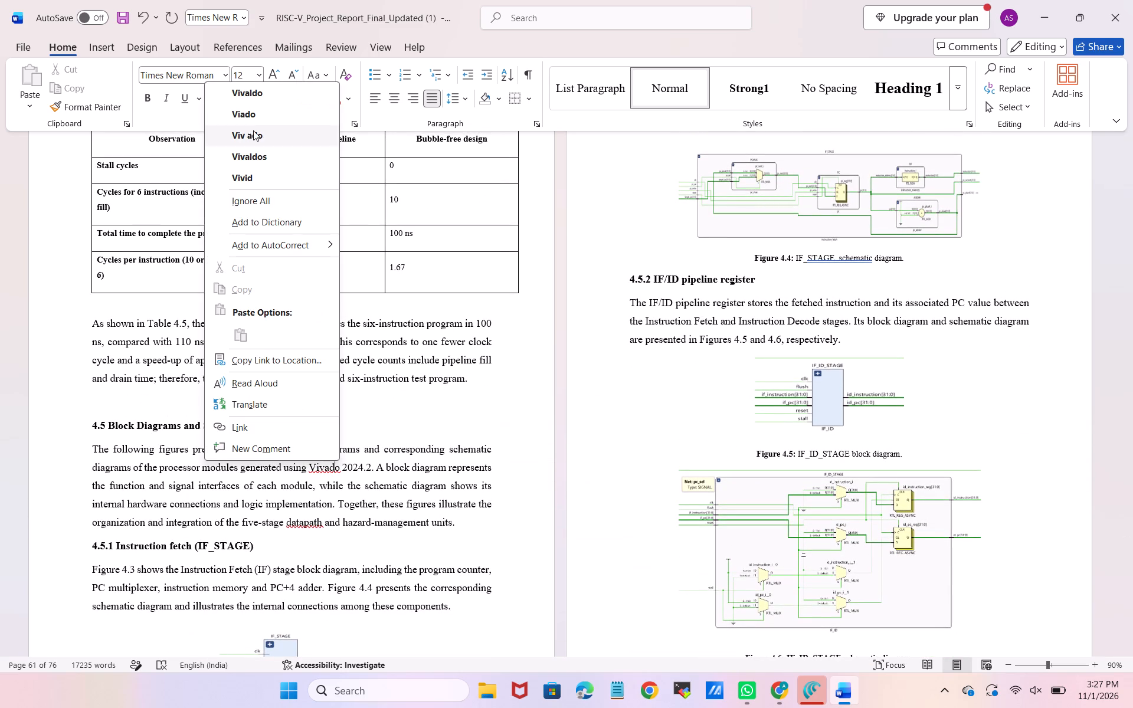
{"action": "left_click", "coordinate": [268, 204]}
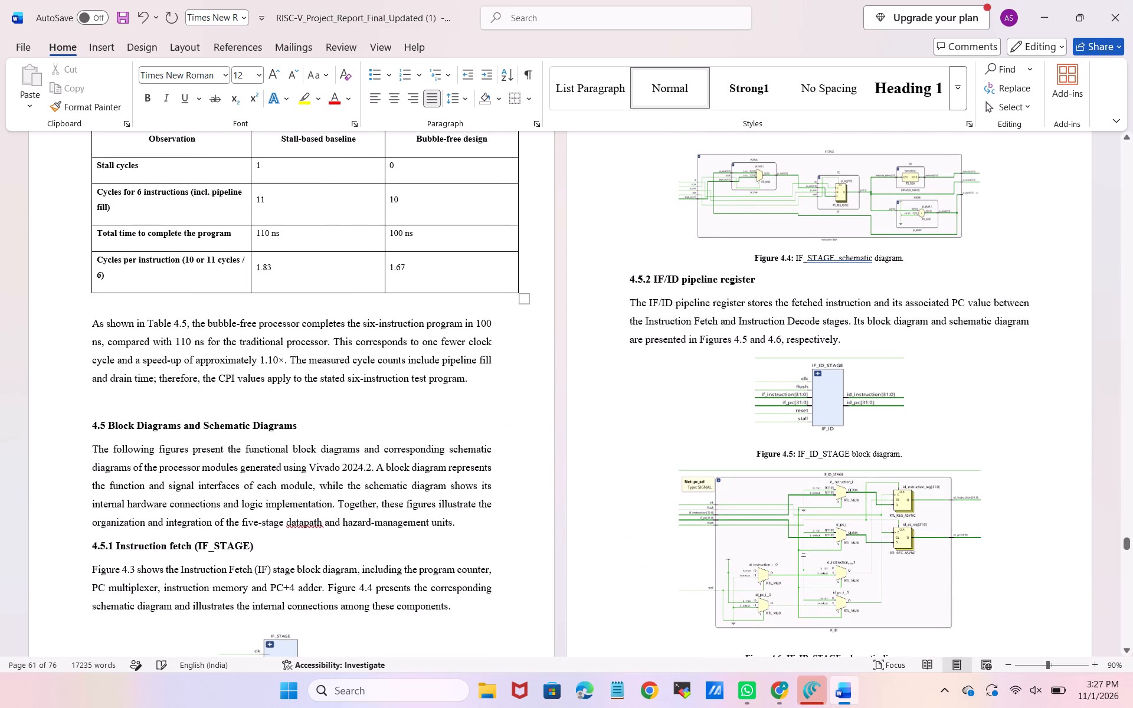
{"action": "left_click", "coordinate": [300, 524]}
{"action": "right_click", "coordinate": [300, 524]}
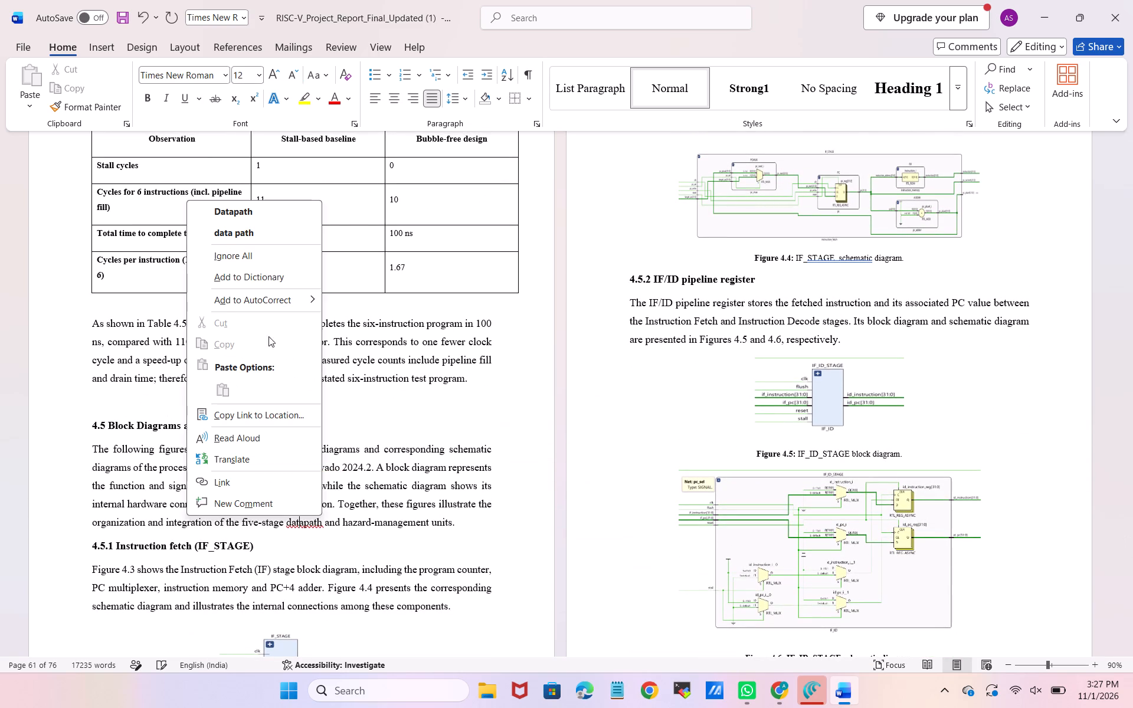
{"action": "left_click", "coordinate": [247, 251]}
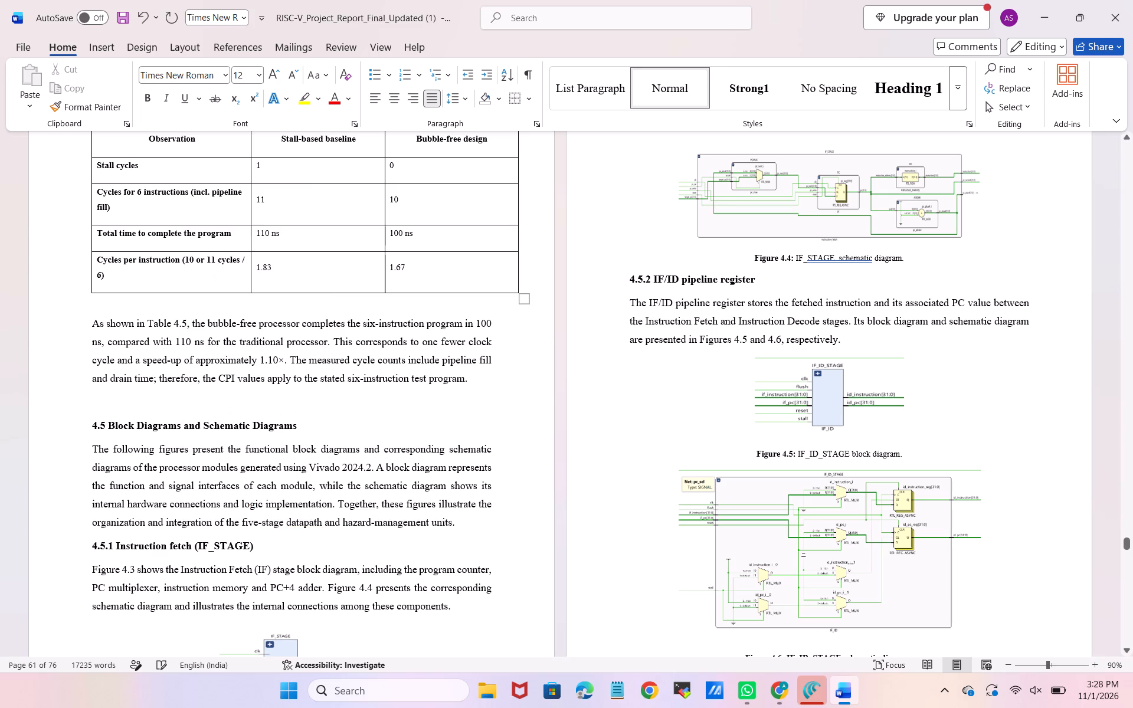
Ignore all spelling flags on pc_write, control_nop and bubble_fix in Table 4.5.
{"action": "scroll", "coordinate": [465, 344], "scroll_direction": "up", "scroll_amount": 4}
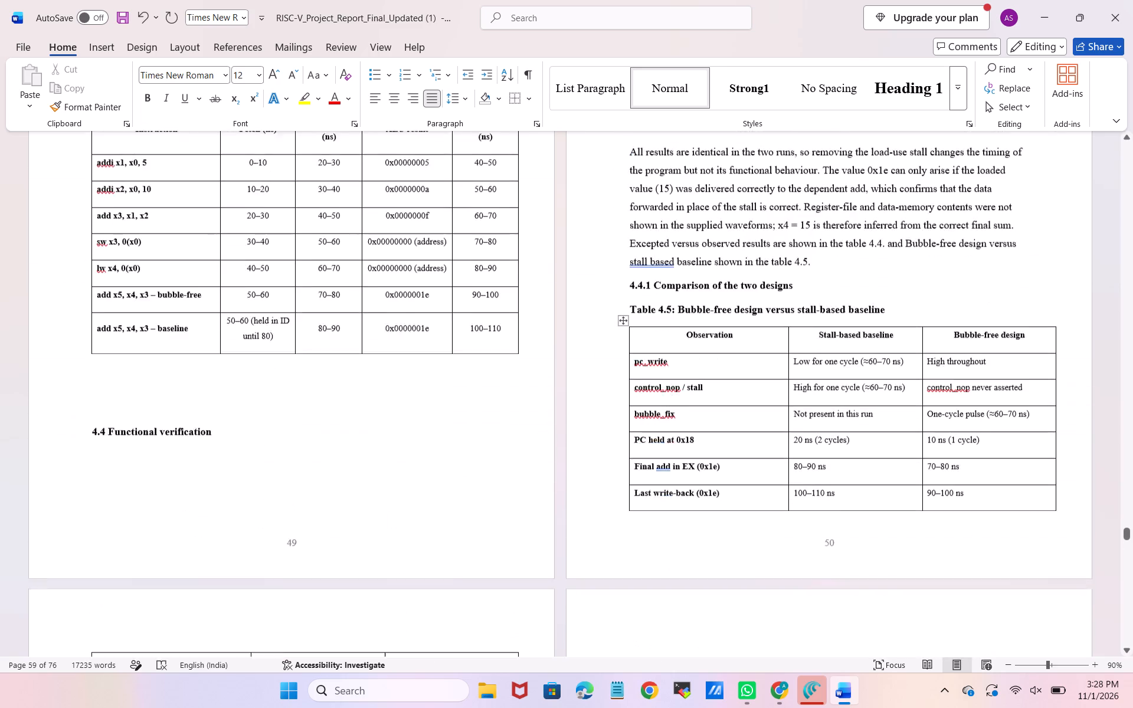
{"action": "scroll", "coordinate": [465, 344], "scroll_direction": "up", "scroll_amount": 1}
{"action": "left_click", "coordinate": [644, 407]}
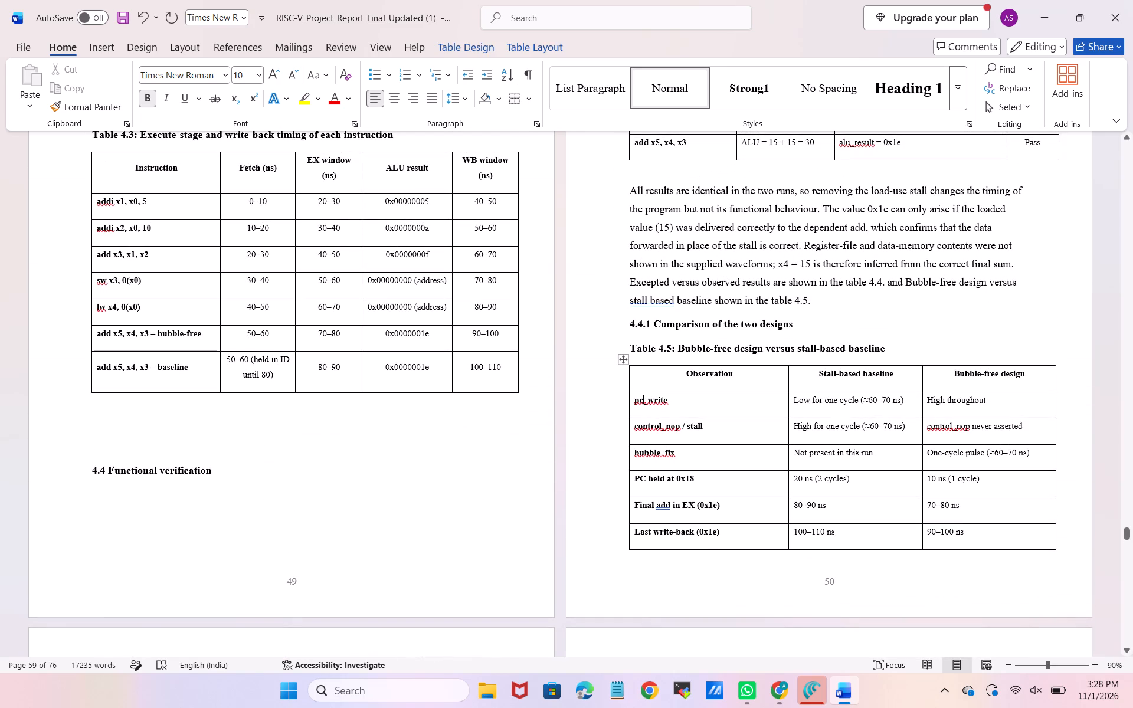
{"action": "right_click", "coordinate": [644, 407]}
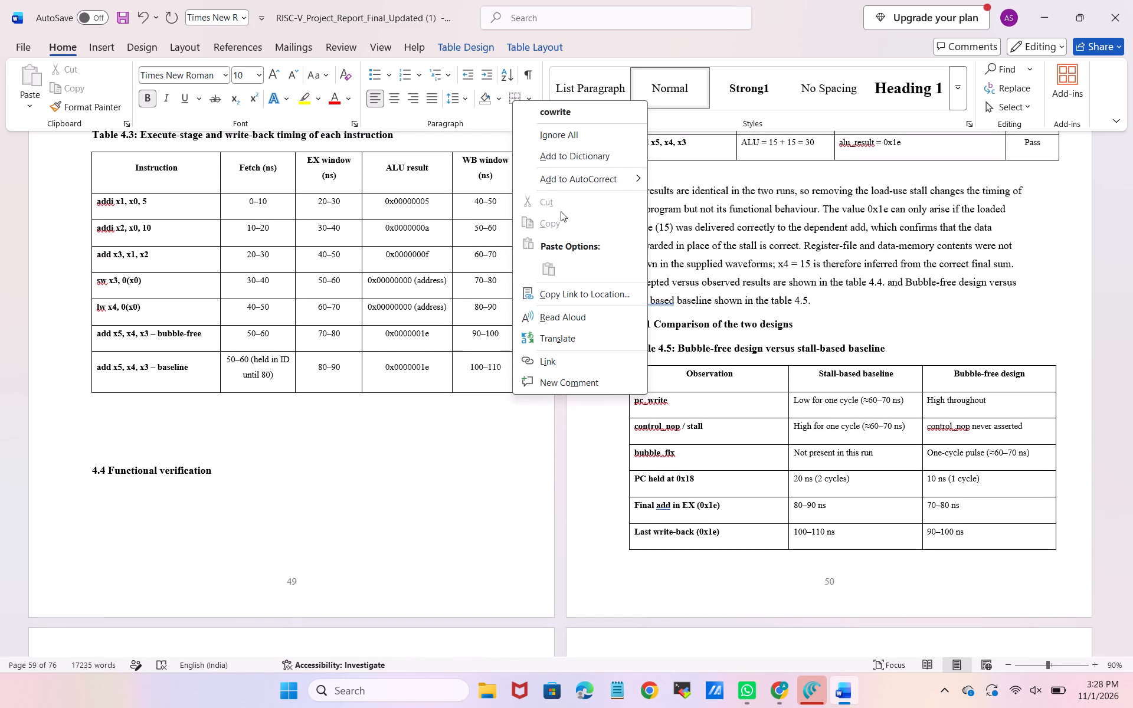
{"action": "left_click", "coordinate": [564, 137]}
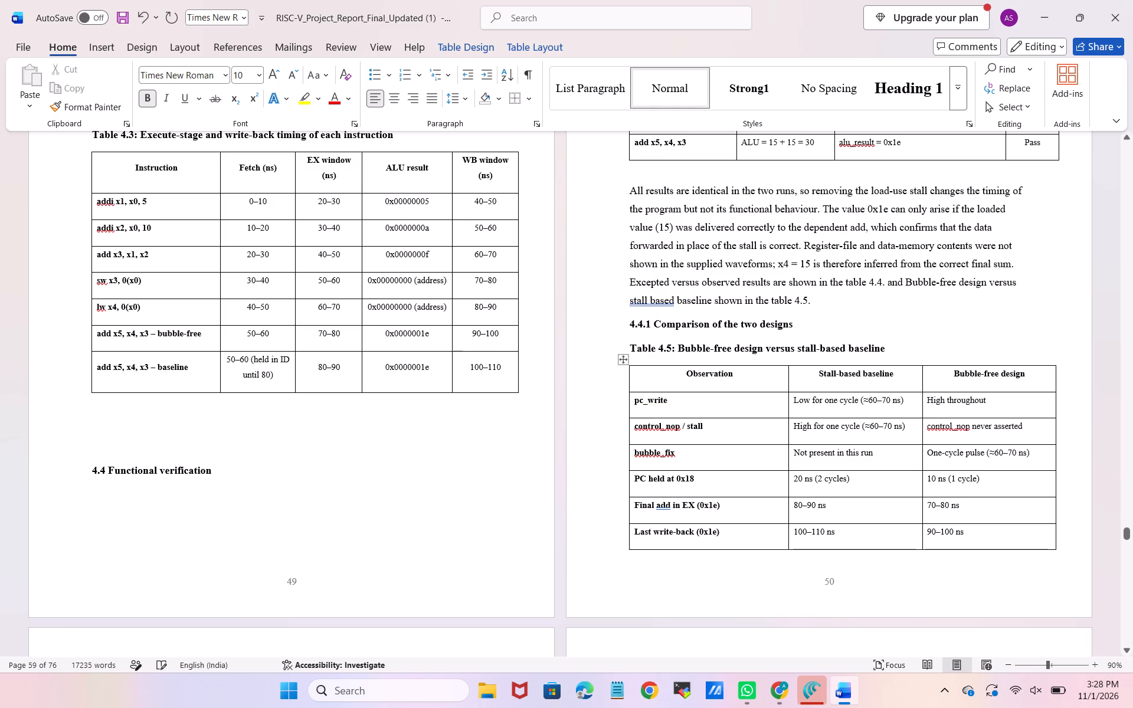
{"action": "left_click", "coordinate": [674, 432]}
{"action": "right_click", "coordinate": [674, 432]}
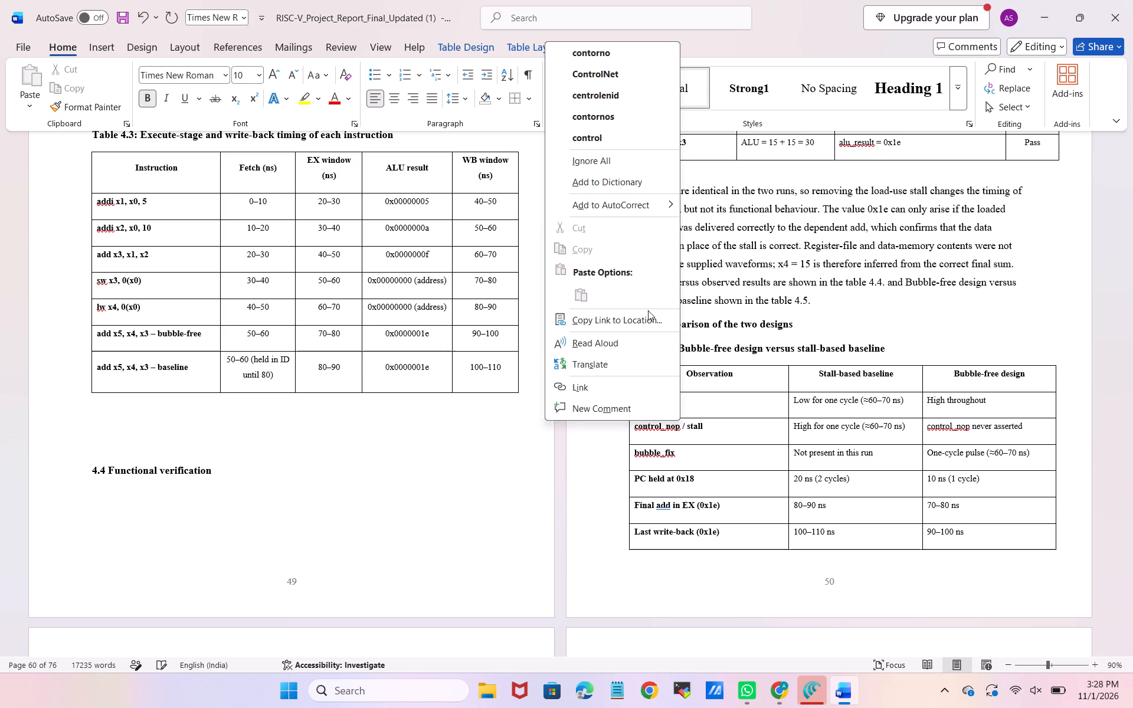
{"action": "left_click", "coordinate": [592, 155]}
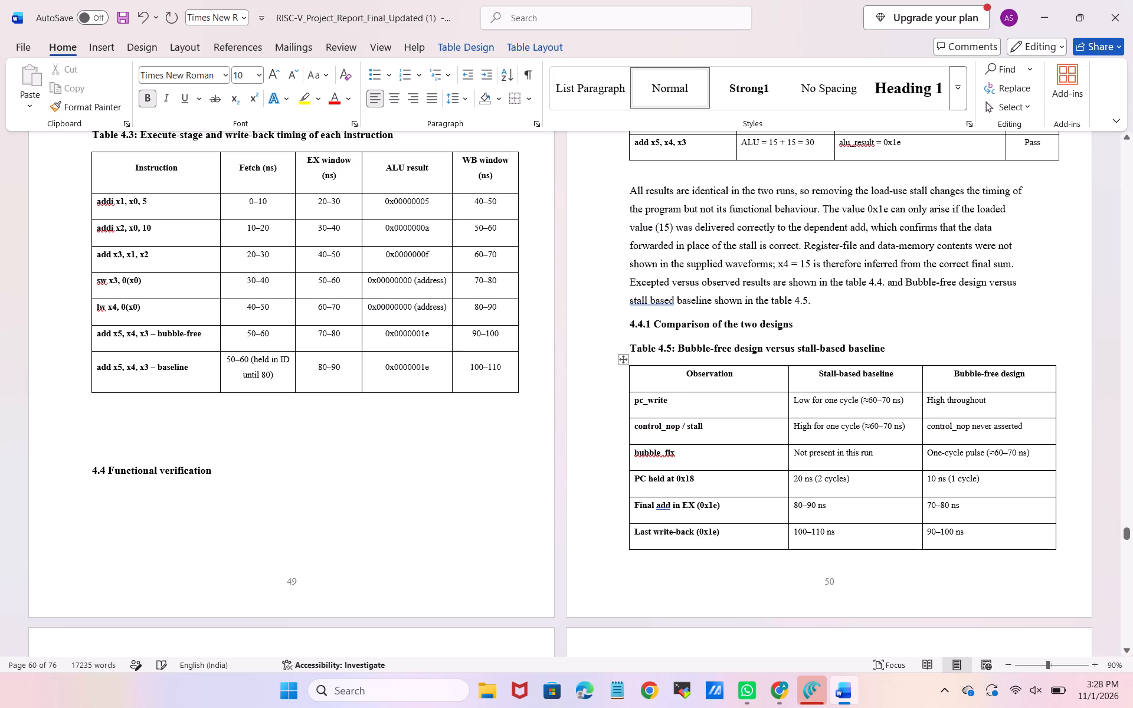
{"action": "left_click", "coordinate": [662, 450]}
{"action": "right_click", "coordinate": [662, 450]}
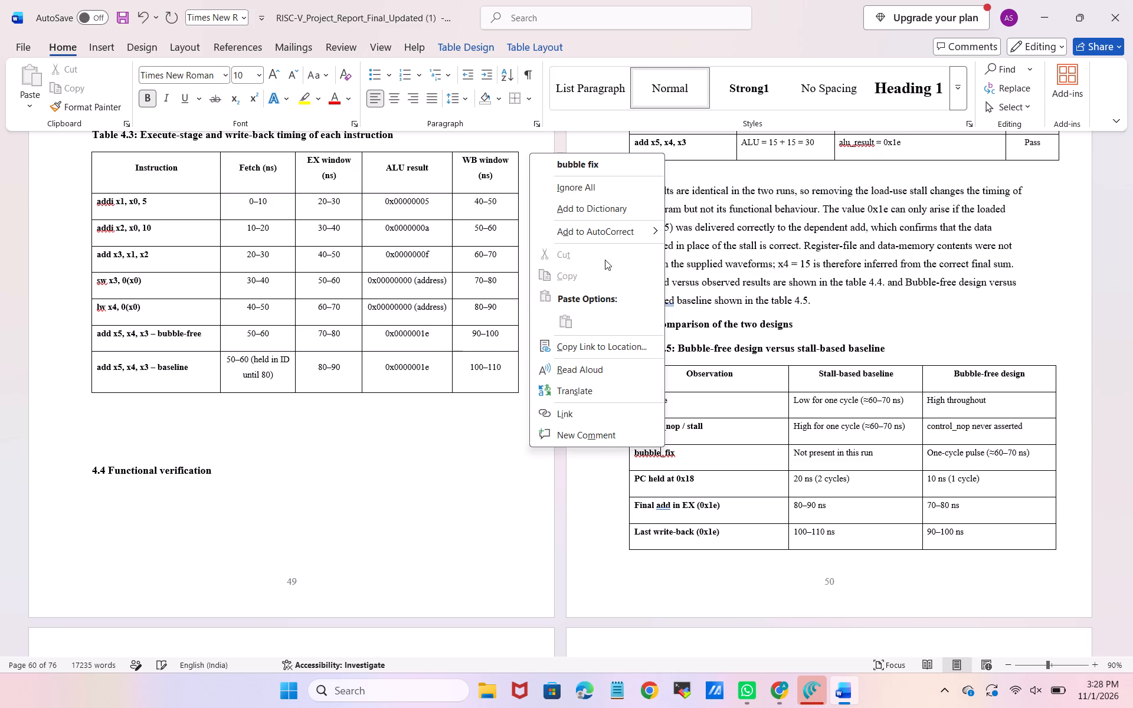
{"action": "left_click", "coordinate": [588, 192]}
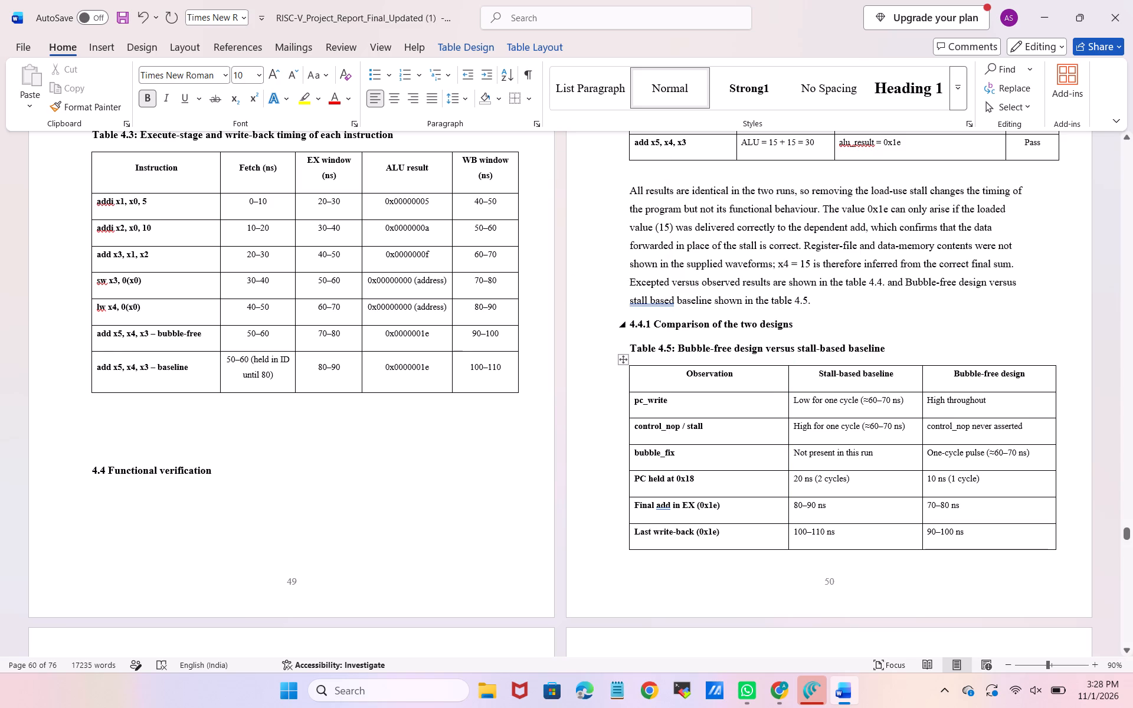
Ignore all spelling flags on addi, sw, lw and alu_result in Table 4.4.
{"action": "scroll", "coordinate": [895, 228], "scroll_direction": "up", "scroll_amount": 1}
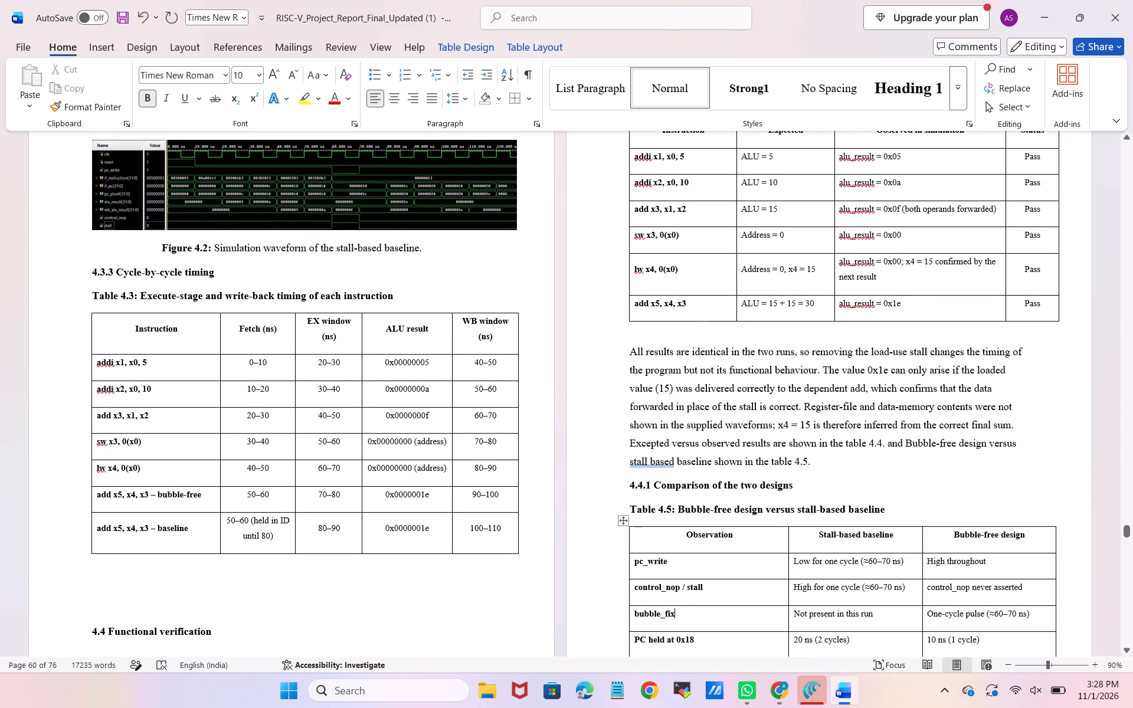
{"action": "left_click", "coordinate": [636, 157]}
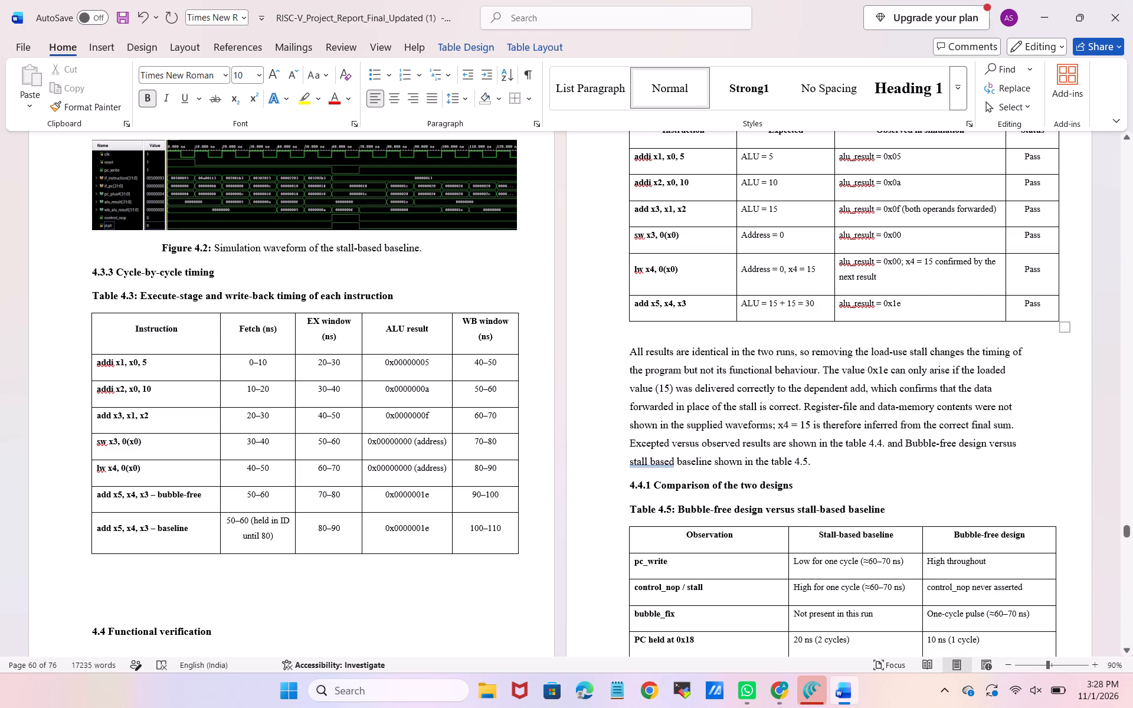
{"action": "right_click", "coordinate": [636, 157]}
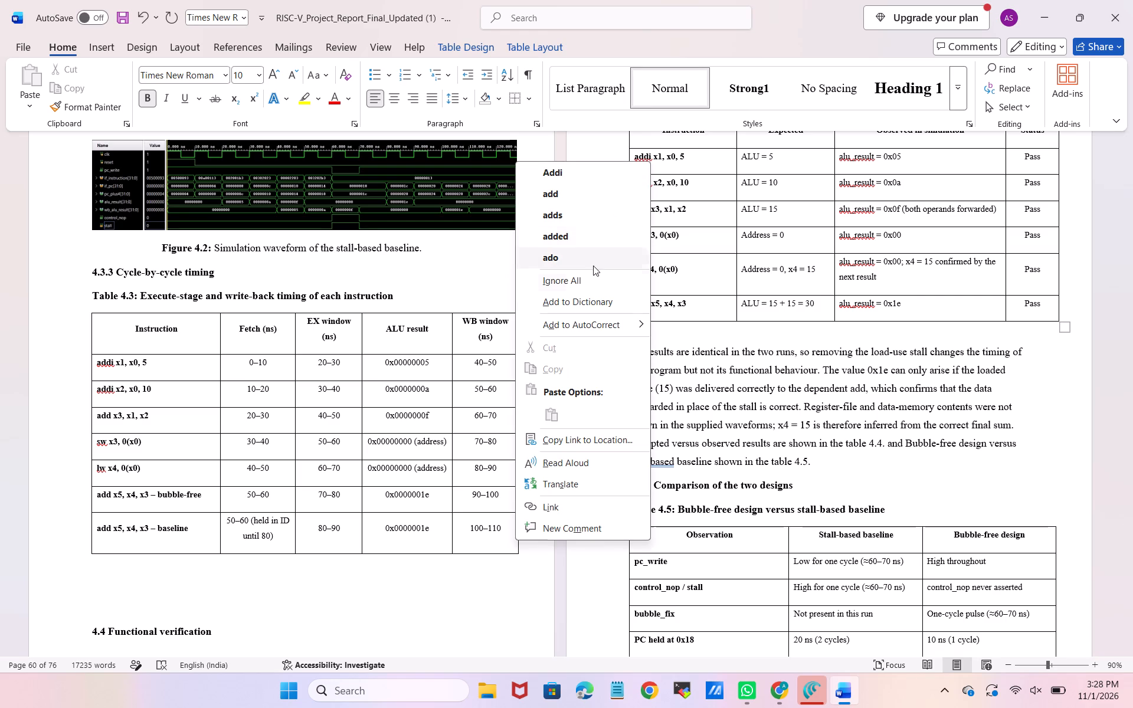
{"action": "left_click", "coordinate": [591, 286]}
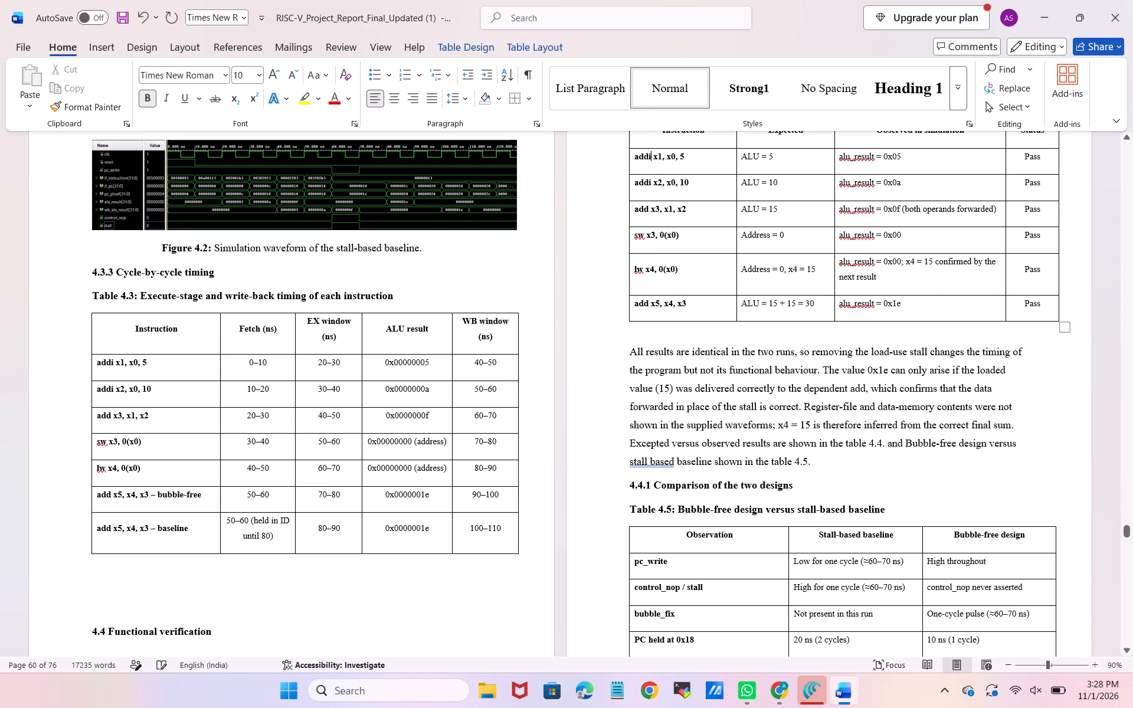
{"action": "left_click", "coordinate": [640, 239]}
{"action": "right_click", "coordinate": [640, 239]}
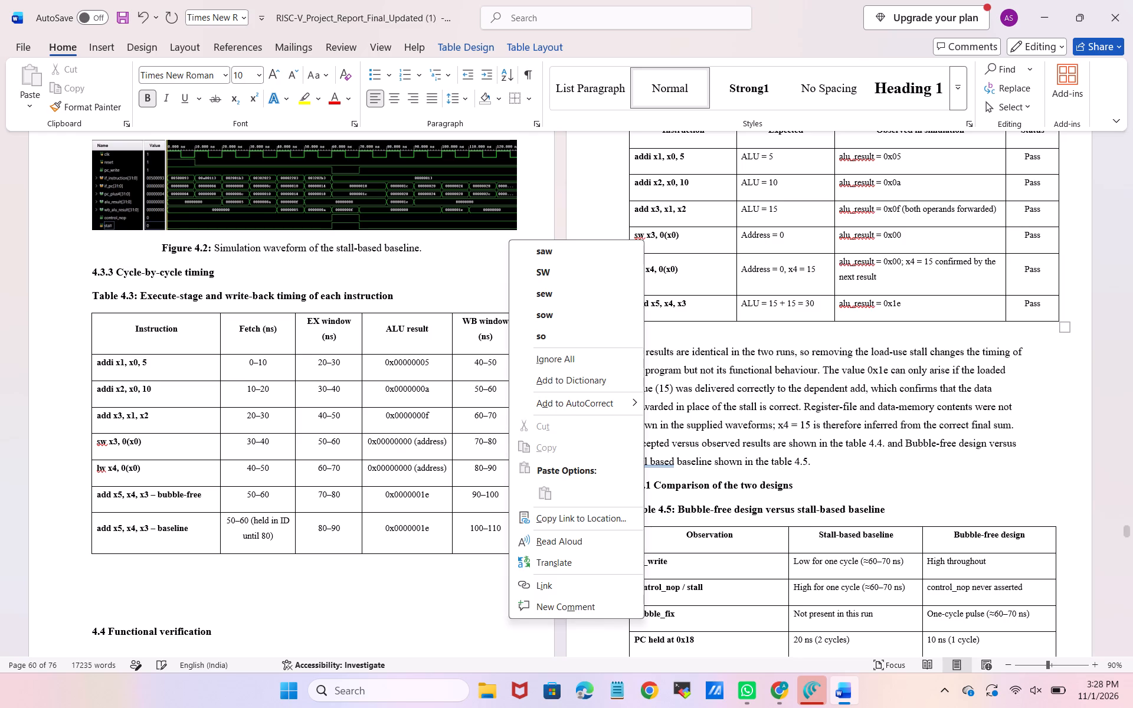
{"action": "left_click", "coordinate": [598, 352]}
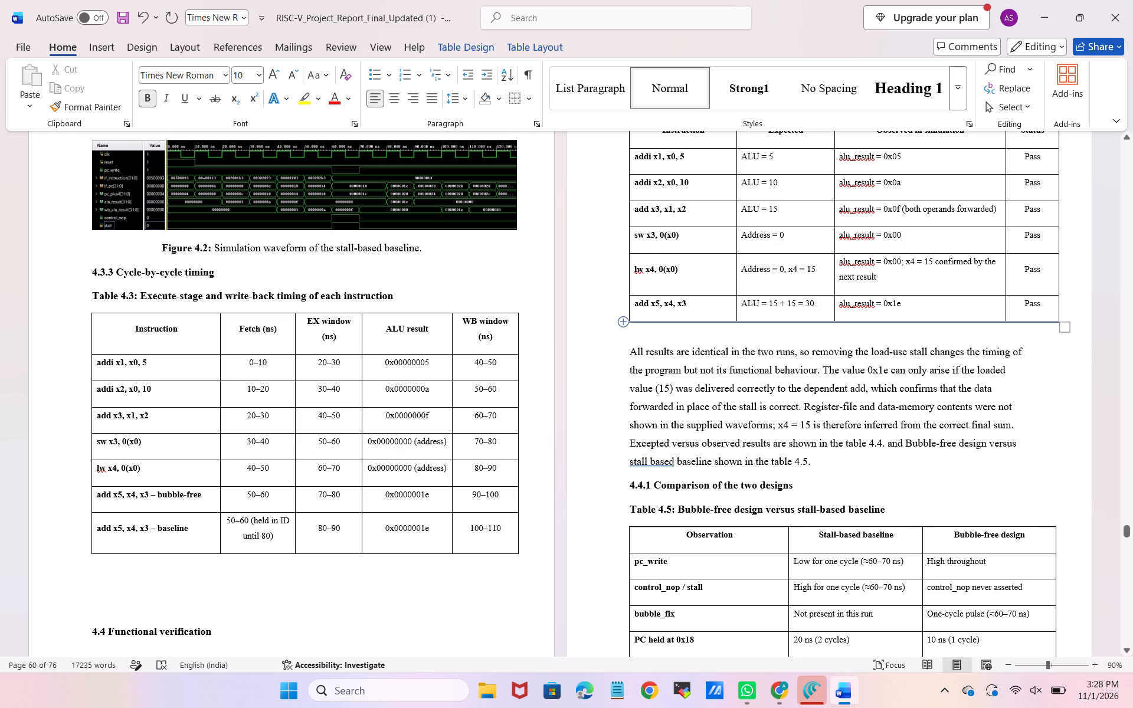
{"action": "left_click", "coordinate": [638, 271]}
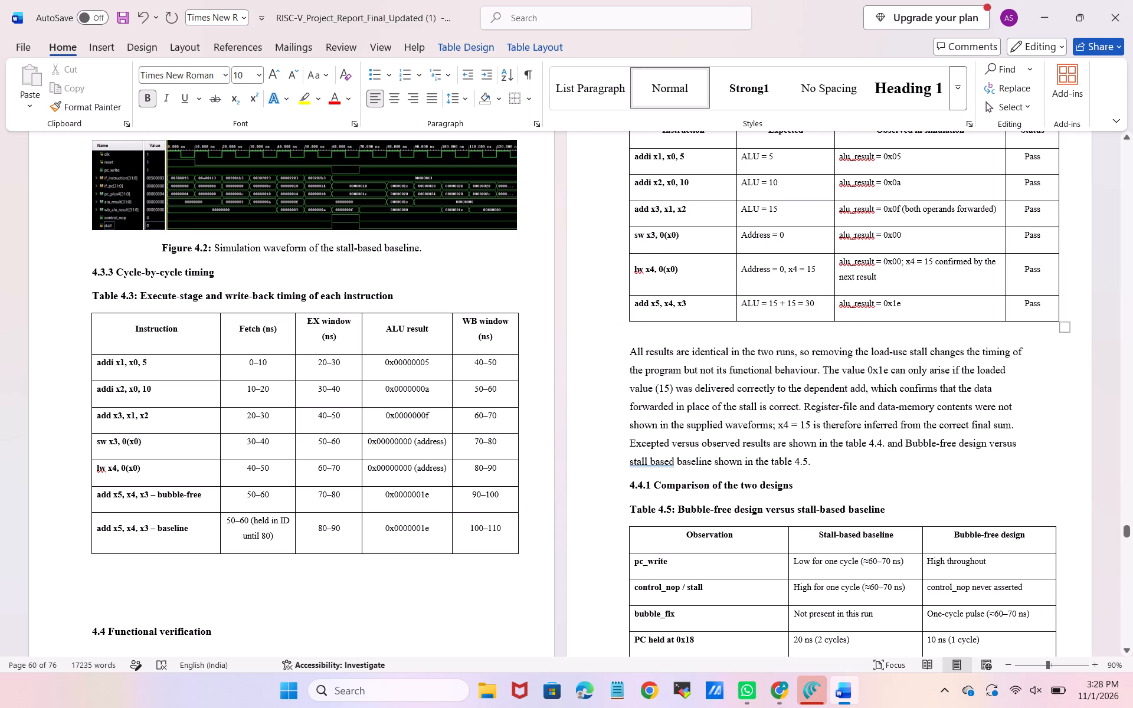
{"action": "left_click", "coordinate": [638, 271]}
{"action": "right_click", "coordinate": [638, 271]}
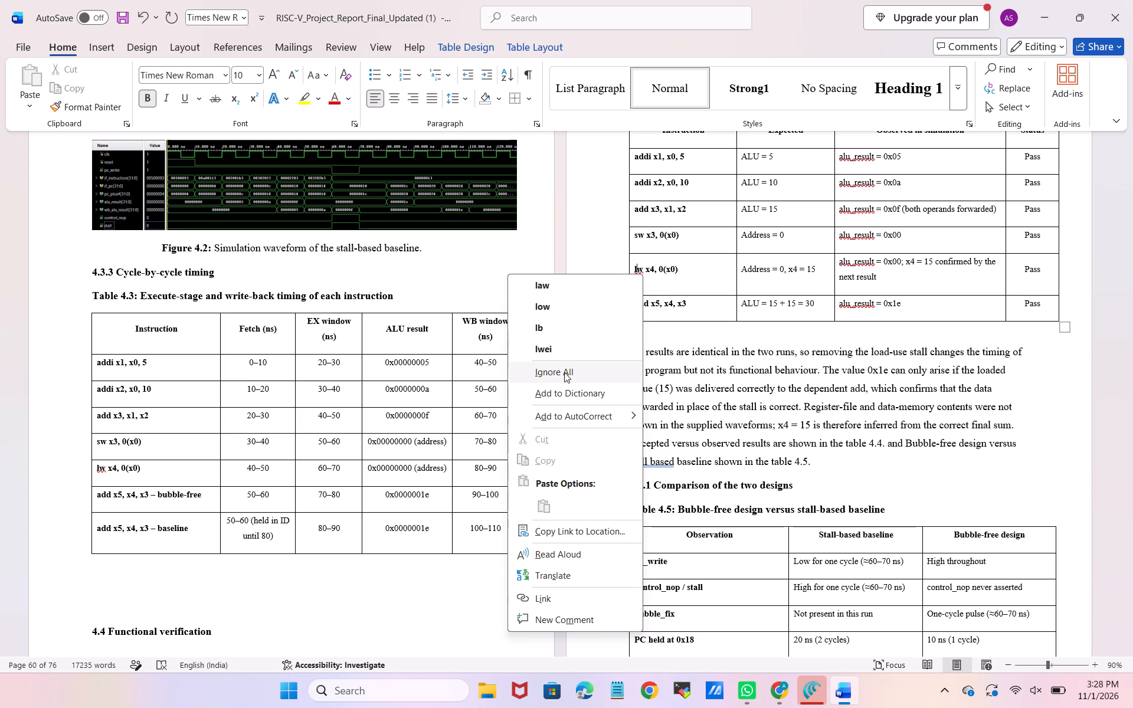
{"action": "left_click", "coordinate": [564, 372]}
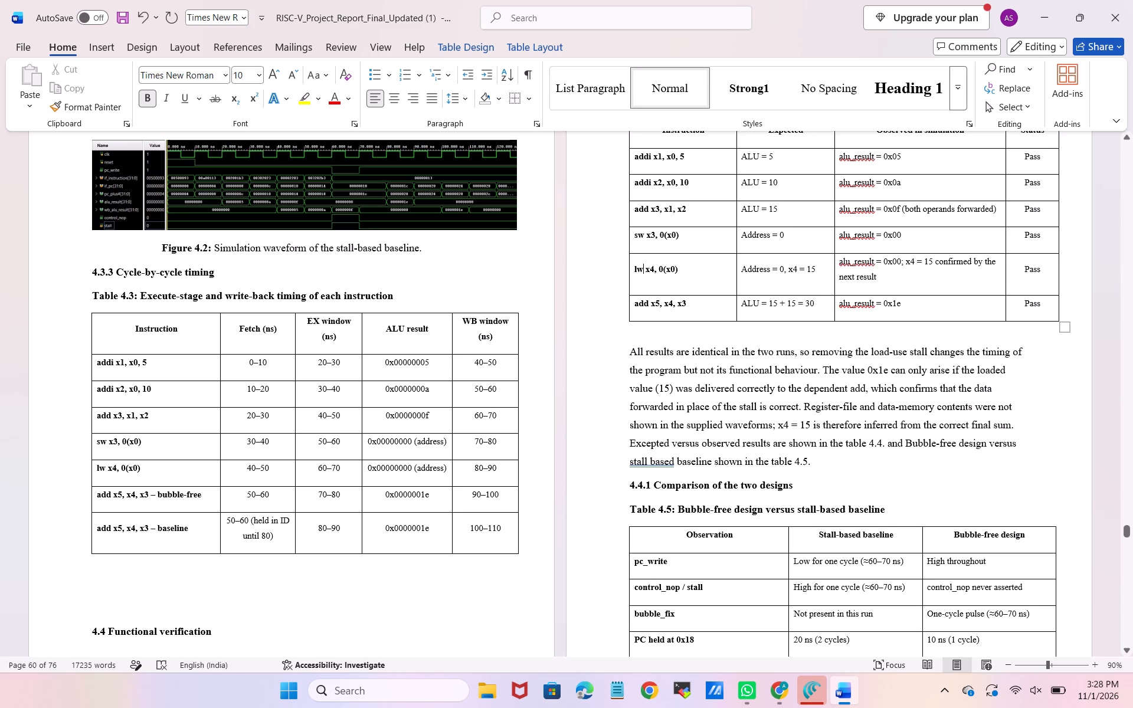
{"action": "left_click", "coordinate": [846, 163]}
{"action": "right_click", "coordinate": [846, 163]}
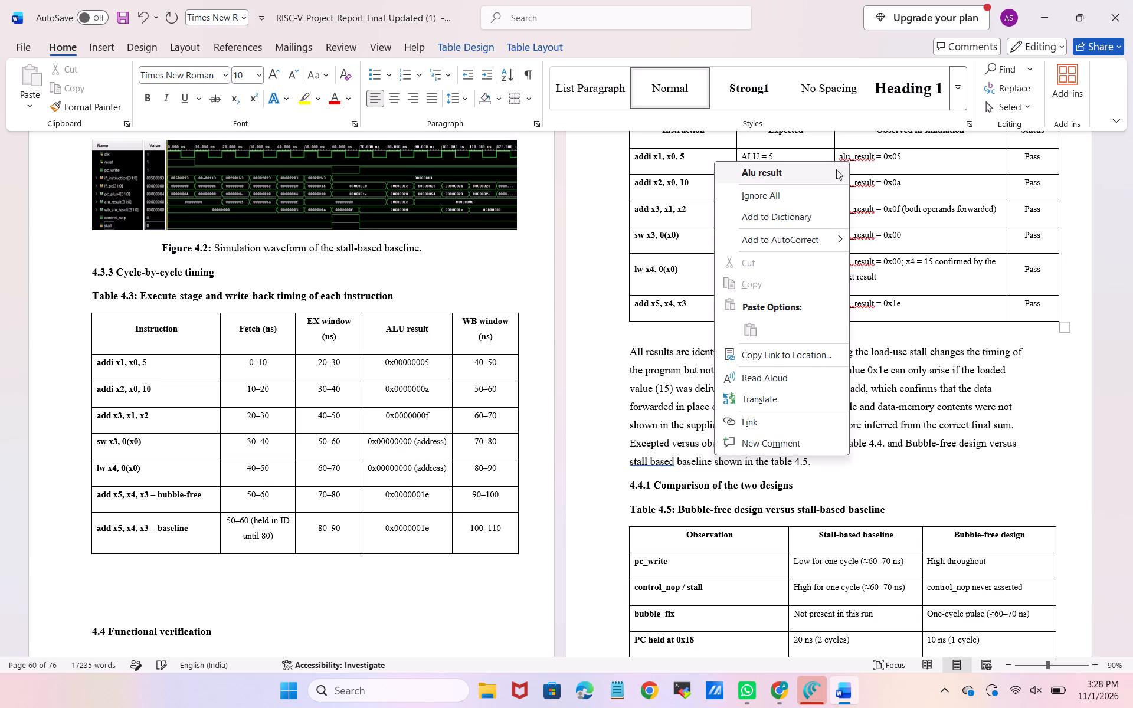
{"action": "left_click", "coordinate": [807, 199]}
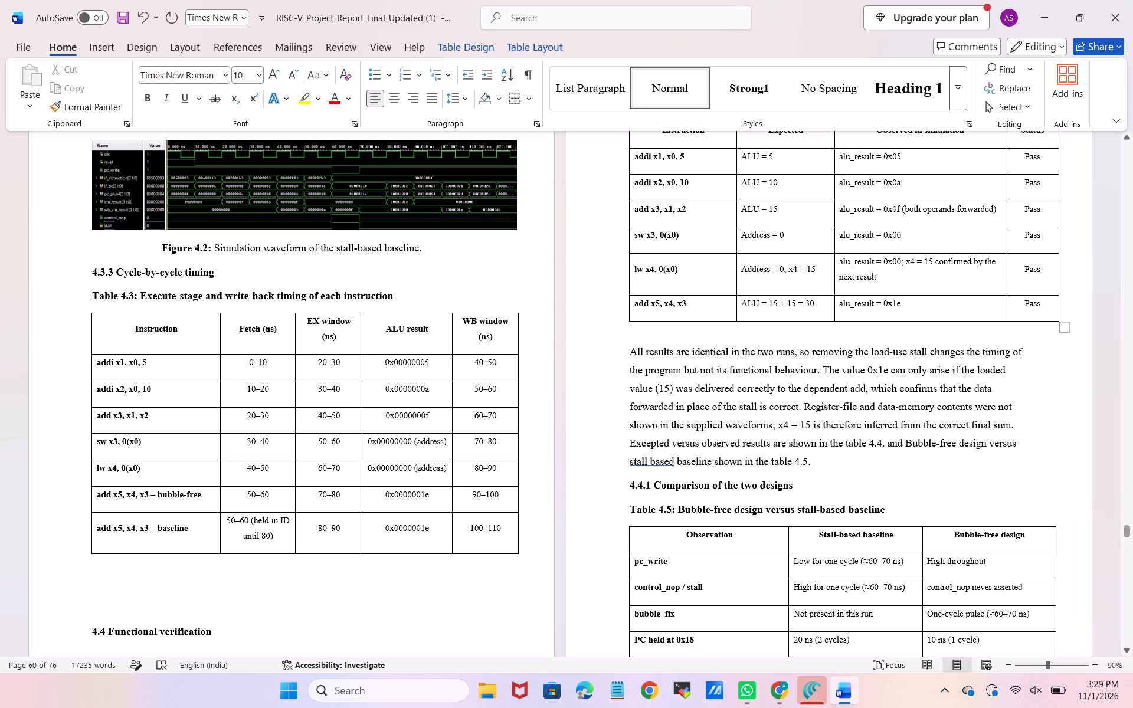
Add four blank lines below Table 4.3 to move the 4.4 Functional verification heading onto the page with Table 4.4.
{"action": "scroll", "coordinate": [804, 453], "scroll_direction": "down", "scroll_amount": 3}
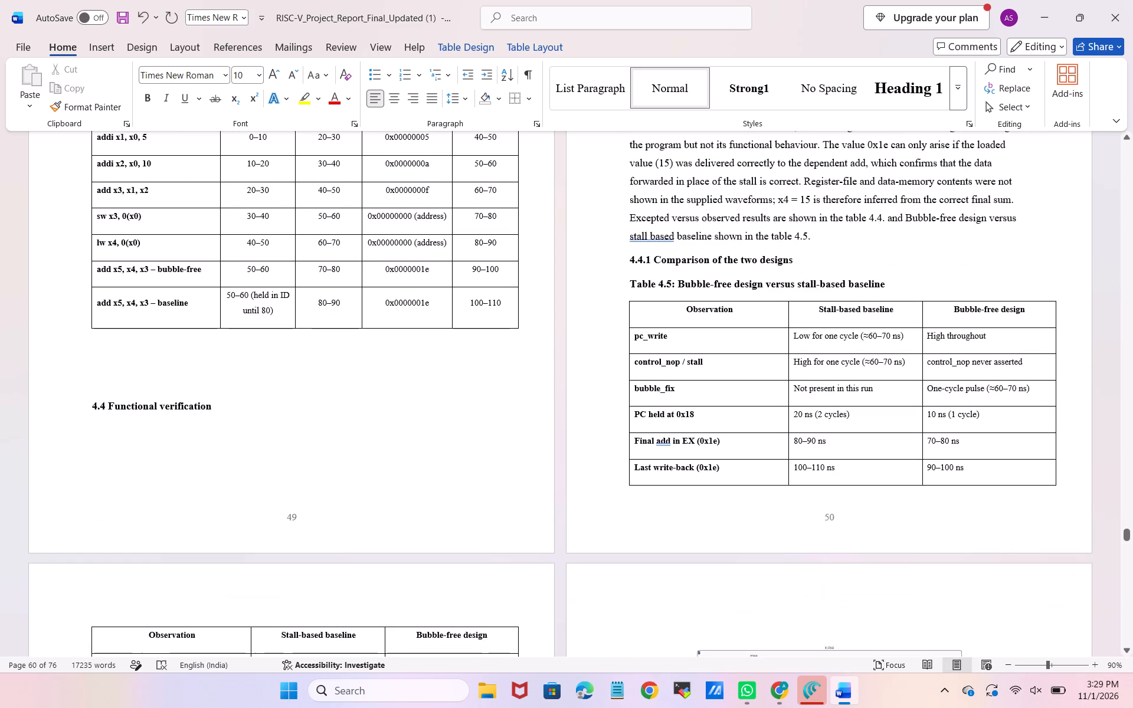
{"action": "scroll", "coordinate": [804, 453], "scroll_direction": "down", "scroll_amount": 1}
{"action": "scroll", "coordinate": [804, 453], "scroll_direction": "up", "scroll_amount": 3}
{"action": "scroll", "coordinate": [804, 453], "scroll_direction": "down", "scroll_amount": 1}
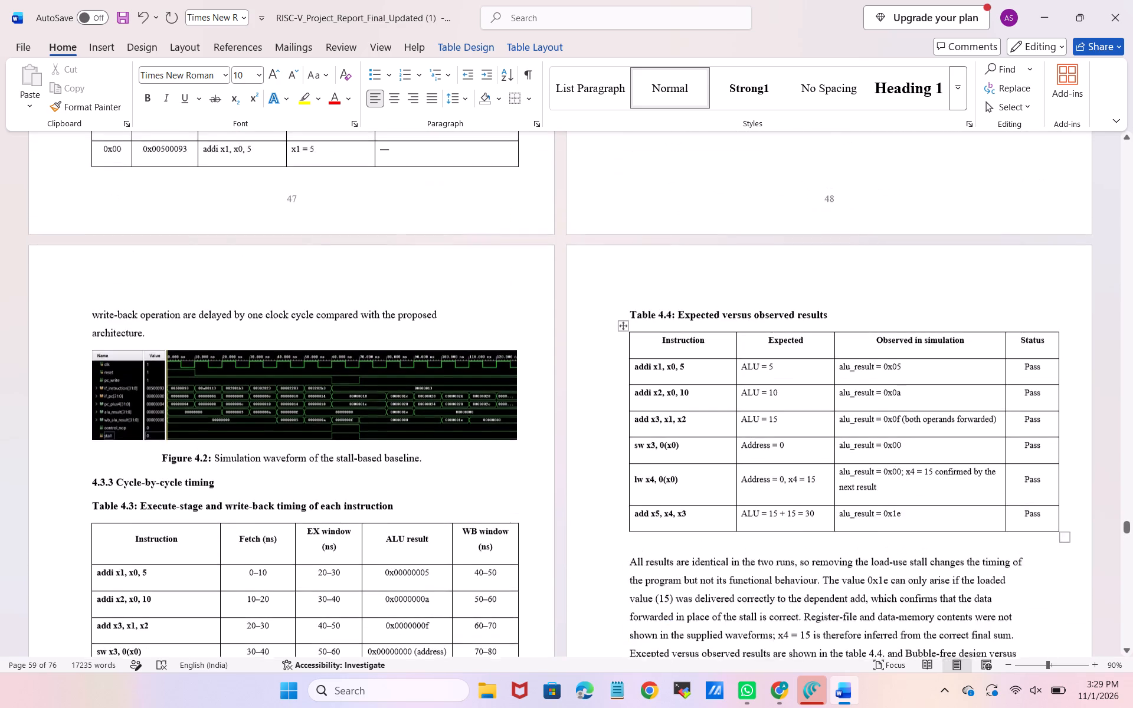
{"action": "scroll", "coordinate": [804, 453], "scroll_direction": "down", "scroll_amount": 1}
{"action": "left_click", "coordinate": [322, 466]}
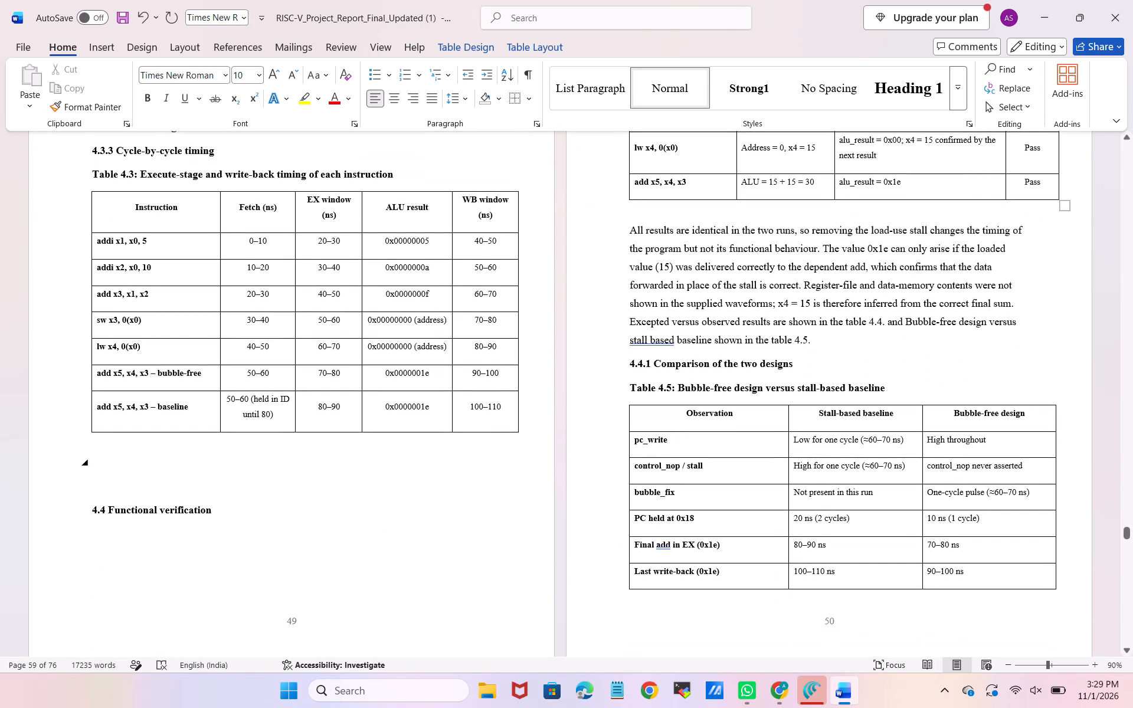
{"action": "key", "text": "Return"}
{"action": "key", "text": "Return"}
{"action": "key", "text": "Return"}
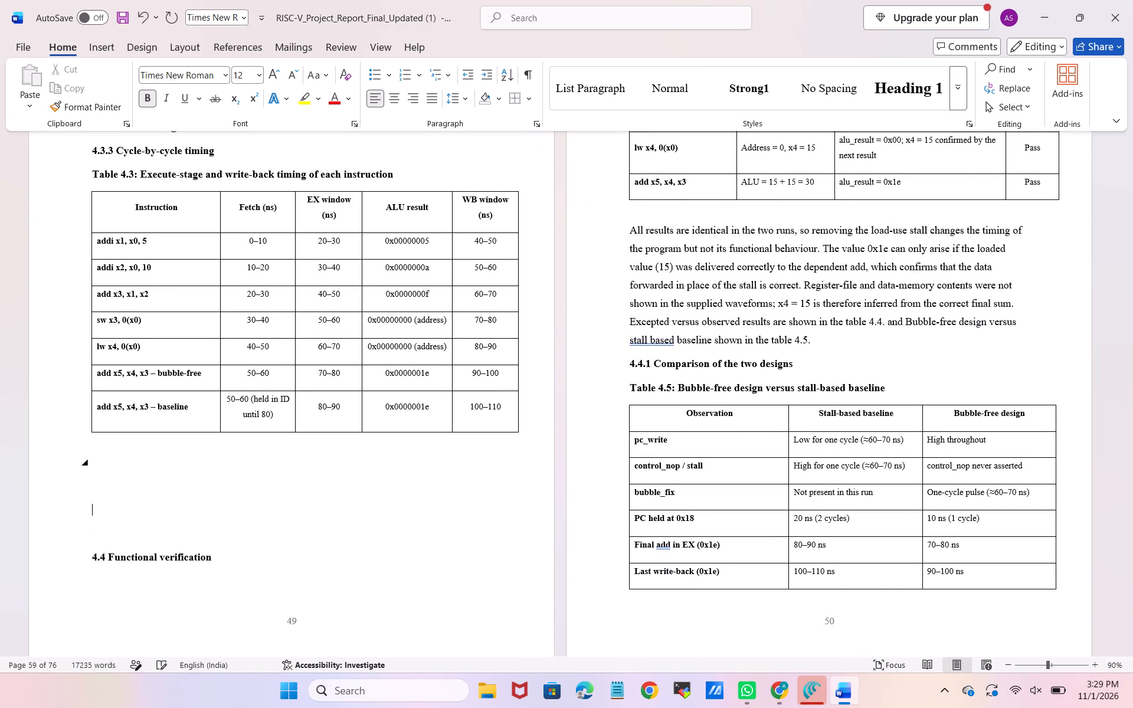
{"action": "key", "text": "Return"}
Review the chapter 4 page layout from the test program in Table 4.2 through section 4.5.4 ID/EX pipeline register.
{"action": "scroll", "coordinate": [322, 466], "scroll_direction": "down", "scroll_amount": 1}
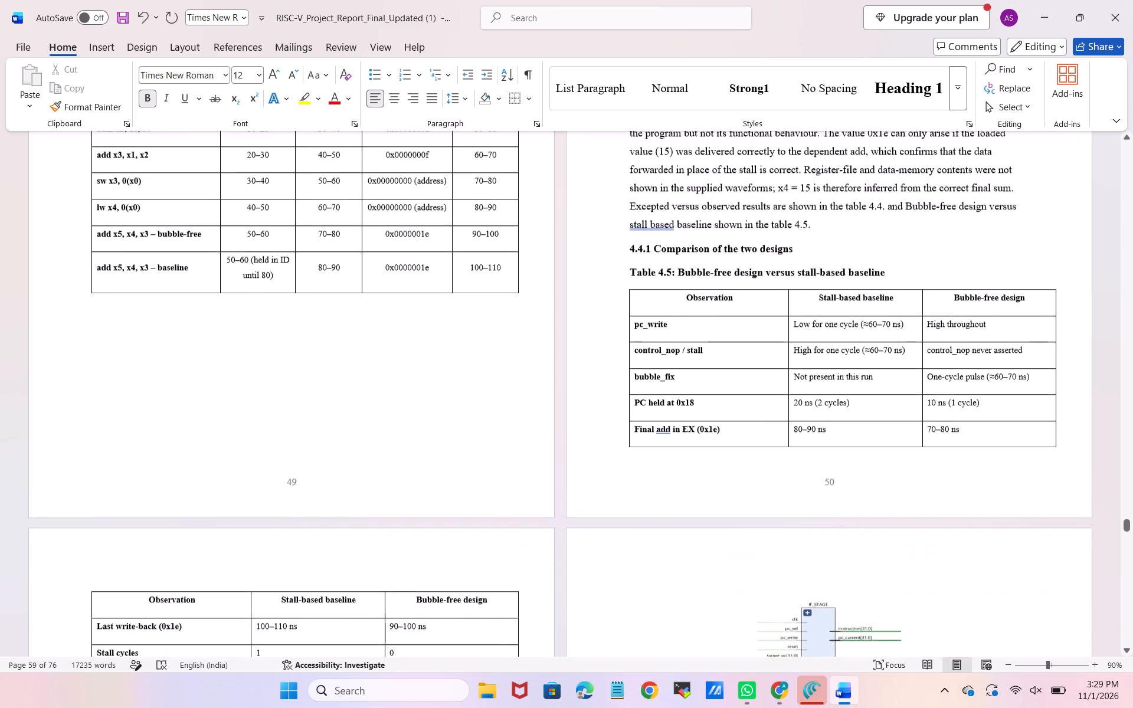
{"action": "scroll", "coordinate": [322, 466], "scroll_direction": "up", "scroll_amount": 2}
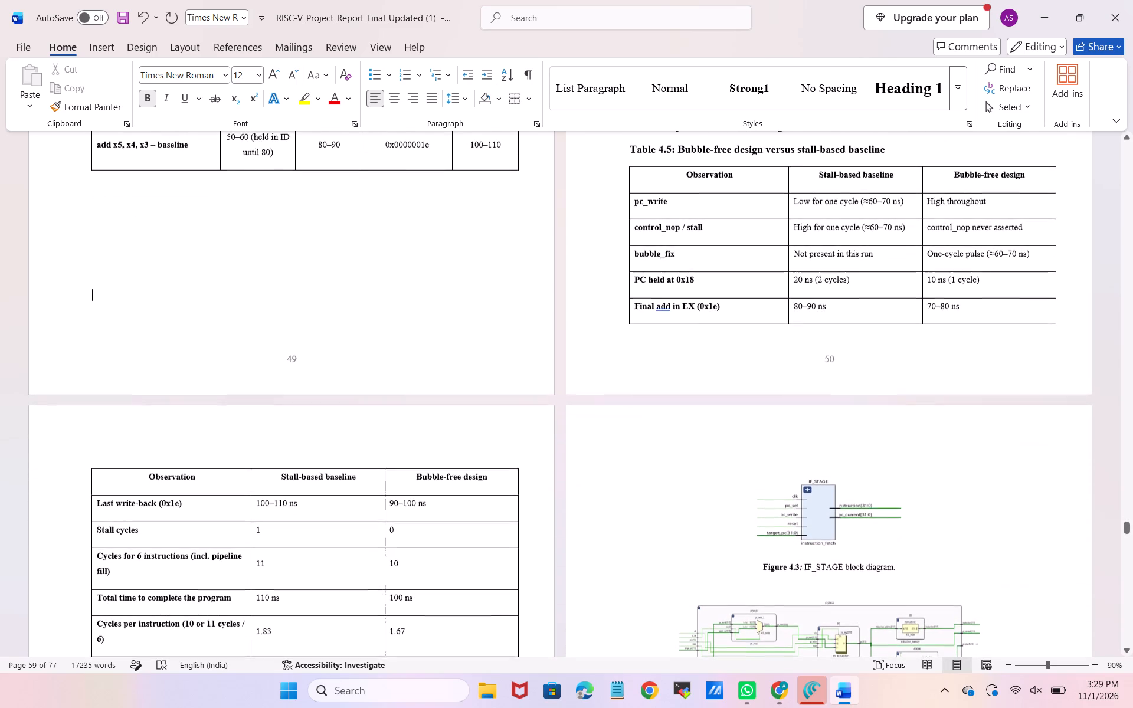
{"action": "scroll", "coordinate": [322, 466], "scroll_direction": "up", "scroll_amount": 2}
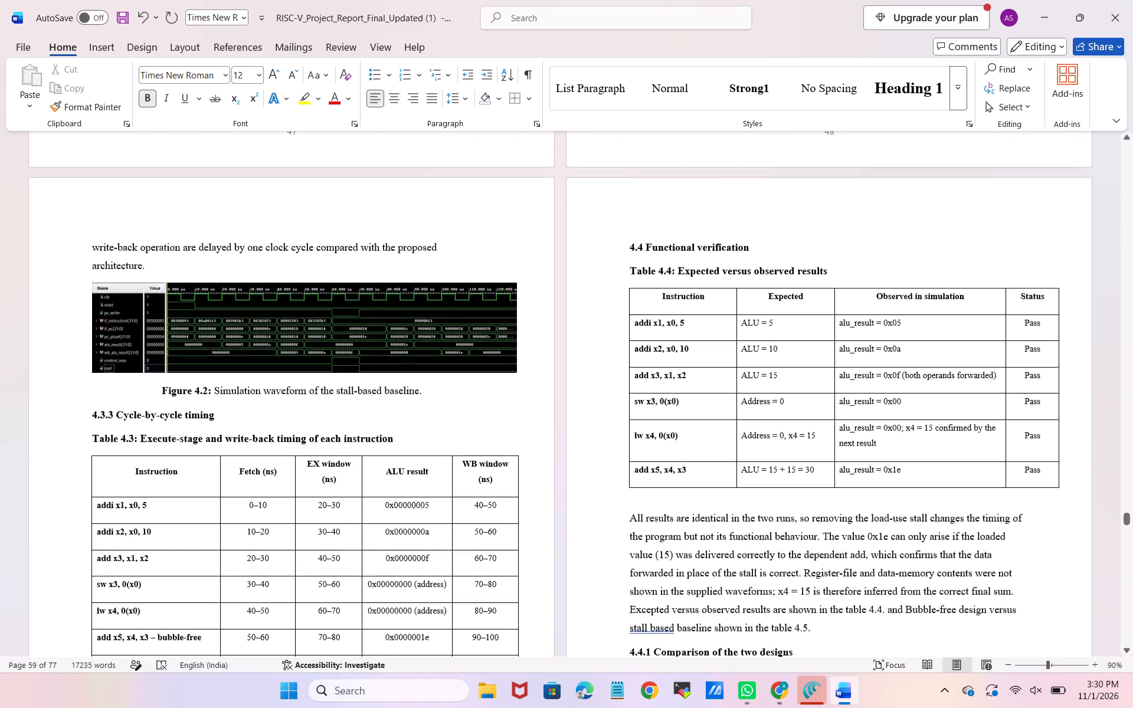
{"action": "scroll", "coordinate": [322, 466], "scroll_direction": "up", "scroll_amount": 2}
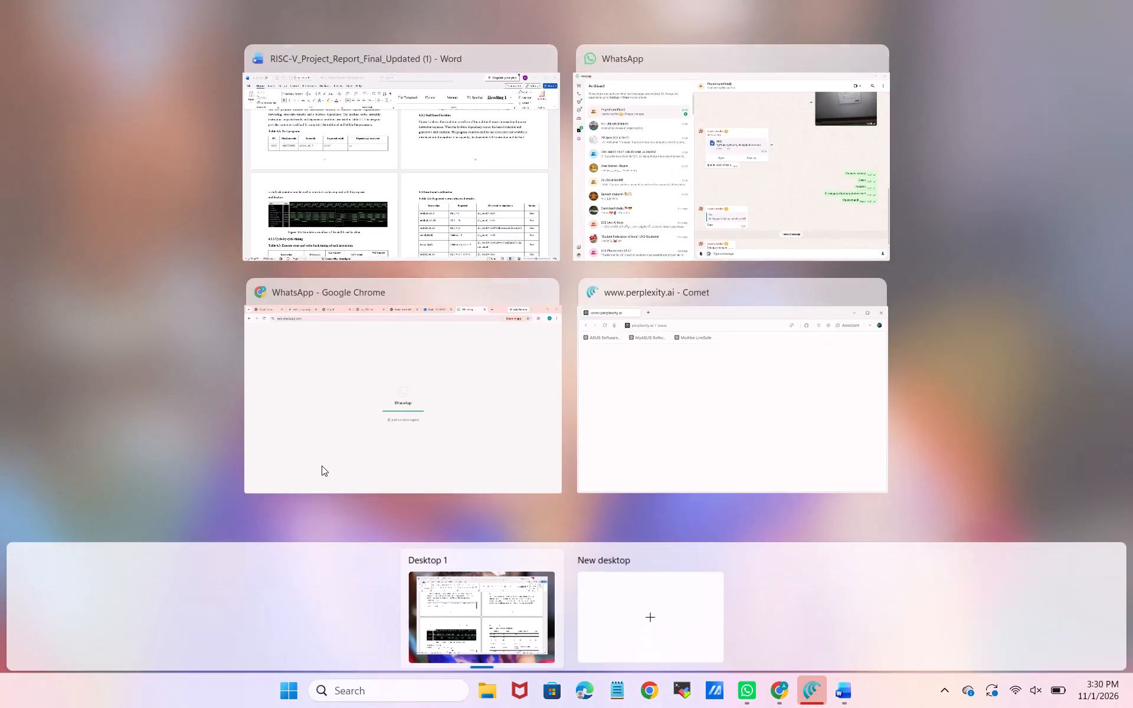
{"action": "left_click", "coordinate": [365, 178]}
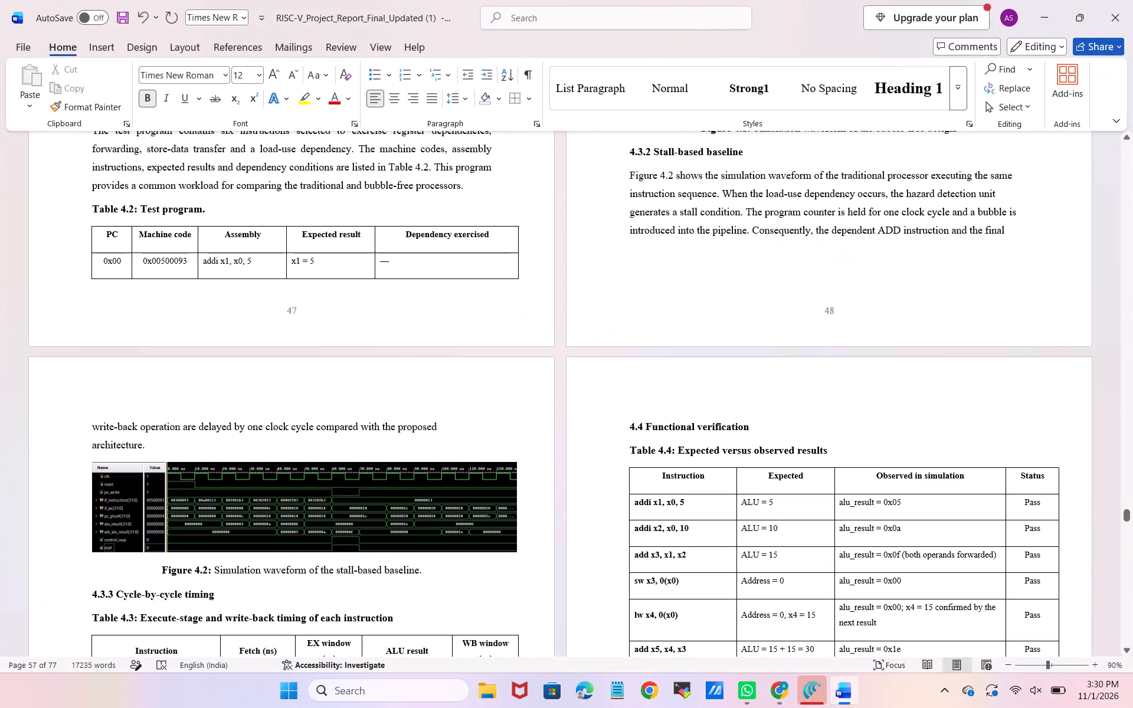
{"action": "scroll", "coordinate": [484, 468], "scroll_direction": "down", "scroll_amount": 7}
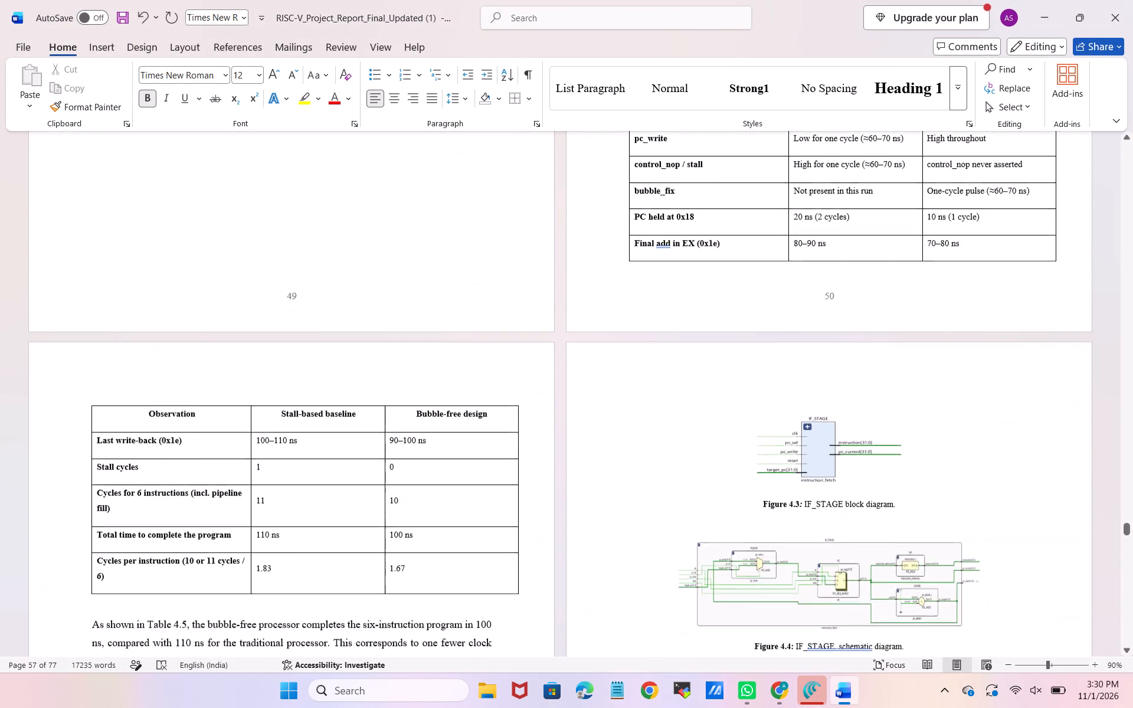
{"action": "scroll", "coordinate": [484, 468], "scroll_direction": "down", "scroll_amount": 6}
{"action": "scroll", "coordinate": [484, 468], "scroll_direction": "right", "scroll_amount": 1}
{"action": "scroll", "coordinate": [484, 468], "scroll_direction": "up", "scroll_amount": 3}
{"action": "scroll", "coordinate": [484, 468], "scroll_direction": "down", "scroll_amount": 1}
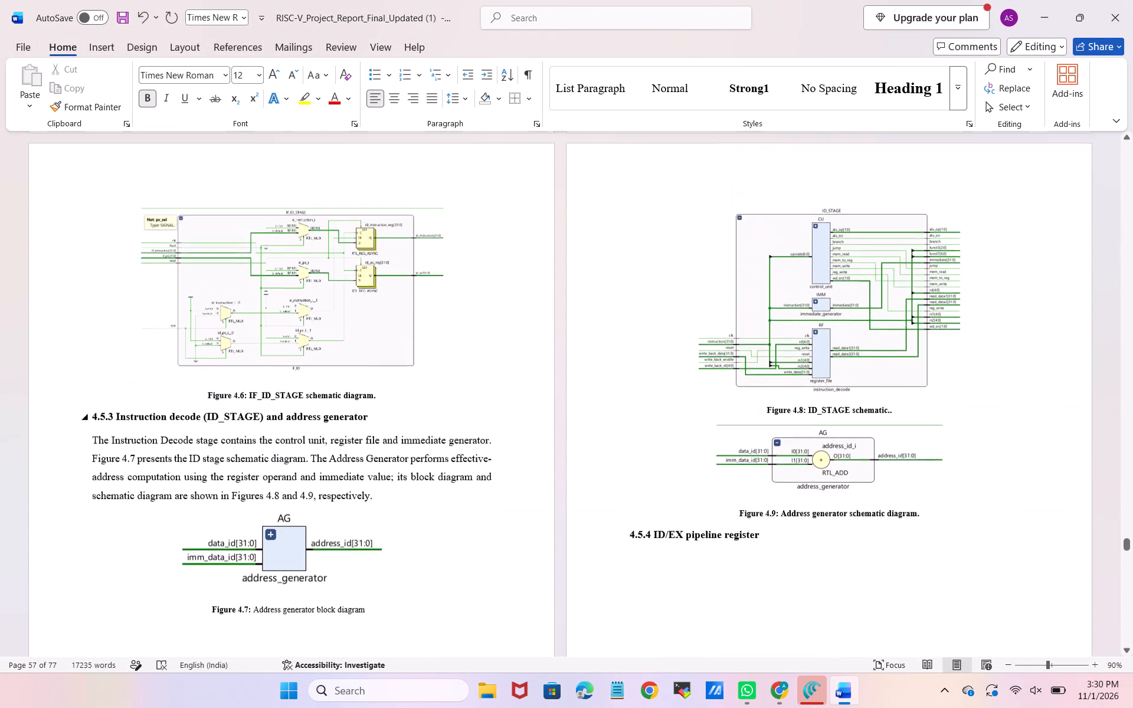
{"action": "scroll", "coordinate": [484, 468], "scroll_direction": "down", "scroll_amount": 2}
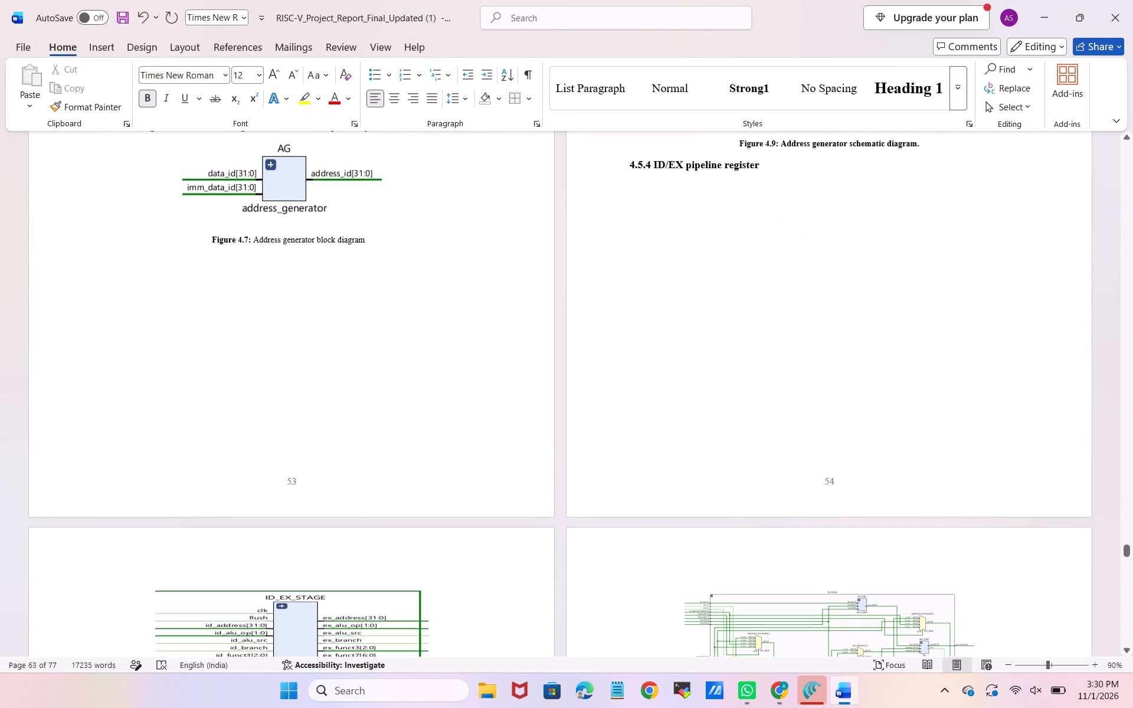
{"action": "scroll", "coordinate": [484, 468], "scroll_direction": "up", "scroll_amount": 4}
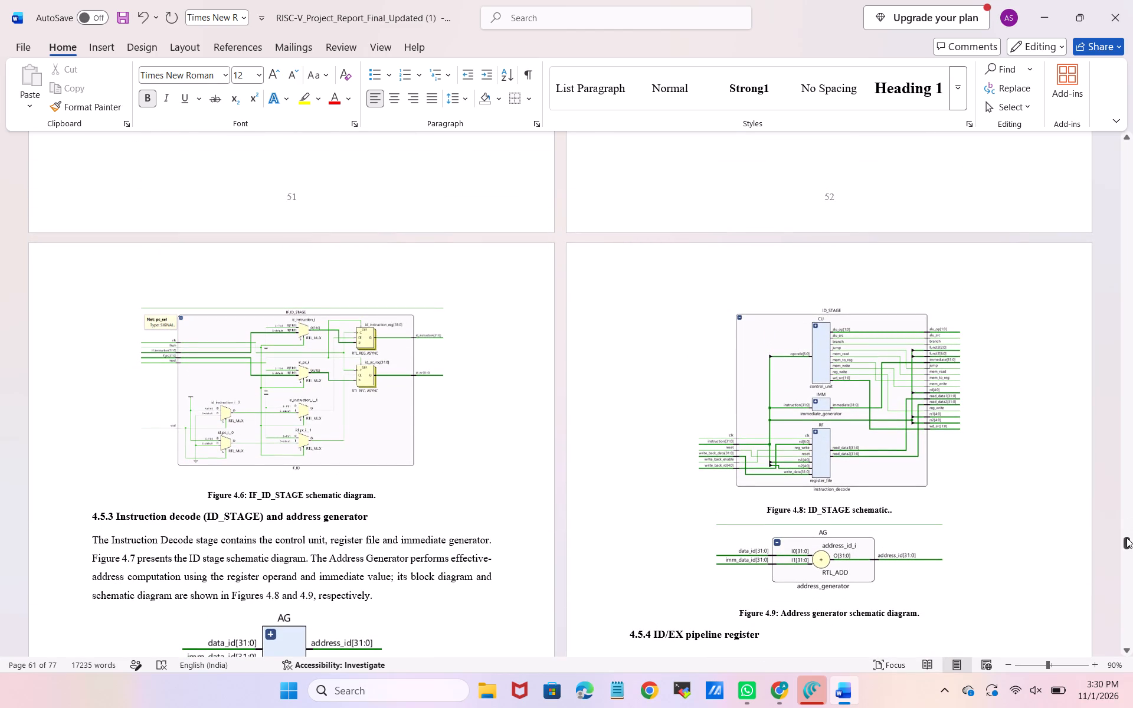
In the List of Figures, number the address generator block, ID_STAGE schematic and address generator schematic entries 4.7, 4.8 and 4.9.
{"action": "left_click_drag", "start_coordinate": [1126, 540], "coordinate": [1083, 156]}
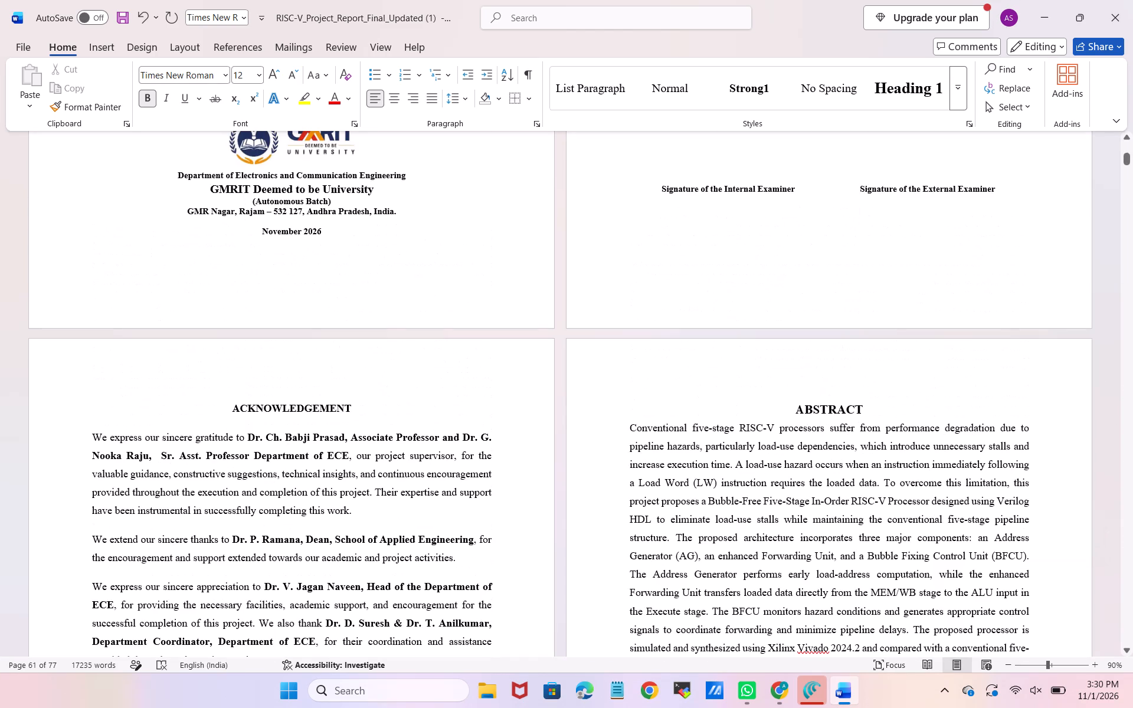
{"action": "scroll", "coordinate": [696, 385], "scroll_direction": "up", "scroll_amount": 7}
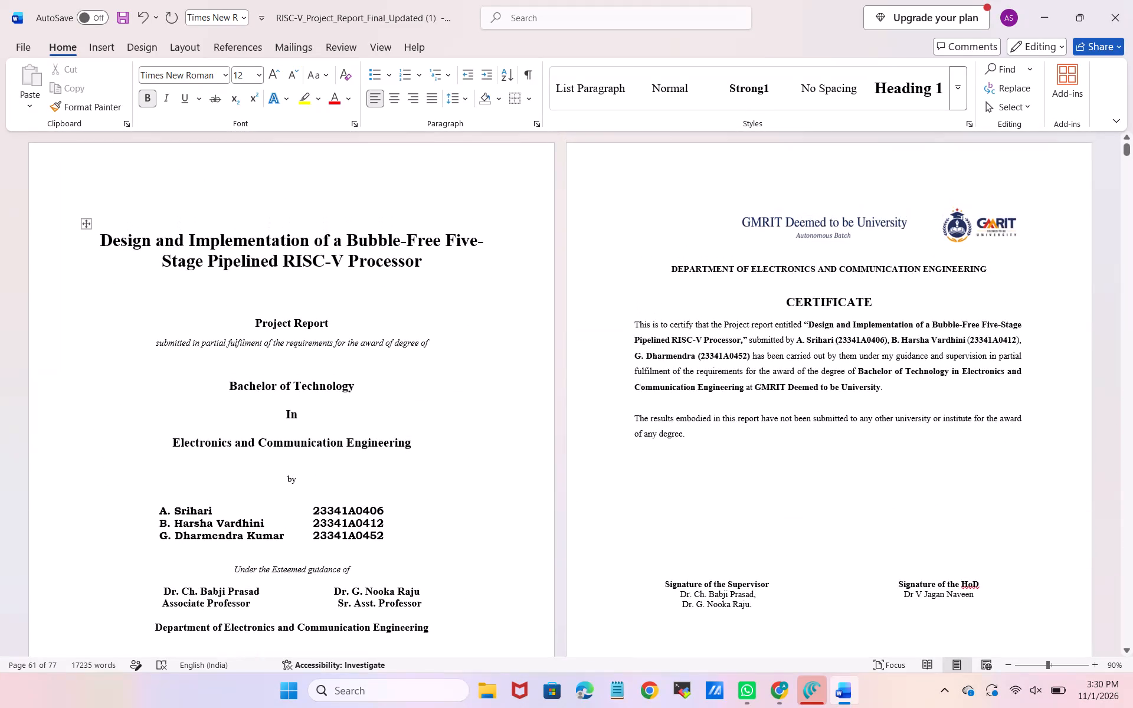
{"action": "scroll", "coordinate": [696, 385], "scroll_direction": "down", "scroll_amount": 8}
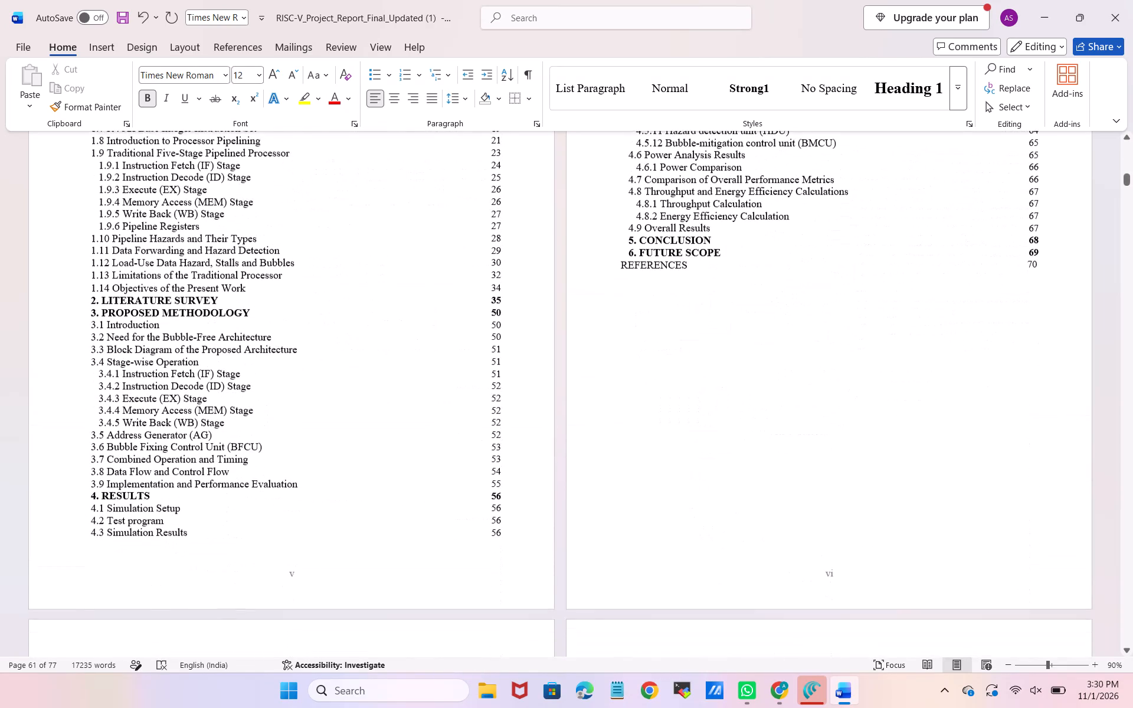
{"action": "scroll", "coordinate": [642, 283], "scroll_direction": "down", "scroll_amount": 1}
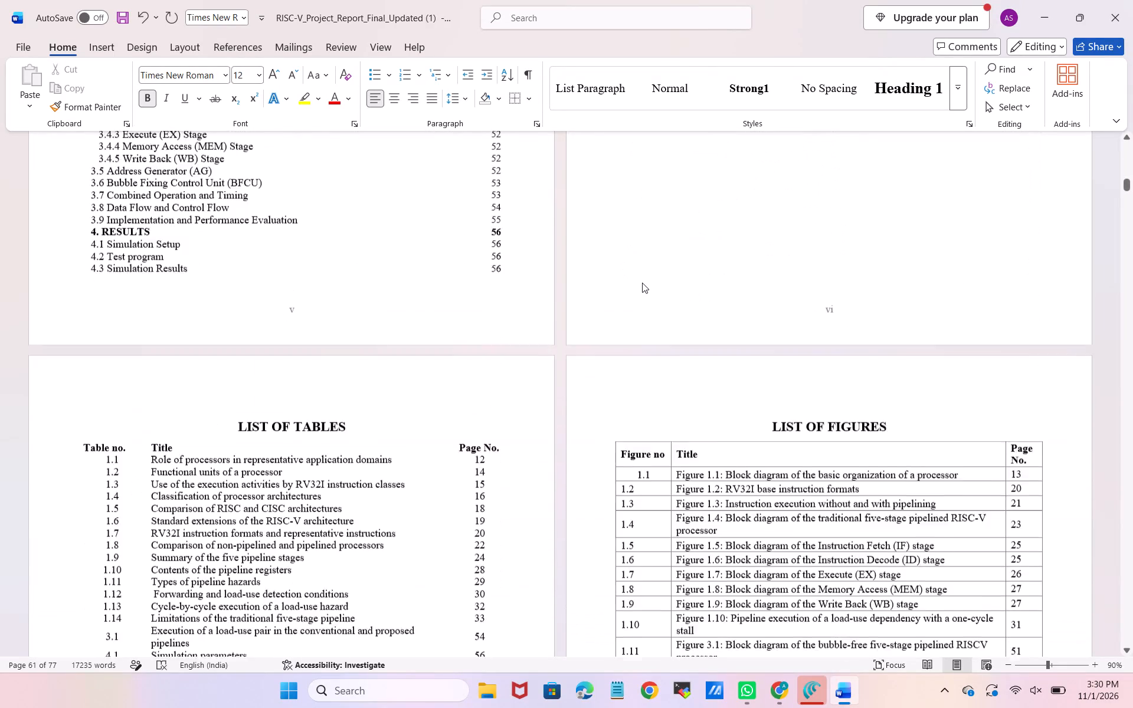
{"action": "scroll", "coordinate": [642, 283], "scroll_direction": "down", "scroll_amount": 3}
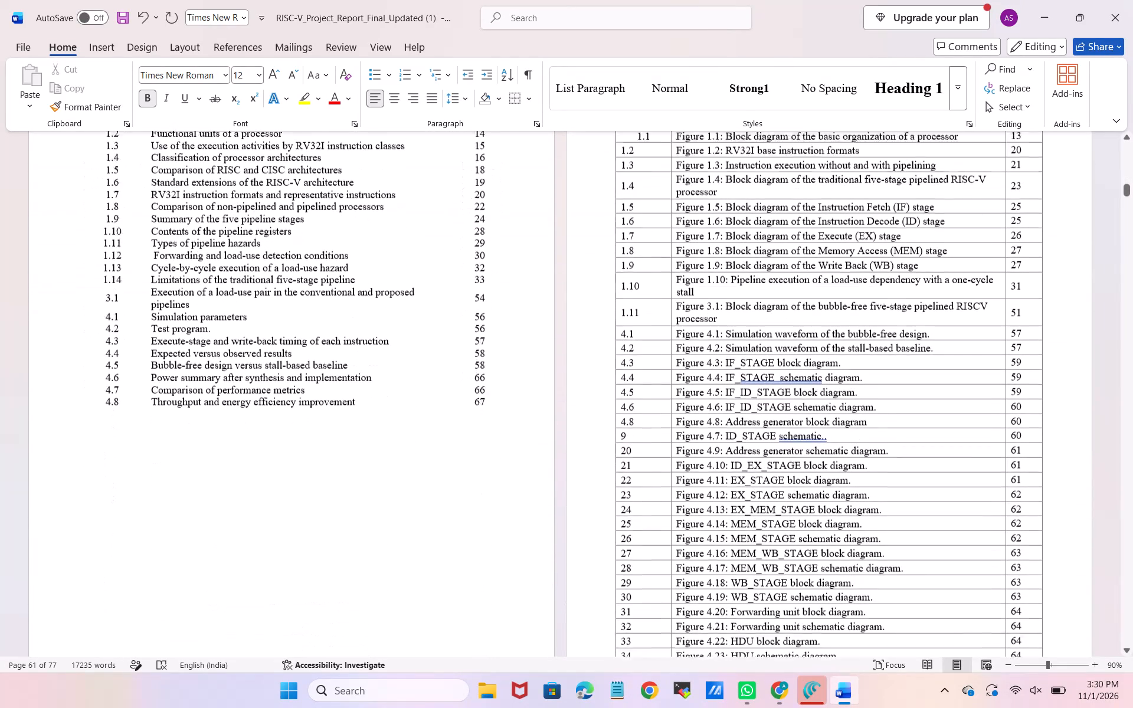
{"action": "scroll", "coordinate": [642, 283], "scroll_direction": "down", "scroll_amount": 1}
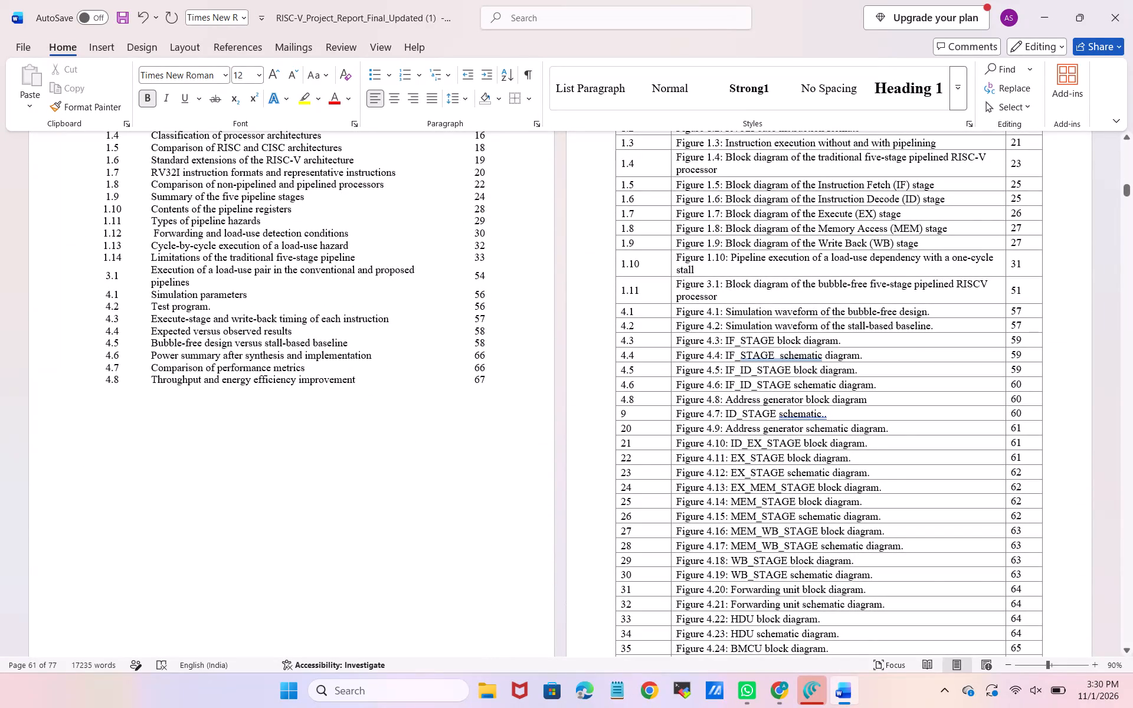
{"action": "scroll", "coordinate": [891, 225], "scroll_direction": "up", "scroll_amount": 3, "text": "ctrl"}
{"action": "scroll", "coordinate": [891, 225], "scroll_direction": "left", "scroll_amount": 1}
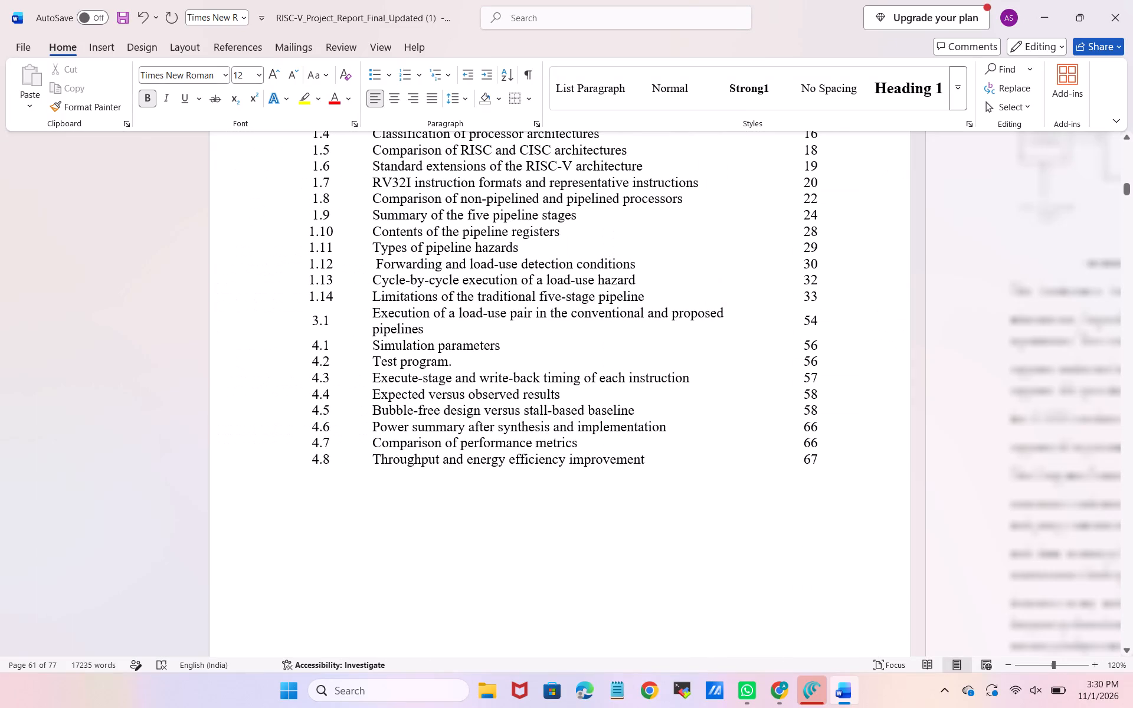
{"action": "scroll", "coordinate": [891, 225], "scroll_direction": "down", "scroll_amount": 2}
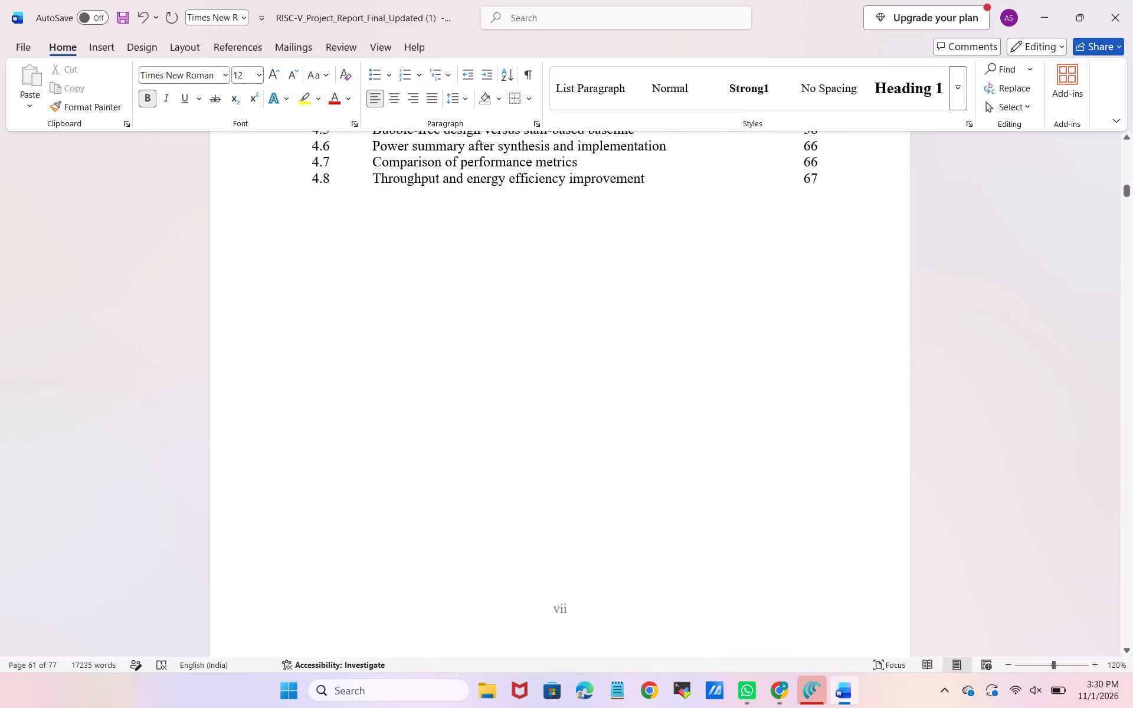
{"action": "scroll", "coordinate": [830, 246], "scroll_direction": "down", "scroll_amount": 5}
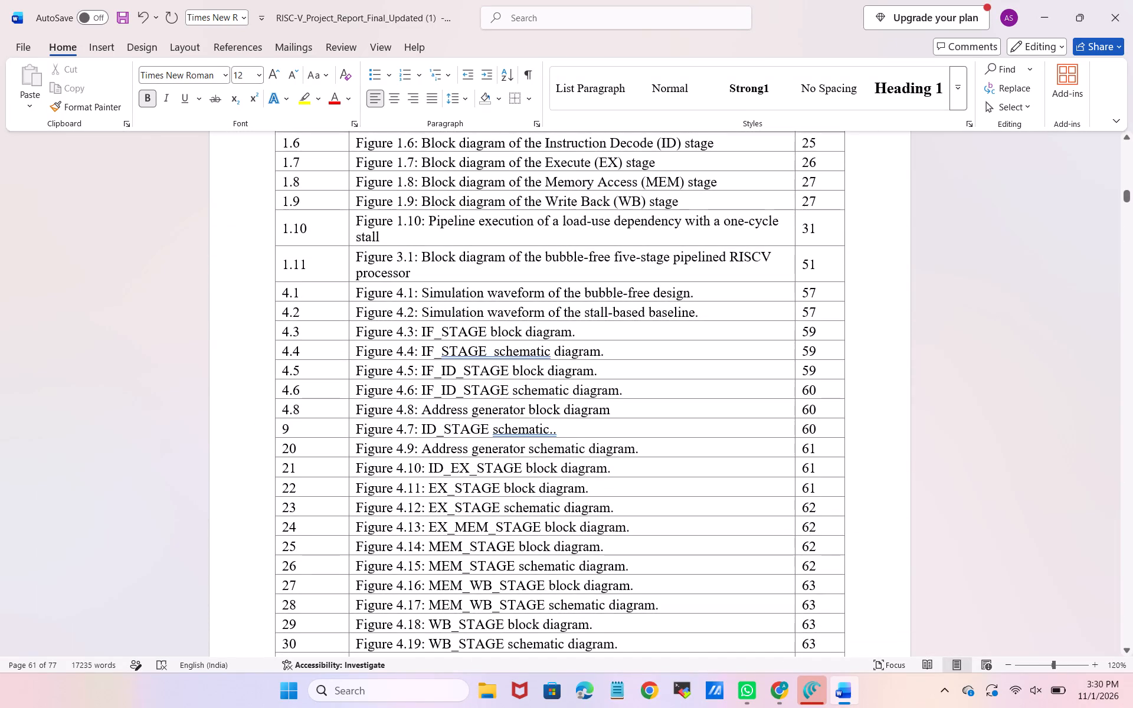
{"action": "scroll", "coordinate": [610, 312], "scroll_direction": "down", "scroll_amount": 1}
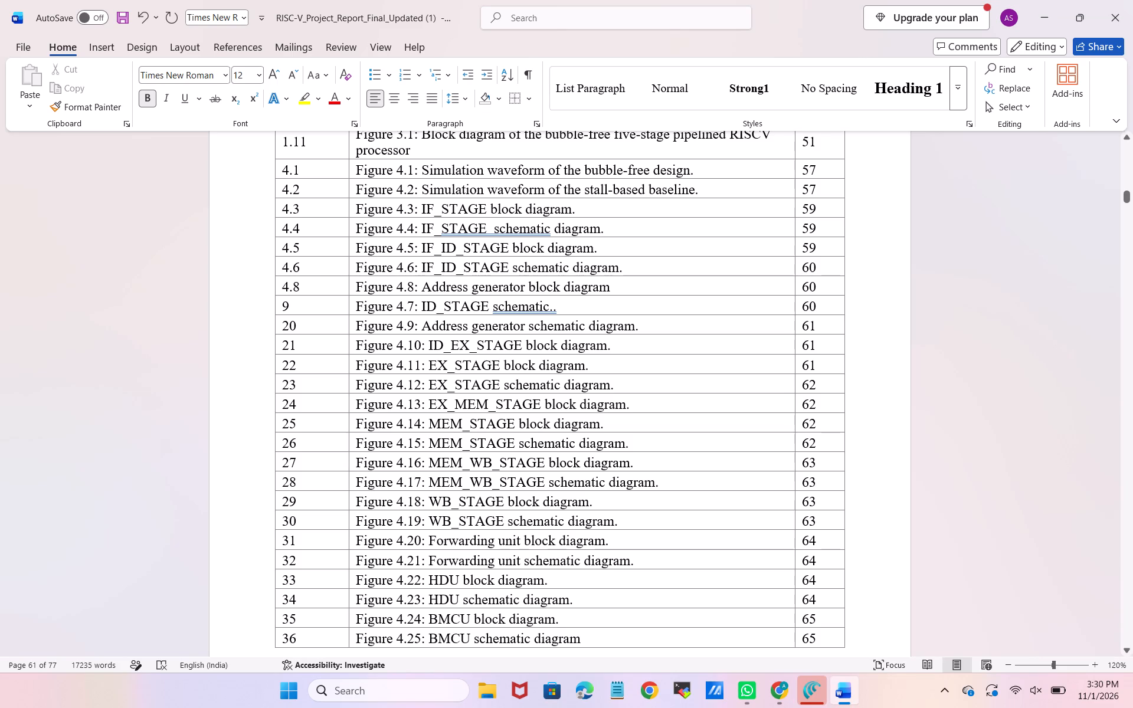
{"action": "left_click", "coordinate": [302, 287]}
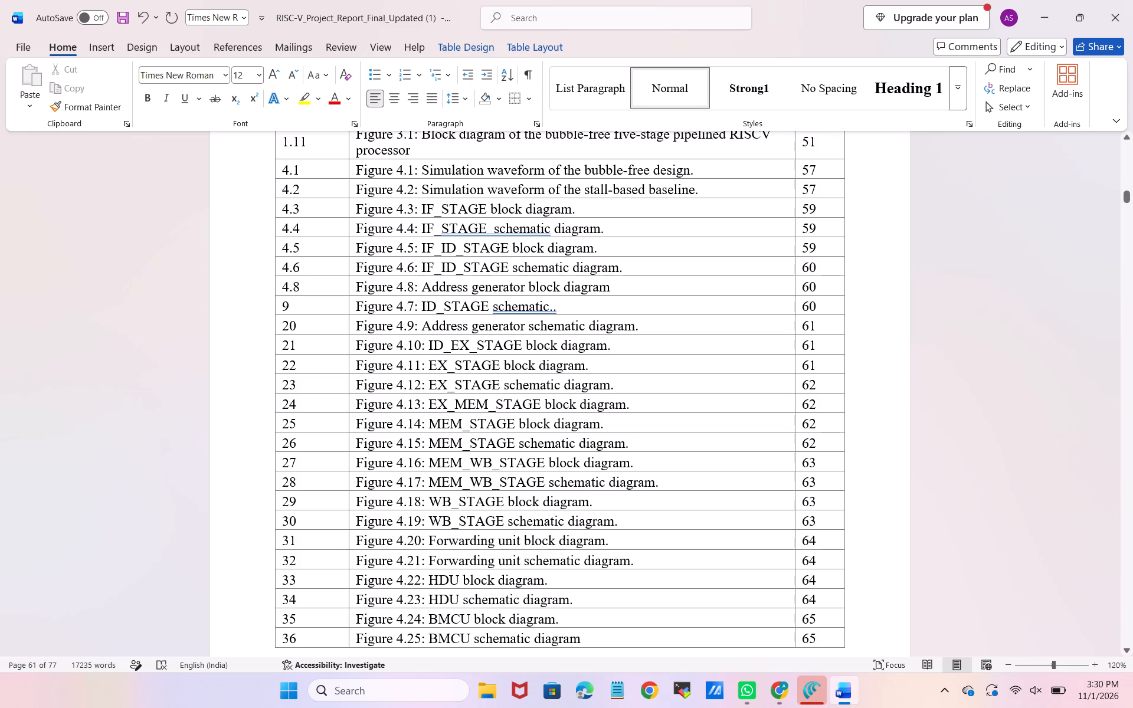
{"action": "key", "text": "BackSpace"}
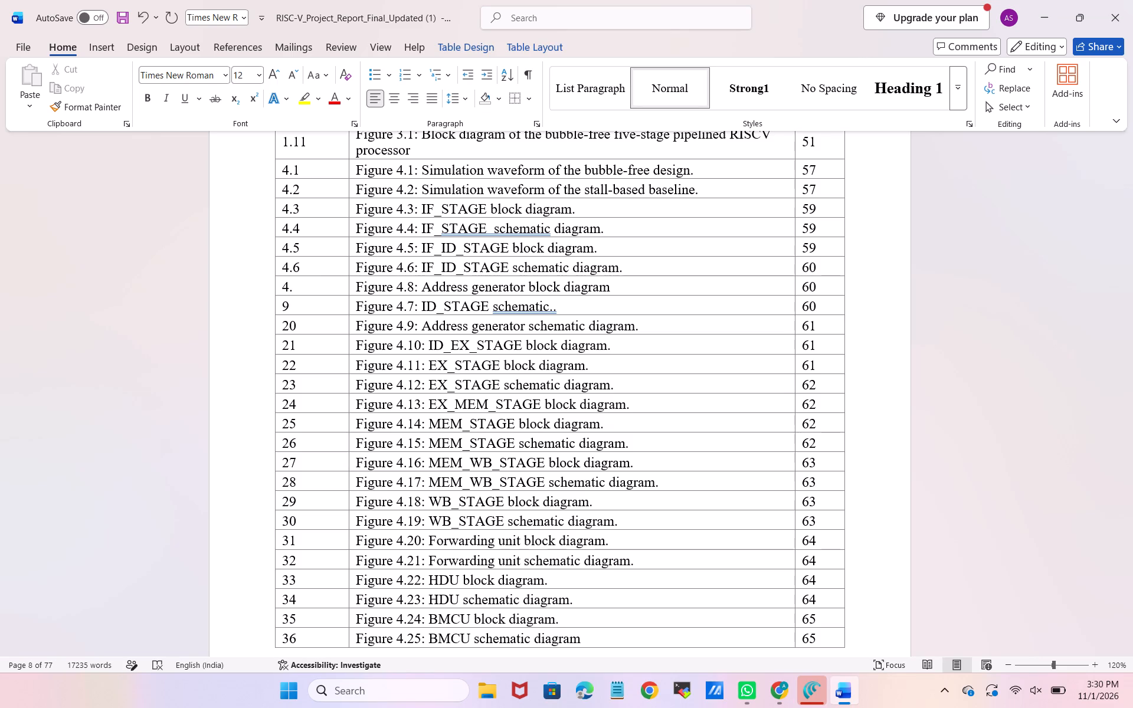
{"action": "key", "text": "7"}
{"action": "key", "text": "Down"}
{"action": "key", "text": "BackSpace"}
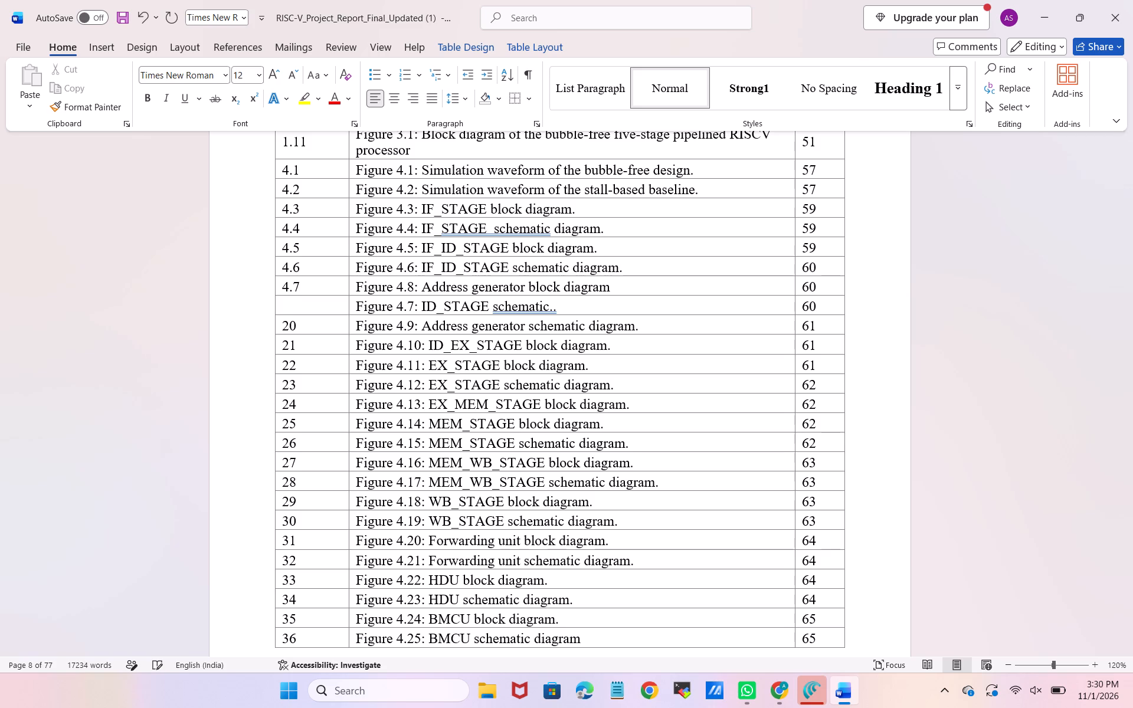
{"action": "type", "text": "4."}
{"action": "key", "text": "8"}
{"action": "key", "text": "Down"}
{"action": "left_click_drag", "start_coordinate": [417, 324], "coordinate": [366, 325]}
{"action": "left_click", "coordinate": [366, 325]}
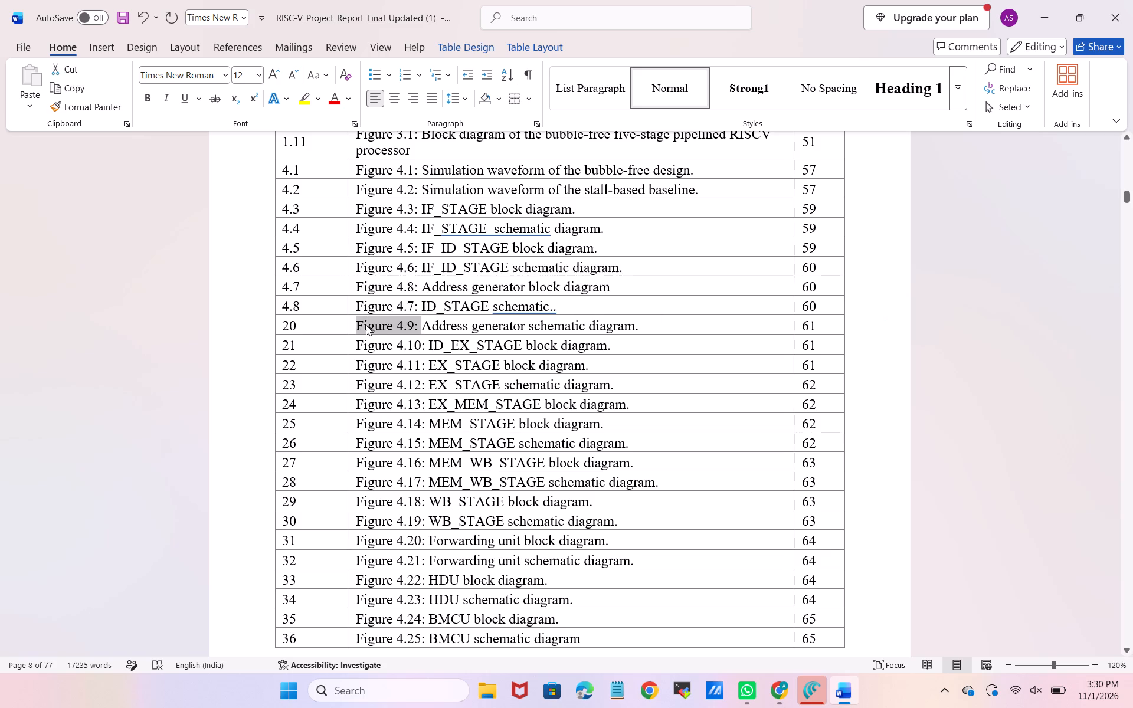
{"action": "left_click", "coordinate": [297, 327]}
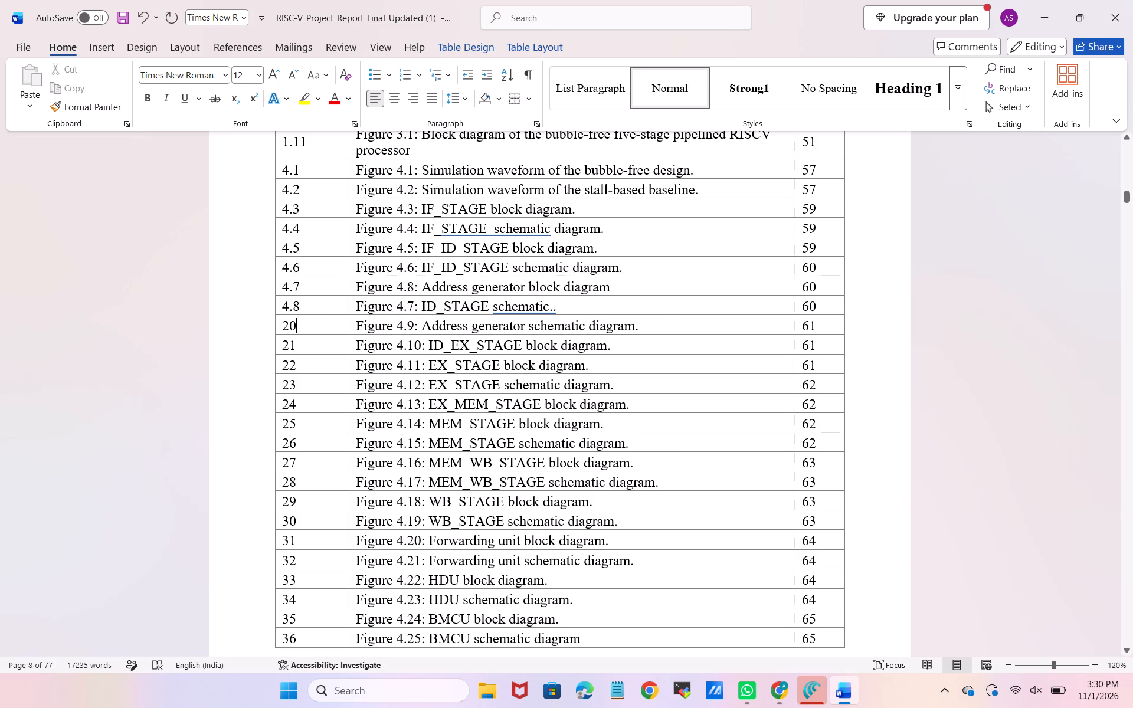
{"action": "key", "text": "BackSpace"}
{"action": "key", "text": "BackSpace"}
{"action": "type", "text": "4."}
{"action": "key", "text": "9"}
Remove the "Figure 4.x:" prefix from the titles of entries 4.9 up to 4.3 in the List of Figures.
{"action": "left_click_drag", "start_coordinate": [418, 328], "coordinate": [365, 324]}
{"action": "key", "text": "BackSpace"}
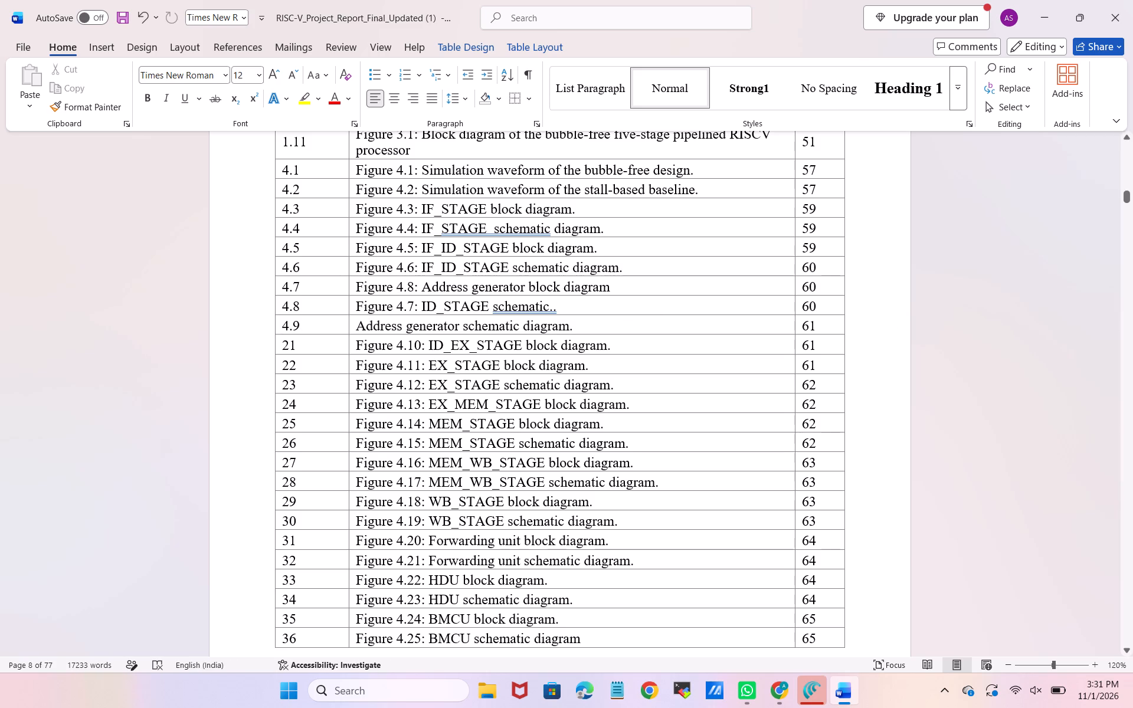
{"action": "left_click_drag", "start_coordinate": [418, 306], "coordinate": [368, 308]}
{"action": "key", "text": "BackSpace"}
{"action": "key", "text": "BackSpace"}
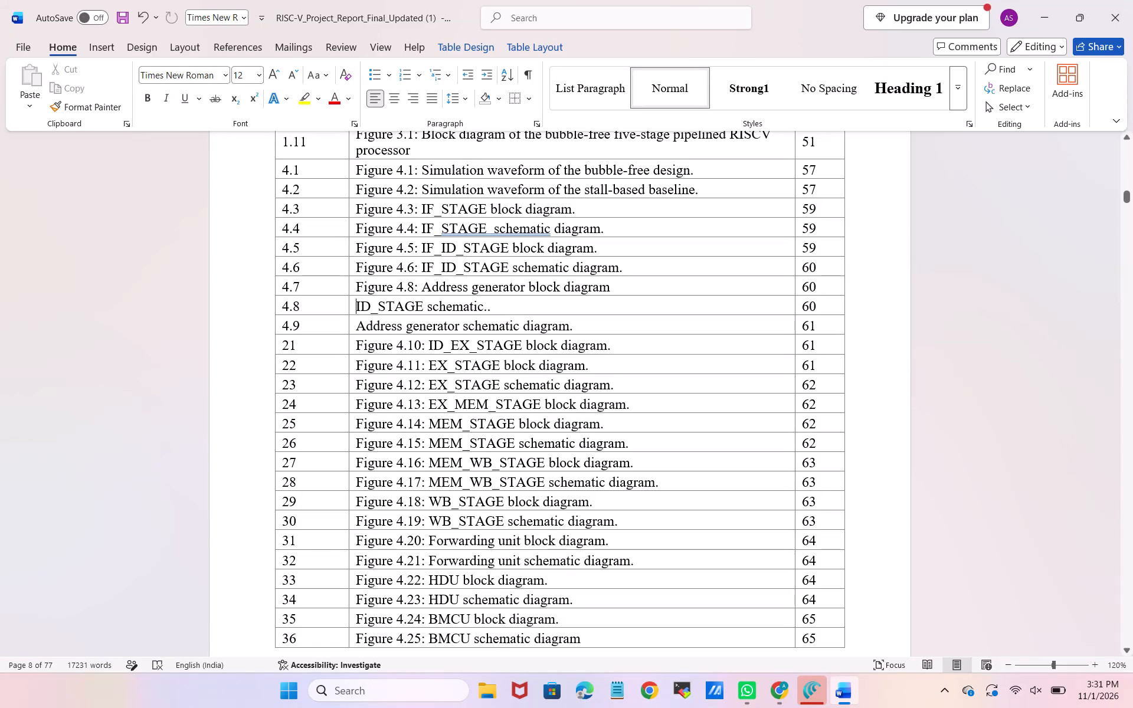
{"action": "left_click_drag", "start_coordinate": [420, 286], "coordinate": [374, 284]}
{"action": "key", "text": "BackSpace"}
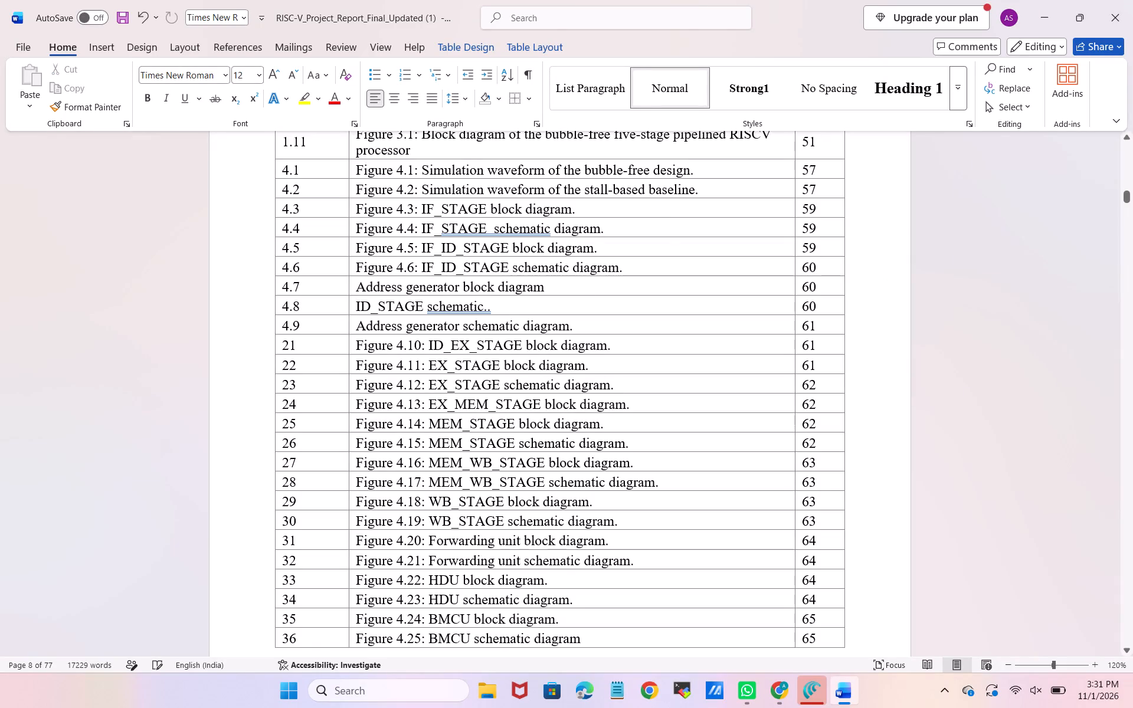
{"action": "left_click_drag", "start_coordinate": [420, 269], "coordinate": [369, 268]}
{"action": "key", "text": "BackSpace"}
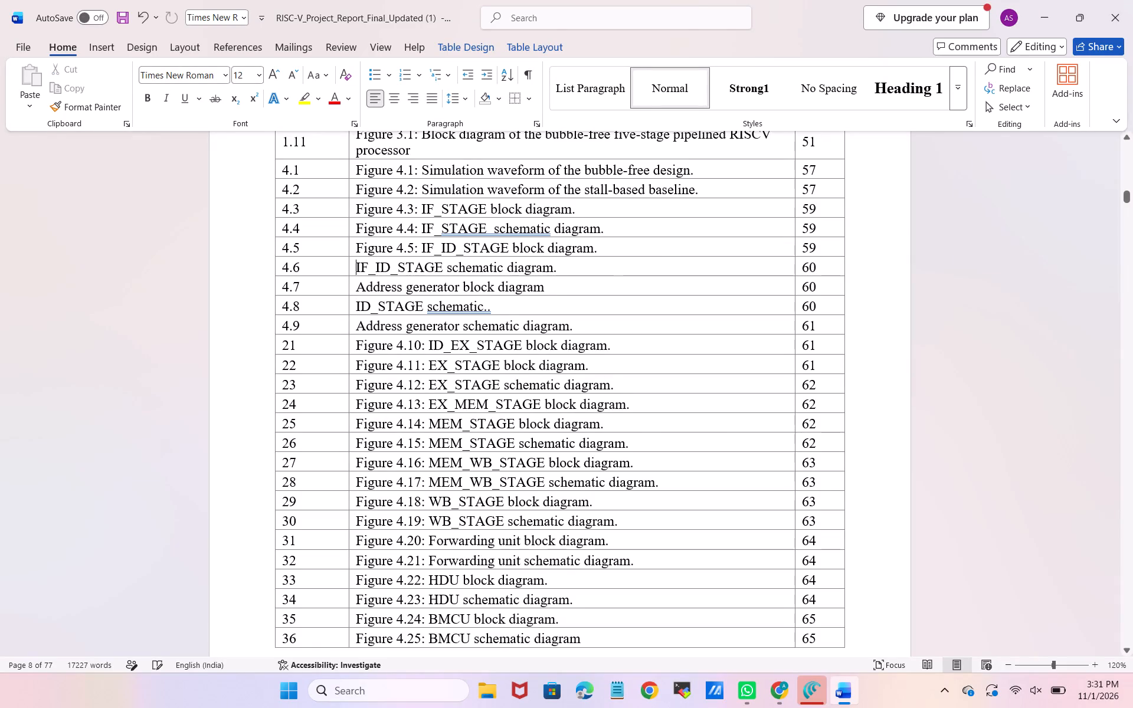
{"action": "left_click_drag", "start_coordinate": [418, 247], "coordinate": [374, 249]}
{"action": "key", "text": "BackSpace"}
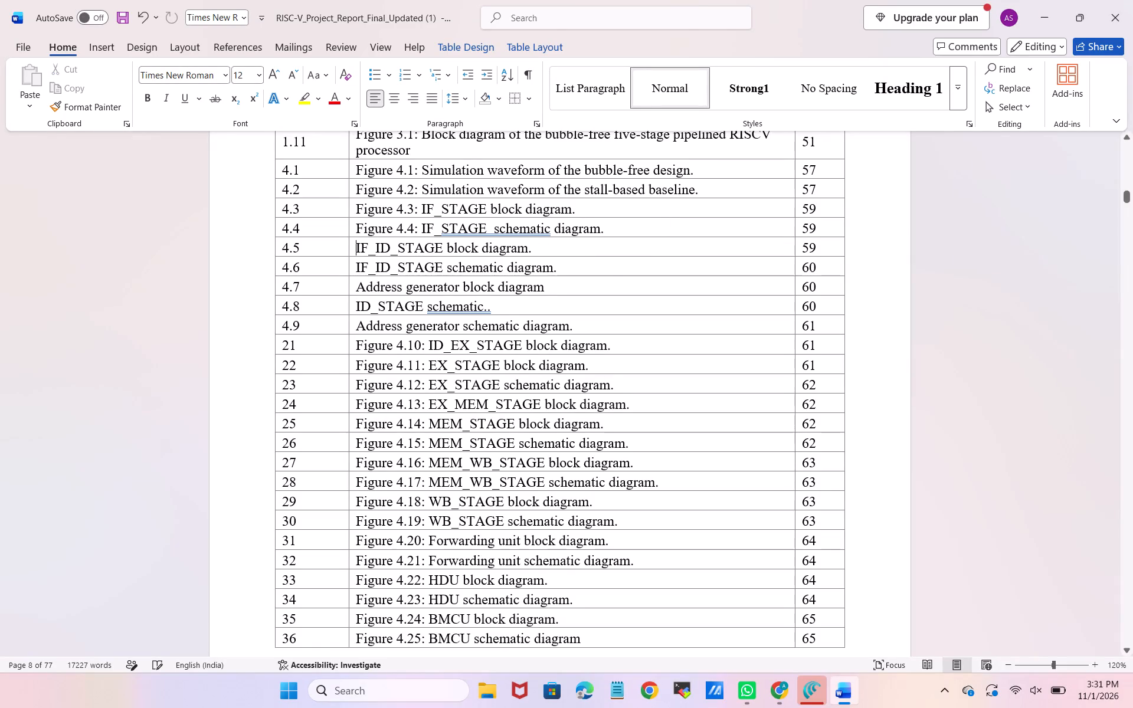
{"action": "left_click_drag", "start_coordinate": [419, 228], "coordinate": [371, 229]}
{"action": "key", "text": "BackSpace"}
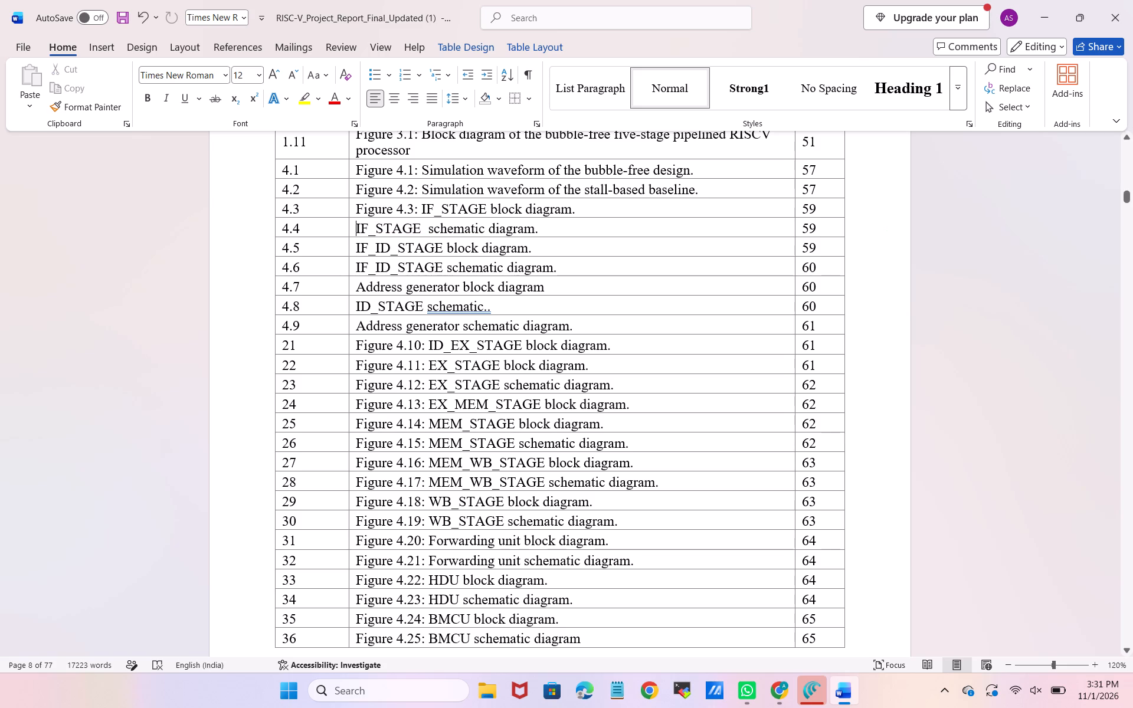
{"action": "left_click_drag", "start_coordinate": [419, 209], "coordinate": [370, 208]}
{"action": "key", "text": "BackSpace"}
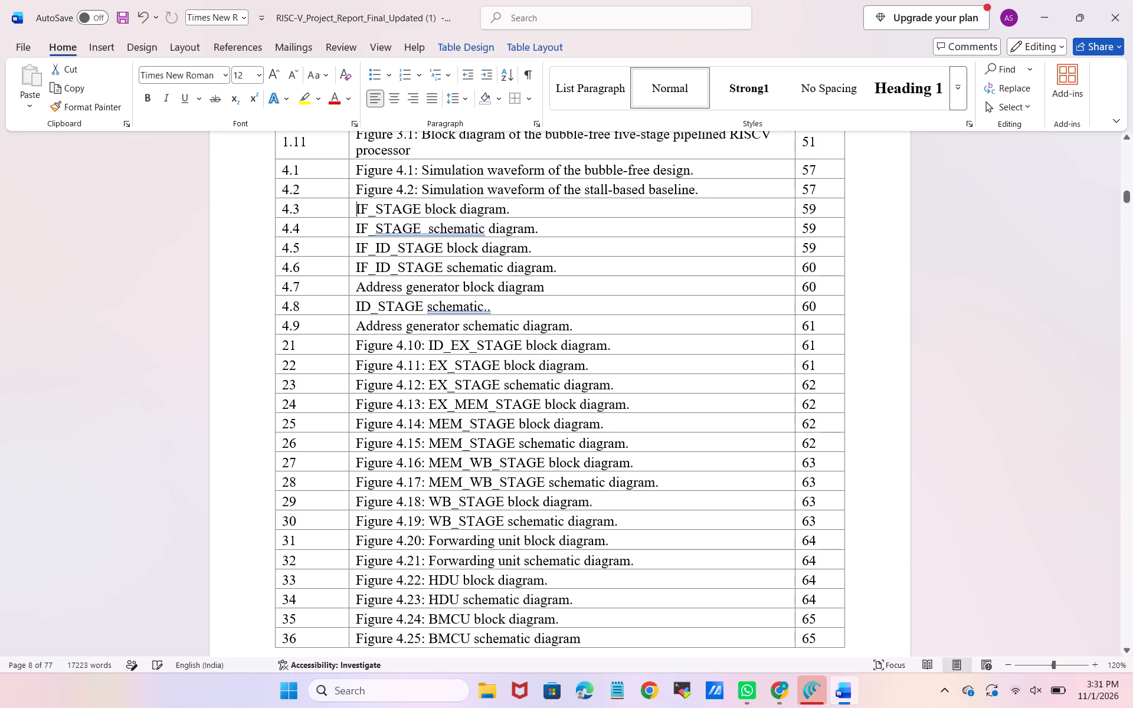
Remove the "Figure x.x:" prefix from the titles of entries 4.2, 4.1, 1.11 and 1.10 in the List of Figures.
{"action": "left_click_drag", "start_coordinate": [419, 192], "coordinate": [361, 190]}
{"action": "key", "text": "BackSpace"}
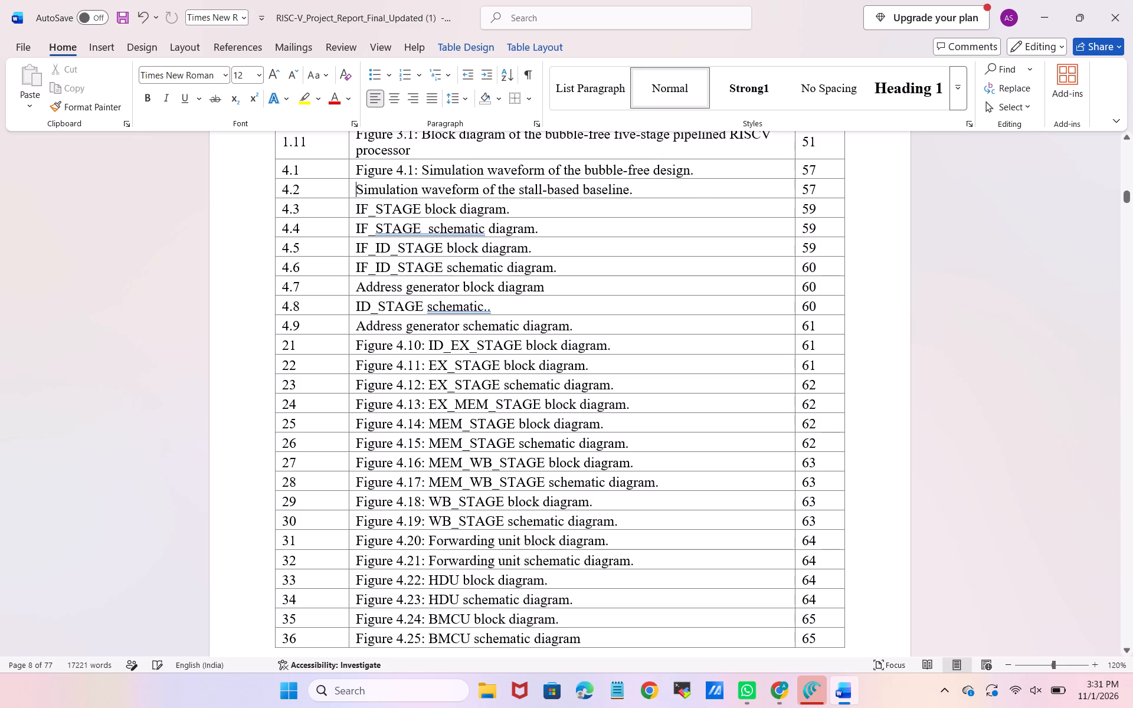
{"action": "left_click_drag", "start_coordinate": [420, 171], "coordinate": [371, 171]}
{"action": "key", "text": "BackSpace"}
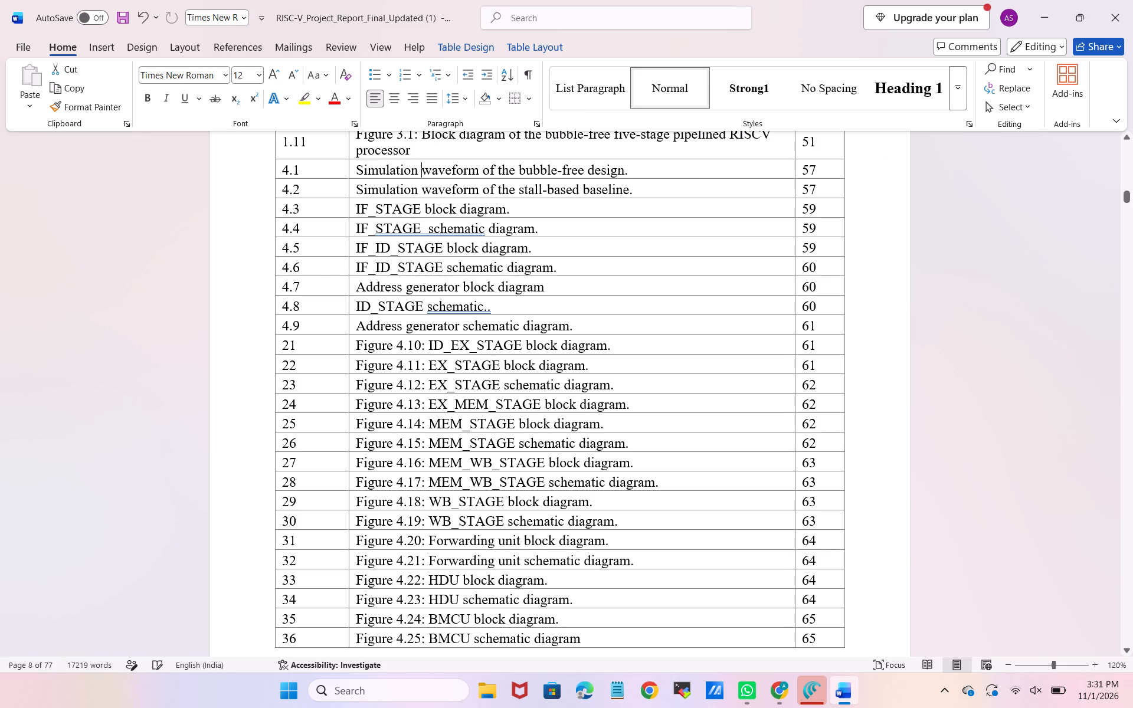
{"action": "scroll", "coordinate": [395, 151], "scroll_direction": "up", "scroll_amount": 1}
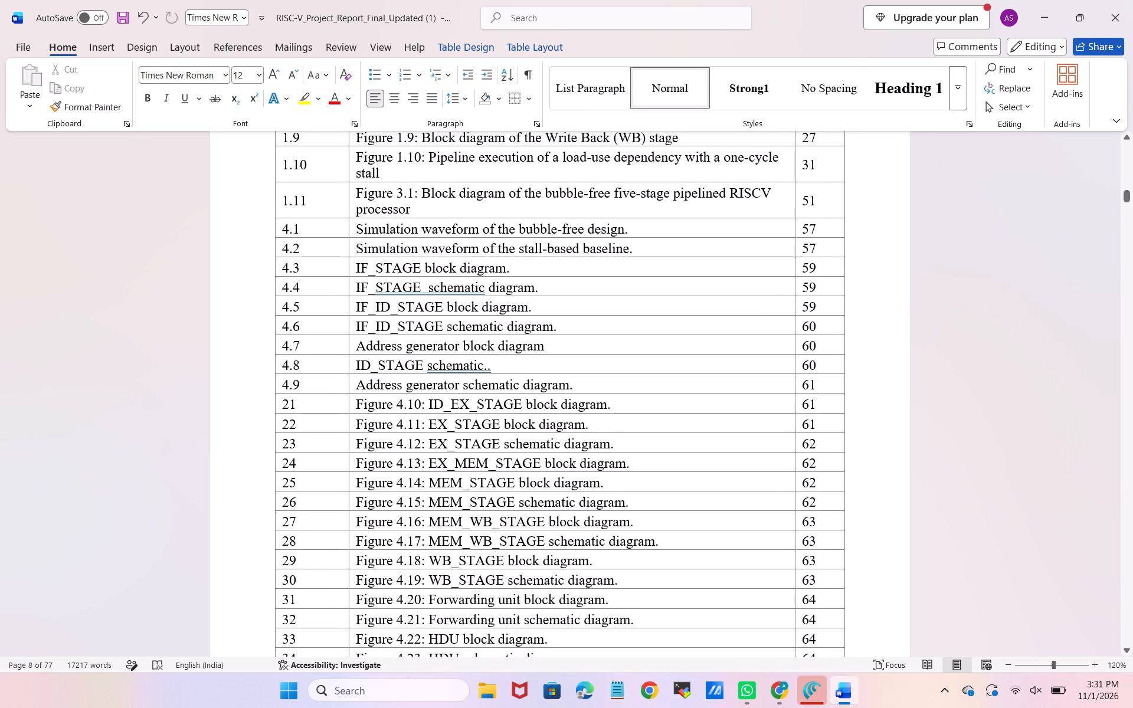
{"action": "left_click_drag", "start_coordinate": [419, 191], "coordinate": [368, 191]}
{"action": "key", "text": "BackSpace"}
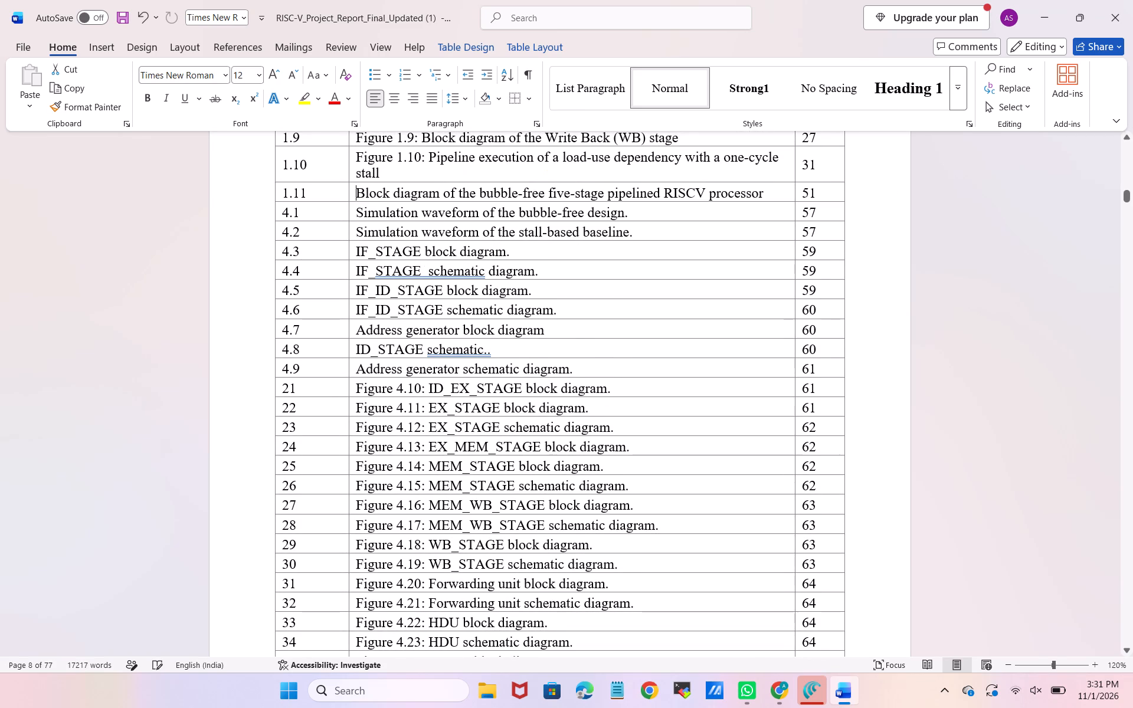
{"action": "left_click_drag", "start_coordinate": [427, 158], "coordinate": [369, 161]}
{"action": "key", "text": "BackSpace"}
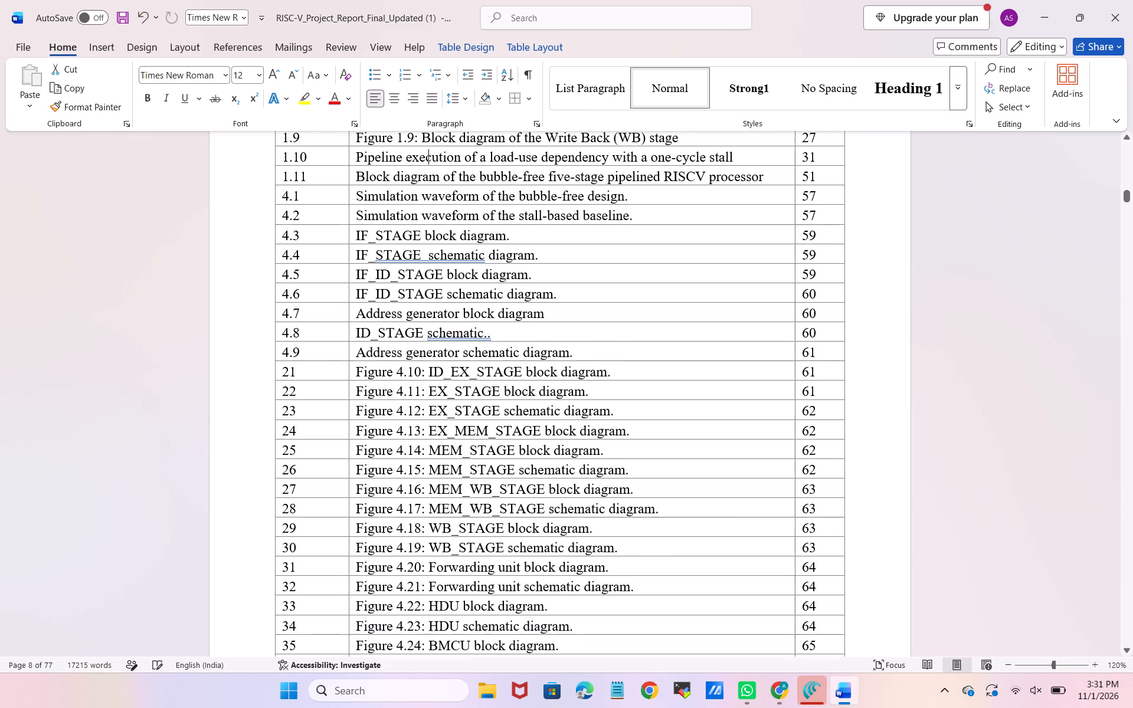
Remove the "Figure 1.x:" prefix from the titles of entries 1.9 up to 1.4 in the List of Figures.
{"action": "scroll", "coordinate": [369, 161], "scroll_direction": "up", "scroll_amount": 1}
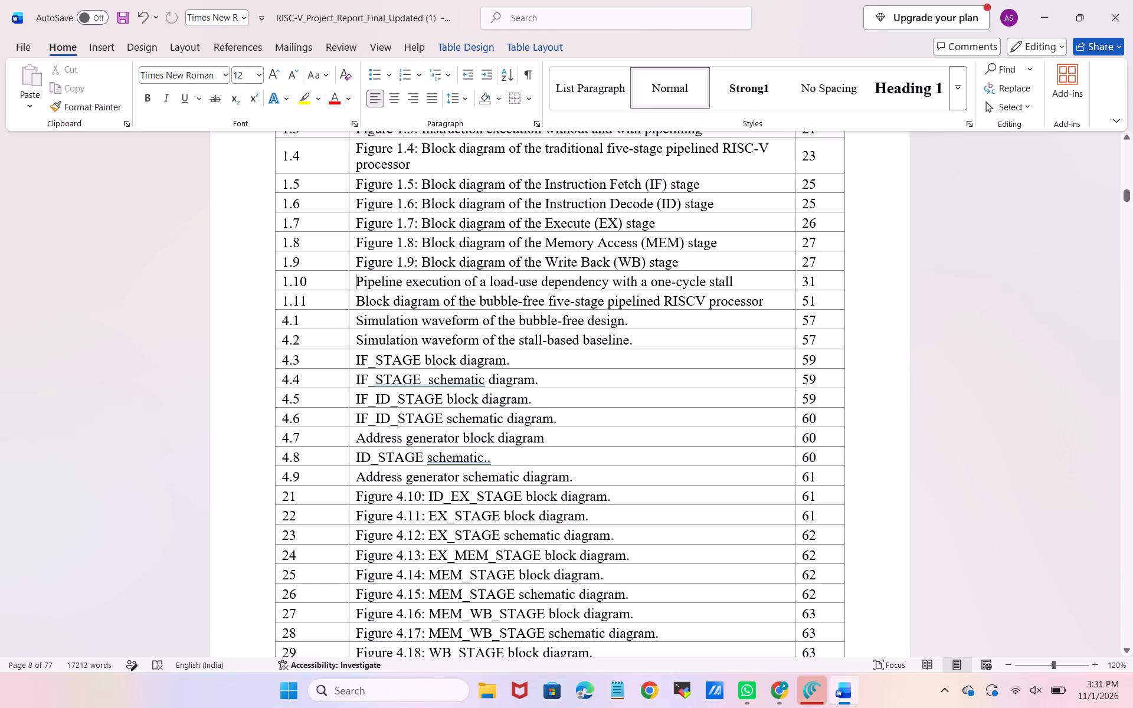
{"action": "left_click_drag", "start_coordinate": [418, 260], "coordinate": [364, 257]}
{"action": "key", "text": "BackSpace"}
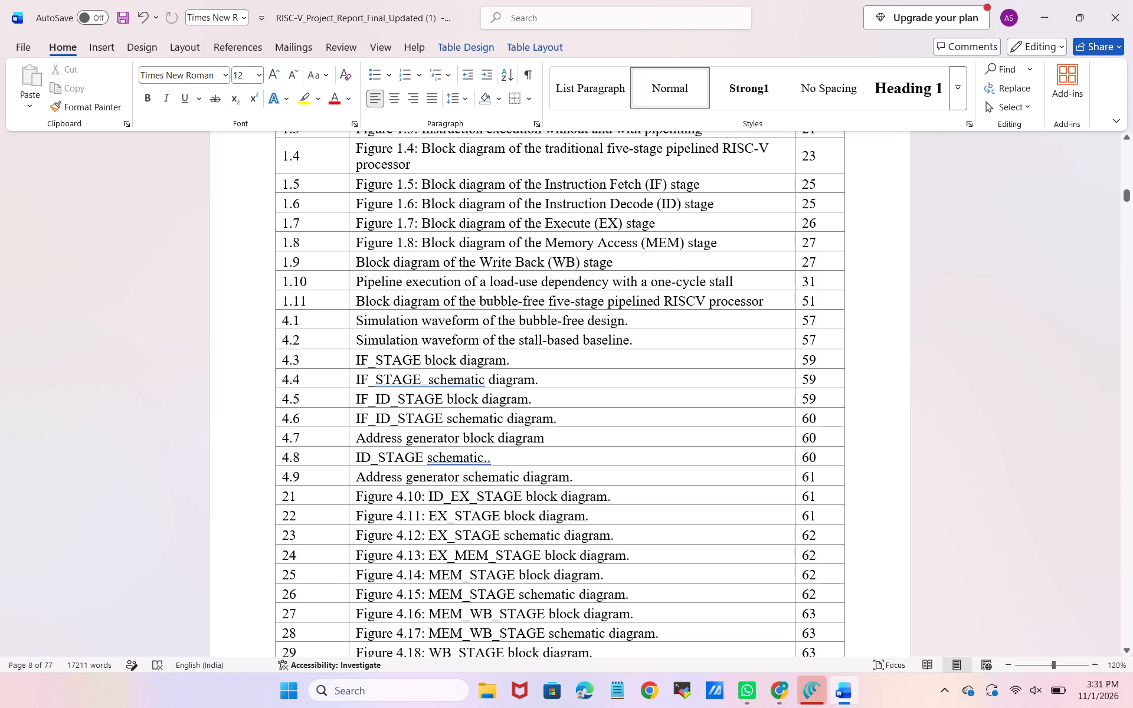
{"action": "left_click_drag", "start_coordinate": [420, 245], "coordinate": [379, 242]}
{"action": "key", "text": "BackSpace"}
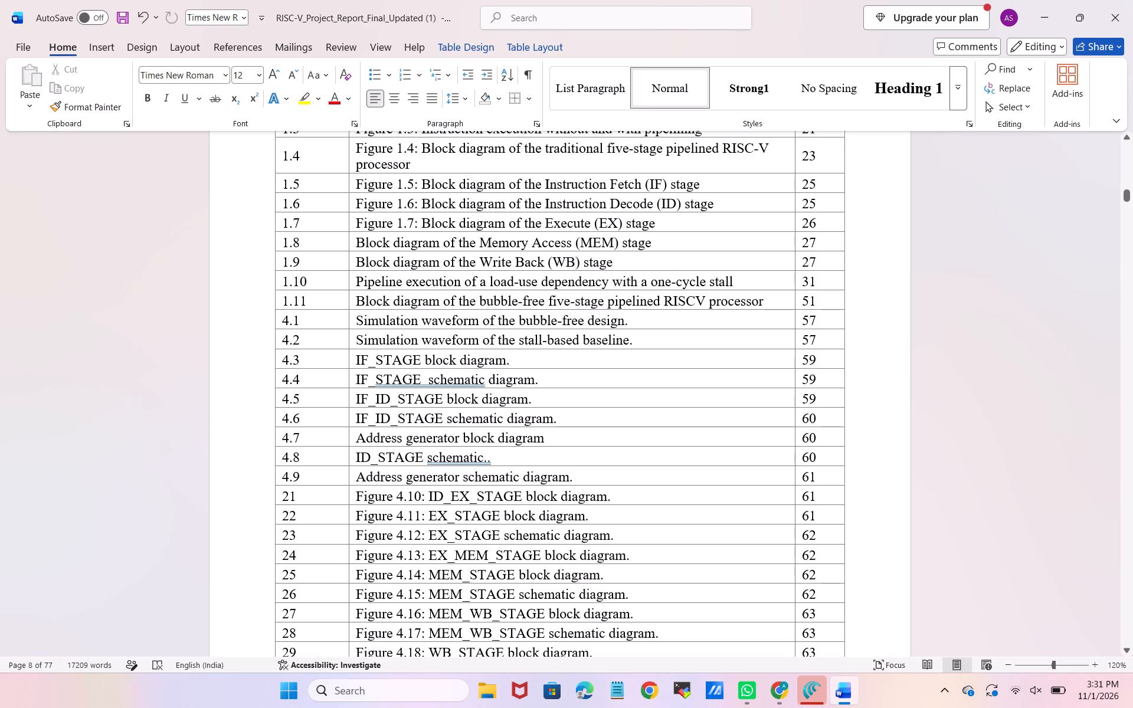
{"action": "left_click_drag", "start_coordinate": [418, 222], "coordinate": [367, 218]}
{"action": "key", "text": "BackSpace"}
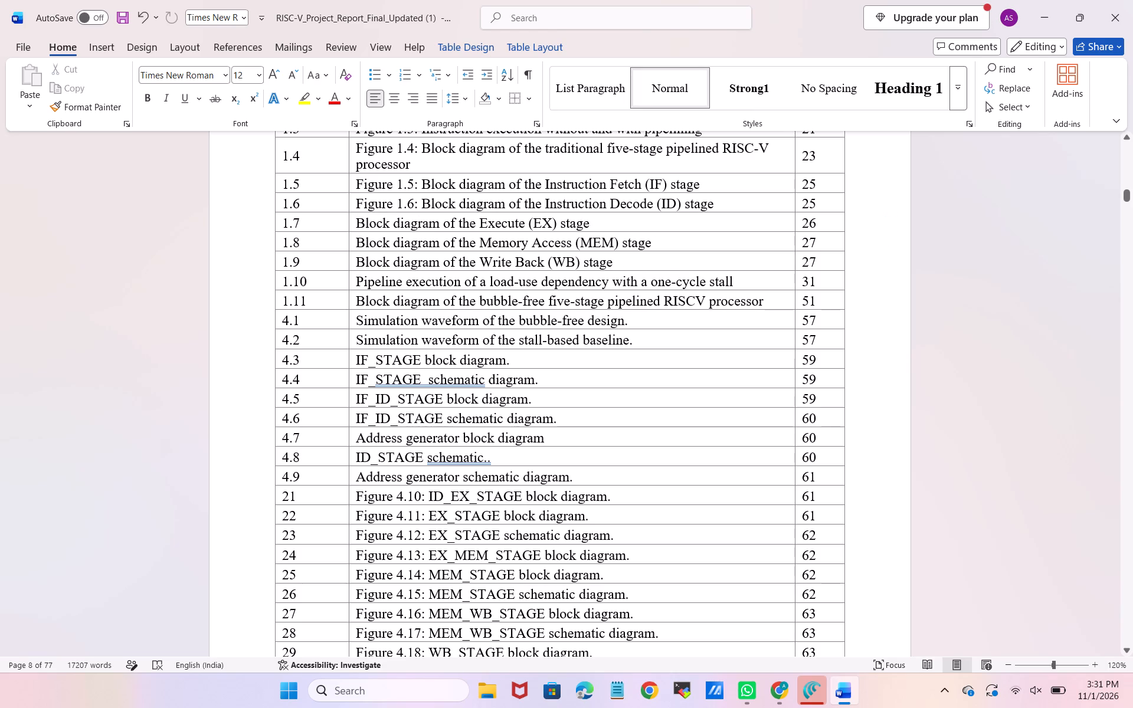
{"action": "left_click_drag", "start_coordinate": [421, 204], "coordinate": [379, 201]}
{"action": "key", "text": "BackSpace"}
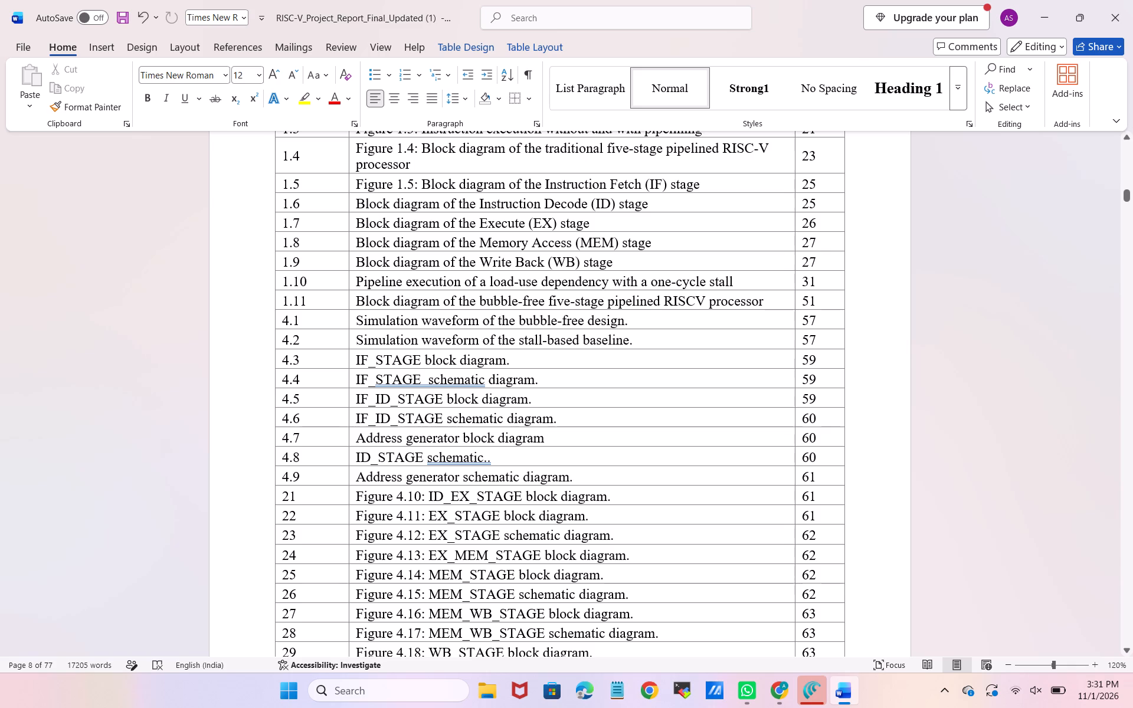
{"action": "left_click_drag", "start_coordinate": [420, 184], "coordinate": [374, 186]}
{"action": "key", "text": "BackSpace"}
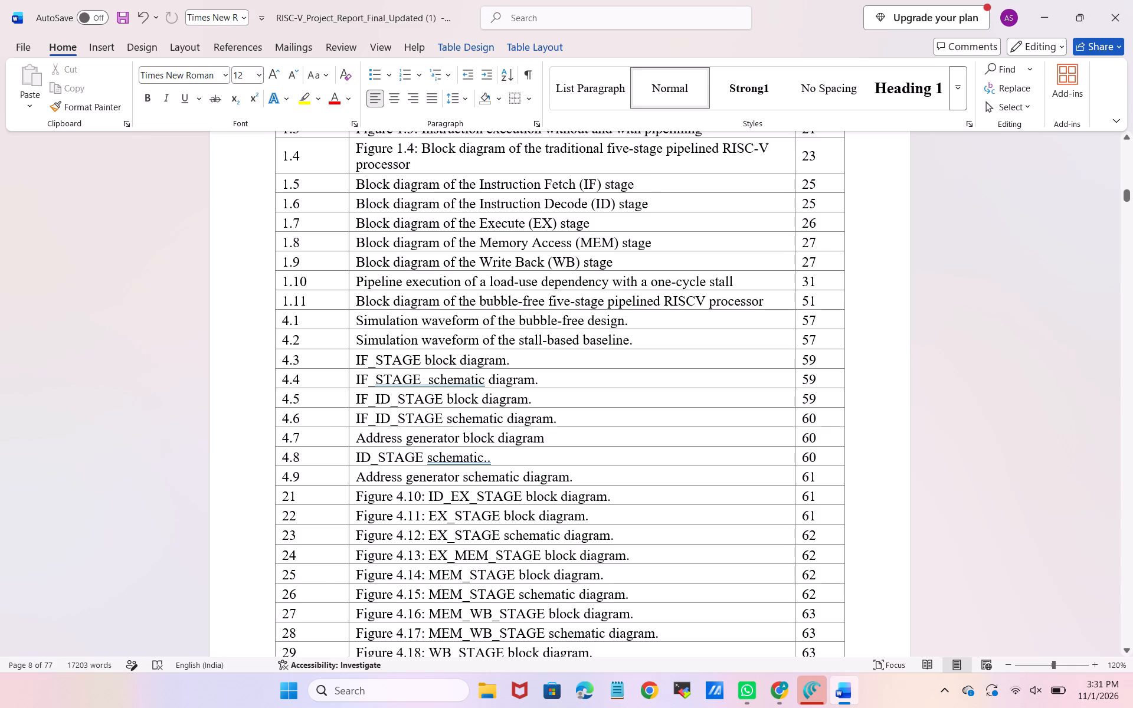
{"action": "left_click_drag", "start_coordinate": [420, 153], "coordinate": [372, 152]}
{"action": "key", "text": "BackSpace"}
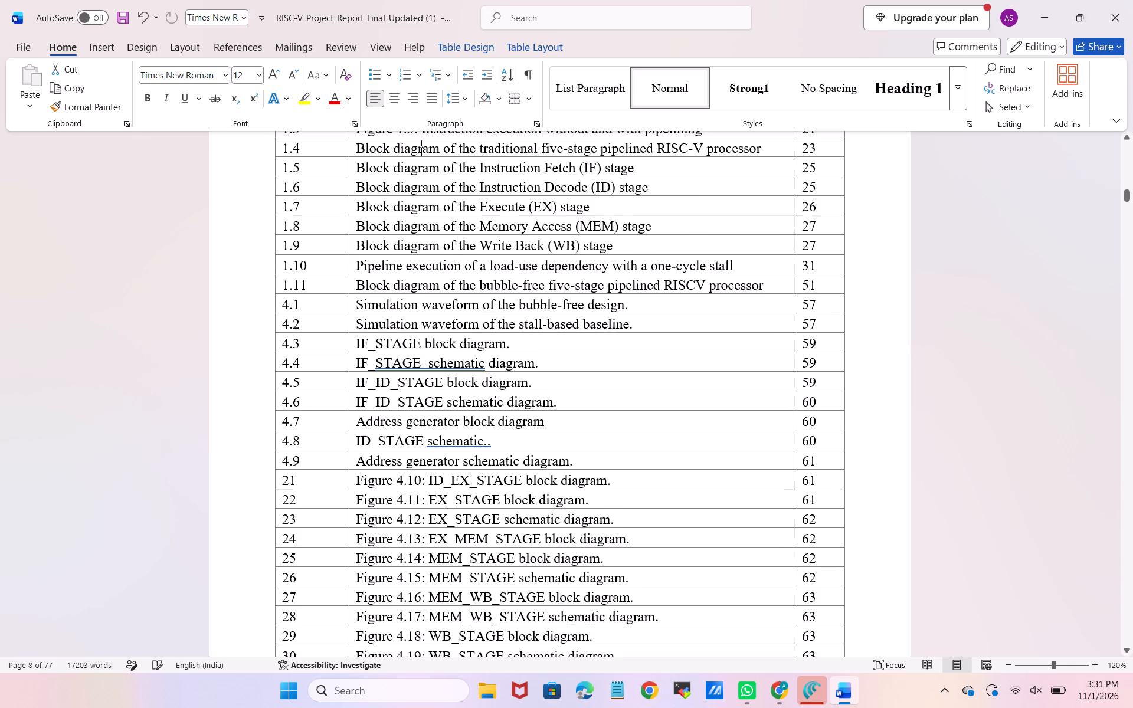
Remove the "Figure 1.x:" prefix from the titles of entries 1.1, 1.2 and 1.3 in the List of Figures.
{"action": "scroll", "coordinate": [372, 152], "scroll_direction": "up", "scroll_amount": 1}
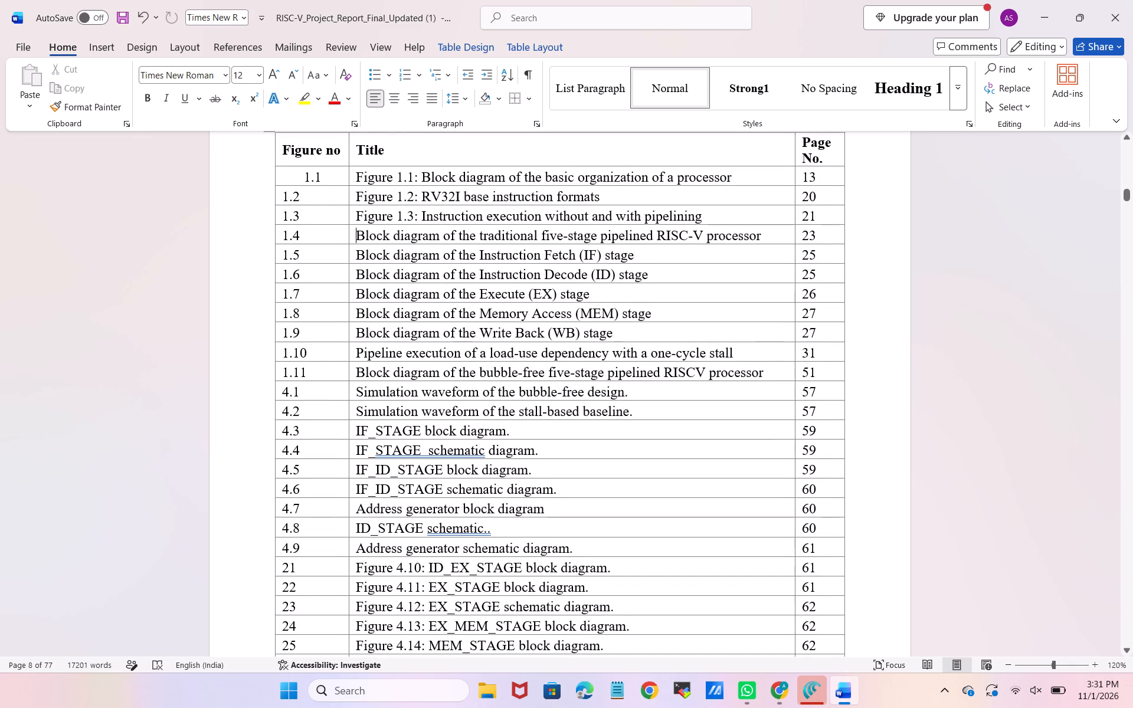
{"action": "left_click_drag", "start_coordinate": [420, 178], "coordinate": [369, 178]}
{"action": "key", "text": "BackSpace"}
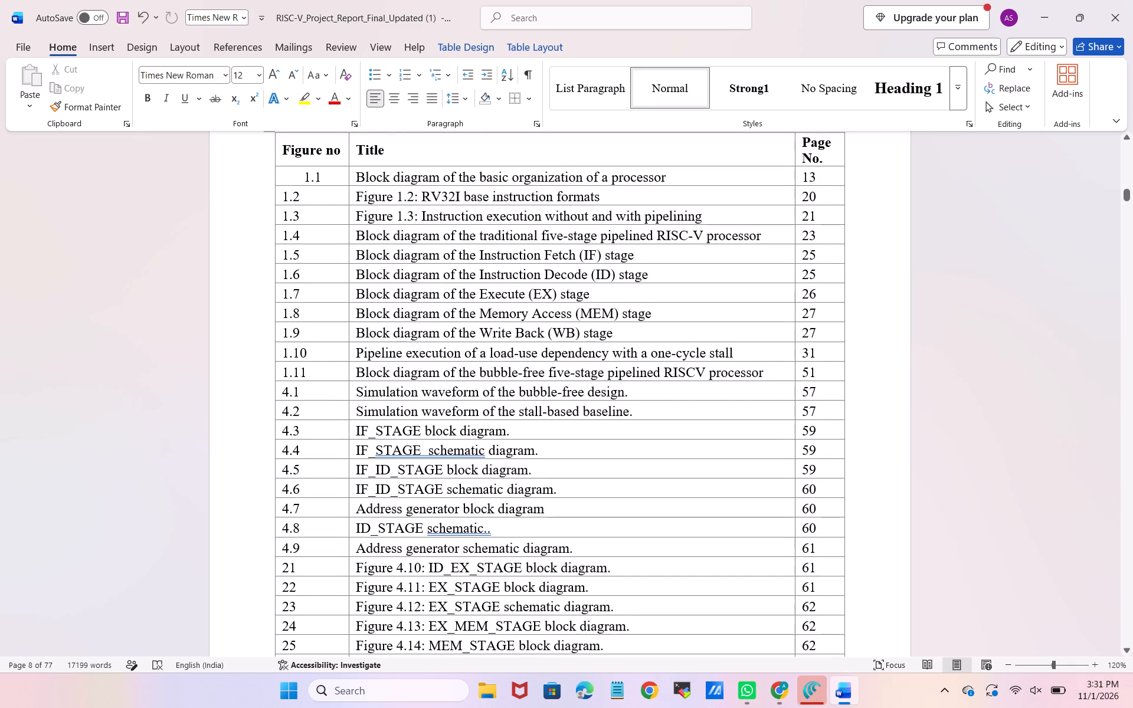
{"action": "left_click_drag", "start_coordinate": [419, 196], "coordinate": [369, 196]}
{"action": "key", "text": "BackSpace"}
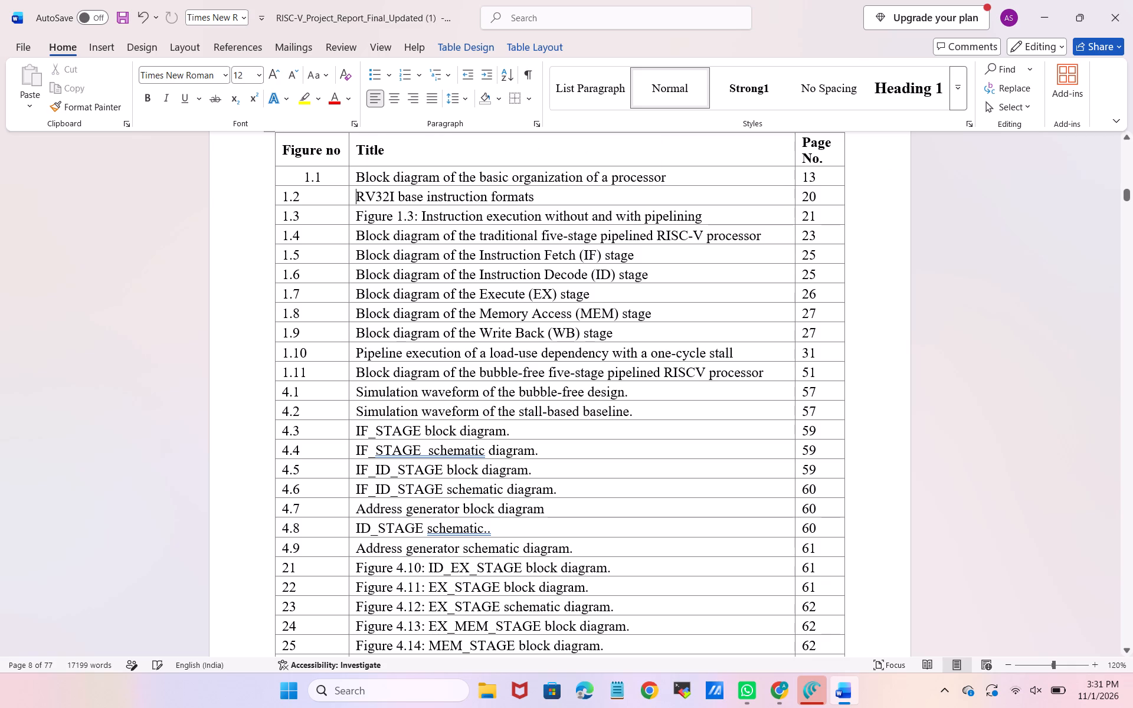
{"action": "left_click_drag", "start_coordinate": [419, 214], "coordinate": [370, 217]}
{"action": "key", "text": "BackSpace"}
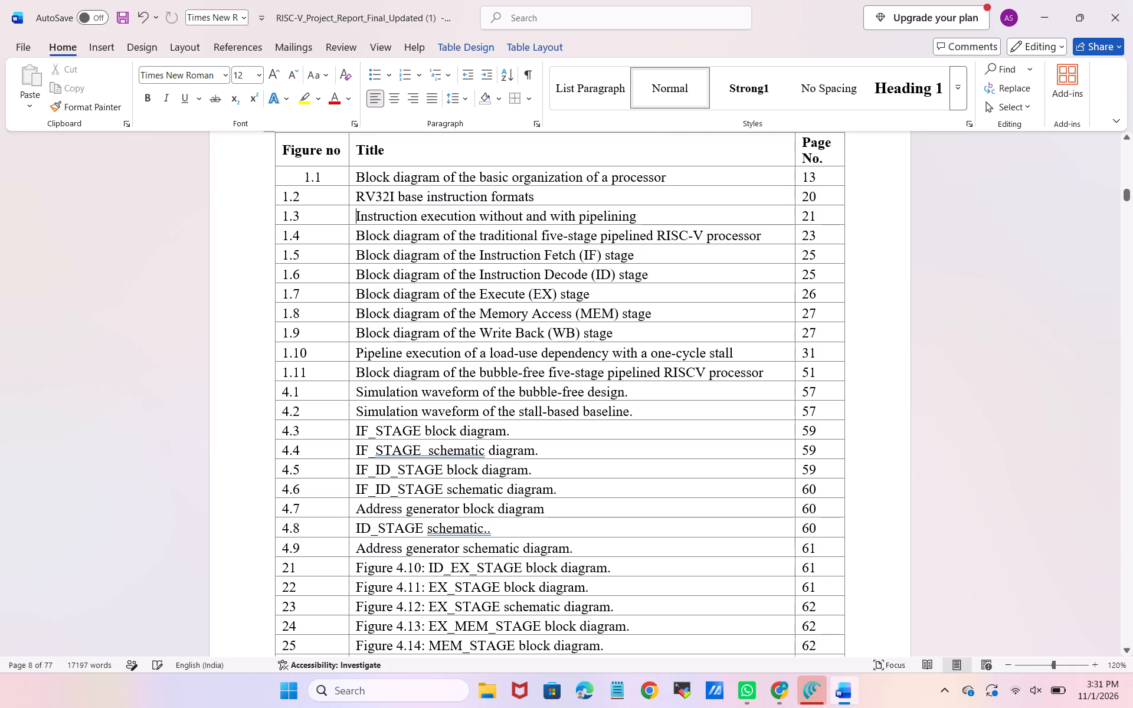
In the List of Figures, number the ID_EX_STAGE block, EX_STAGE block and EX_STAGE schematic entries 4.10, 4.11 and 4.12.
{"action": "scroll", "coordinate": [408, 277], "scroll_direction": "down", "scroll_amount": 2}
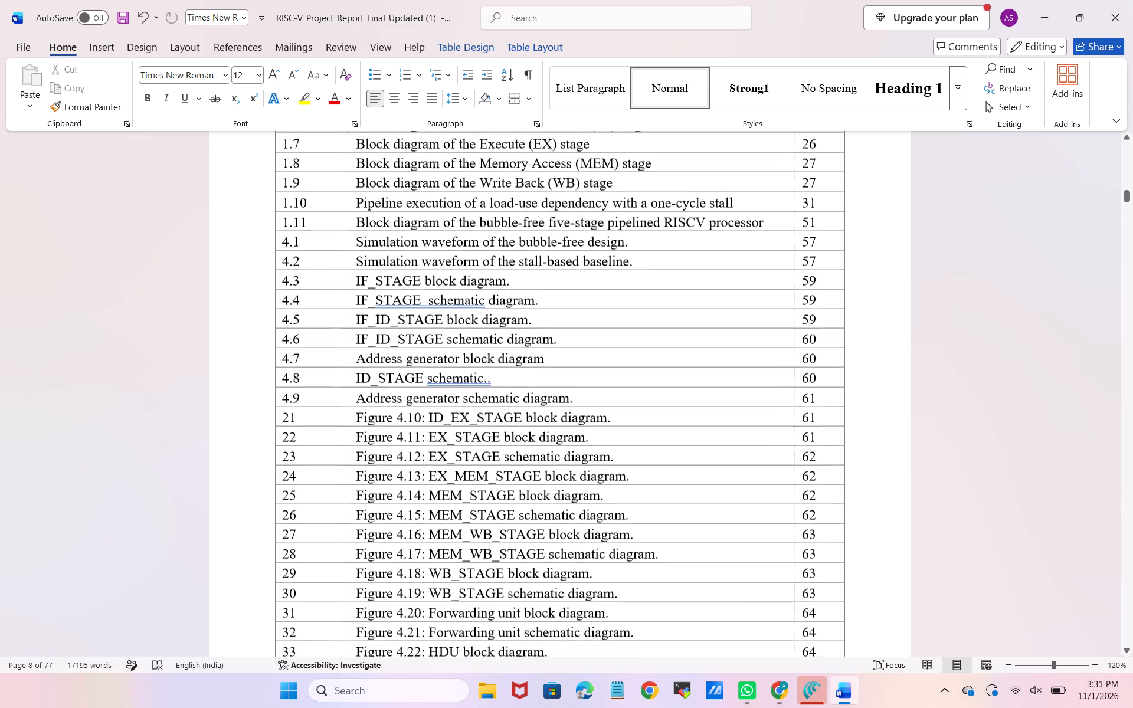
{"action": "scroll", "coordinate": [408, 277], "scroll_direction": "down", "scroll_amount": 1}
{"action": "scroll", "coordinate": [343, 336], "scroll_direction": "down", "scroll_amount": 1}
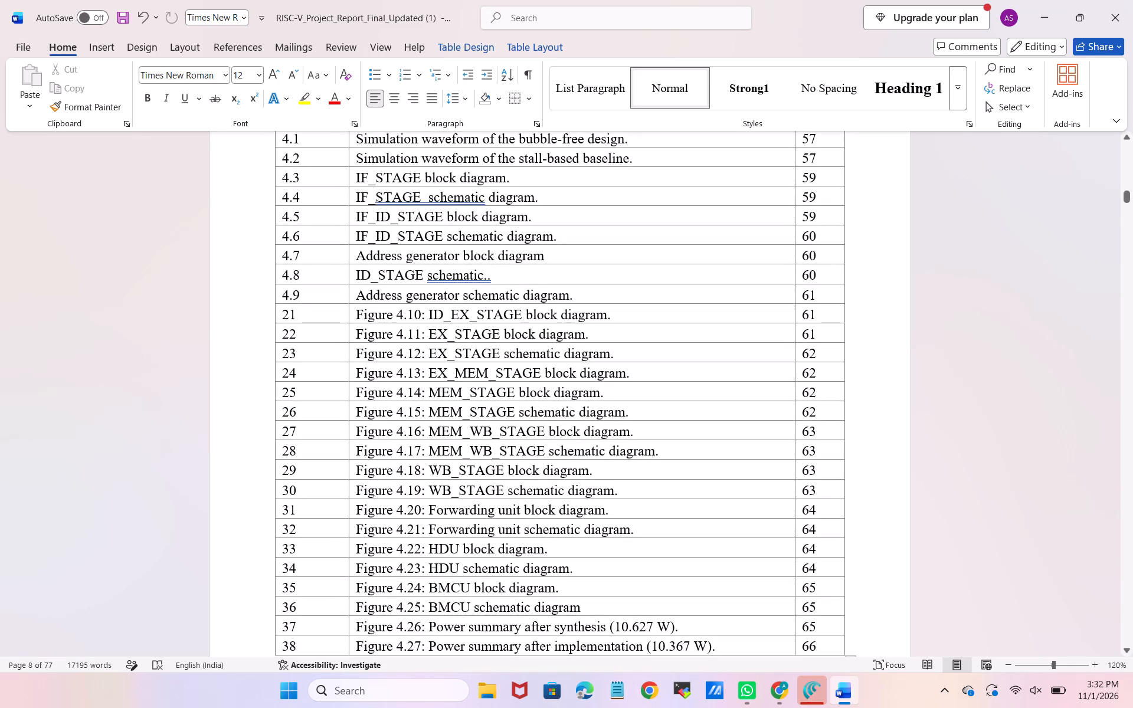
{"action": "scroll", "coordinate": [343, 336], "scroll_direction": "down", "scroll_amount": 1}
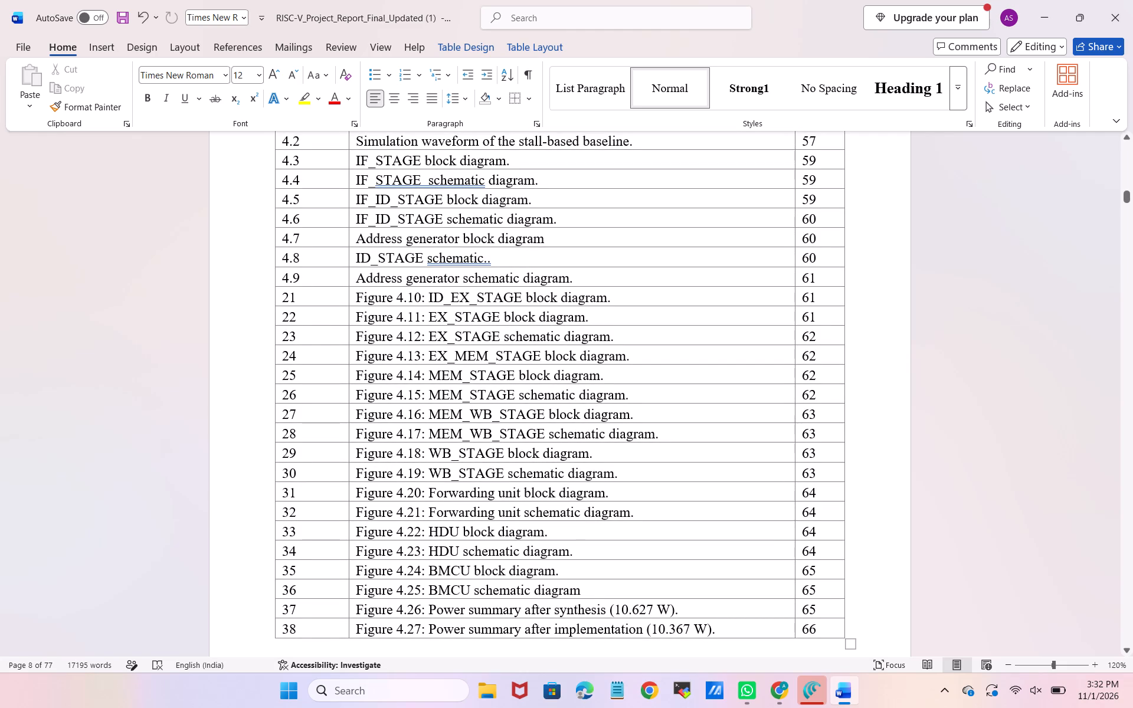
{"action": "left_click", "coordinate": [315, 298]}
{"action": "key", "text": "BackSpace"}
{"action": "key", "text": "BackSpace"}
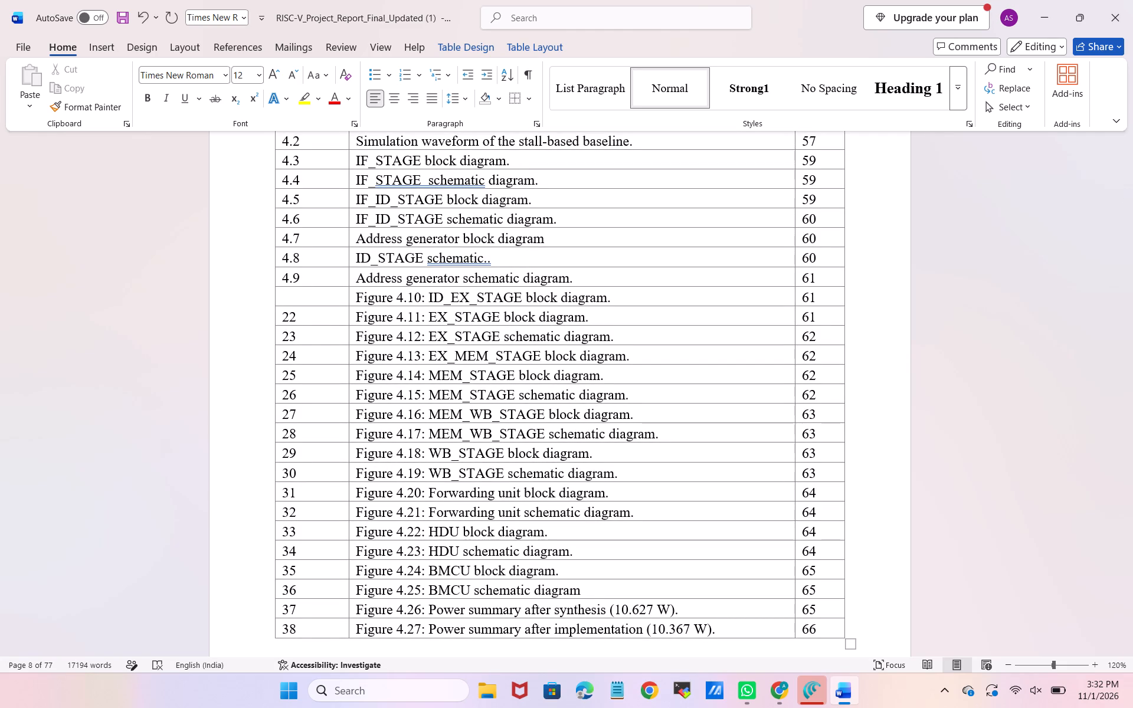
{"action": "type", "text": "4.10"}
{"action": "key", "text": "Down"}
{"action": "key", "text": "BackSpace"}
{"action": "key", "text": "BackSpace"}
{"action": "type", "text": "4.11"}
{"action": "key", "text": "Down"}
{"action": "key", "text": "BackSpace"}
{"action": "key", "text": "BackSpace"}
{"action": "type", "text": "4.12"}
Number the EX_MEM_STAGE block, MEM_STAGE block and MEM_STAGE schematic entries 4.13, 4.14 and 4.15 in the List of Figures.
{"action": "key", "text": "Down"}
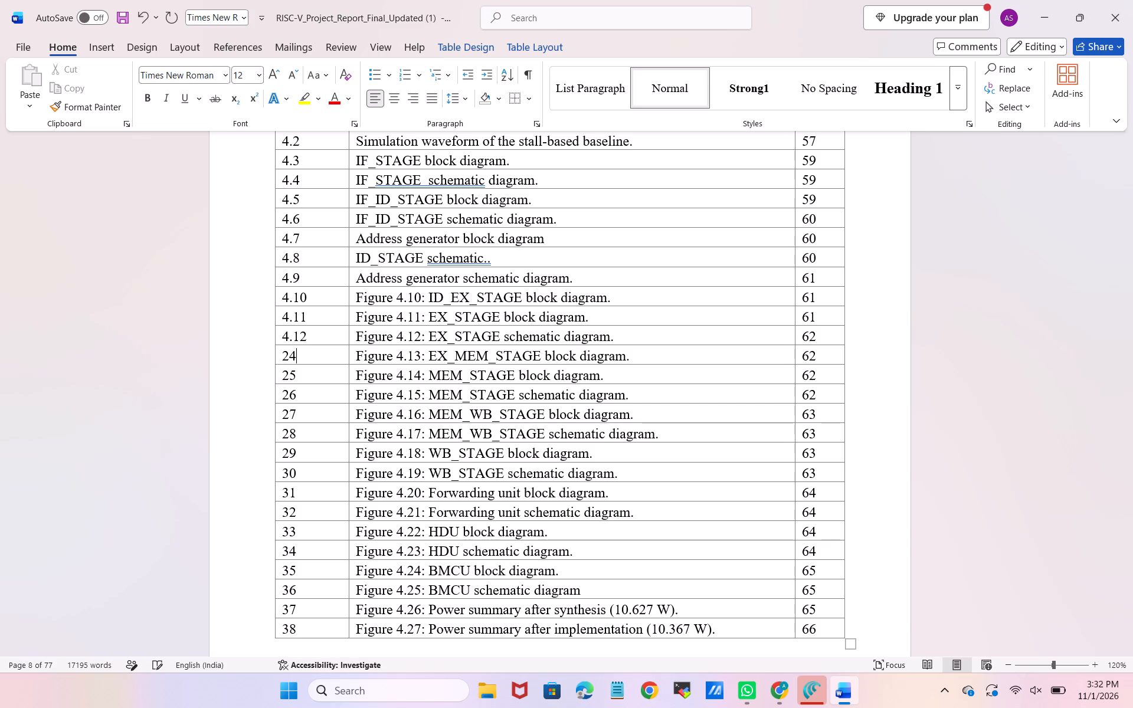
{"action": "key", "text": "BackSpace"}
{"action": "key", "text": "BackSpace"}
{"action": "type", "text": "4.13"}
{"action": "key", "text": "Down"}
{"action": "key", "text": "BackSpace"}
{"action": "key", "text": "BackSpace"}
{"action": "type", "text": "4.14"}
{"action": "key", "text": "Down"}
{"action": "key", "text": "BackSpace"}
{"action": "key", "text": "BackSpace"}
{"action": "type", "text": "4.15"}
Number the MEM_WB_STAGE block and schematic diagram entries 4.16 and 4.17 in the List of Figures.
{"action": "key", "text": "Down"}
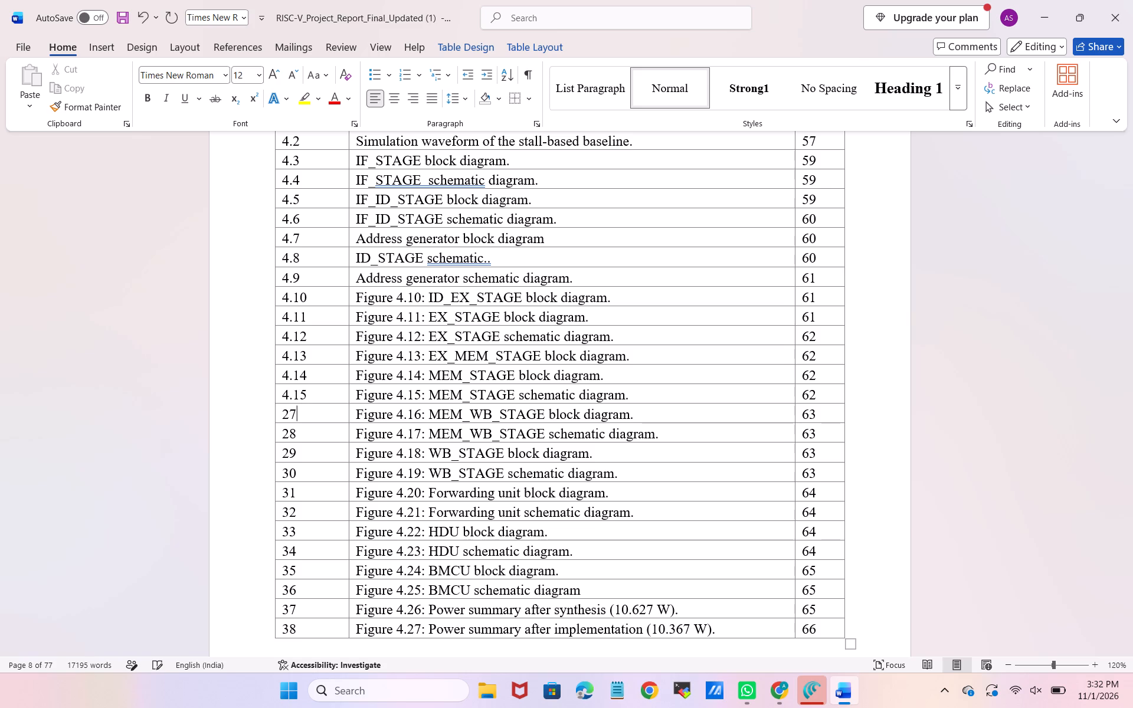
{"action": "key", "text": "BackSpace"}
{"action": "key", "text": "BackSpace"}
{"action": "type", "text": "4.1"}
{"action": "key", "text": "6"}
{"action": "key", "text": "Down"}
{"action": "key", "text": "BackSpace"}
{"action": "key", "text": "BackSpace"}
{"action": "type", "text": "4.17"}
Number the WB_STAGE block and schematic diagram entries 4.18 and 4.19 in the List of Figures.
{"action": "key", "text": "Down"}
{"action": "key", "text": "BackSpace"}
{"action": "key", "text": "BackSpace"}
{"action": "type", "text": "4.1"}
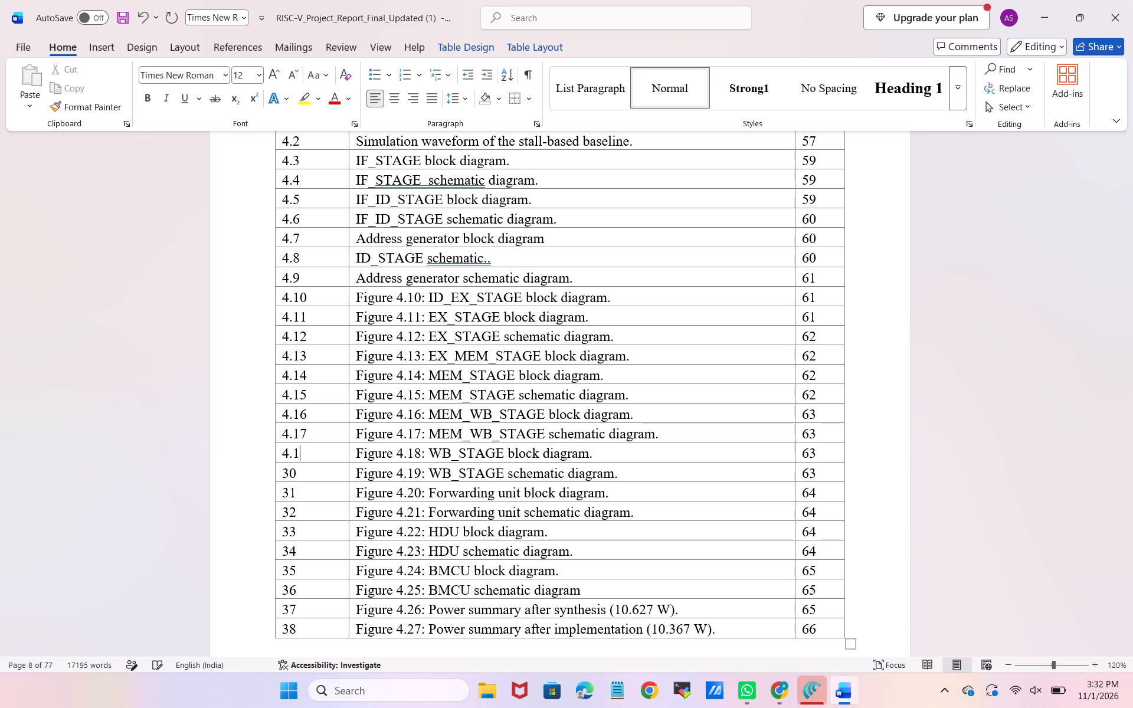
{"action": "key", "text": "8"}
{"action": "key", "text": "Down"}
{"action": "key", "text": "BackSpace"}
{"action": "key", "text": "BackSpace"}
{"action": "type", "text": "4.19"}
Number the forwarding unit block and schematic diagram entries 4.20 and 4.21 in the List of Figures.
{"action": "key", "text": "Down"}
{"action": "key", "text": "BackSpace"}
{"action": "key", "text": "BackSpace"}
{"action": "type", "text": "4.20"}
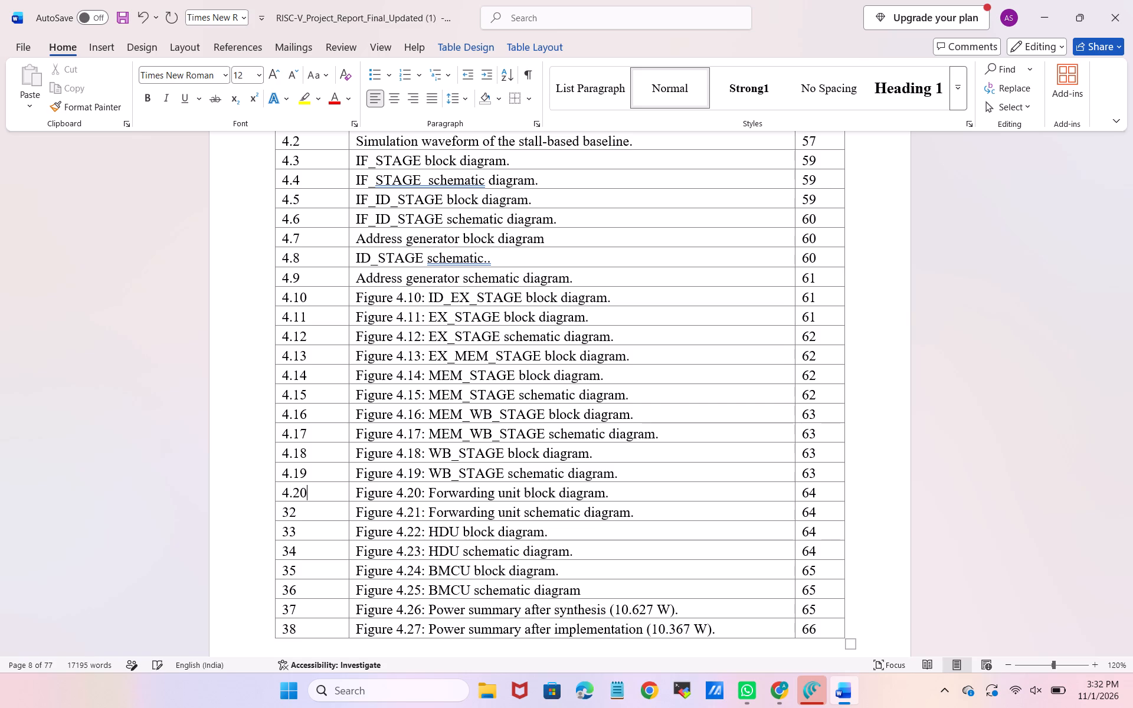
{"action": "key", "text": "Down"}
{"action": "key", "text": "BackSpace"}
{"action": "key", "text": "BackSpace"}
{"action": "type", "text": "4.21"}
Number the HDU block and schematic diagram entries 4.22 and 4.23 in the List of Figures.
{"action": "key", "text": "Down"}
{"action": "key", "text": "BackSpace"}
{"action": "key", "text": "BackSpace"}
{"action": "type", "text": "4.22"}
{"action": "key", "text": "Down"}
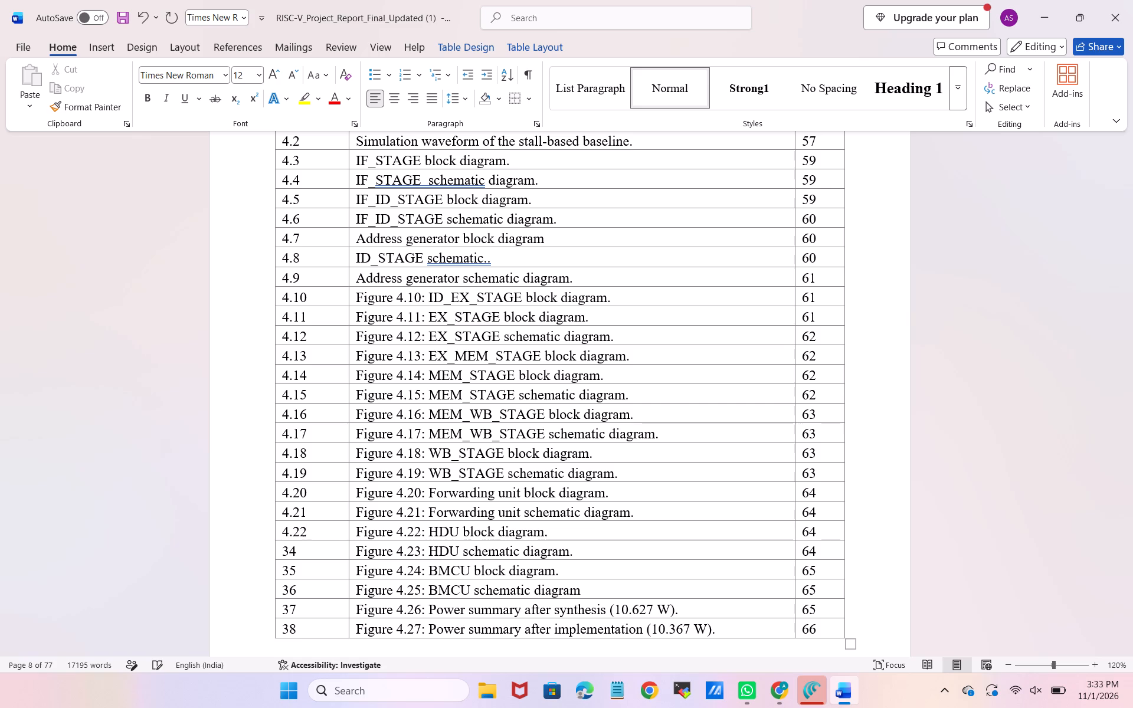
{"action": "key", "text": "BackSpace"}
{"action": "key", "text": "BackSpace"}
{"action": "type", "text": "4.23"}
Number the BMCU block and schematic diagram entries 4.24 and 4.25 in the List of Figures.
{"action": "key", "text": "Down"}
{"action": "key", "text": "BackSpace"}
{"action": "key", "text": "BackSpace"}
{"action": "type", "text": "4.24"}
{"action": "key", "text": "Down"}
{"action": "key", "text": "BackSpace"}
{"action": "key", "text": "BackSpace"}
{"action": "type", "text": "4.25"}
Number the power summary entries after synthesis and after implementation 4.26 and 4.27 in the List of Figures.
{"action": "key", "text": "Down"}
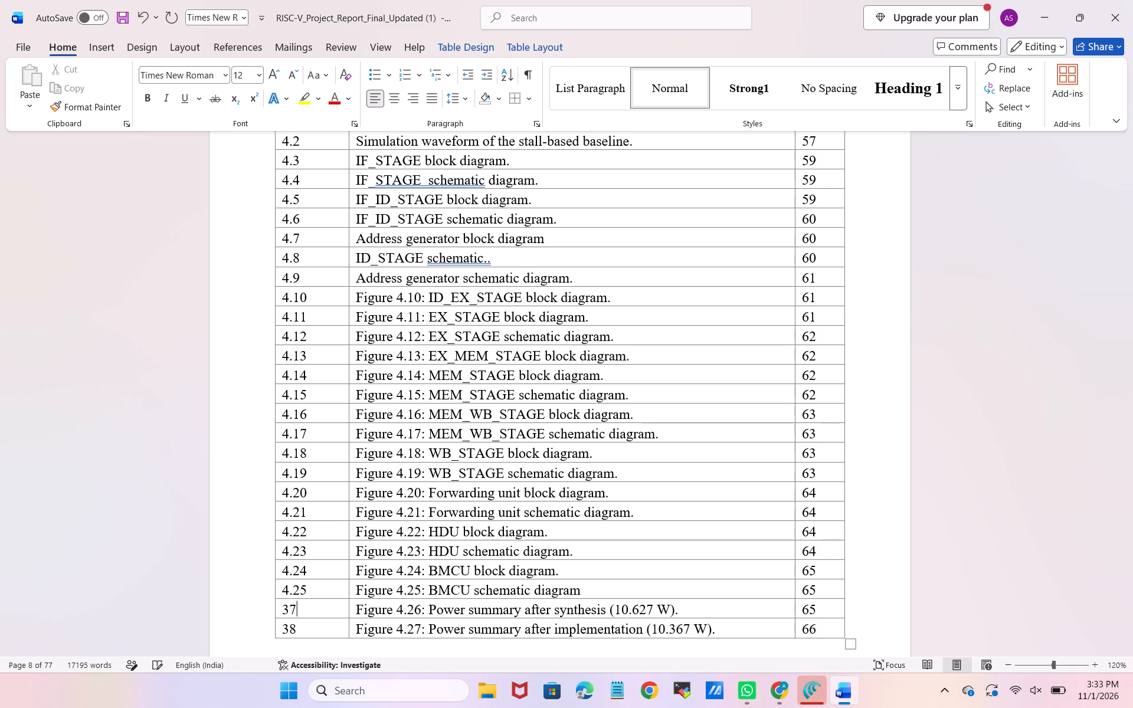
{"action": "key", "text": "BackSpace"}
{"action": "key", "text": "BackSpace"}
{"action": "type", "text": "4.26"}
{"action": "key", "text": "Down"}
{"action": "key", "text": "BackSpace"}
{"action": "key", "text": "BackSpace"}
{"action": "type", "text": "4.27"}
Remove the blank page between the List of Figures table and the List of Abbreviations.
{"action": "scroll", "coordinate": [315, 298], "scroll_direction": "down", "scroll_amount": 4}
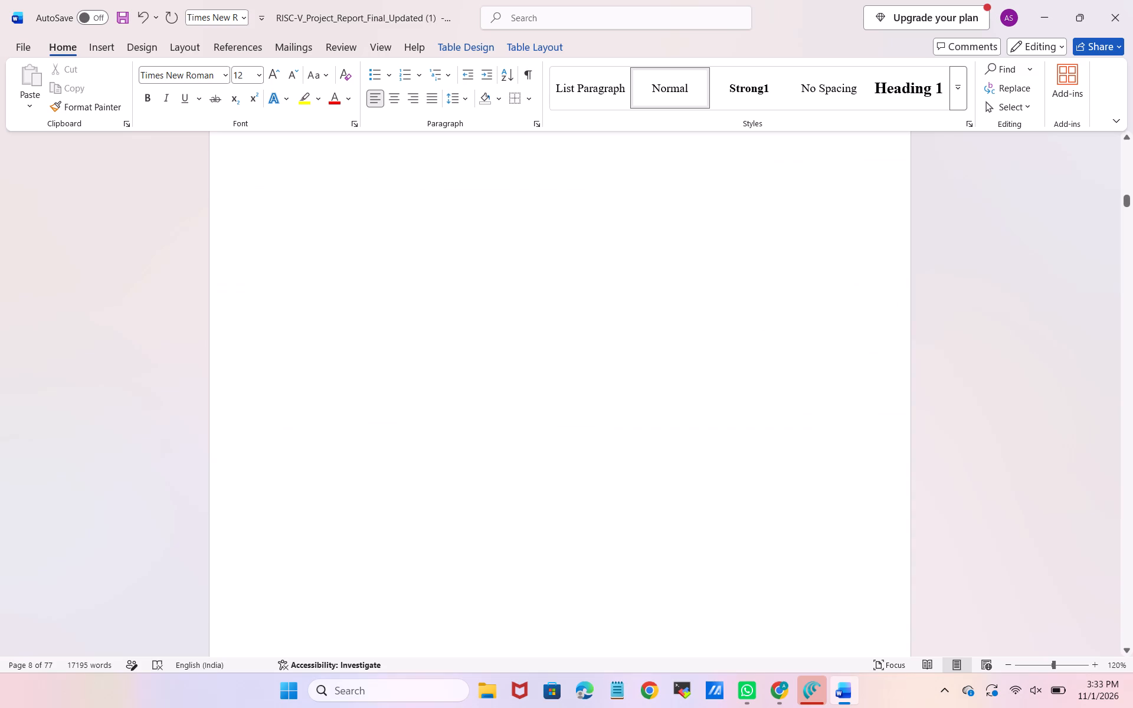
{"action": "scroll", "coordinate": [315, 298], "scroll_direction": "down", "scroll_amount": 4}
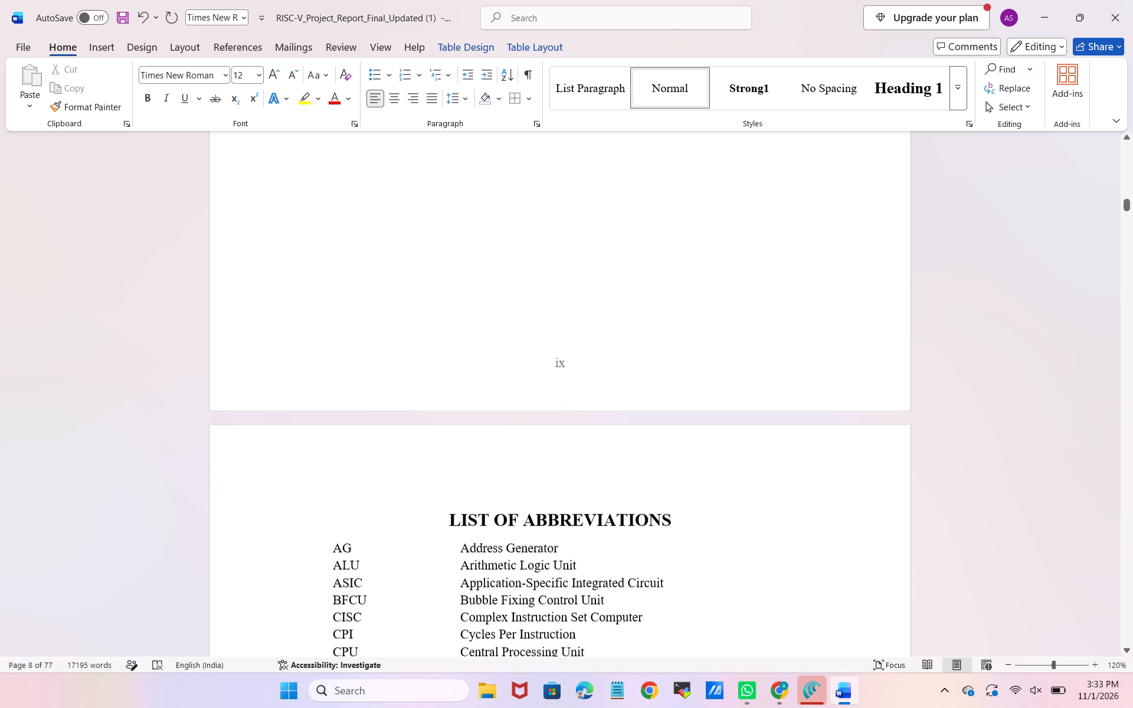
{"action": "left_click", "coordinate": [470, 298]}
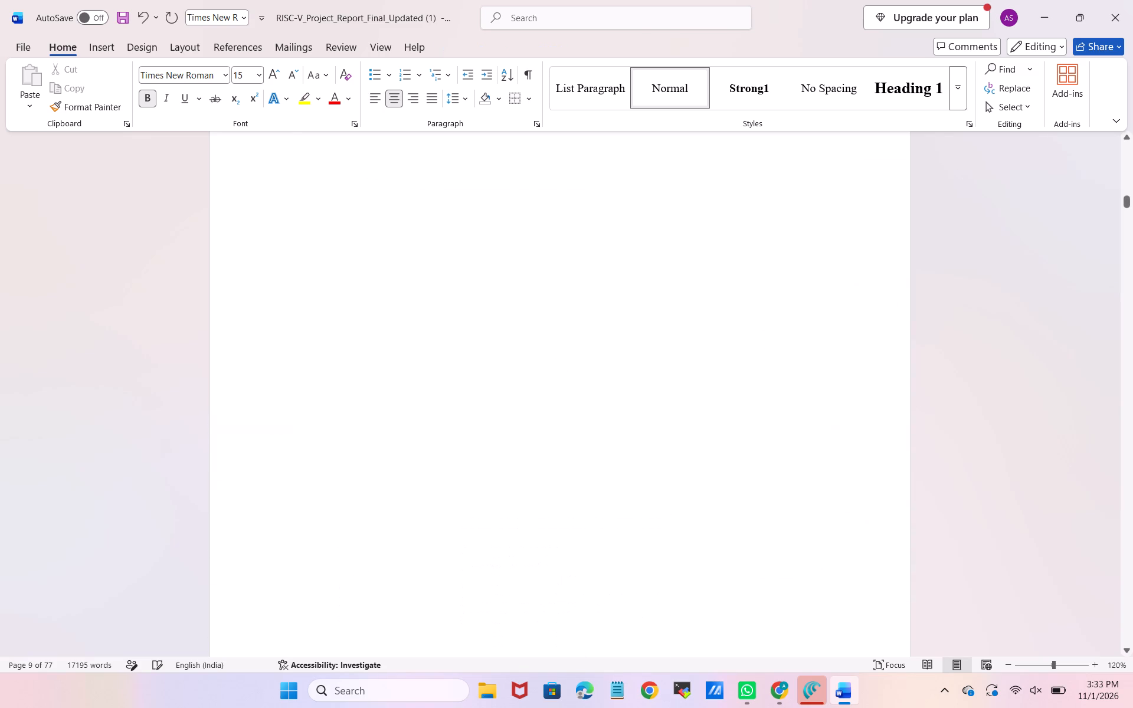
{"action": "key", "text": "BackSpace"}
{"action": "key", "text": "BackSpace"}
{"action": "key", "text": "BackSpace"}
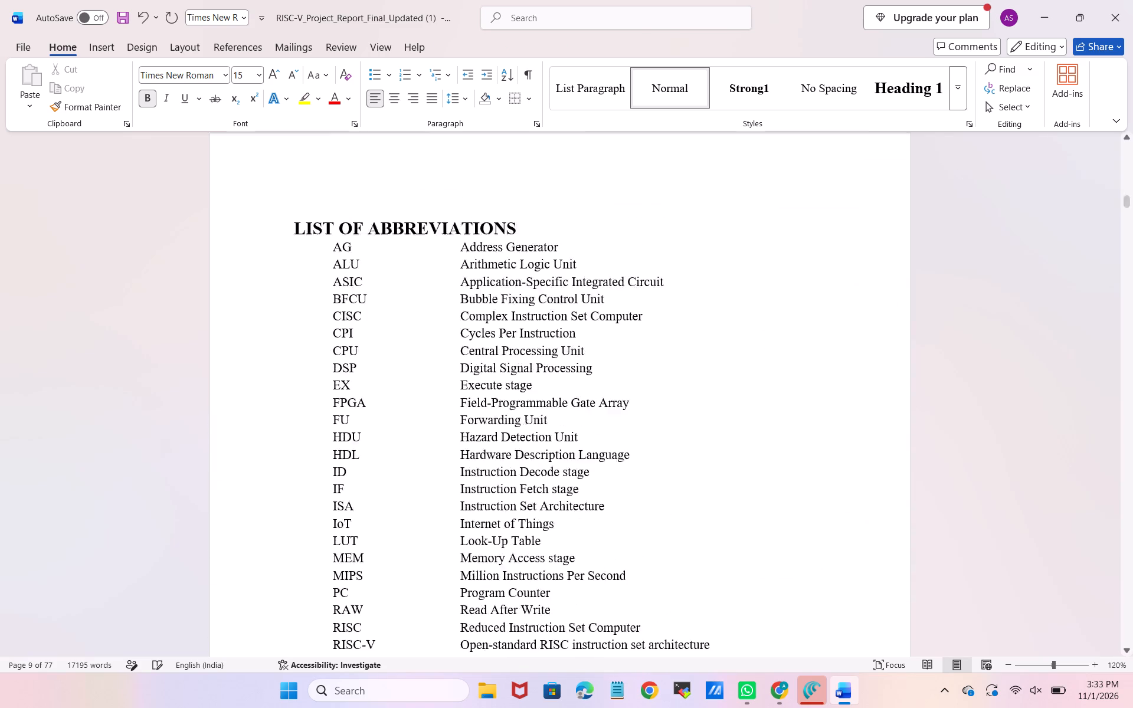
{"action": "scroll", "coordinate": [470, 298], "scroll_direction": "down", "scroll_amount": 1}
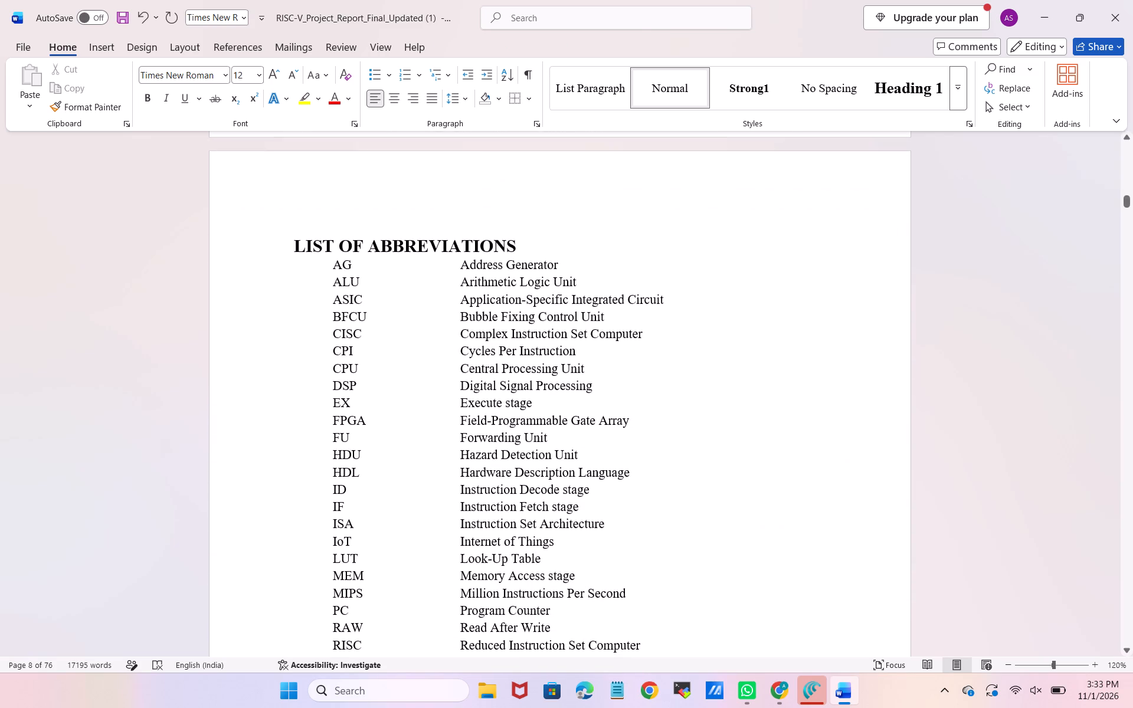
Delete the "Figure 4.10:", "Figure 4.11:" and "Figure 4.12:" prefixes from the ID_EX_STAGE and EX_STAGE titles in the List of Figures.
{"action": "scroll", "coordinate": [470, 298], "scroll_direction": "up", "scroll_amount": 3}
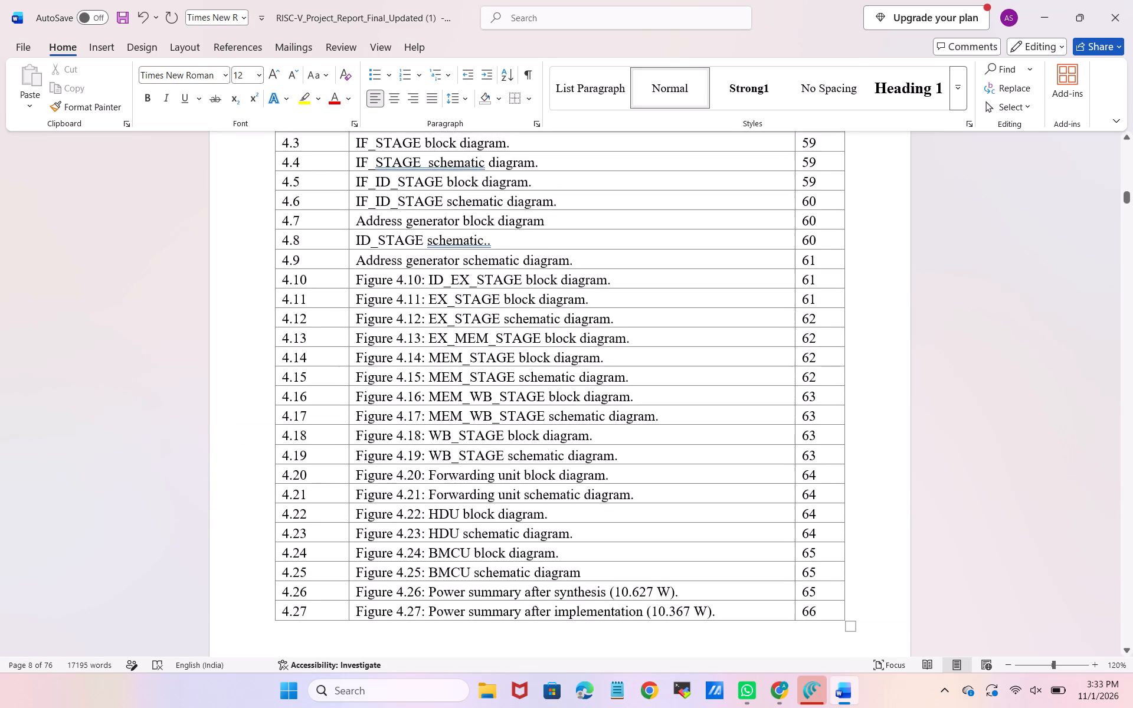
{"action": "left_click_drag", "start_coordinate": [427, 277], "coordinate": [365, 278]}
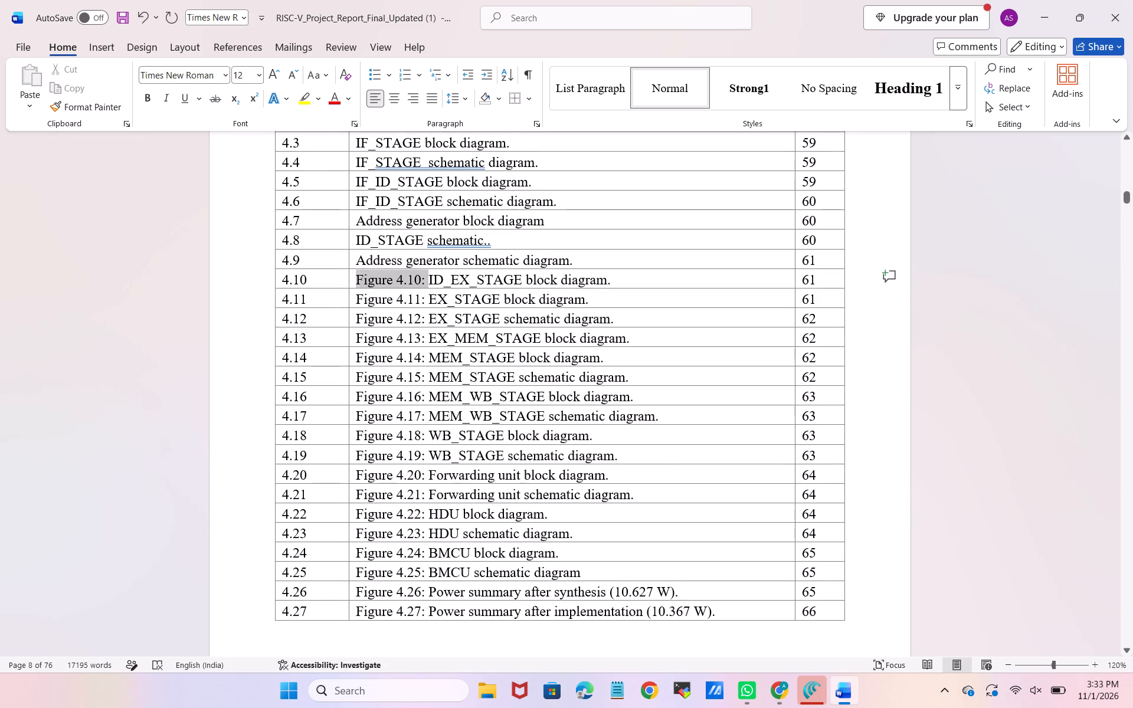
{"action": "left_click_drag", "start_coordinate": [365, 278], "coordinate": [361, 280]}
{"action": "key", "text": "BackSpace"}
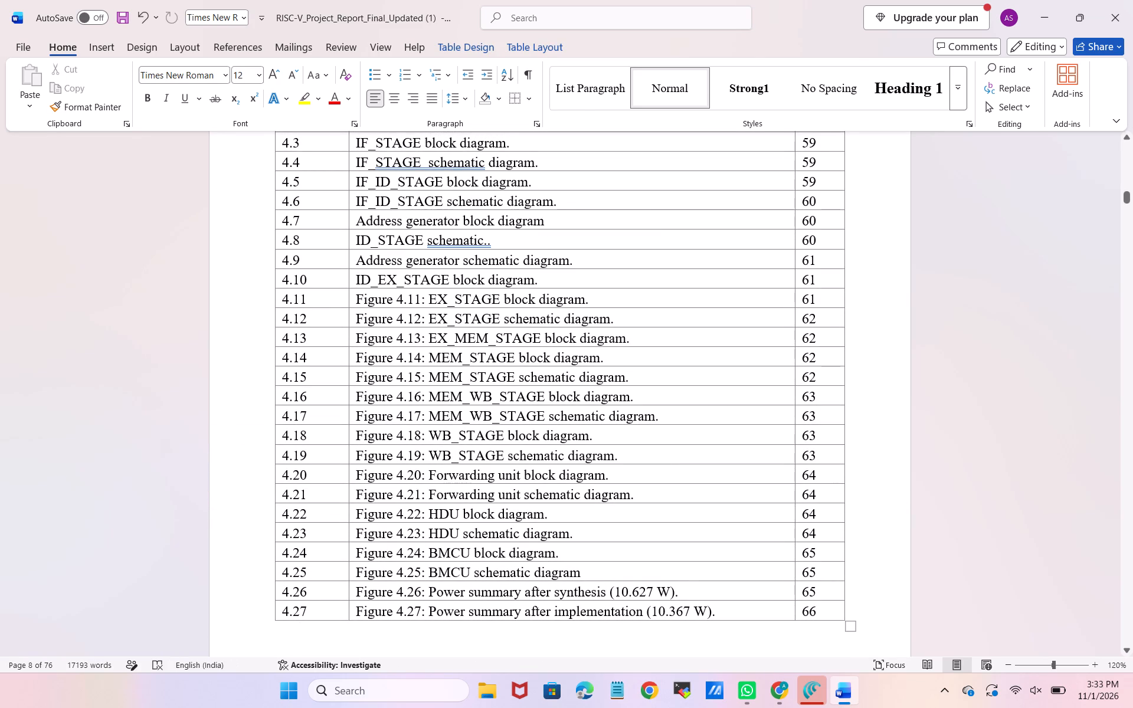
{"action": "left_click_drag", "start_coordinate": [425, 302], "coordinate": [362, 301]}
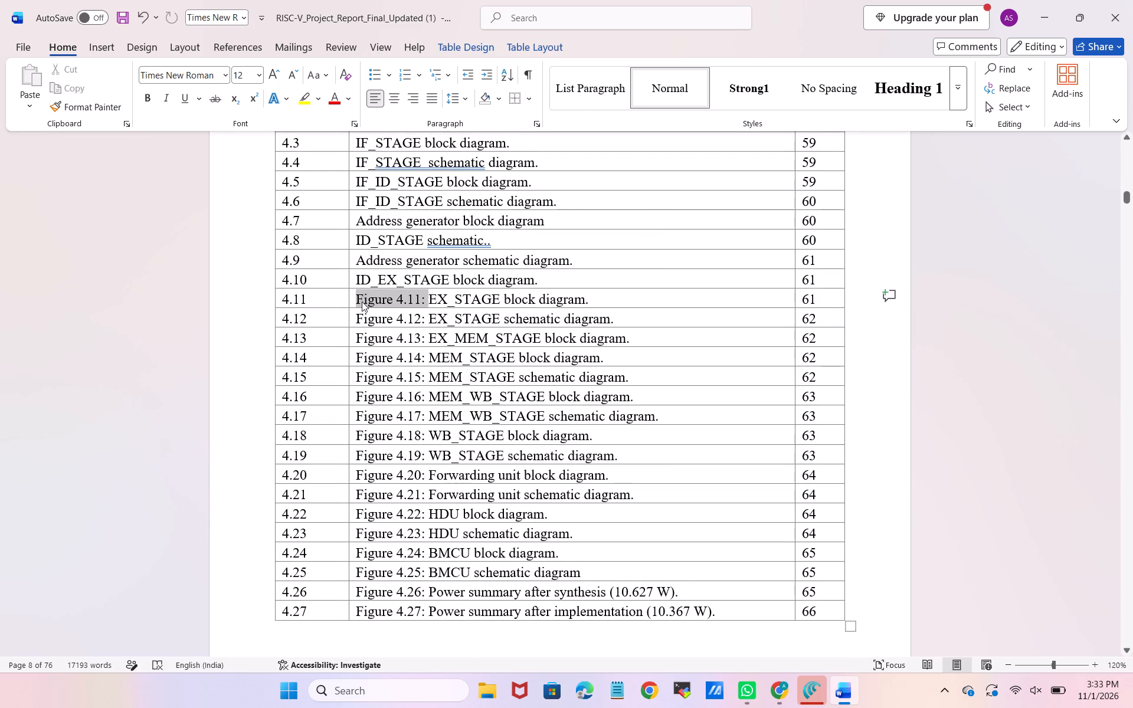
{"action": "key", "text": "BackSpace"}
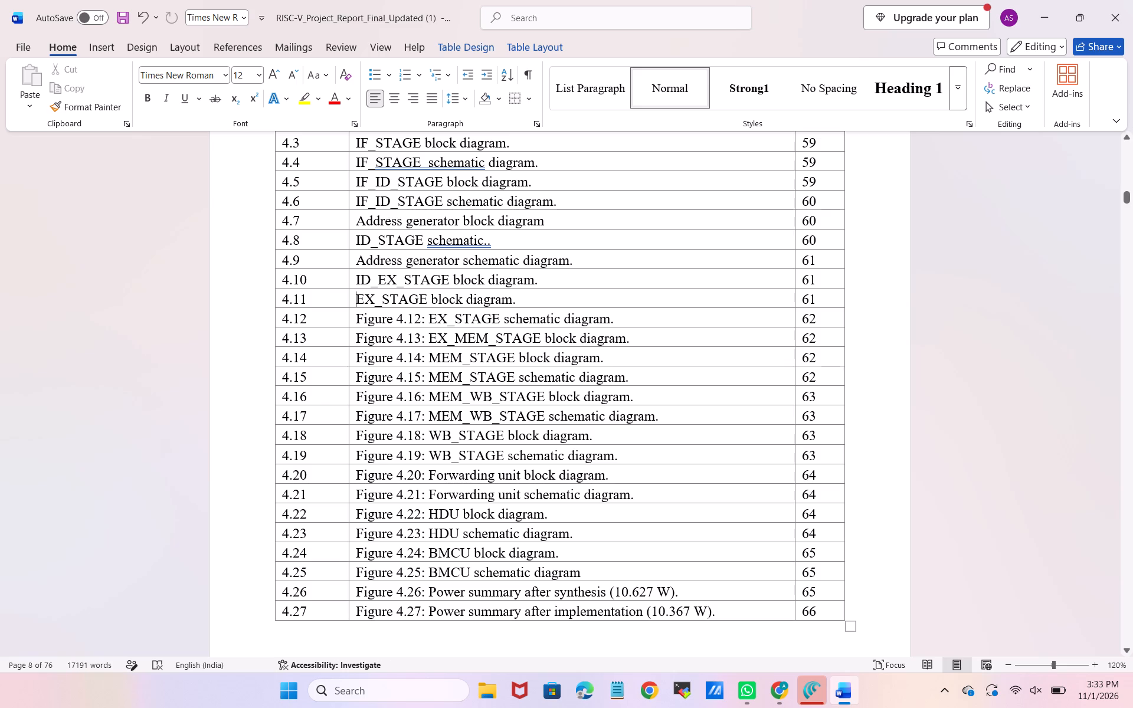
{"action": "left_click_drag", "start_coordinate": [427, 317], "coordinate": [368, 324]}
{"action": "left_click", "coordinate": [368, 324]}
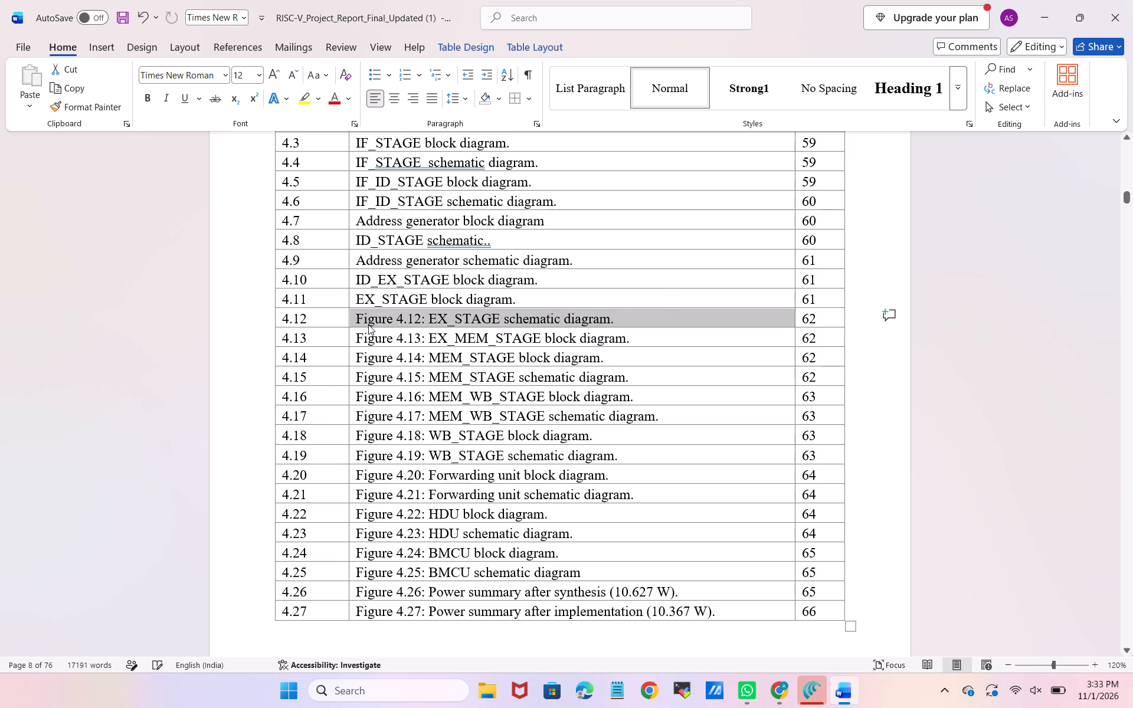
{"action": "left_click_drag", "start_coordinate": [428, 317], "coordinate": [376, 319]}
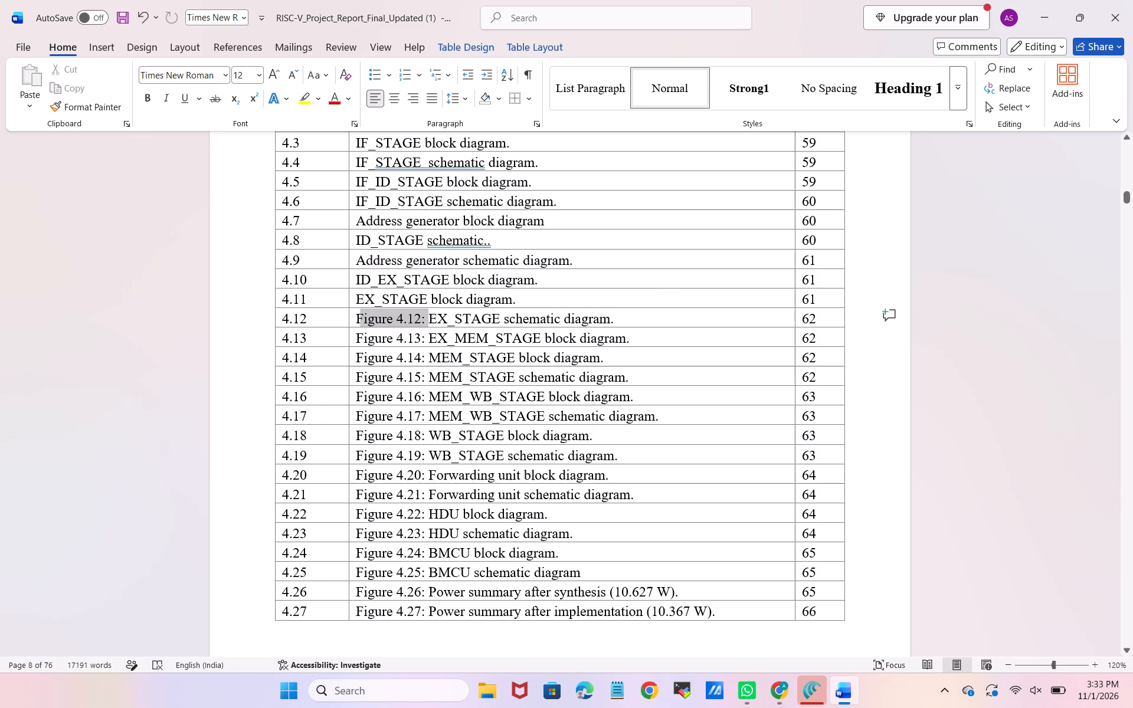
{"action": "left_click_drag", "start_coordinate": [376, 319], "coordinate": [369, 320]}
{"action": "key", "text": "BackSpace"}
Delete the "Figure 4.13:" and "Figure 4.14:" prefixes from the EX_MEM_STAGE and MEM_STAGE block diagram titles.
{"action": "key", "text": "Down"}
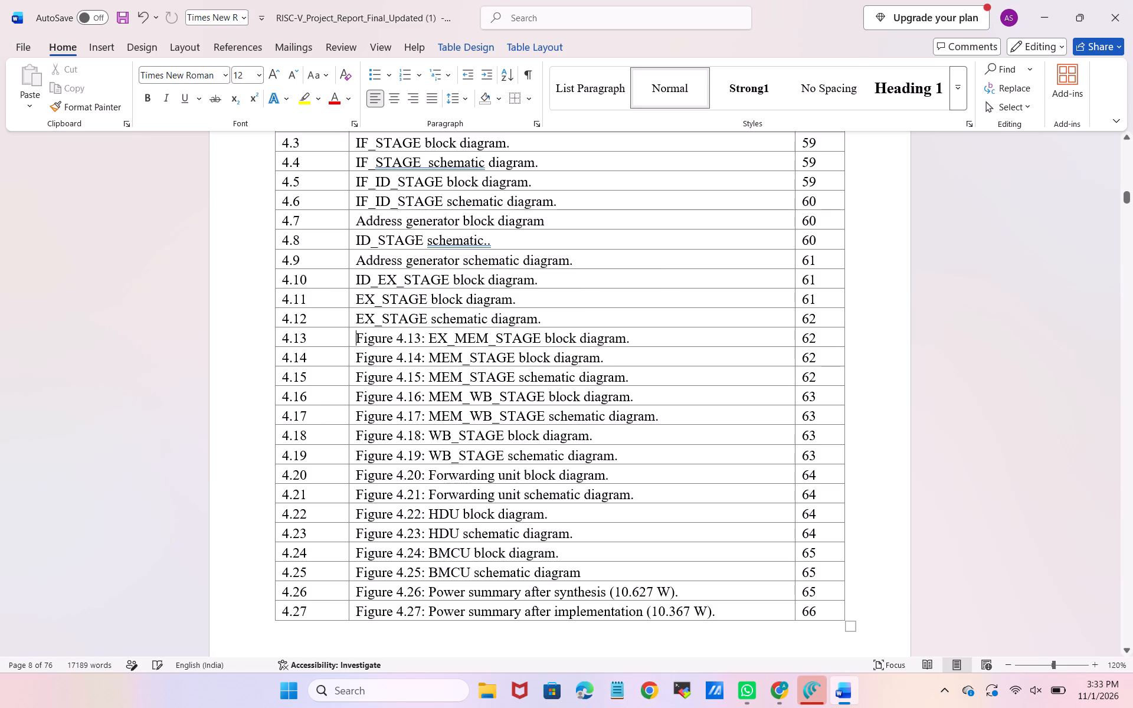
{"action": "left_click_drag", "start_coordinate": [428, 337], "coordinate": [372, 342]}
{"action": "key", "text": "BackSpace"}
{"action": "key", "text": "BackSpace"}
{"action": "key", "text": "Delete"}
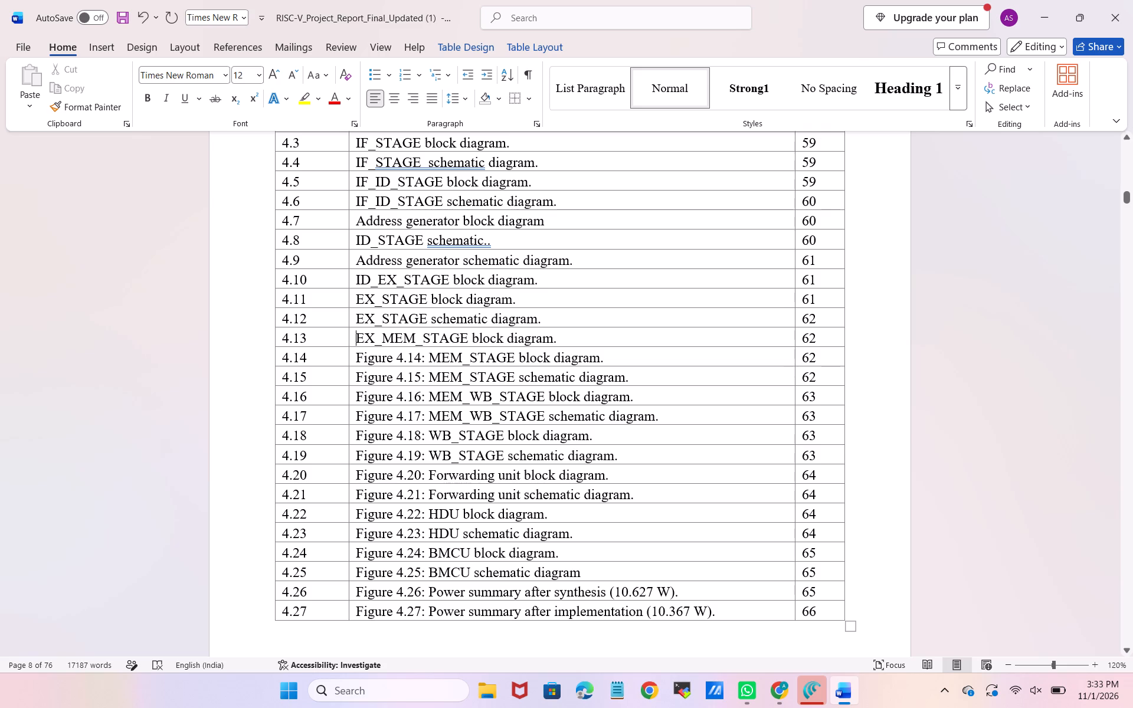
{"action": "left_click_drag", "start_coordinate": [425, 359], "coordinate": [375, 363]}
{"action": "key", "text": "BackSpace"}
{"action": "key", "text": "Delete"}
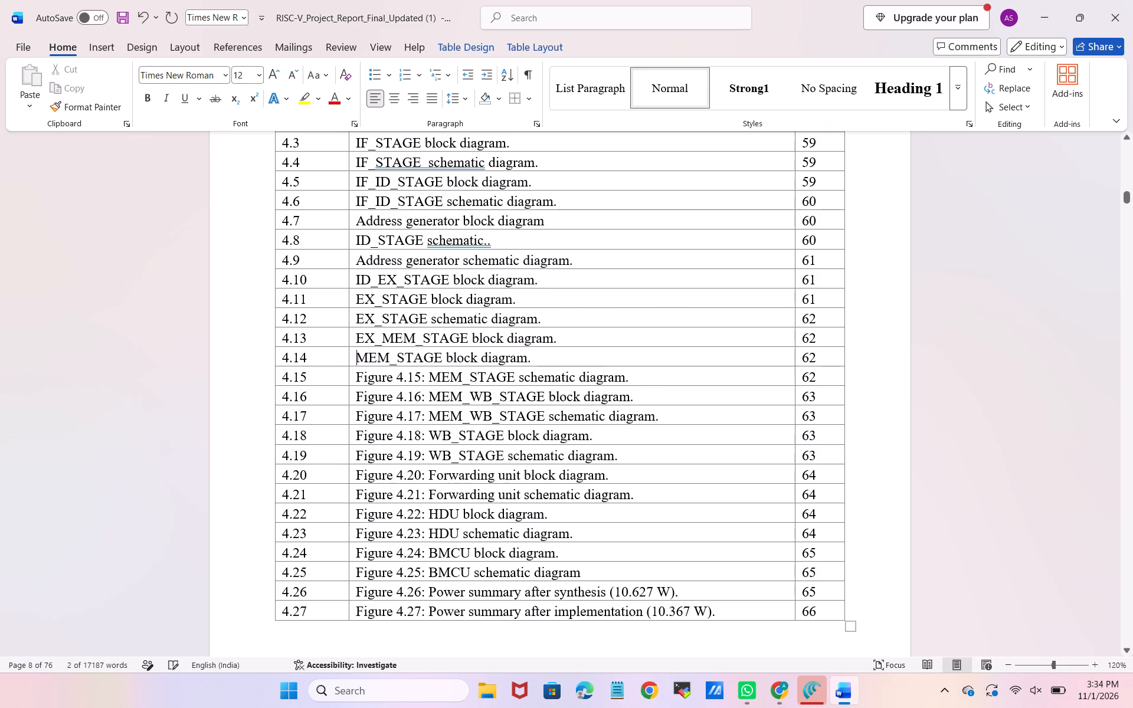
Delete the "Figure 4.15:" prefix and its trailing space from the MEM_STAGE schematic diagram title.
{"action": "left_click", "coordinate": [425, 379]}
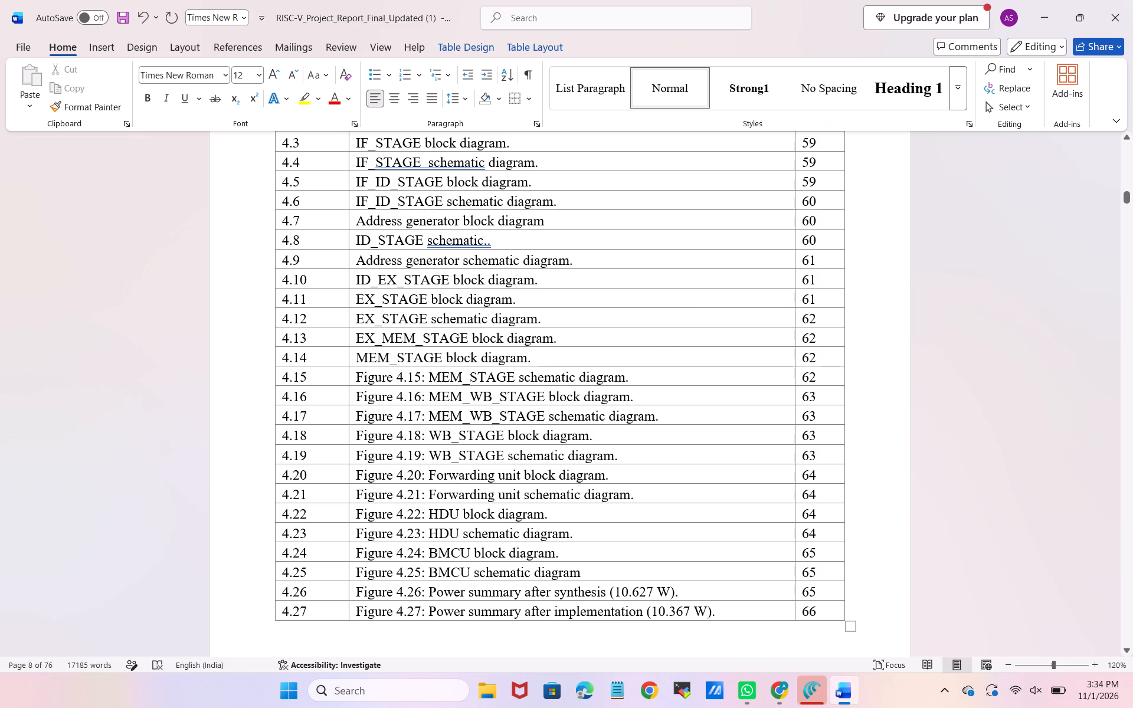
{"action": "key", "text": "BackSpace"}
{"action": "key", "text": "BackSpace"}
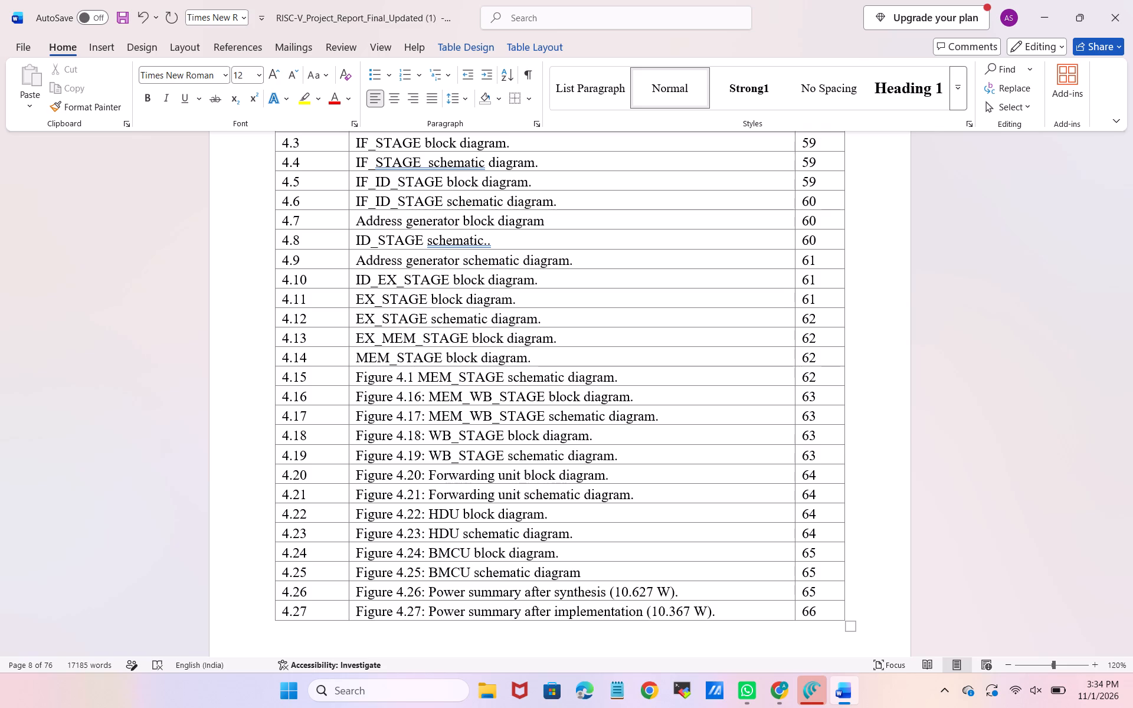
{"action": "key", "text": "BackSpace"}
{"action": "key", "text": "BackSpace"}
{"action": "key", "text": "BackSpace"}
{"action": "key", "text": "BackSpace"}
{"action": "key", "text": "BackSpace"}
{"action": "key", "text": "BackSpace"}
{"action": "key", "text": "BackSpace"}
{"action": "key", "text": "BackSpace"}
{"action": "key", "text": "BackSpace"}
{"action": "key", "text": "BackSpace"}
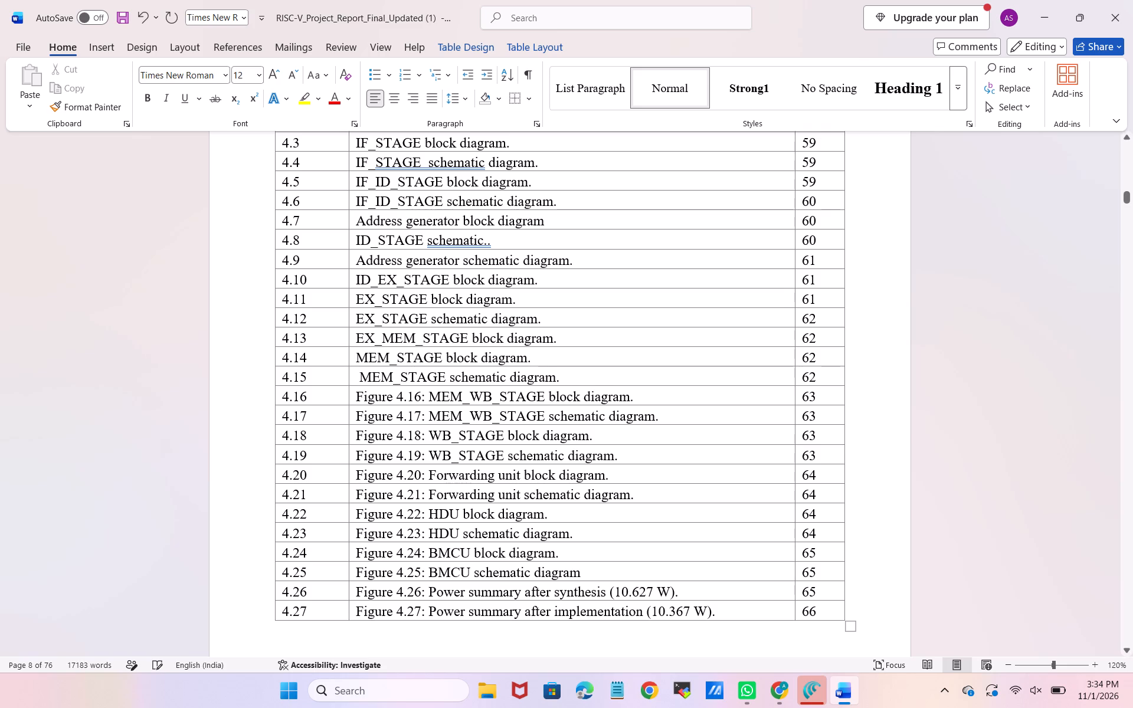
{"action": "key", "text": "BackSpace"}
{"action": "key", "text": "Right"}
{"action": "key", "text": "BackSpace"}
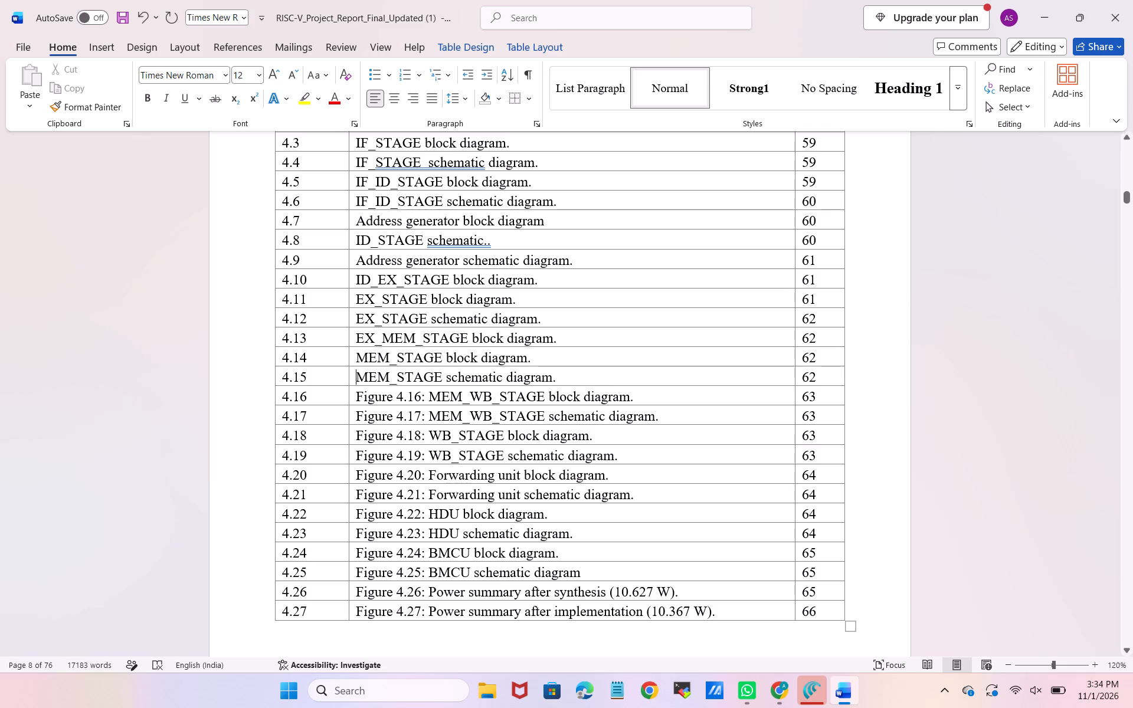
Delete the "Figure 4.16:" and "Figure 4.17:" prefixes from the MEM_WB_STAGE block and schematic diagram titles.
{"action": "left_click_drag", "start_coordinate": [425, 395], "coordinate": [391, 399]}
{"action": "key", "text": "Delete"}
{"action": "key", "text": "Delete"}
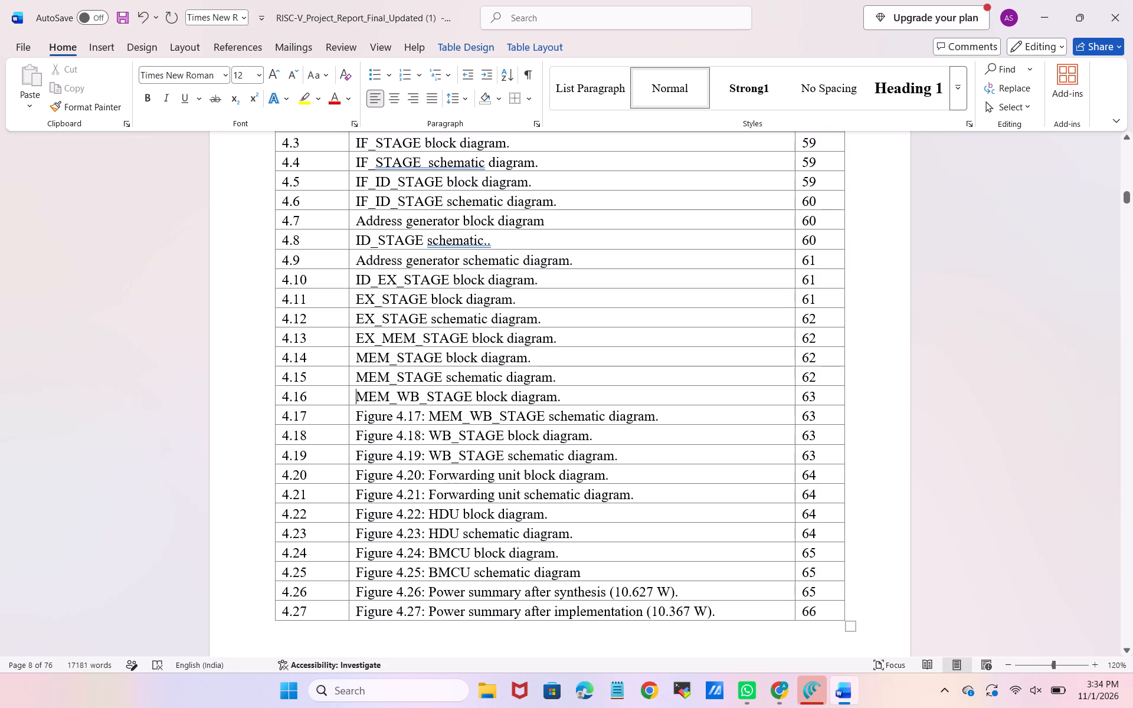
{"action": "left_click_drag", "start_coordinate": [424, 414], "coordinate": [375, 418]}
{"action": "key", "text": "Delete"}
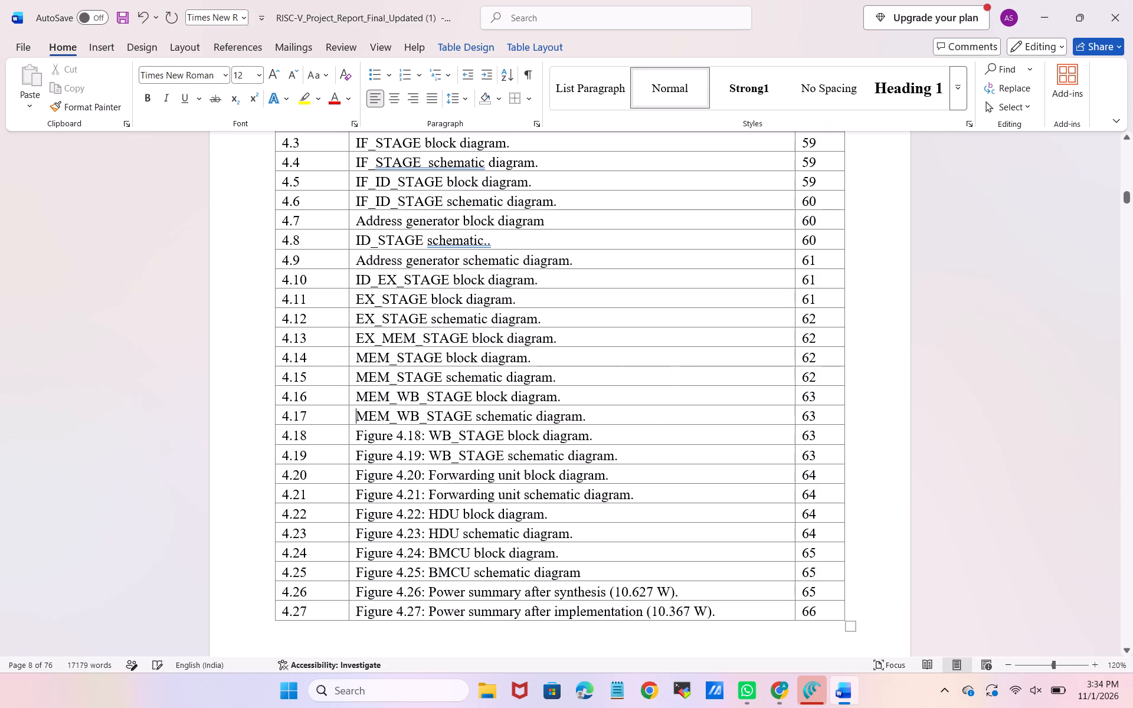
Delete the "Figure 4.18:" and "Figure 4.19:" prefixes from the WB_STAGE block and schematic diagram titles in the List of Figures.
{"action": "left_click_drag", "start_coordinate": [427, 436], "coordinate": [356, 444]}
{"action": "left_click", "coordinate": [356, 444]}
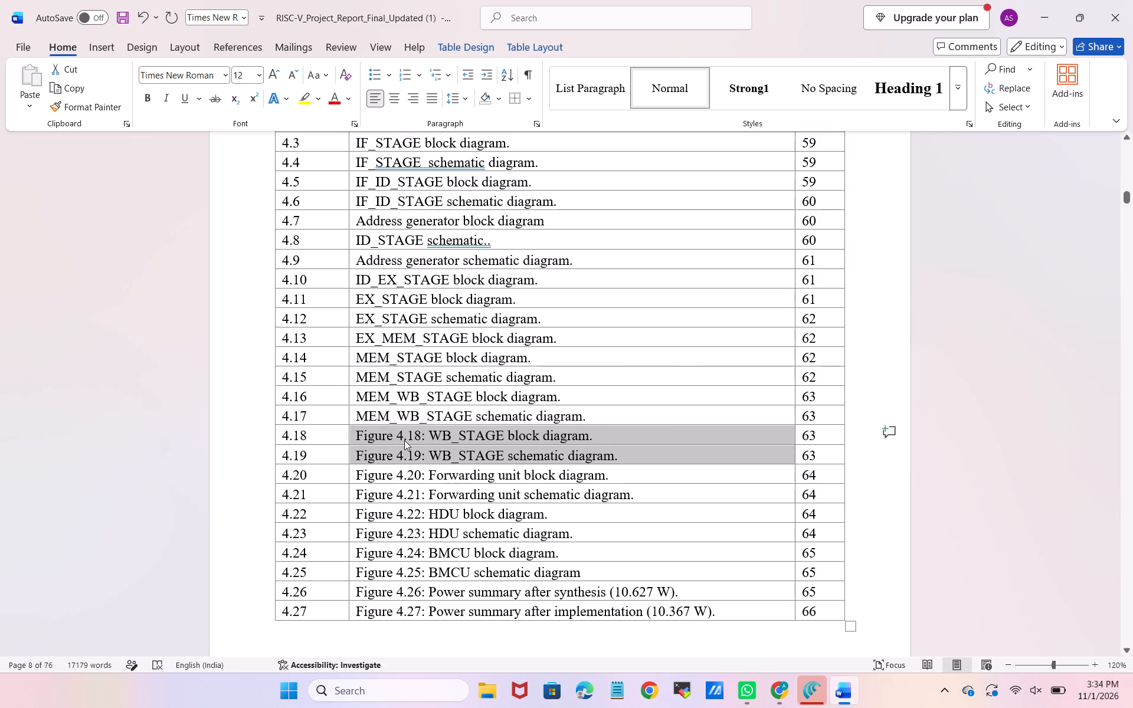
{"action": "left_click", "coordinate": [404, 440]}
{"action": "left_click", "coordinate": [425, 435]}
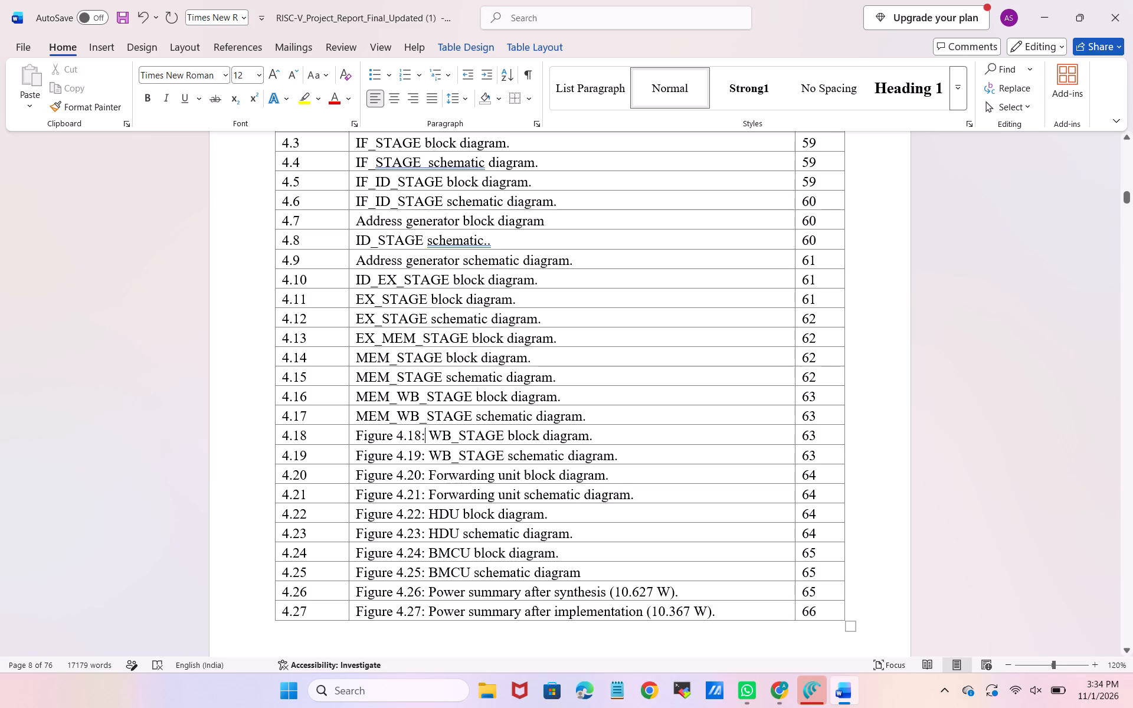
{"action": "left_click_drag", "start_coordinate": [425, 435], "coordinate": [370, 442]}
{"action": "key", "text": "Delete"}
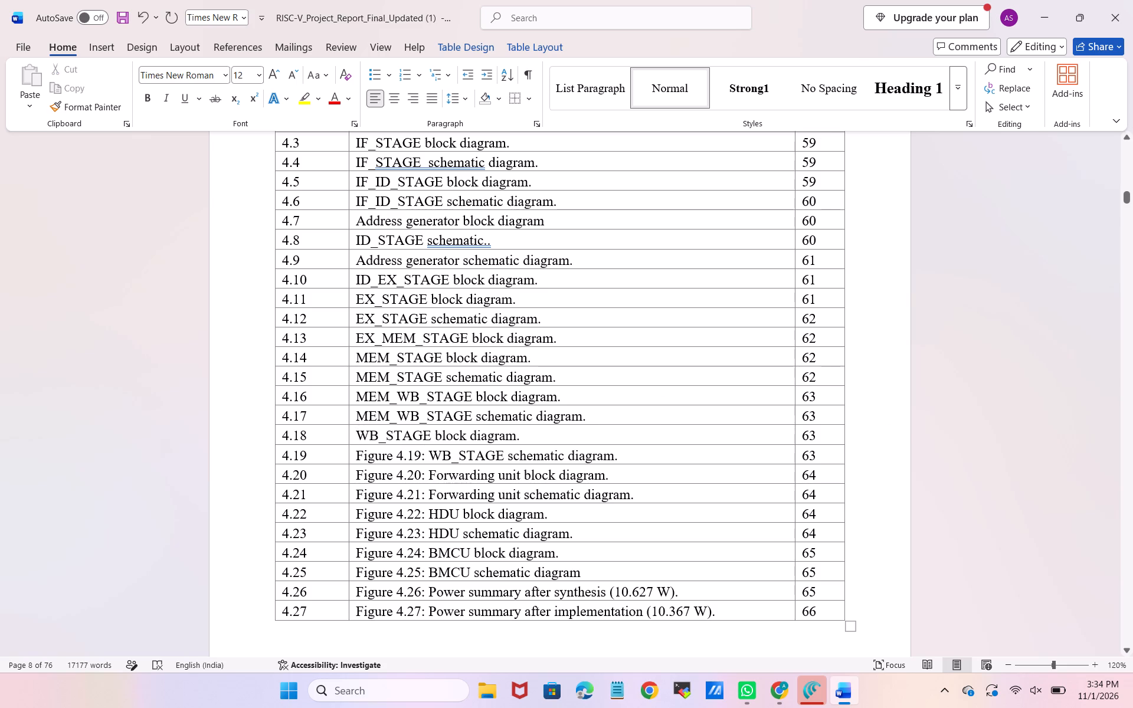
{"action": "left_click_drag", "start_coordinate": [425, 456], "coordinate": [366, 454]}
{"action": "key", "text": "Delete"}
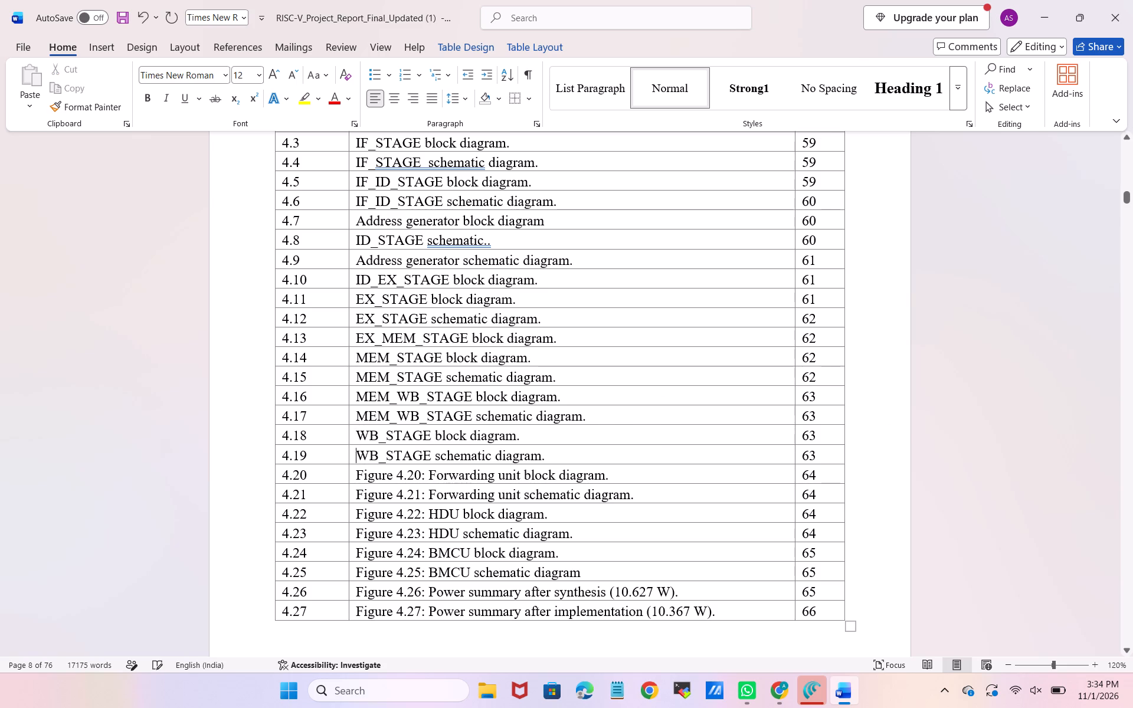
Delete the "Figure 4.20:" and "Figure 4.21:" prefixes from the Forwarding unit block and schematic diagram titles.
{"action": "left_click_drag", "start_coordinate": [427, 473], "coordinate": [369, 474]}
{"action": "key", "text": "Delete"}
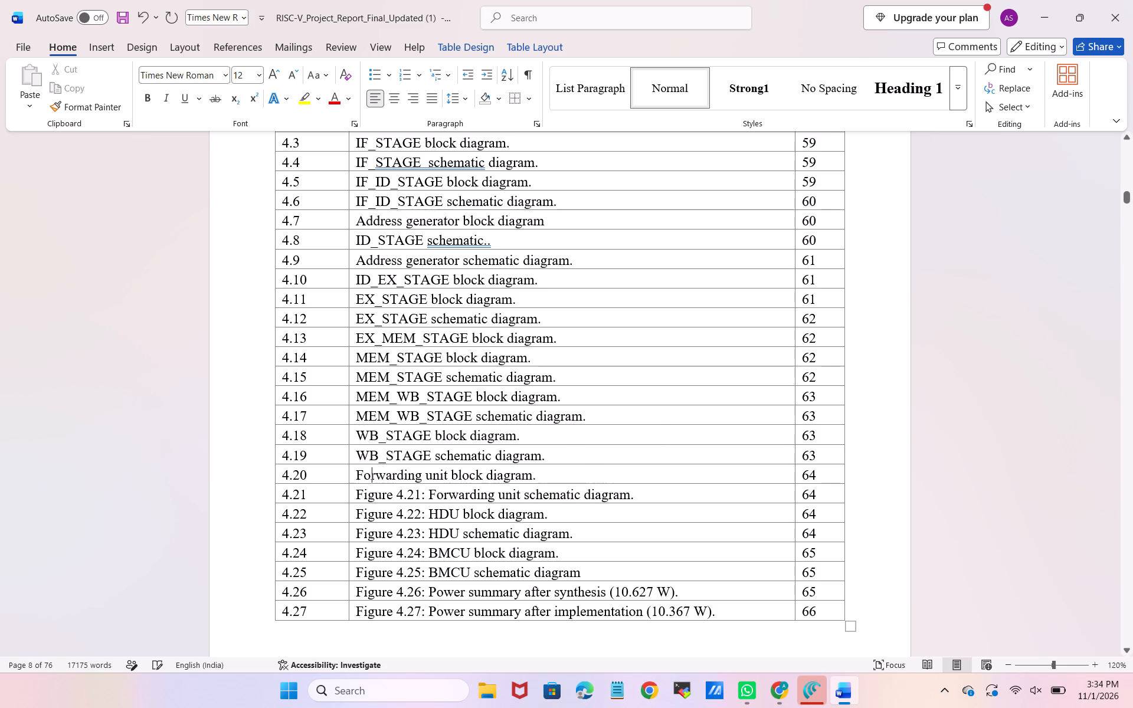
{"action": "left_click_drag", "start_coordinate": [426, 494], "coordinate": [368, 498]}
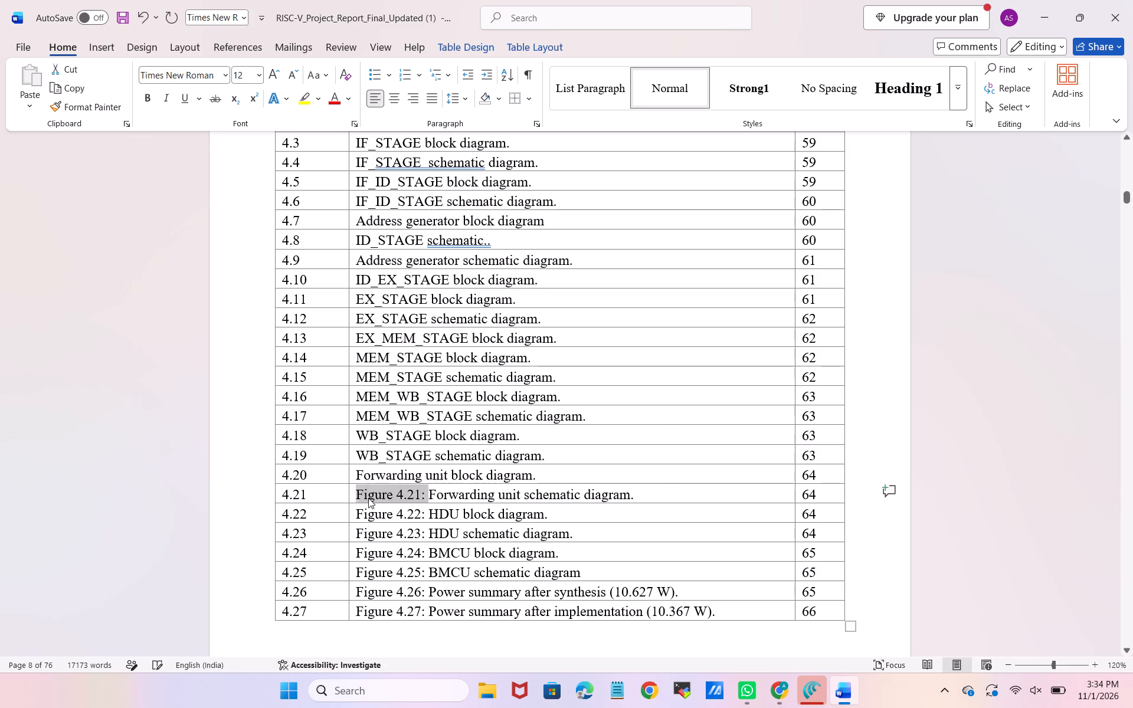
{"action": "key", "text": "Delete"}
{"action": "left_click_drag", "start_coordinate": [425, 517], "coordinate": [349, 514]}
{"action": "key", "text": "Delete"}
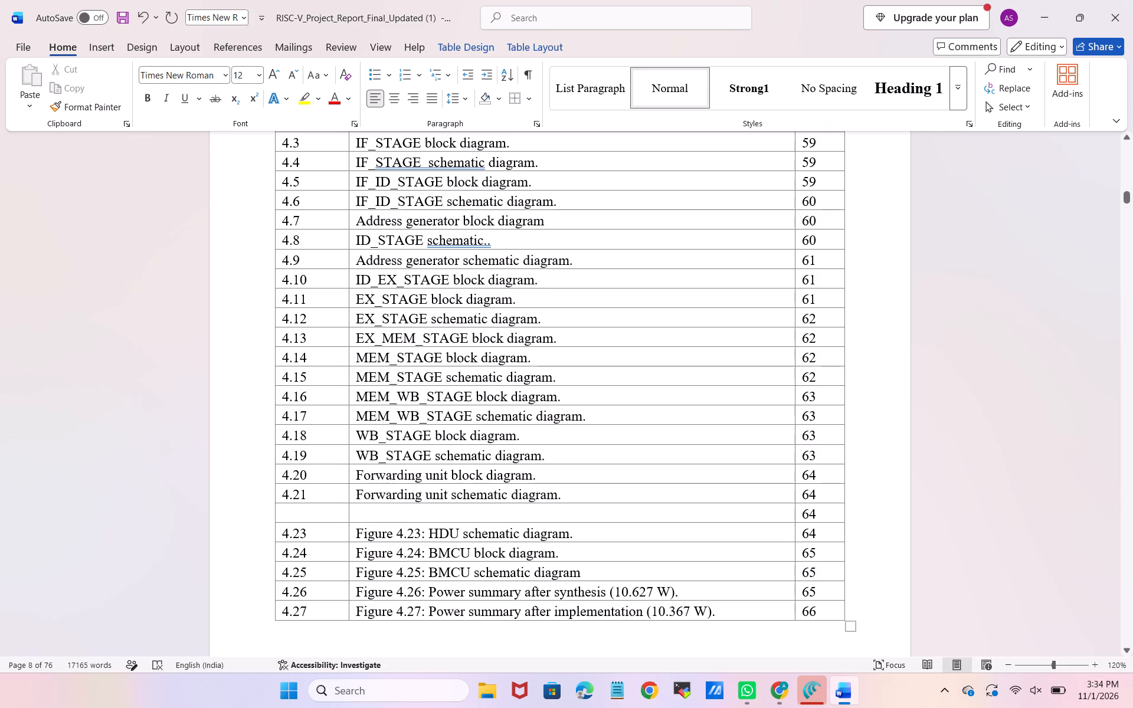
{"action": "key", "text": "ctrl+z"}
Delete the "Figure 4.22:" and "Figure 4.23:" prefixes from the HDU block and schematic diagram titles.
{"action": "left_click", "coordinate": [413, 509]}
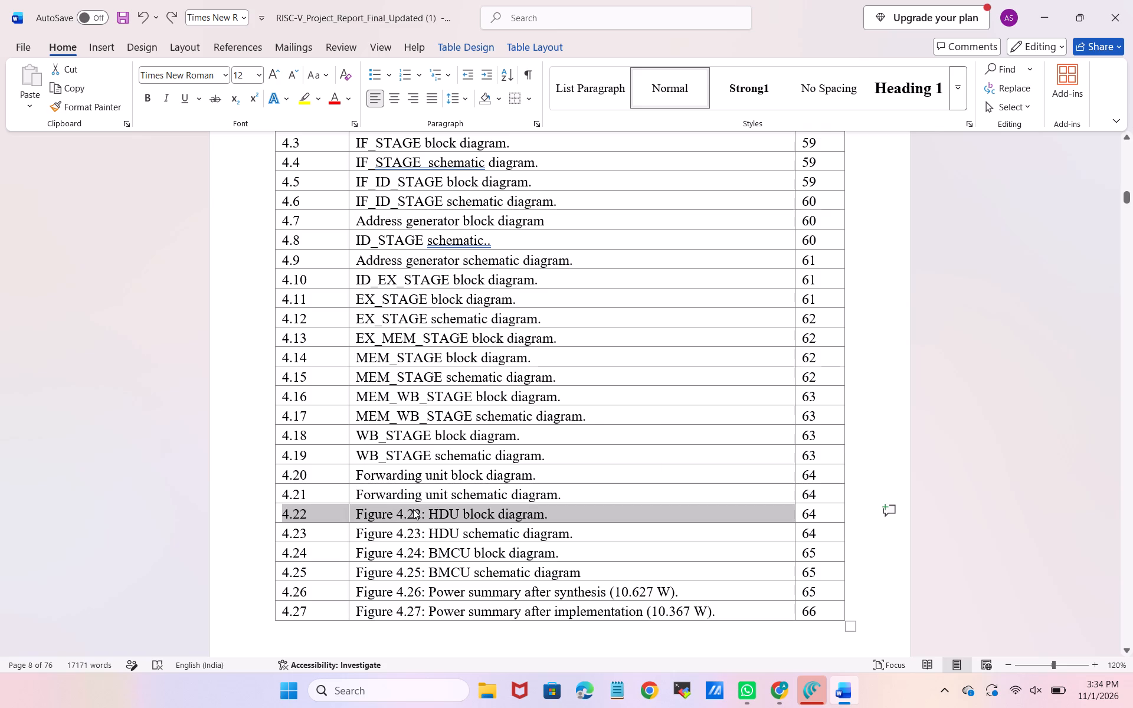
{"action": "left_click_drag", "start_coordinate": [427, 516], "coordinate": [375, 520]}
{"action": "key", "text": "Delete"}
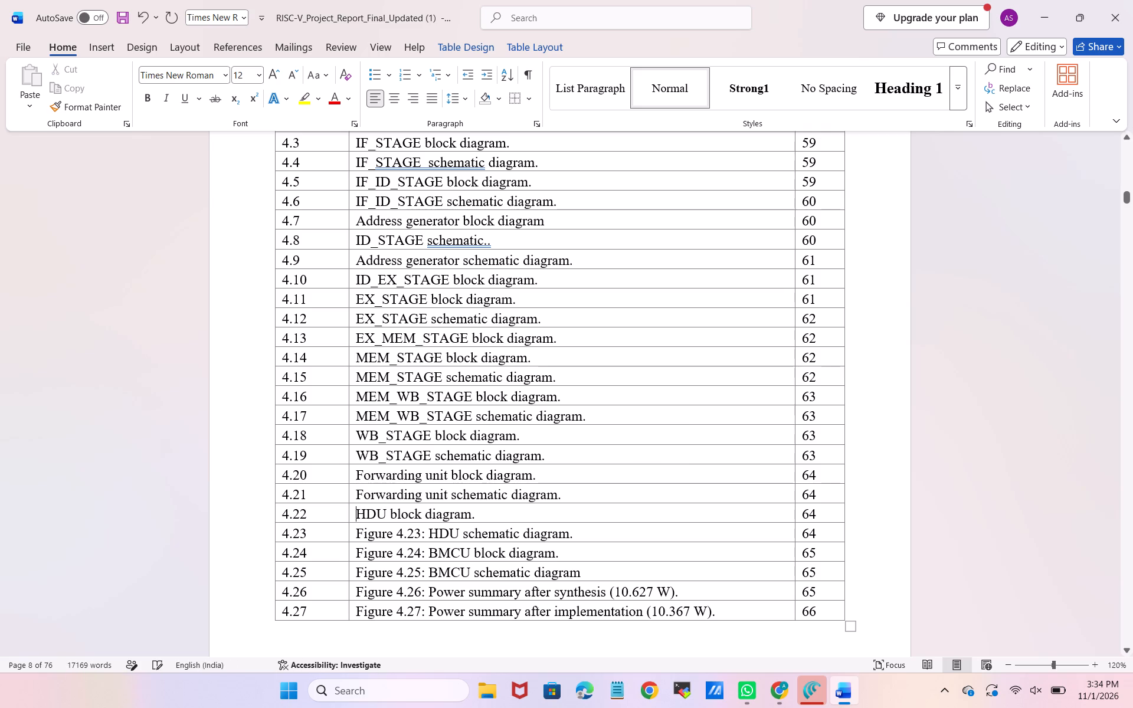
{"action": "left_click_drag", "start_coordinate": [428, 536], "coordinate": [373, 537]}
{"action": "key", "text": "Delete"}
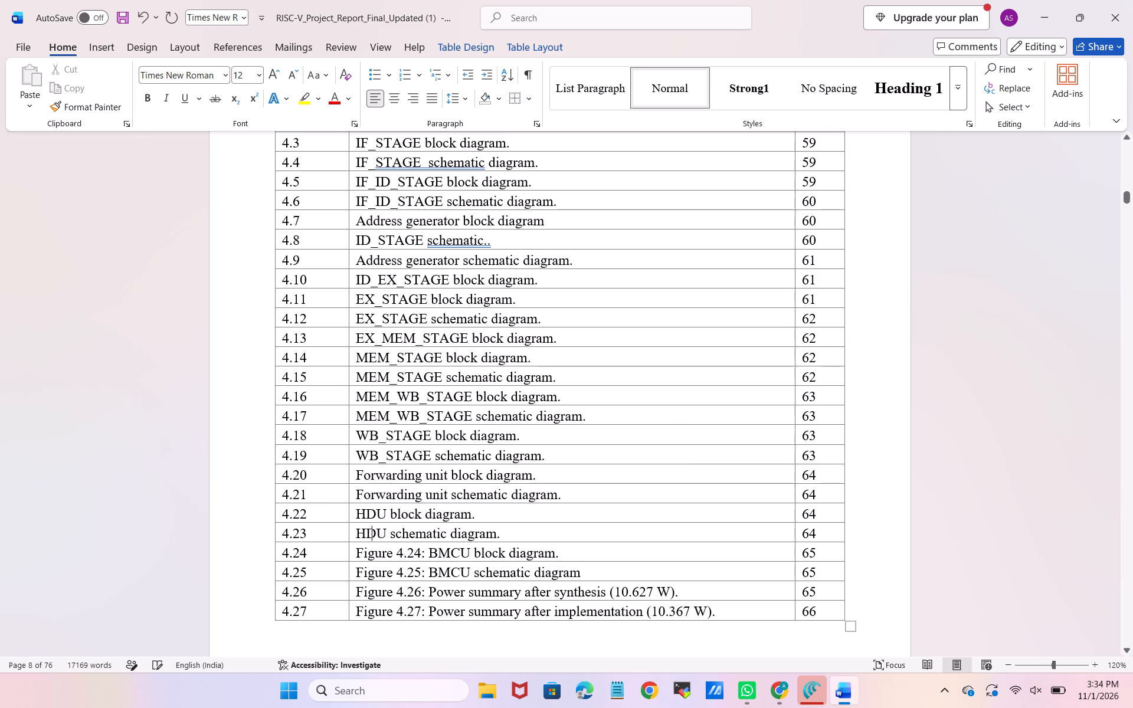
Delete the "Figure 4.24:" and "Figure 4.25:" prefixes from the BMCU block and schematic diagram titles.
{"action": "left_click_drag", "start_coordinate": [424, 556], "coordinate": [365, 559]}
{"action": "key", "text": "Delete"}
{"action": "left_click_drag", "start_coordinate": [424, 573], "coordinate": [394, 575]}
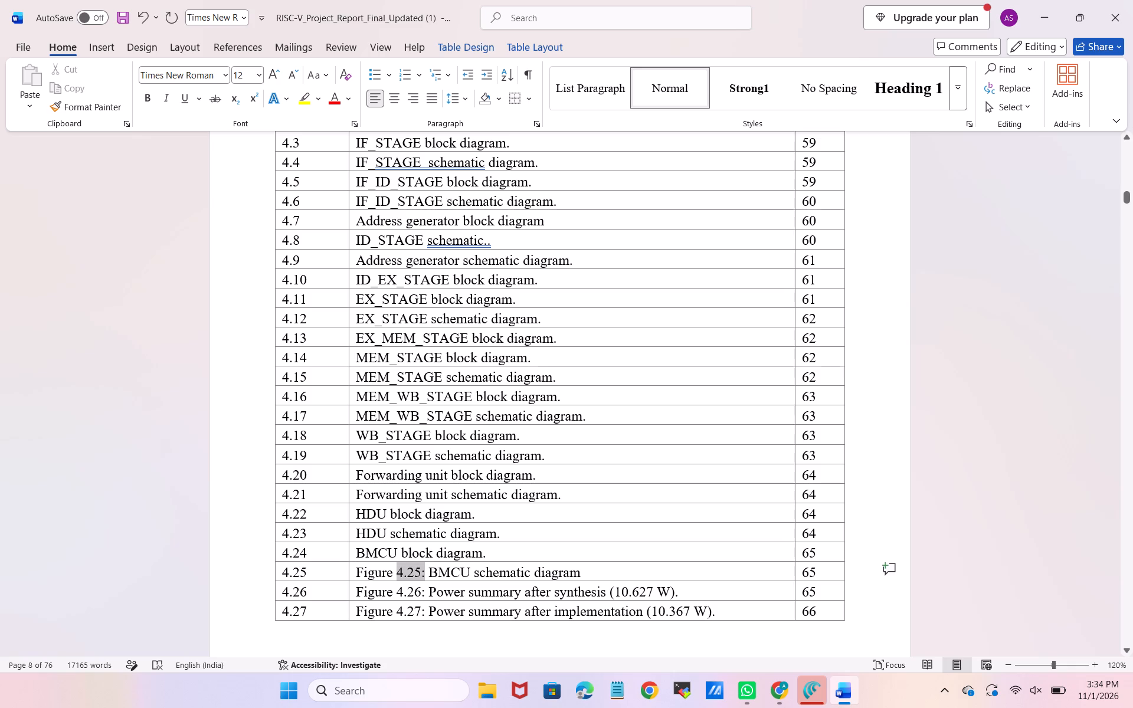
{"action": "left_click_drag", "start_coordinate": [394, 575], "coordinate": [372, 579]}
{"action": "key", "text": "Delete"}
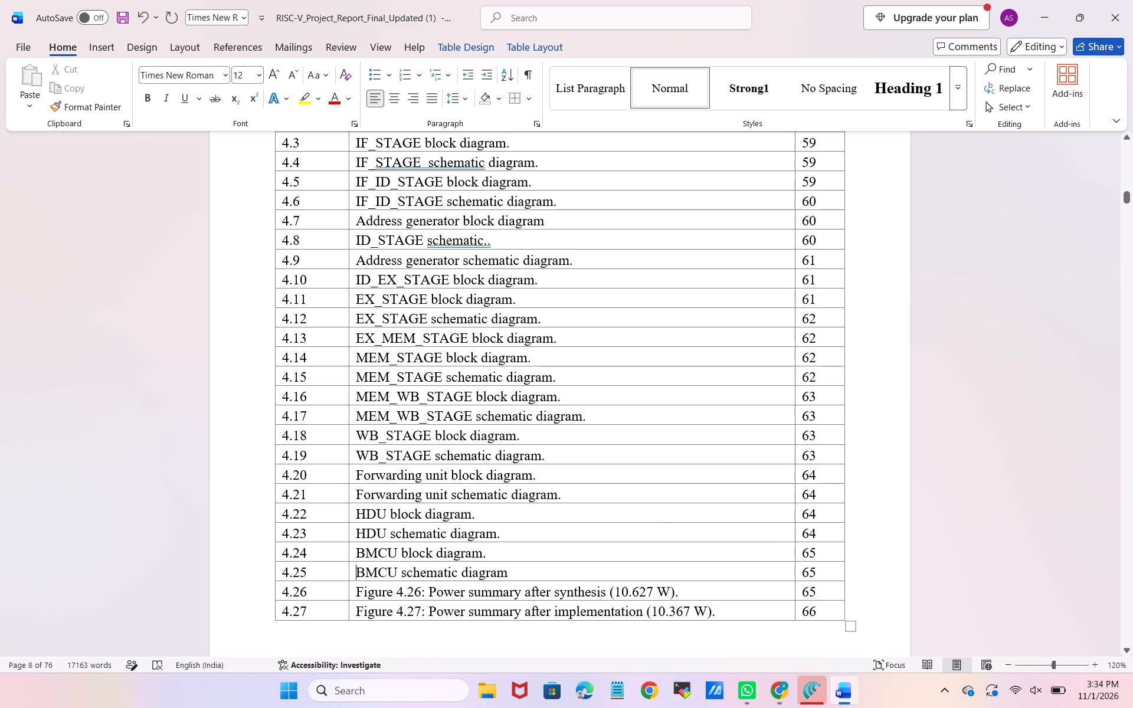
Delete the "Figure 4.26:" and "Figure 4.27:" prefixes from the two power summary titles at the end of the List of Figures.
{"action": "left_click_drag", "start_coordinate": [428, 591], "coordinate": [373, 591]}
{"action": "key", "text": "Delete"}
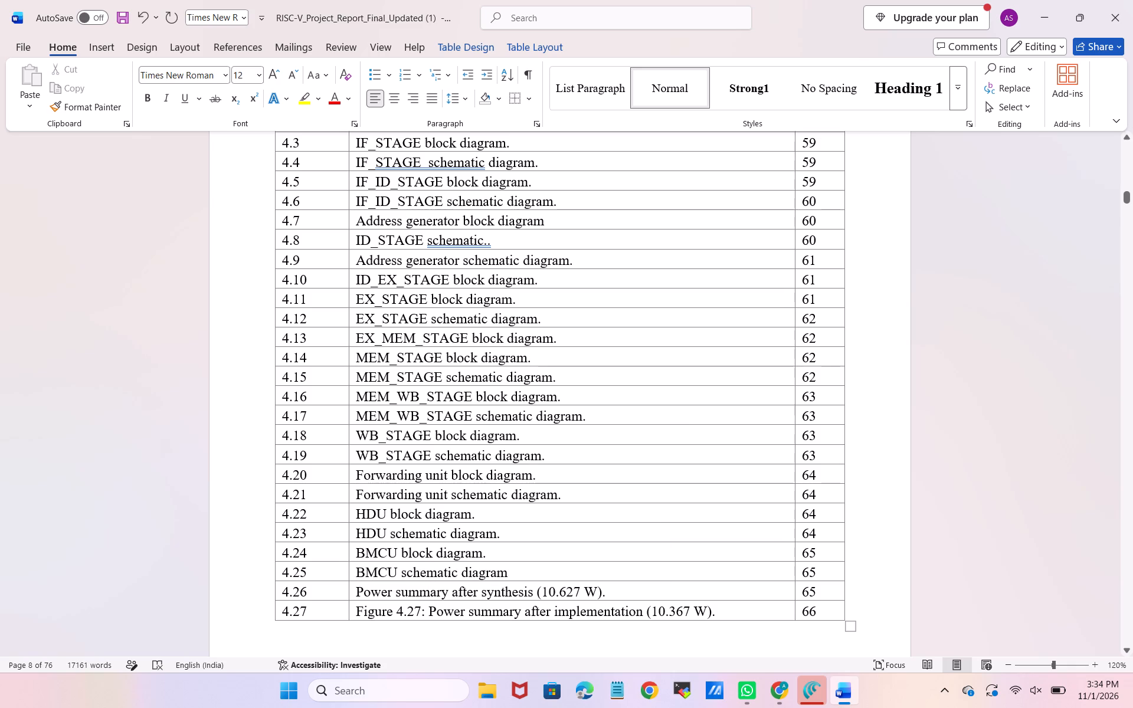
{"action": "left_click_drag", "start_coordinate": [425, 611], "coordinate": [376, 612]}
{"action": "key", "text": "Delete"}
Look over the List of Abbreviations page and the cleaned-up titles in the List of Figures.
{"action": "scroll", "coordinate": [376, 612], "scroll_direction": "down", "scroll_amount": 1}
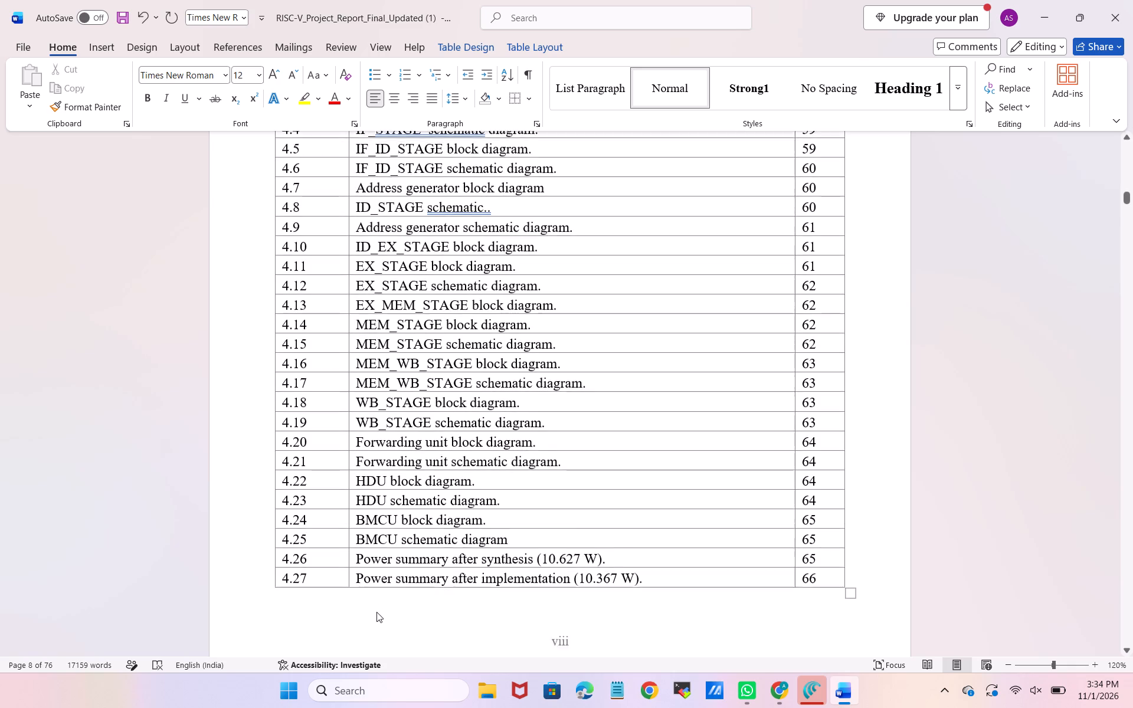
{"action": "scroll", "coordinate": [376, 612], "scroll_direction": "down", "scroll_amount": 4}
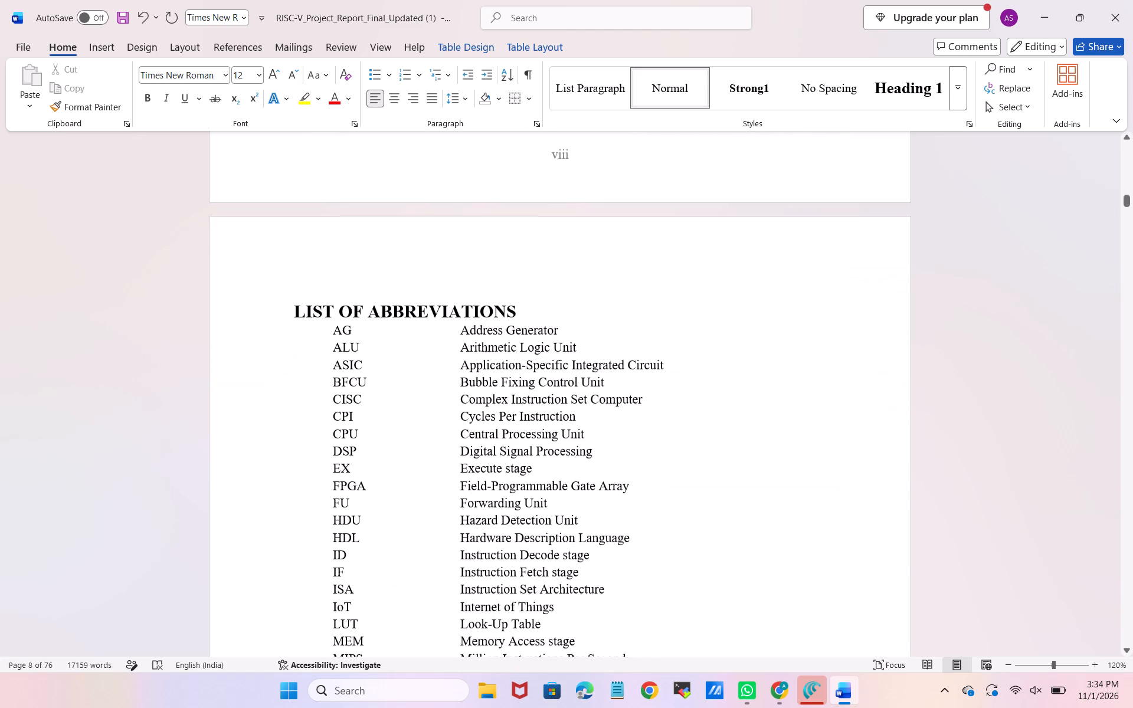
{"action": "scroll", "coordinate": [376, 612], "scroll_direction": "down", "scroll_amount": 2}
{"action": "scroll", "coordinate": [376, 612], "scroll_direction": "up", "scroll_amount": 1}
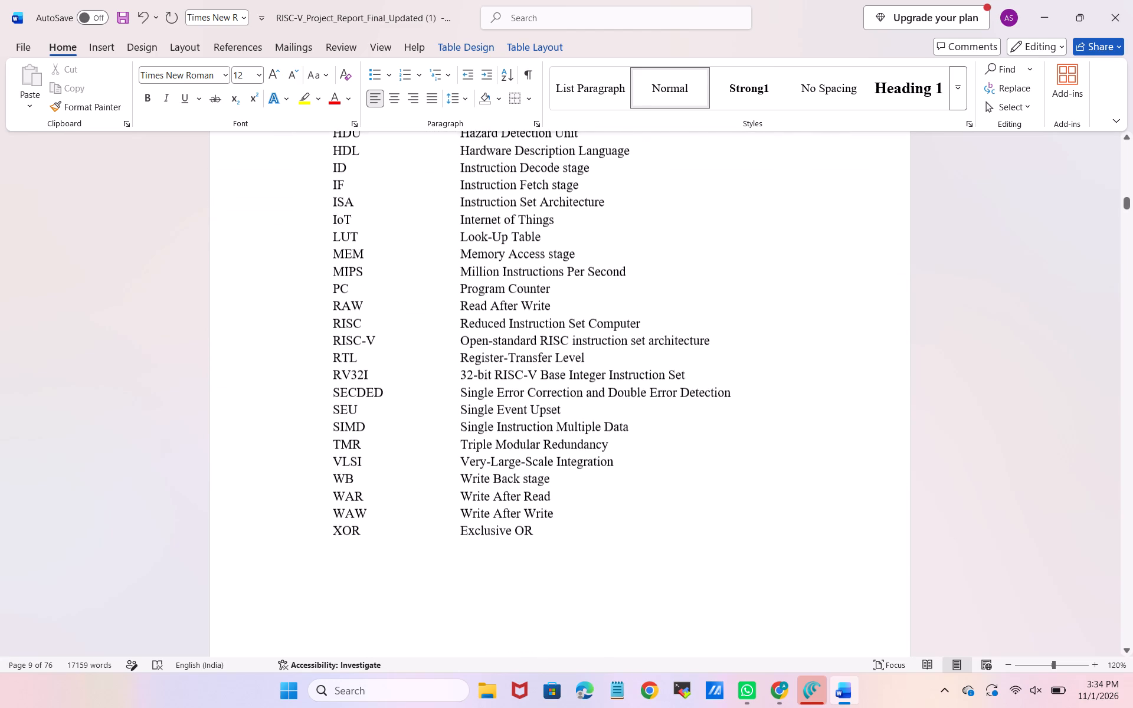
{"action": "scroll", "coordinate": [376, 612], "scroll_direction": "up", "scroll_amount": 3}
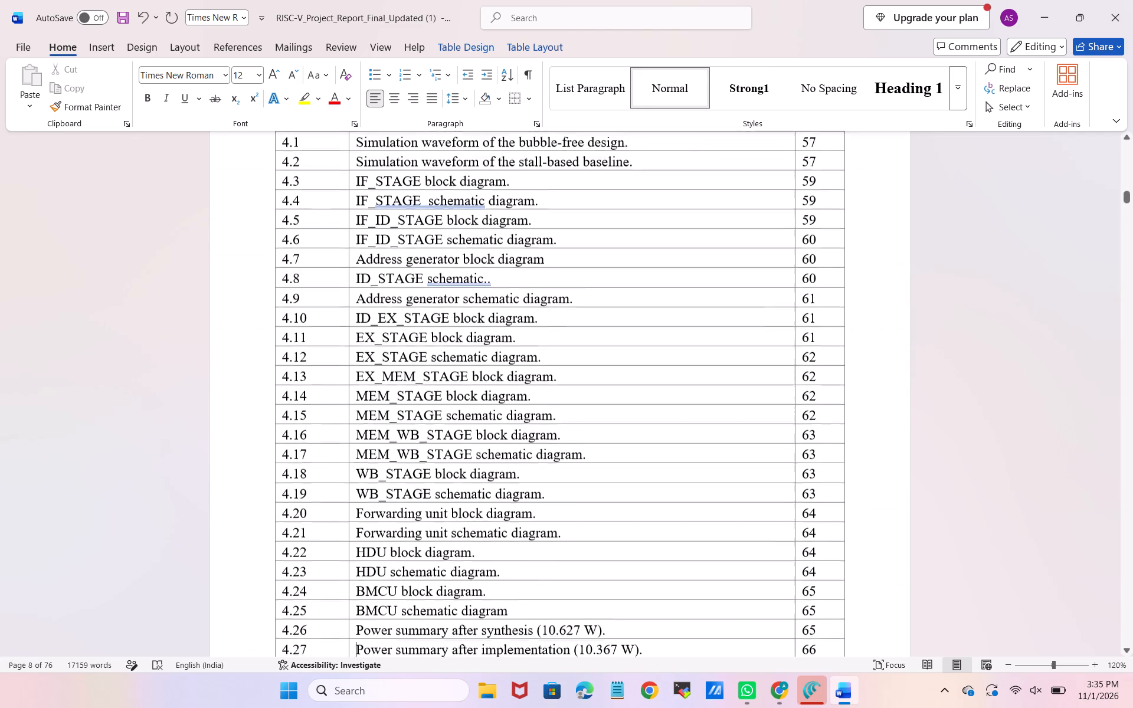
{"action": "scroll", "coordinate": [376, 612], "scroll_direction": "up", "scroll_amount": 1}
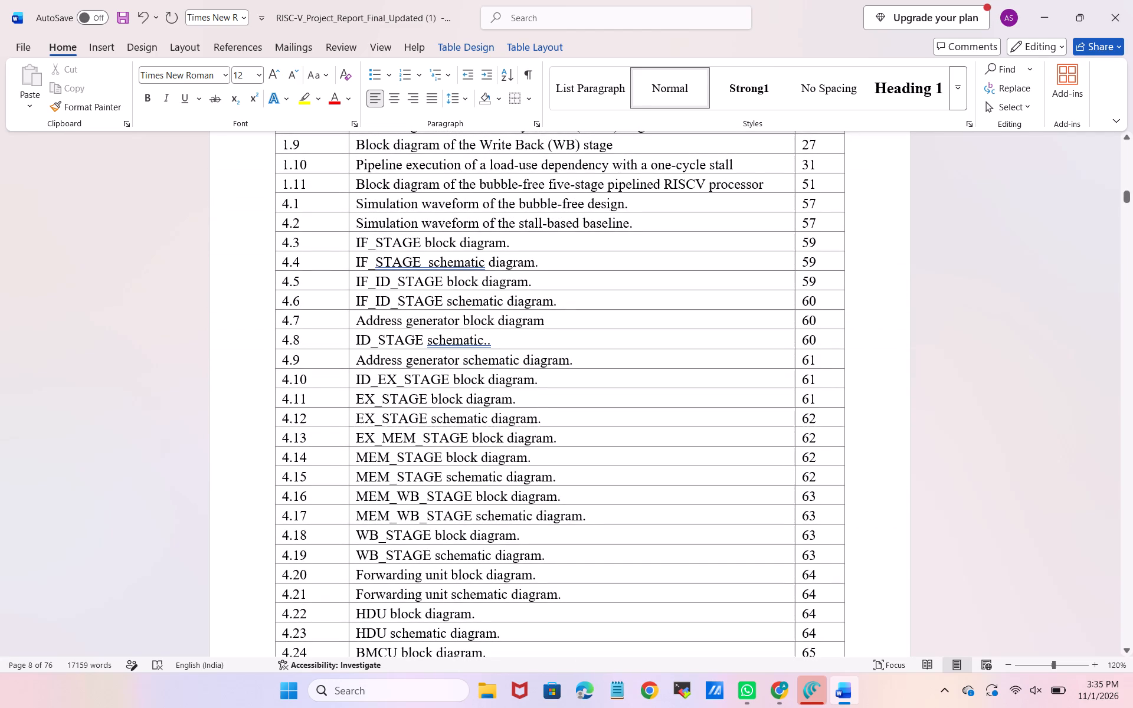
Ignore once the grammar flags on "STAGE schematic" in entry 4.4 and "schematic.." in entry 4.8 of the List of Figures.
{"action": "left_click", "coordinate": [405, 265]}
{"action": "right_click", "coordinate": [405, 265]}
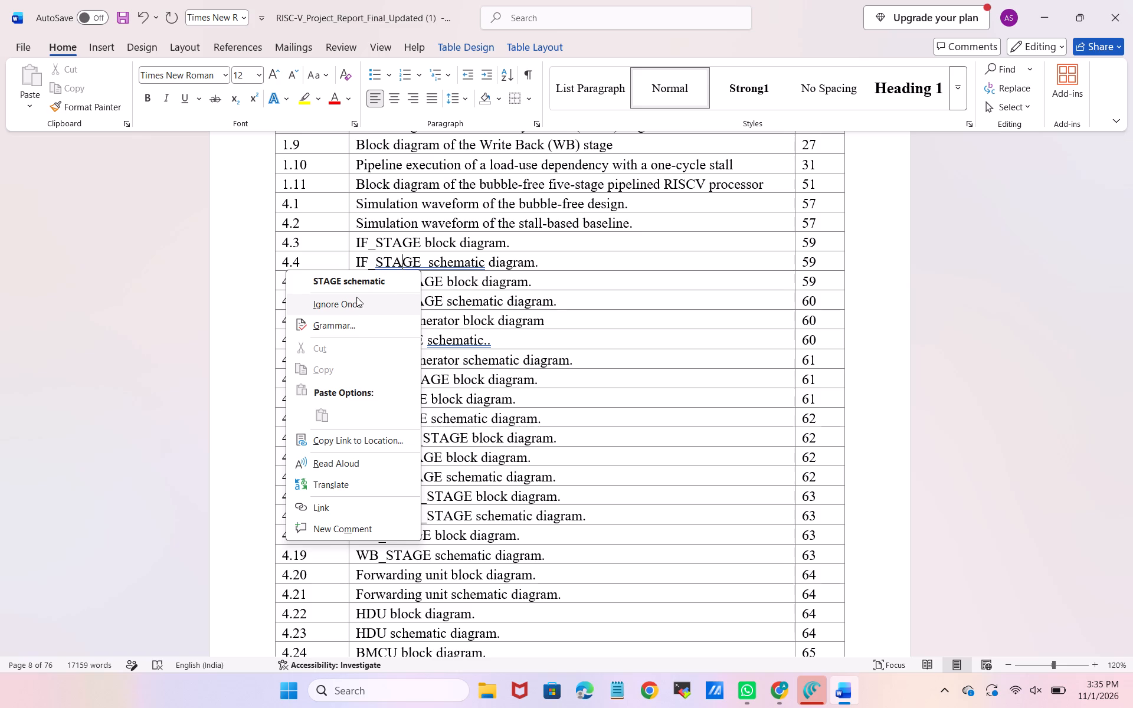
{"action": "left_click", "coordinate": [356, 297]}
{"action": "left_click", "coordinate": [457, 344]}
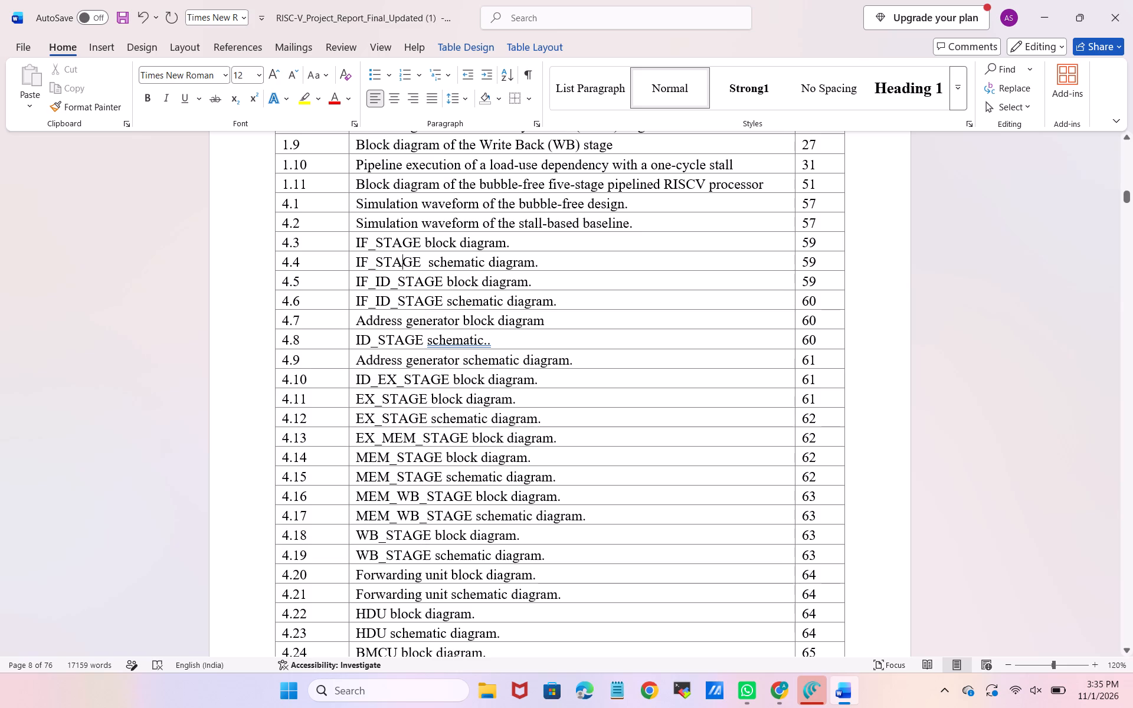
{"action": "right_click", "coordinate": [457, 344]}
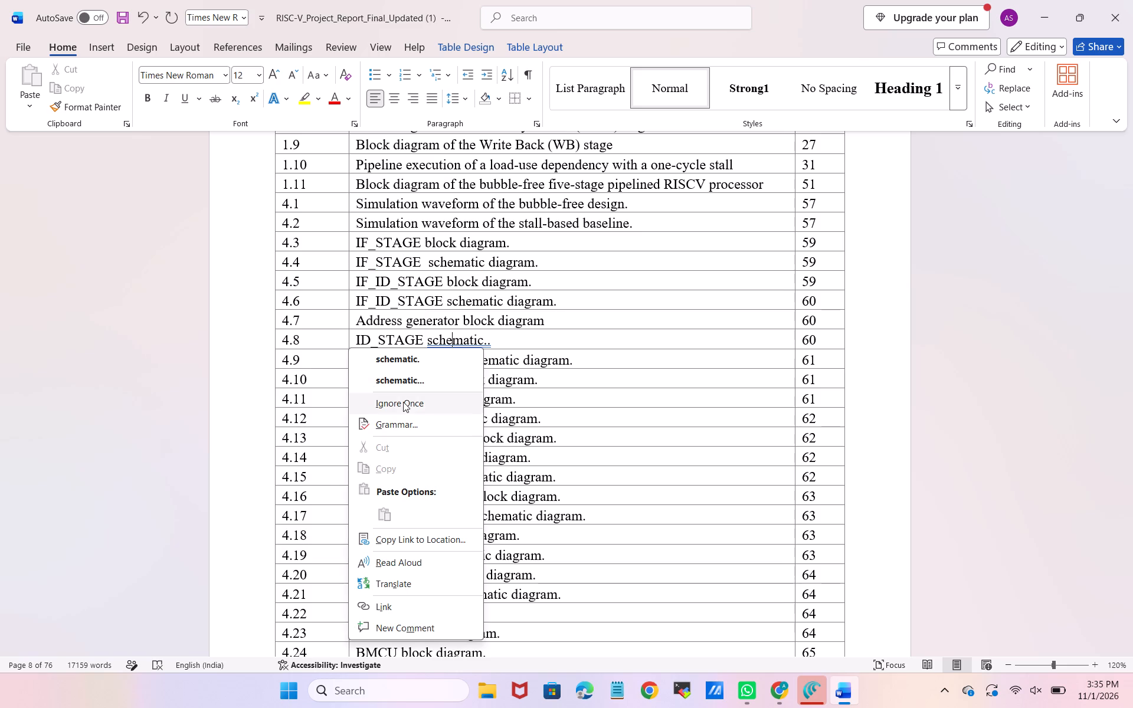
{"action": "left_click", "coordinate": [402, 402]}
Review the layout of the front-matter pages, comparing the List of Figures with the List of Tables.
{"action": "scroll", "coordinate": [402, 402], "scroll_direction": "up", "scroll_amount": 2}
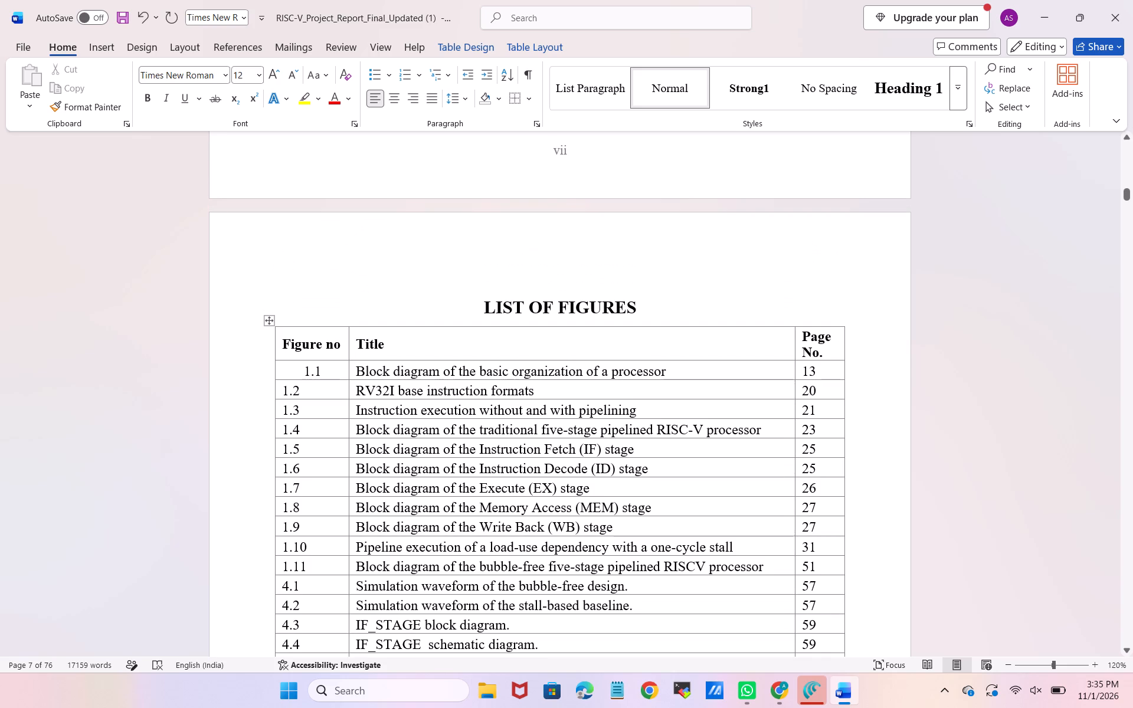
{"action": "left_click", "coordinate": [375, 182]}
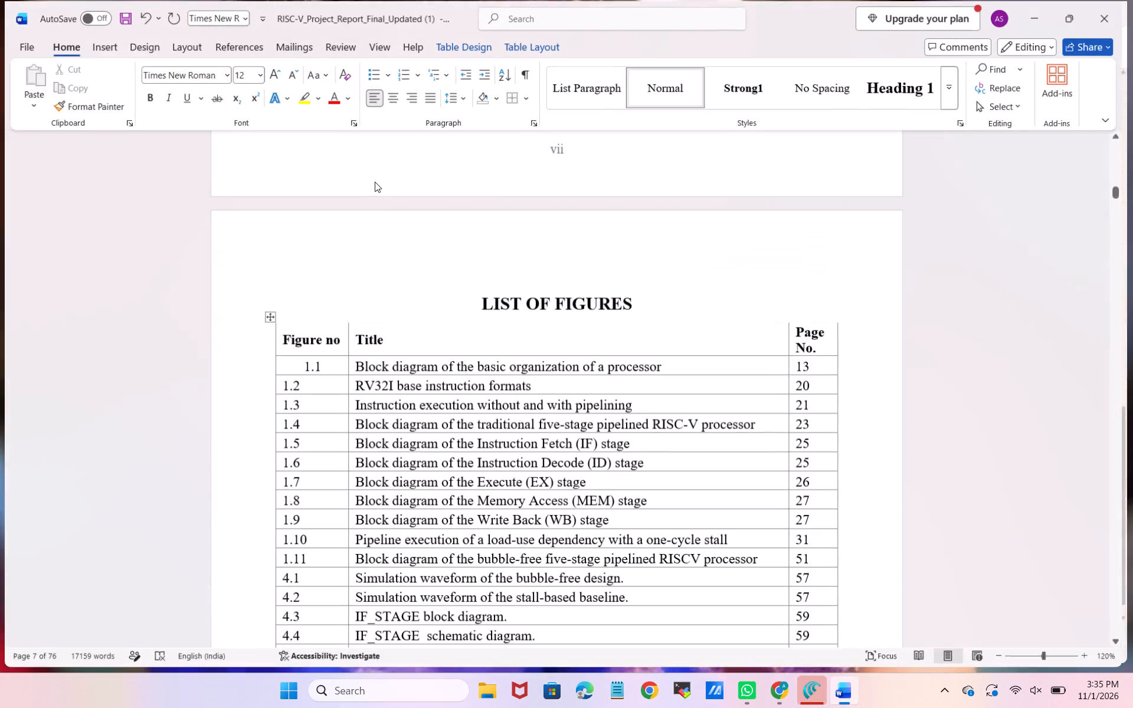
{"action": "scroll", "coordinate": [548, 344], "scroll_direction": "left", "scroll_amount": 1}
{"action": "scroll", "coordinate": [548, 344], "scroll_direction": "down", "scroll_amount": 2, "text": "ctrl"}
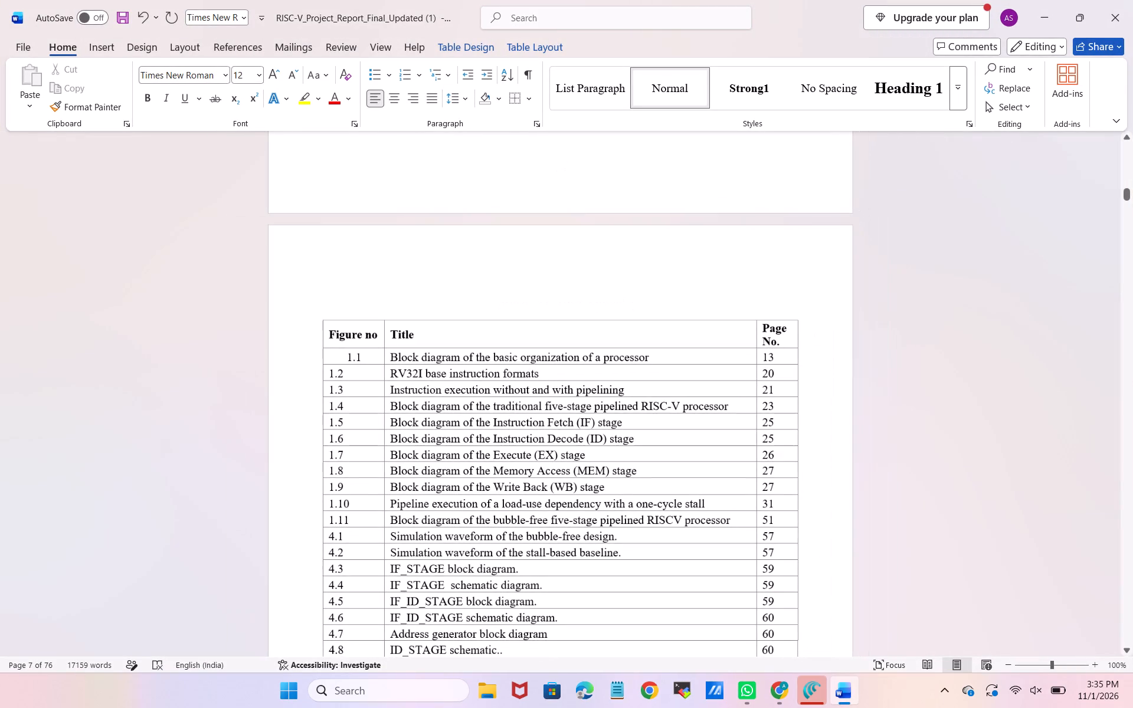
{"action": "scroll", "coordinate": [548, 344], "scroll_direction": "down", "scroll_amount": 7, "text": "ctrl"}
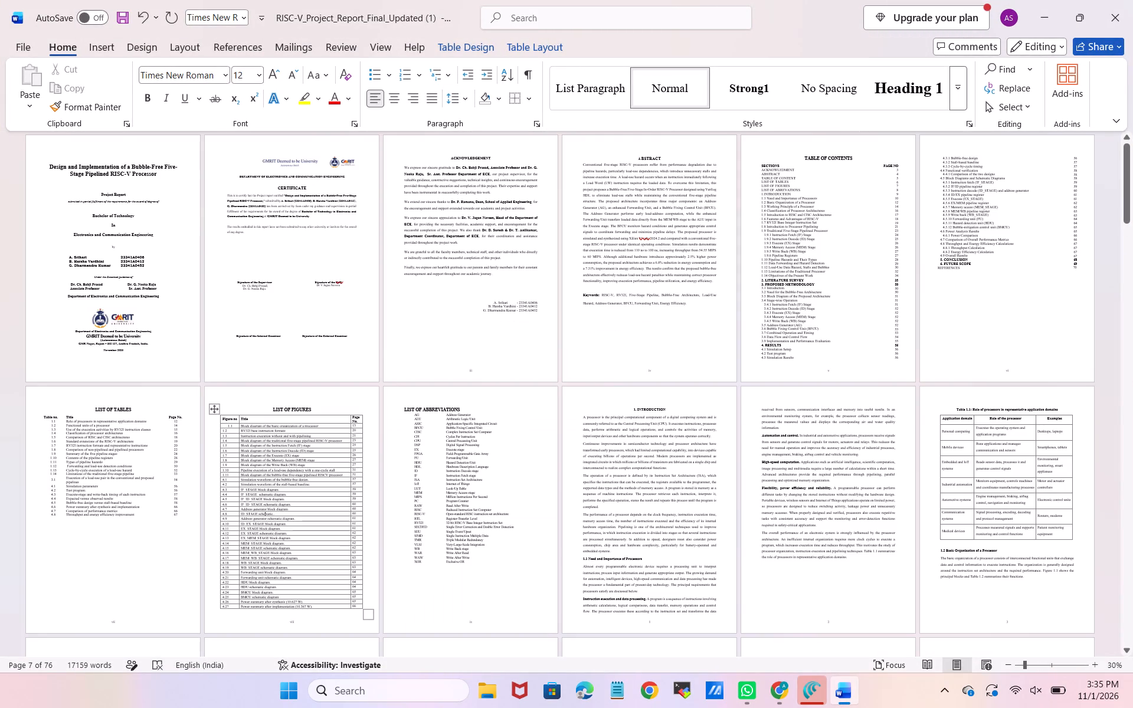
{"action": "scroll", "coordinate": [548, 344], "scroll_direction": "down", "scroll_amount": 2}
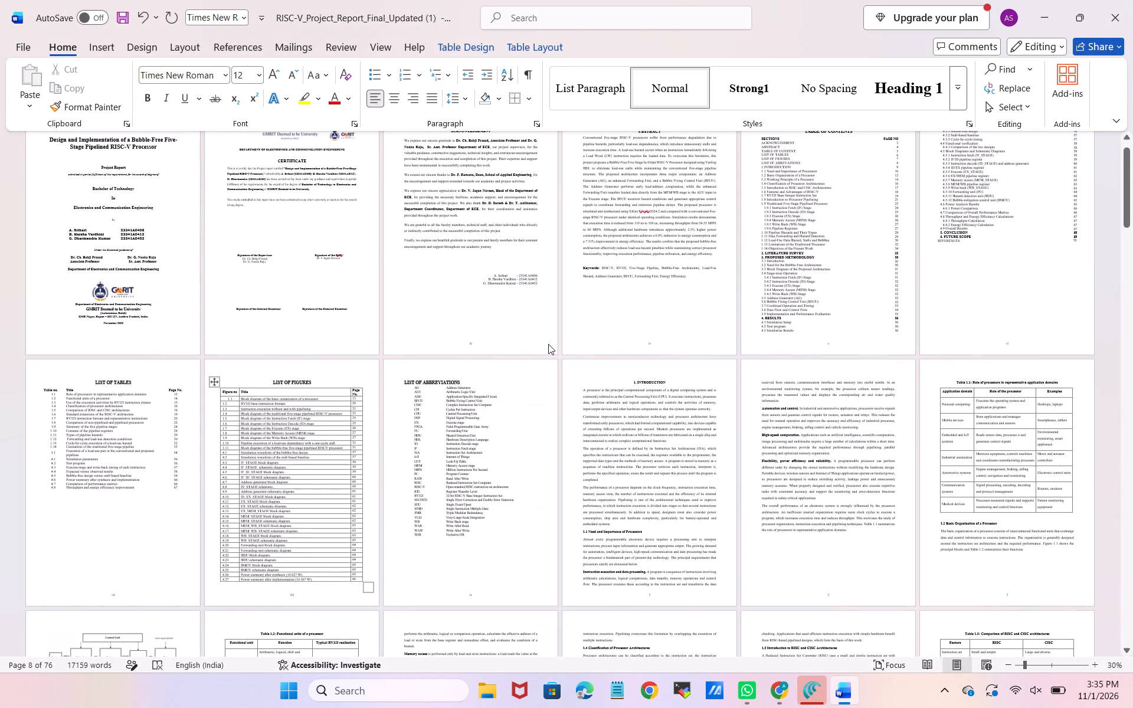
{"action": "scroll", "coordinate": [548, 344], "scroll_direction": "up", "scroll_amount": 4}
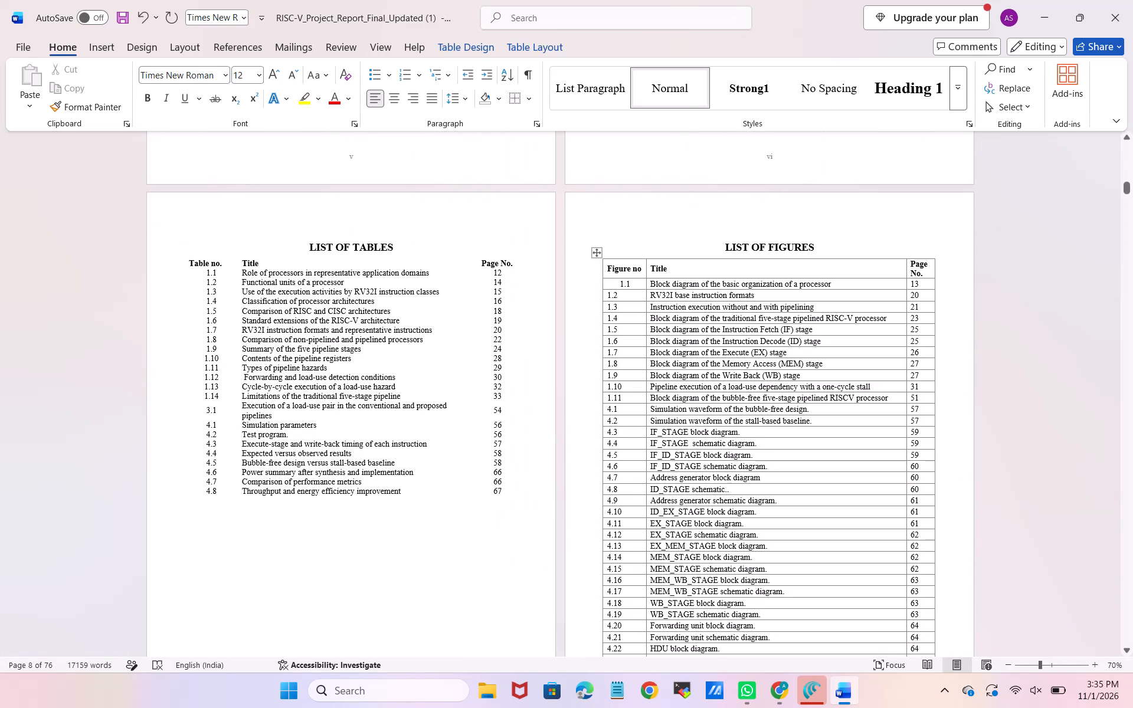
{"action": "scroll", "coordinate": [548, 344], "scroll_direction": "down", "scroll_amount": 2}
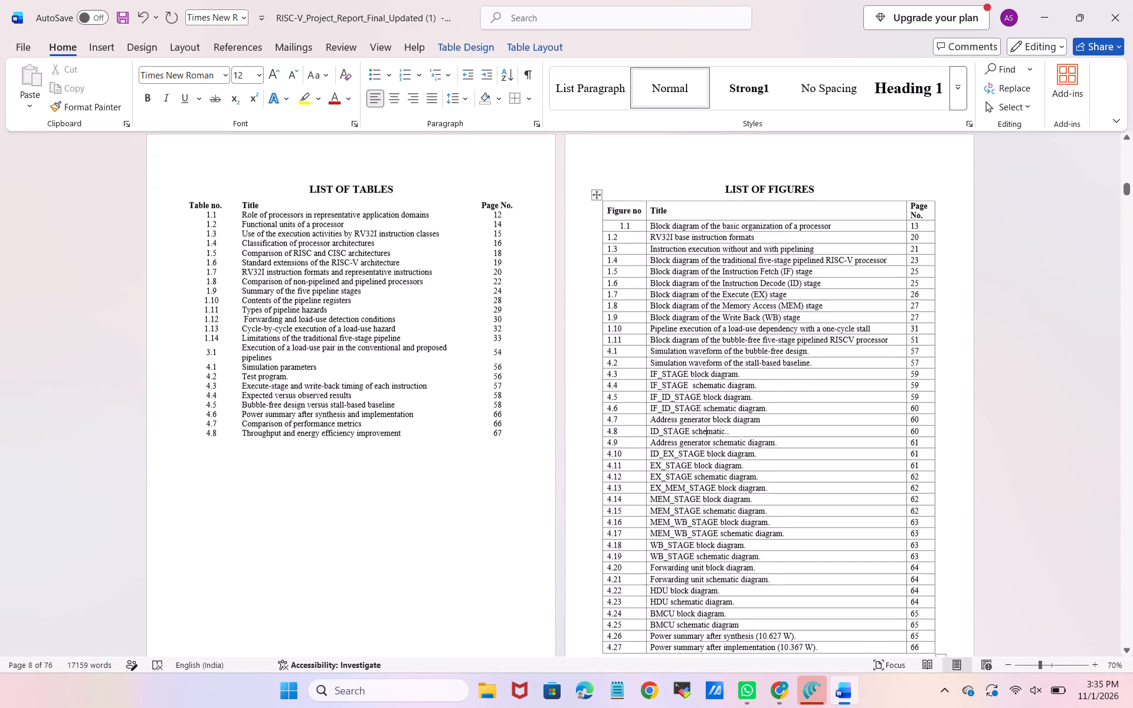
{"action": "scroll", "coordinate": [548, 344], "scroll_direction": "down", "scroll_amount": 1}
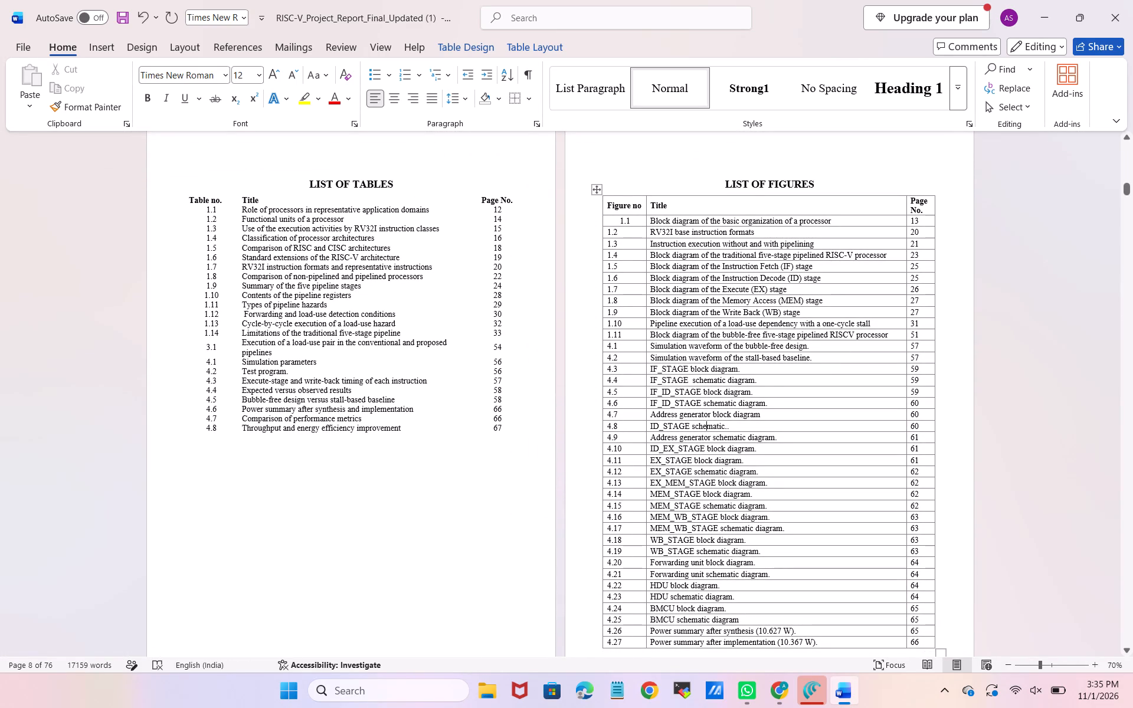
Centre the figure numbers 1.1 through 4.26 in the Figure no column of the List of Figures.
{"action": "left_click_drag", "start_coordinate": [613, 218], "coordinate": [624, 613]}
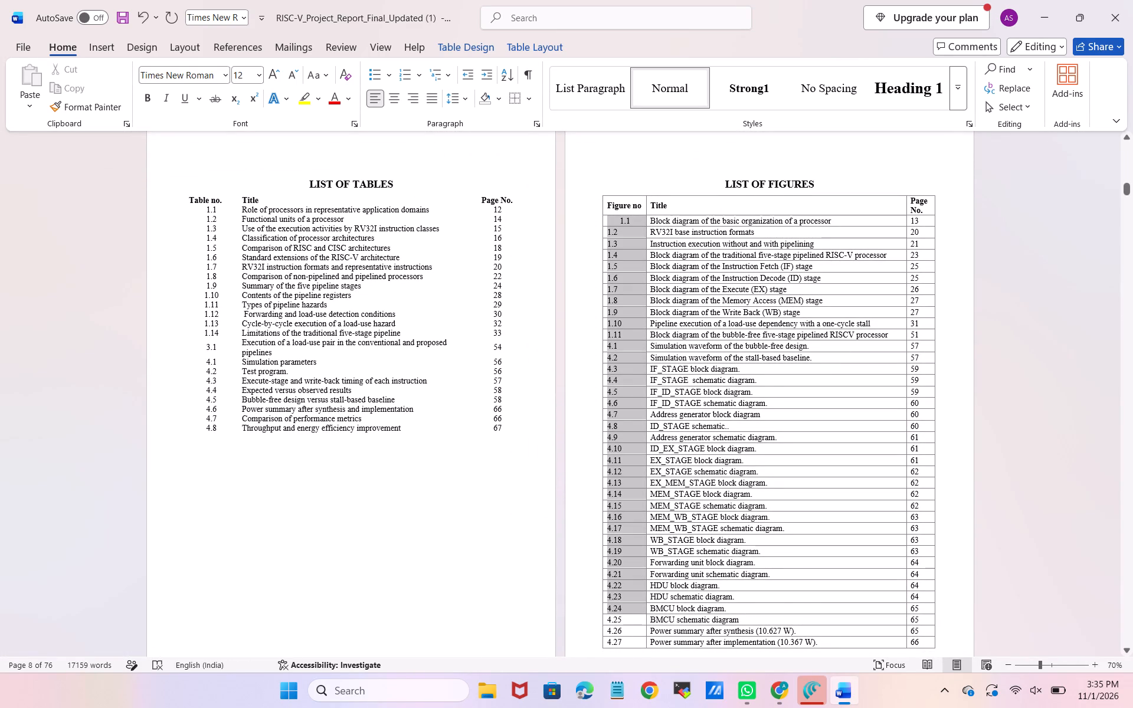
{"action": "left_click_drag", "start_coordinate": [624, 613], "coordinate": [624, 663]}
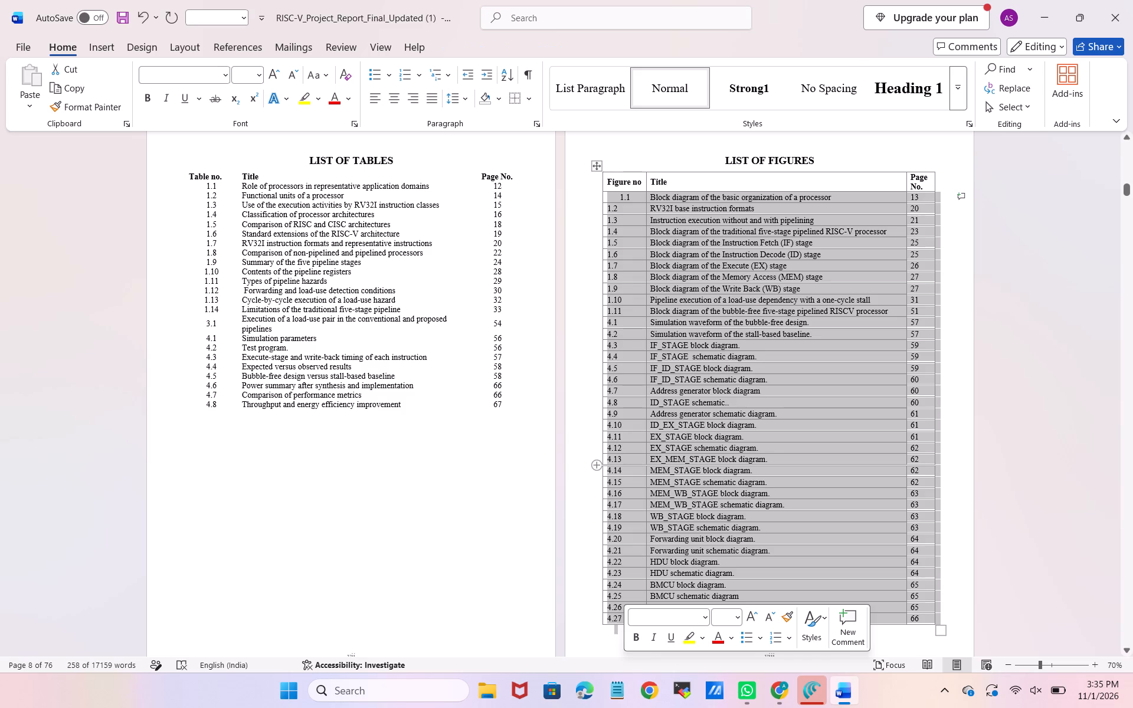
{"action": "left_click", "coordinate": [613, 194]}
{"action": "left_click_drag", "start_coordinate": [613, 194], "coordinate": [628, 603]}
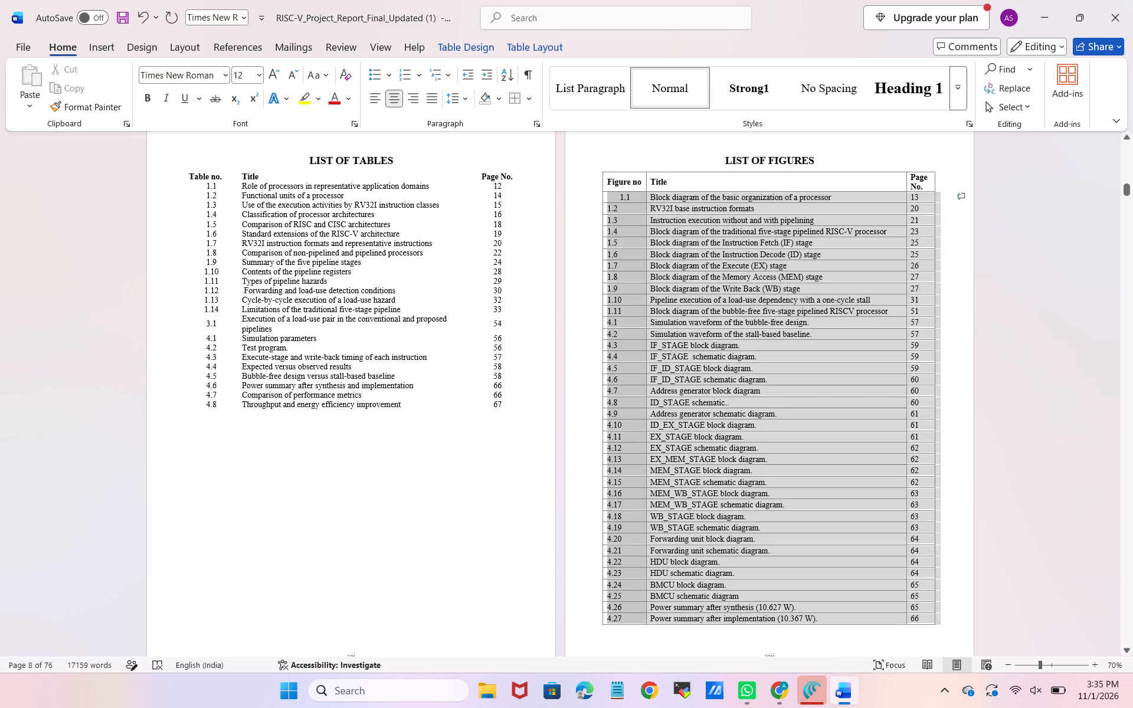
{"action": "left_click_drag", "start_coordinate": [628, 603], "coordinate": [626, 611]}
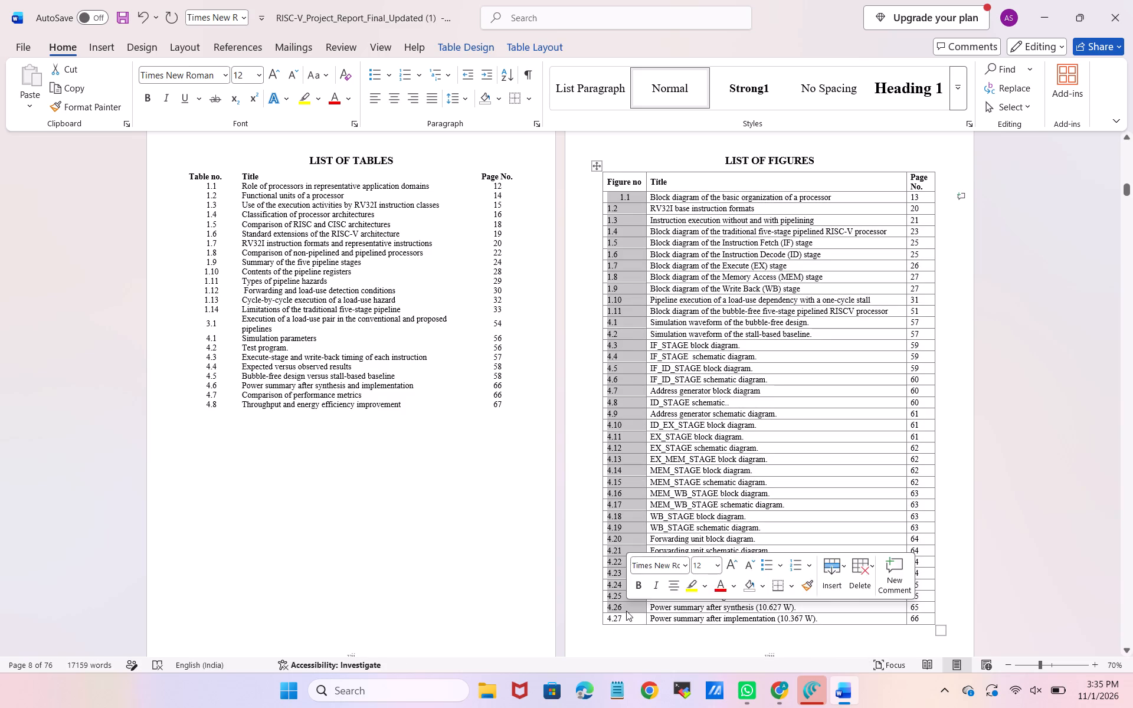
{"action": "left_click", "coordinate": [397, 99]}
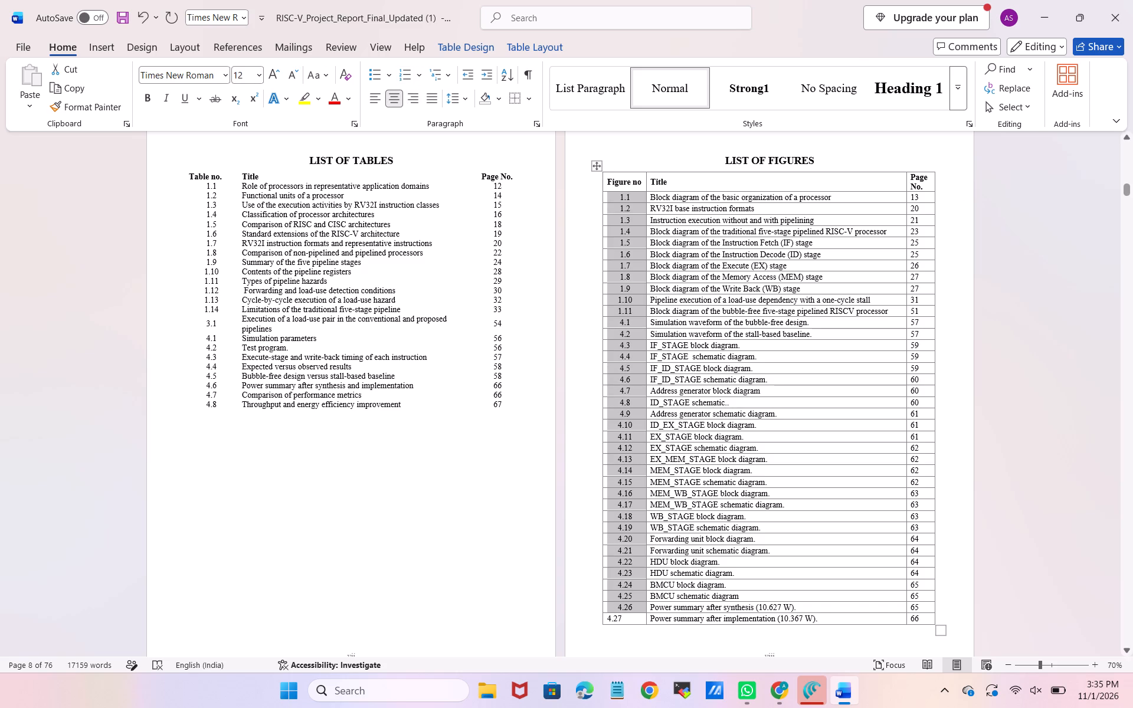
{"action": "left_click", "coordinate": [582, 350]}
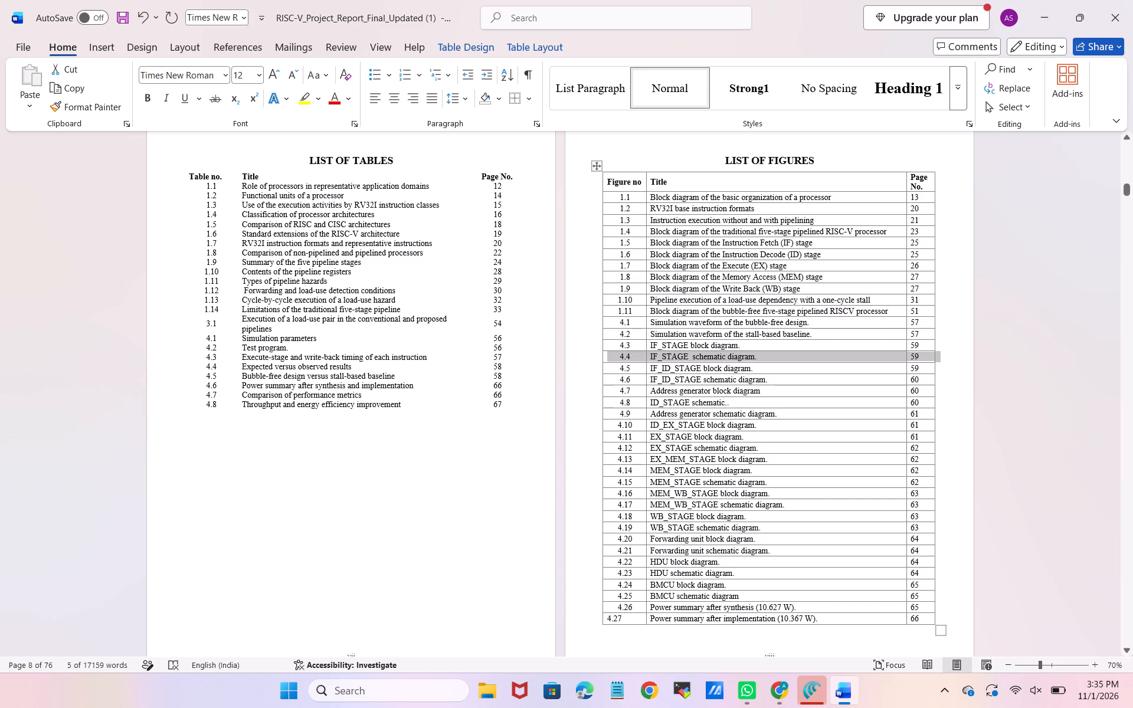
Centre the figure number 4.27 in the last row of the List of Figures.
{"action": "left_click_drag", "start_coordinate": [624, 618], "coordinate": [607, 618]}
{"action": "left_click", "coordinate": [651, 588]}
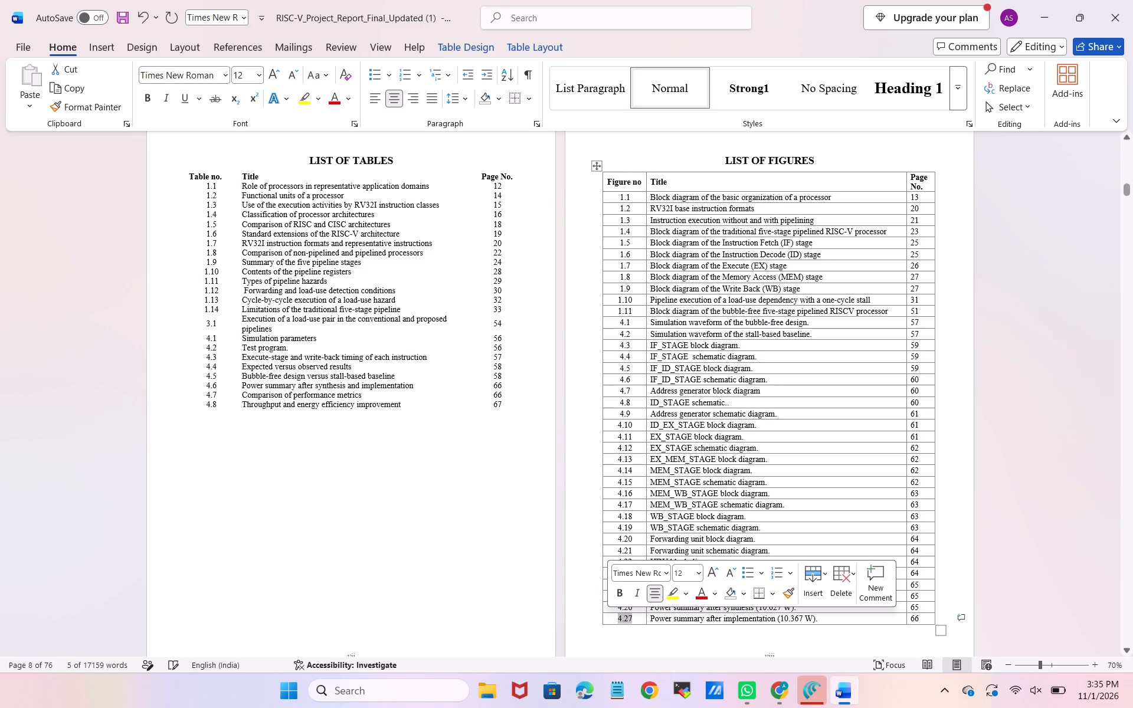
{"action": "left_click", "coordinate": [509, 565]}
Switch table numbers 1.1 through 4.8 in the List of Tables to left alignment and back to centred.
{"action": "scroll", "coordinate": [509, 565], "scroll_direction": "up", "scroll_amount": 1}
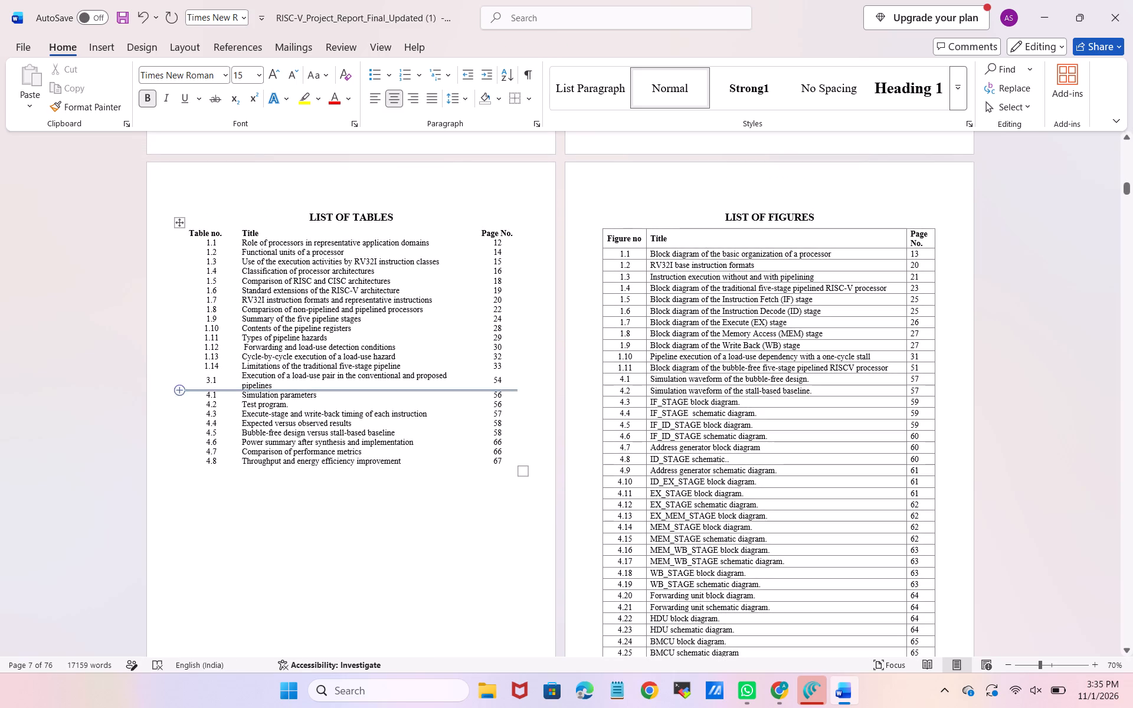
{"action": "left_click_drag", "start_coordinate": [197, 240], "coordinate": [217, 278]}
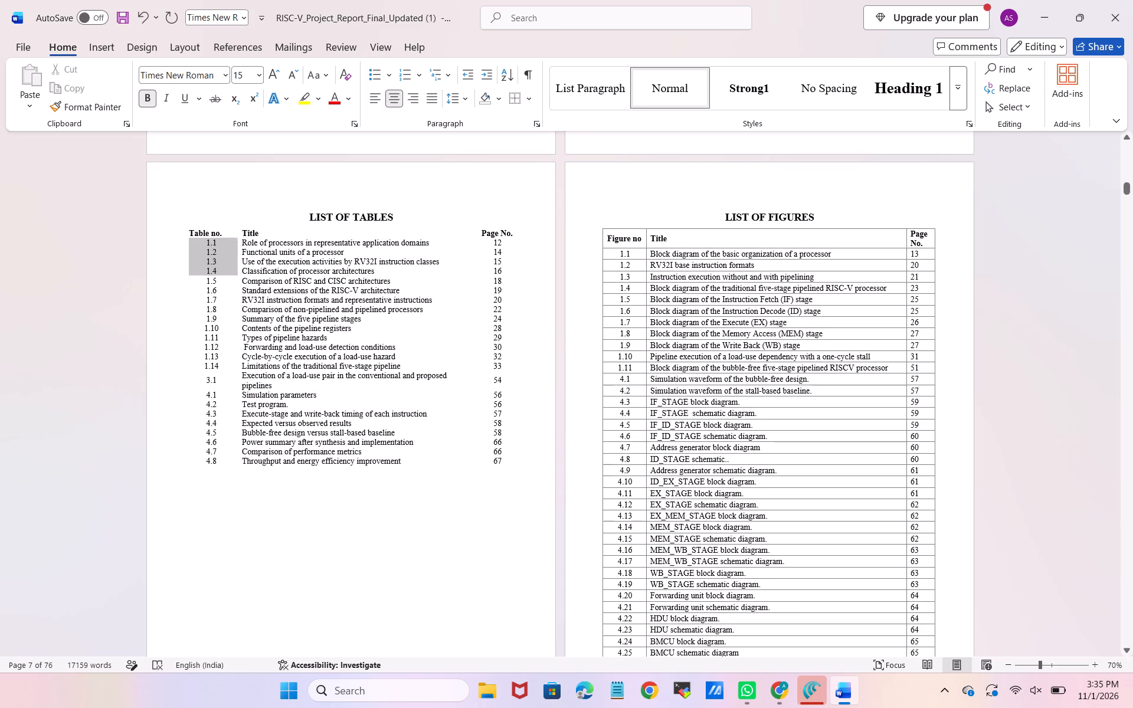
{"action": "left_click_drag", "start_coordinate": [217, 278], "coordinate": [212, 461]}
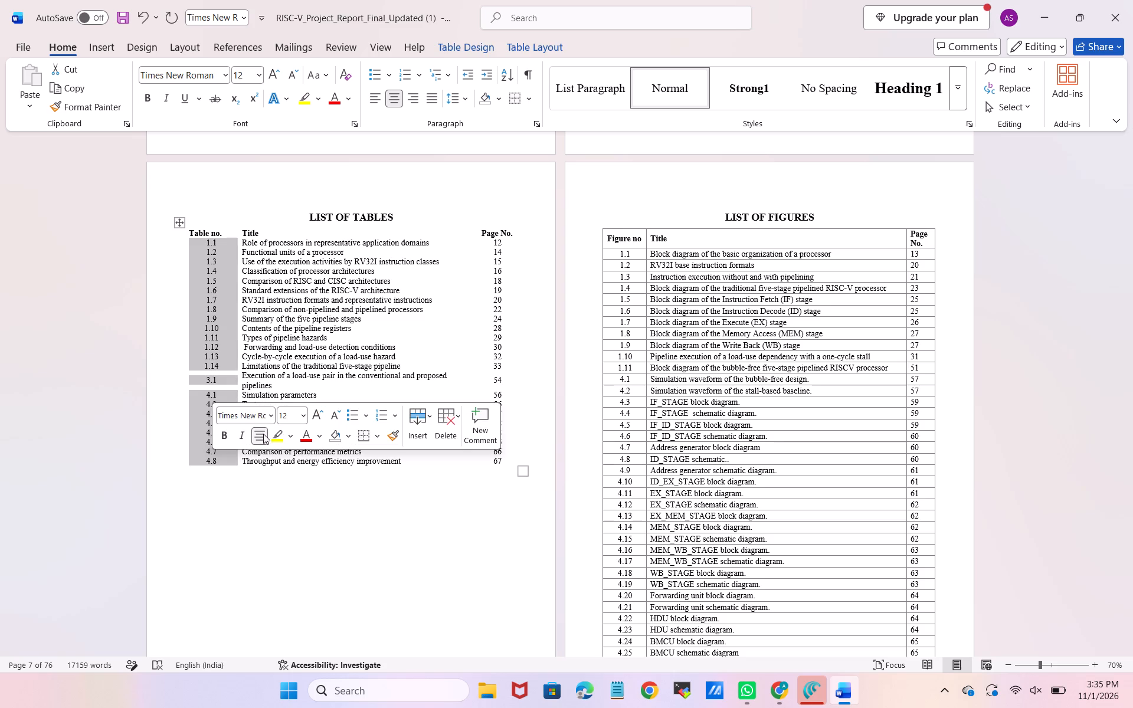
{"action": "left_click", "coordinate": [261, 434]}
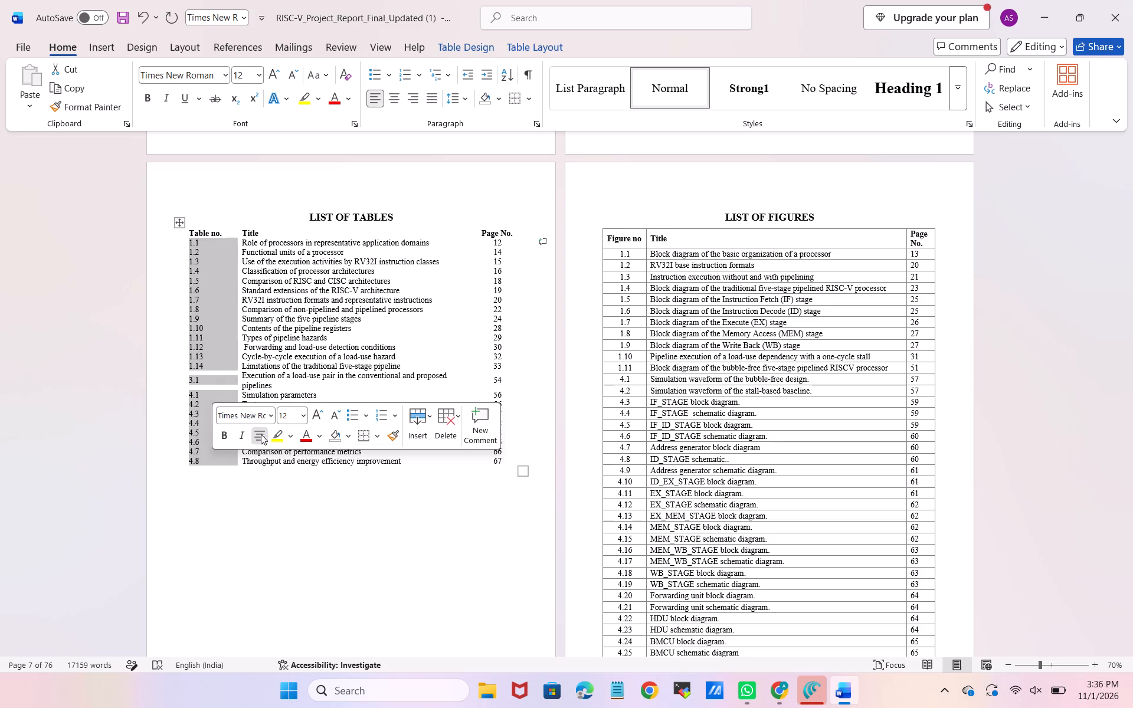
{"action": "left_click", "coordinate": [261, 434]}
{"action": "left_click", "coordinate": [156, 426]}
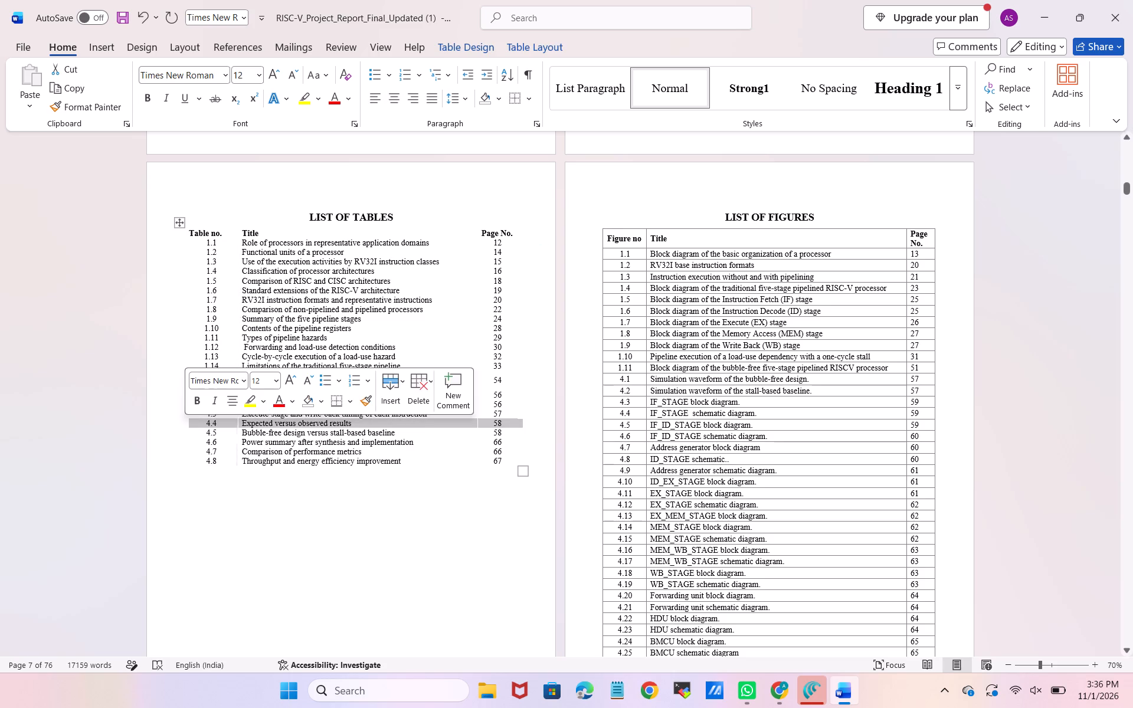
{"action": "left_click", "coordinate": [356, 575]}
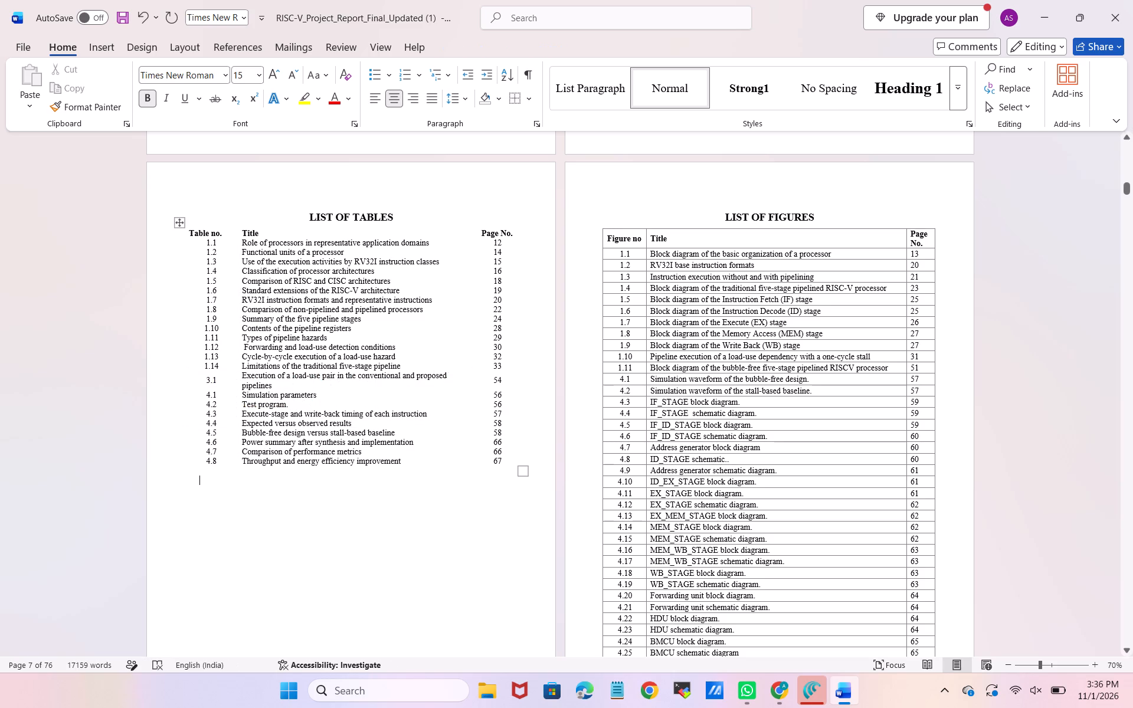
Shift the "Table no." header in the List of Tables over its numbers by inserting three leading spaces.
{"action": "left_click", "coordinate": [203, 247]}
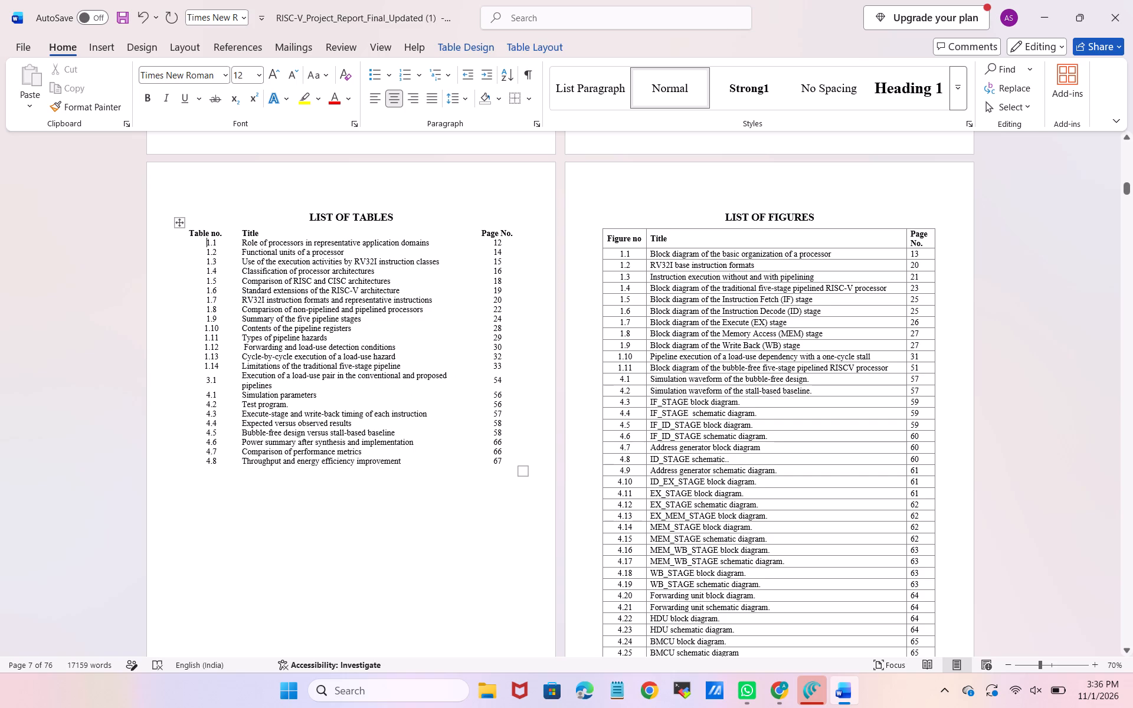
{"action": "left_click", "coordinate": [190, 234]}
{"action": "key", "text": "space"}
{"action": "key", "text": "space"}
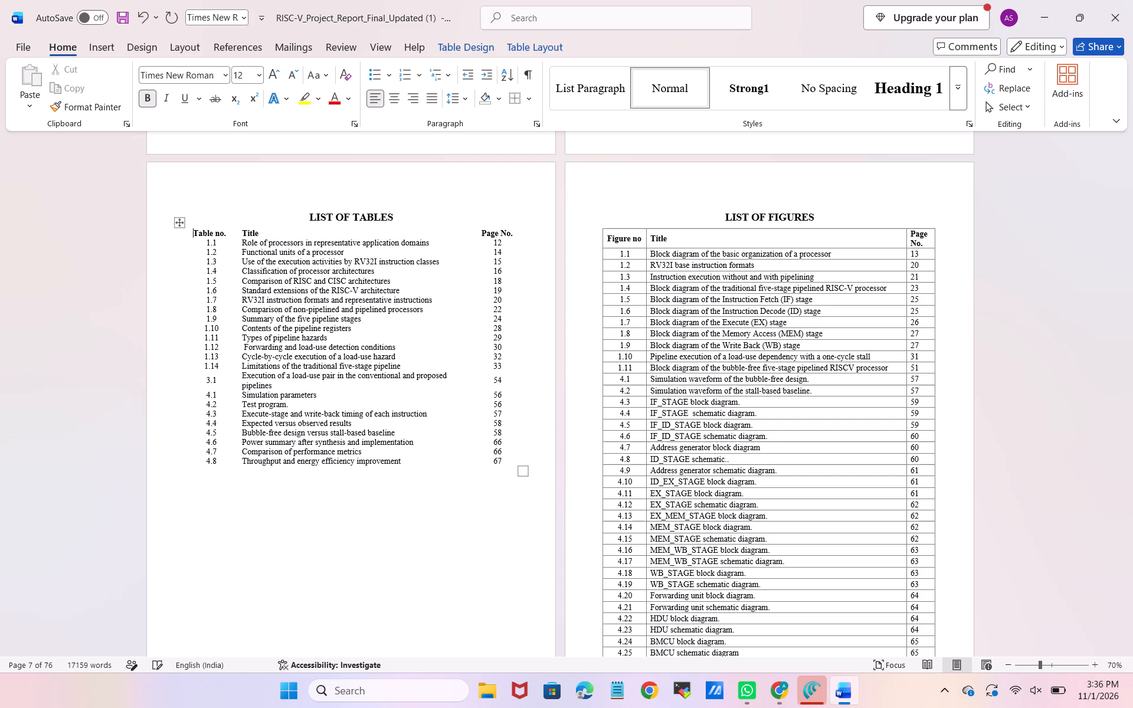
{"action": "key", "text": "space"}
{"action": "left_click", "coordinate": [433, 187]}
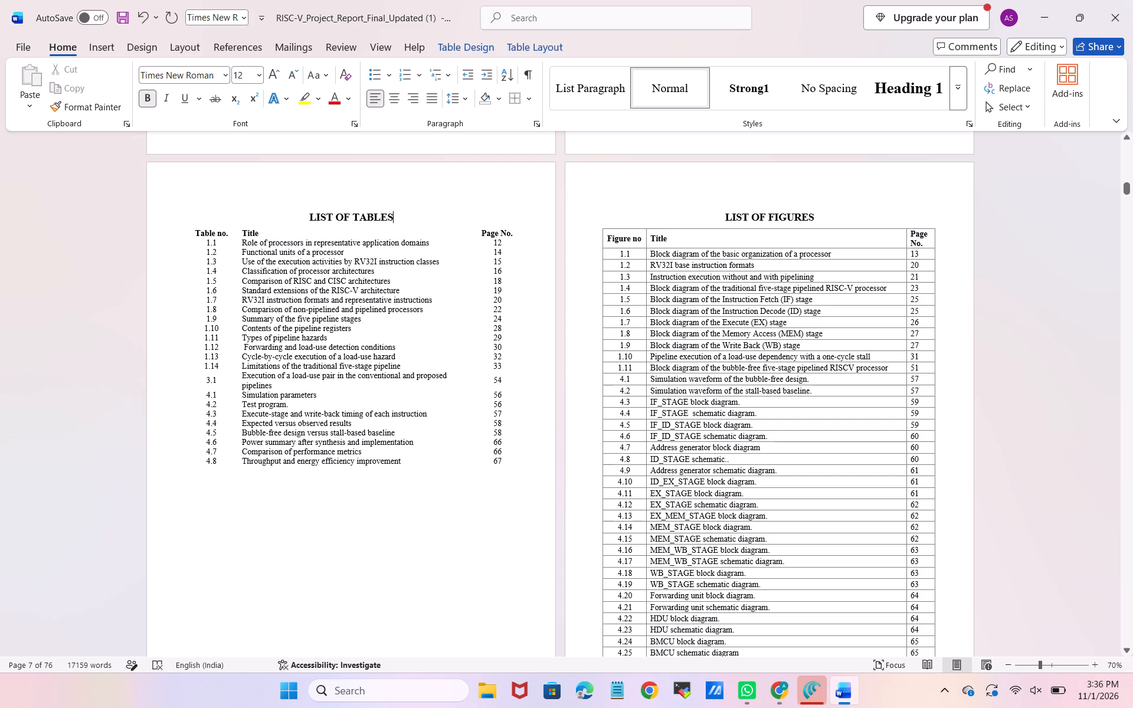
Review the Table of Contents pages and compare their layout with the List of Tables and List of Figures.
{"action": "scroll", "coordinate": [433, 187], "scroll_direction": "up", "scroll_amount": 4}
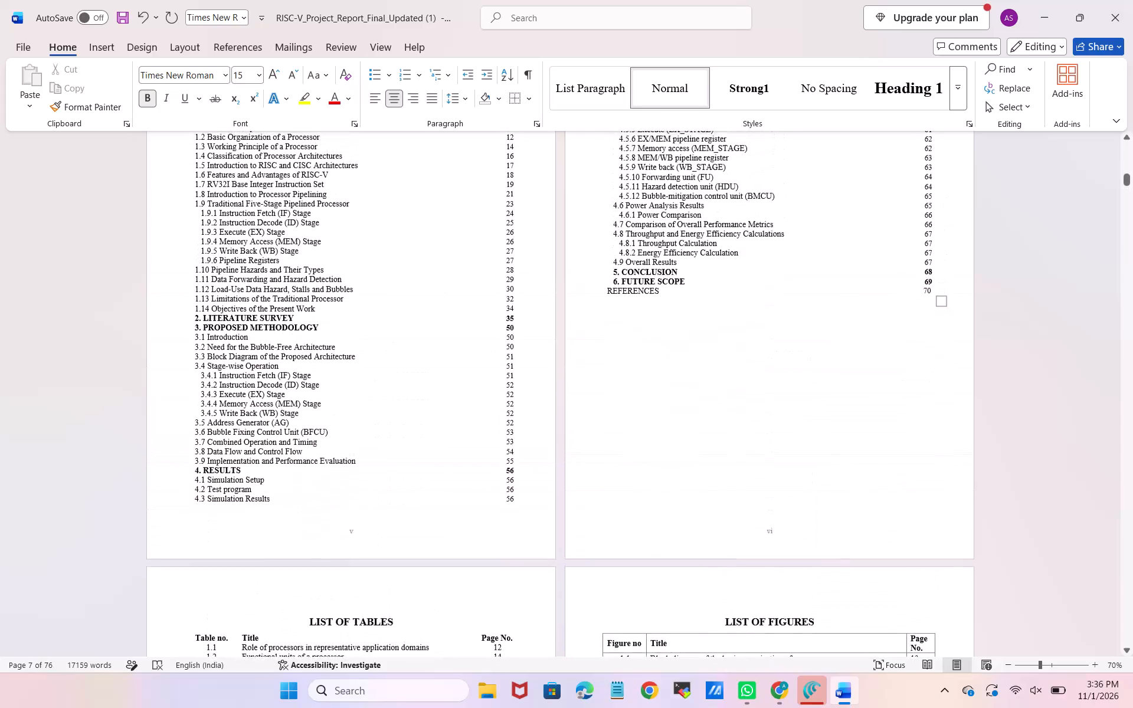
{"action": "scroll", "coordinate": [433, 187], "scroll_direction": "up", "scroll_amount": 3}
{"action": "scroll", "coordinate": [433, 187], "scroll_direction": "down", "scroll_amount": 1}
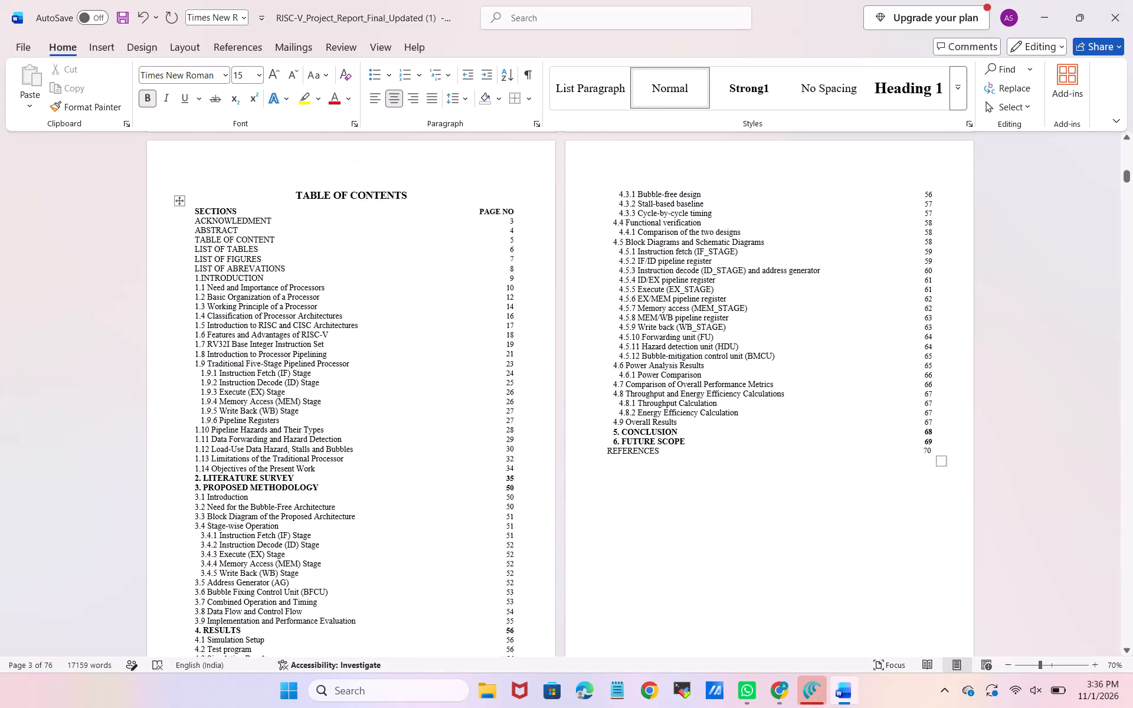
{"action": "scroll", "coordinate": [433, 187], "scroll_direction": "down", "scroll_amount": 1}
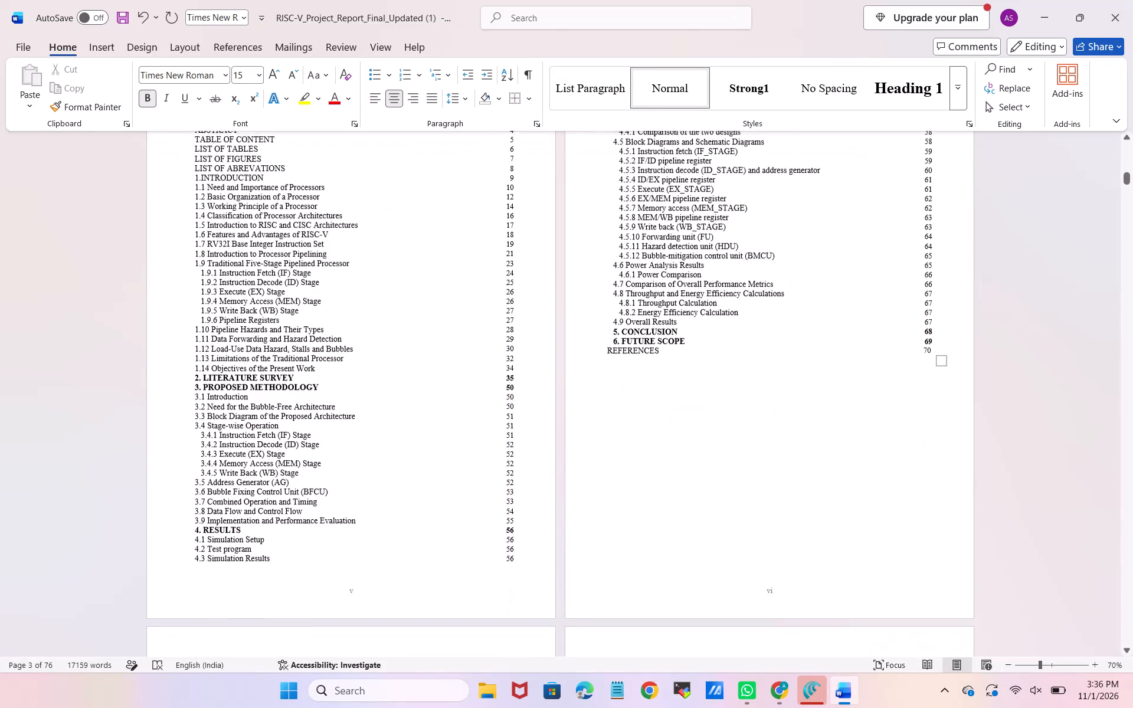
{"action": "scroll", "coordinate": [433, 187], "scroll_direction": "down", "scroll_amount": 7}
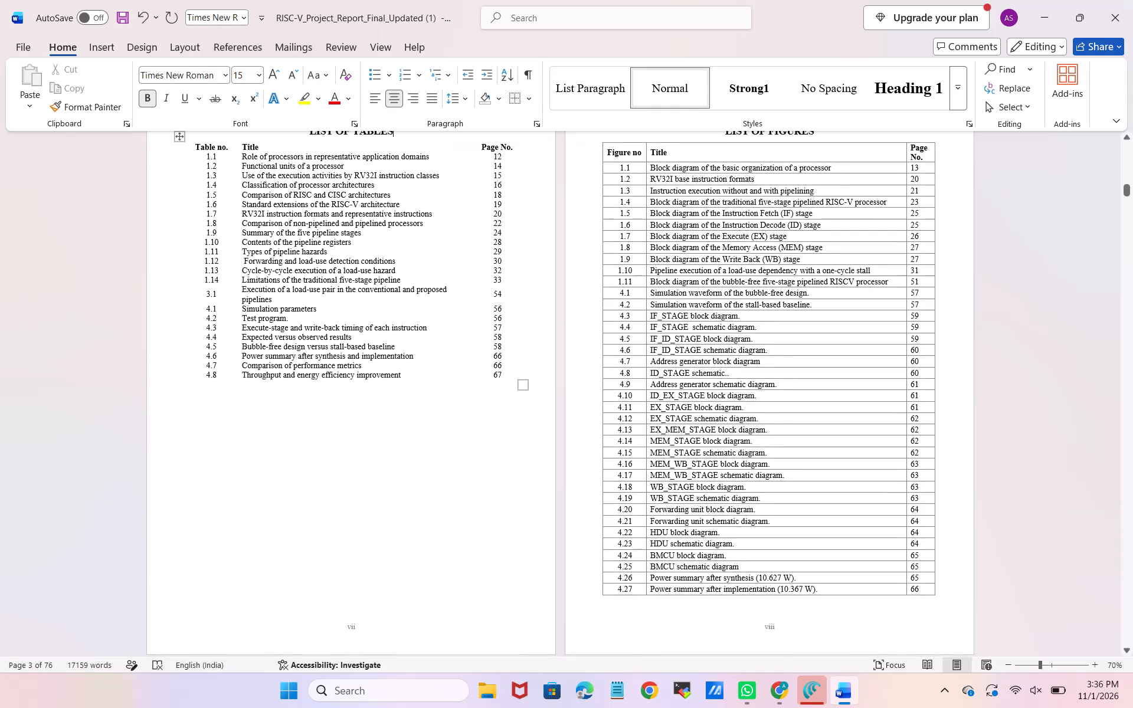
{"action": "scroll", "coordinate": [433, 187], "scroll_direction": "right", "scroll_amount": 2}
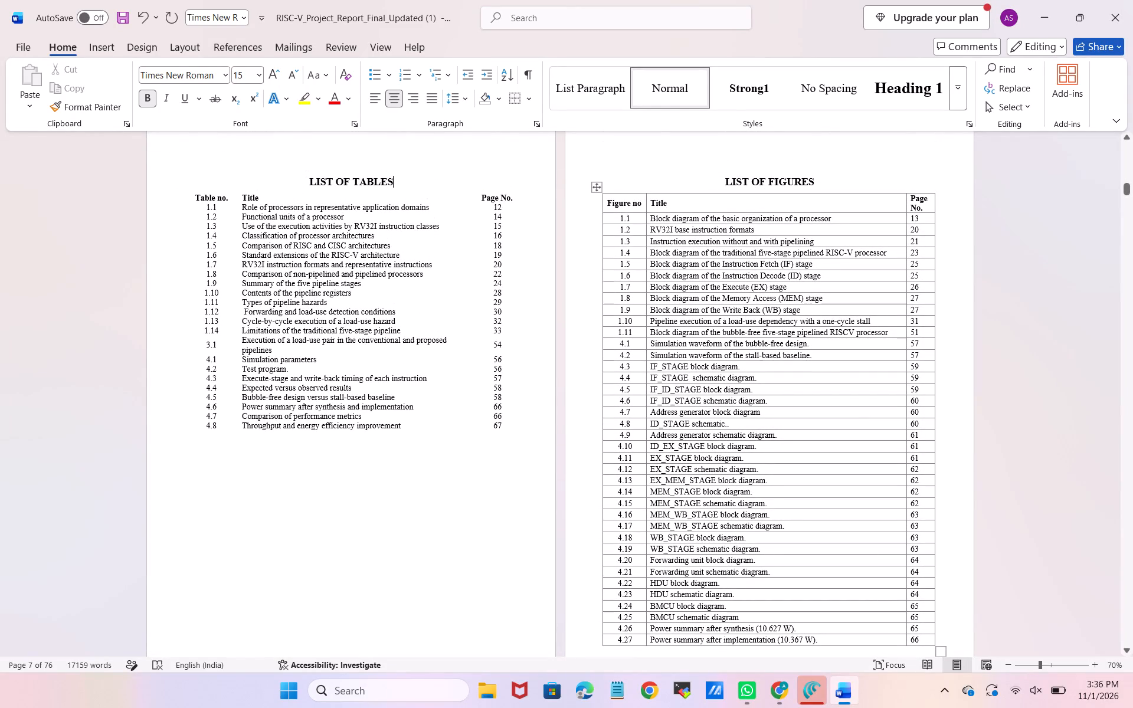
Remove all borders from the entire List of Figures table.
{"action": "left_click_drag", "start_coordinate": [607, 198], "coordinate": [766, 349]}
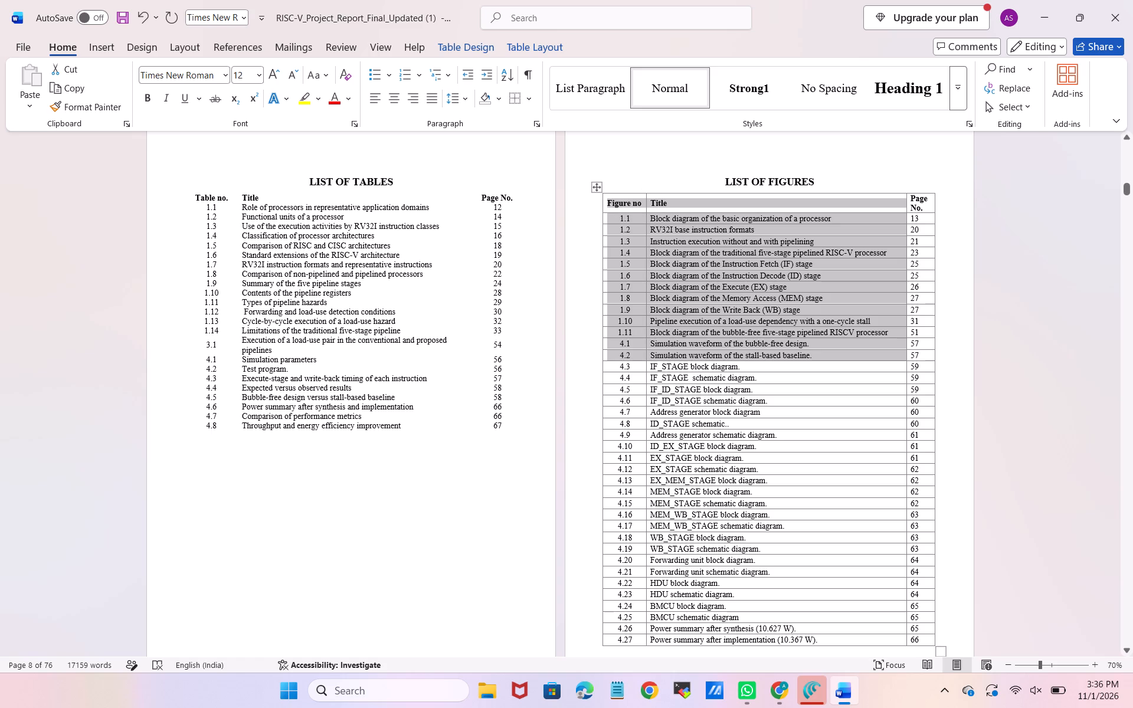
{"action": "left_click", "coordinate": [595, 186]}
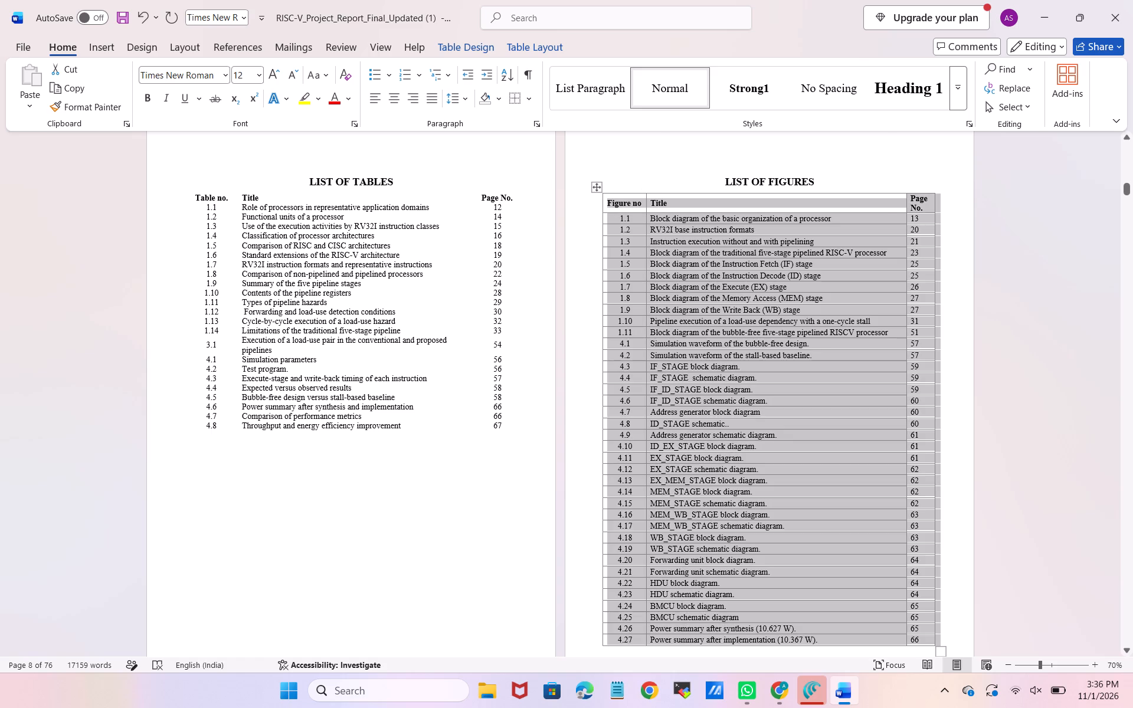
{"action": "left_click", "coordinate": [520, 98]}
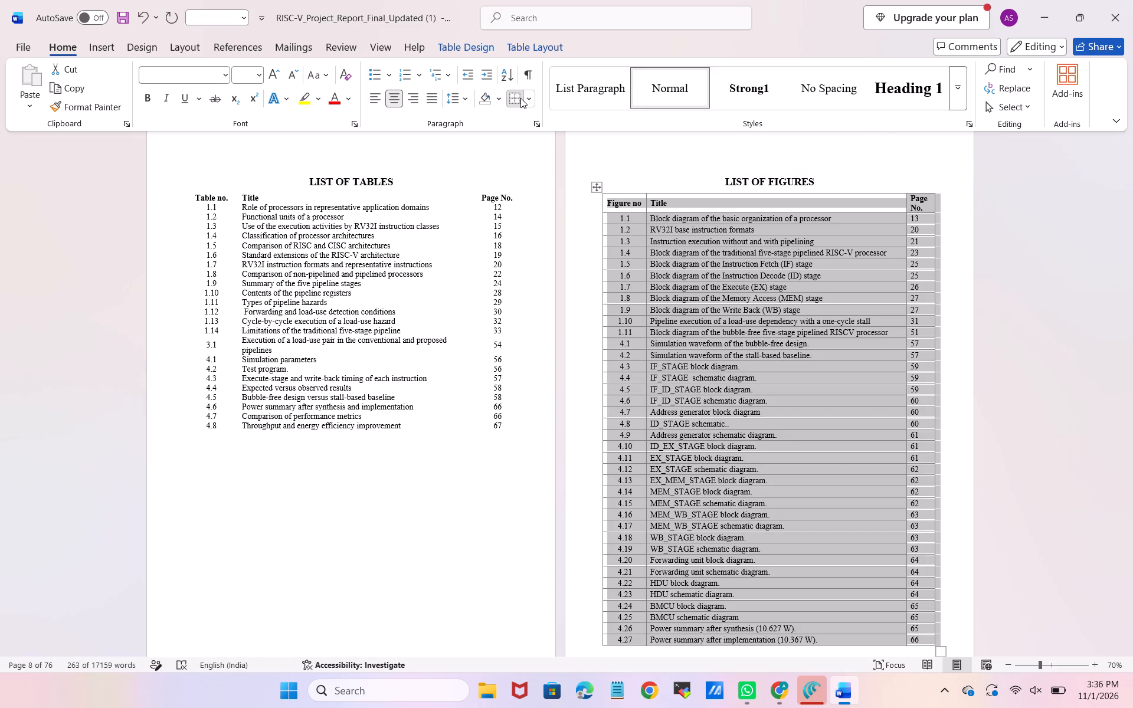
{"action": "left_click", "coordinate": [645, 176]}
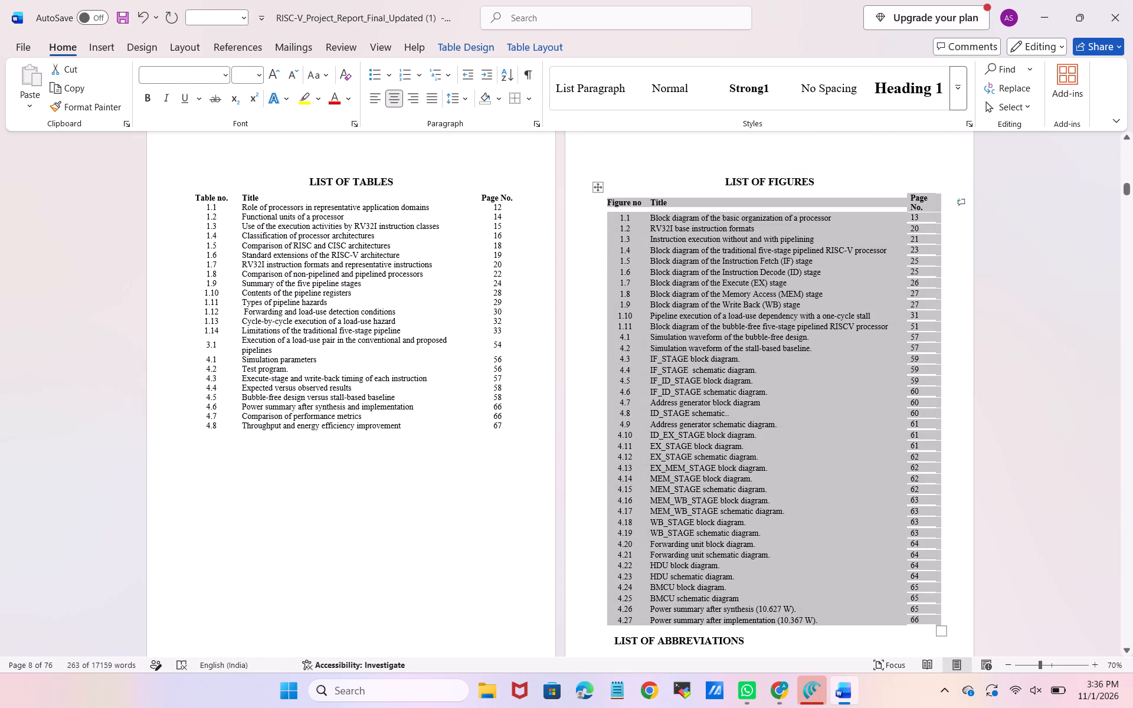
Move the LIST OF ABBREVIATIONS heading onto the page with its entries by inserting an empty paragraph before it.
{"action": "scroll", "coordinate": [645, 176], "scroll_direction": "down", "scroll_amount": 2}
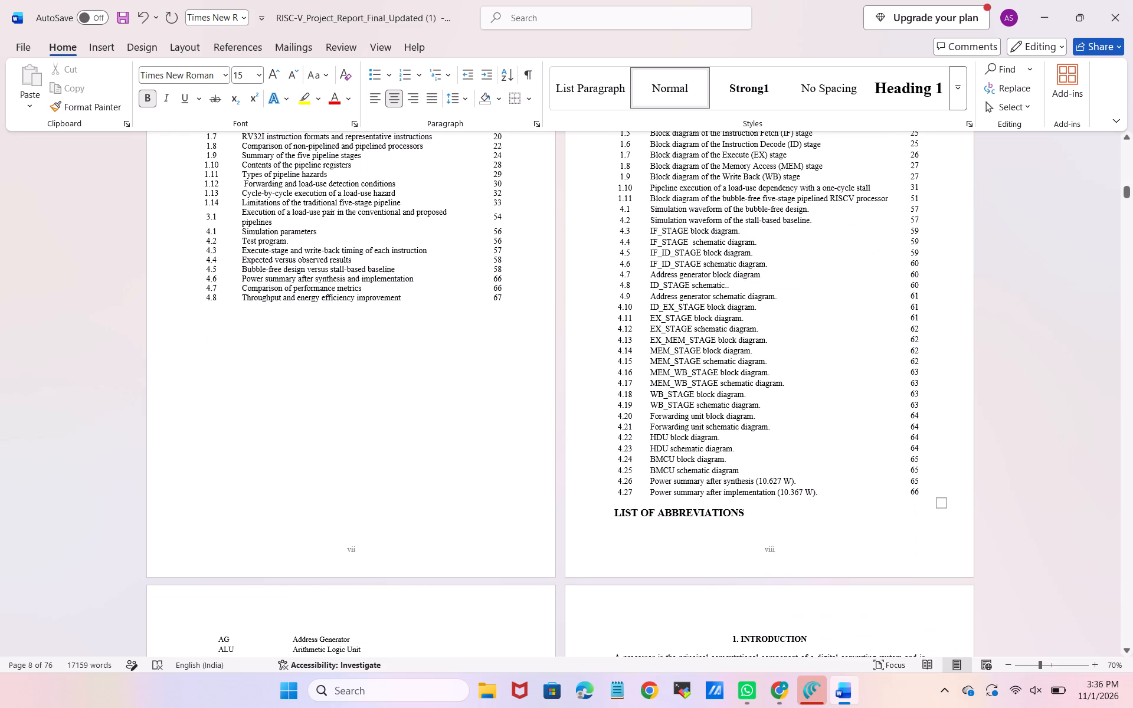
{"action": "left_click", "coordinate": [610, 511]}
{"action": "key", "text": "Return"}
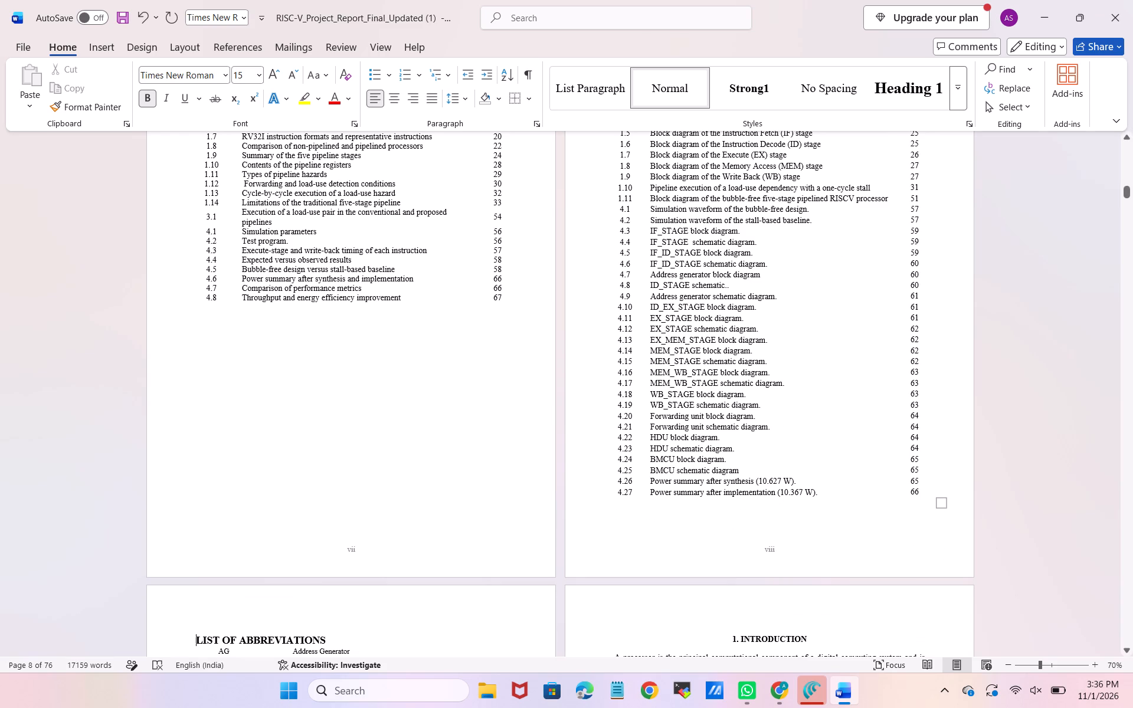
Centre the LIST OF ABBREVIATIONS heading above its entries.
{"action": "scroll", "coordinate": [947, 398], "scroll_direction": "down", "scroll_amount": 1}
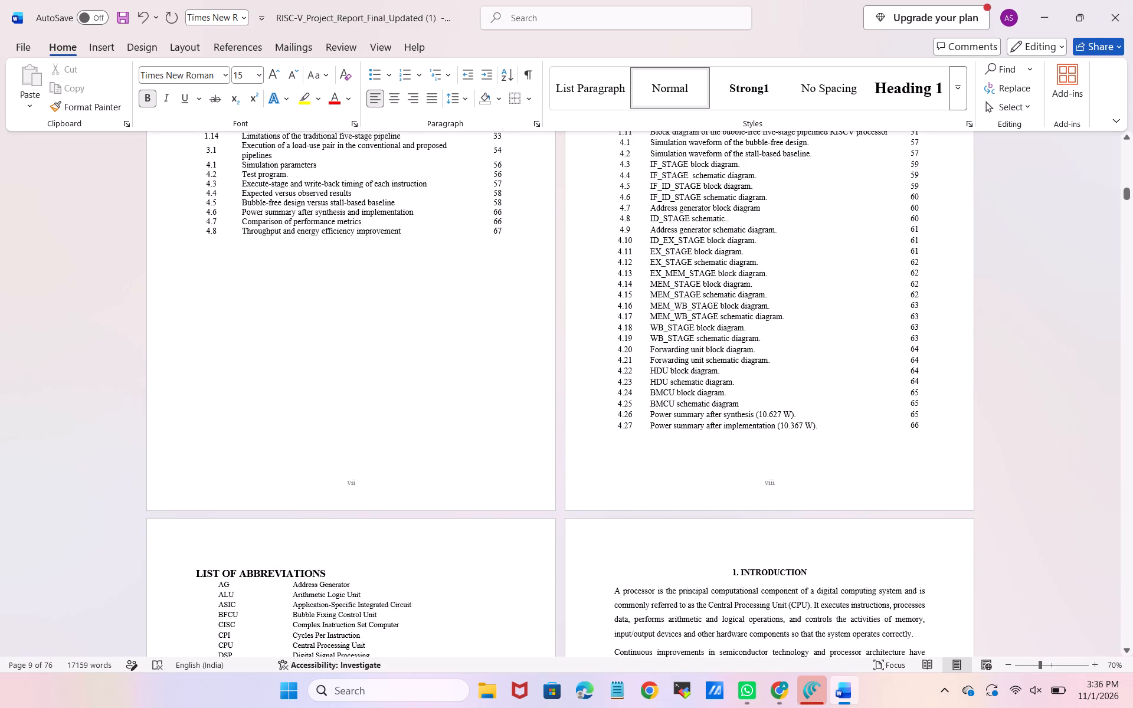
{"action": "left_click_drag", "start_coordinate": [328, 571], "coordinate": [189, 571]}
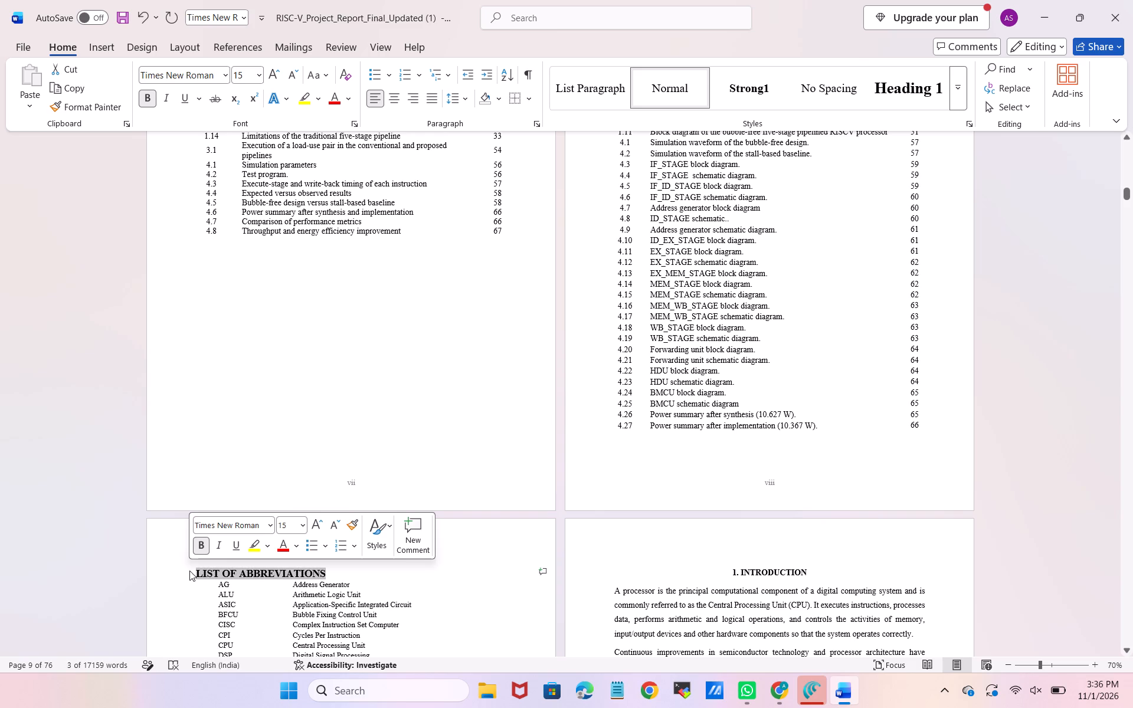
{"action": "left_click", "coordinate": [420, 97]}
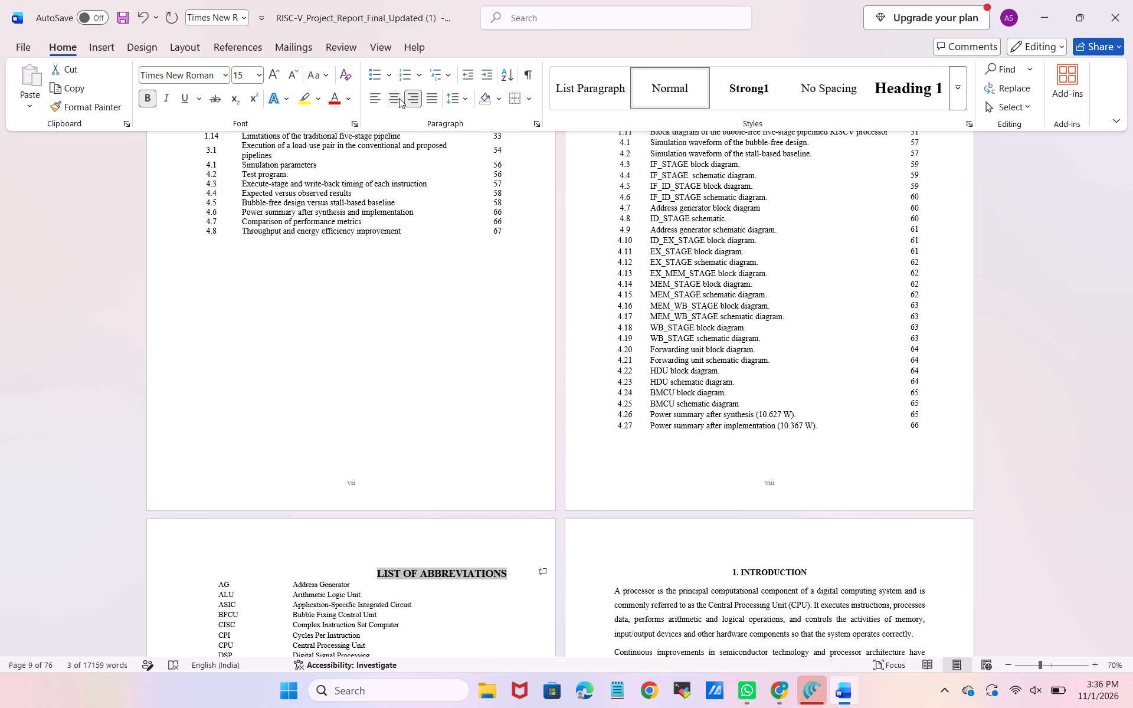
{"action": "left_click", "coordinate": [399, 98]}
{"action": "left_click", "coordinate": [530, 486]}
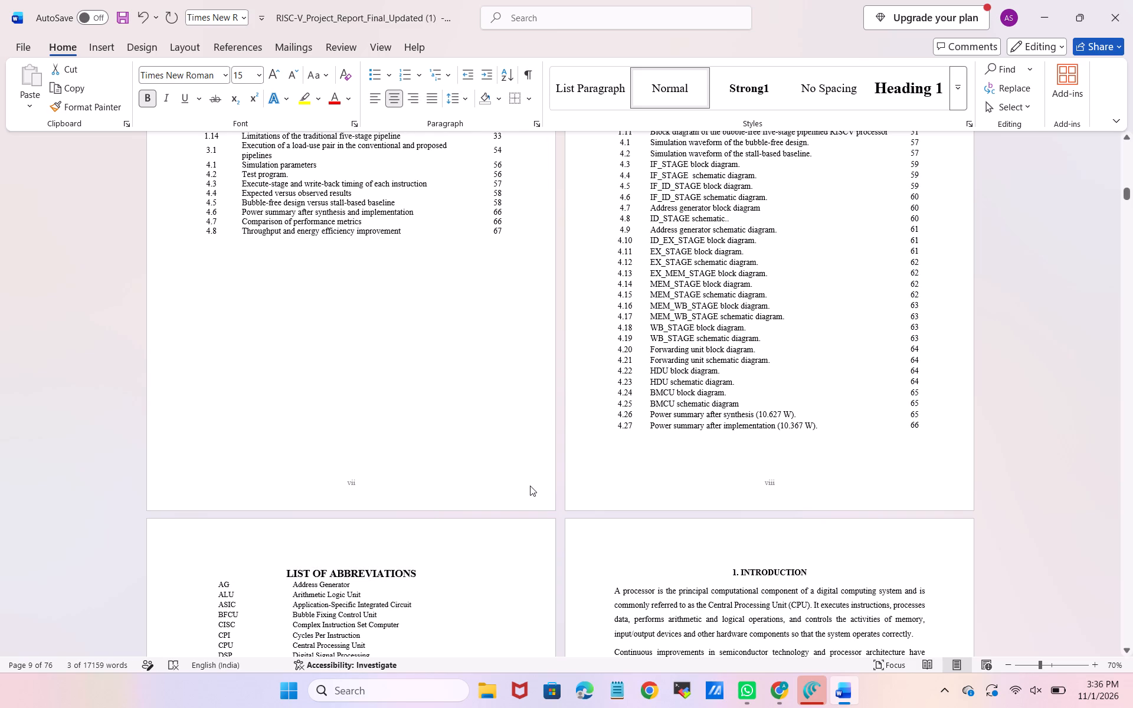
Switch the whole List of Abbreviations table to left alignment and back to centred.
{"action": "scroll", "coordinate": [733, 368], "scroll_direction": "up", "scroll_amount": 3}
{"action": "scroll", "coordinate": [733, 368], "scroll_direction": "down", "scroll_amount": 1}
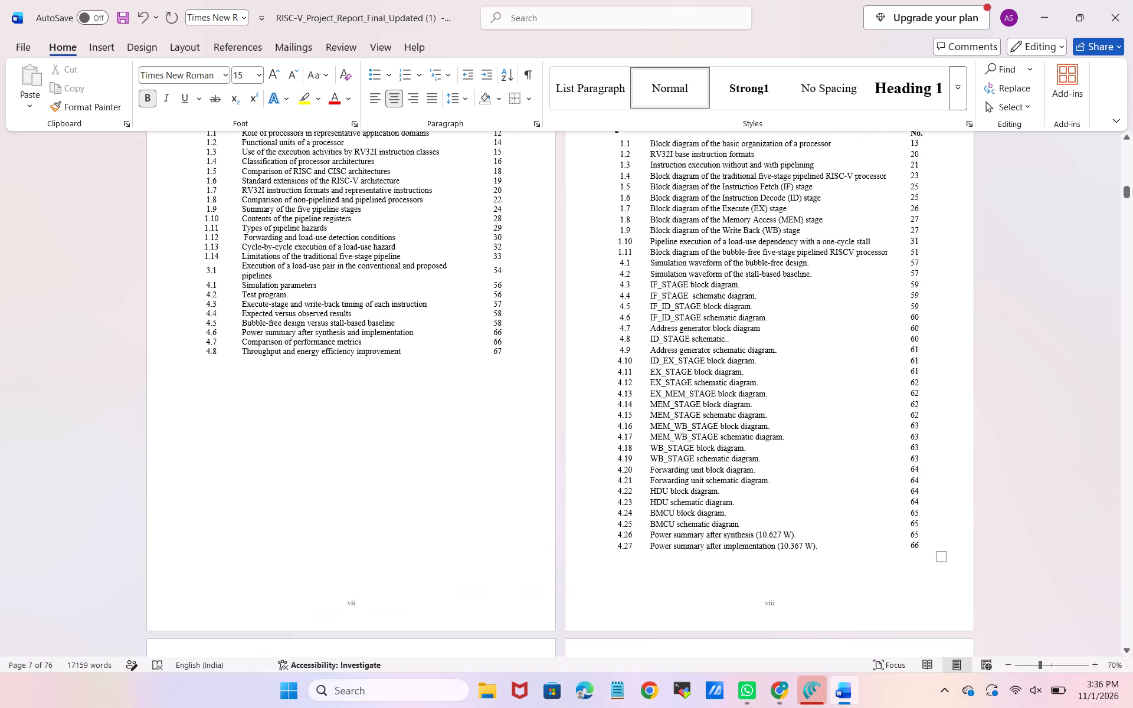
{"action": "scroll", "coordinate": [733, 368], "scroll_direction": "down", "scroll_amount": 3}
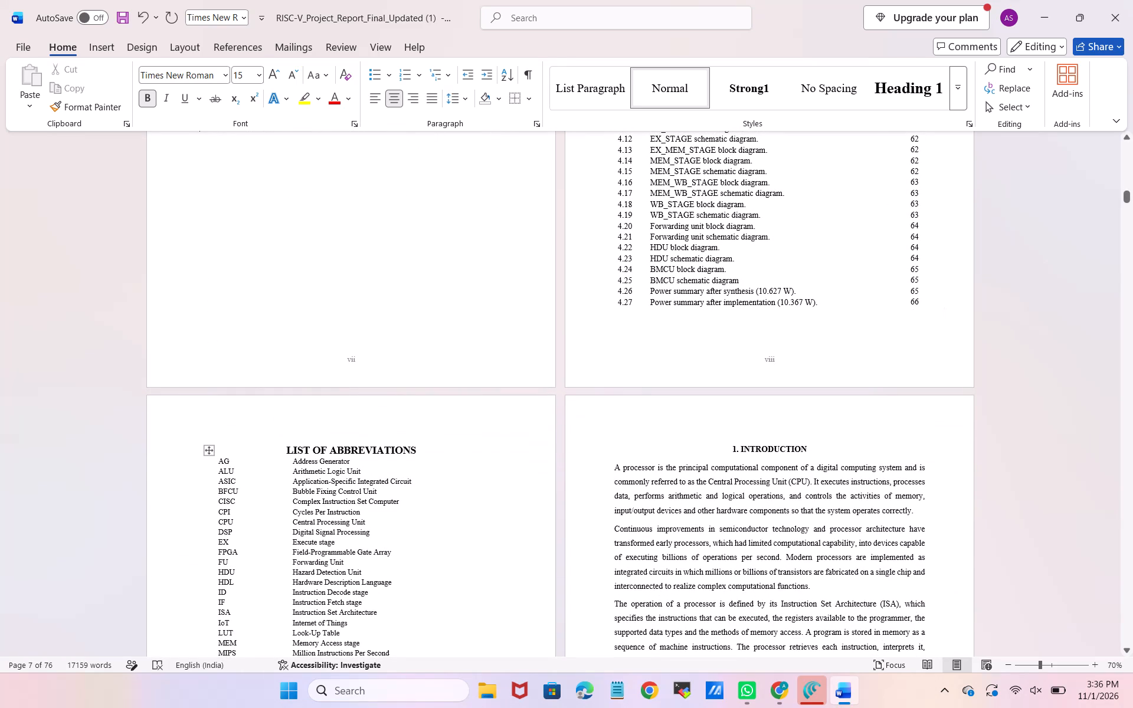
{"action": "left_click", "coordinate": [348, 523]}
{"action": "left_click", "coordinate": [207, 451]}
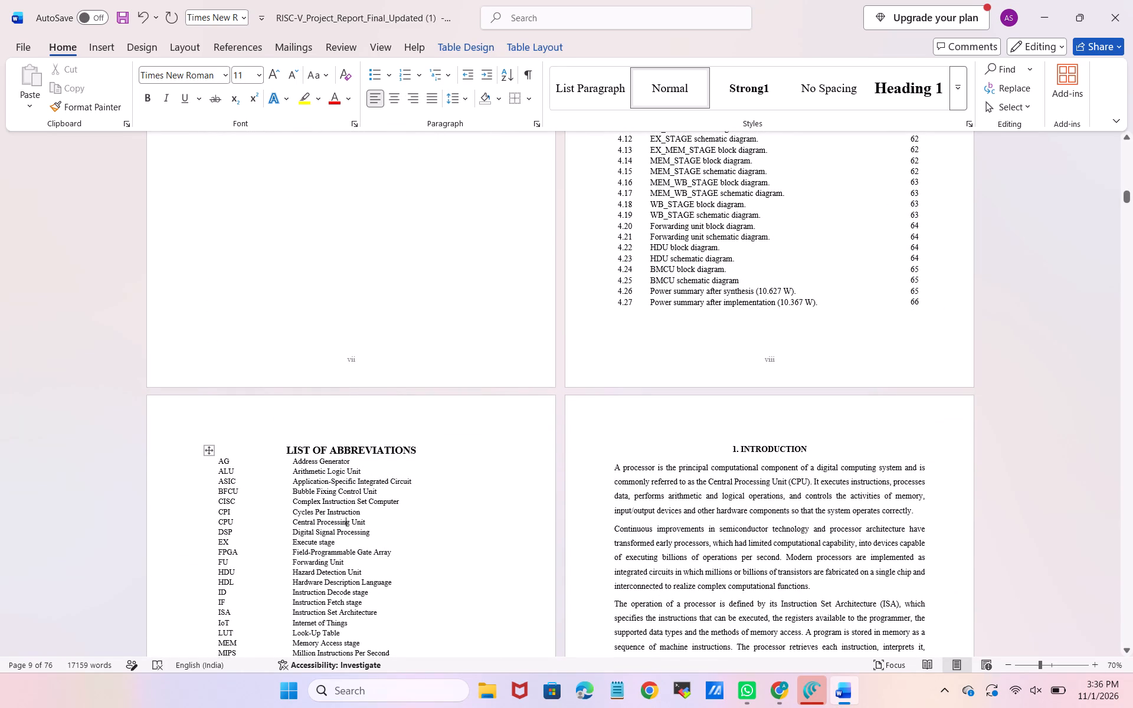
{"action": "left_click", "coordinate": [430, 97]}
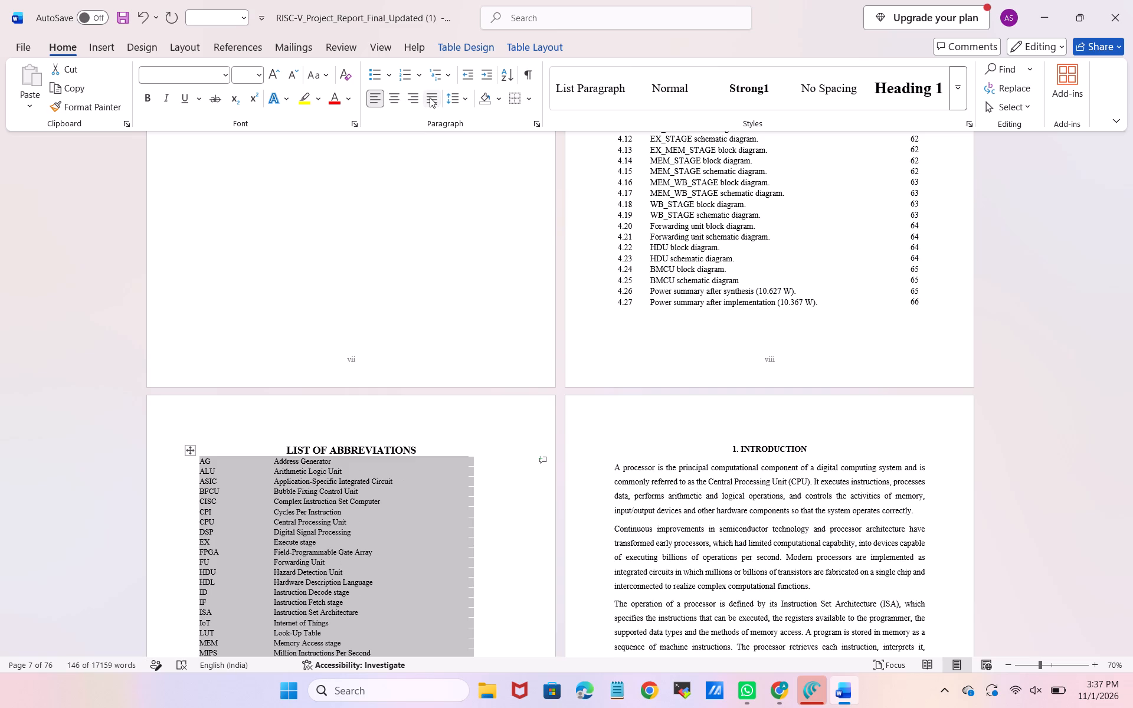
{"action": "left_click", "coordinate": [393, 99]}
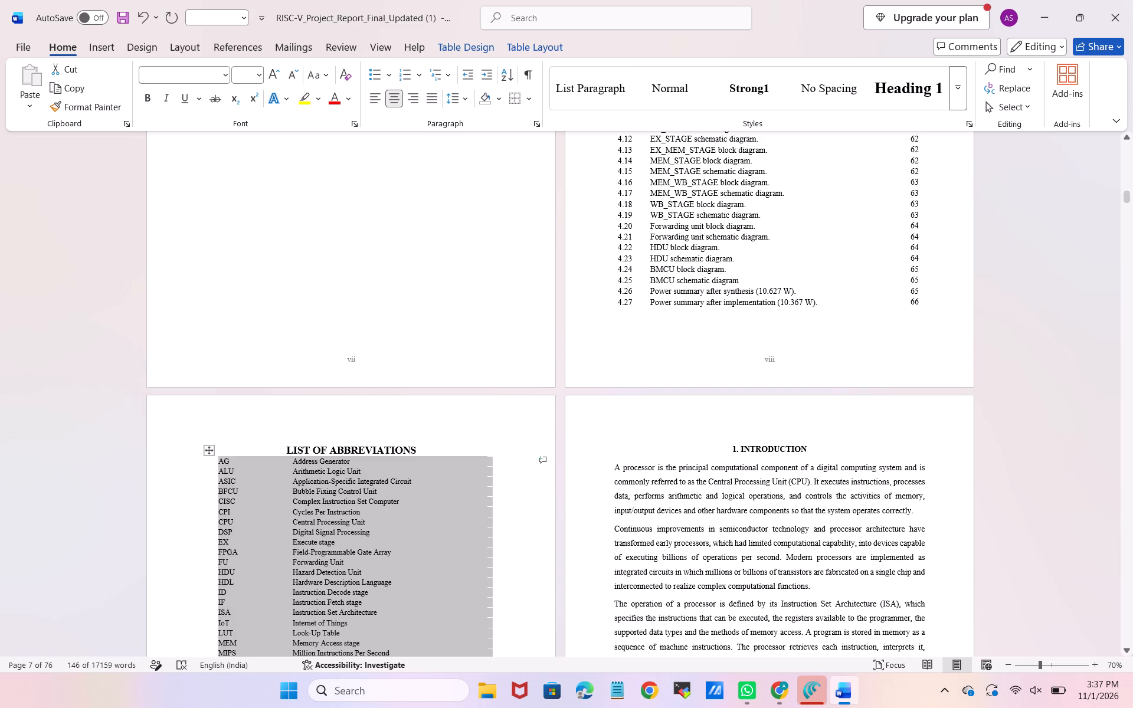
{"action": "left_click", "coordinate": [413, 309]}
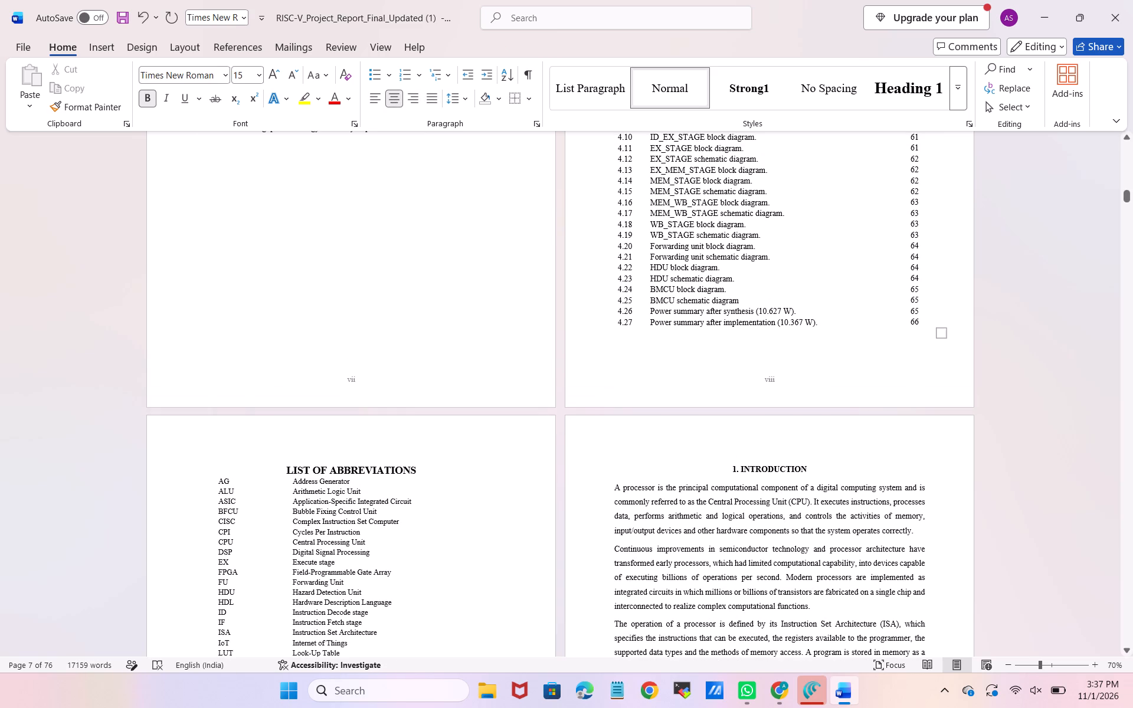
Review the List of Abbreviations and introduction sections 1.1 to 1.7, checking page layout, tables 1.1 to 1.7 and figure captions.
{"action": "scroll", "coordinate": [656, 330], "scroll_direction": "down", "scroll_amount": 6}
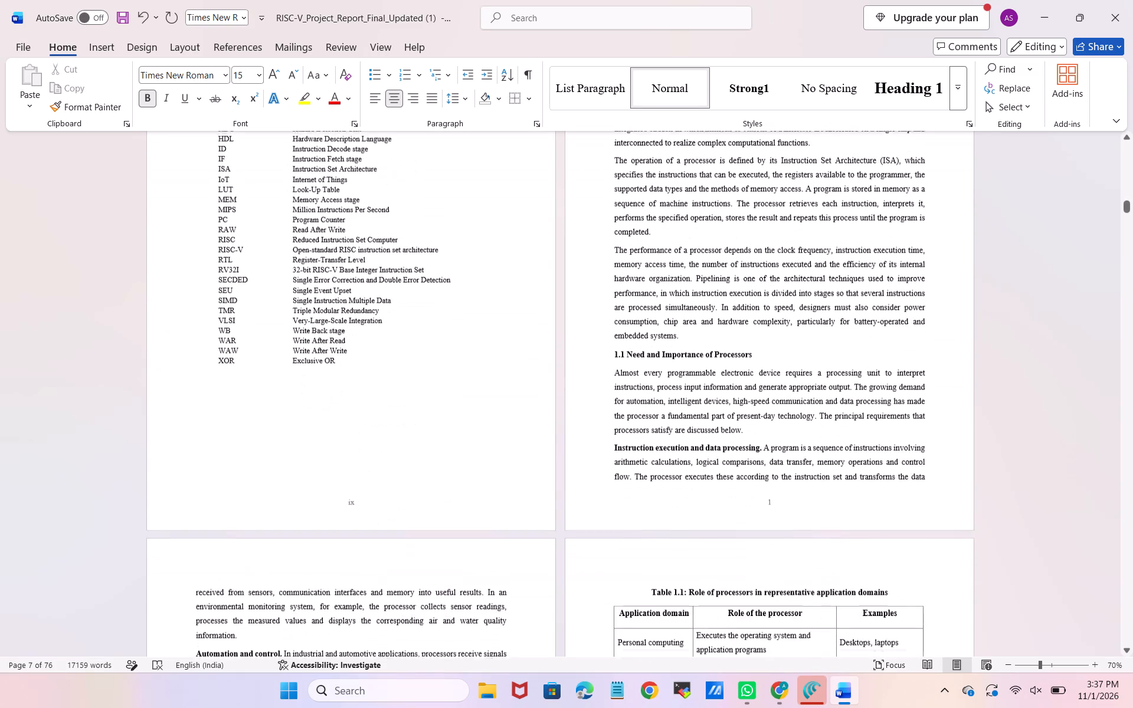
{"action": "scroll", "coordinate": [656, 330], "scroll_direction": "down", "scroll_amount": 2}
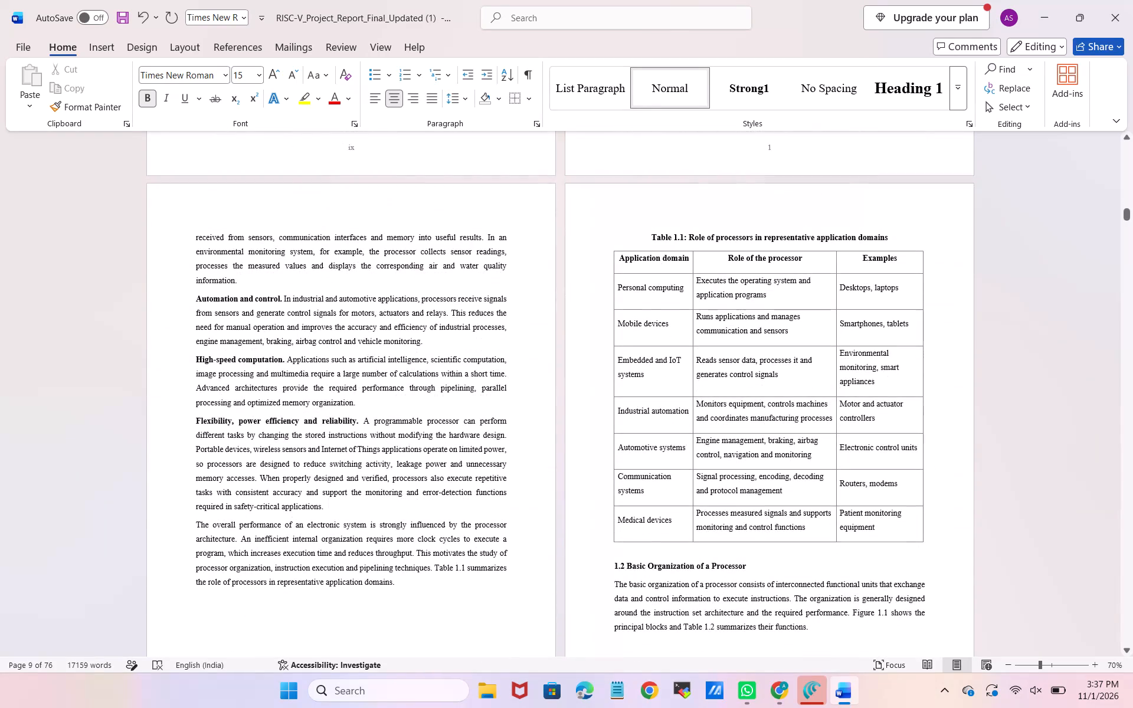
{"action": "scroll", "coordinate": [656, 330], "scroll_direction": "up", "scroll_amount": 1}
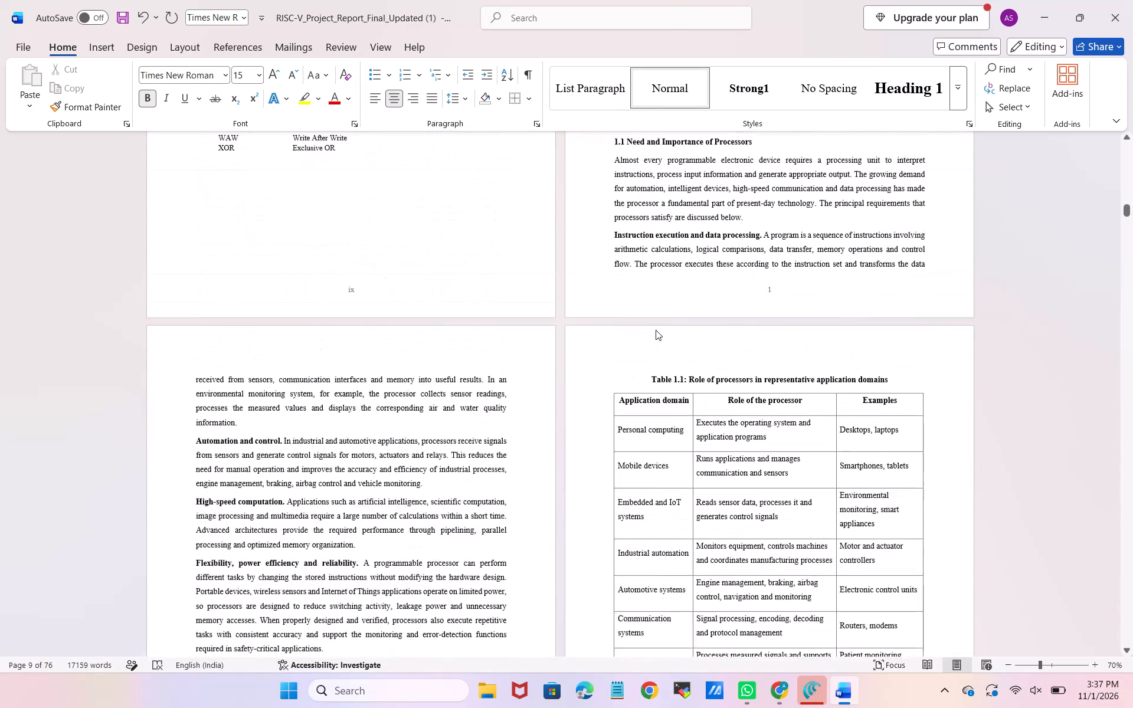
{"action": "scroll", "coordinate": [656, 330], "scroll_direction": "up", "scroll_amount": 1}
{"action": "scroll", "coordinate": [656, 330], "scroll_direction": "down", "scroll_amount": 3}
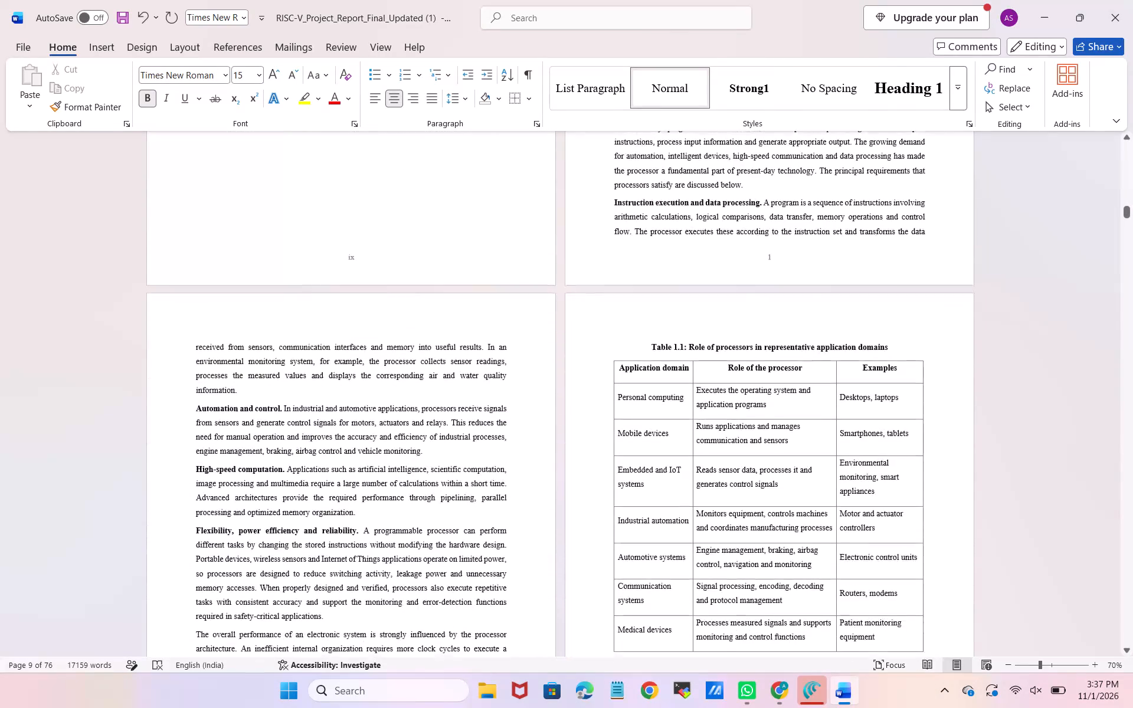
{"action": "scroll", "coordinate": [656, 330], "scroll_direction": "down", "scroll_amount": 4}
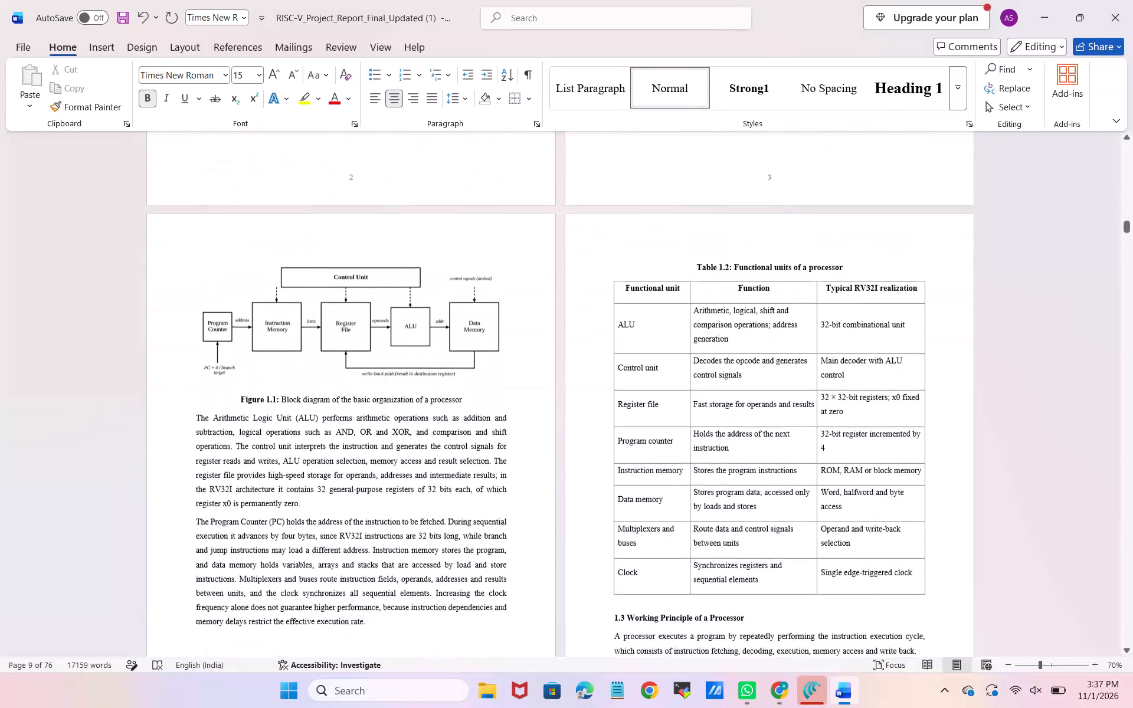
{"action": "scroll", "coordinate": [656, 330], "scroll_direction": "down", "scroll_amount": 3}
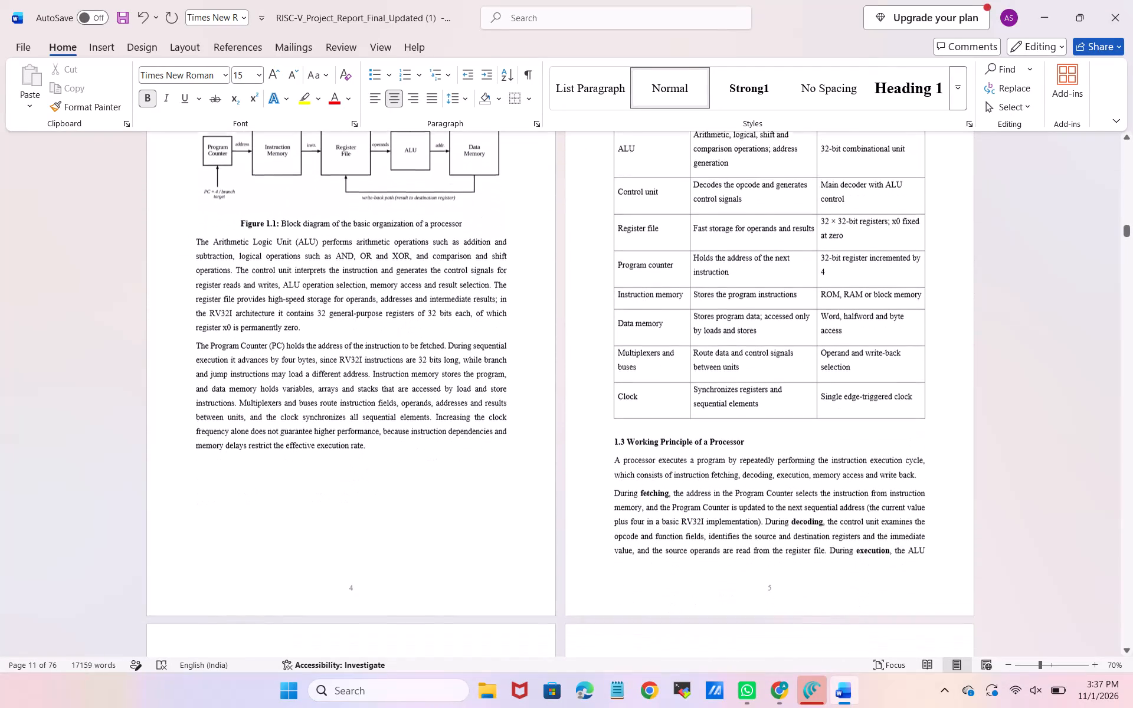
{"action": "scroll", "coordinate": [656, 330], "scroll_direction": "down", "scroll_amount": 3}
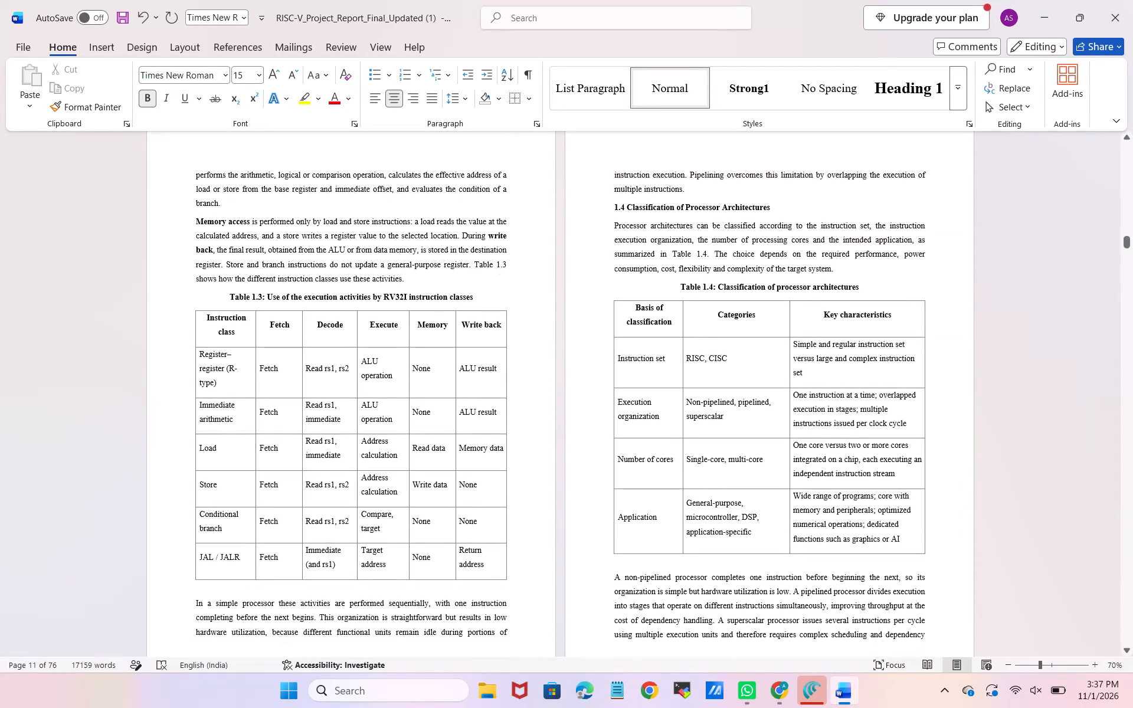
{"action": "scroll", "coordinate": [656, 330], "scroll_direction": "down", "scroll_amount": 3}
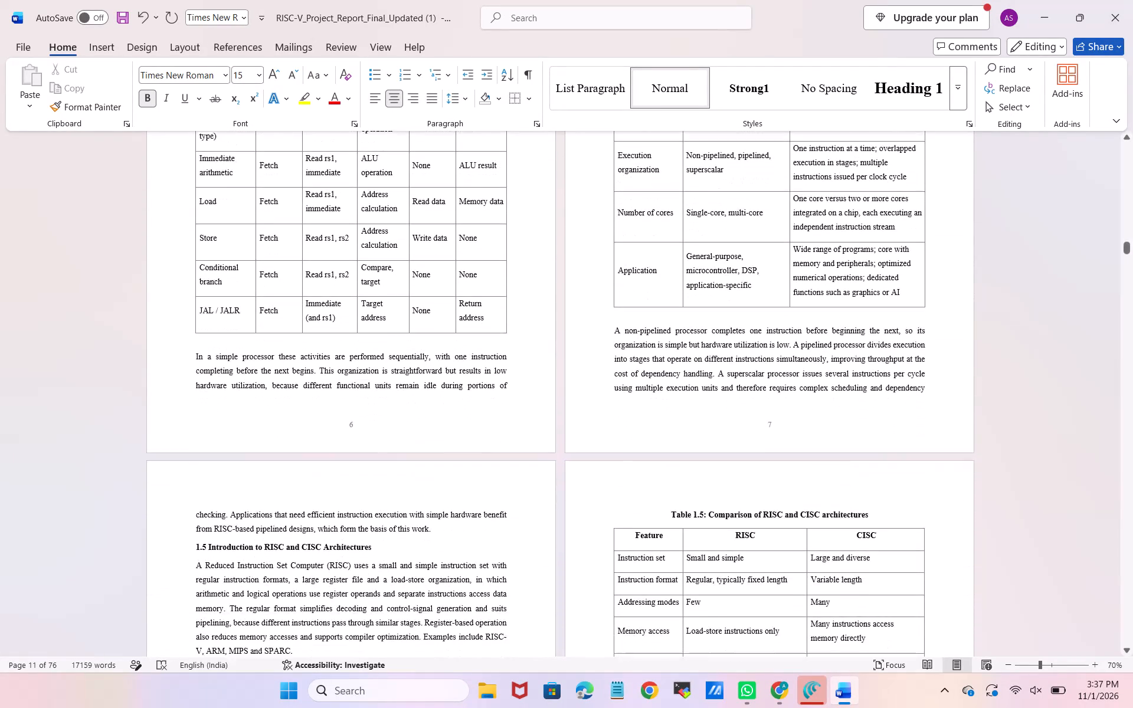
{"action": "scroll", "coordinate": [656, 330], "scroll_direction": "down", "scroll_amount": 4}
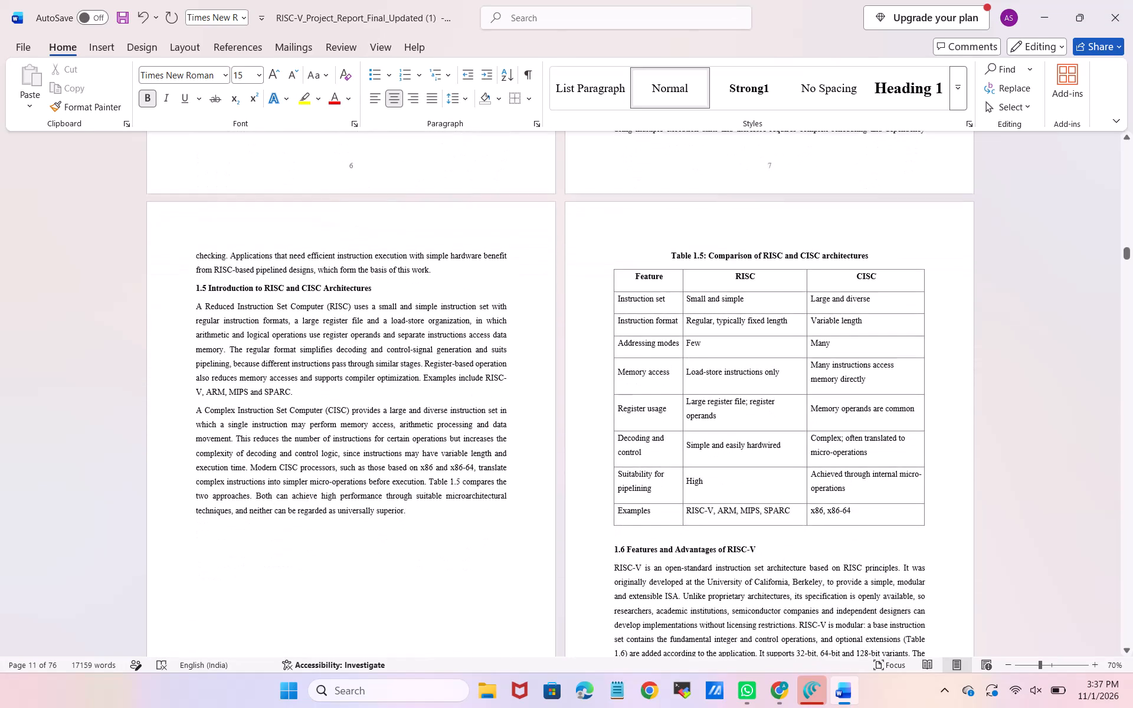
{"action": "scroll", "coordinate": [656, 330], "scroll_direction": "down", "scroll_amount": 3}
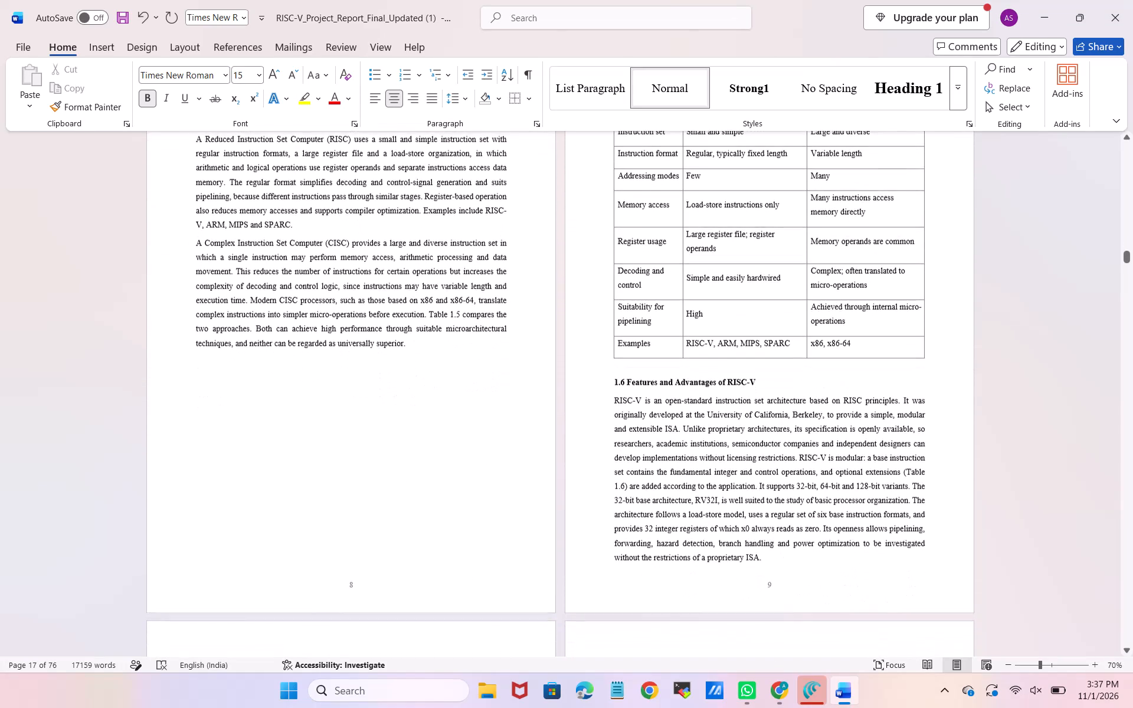
{"action": "scroll", "coordinate": [656, 330], "scroll_direction": "down", "scroll_amount": 3}
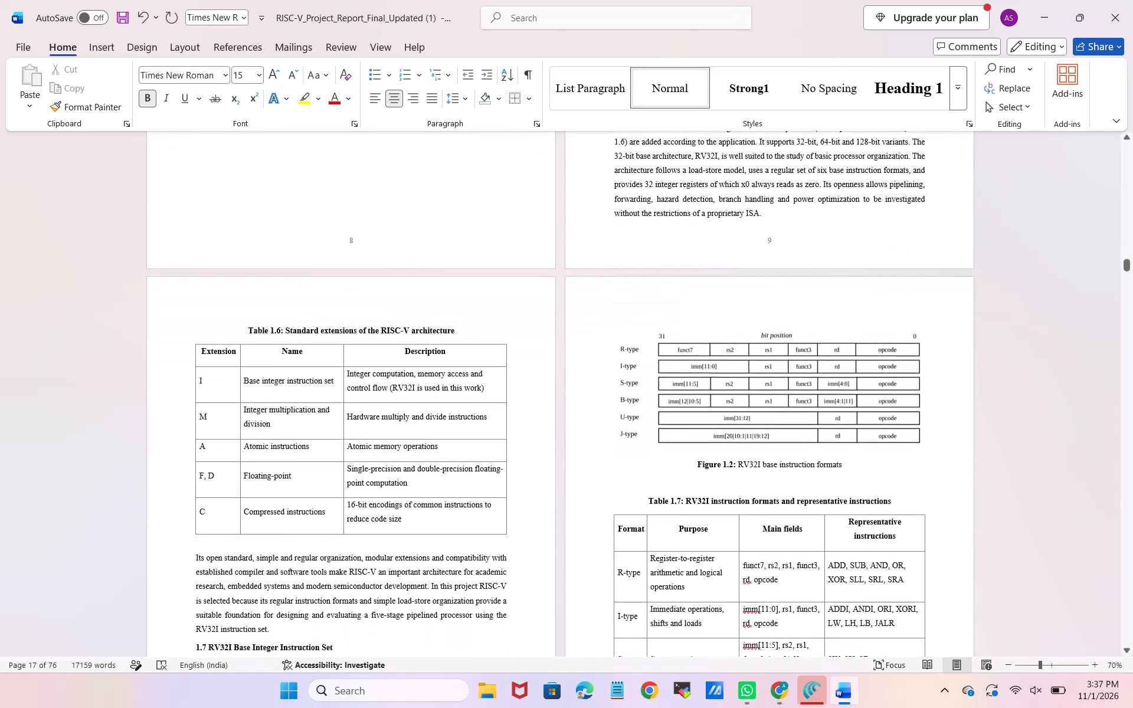
{"action": "scroll", "coordinate": [656, 330], "scroll_direction": "down", "scroll_amount": 3}
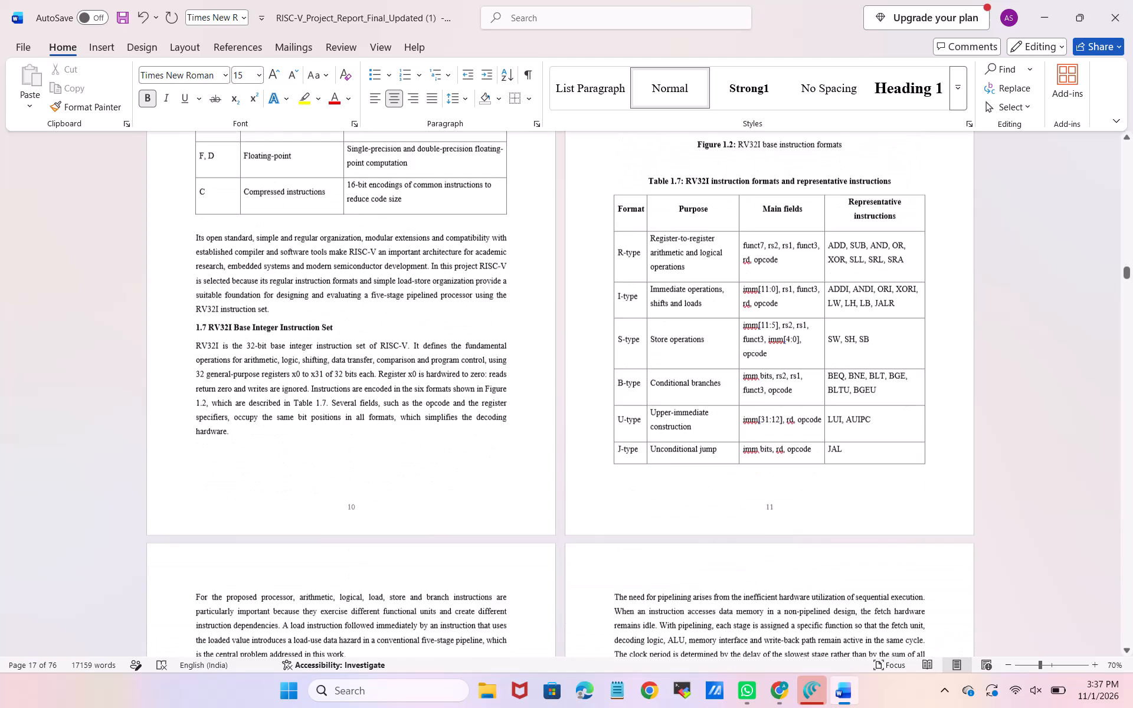
Examine the pipelining and five-stage processor sections 1.8 and 1.9, checking the placement and captions of figures 1.3 to 1.9.
{"action": "scroll", "coordinate": [656, 330], "scroll_direction": "down", "scroll_amount": 4}
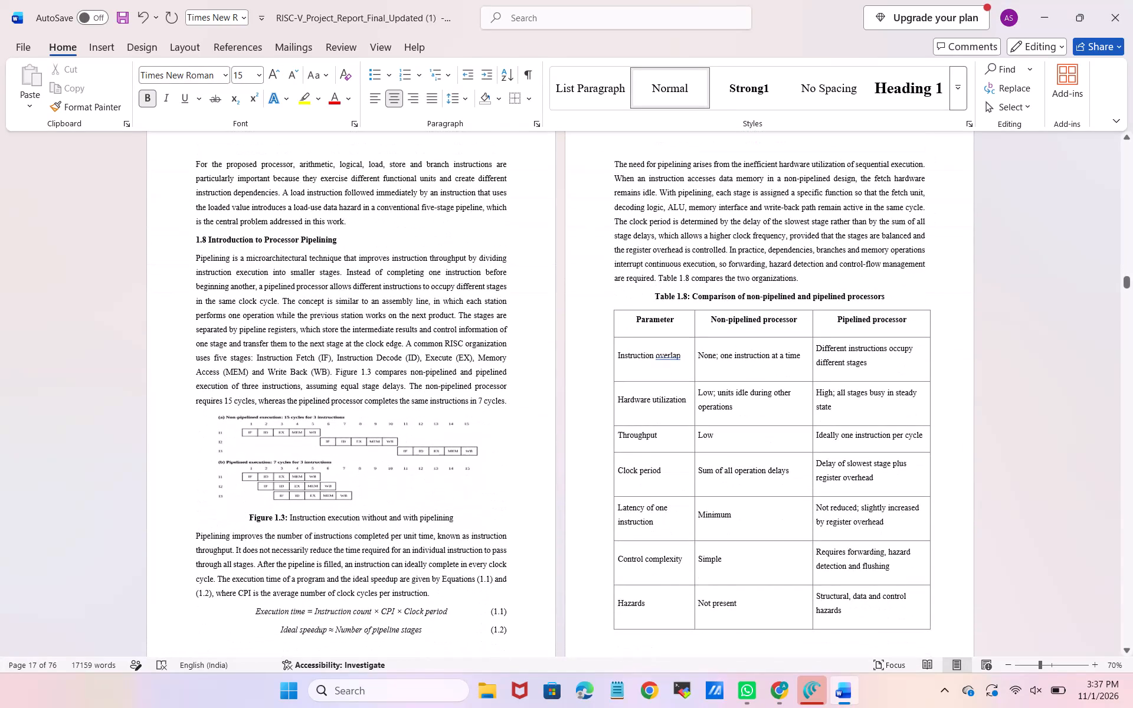
{"action": "scroll", "coordinate": [656, 330], "scroll_direction": "down", "scroll_amount": 3}
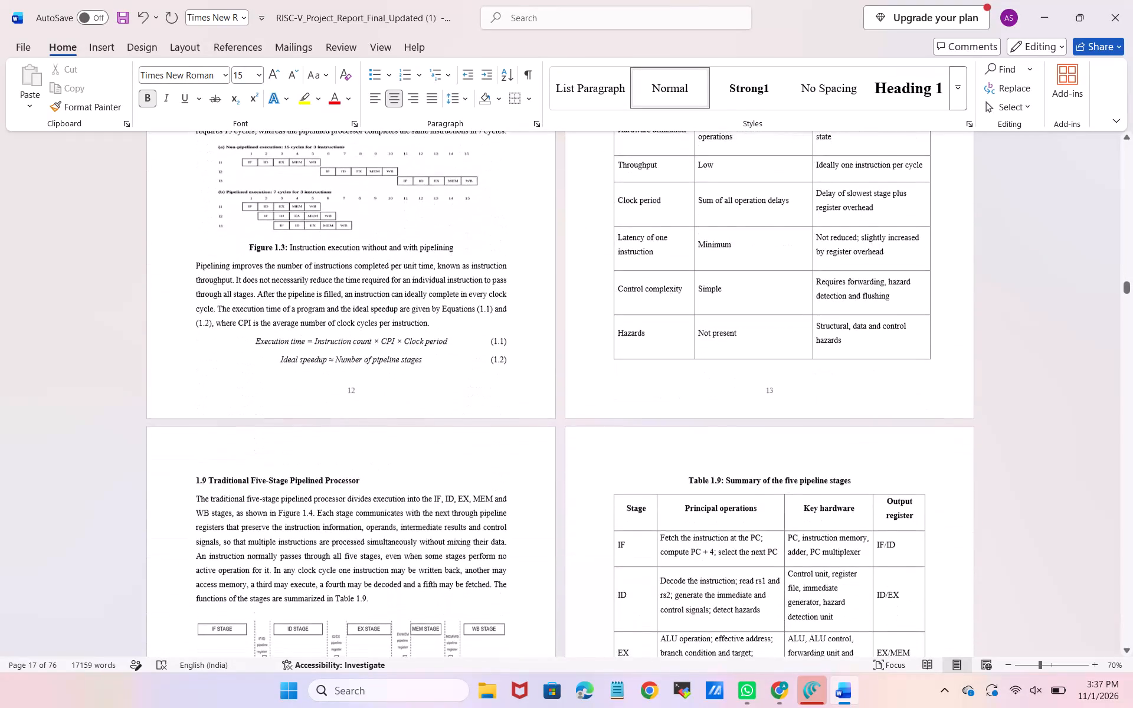
{"action": "scroll", "coordinate": [656, 330], "scroll_direction": "down", "scroll_amount": 4}
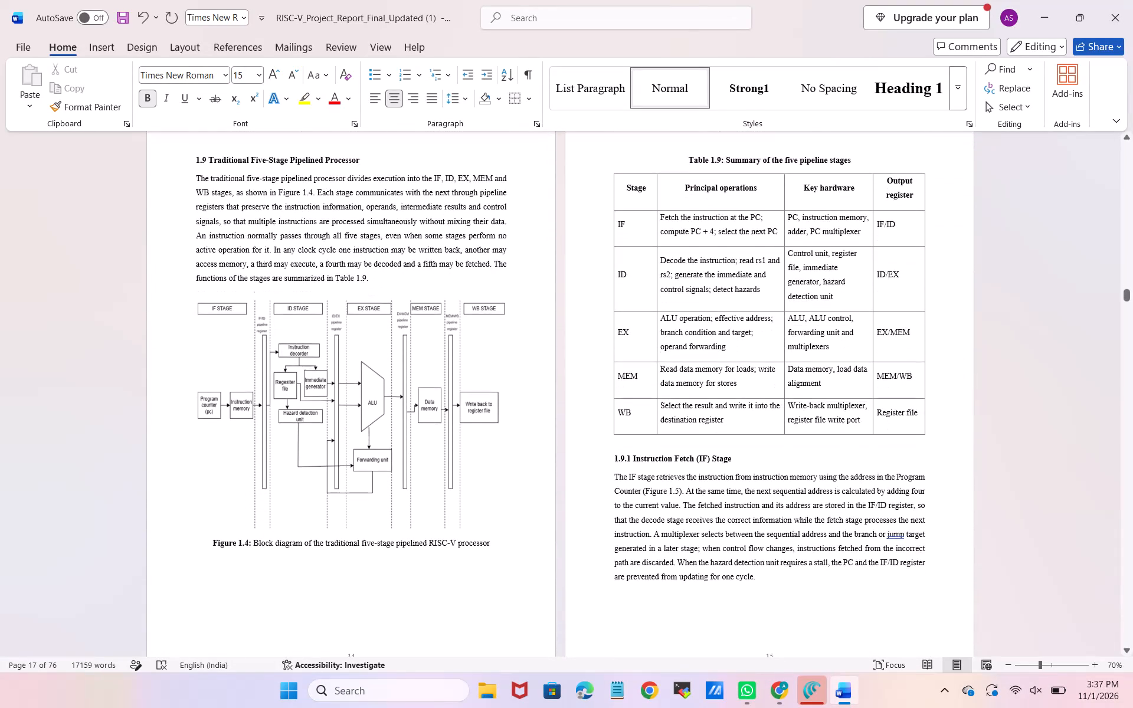
{"action": "scroll", "coordinate": [656, 330], "scroll_direction": "down", "scroll_amount": 4}
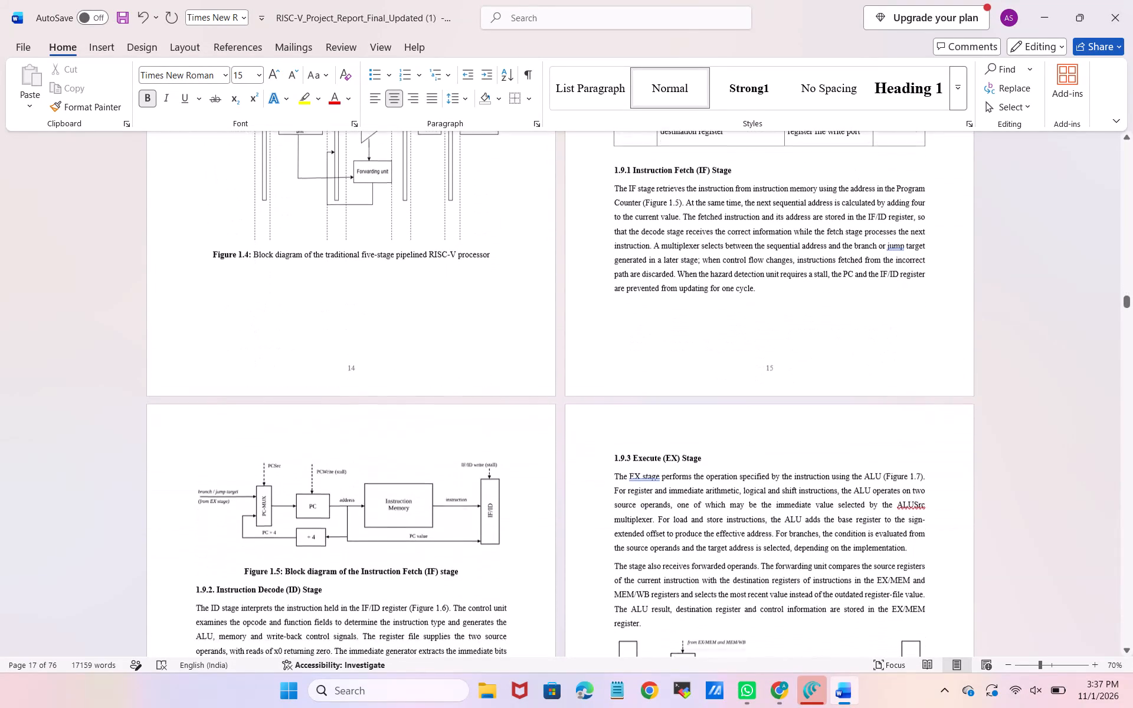
{"action": "scroll", "coordinate": [656, 330], "scroll_direction": "down", "scroll_amount": 4}
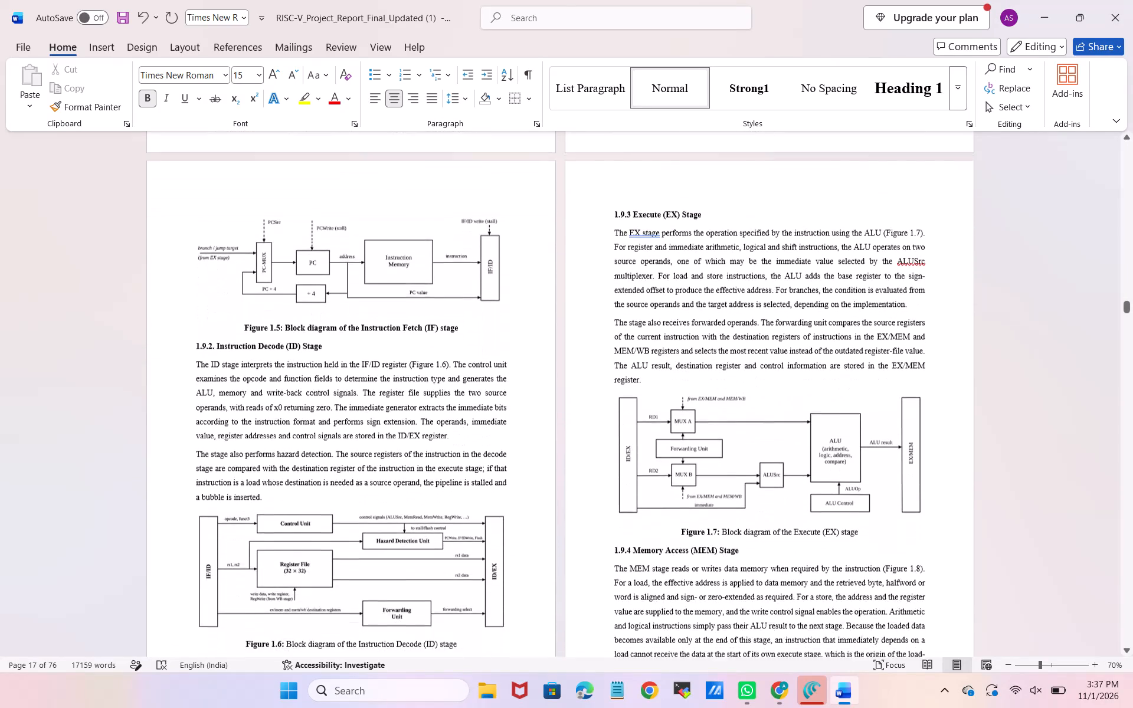
{"action": "scroll", "coordinate": [656, 330], "scroll_direction": "down", "scroll_amount": 2}
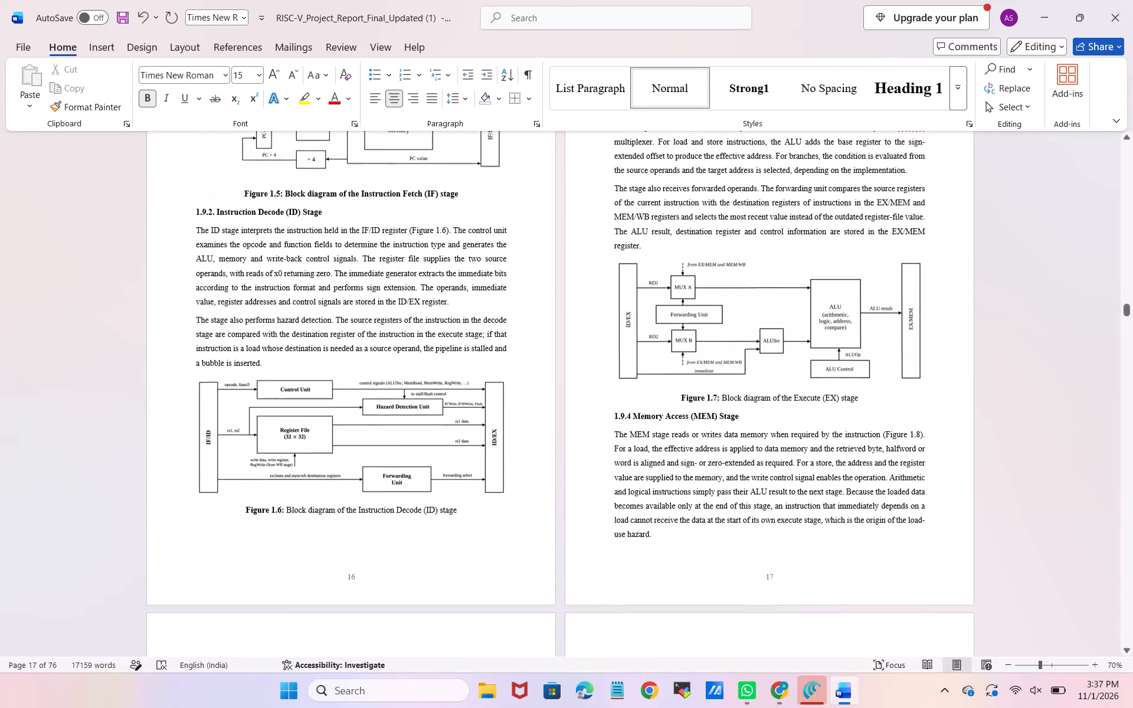
{"action": "scroll", "coordinate": [675, 366], "scroll_direction": "down", "scroll_amount": 4}
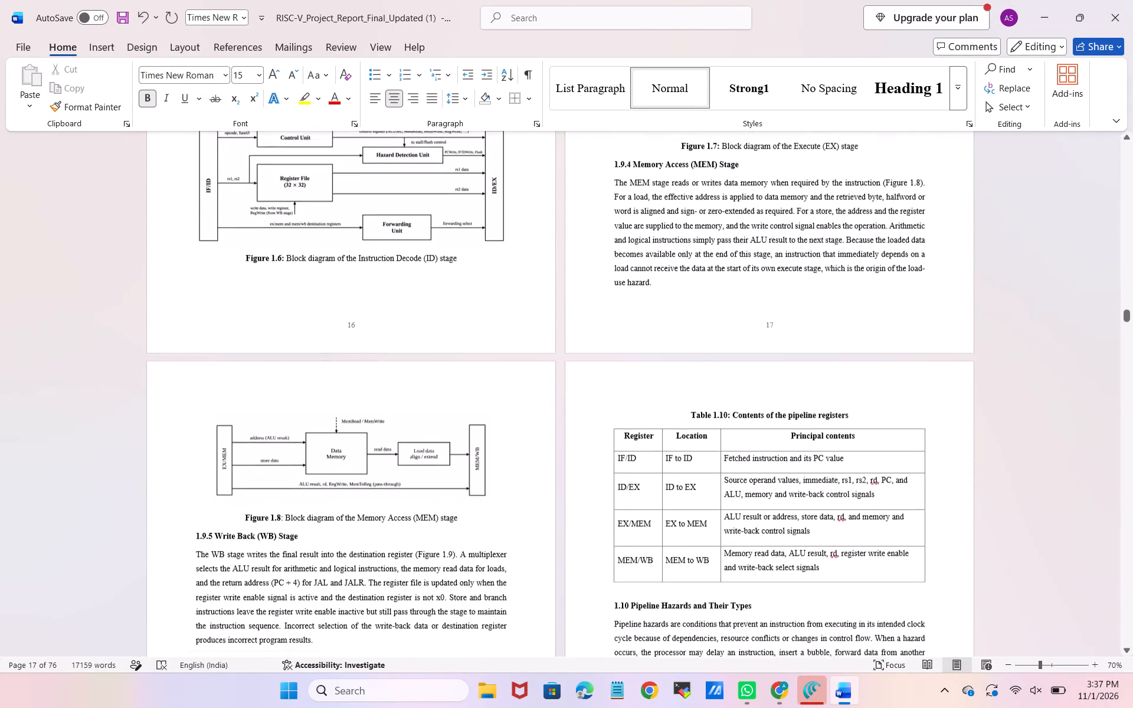
{"action": "scroll", "coordinate": [675, 366], "scroll_direction": "down", "scroll_amount": 6}
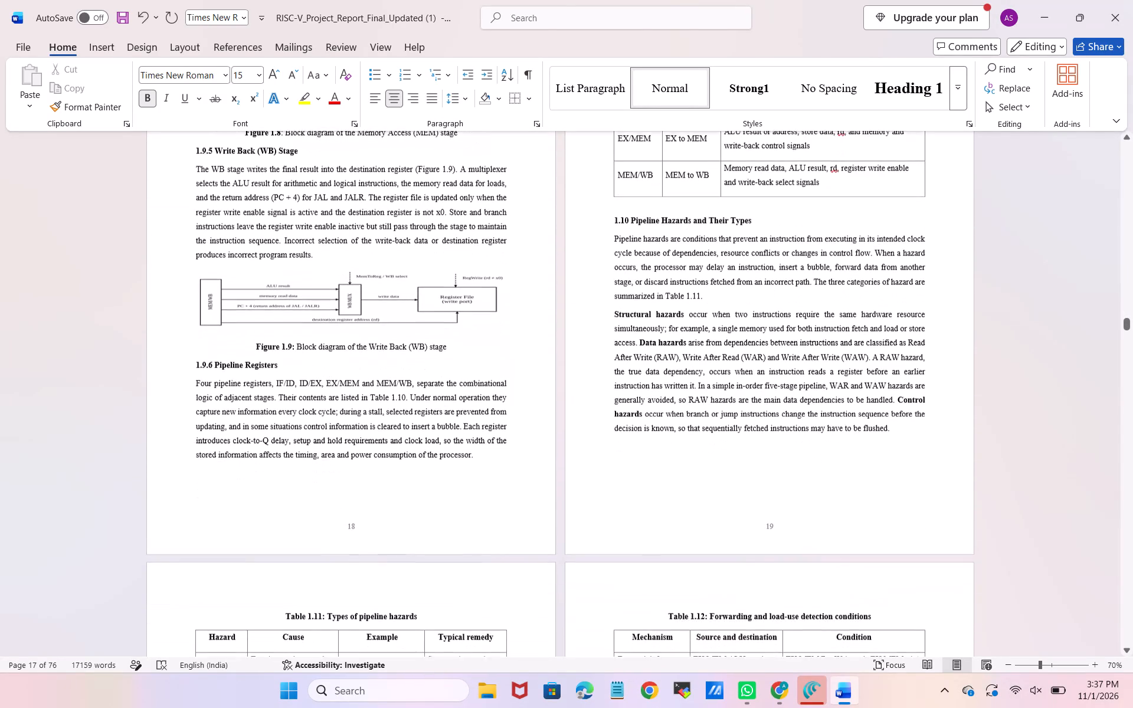
Check the layout of the remaining introduction pages, from the pipeline hazards table 1.11 to the objectives in section 1.14.
{"action": "scroll", "coordinate": [675, 366], "scroll_direction": "down", "scroll_amount": 4}
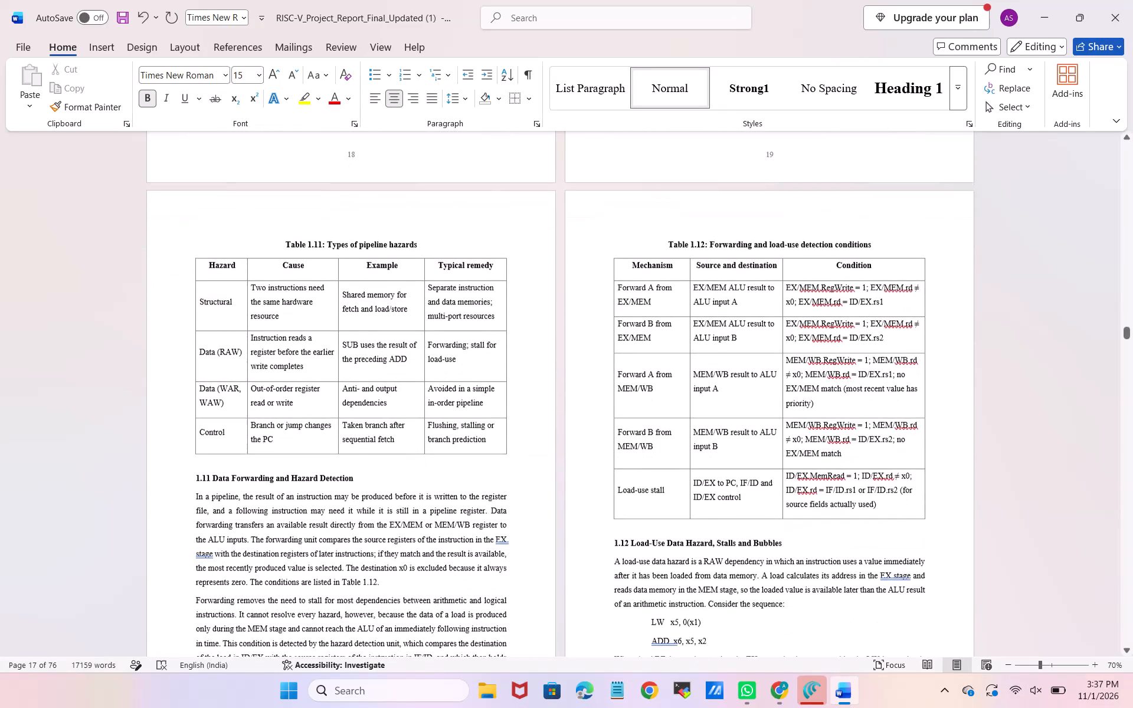
{"action": "scroll", "coordinate": [675, 366], "scroll_direction": "down", "scroll_amount": 5}
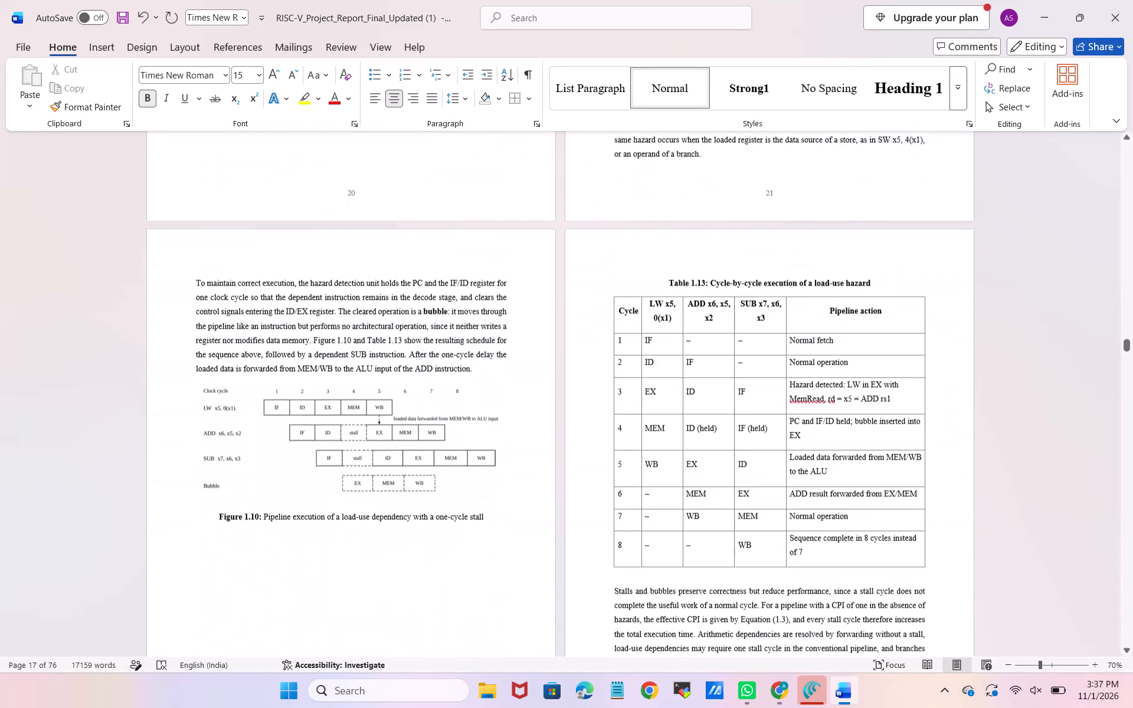
{"action": "scroll", "coordinate": [675, 366], "scroll_direction": "down", "scroll_amount": 2}
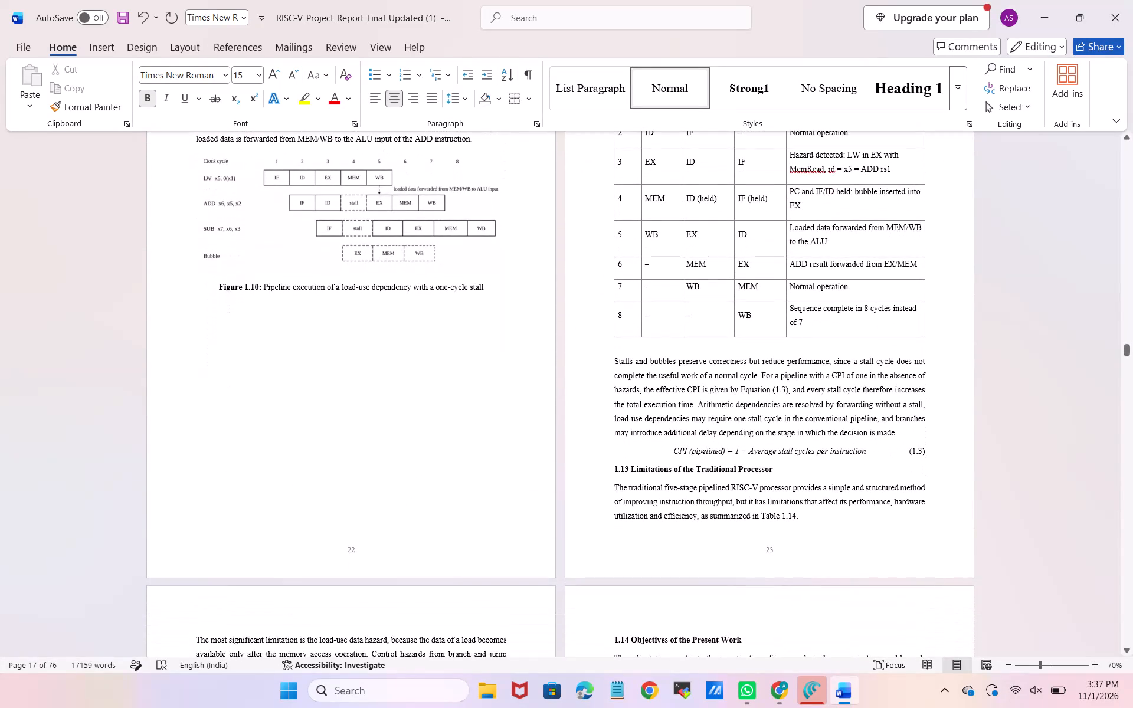
{"action": "scroll", "coordinate": [675, 366], "scroll_direction": "down", "scroll_amount": 3}
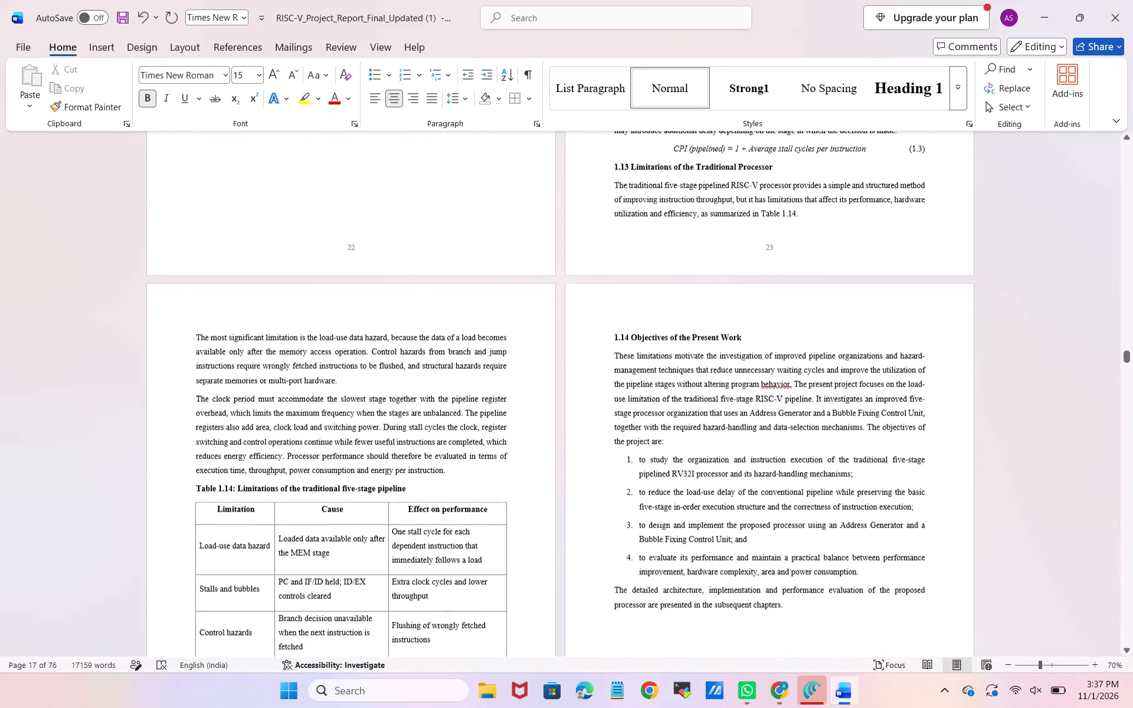
{"action": "scroll", "coordinate": [675, 366], "scroll_direction": "down", "scroll_amount": 4}
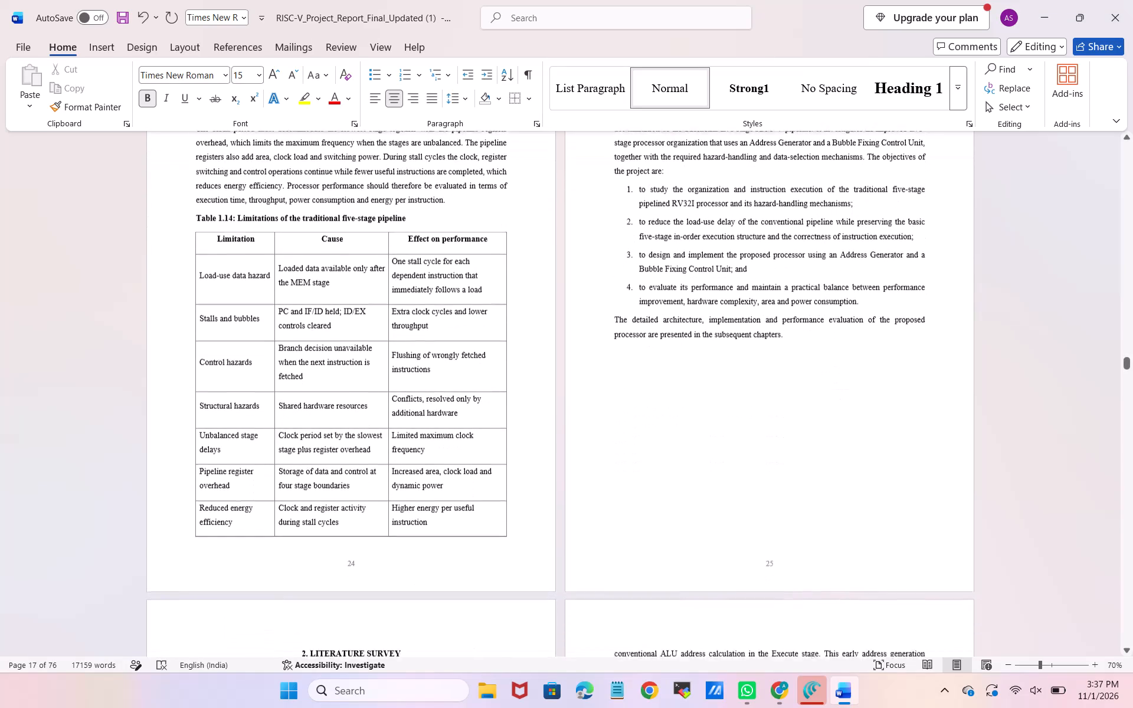
Skim the Literature Survey chapter up to section 2.11, checking headings, paragraph layout and page breaks.
{"action": "scroll", "coordinate": [675, 366], "scroll_direction": "down", "scroll_amount": 6}
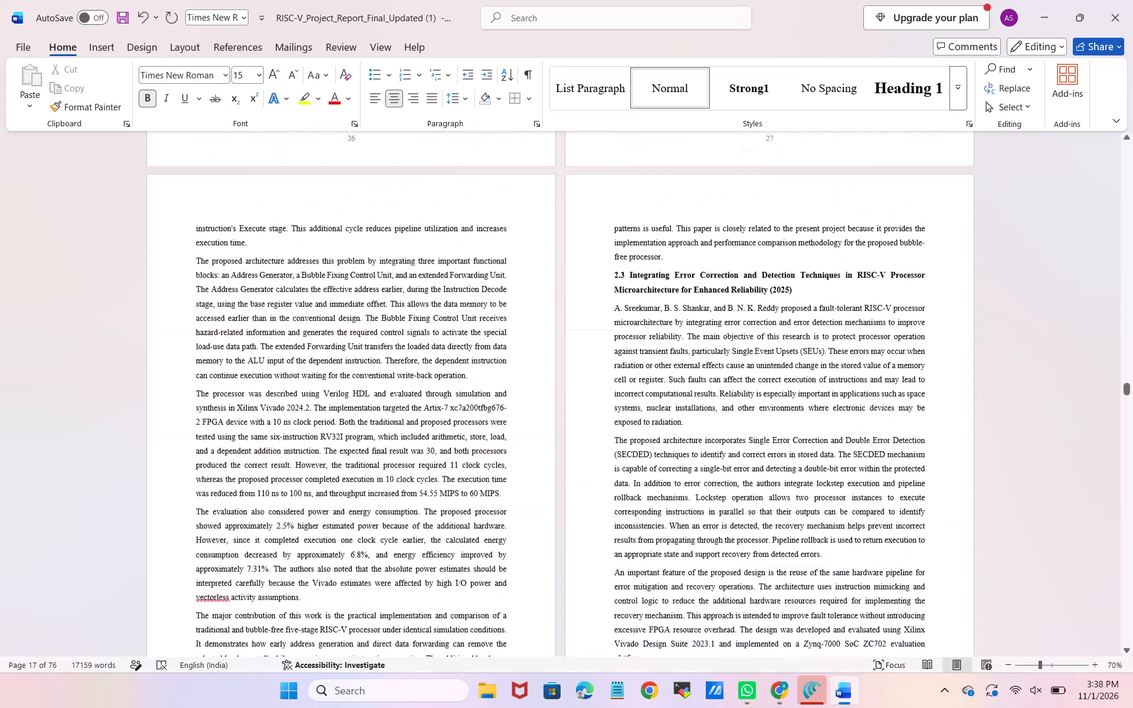
{"action": "scroll", "coordinate": [675, 366], "scroll_direction": "down", "scroll_amount": 12}
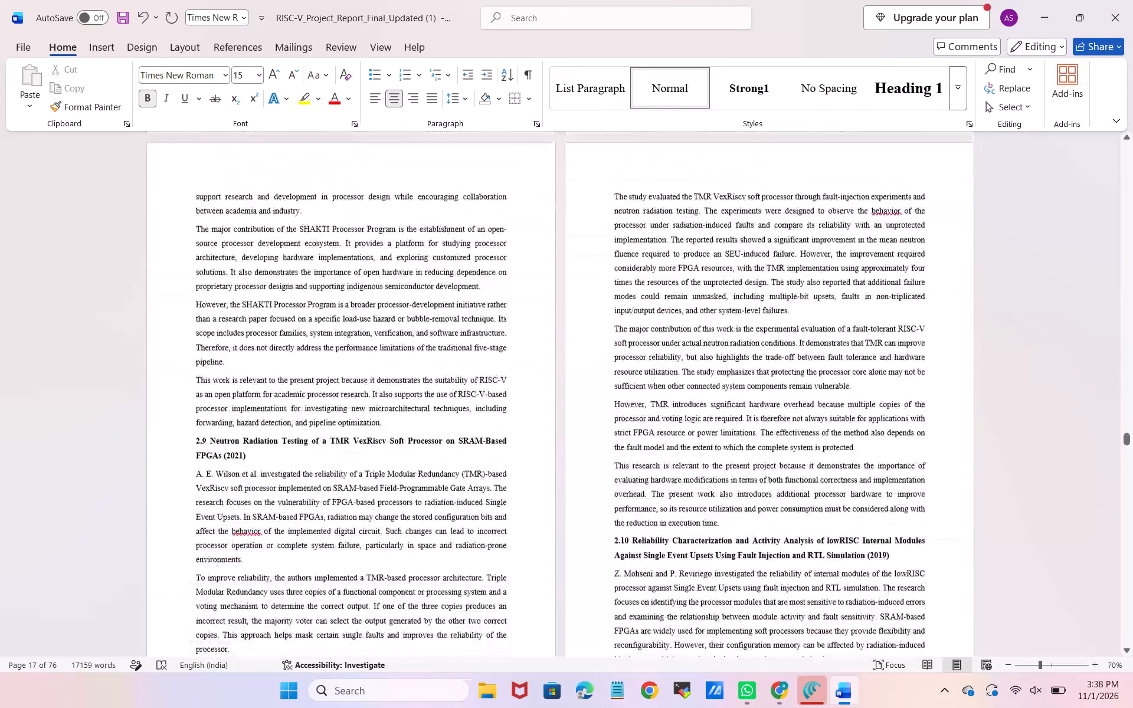
{"action": "scroll", "coordinate": [675, 366], "scroll_direction": "down", "scroll_amount": 6}
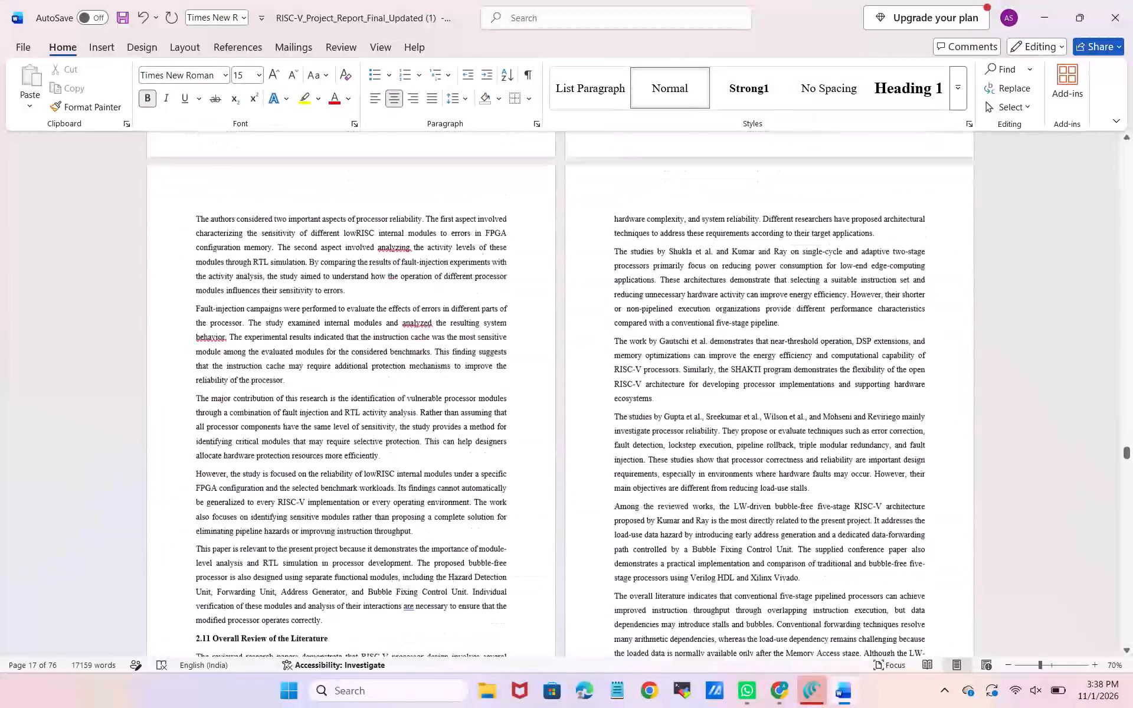
{"action": "scroll", "coordinate": [675, 366], "scroll_direction": "down", "scroll_amount": 6}
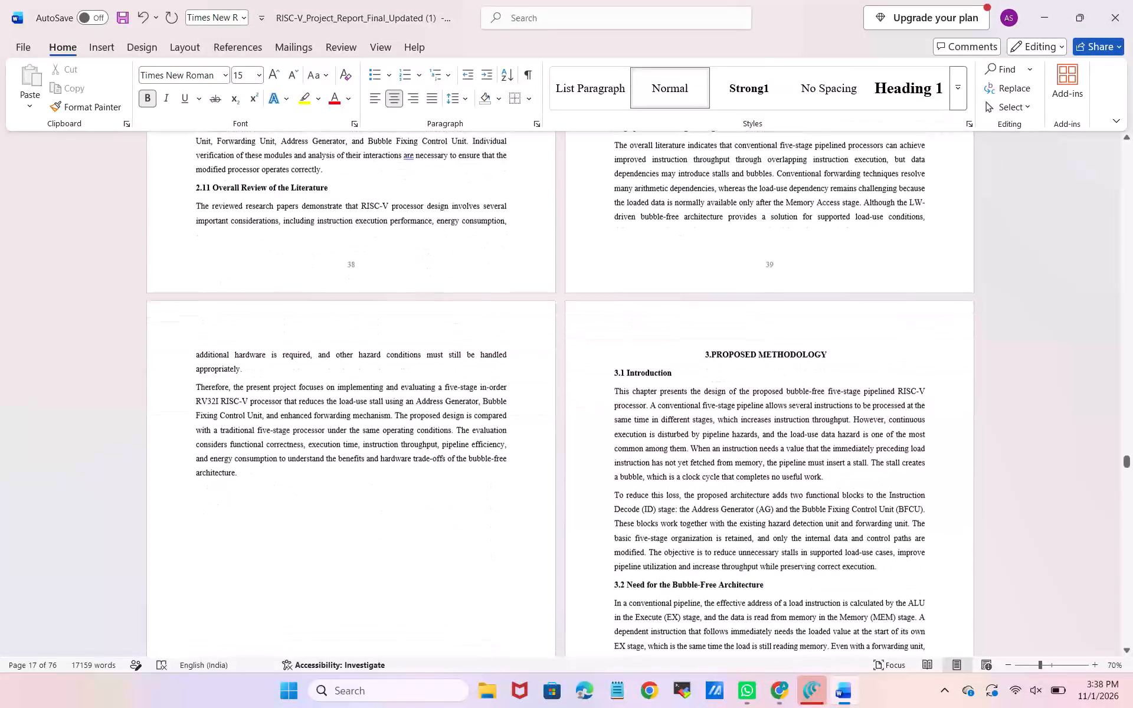
Review the Proposed Methodology chapter, checking its headings, lists and Table 3.1 up to the start of chapter 4.
{"action": "scroll", "coordinate": [675, 366], "scroll_direction": "down", "scroll_amount": 11}
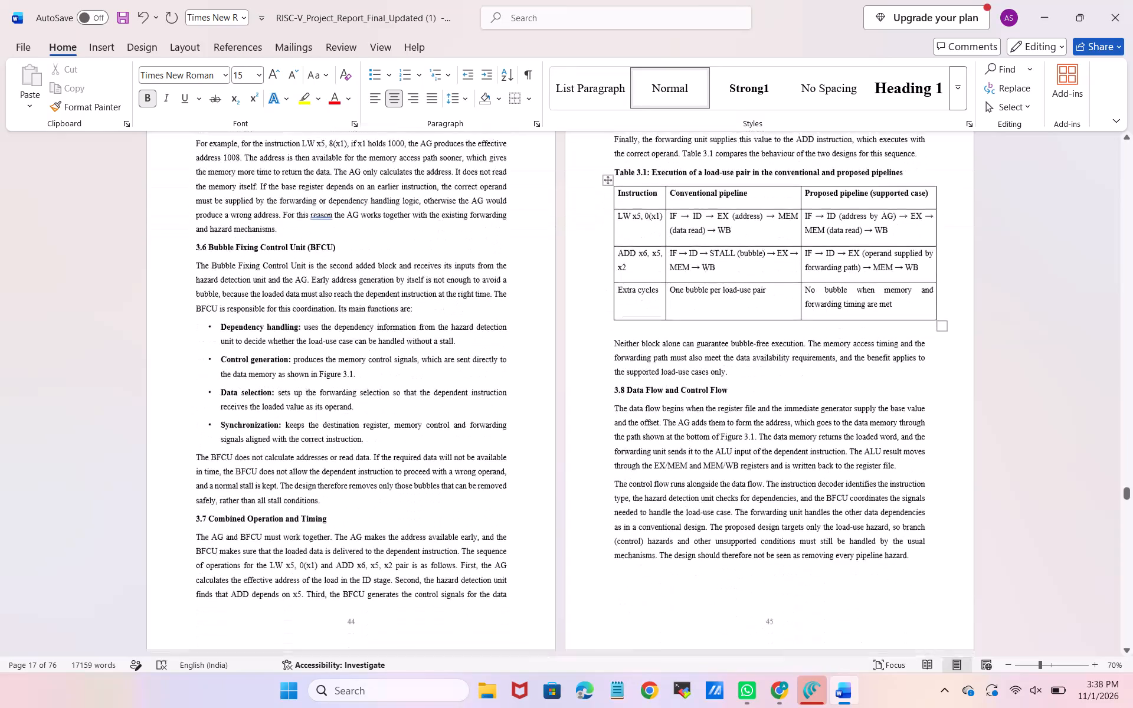
{"action": "scroll", "coordinate": [675, 366], "scroll_direction": "down", "scroll_amount": 6}
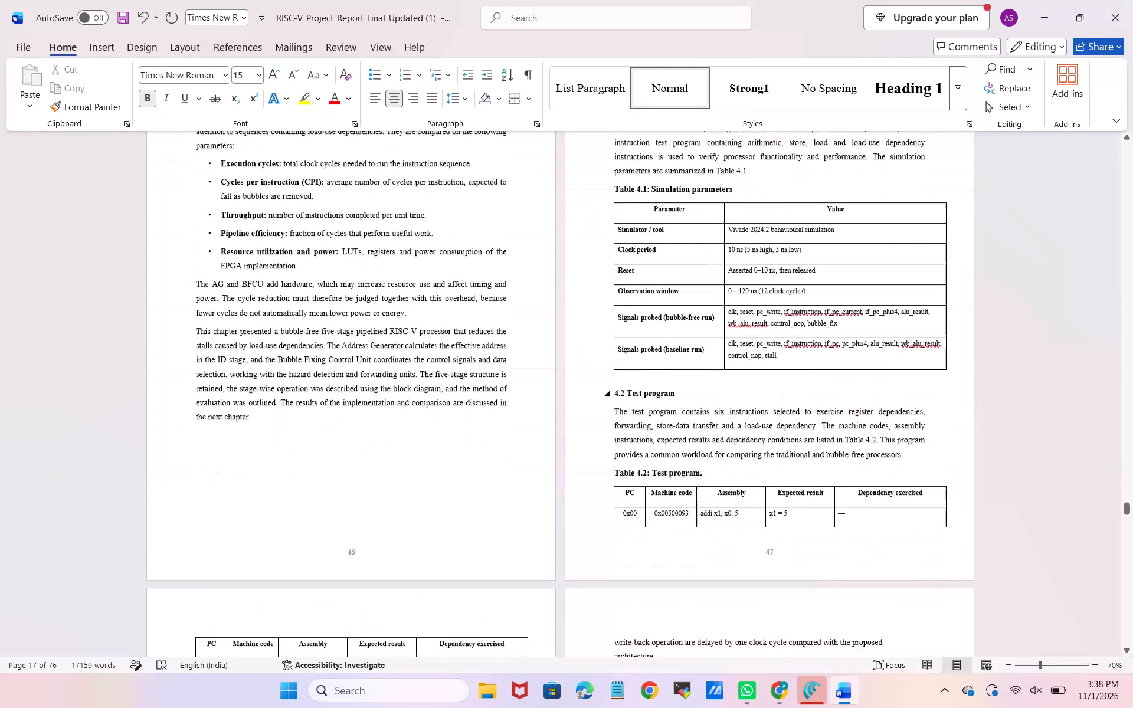
Reposition the IF_STAGE block diagram so it is centred above its Figure 4.3 caption in chapter 4.
{"action": "scroll", "coordinate": [675, 366], "scroll_direction": "down", "scroll_amount": 5}
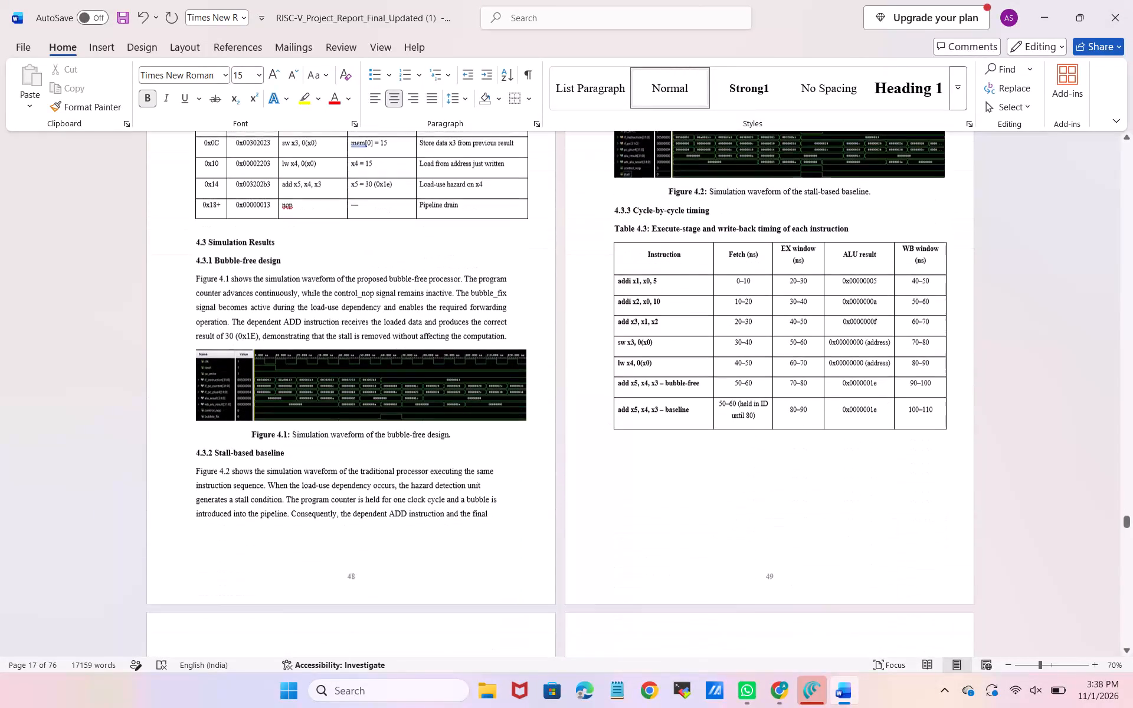
{"action": "scroll", "coordinate": [675, 366], "scroll_direction": "down", "scroll_amount": 5}
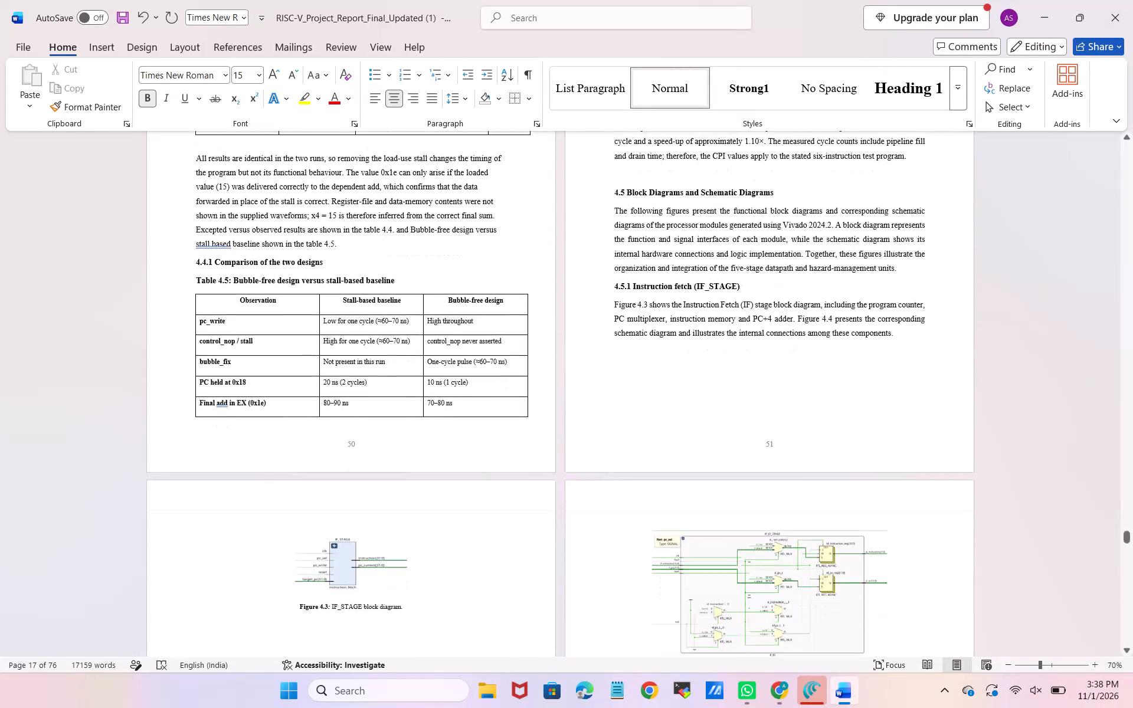
{"action": "scroll", "coordinate": [675, 366], "scroll_direction": "down", "scroll_amount": 5}
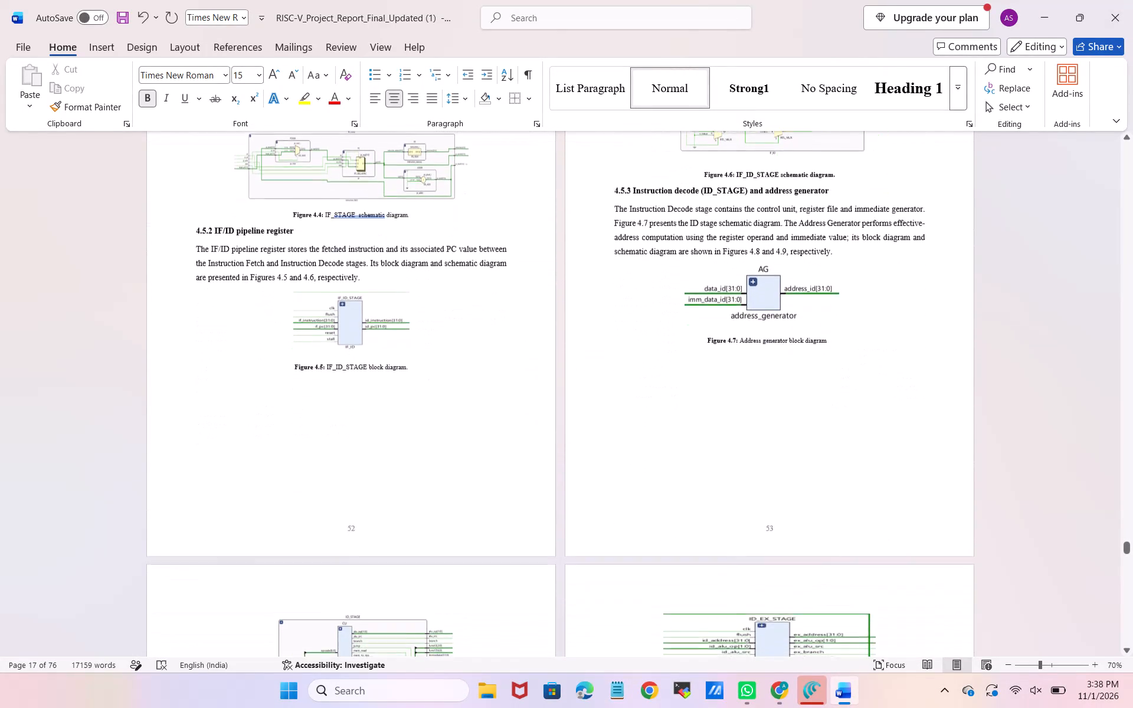
{"action": "scroll", "coordinate": [675, 366], "scroll_direction": "up", "scroll_amount": 1}
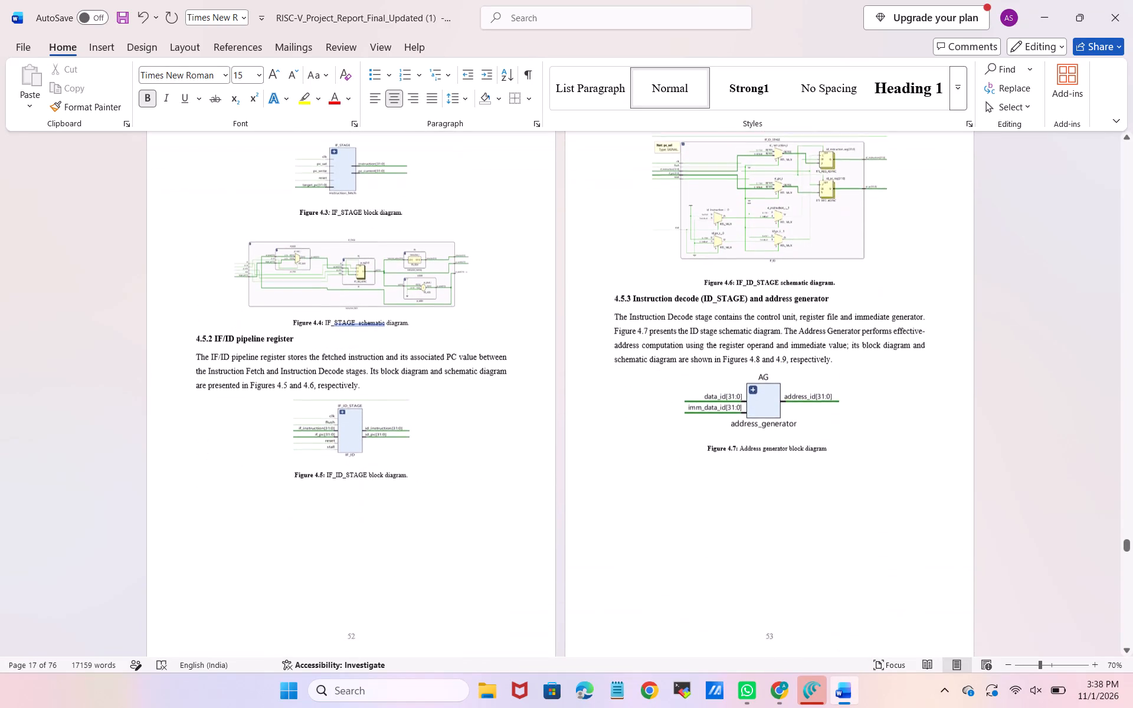
{"action": "scroll", "coordinate": [675, 366], "scroll_direction": "up", "scroll_amount": 1}
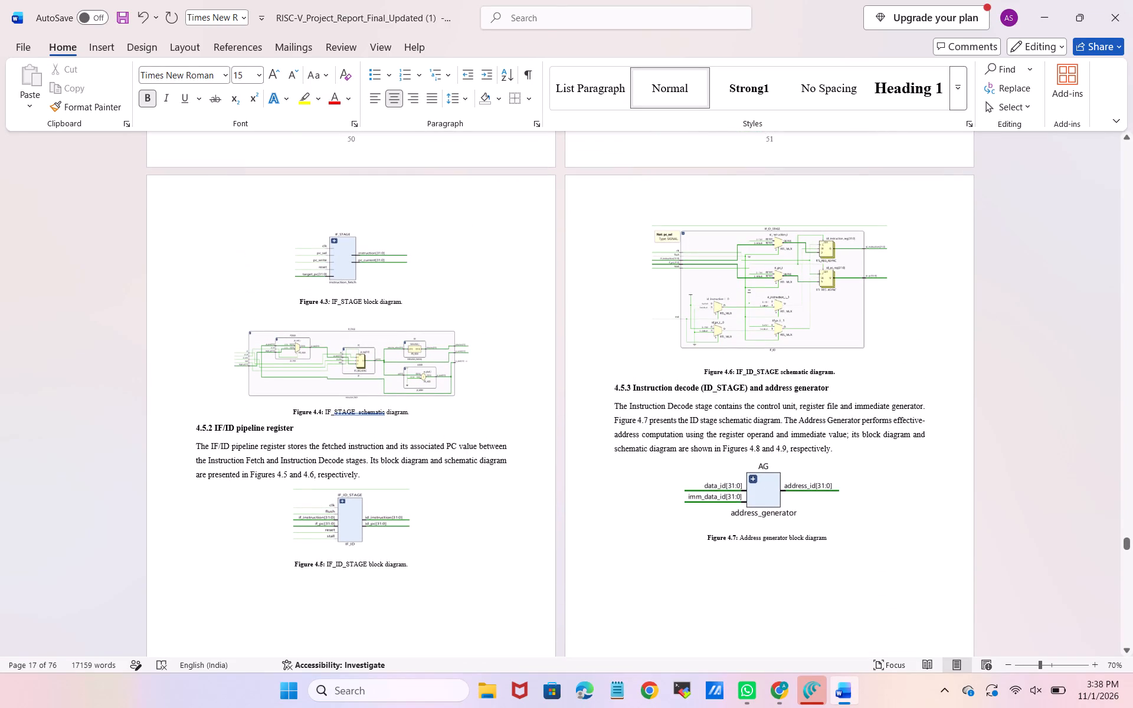
{"action": "double_click", "coordinate": [437, 290]}
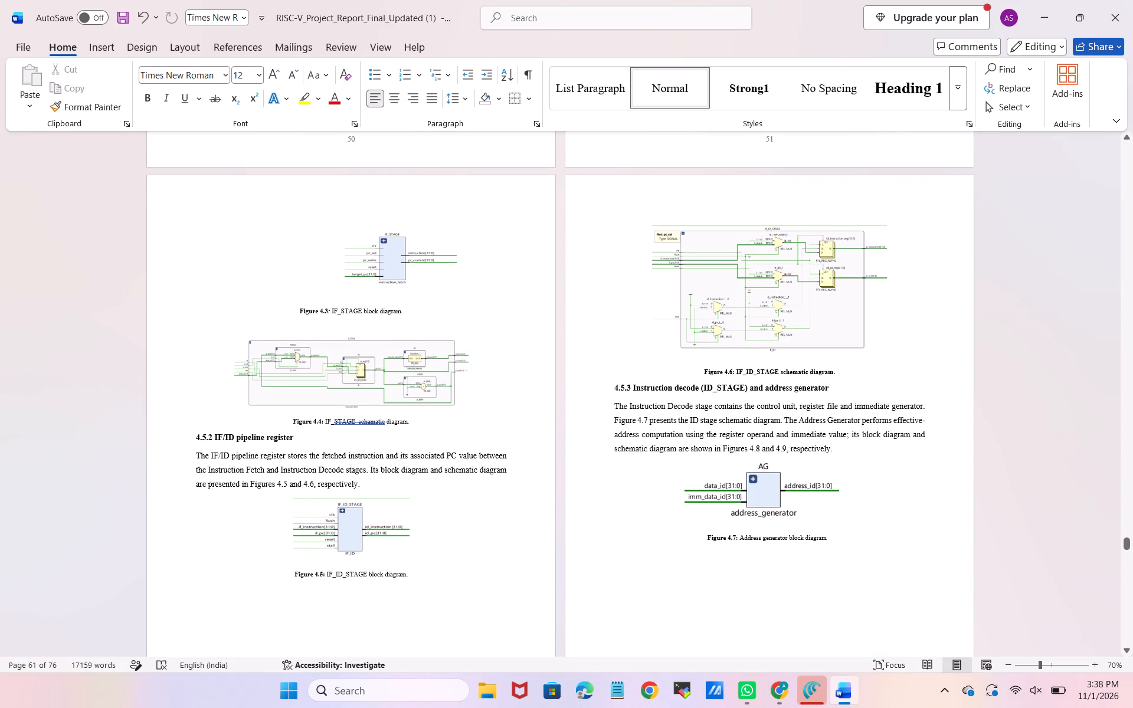
{"action": "double_click", "coordinate": [356, 278]}
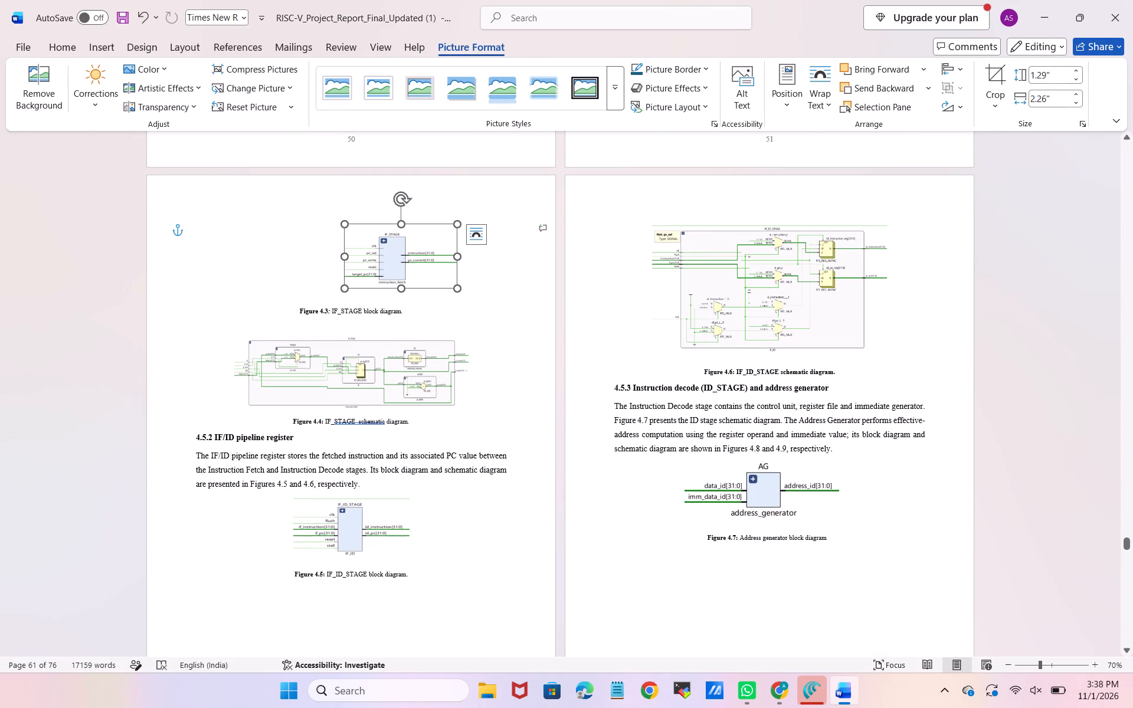
{"action": "left_click_drag", "start_coordinate": [398, 257], "coordinate": [338, 253]}
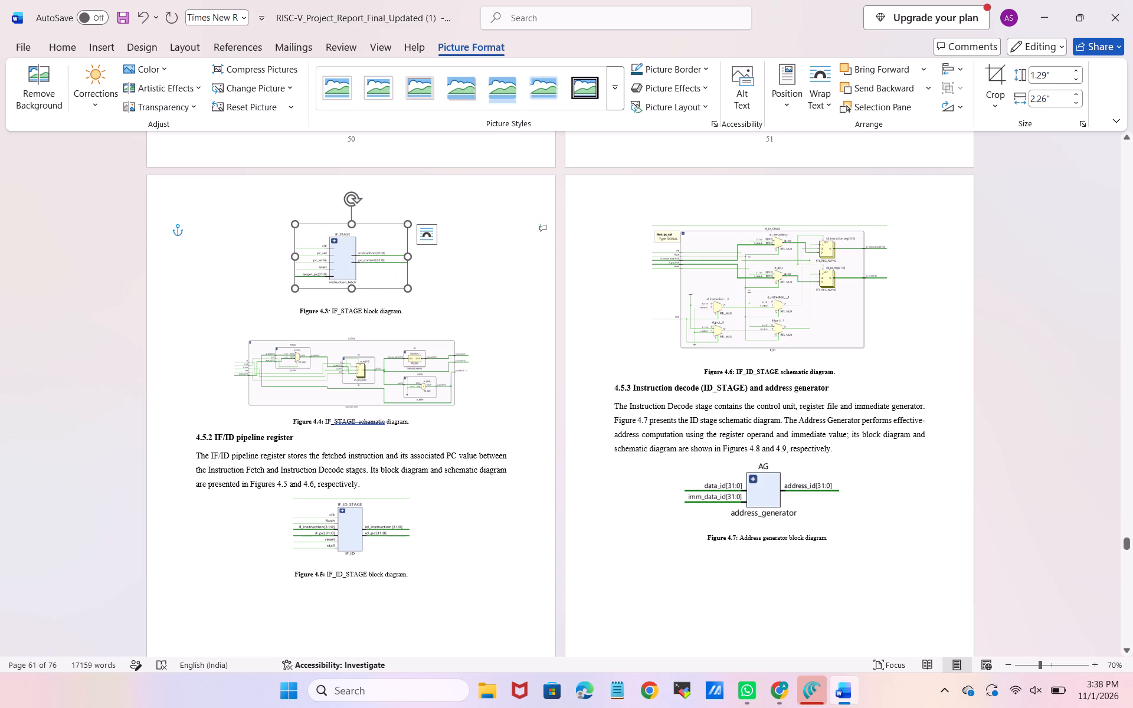
{"action": "left_click", "coordinate": [470, 300]}
Go back from section 4.5 through the preceding pages to check the table of contents.
{"action": "scroll", "coordinate": [470, 300], "scroll_direction": "up", "scroll_amount": 4, "text": "ctrl"}
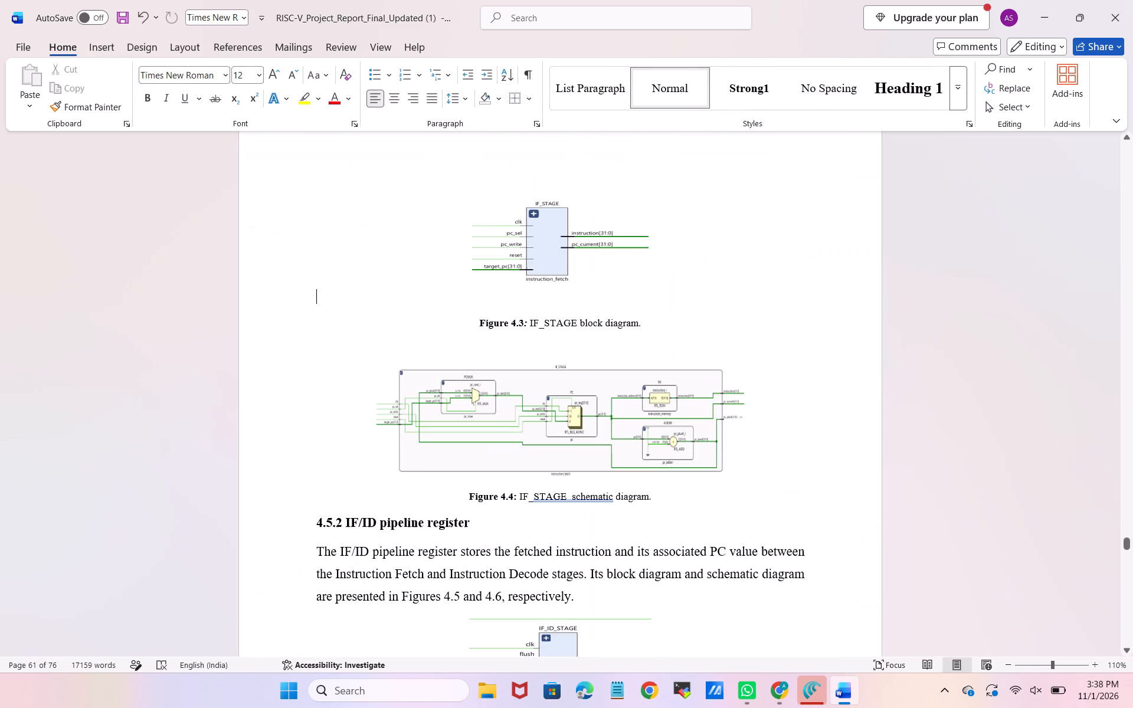
{"action": "scroll", "coordinate": [470, 300], "scroll_direction": "up", "scroll_amount": 2}
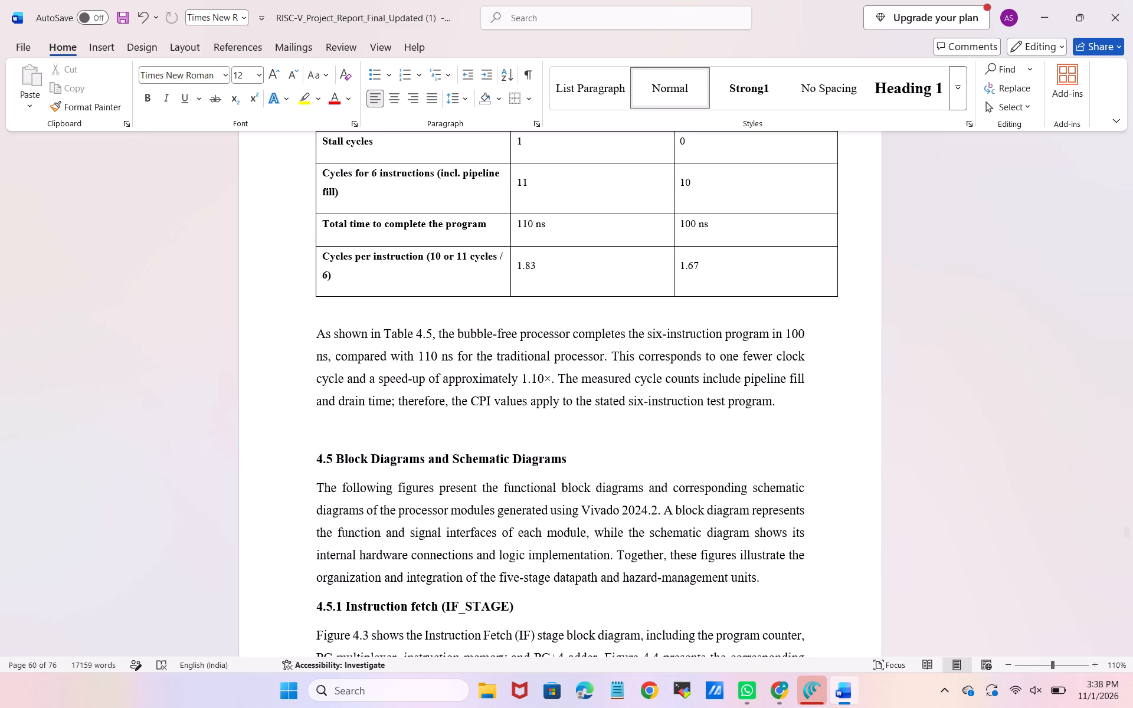
{"action": "scroll", "coordinate": [470, 300], "scroll_direction": "up", "scroll_amount": 7}
{"action": "scroll", "coordinate": [470, 300], "scroll_direction": "up", "scroll_amount": 15}
{"action": "scroll", "coordinate": [470, 300], "scroll_direction": "up", "scroll_amount": 13}
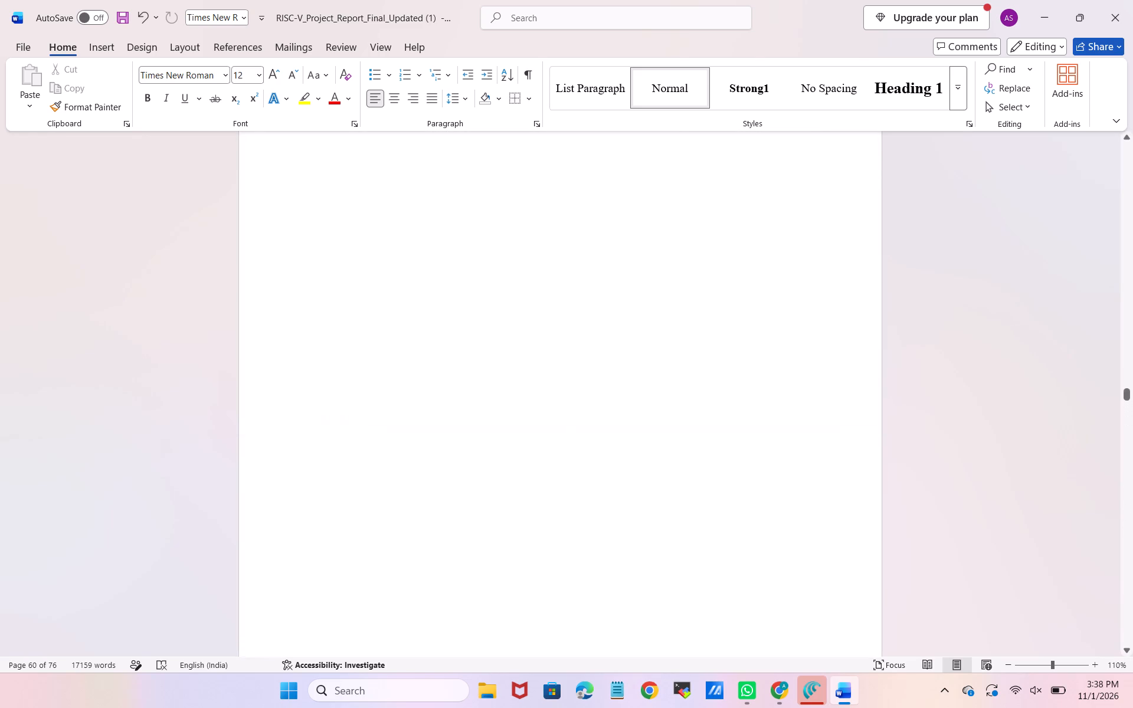
{"action": "scroll", "coordinate": [470, 300], "scroll_direction": "up", "scroll_amount": 19}
{"action": "scroll", "coordinate": [470, 300], "scroll_direction": "up", "scroll_amount": 18}
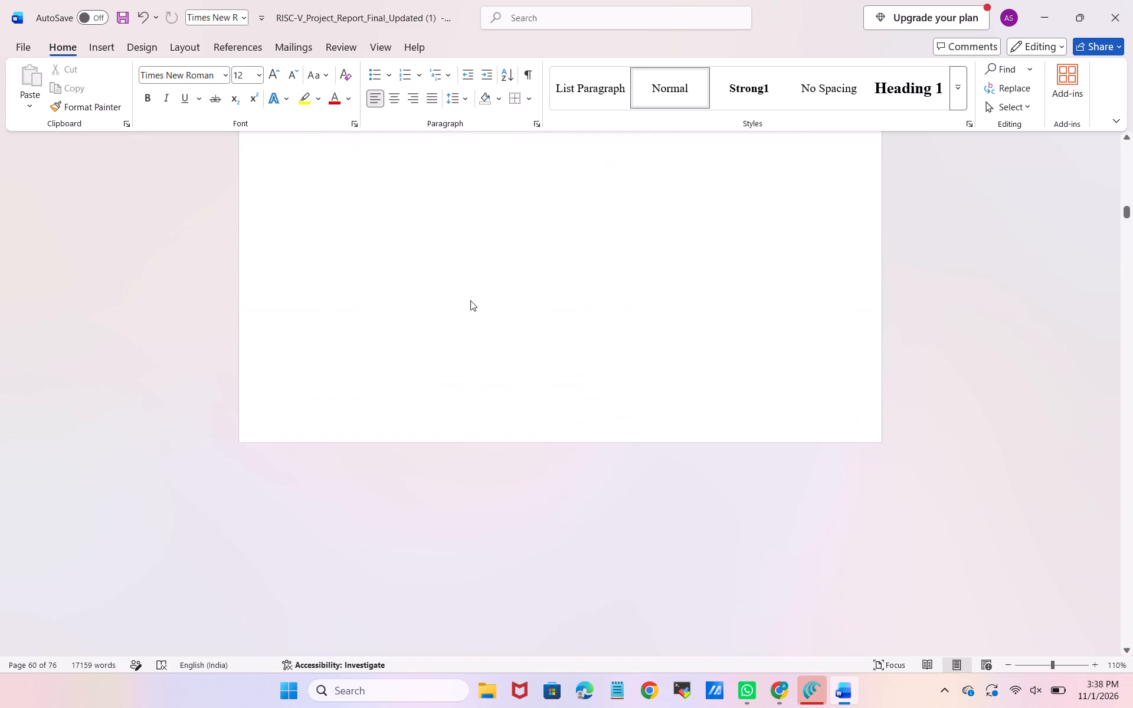
{"action": "scroll", "coordinate": [470, 300], "scroll_direction": "up", "scroll_amount": 20}
{"action": "scroll", "coordinate": [470, 300], "scroll_direction": "up", "scroll_amount": 3}
{"action": "scroll", "coordinate": [470, 300], "scroll_direction": "down", "scroll_amount": 10}
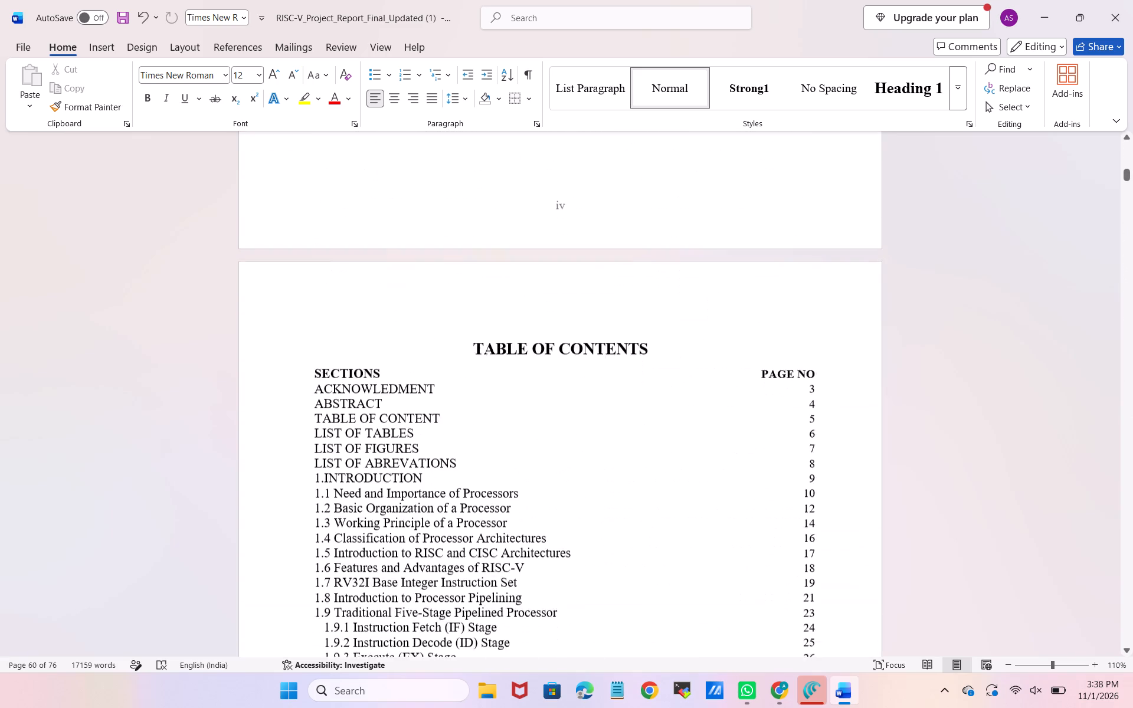
Examine the opening Introduction pages, sections 1.1 to 1.3, checking the page break and blank space around Table 1.1.
{"action": "scroll", "coordinate": [470, 300], "scroll_direction": "down", "scroll_amount": 15}
{"action": "scroll", "coordinate": [470, 300], "scroll_direction": "up", "scroll_amount": 8}
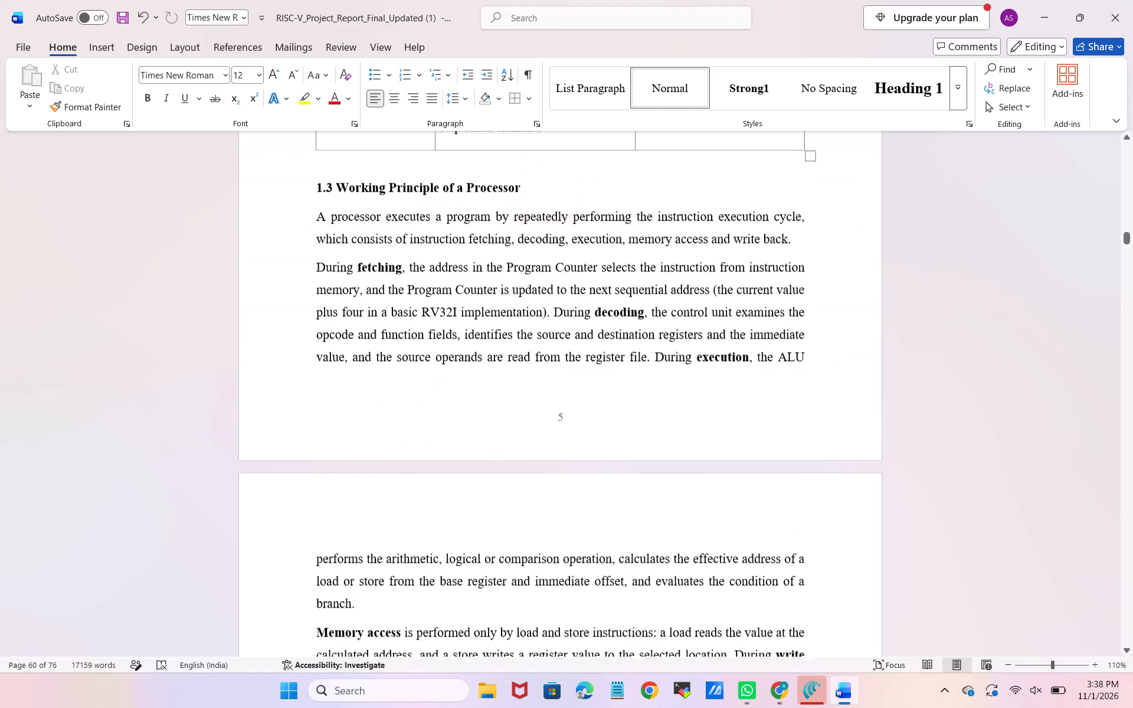
{"action": "scroll", "coordinate": [470, 300], "scroll_direction": "up", "scroll_amount": 12}
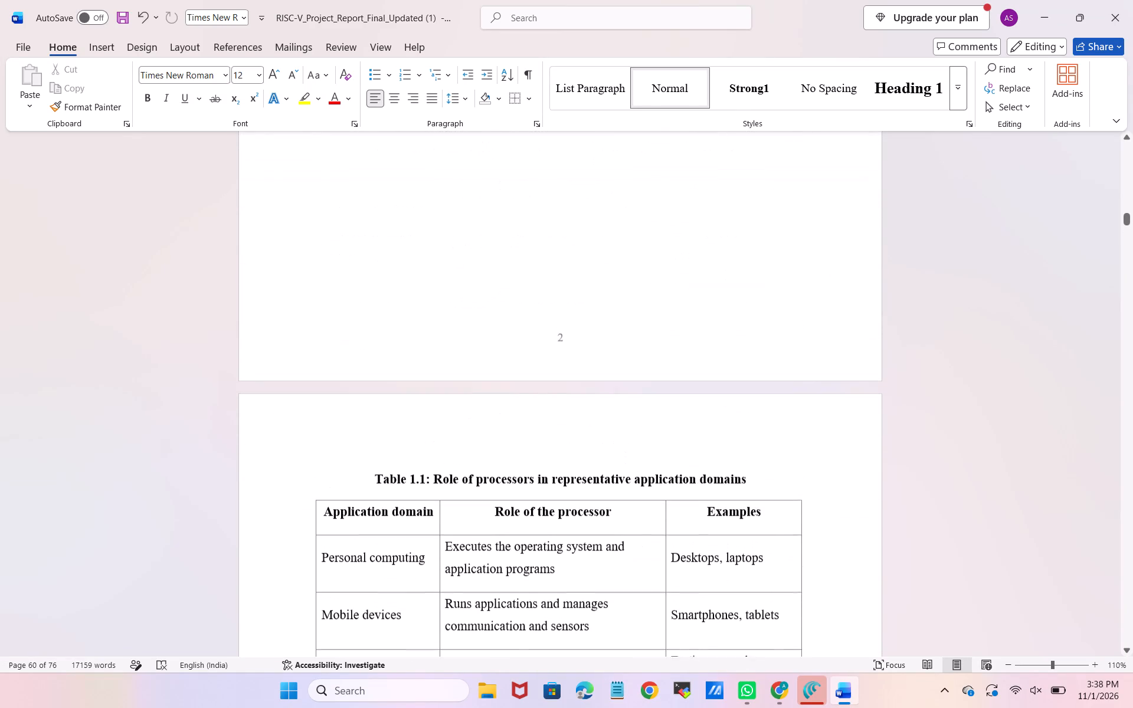
{"action": "scroll", "coordinate": [470, 300], "scroll_direction": "up", "scroll_amount": 5}
{"action": "scroll", "coordinate": [470, 300], "scroll_direction": "down", "scroll_amount": 2}
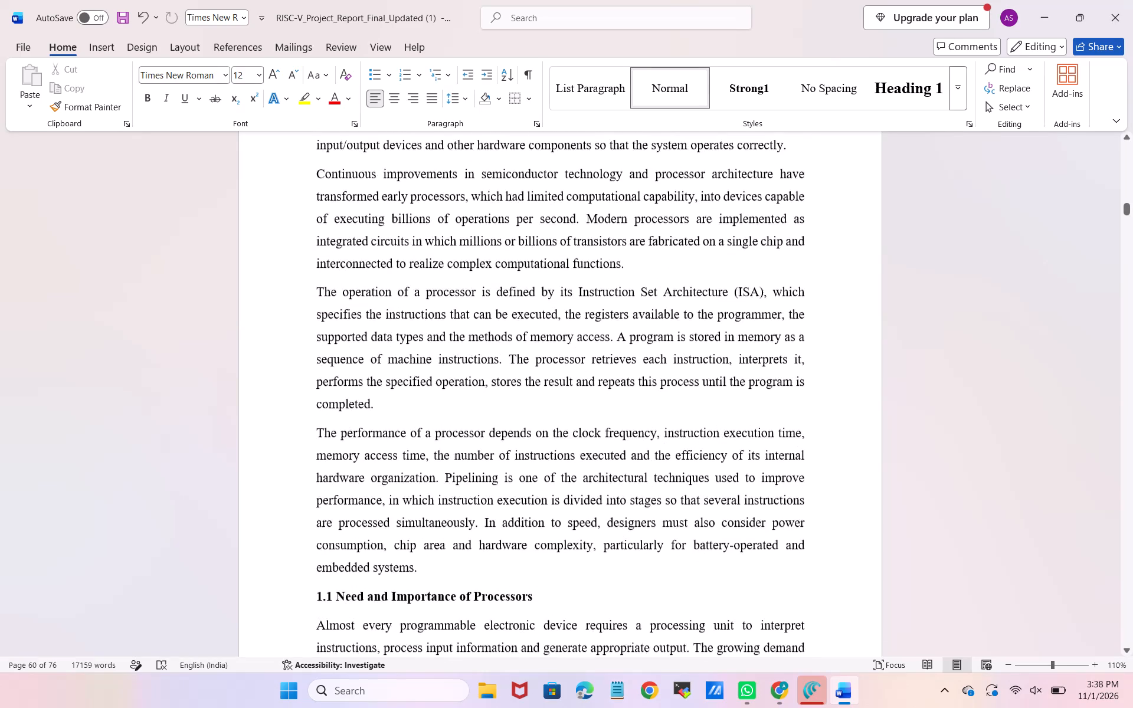
{"action": "scroll", "coordinate": [470, 300], "scroll_direction": "down", "scroll_amount": 1}
{"action": "scroll", "coordinate": [459, 404], "scroll_direction": "down", "scroll_amount": 2}
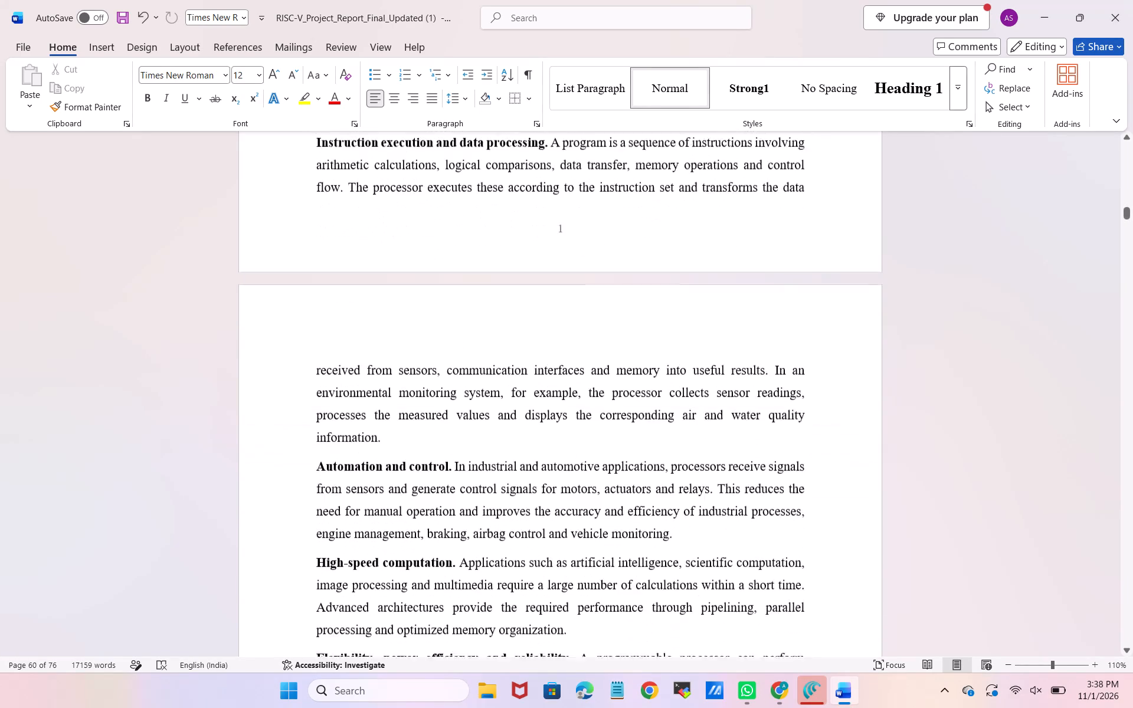
{"action": "scroll", "coordinate": [459, 404], "scroll_direction": "down", "scroll_amount": 3}
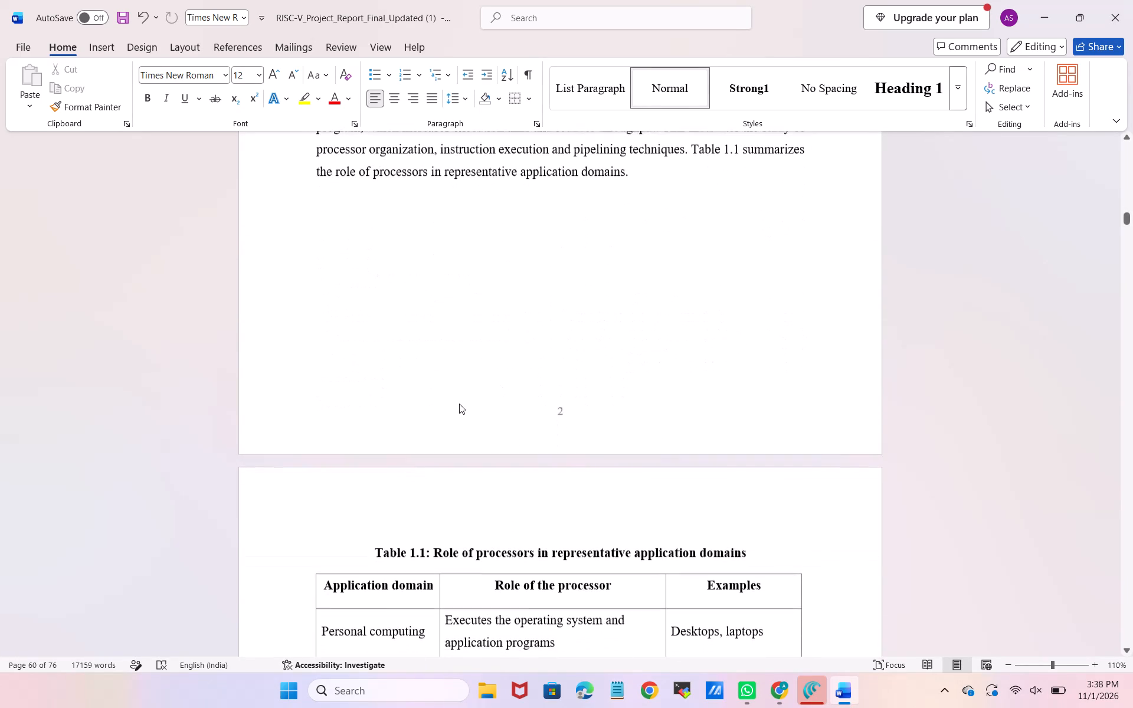
{"action": "scroll", "coordinate": [459, 404], "scroll_direction": "down", "scroll_amount": 1}
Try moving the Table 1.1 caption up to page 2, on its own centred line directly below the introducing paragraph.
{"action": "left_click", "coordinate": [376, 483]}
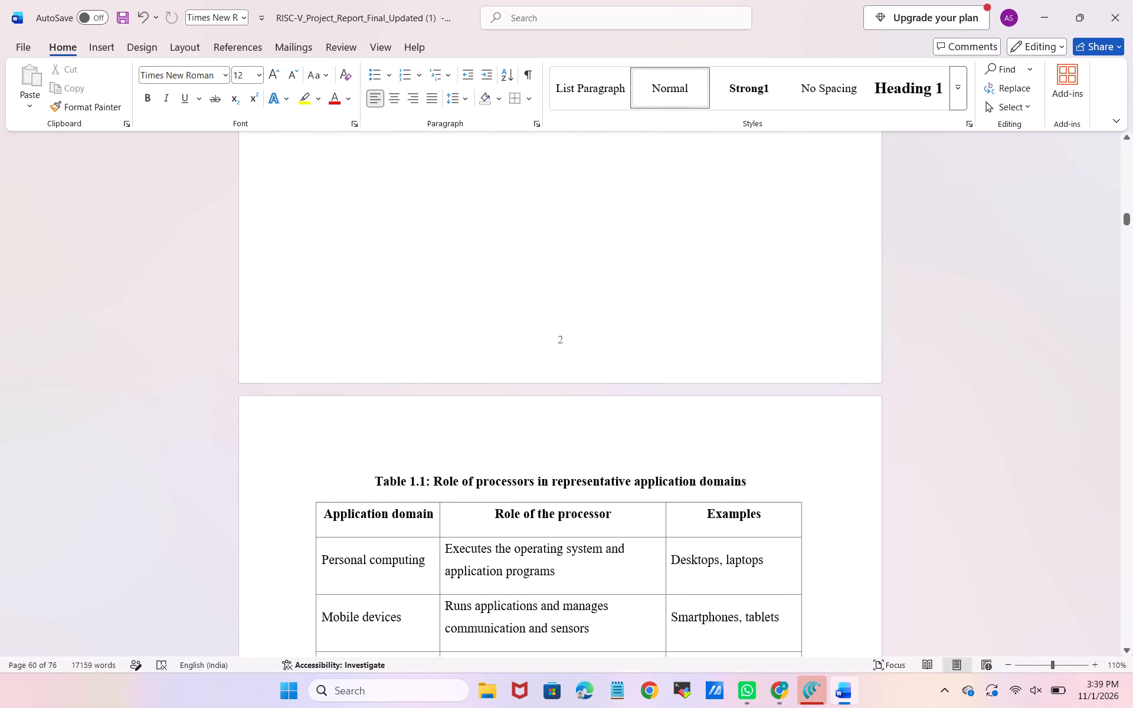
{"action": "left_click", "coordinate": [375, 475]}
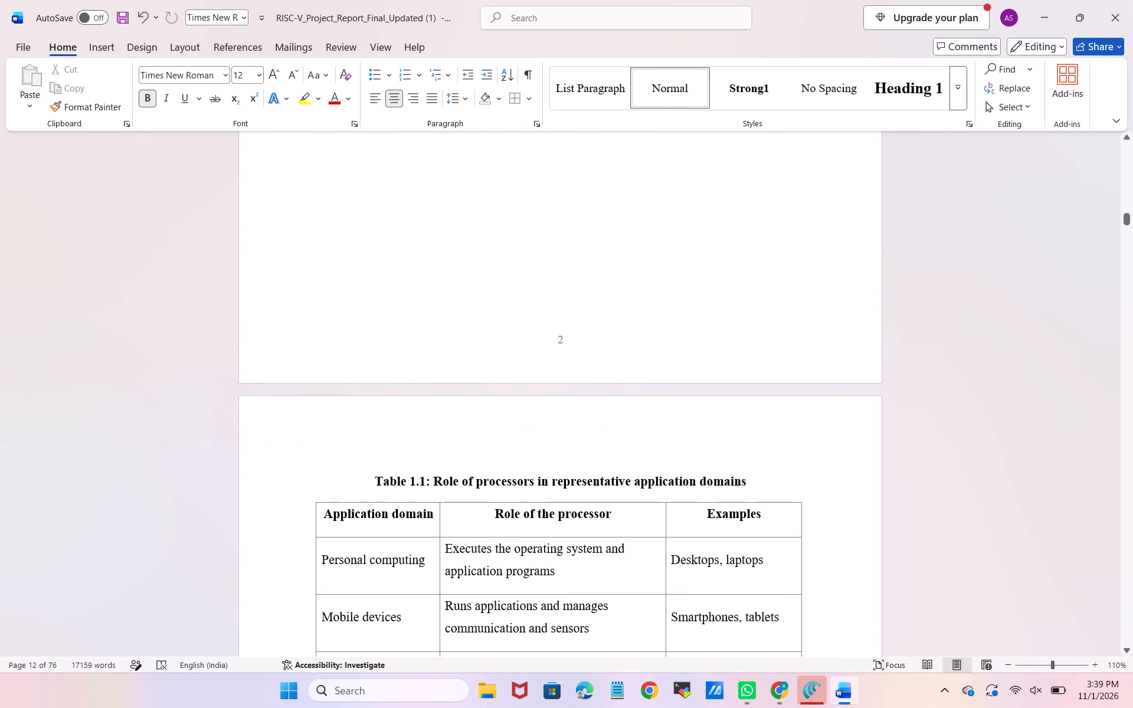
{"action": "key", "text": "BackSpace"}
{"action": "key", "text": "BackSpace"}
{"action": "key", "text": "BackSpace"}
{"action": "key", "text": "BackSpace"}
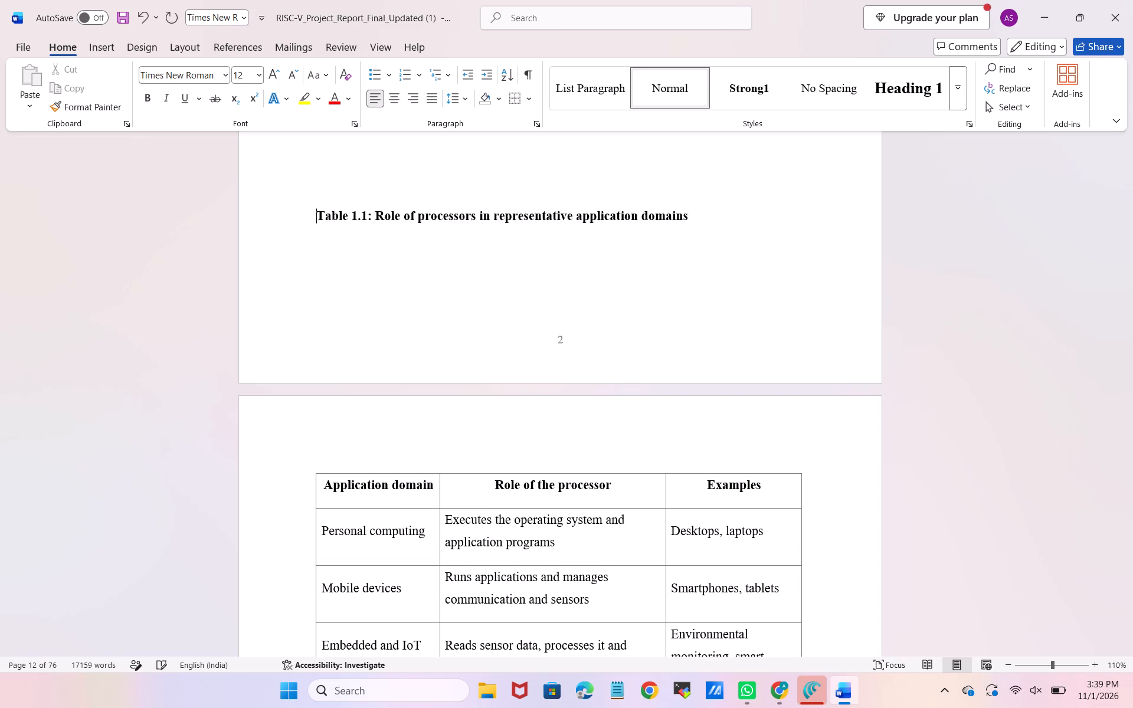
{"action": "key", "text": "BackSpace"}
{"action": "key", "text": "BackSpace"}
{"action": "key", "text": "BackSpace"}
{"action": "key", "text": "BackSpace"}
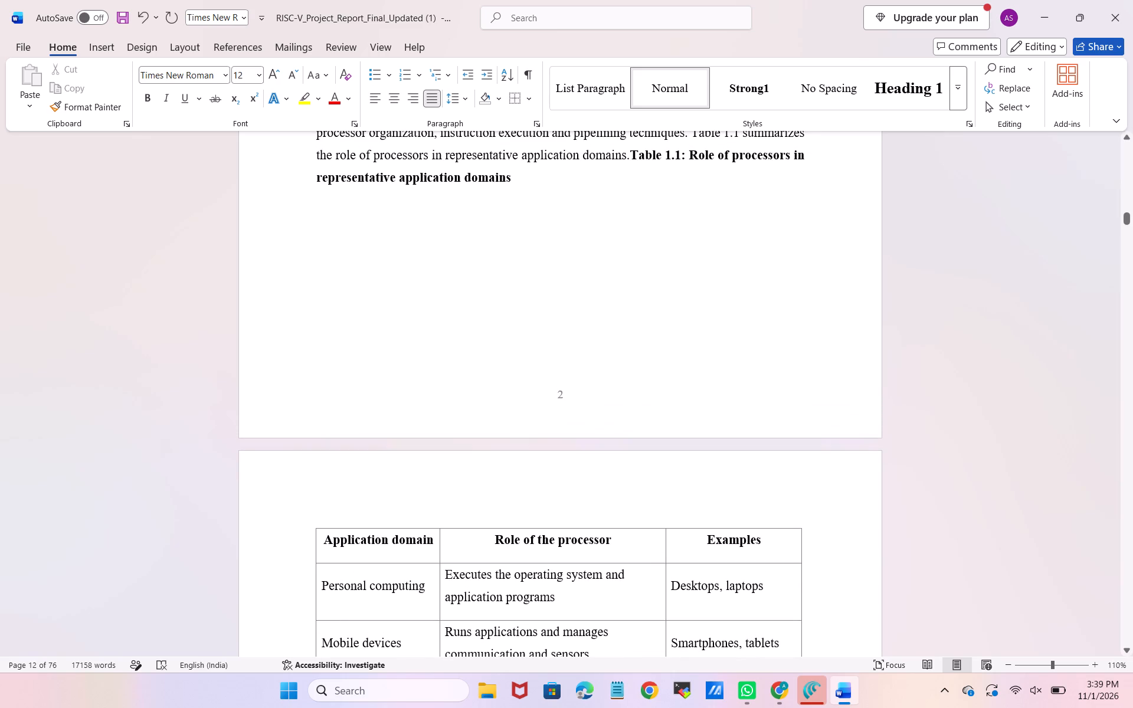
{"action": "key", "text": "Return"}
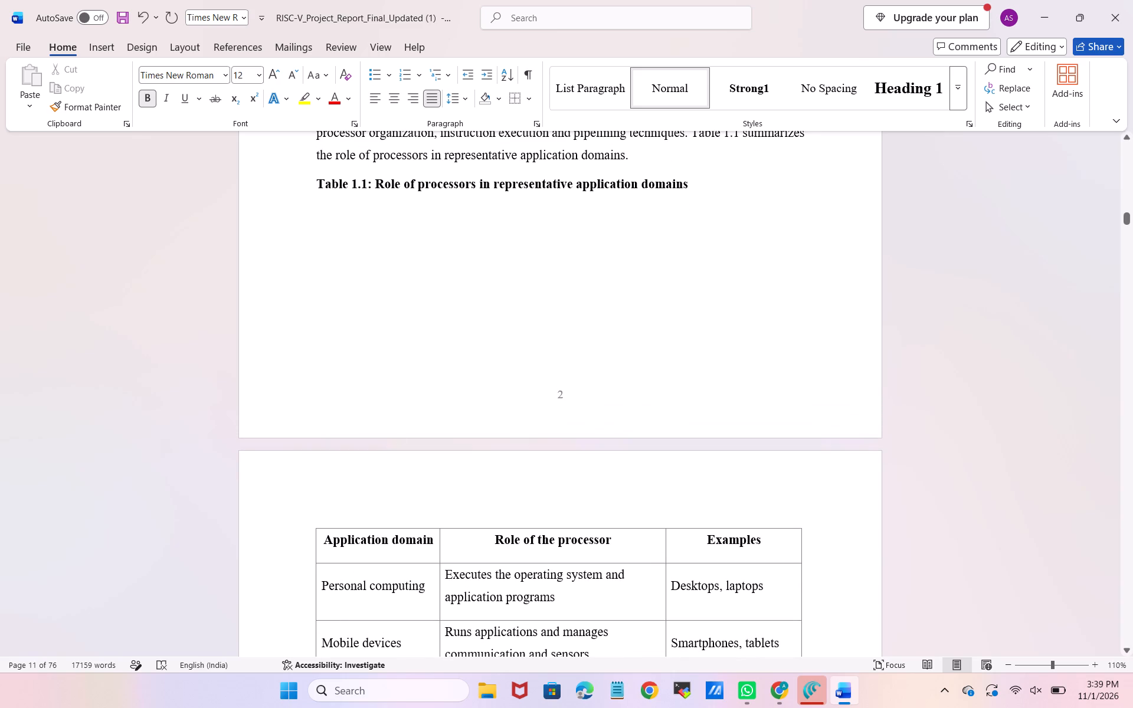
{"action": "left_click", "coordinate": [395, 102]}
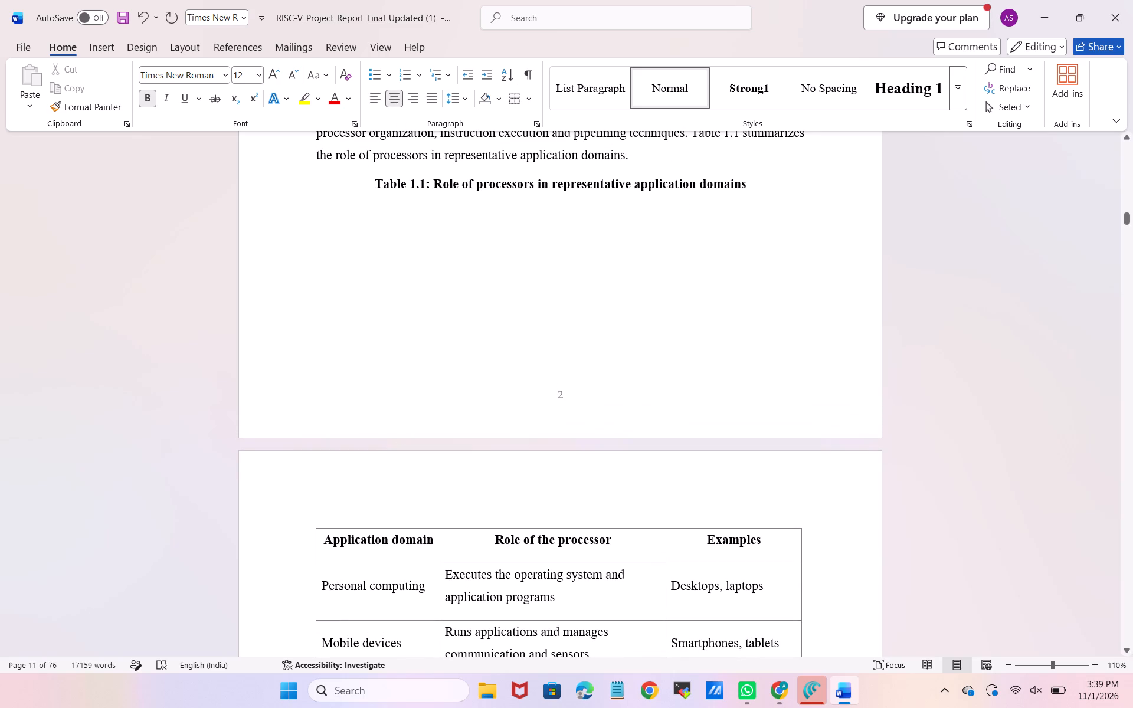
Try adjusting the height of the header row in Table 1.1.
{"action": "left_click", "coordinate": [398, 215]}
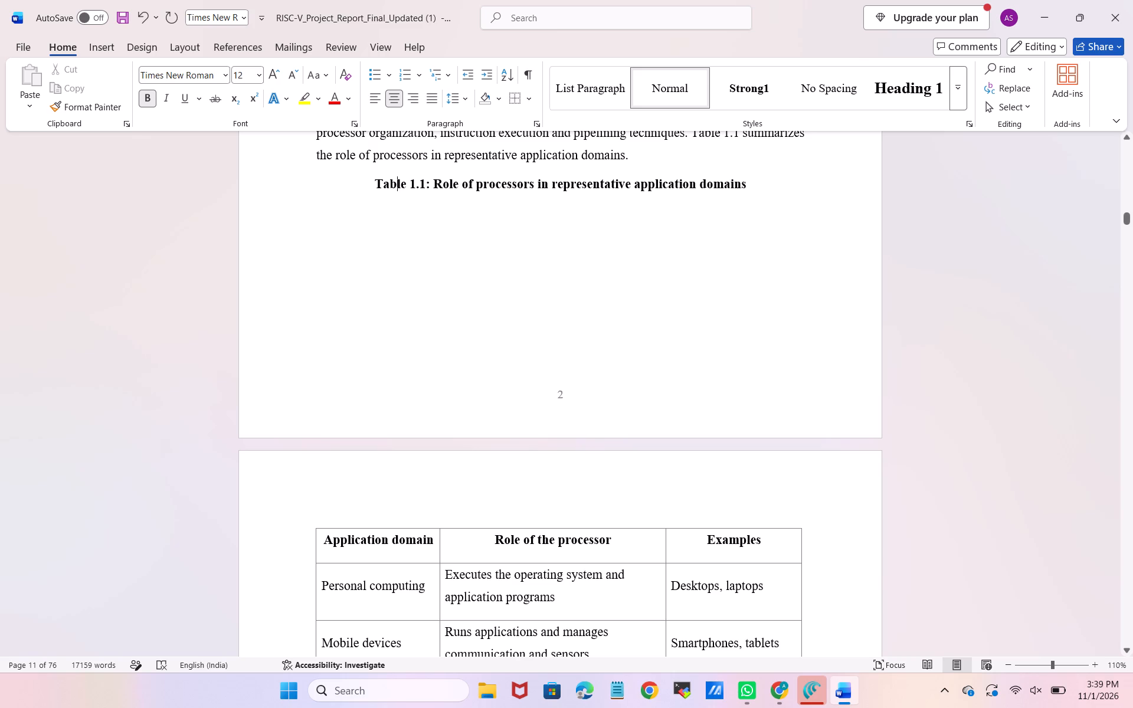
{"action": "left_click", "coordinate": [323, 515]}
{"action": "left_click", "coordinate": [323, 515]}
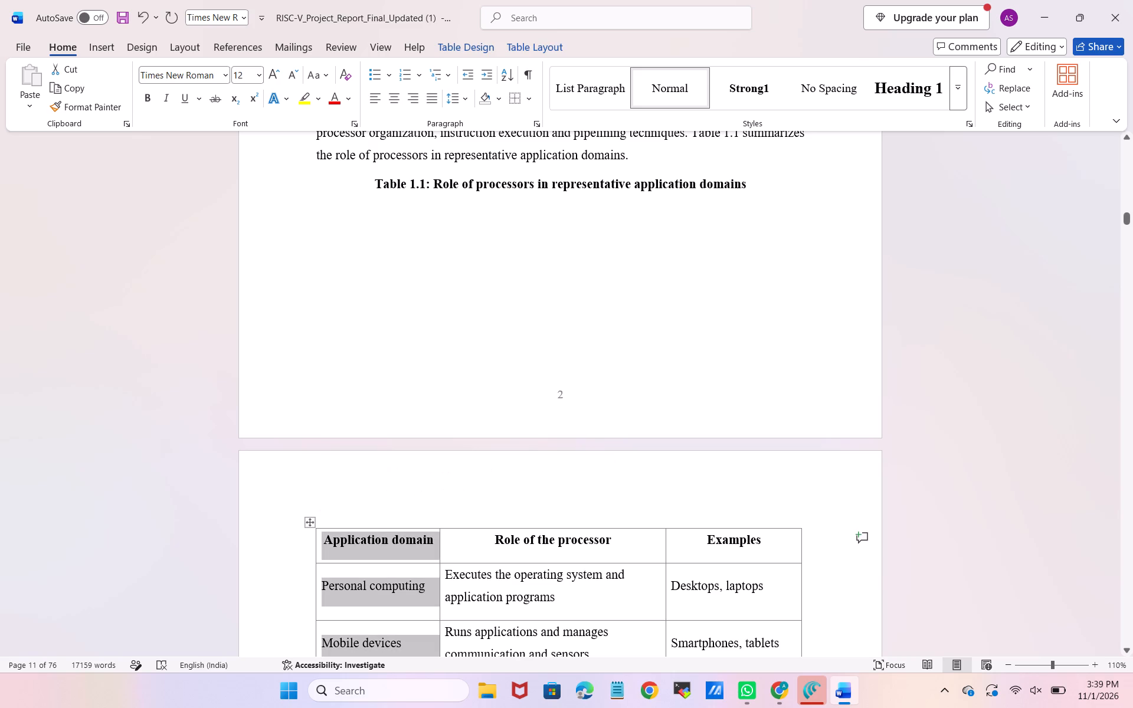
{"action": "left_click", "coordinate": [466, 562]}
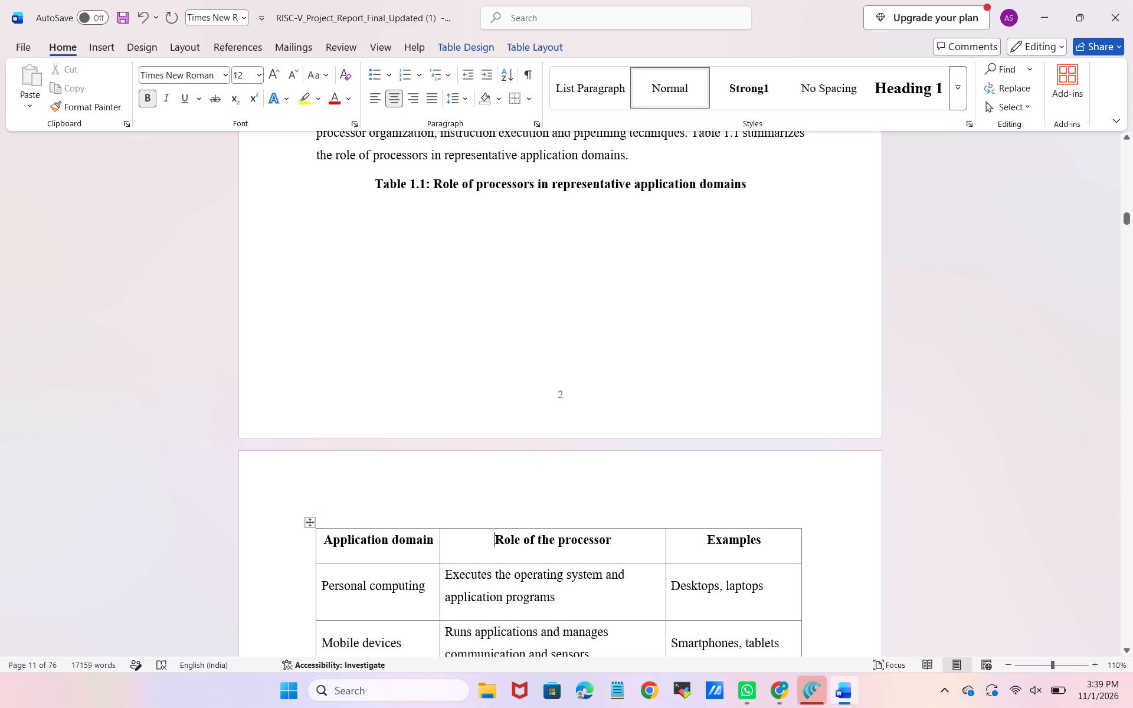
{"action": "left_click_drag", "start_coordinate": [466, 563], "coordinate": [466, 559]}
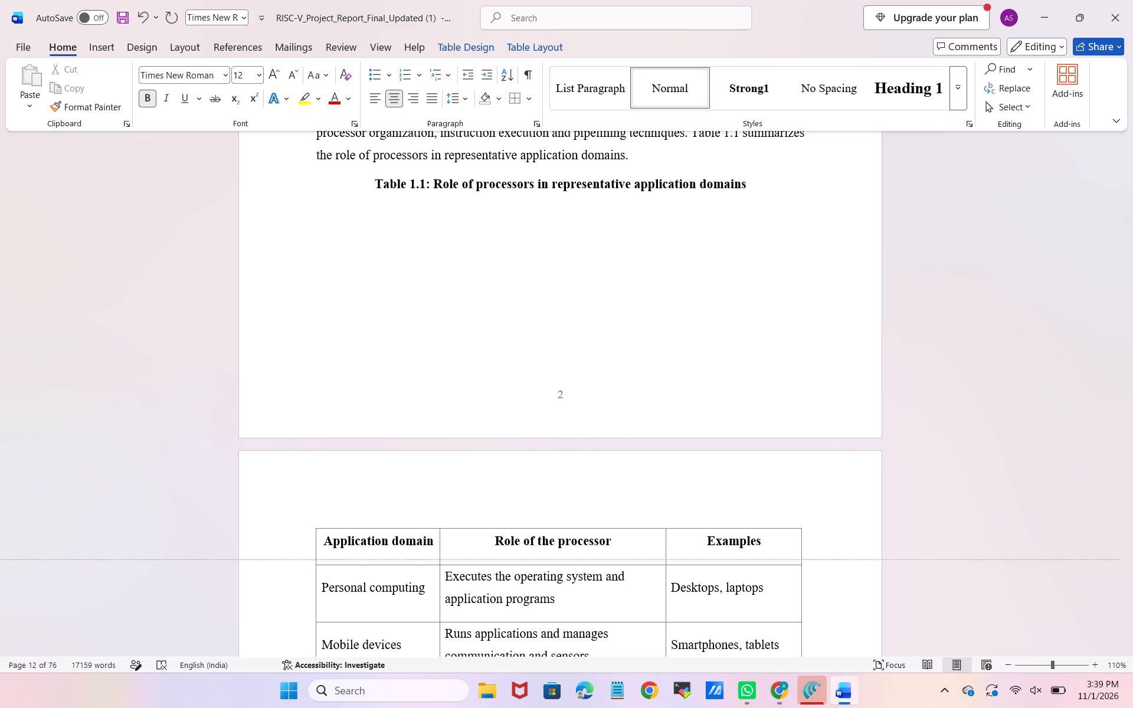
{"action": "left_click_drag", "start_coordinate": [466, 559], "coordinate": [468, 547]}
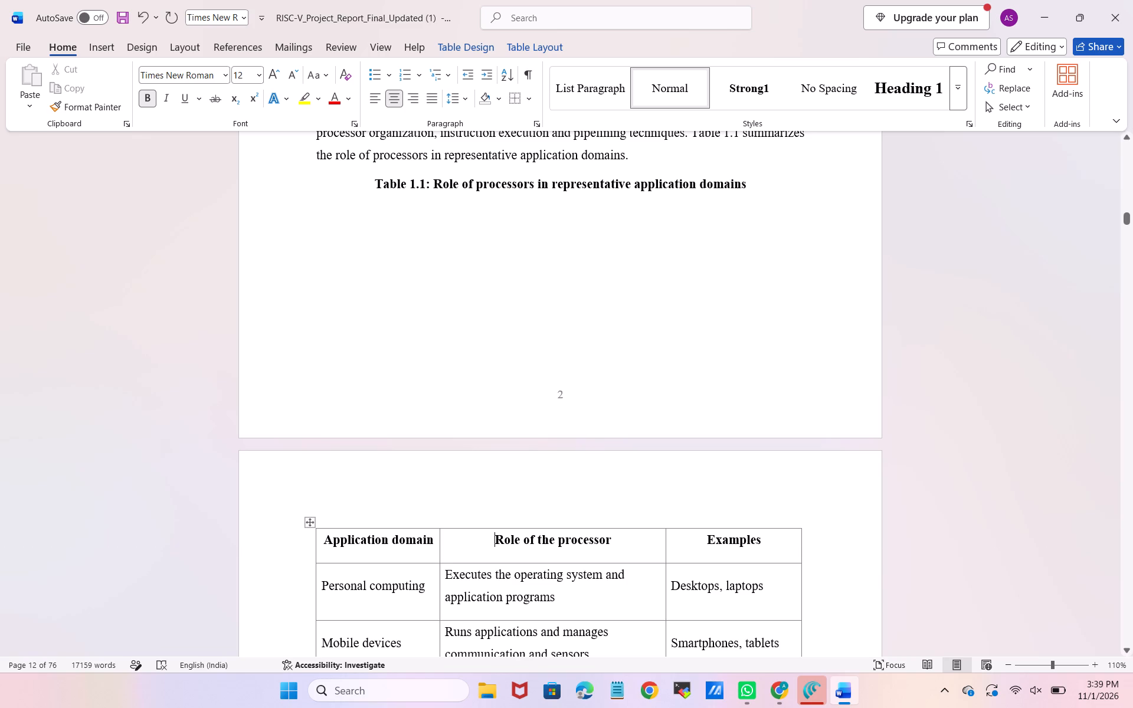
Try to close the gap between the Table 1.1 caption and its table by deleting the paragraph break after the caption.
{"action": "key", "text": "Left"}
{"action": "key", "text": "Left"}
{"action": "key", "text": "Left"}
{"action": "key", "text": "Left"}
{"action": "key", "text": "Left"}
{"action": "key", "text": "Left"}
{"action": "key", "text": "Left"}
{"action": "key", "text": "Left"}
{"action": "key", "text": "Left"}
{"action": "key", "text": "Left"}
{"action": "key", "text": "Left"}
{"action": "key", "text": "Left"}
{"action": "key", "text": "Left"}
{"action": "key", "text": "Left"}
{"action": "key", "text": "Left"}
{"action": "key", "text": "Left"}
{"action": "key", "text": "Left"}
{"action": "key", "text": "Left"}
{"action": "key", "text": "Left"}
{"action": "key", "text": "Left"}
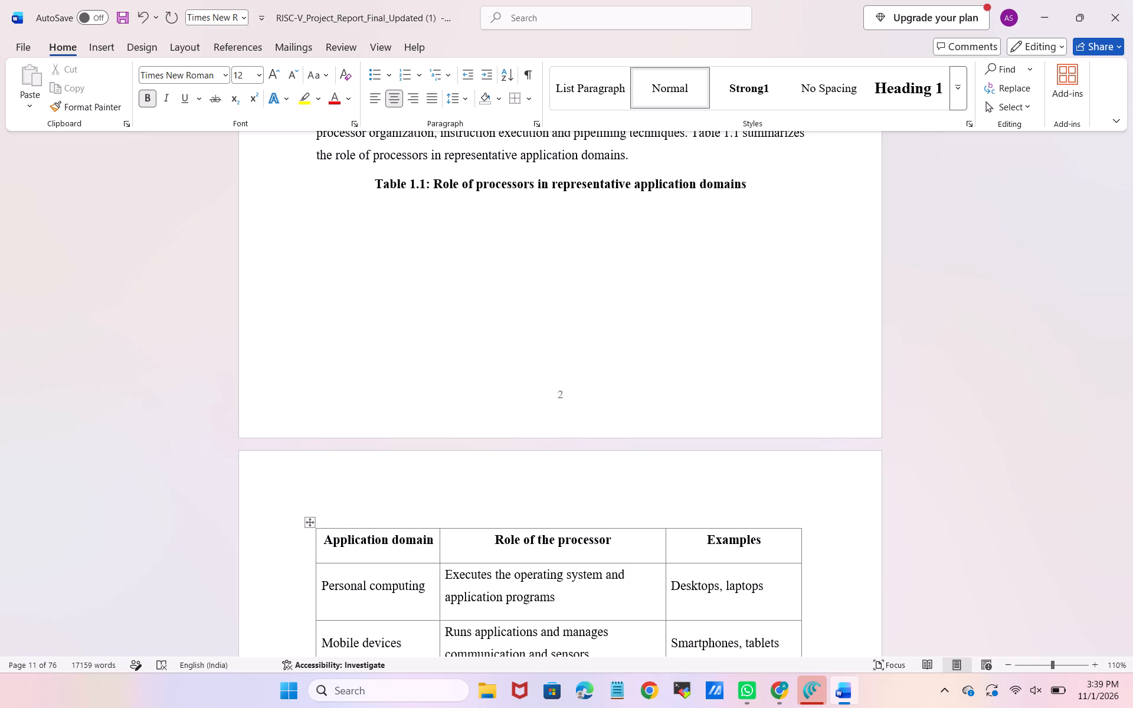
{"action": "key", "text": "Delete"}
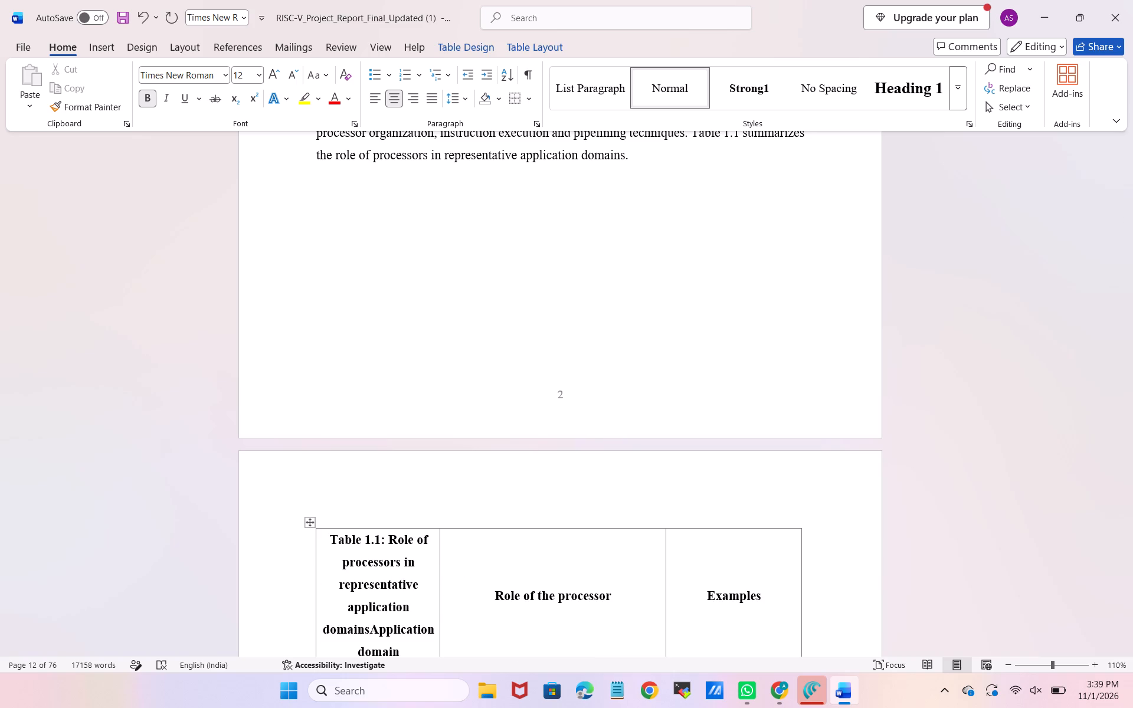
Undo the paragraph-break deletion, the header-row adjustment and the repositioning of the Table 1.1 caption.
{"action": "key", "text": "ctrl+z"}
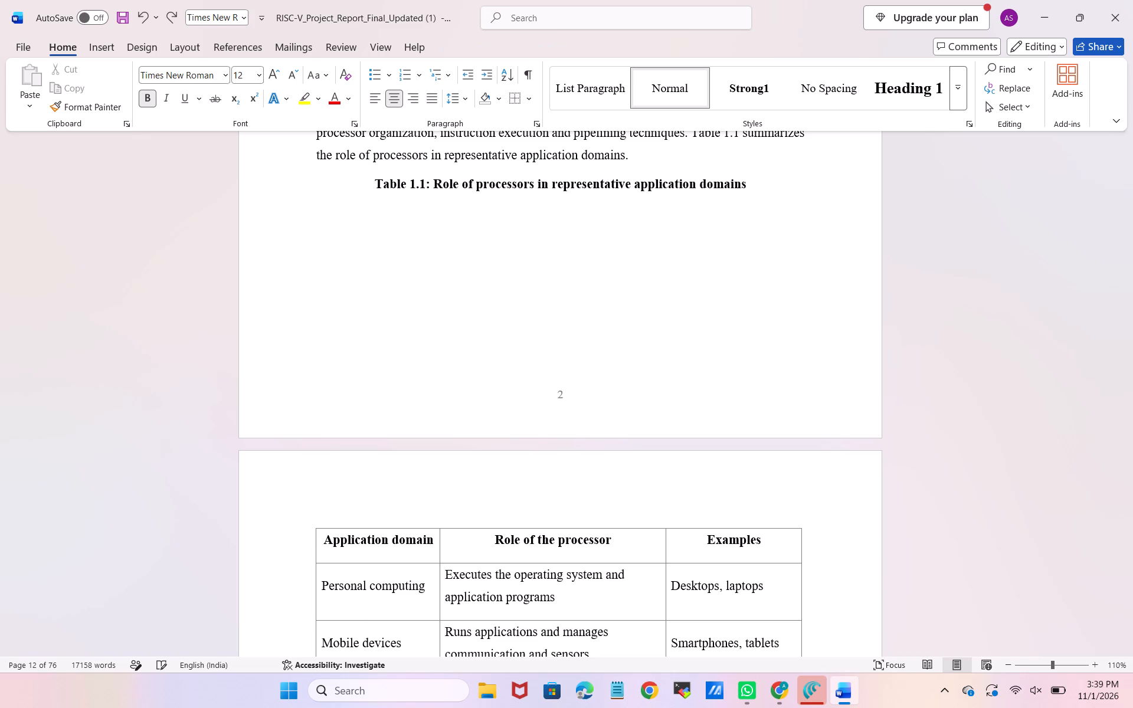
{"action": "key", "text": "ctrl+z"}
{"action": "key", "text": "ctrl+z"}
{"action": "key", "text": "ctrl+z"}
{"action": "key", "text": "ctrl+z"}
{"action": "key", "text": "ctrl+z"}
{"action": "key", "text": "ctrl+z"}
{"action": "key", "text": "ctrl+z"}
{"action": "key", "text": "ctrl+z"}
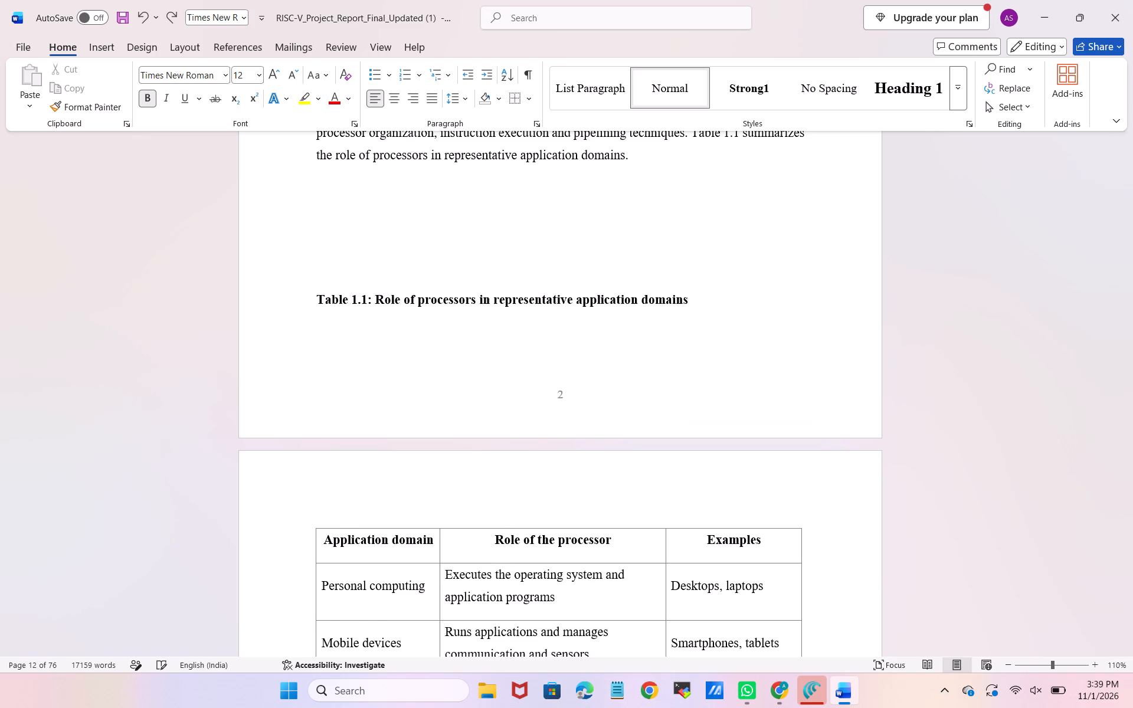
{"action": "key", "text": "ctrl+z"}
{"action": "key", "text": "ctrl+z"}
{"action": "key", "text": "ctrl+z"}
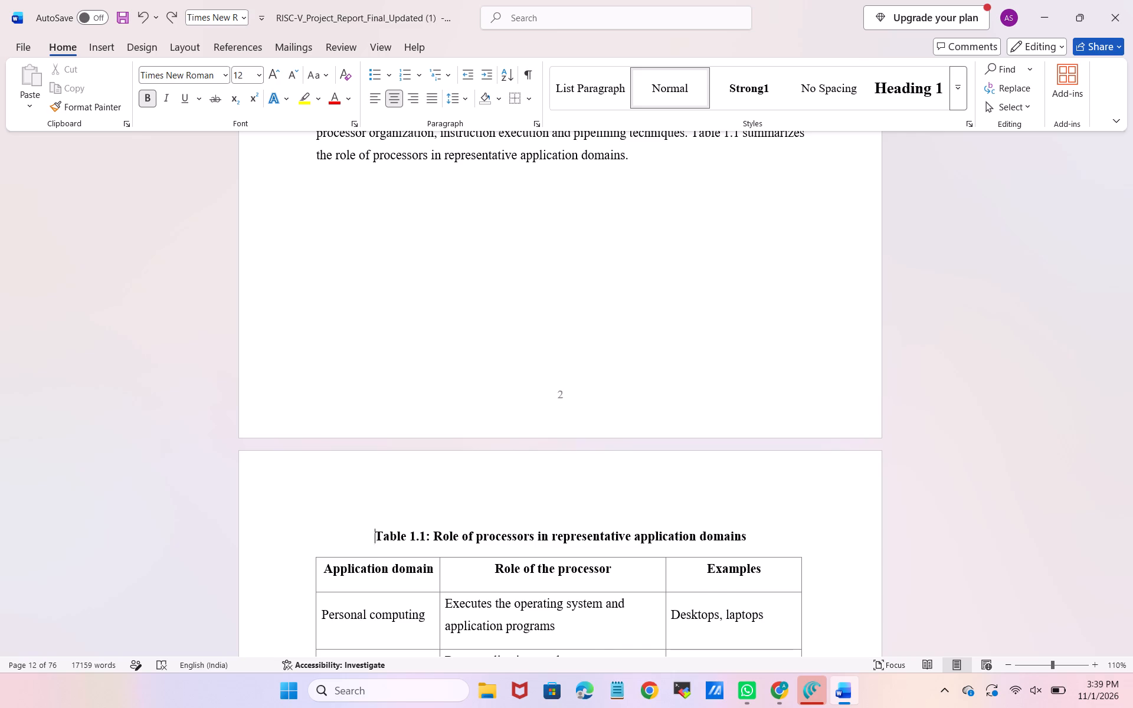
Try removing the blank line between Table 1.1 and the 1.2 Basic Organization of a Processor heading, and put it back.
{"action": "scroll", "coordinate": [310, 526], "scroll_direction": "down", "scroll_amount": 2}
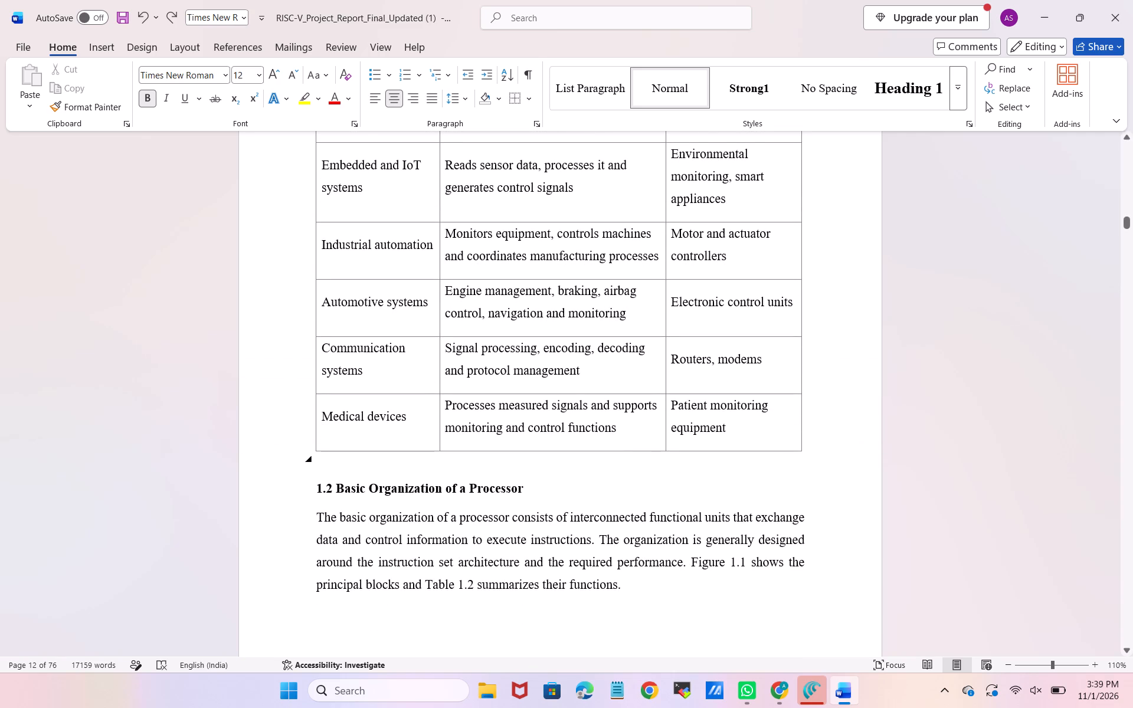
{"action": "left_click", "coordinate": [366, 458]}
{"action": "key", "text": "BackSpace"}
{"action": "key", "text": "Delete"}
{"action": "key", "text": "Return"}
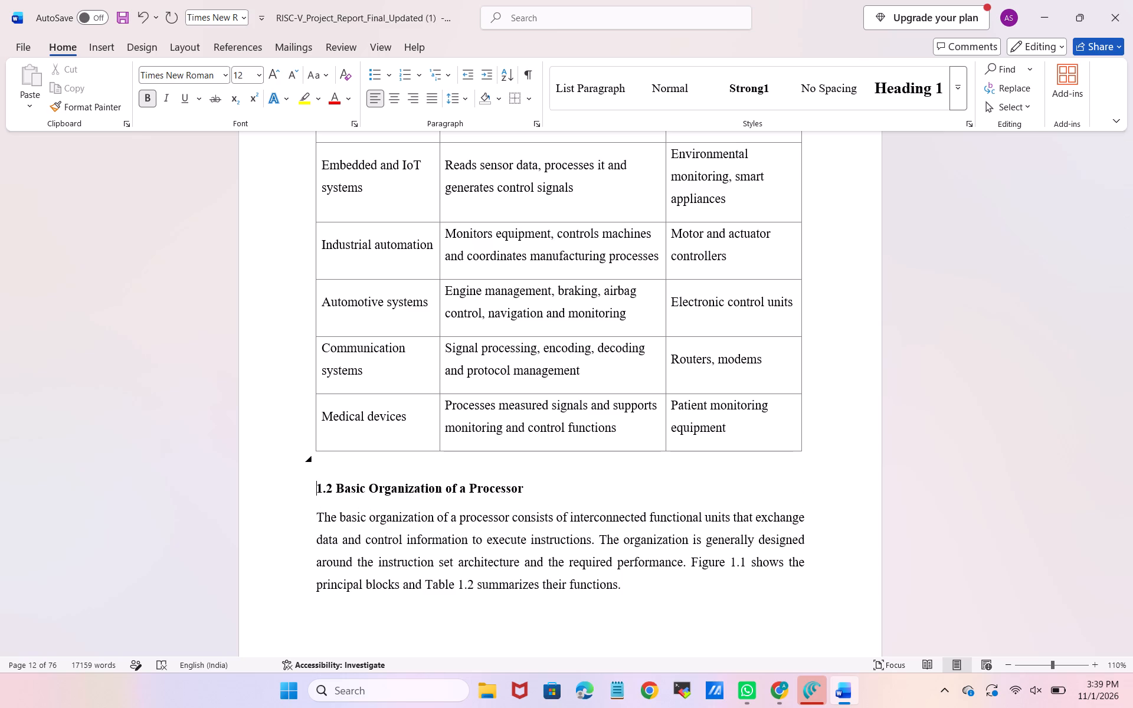
Review the page layout and the placement of figures and tables from section 1.2 through Table 1.5.
{"action": "scroll", "coordinate": [489, 503], "scroll_direction": "down", "scroll_amount": 1}
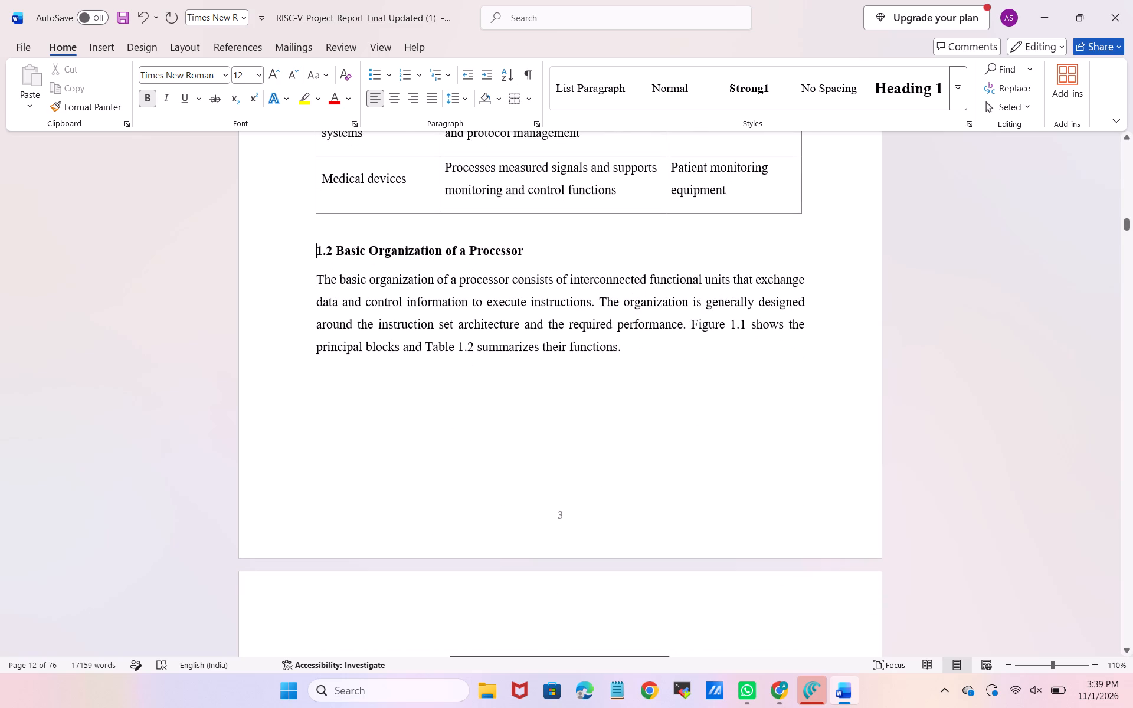
{"action": "left_click", "coordinate": [526, 396]}
{"action": "scroll", "coordinate": [526, 396], "scroll_direction": "down", "scroll_amount": 2}
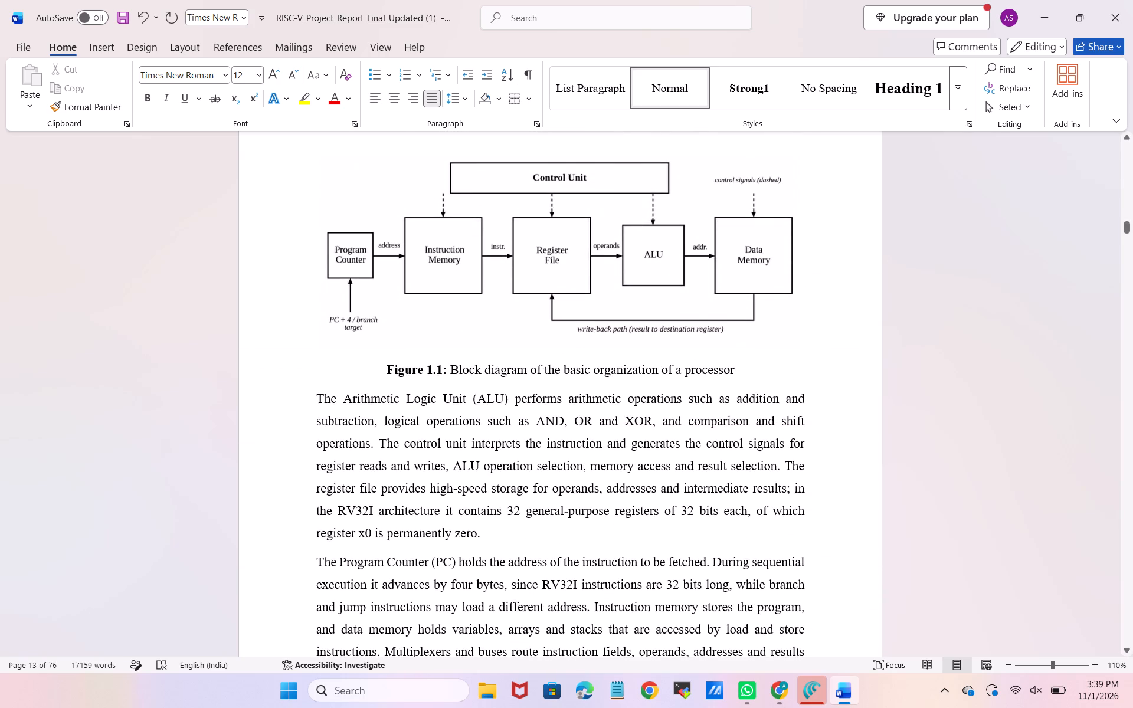
{"action": "left_click", "coordinate": [548, 289]}
{"action": "scroll", "coordinate": [548, 289], "scroll_direction": "down", "scroll_amount": 2}
{"action": "scroll", "coordinate": [541, 350], "scroll_direction": "down", "scroll_amount": 1}
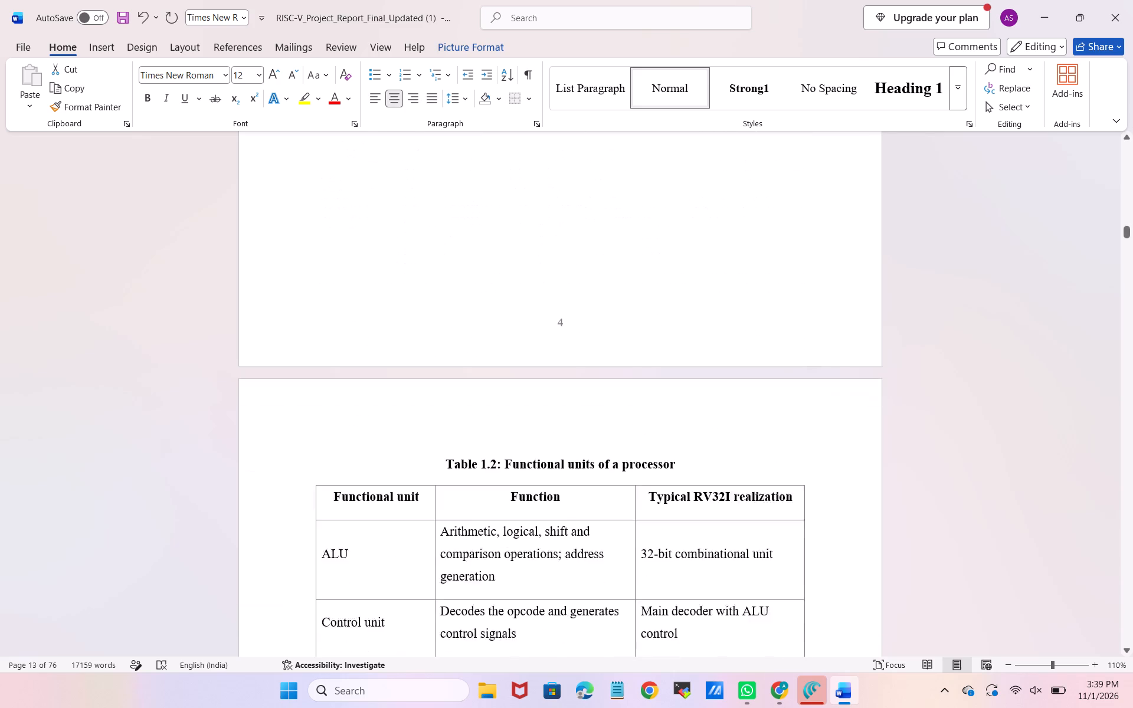
{"action": "scroll", "coordinate": [541, 350], "scroll_direction": "down", "scroll_amount": 1}
{"action": "scroll", "coordinate": [494, 446], "scroll_direction": "down", "scroll_amount": 1}
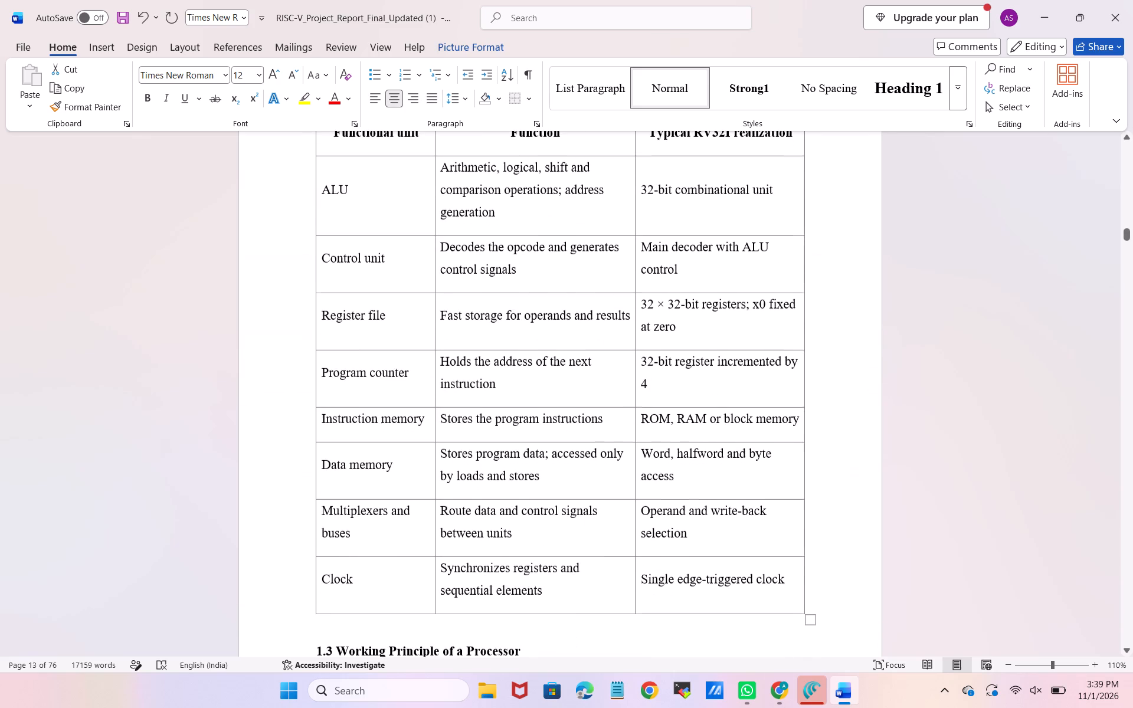
{"action": "scroll", "coordinate": [494, 446], "scroll_direction": "down", "scroll_amount": 4}
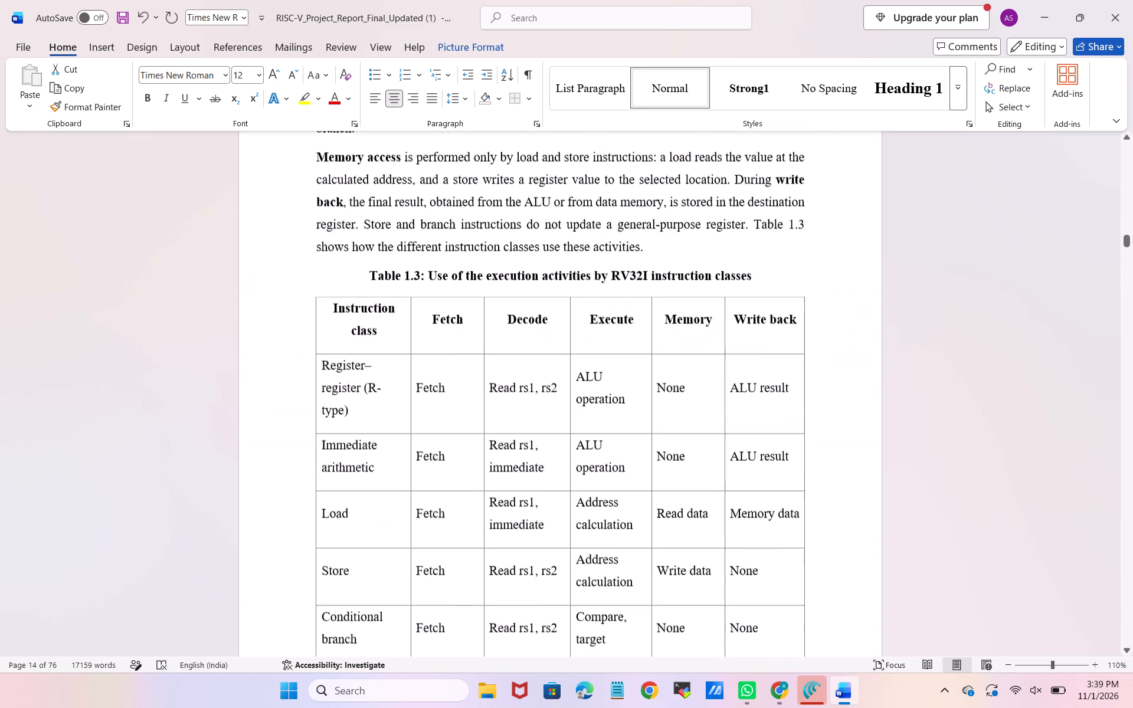
{"action": "scroll", "coordinate": [494, 446], "scroll_direction": "down", "scroll_amount": 3}
{"action": "scroll", "coordinate": [494, 446], "scroll_direction": "up", "scroll_amount": 1}
{"action": "scroll", "coordinate": [494, 446], "scroll_direction": "down", "scroll_amount": 2}
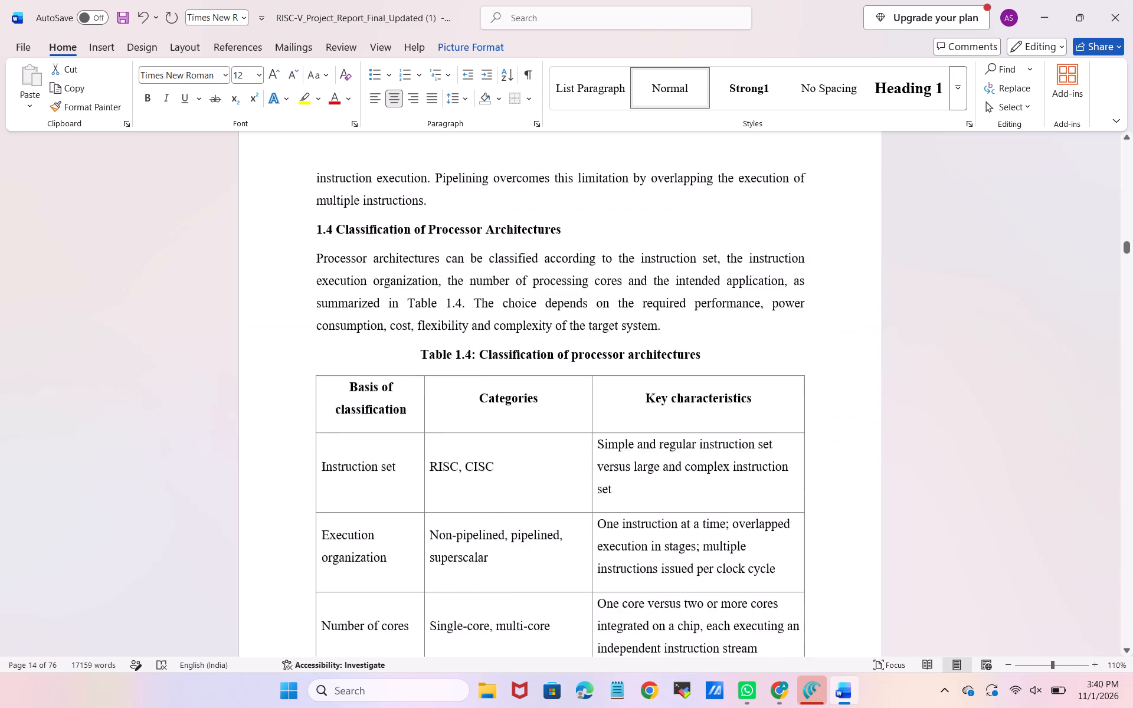
{"action": "scroll", "coordinate": [494, 446], "scroll_direction": "down", "scroll_amount": 4}
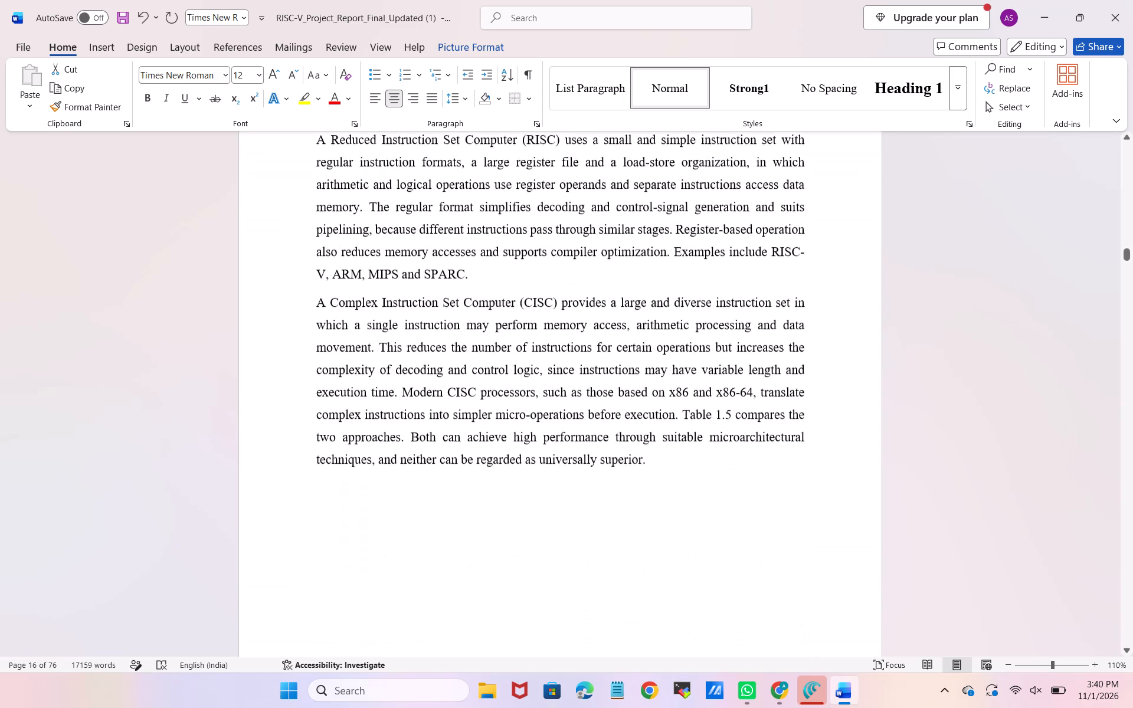
{"action": "scroll", "coordinate": [494, 446], "scroll_direction": "down", "scroll_amount": 3}
{"action": "scroll", "coordinate": [494, 446], "scroll_direction": "up", "scroll_amount": 2}
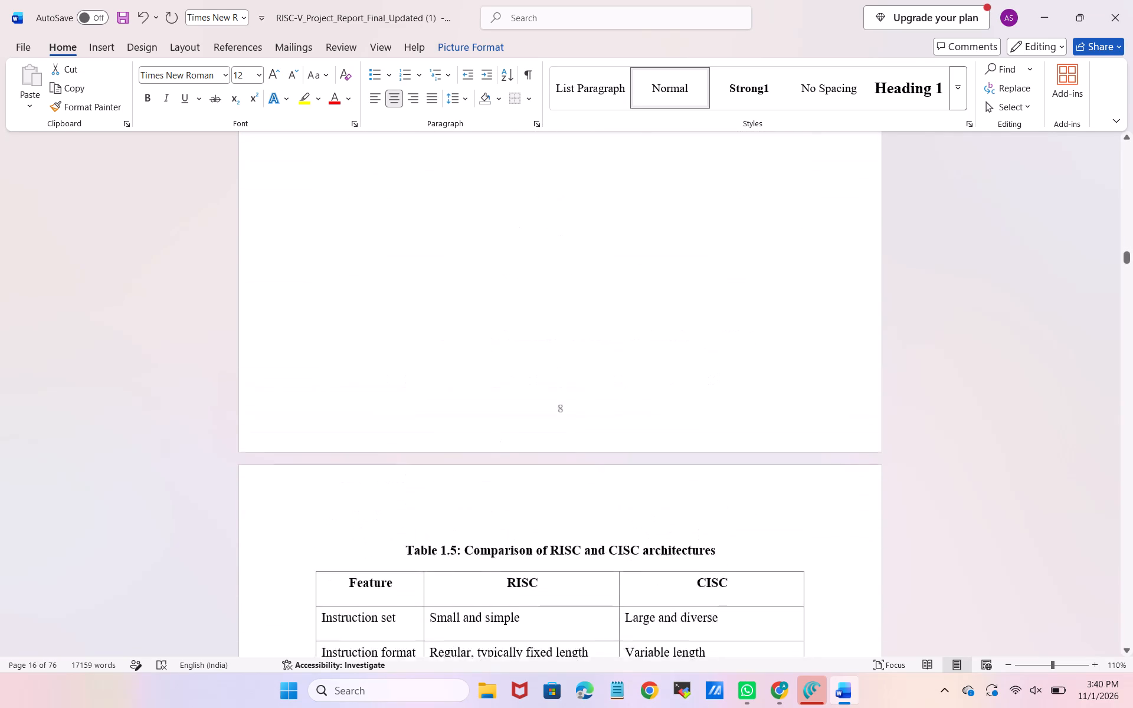
{"action": "scroll", "coordinate": [494, 446], "scroll_direction": "up", "scroll_amount": 1}
{"action": "scroll", "coordinate": [494, 446], "scroll_direction": "down", "scroll_amount": 3}
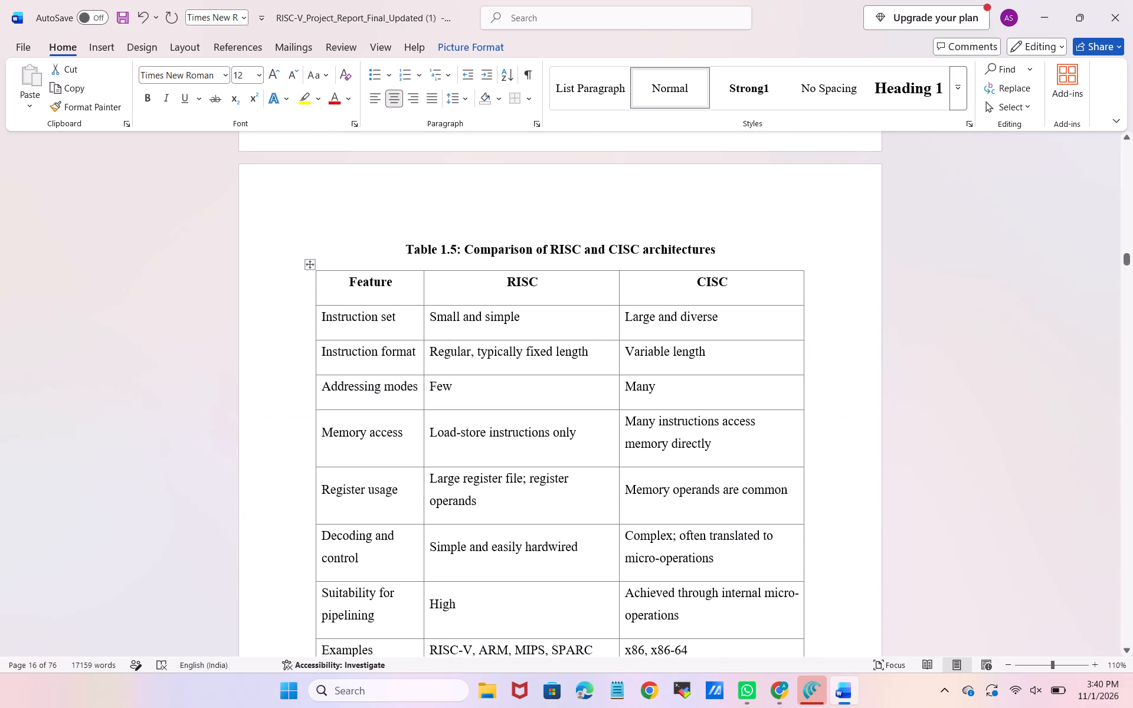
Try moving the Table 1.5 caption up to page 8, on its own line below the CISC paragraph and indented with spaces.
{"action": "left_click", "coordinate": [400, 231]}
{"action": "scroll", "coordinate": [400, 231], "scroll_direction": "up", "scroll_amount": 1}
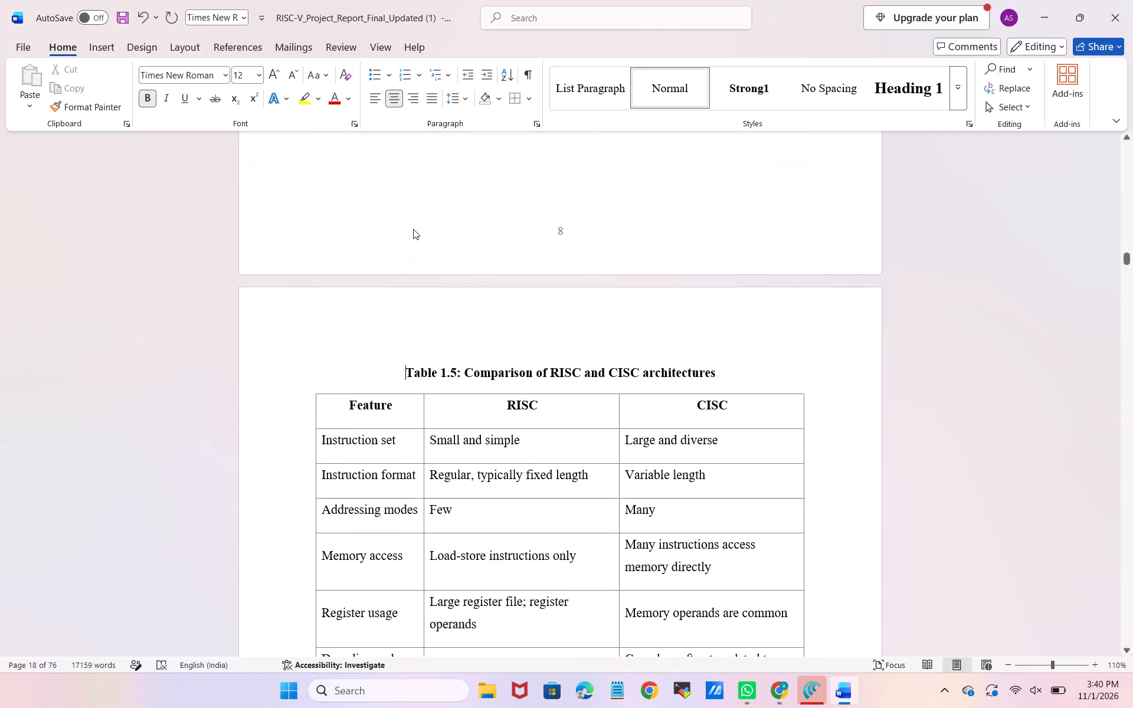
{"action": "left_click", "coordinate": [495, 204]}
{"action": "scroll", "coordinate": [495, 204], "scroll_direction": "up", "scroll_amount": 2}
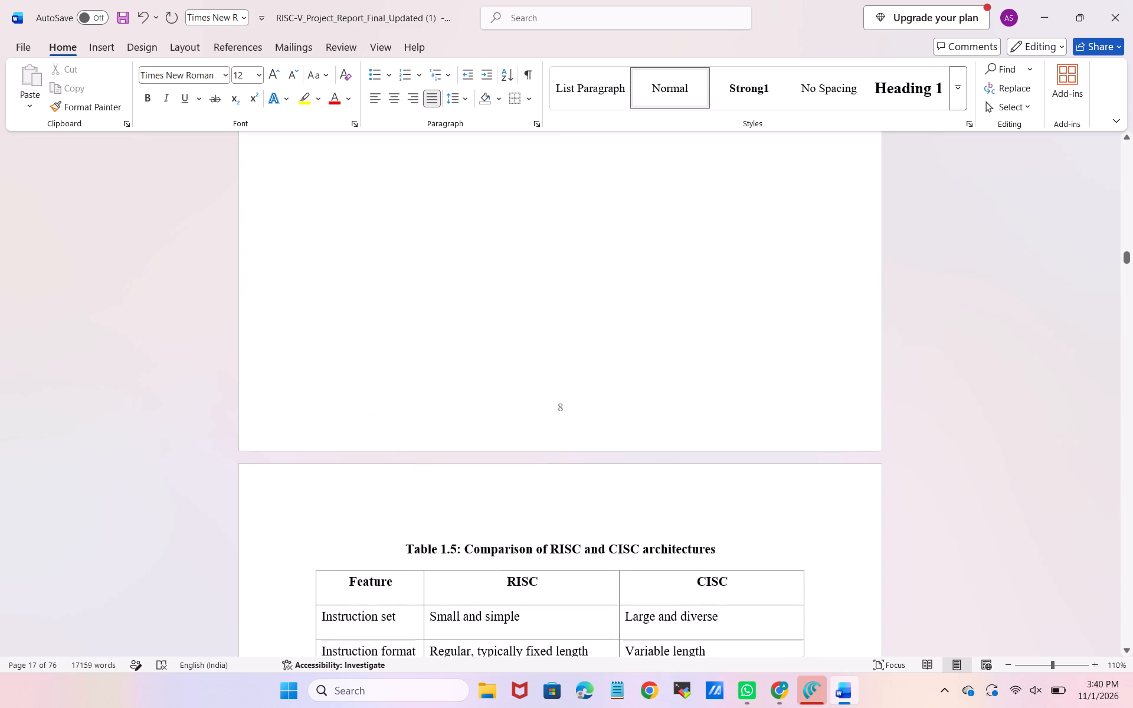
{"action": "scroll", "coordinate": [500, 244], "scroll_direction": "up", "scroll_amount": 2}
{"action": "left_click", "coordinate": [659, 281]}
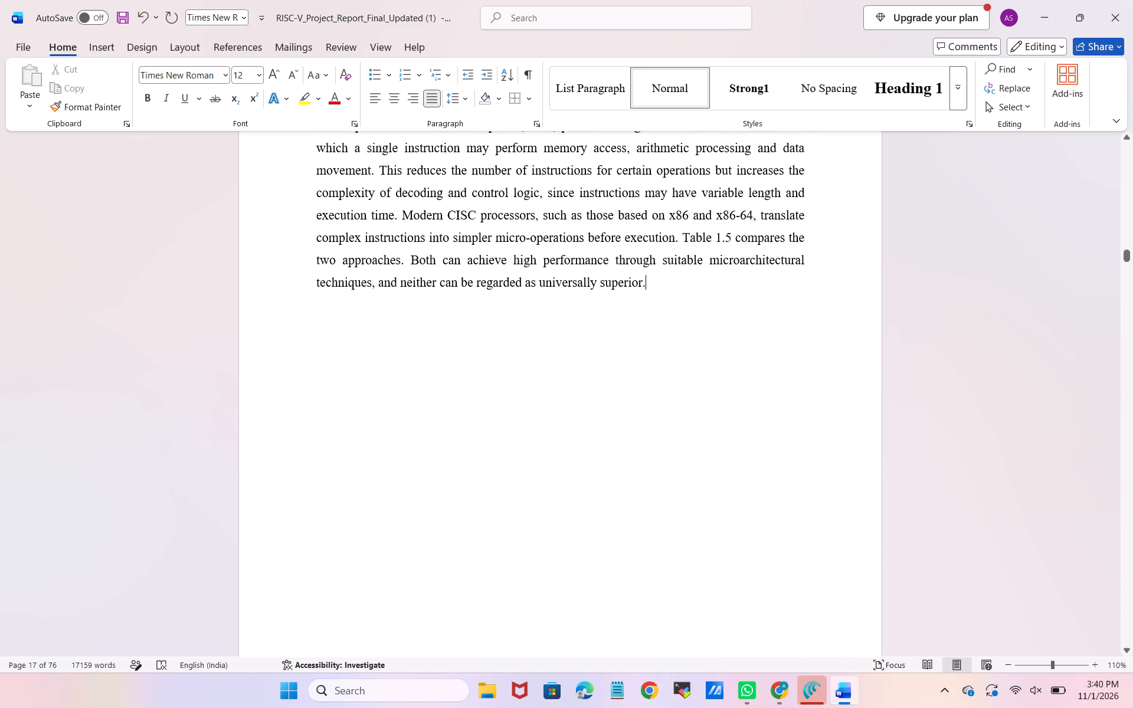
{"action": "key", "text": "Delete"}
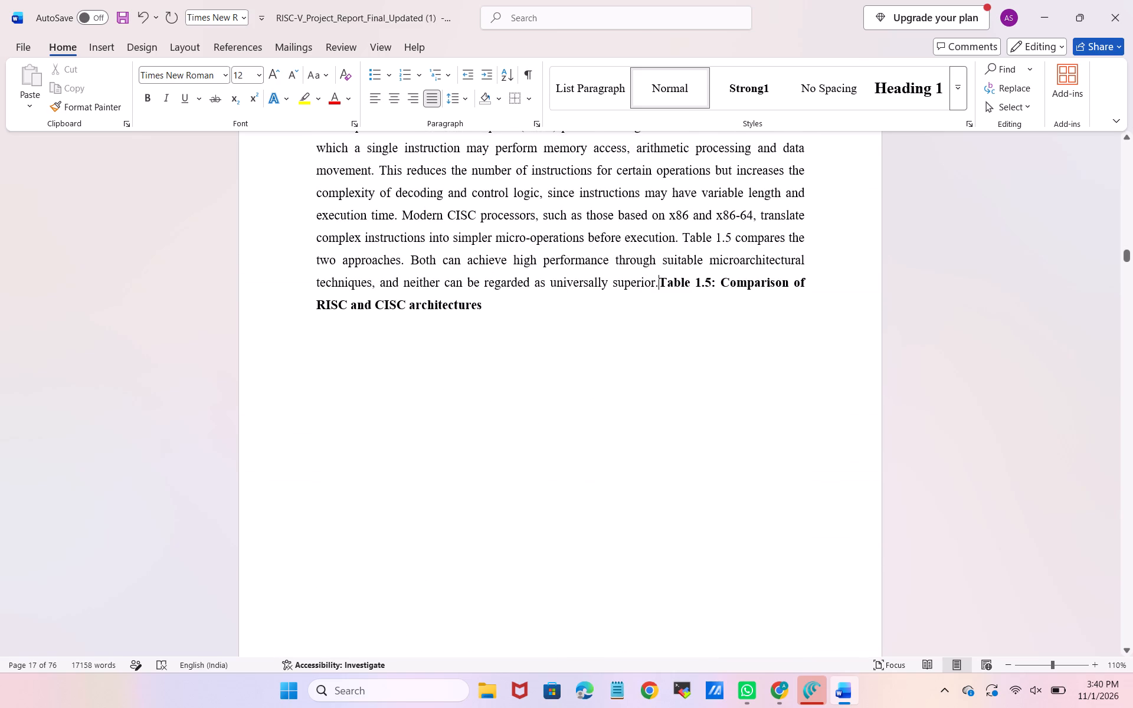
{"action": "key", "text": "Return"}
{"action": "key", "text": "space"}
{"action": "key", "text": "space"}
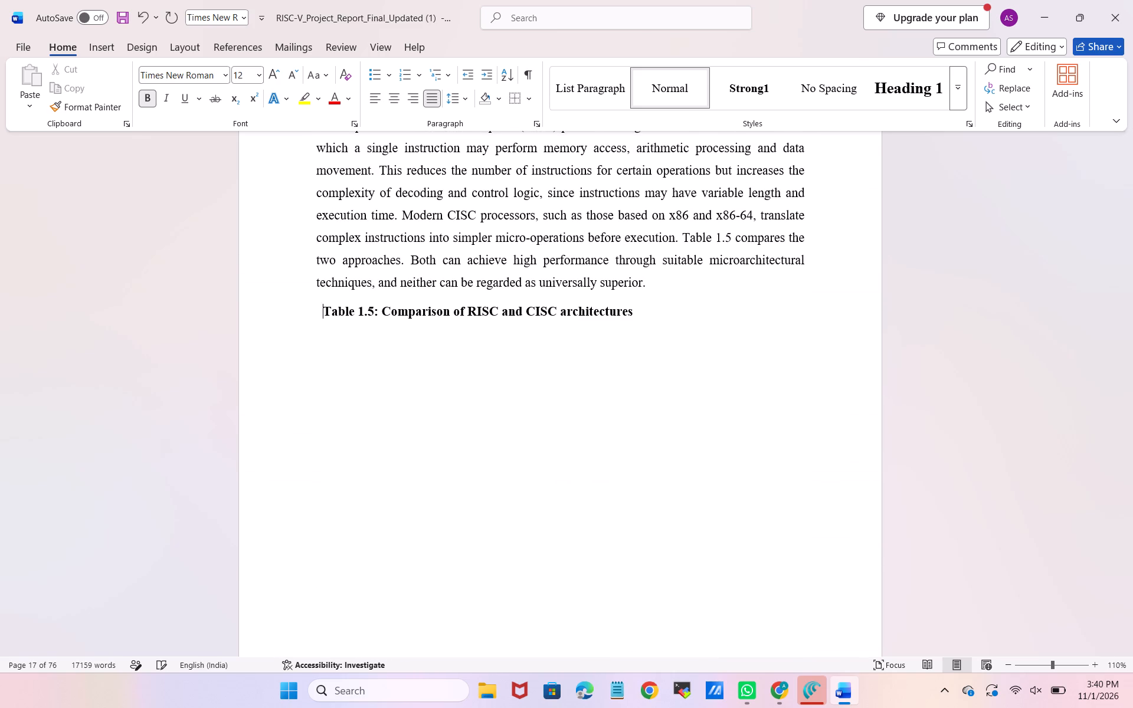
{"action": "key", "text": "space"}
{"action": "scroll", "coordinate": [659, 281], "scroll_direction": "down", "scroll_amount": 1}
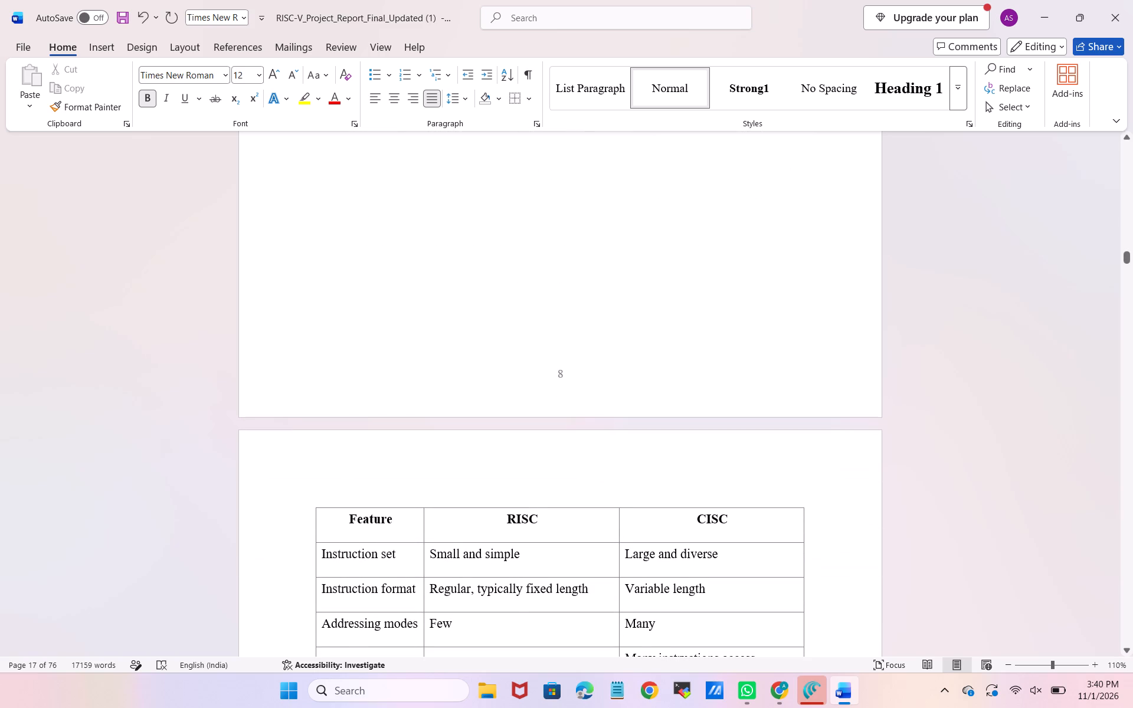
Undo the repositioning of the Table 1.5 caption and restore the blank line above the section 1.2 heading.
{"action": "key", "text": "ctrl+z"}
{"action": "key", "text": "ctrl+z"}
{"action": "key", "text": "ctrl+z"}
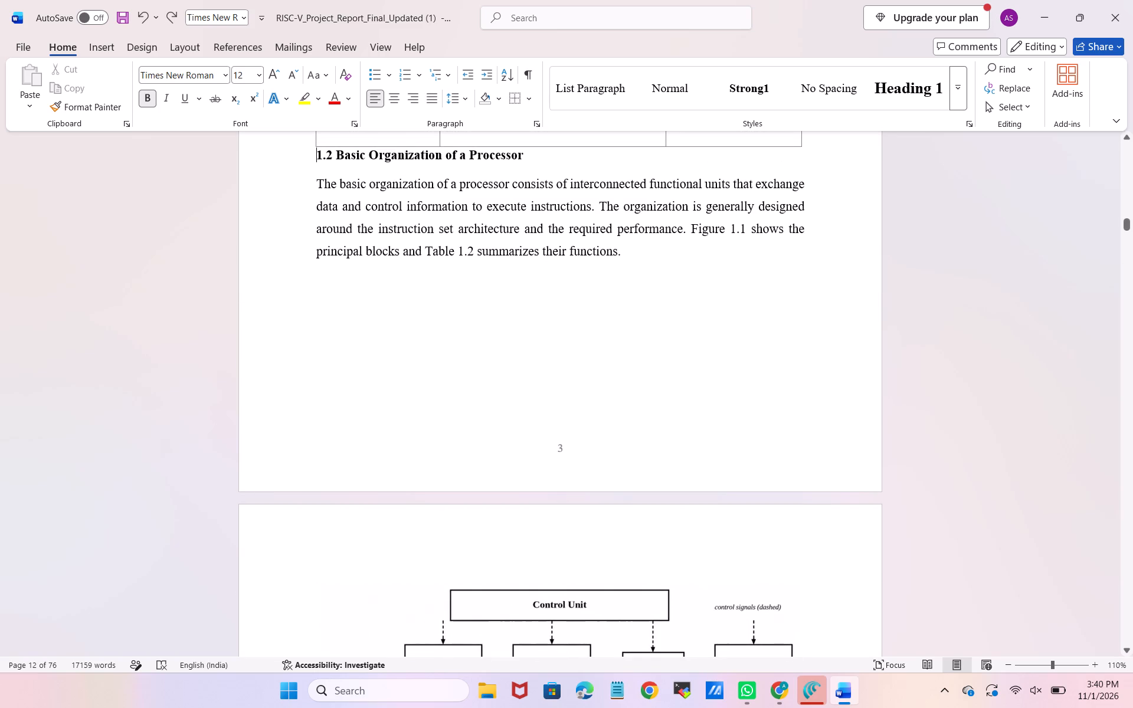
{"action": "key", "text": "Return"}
Narrow the Parameter column of Table 1.8 so that it just fits "Control complexity" on one line.
{"action": "scroll", "coordinate": [659, 281], "scroll_direction": "down", "scroll_amount": 9}
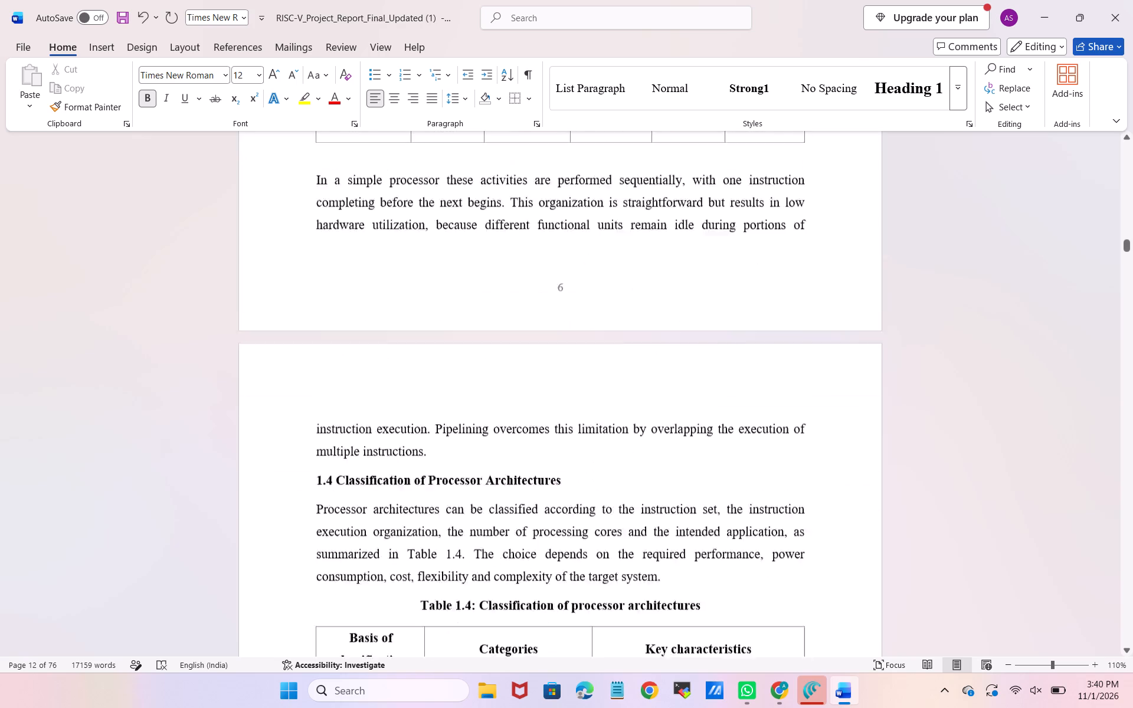
{"action": "scroll", "coordinate": [659, 281], "scroll_direction": "down", "scroll_amount": 5}
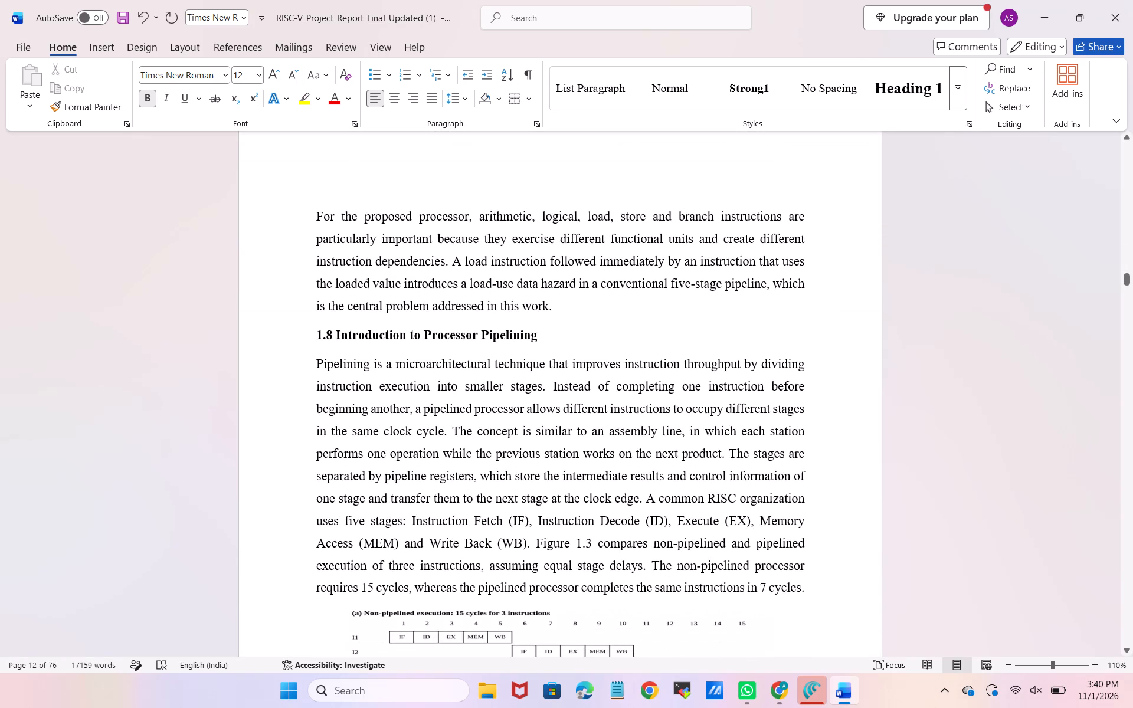
{"action": "scroll", "coordinate": [659, 281], "scroll_direction": "down", "scroll_amount": 4}
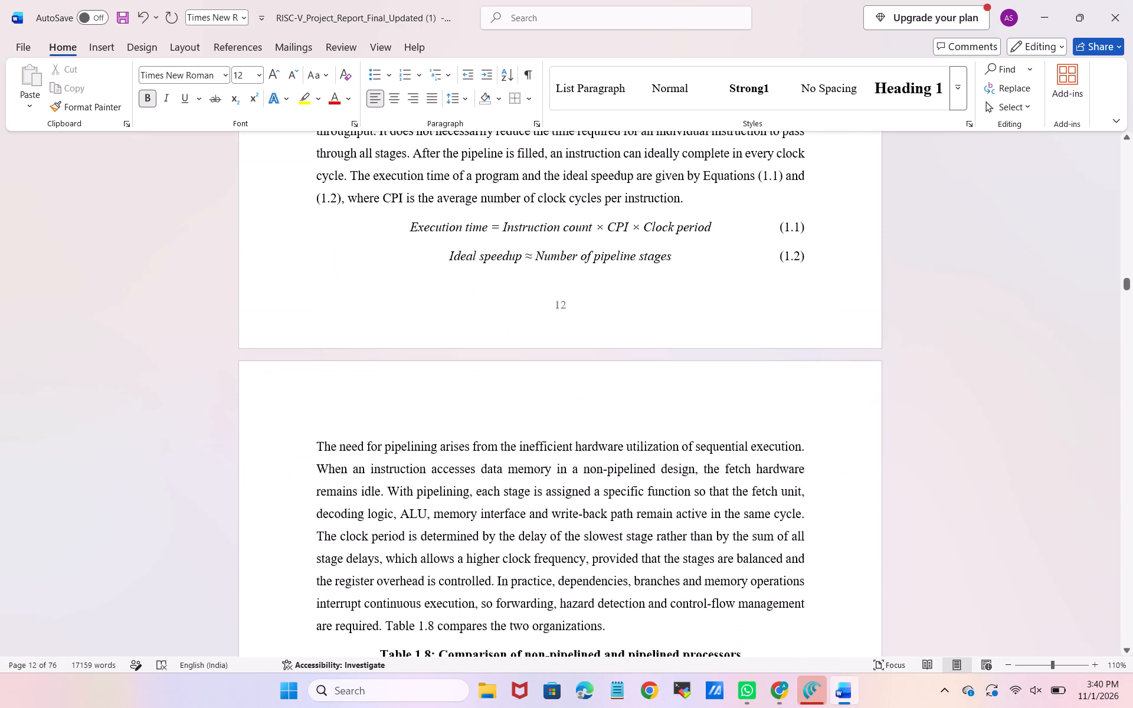
{"action": "scroll", "coordinate": [659, 281], "scroll_direction": "down", "scroll_amount": 2}
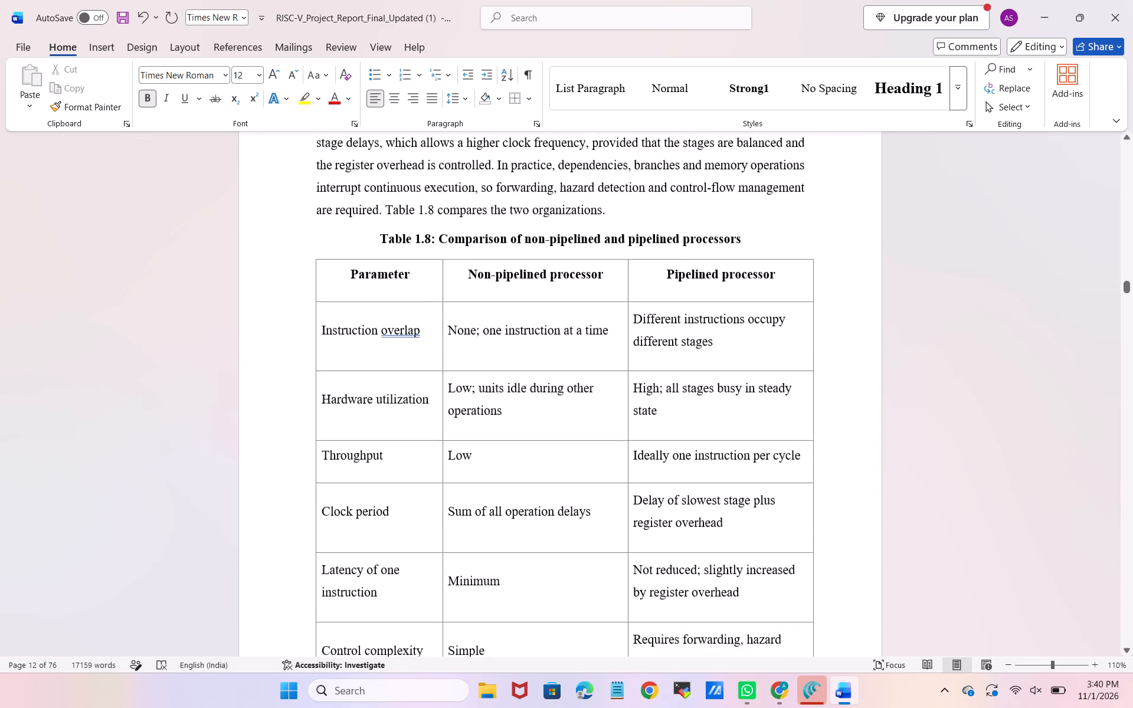
{"action": "scroll", "coordinate": [659, 281], "scroll_direction": "down", "scroll_amount": 3}
{"action": "scroll", "coordinate": [659, 281], "scroll_direction": "up", "scroll_amount": 1}
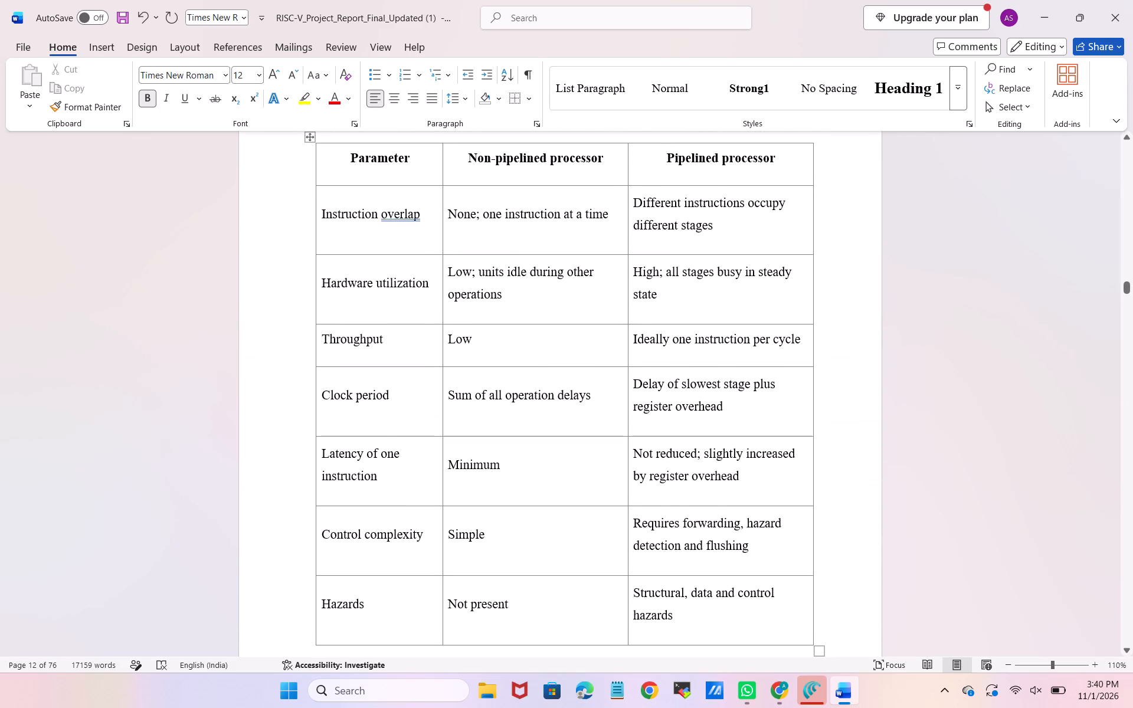
{"action": "left_click_drag", "start_coordinate": [443, 278], "coordinate": [427, 280]}
{"action": "left_click", "coordinate": [427, 280]}
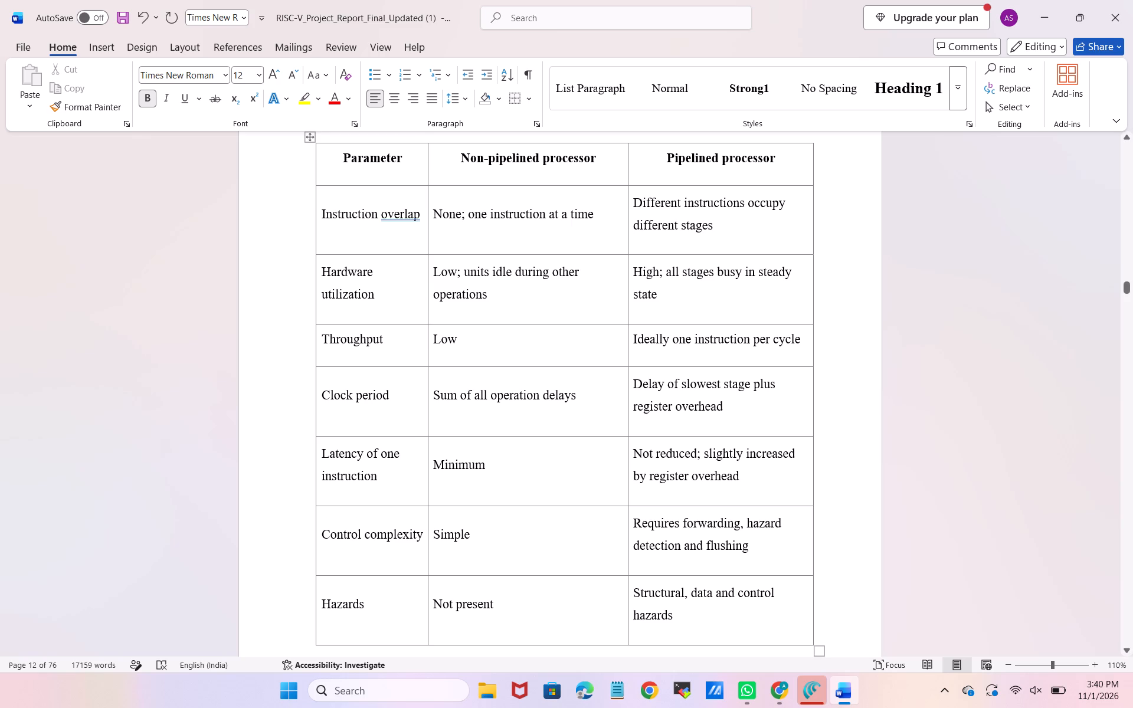
Narrow the Non-pipelined processor column of Table 1.8 to just fit its header on one line, widening the Pipelined processor column.
{"action": "left_click_drag", "start_coordinate": [626, 309], "coordinate": [601, 308]}
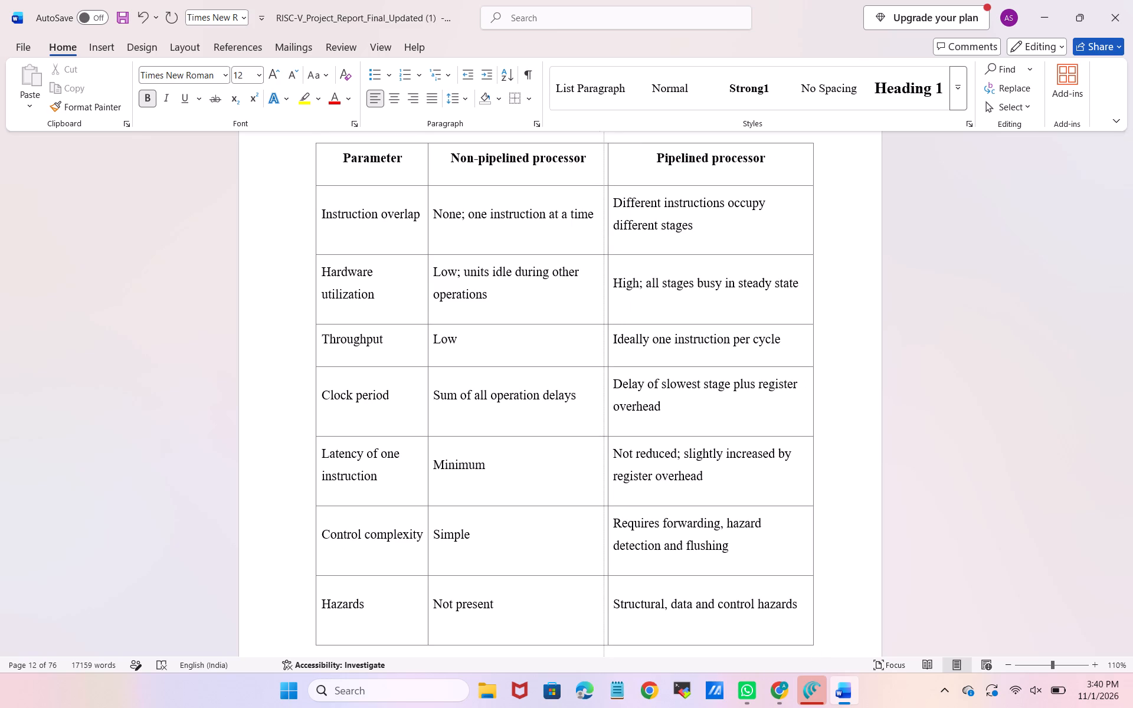
{"action": "left_click_drag", "start_coordinate": [601, 308], "coordinate": [595, 309]}
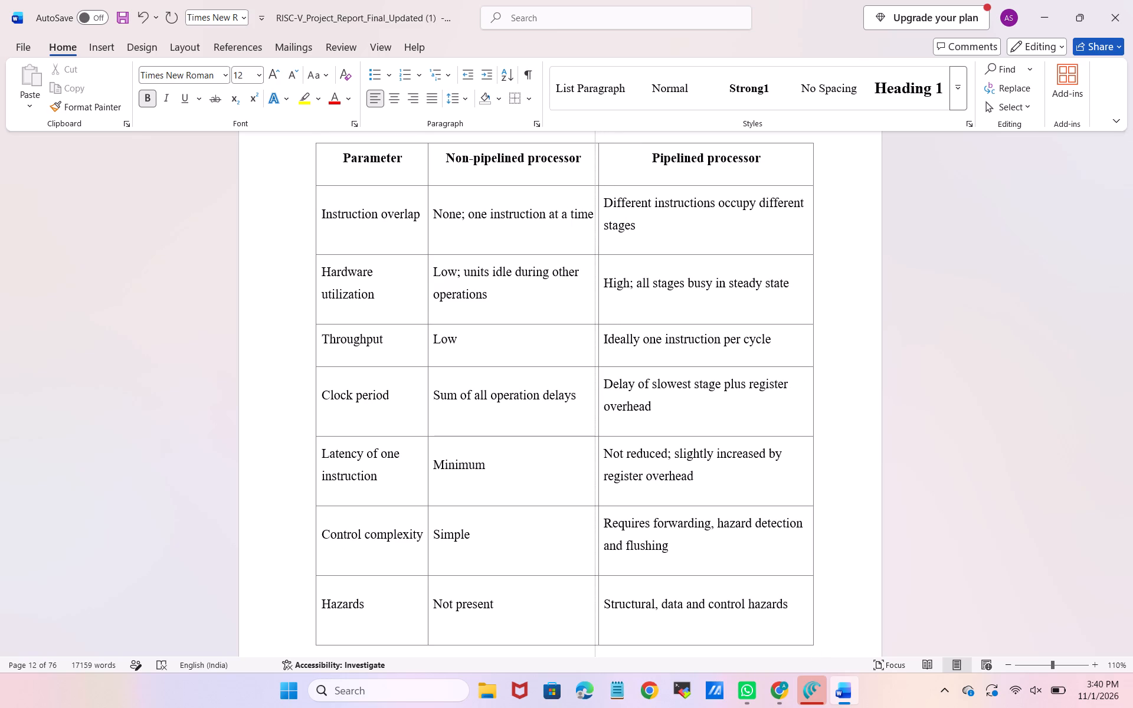
{"action": "left_click_drag", "start_coordinate": [595, 309], "coordinate": [579, 313]}
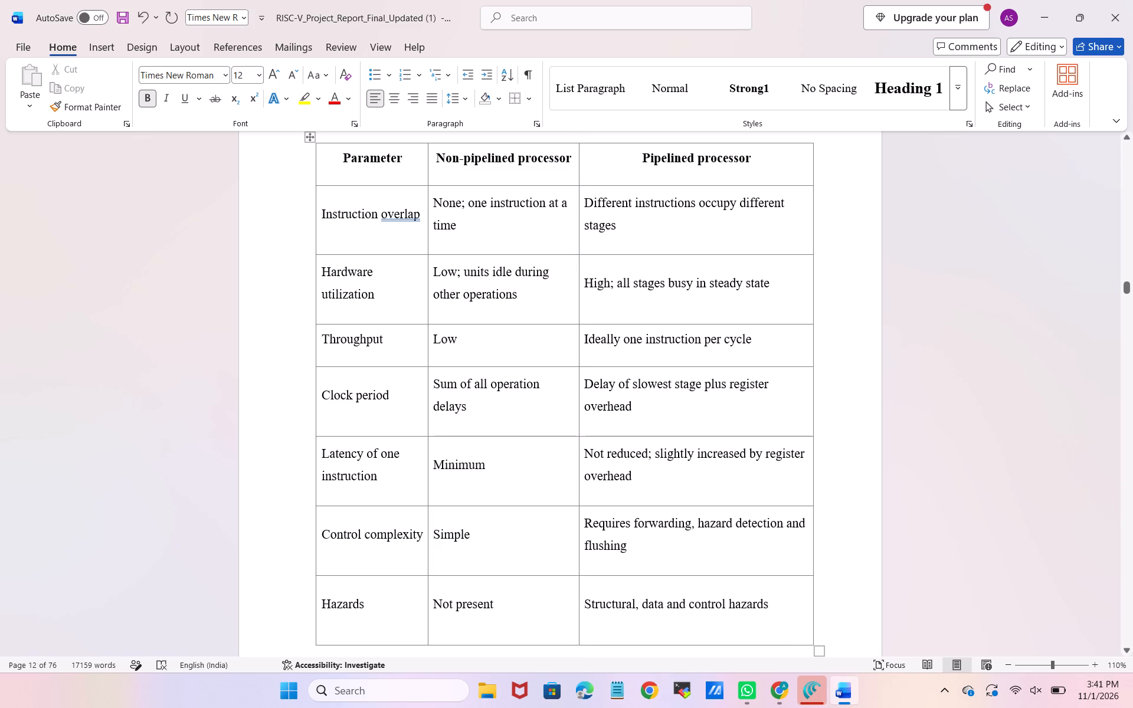
{"action": "left_click_drag", "start_coordinate": [579, 313], "coordinate": [571, 313]}
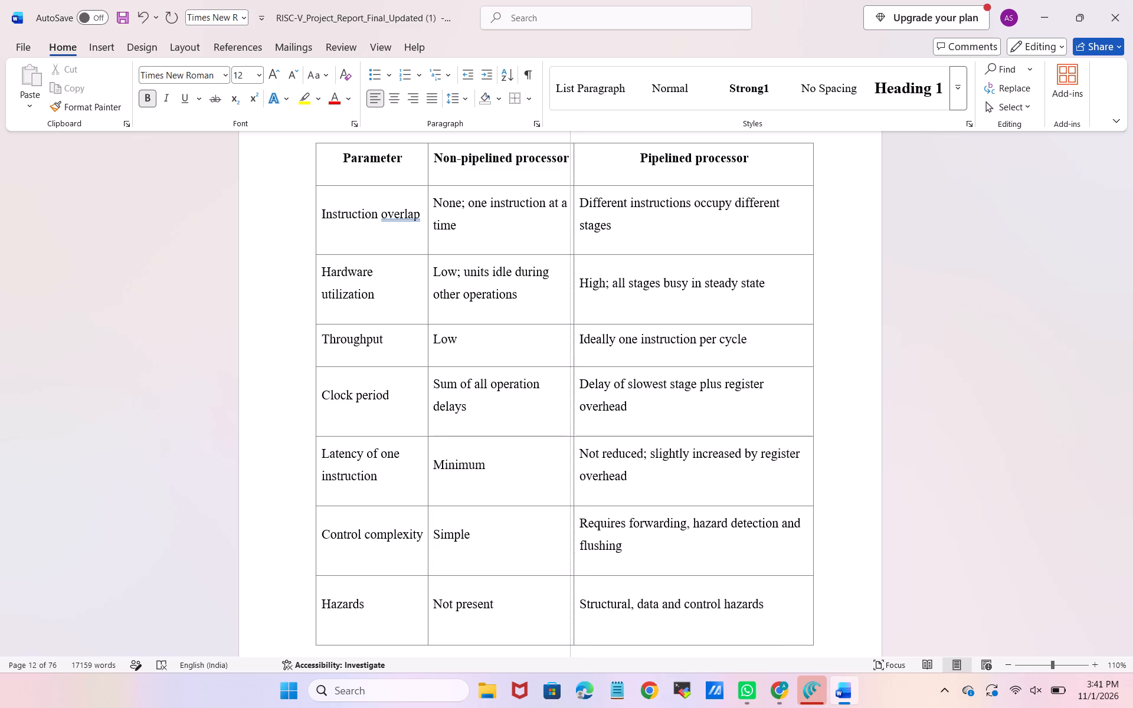
{"action": "left_click_drag", "start_coordinate": [571, 313], "coordinate": [573, 313]}
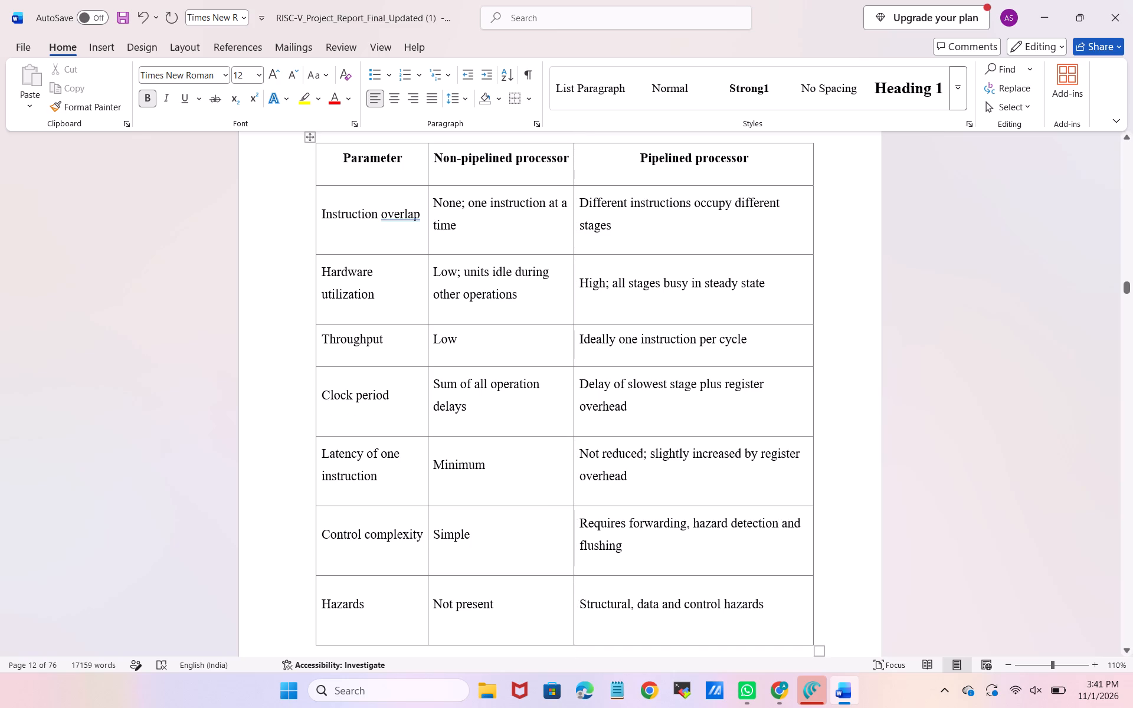
Review the layout of sections 1.9 to 1.12, checking the figures, captions and Tables 1.9 to 1.13.
{"action": "scroll", "coordinate": [569, 455], "scroll_direction": "down", "scroll_amount": 2}
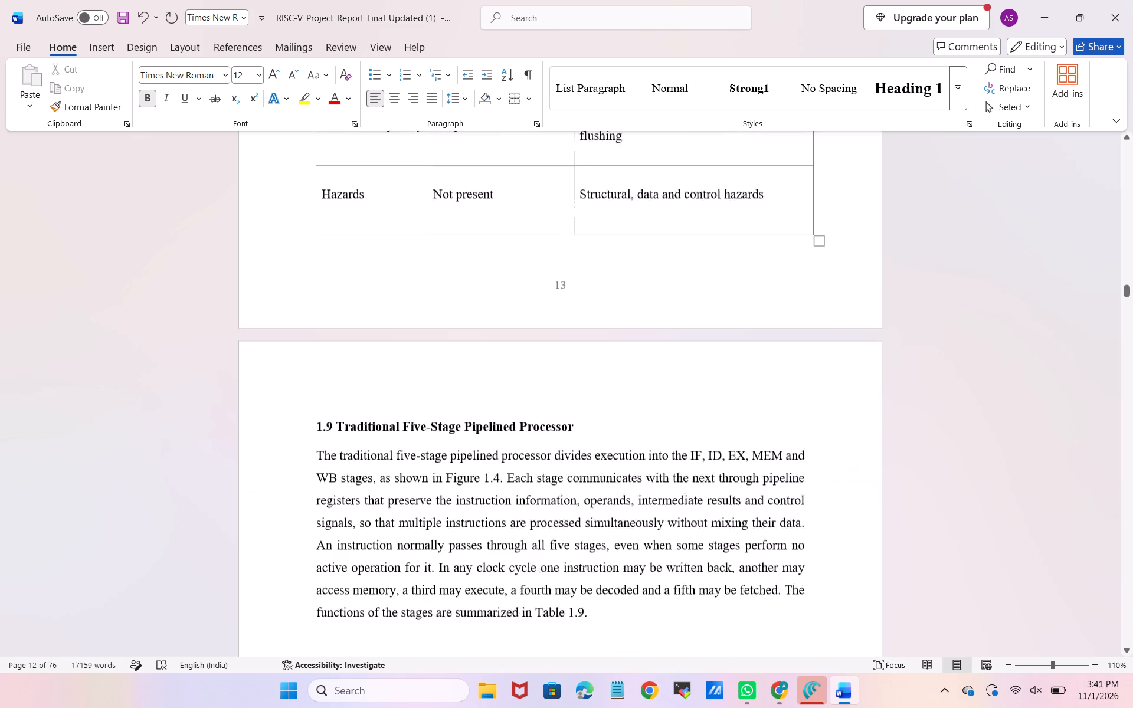
{"action": "scroll", "coordinate": [569, 455], "scroll_direction": "down", "scroll_amount": 5}
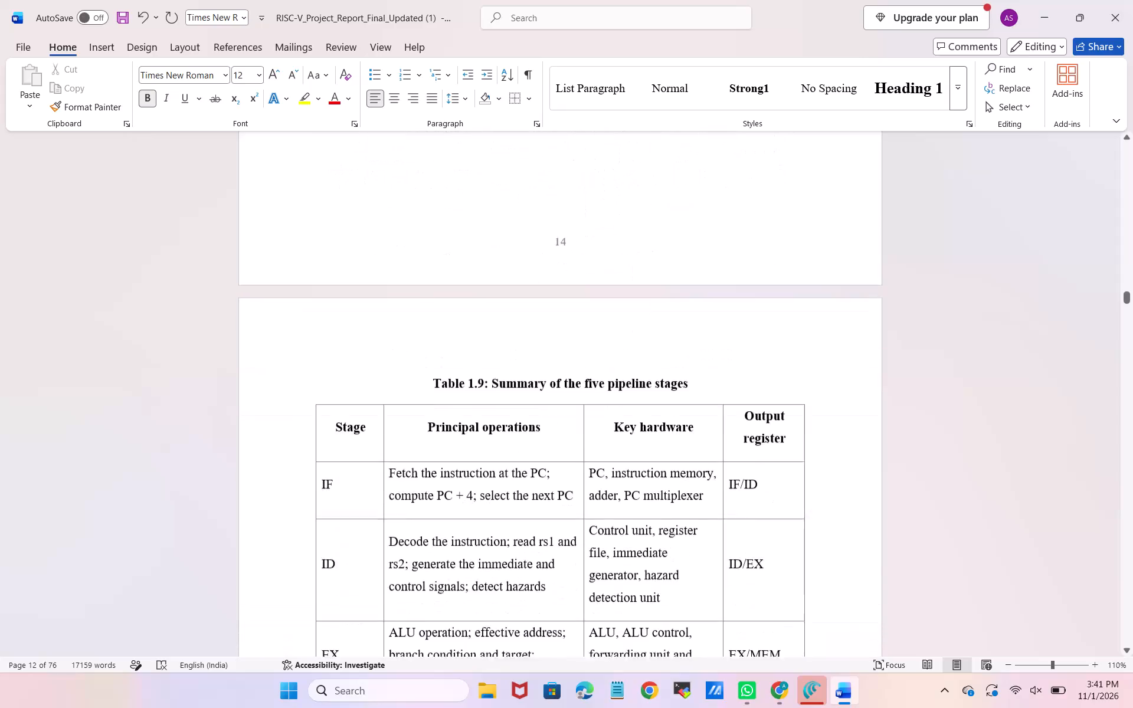
{"action": "scroll", "coordinate": [569, 455], "scroll_direction": "down", "scroll_amount": 6}
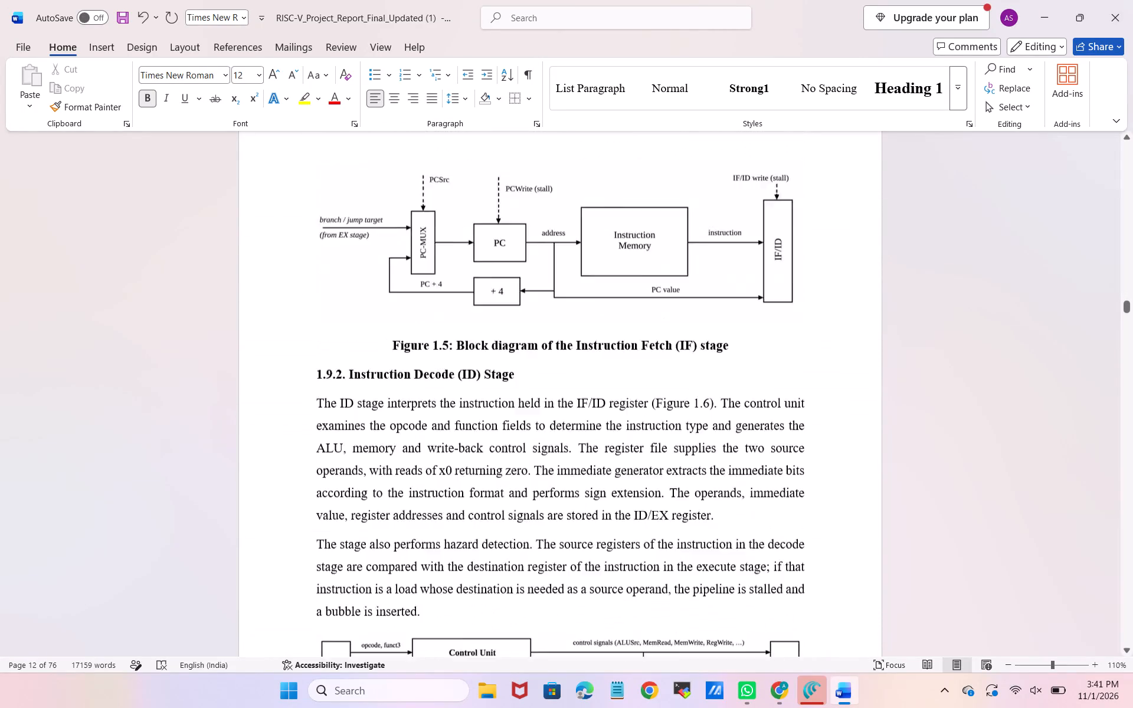
{"action": "scroll", "coordinate": [569, 455], "scroll_direction": "down", "scroll_amount": 8}
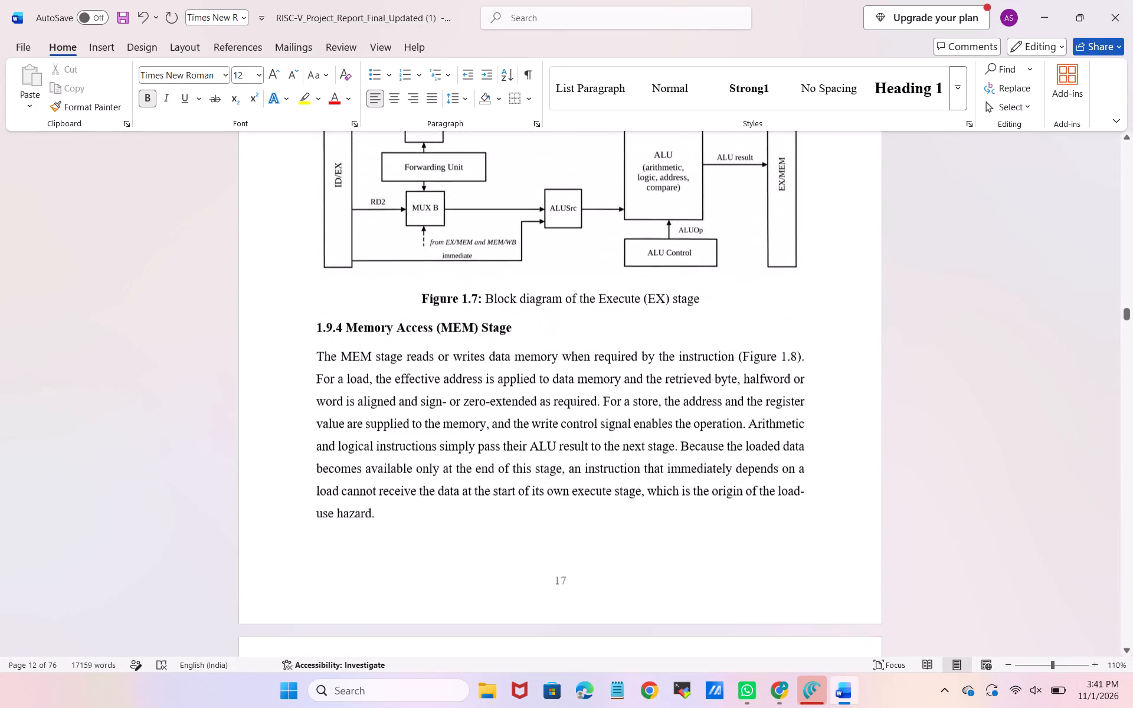
{"action": "scroll", "coordinate": [569, 455], "scroll_direction": "down", "scroll_amount": 9}
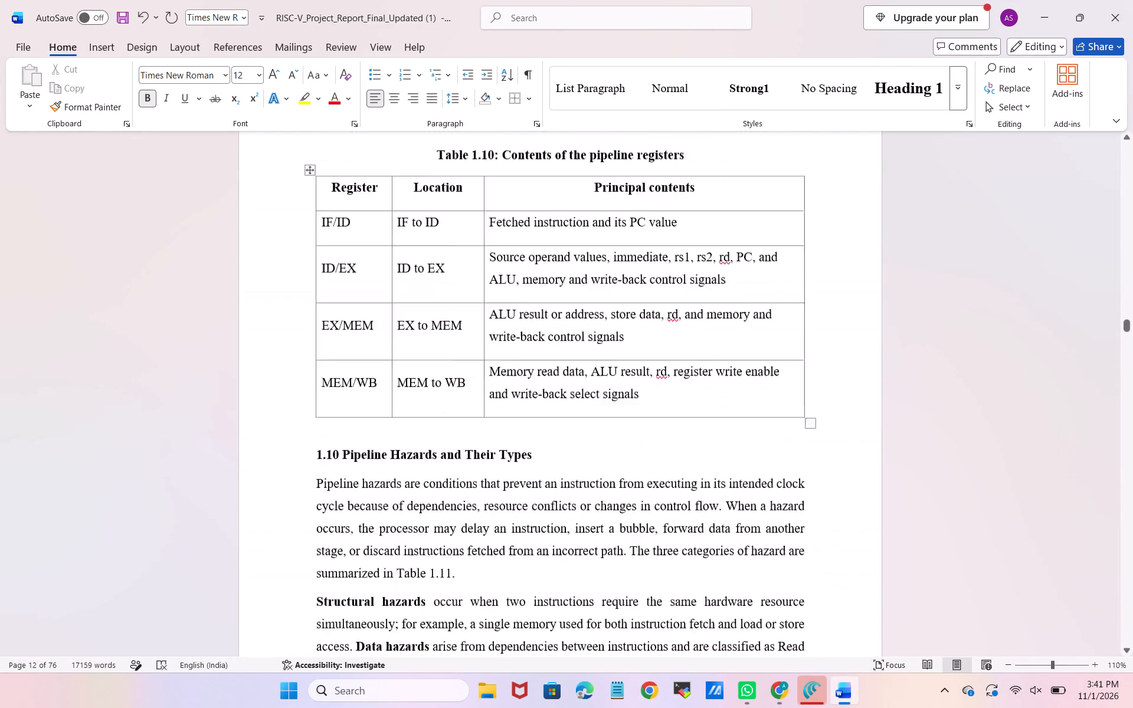
{"action": "scroll", "coordinate": [569, 455], "scroll_direction": "down", "scroll_amount": 8}
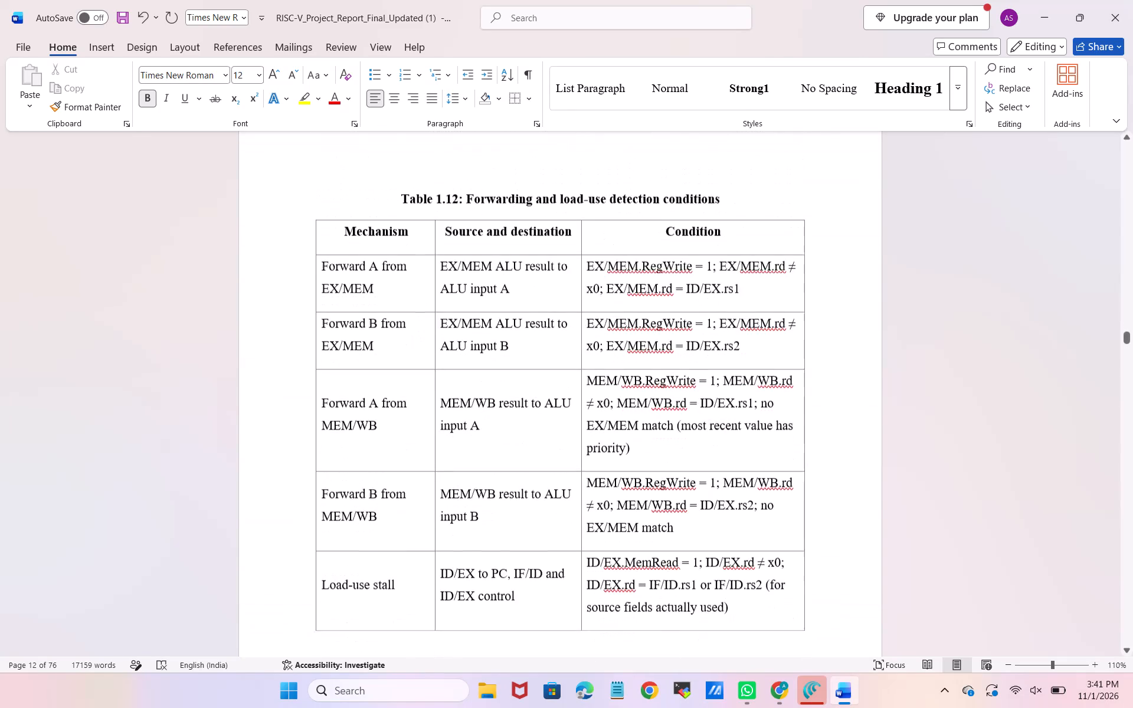
{"action": "scroll", "coordinate": [569, 455], "scroll_direction": "down", "scroll_amount": 3}
{"action": "scroll", "coordinate": [569, 455], "scroll_direction": "up", "scroll_amount": 5}
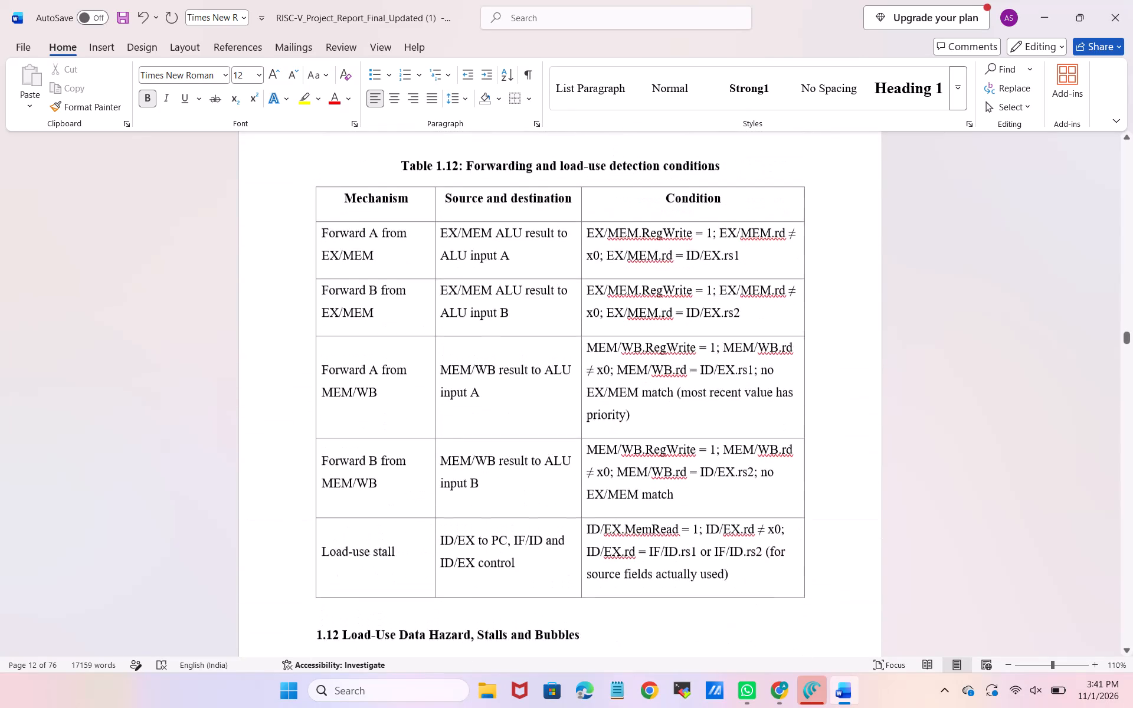
{"action": "scroll", "coordinate": [569, 455], "scroll_direction": "down", "scroll_amount": 7}
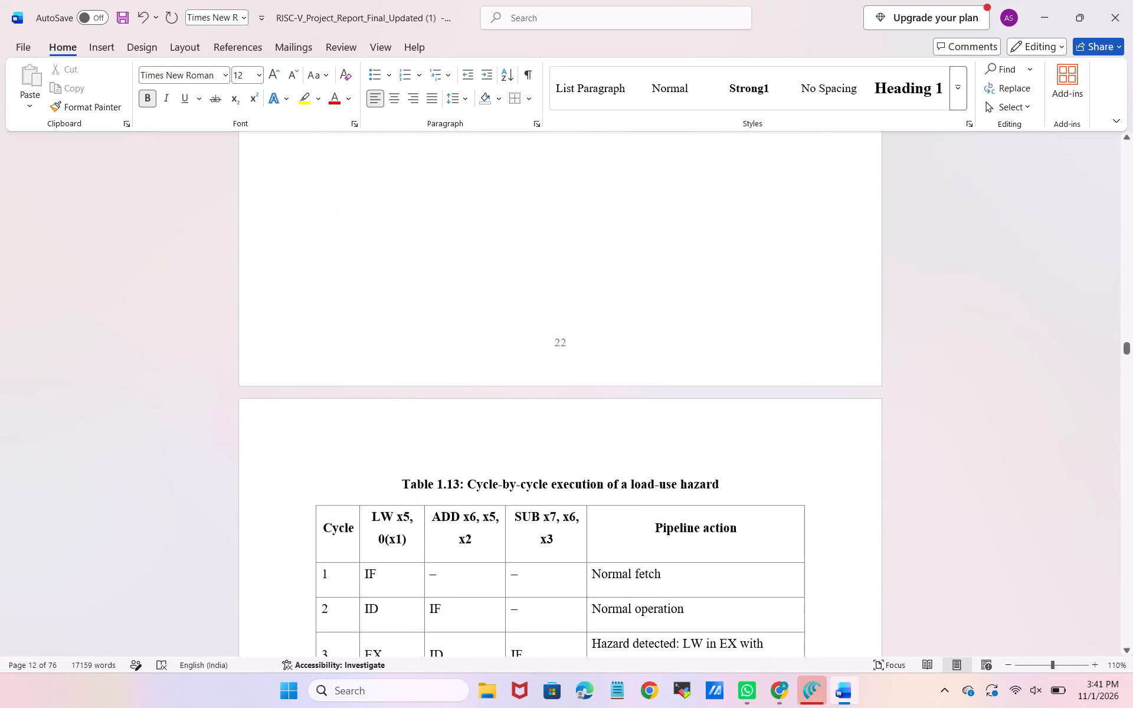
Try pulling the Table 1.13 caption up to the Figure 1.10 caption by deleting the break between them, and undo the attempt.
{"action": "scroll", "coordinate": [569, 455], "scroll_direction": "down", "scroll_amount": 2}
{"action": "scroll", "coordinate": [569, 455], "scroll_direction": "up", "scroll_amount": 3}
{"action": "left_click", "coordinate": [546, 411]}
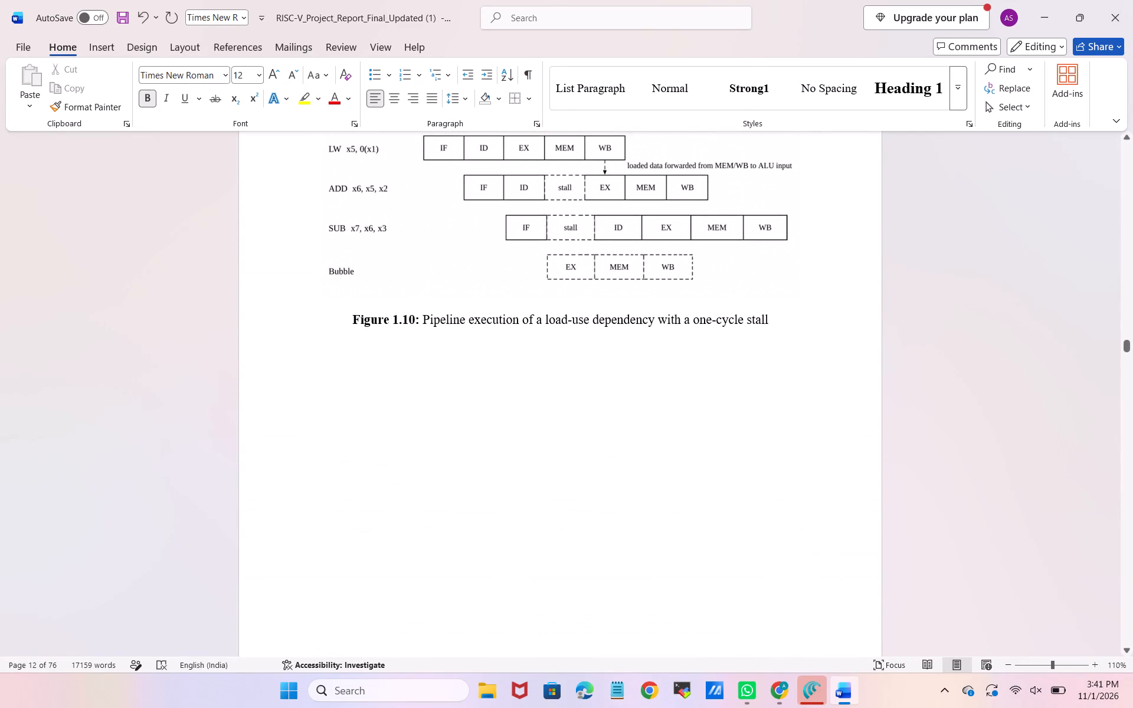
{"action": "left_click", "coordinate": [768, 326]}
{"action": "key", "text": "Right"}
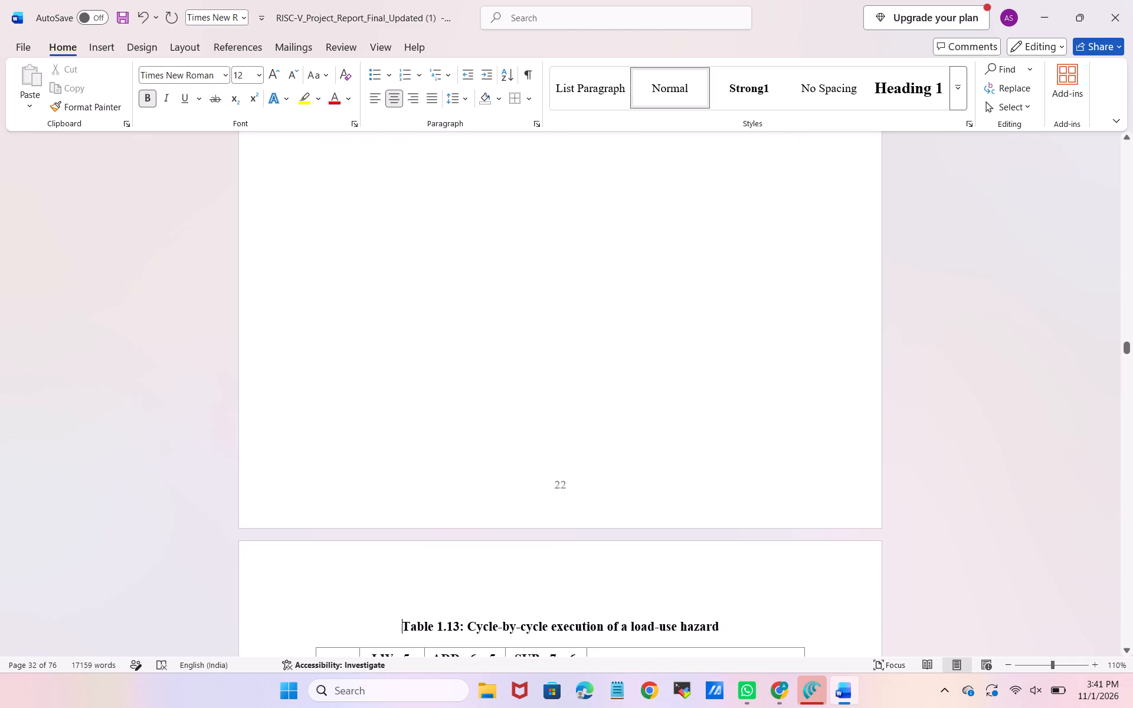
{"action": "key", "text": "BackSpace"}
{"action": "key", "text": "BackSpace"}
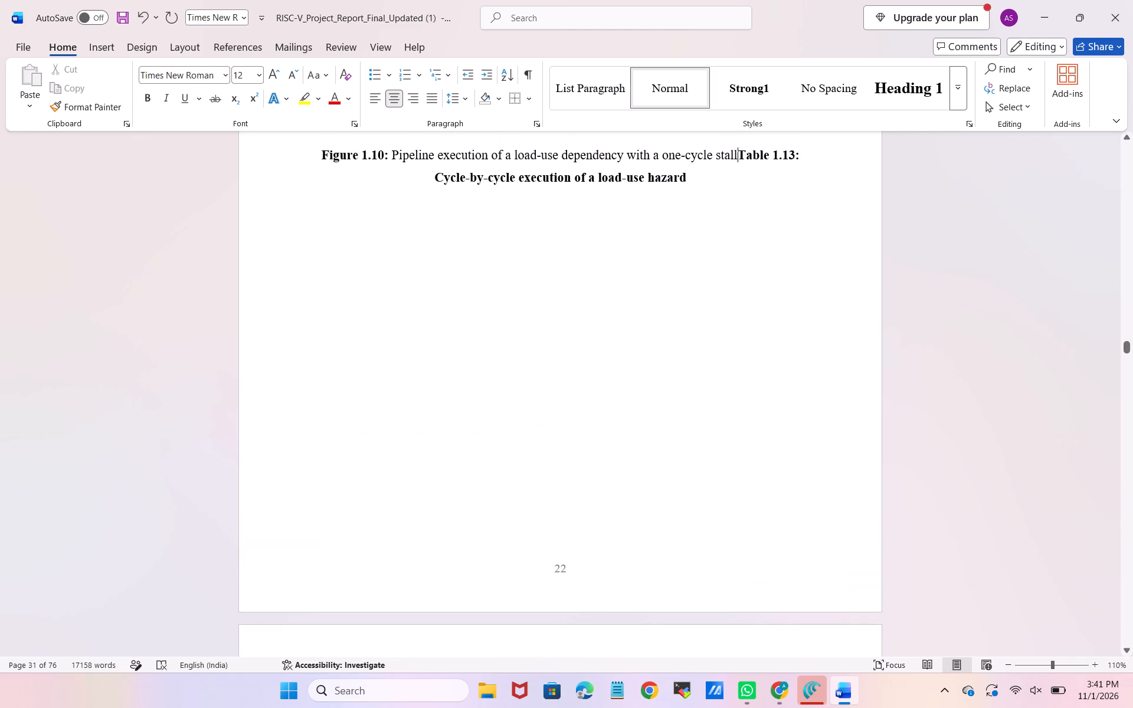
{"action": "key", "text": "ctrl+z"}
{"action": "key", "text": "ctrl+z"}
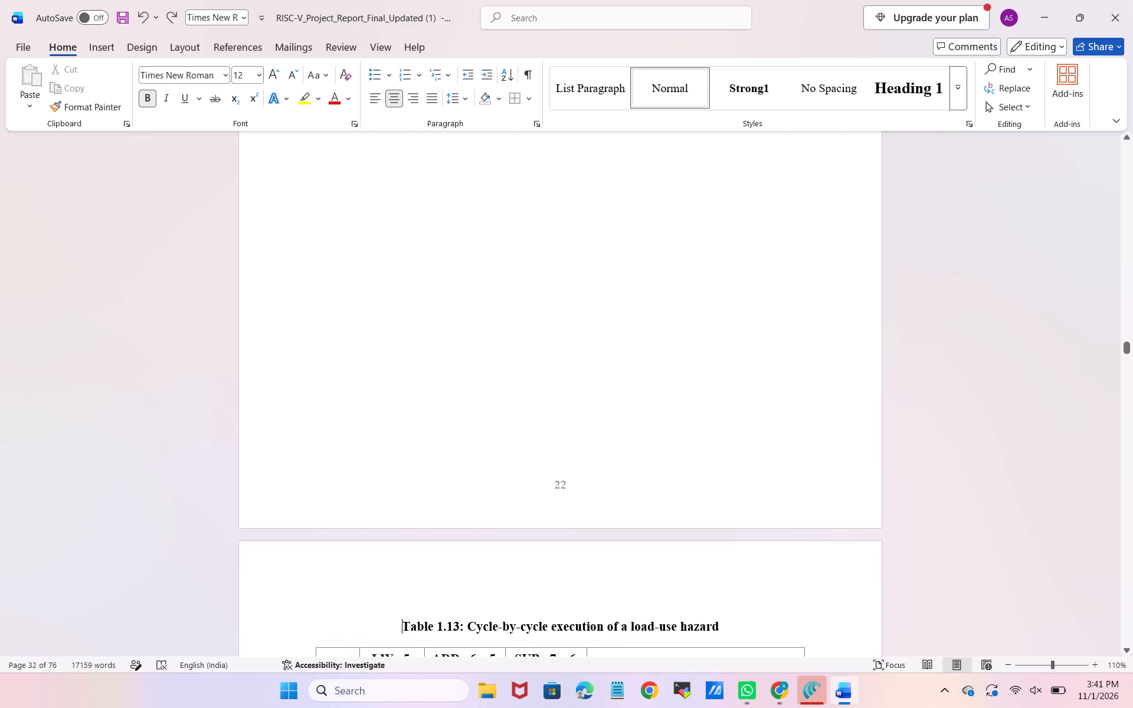
Centre the caption of Table 1.14, "Limitations of the traditional five-stage pipeline".
{"action": "scroll", "coordinate": [825, 306], "scroll_direction": "down", "scroll_amount": 4}
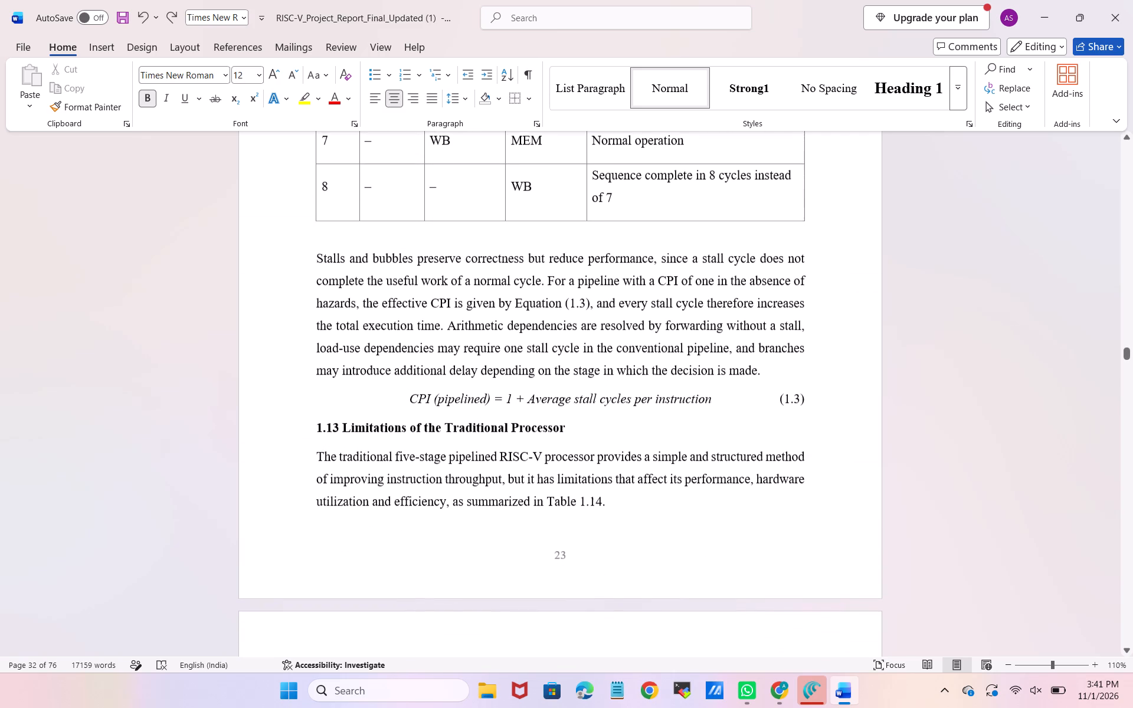
{"action": "scroll", "coordinate": [610, 385], "scroll_direction": "down", "scroll_amount": 2}
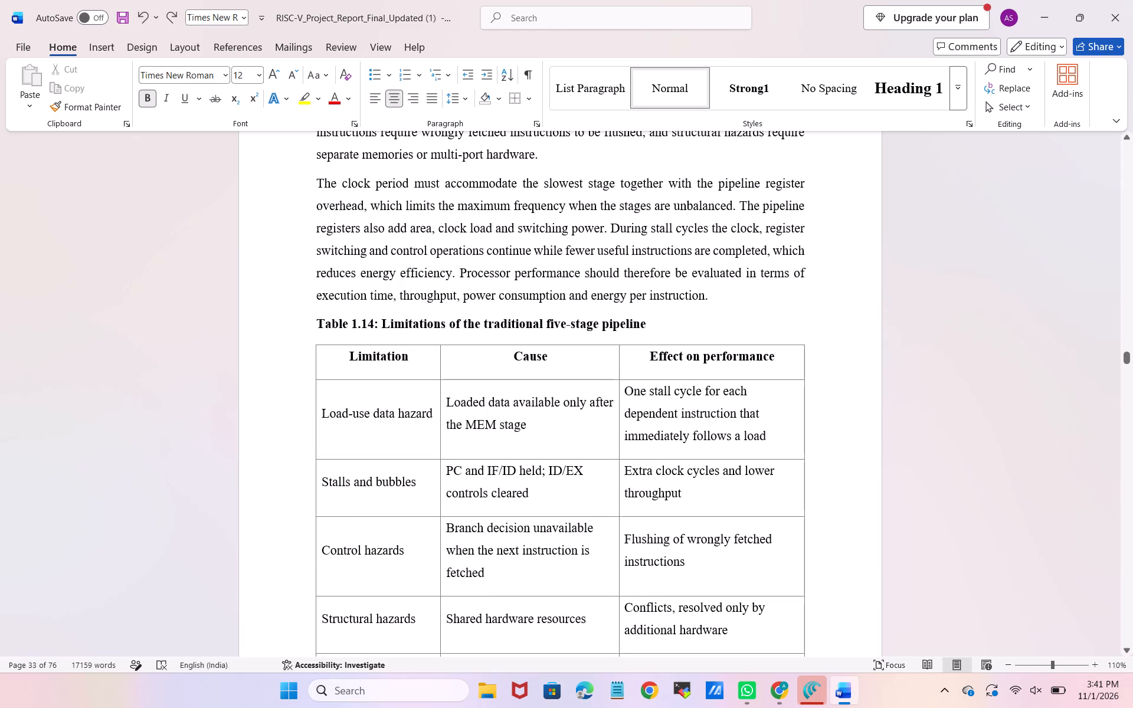
{"action": "left_click", "coordinate": [320, 320]}
{"action": "left_click", "coordinate": [389, 109]}
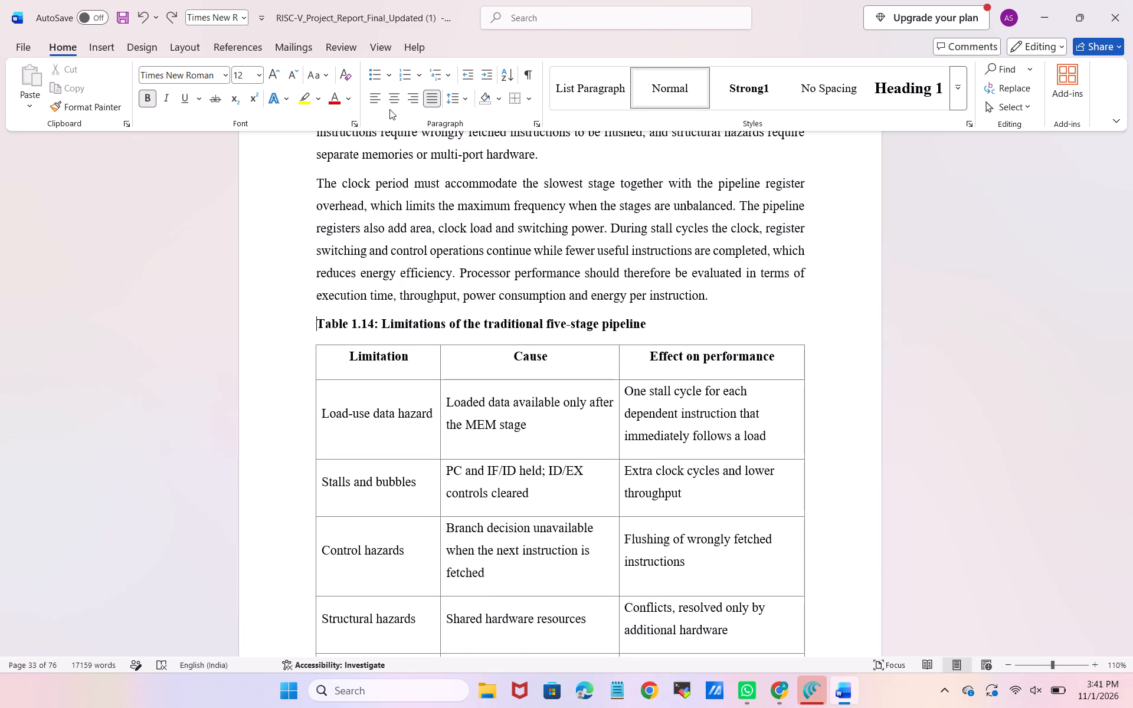
{"action": "left_click", "coordinate": [392, 104]}
Review the end of chapter 1 and the opening pages of chapter 2, Literature Survey, for layout and heading numbering.
{"action": "scroll", "coordinate": [480, 362], "scroll_direction": "down", "scroll_amount": 1}
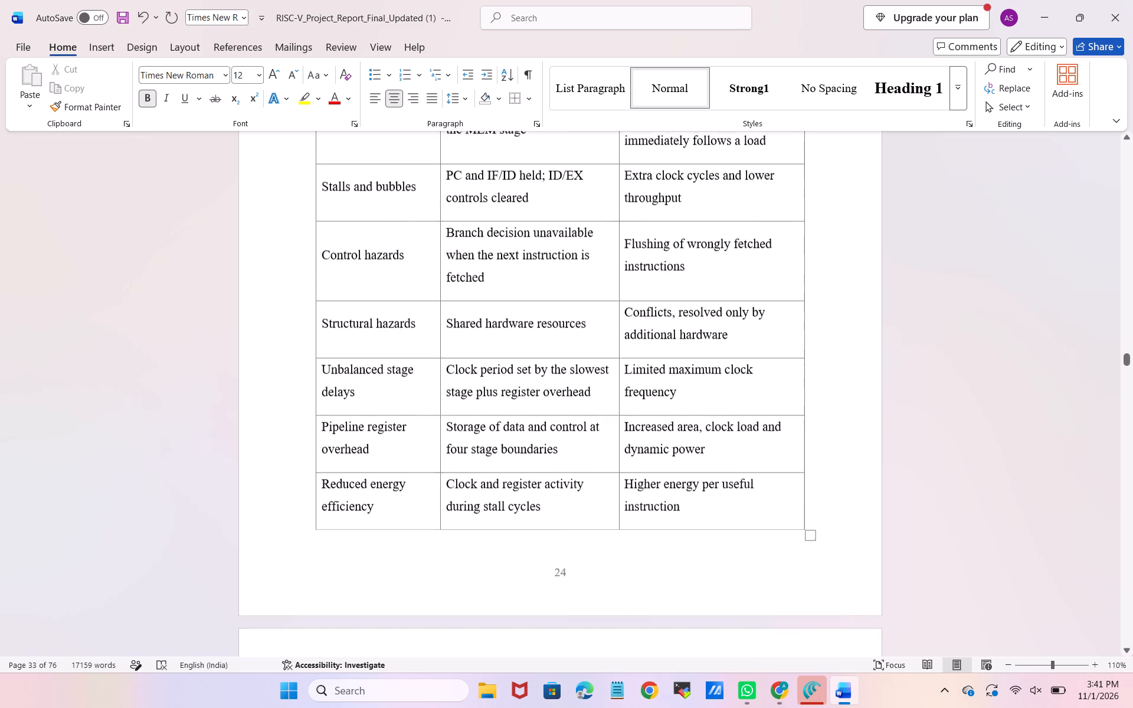
{"action": "scroll", "coordinate": [480, 362], "scroll_direction": "down", "scroll_amount": 7}
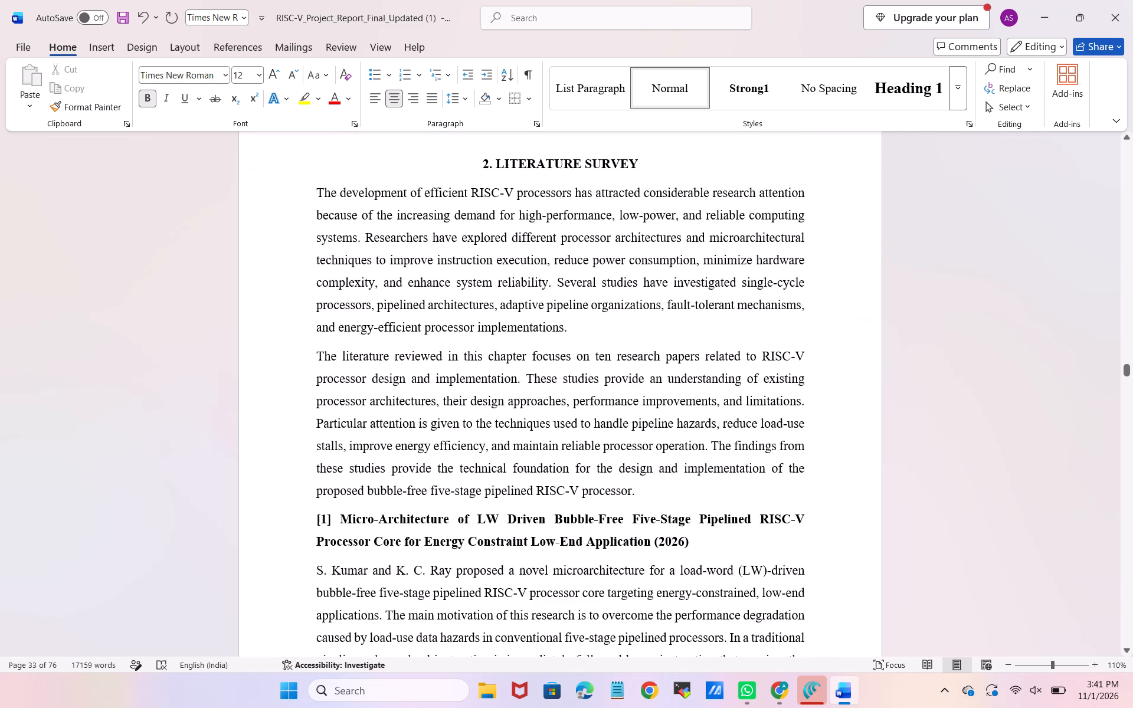
{"action": "scroll", "coordinate": [480, 362], "scroll_direction": "up", "scroll_amount": 1}
{"action": "left_click", "coordinate": [498, 378]}
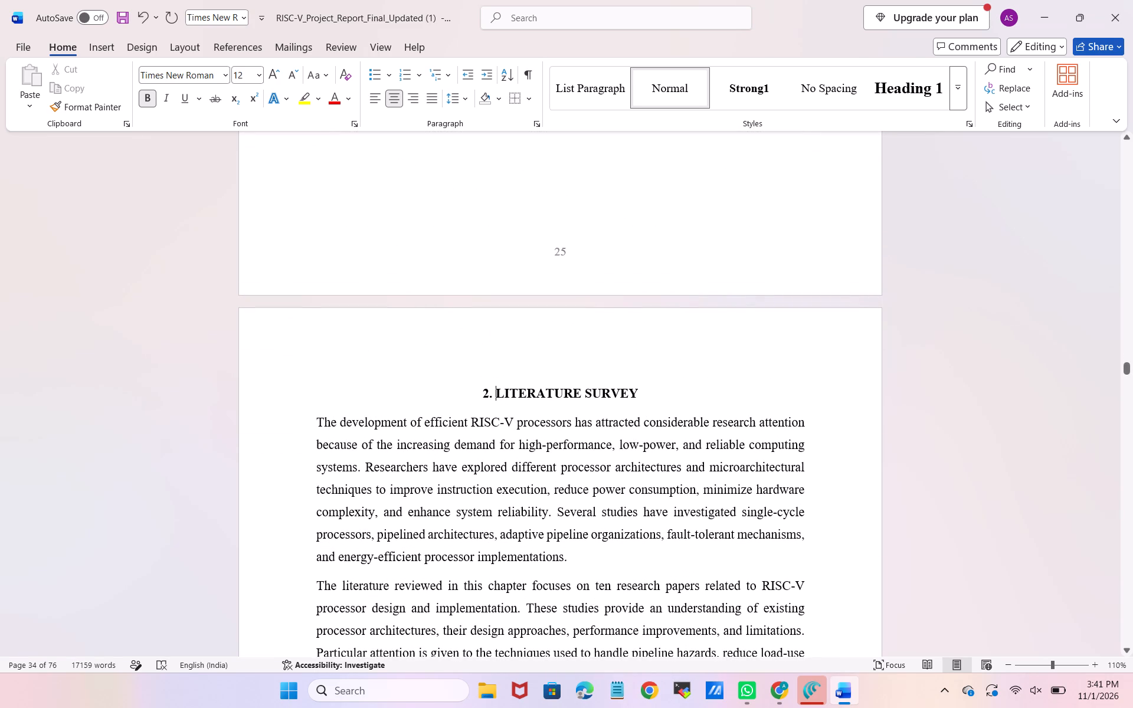
{"action": "scroll", "coordinate": [498, 378], "scroll_direction": "down", "scroll_amount": 6}
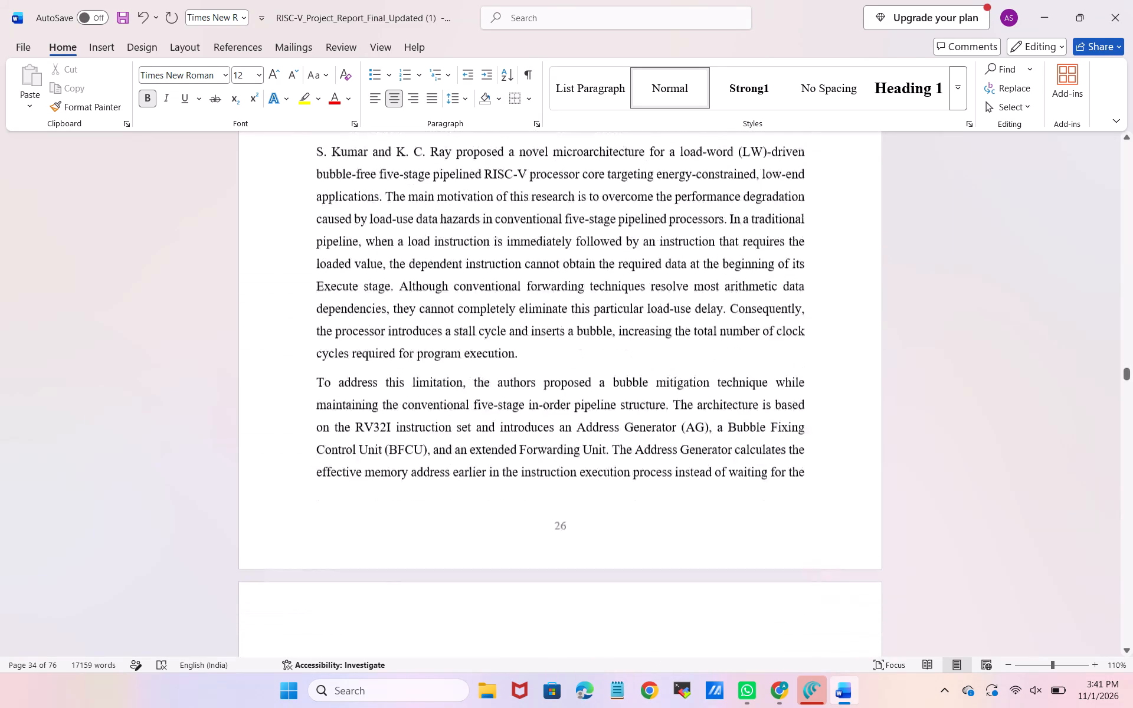
Replace the number 2.2 with [2] in the heading "Design and Implementation of a Bubble-Free Five-Stage Pipelined RISC-V Processor".
{"action": "scroll", "coordinate": [498, 378], "scroll_direction": "down", "scroll_amount": 4}
{"action": "scroll", "coordinate": [498, 378], "scroll_direction": "up", "scroll_amount": 5}
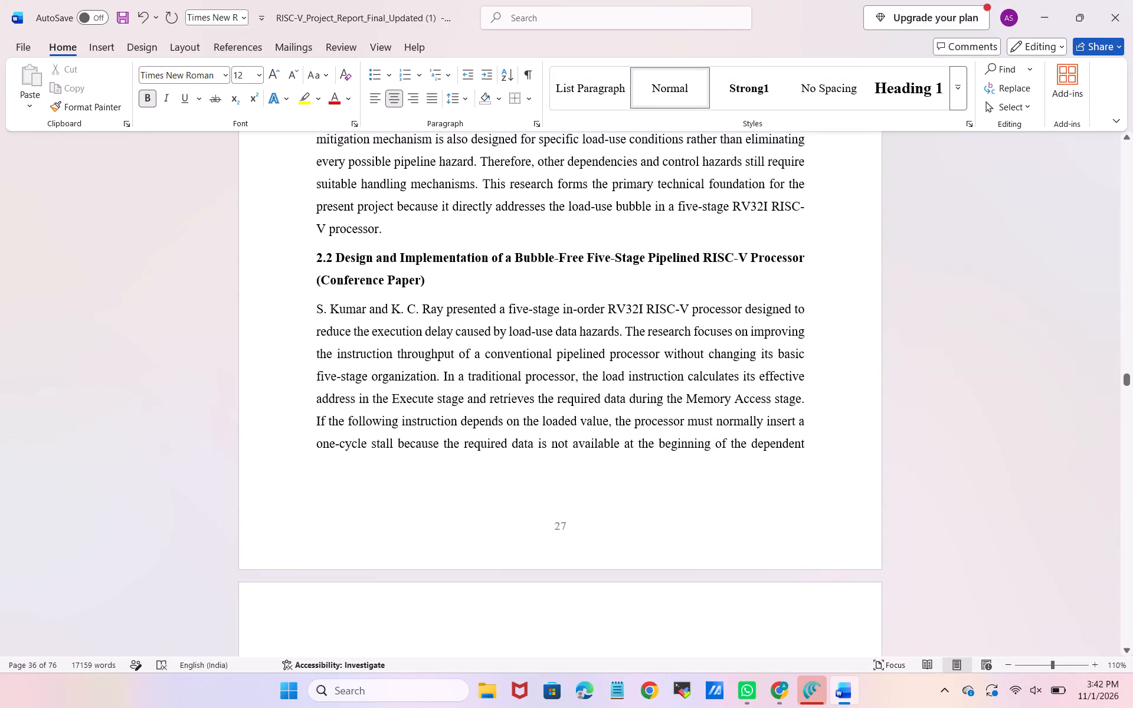
{"action": "left_click", "coordinate": [326, 258]}
{"action": "left_click_drag", "start_coordinate": [319, 257], "coordinate": [322, 257]}
{"action": "left_click_drag", "start_coordinate": [322, 257], "coordinate": [330, 260]}
{"action": "type", "text": "[2"}
{"action": "key", "text": "bracketright"}
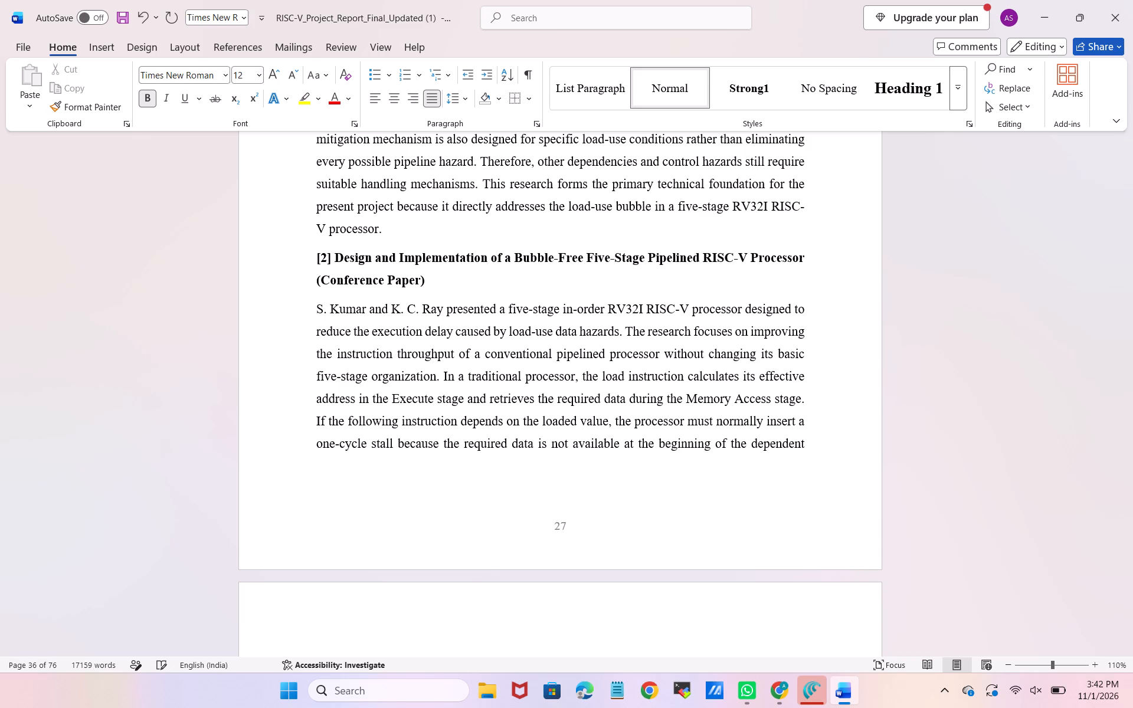
Replace the number 2.3 with [3] in the heading on integrating error correction and detection techniques.
{"action": "scroll", "coordinate": [330, 260], "scroll_direction": "down", "scroll_amount": 5}
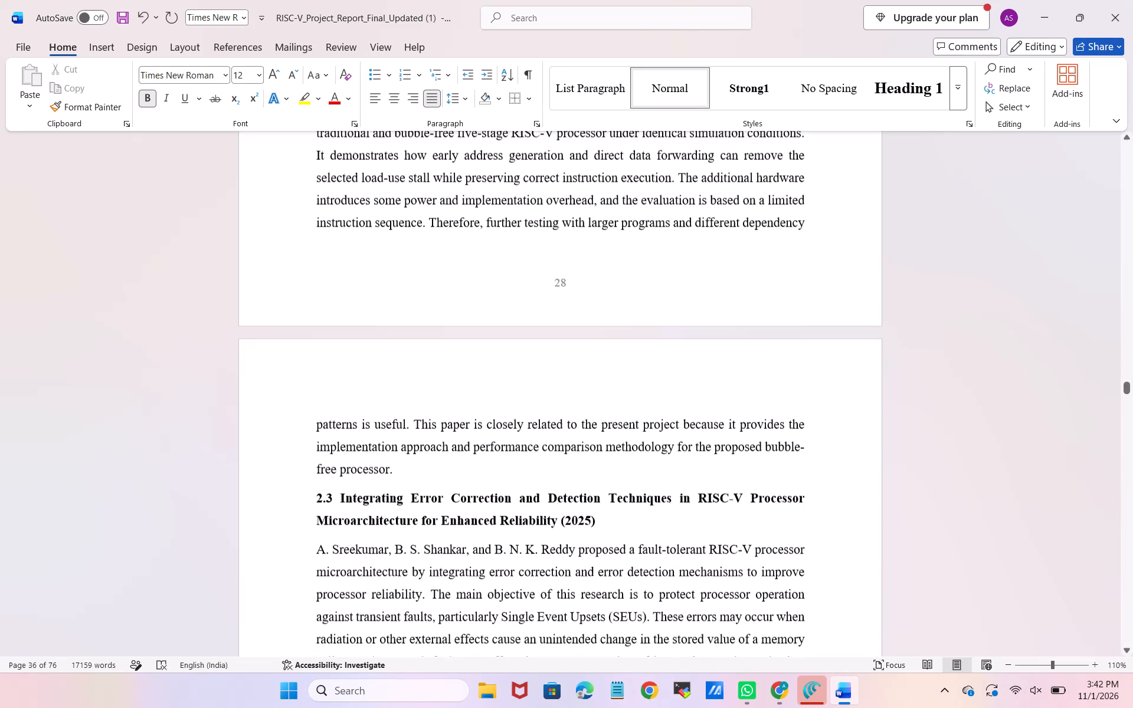
{"action": "left_click_drag", "start_coordinate": [332, 496], "coordinate": [314, 497]}
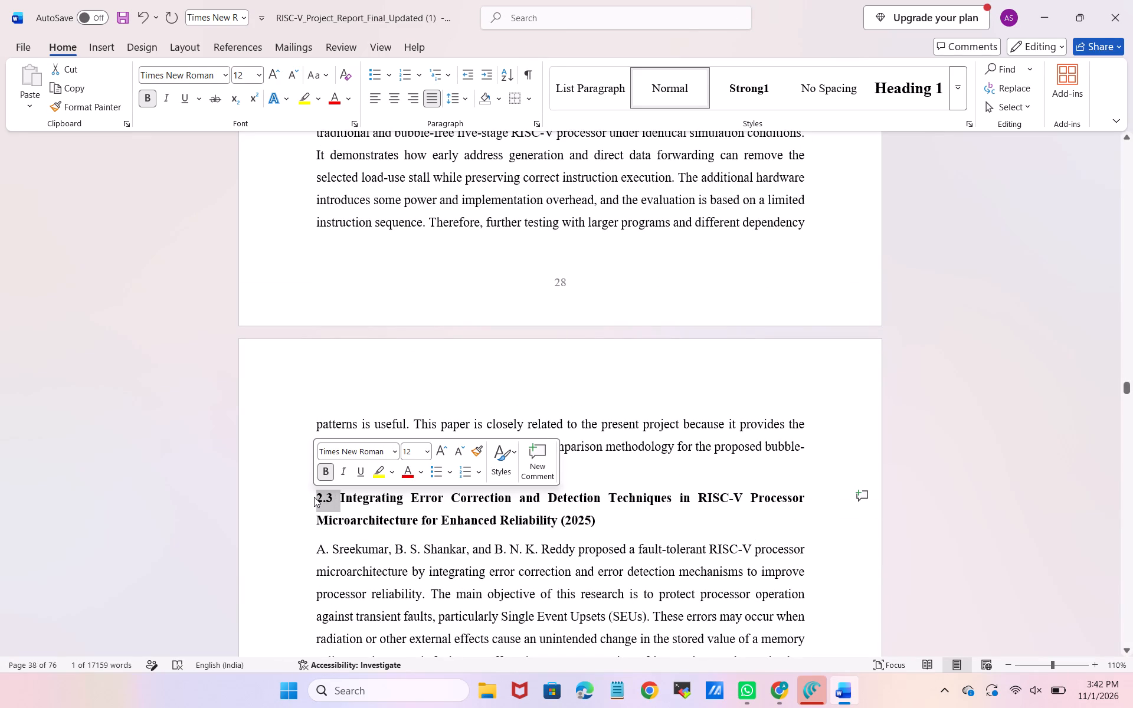
{"action": "key", "text": "bracketleft"}
{"action": "type", "text": "3]"}
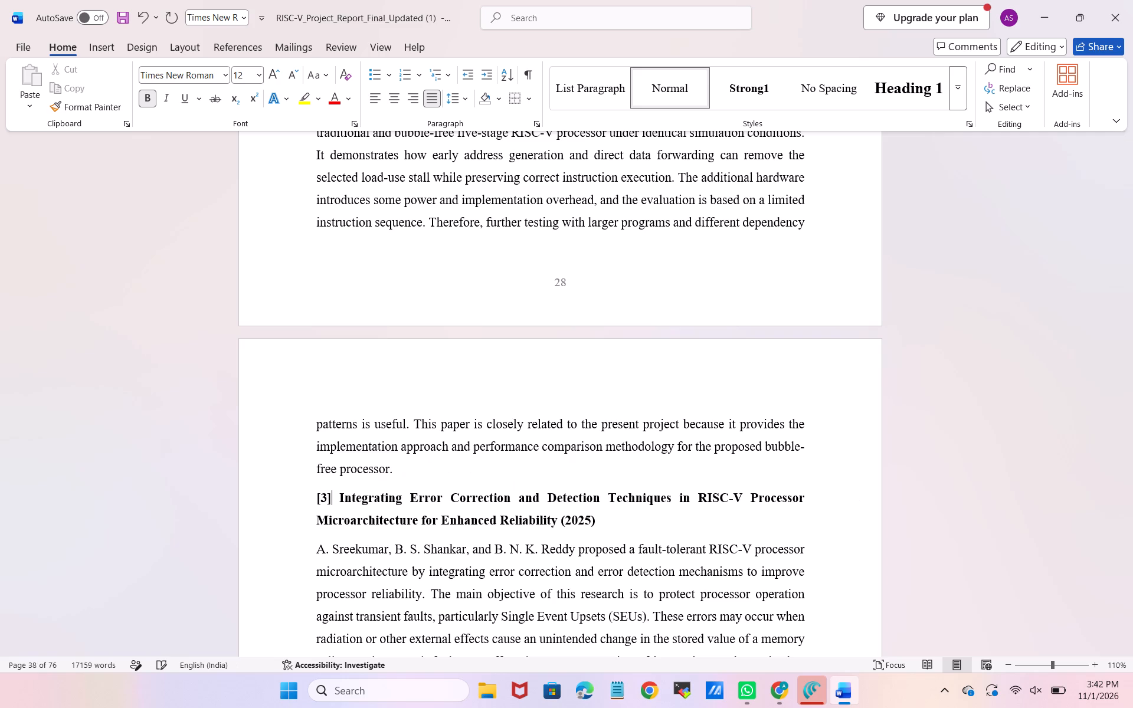
Replace the number 2.4 with [4] in the heading on the energy-efficient adaptive two-stage pipeline soft processor.
{"action": "scroll", "coordinate": [314, 497], "scroll_direction": "down", "scroll_amount": 3}
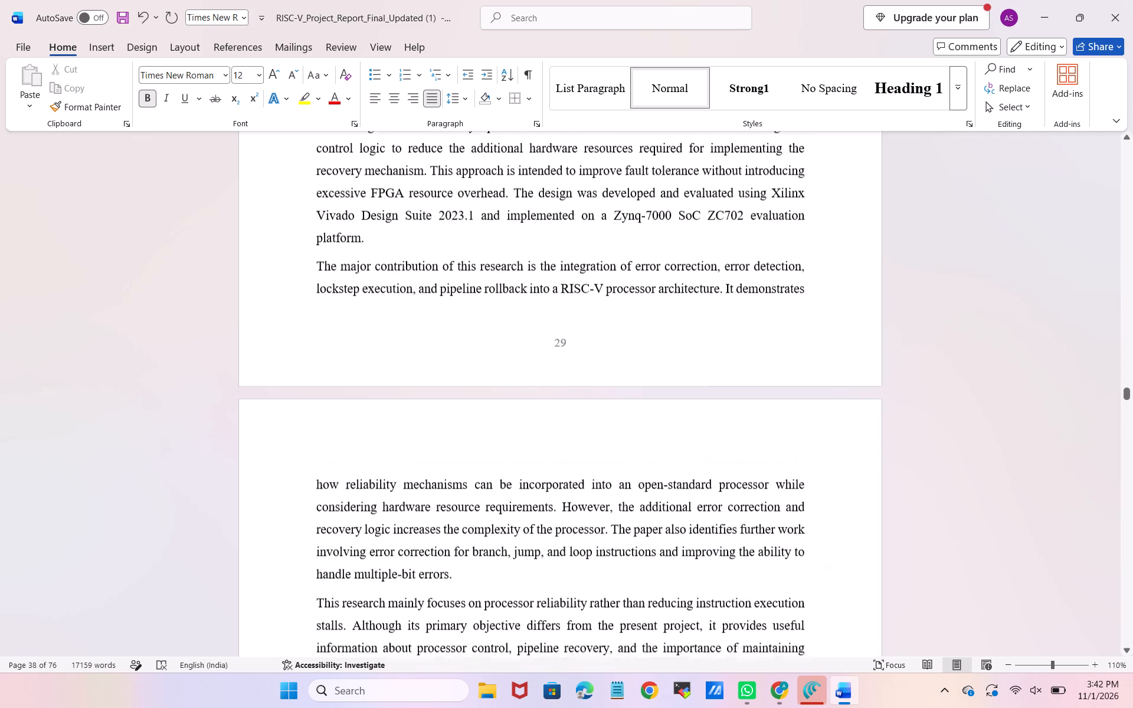
{"action": "scroll", "coordinate": [314, 497], "scroll_direction": "down", "scroll_amount": 1}
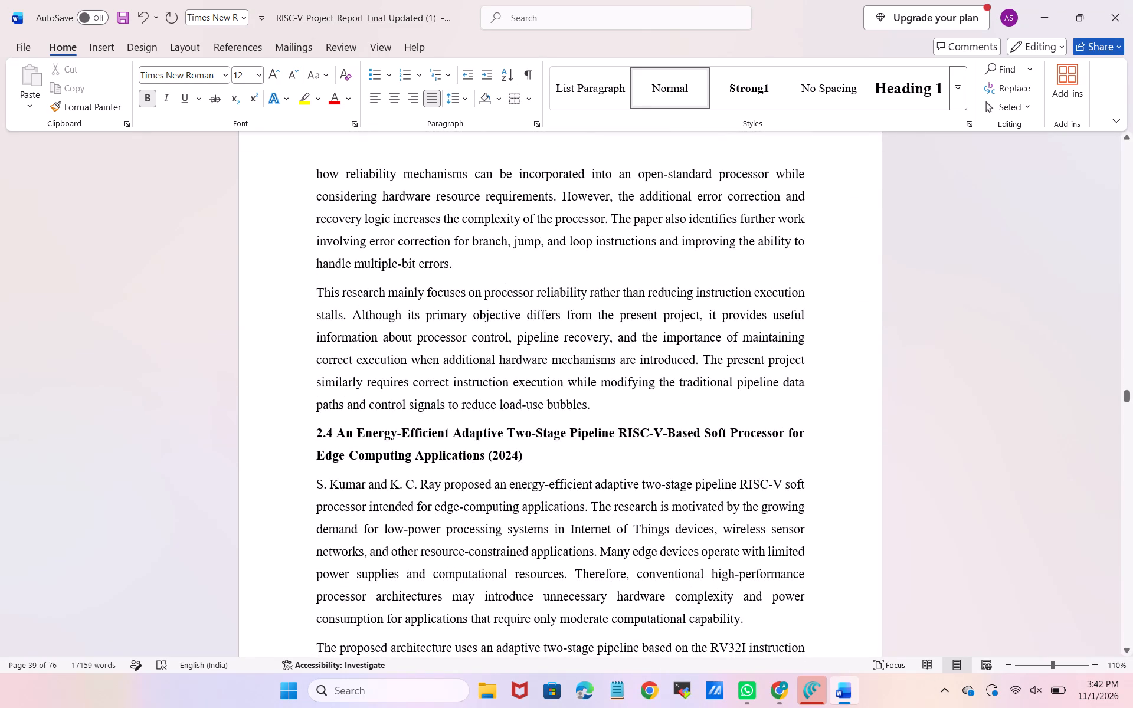
{"action": "left_click_drag", "start_coordinate": [332, 434], "coordinate": [316, 432]}
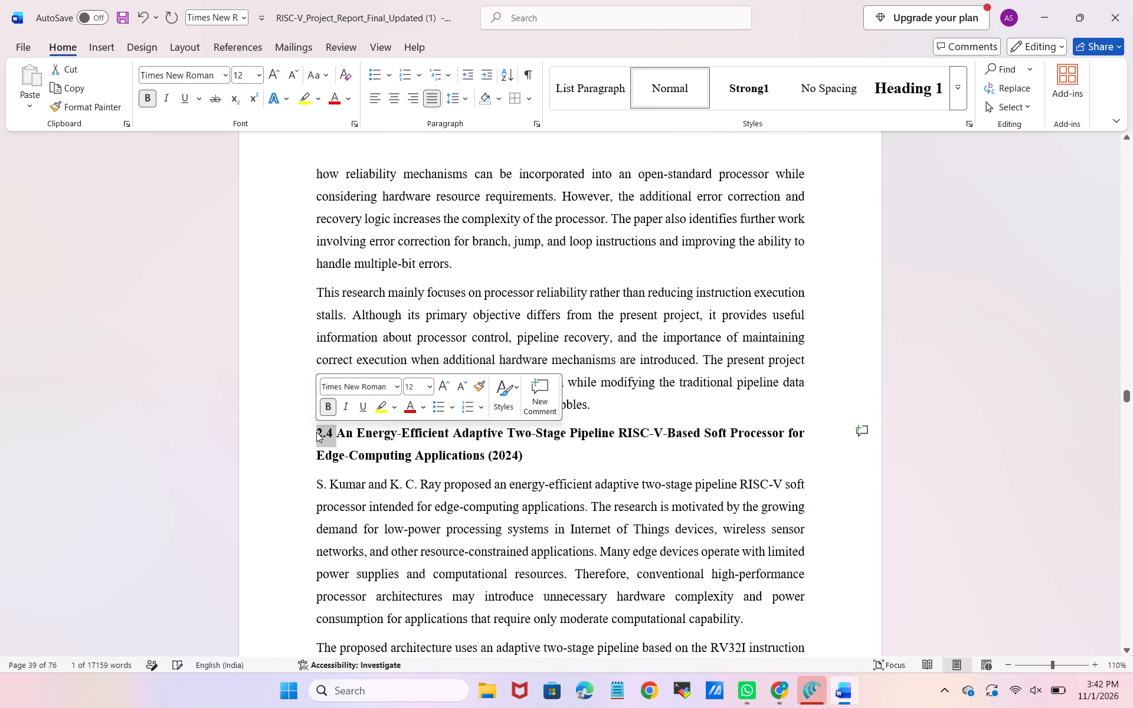
{"action": "type", "text": "[4]"}
Replace the number 2.5 with [5] in the heading on the energy-efficient single-cycle RV32I microprocessor.
{"action": "scroll", "coordinate": [316, 432], "scroll_direction": "down", "scroll_amount": 3}
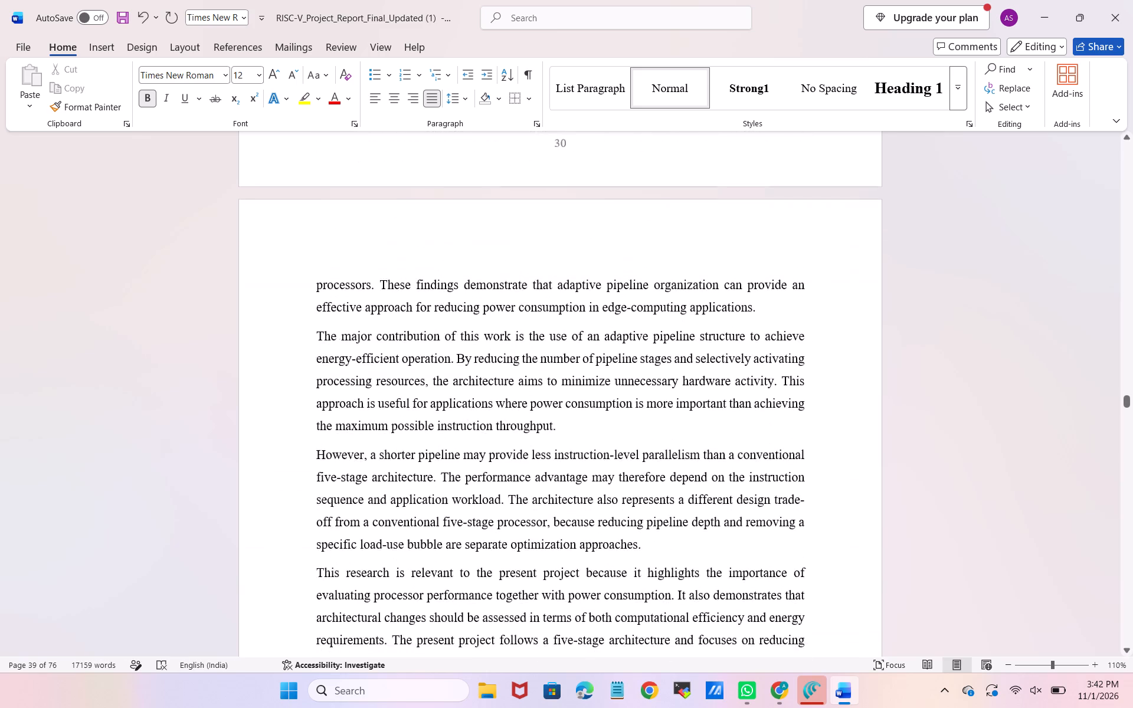
{"action": "scroll", "coordinate": [316, 432], "scroll_direction": "down", "scroll_amount": 2}
{"action": "scroll", "coordinate": [120, 208], "scroll_direction": "up", "scroll_amount": 1}
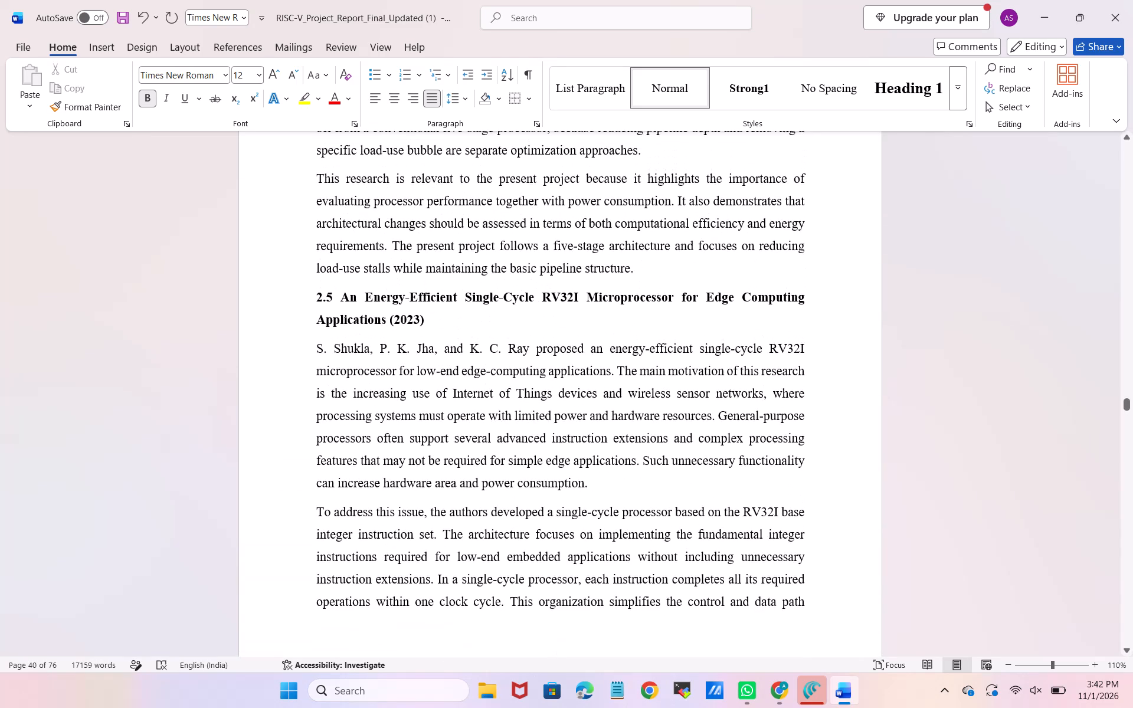
{"action": "left_click_drag", "start_coordinate": [331, 300], "coordinate": [310, 298]}
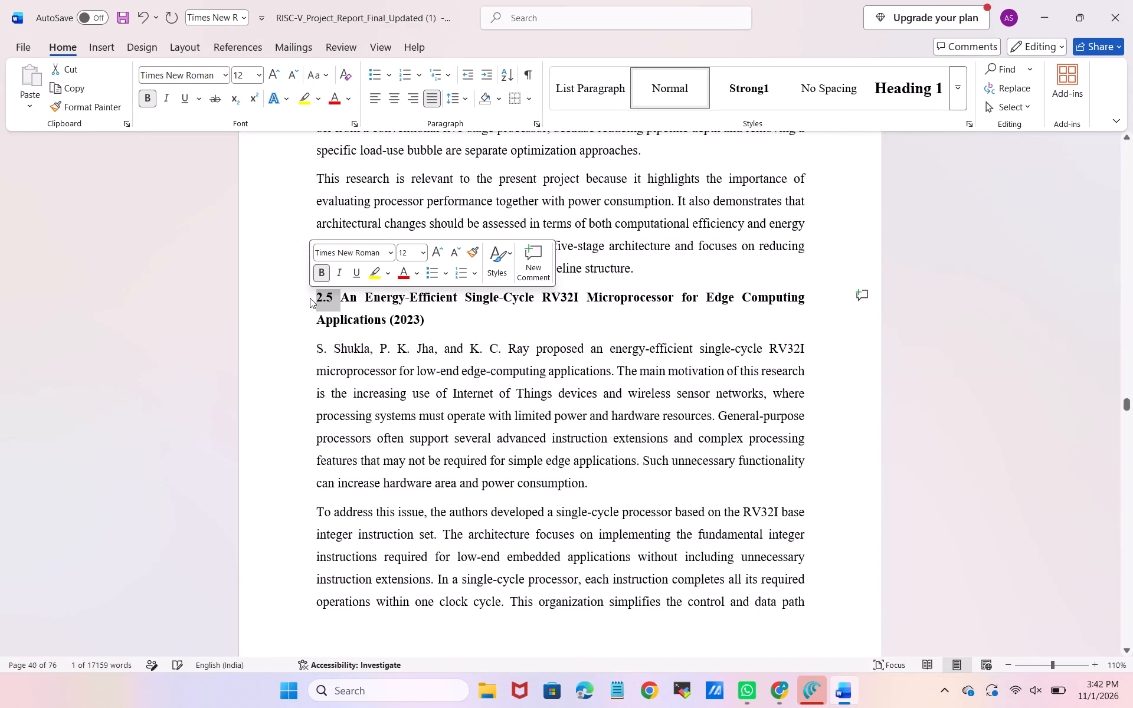
{"action": "type", "text": "[5]"}
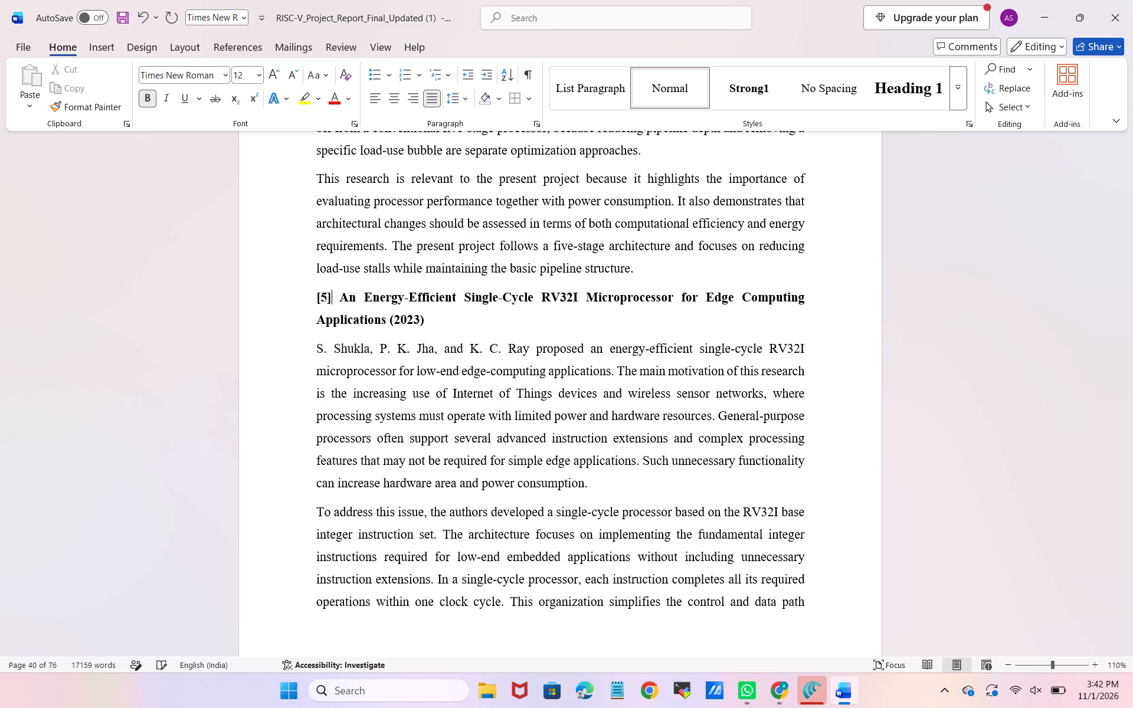
Replace the number 2.6 with [6] in the heading on the near-threshold RISC-V core with DSP extensions.
{"action": "scroll", "coordinate": [310, 298], "scroll_direction": "down", "scroll_amount": 3}
{"action": "scroll", "coordinate": [171, 293], "scroll_direction": "down", "scroll_amount": 2}
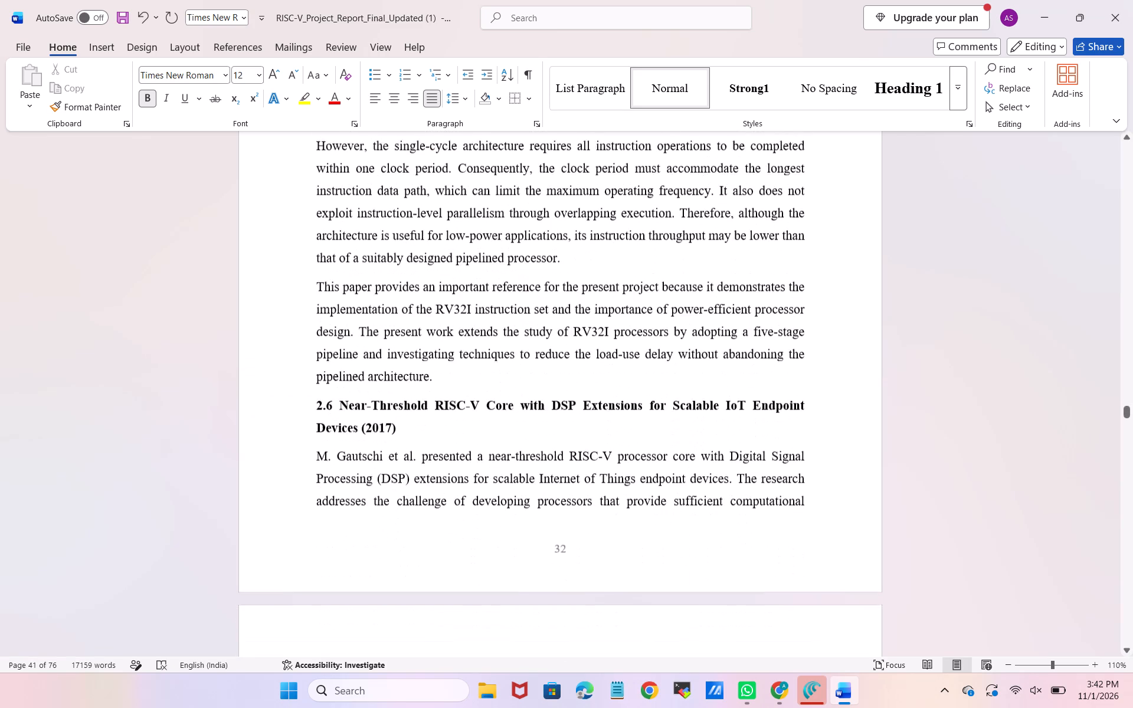
{"action": "left_click_drag", "start_coordinate": [333, 384], "coordinate": [311, 383]}
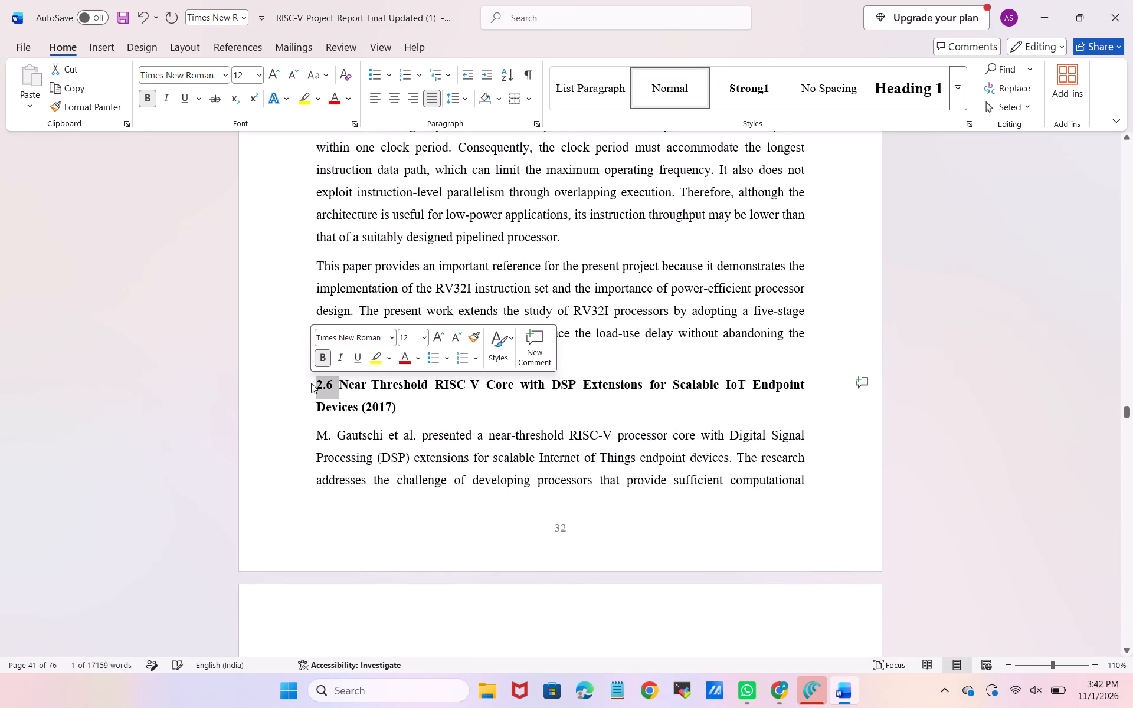
{"action": "type", "text": "[6]"}
Replace the number 2.7 with [7] in the heading "SHAKTI-F: A Fault-Tolerant Microprocessor Architecture (2015)".
{"action": "scroll", "coordinate": [311, 383], "scroll_direction": "down", "scroll_amount": 1}
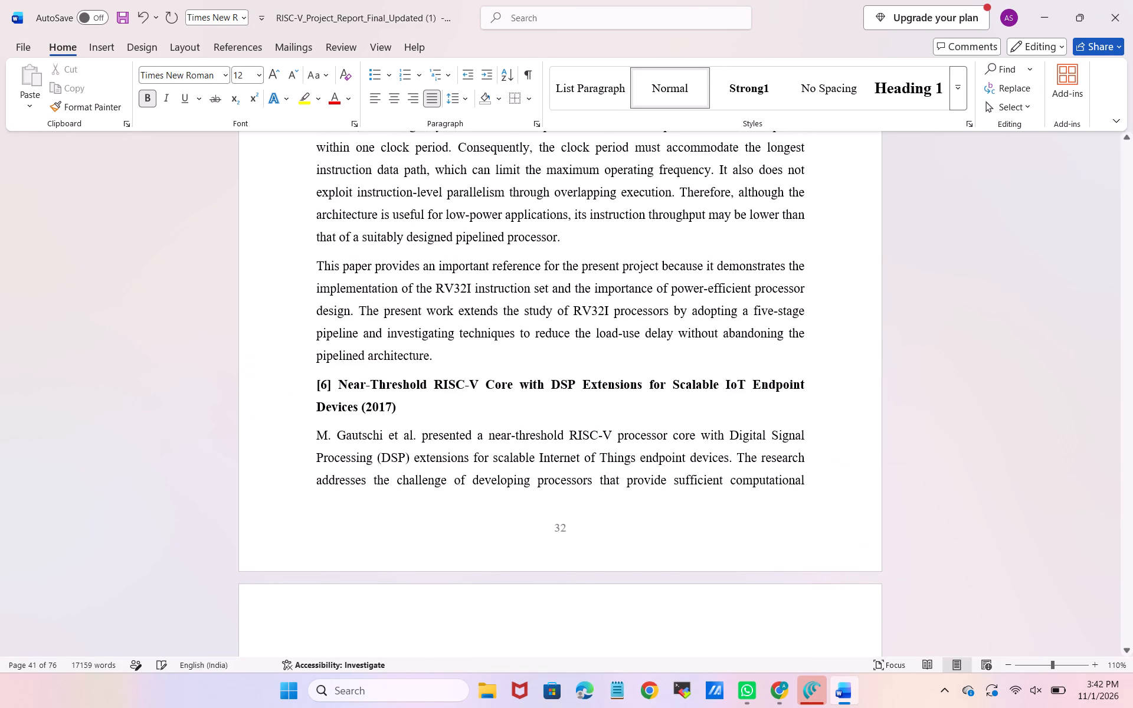
{"action": "scroll", "coordinate": [311, 383], "scroll_direction": "down", "scroll_amount": 5}
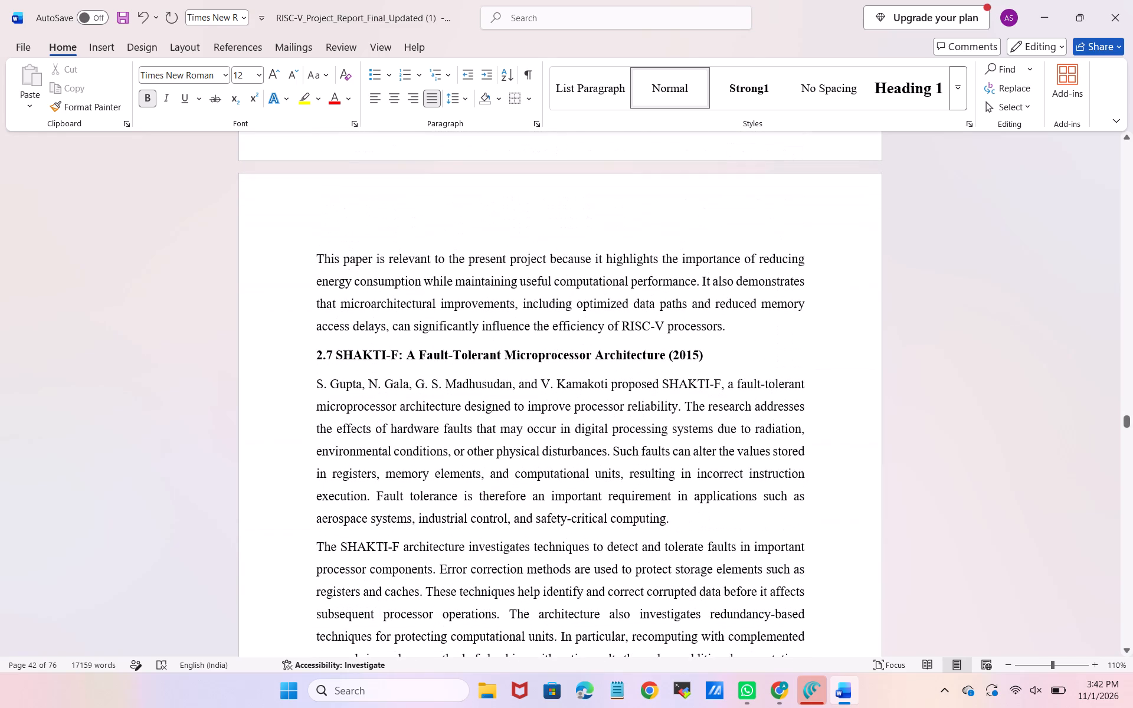
{"action": "left_click_drag", "start_coordinate": [332, 357], "coordinate": [323, 358]}
{"action": "left_click_drag", "start_coordinate": [323, 358], "coordinate": [315, 359]}
{"action": "key", "text": "bracketleft"}
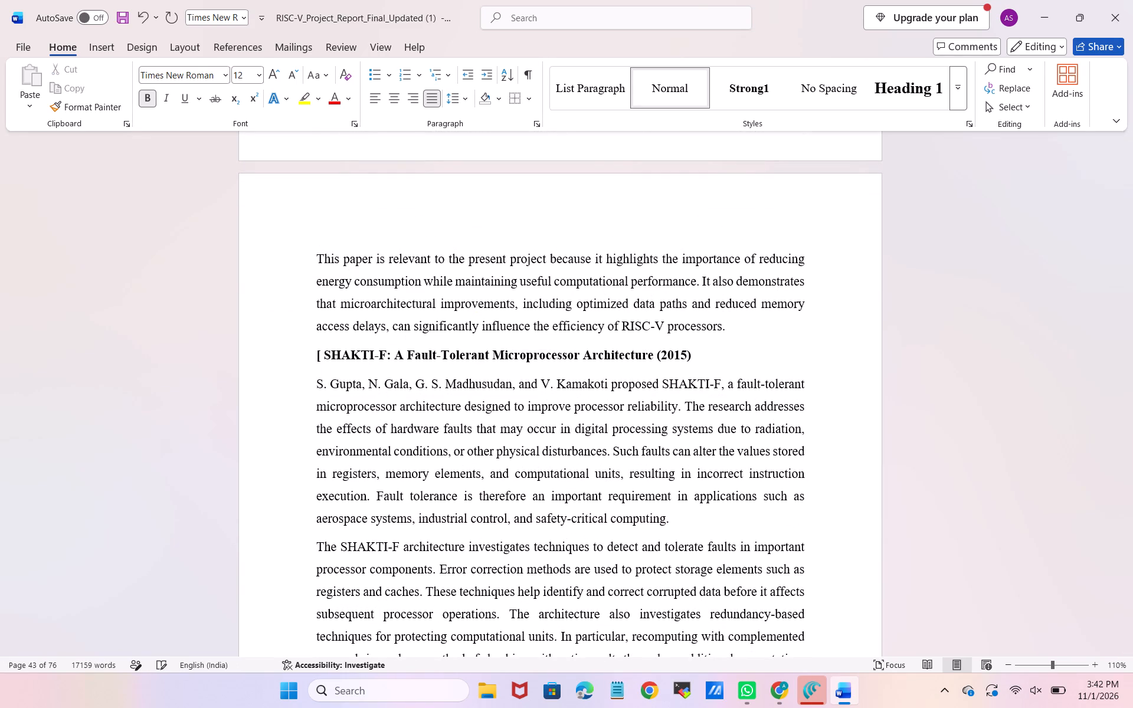
{"action": "type", "text": "7]"}
Replace the number 2.8 with [8] in the heading "The SHAKTI Processor Program (2018)".
{"action": "scroll", "coordinate": [315, 359], "scroll_direction": "down", "scroll_amount": 3}
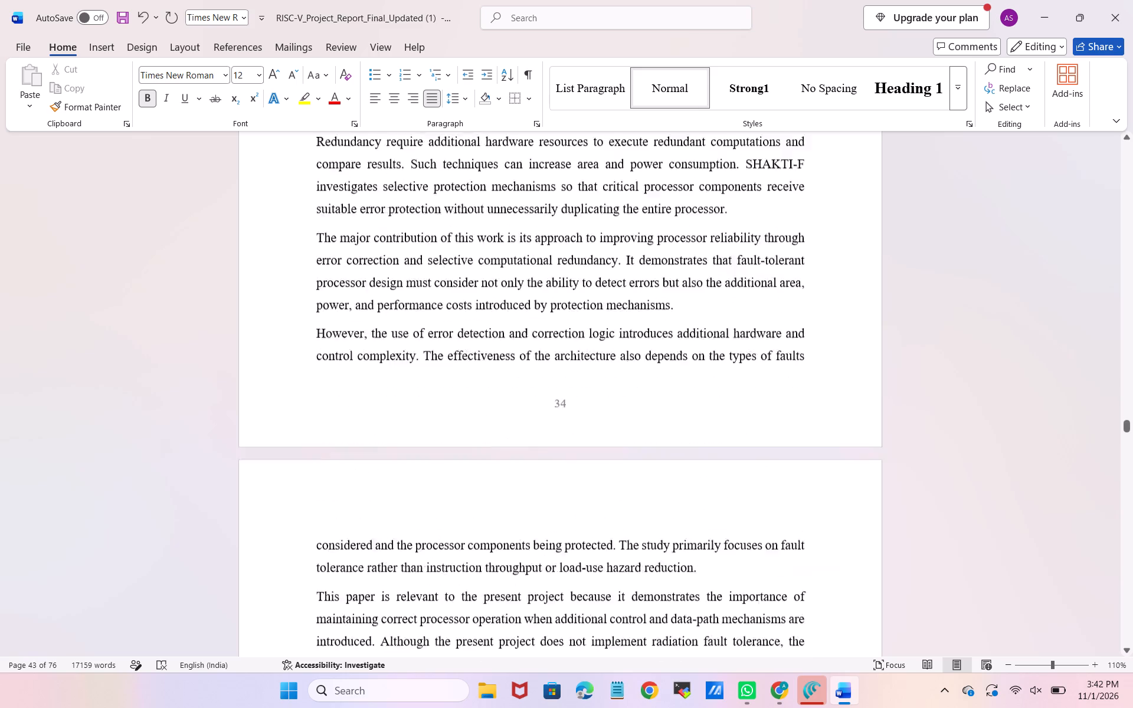
{"action": "scroll", "coordinate": [315, 359], "scroll_direction": "down", "scroll_amount": 2}
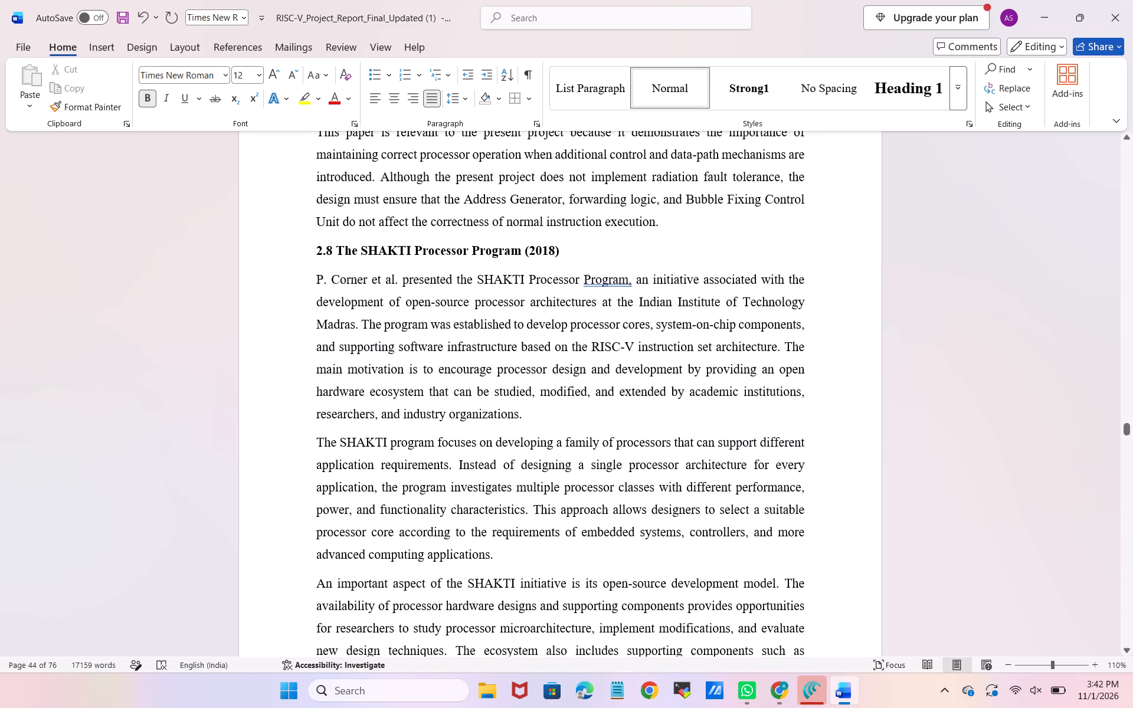
{"action": "left_click_drag", "start_coordinate": [329, 253], "coordinate": [317, 254]}
{"action": "left_click_drag", "start_coordinate": [317, 254], "coordinate": [335, 255]}
{"action": "left_click", "coordinate": [335, 255]}
{"action": "left_click", "coordinate": [335, 255]}
{"action": "left_click_drag", "start_coordinate": [330, 254], "coordinate": [315, 254]}
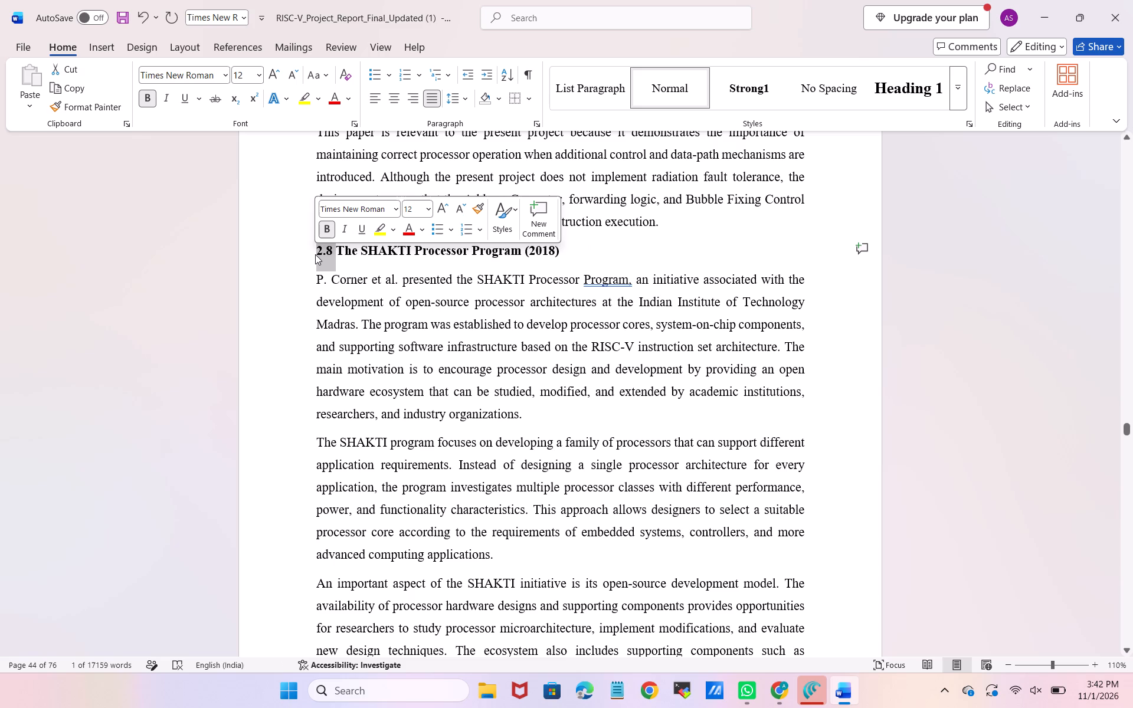
{"action": "type", "text": "[8]"}
{"action": "key", "text": "space"}
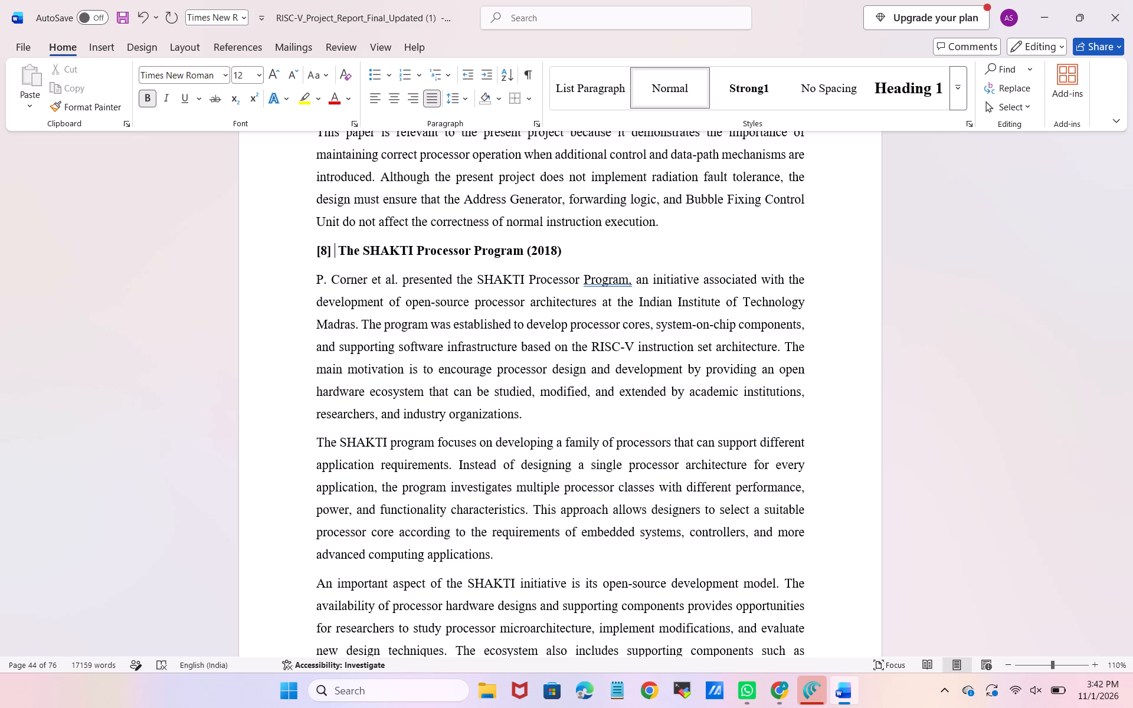
{"action": "key", "text": "BackSpace"}
Replace the number 2.9 with [9] in the heading on neutron radiation testing of a TMR VexRiscv soft processor.
{"action": "scroll", "coordinate": [315, 254], "scroll_direction": "down", "scroll_amount": 5}
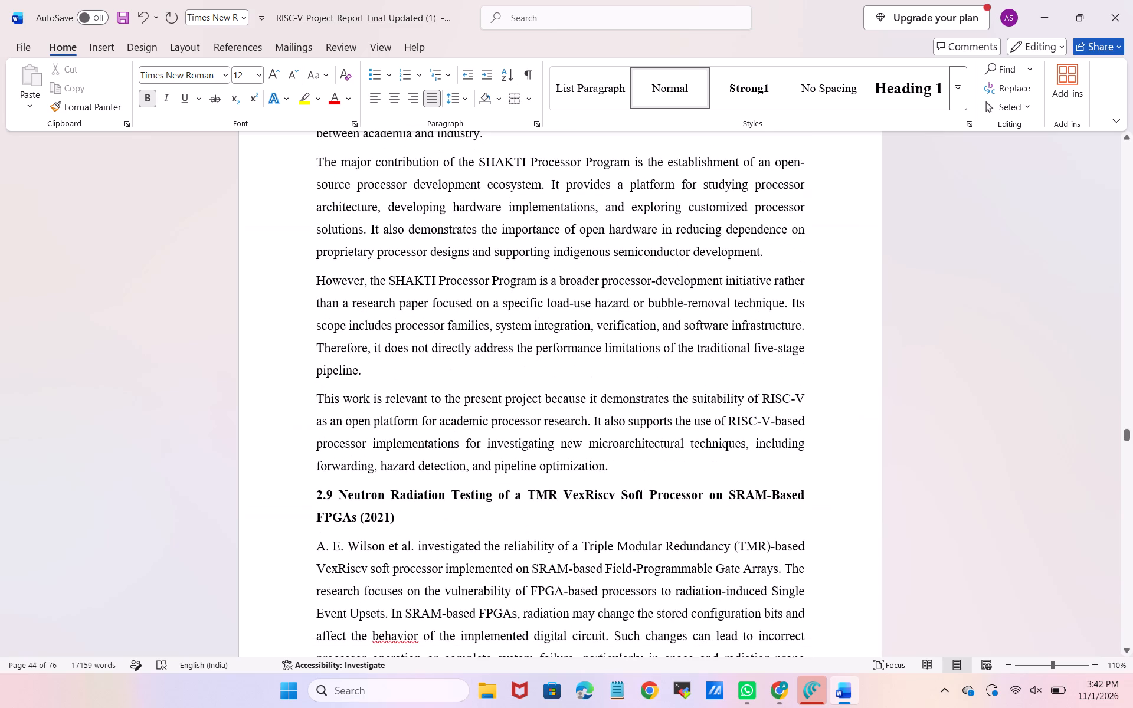
{"action": "left_click_drag", "start_coordinate": [333, 492], "coordinate": [326, 495]}
{"action": "left_click_drag", "start_coordinate": [326, 495], "coordinate": [315, 497]}
{"action": "key", "text": "bracketleft"}
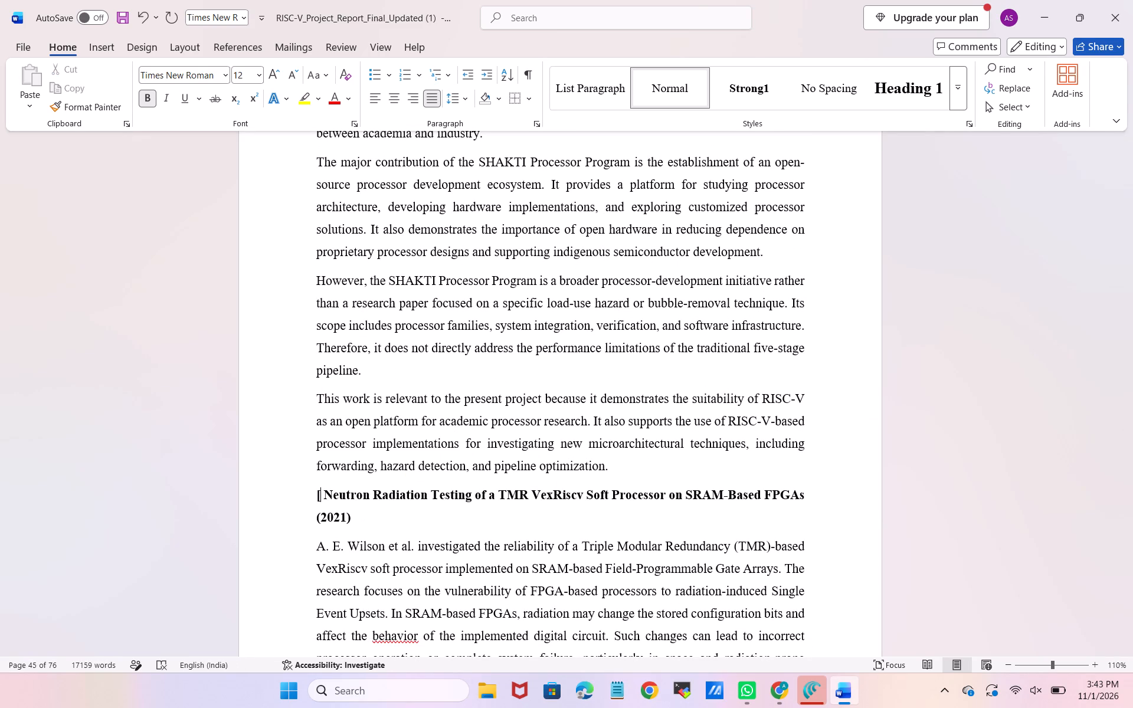
{"action": "key", "text": "9"}
{"action": "key", "text": "bracketright"}
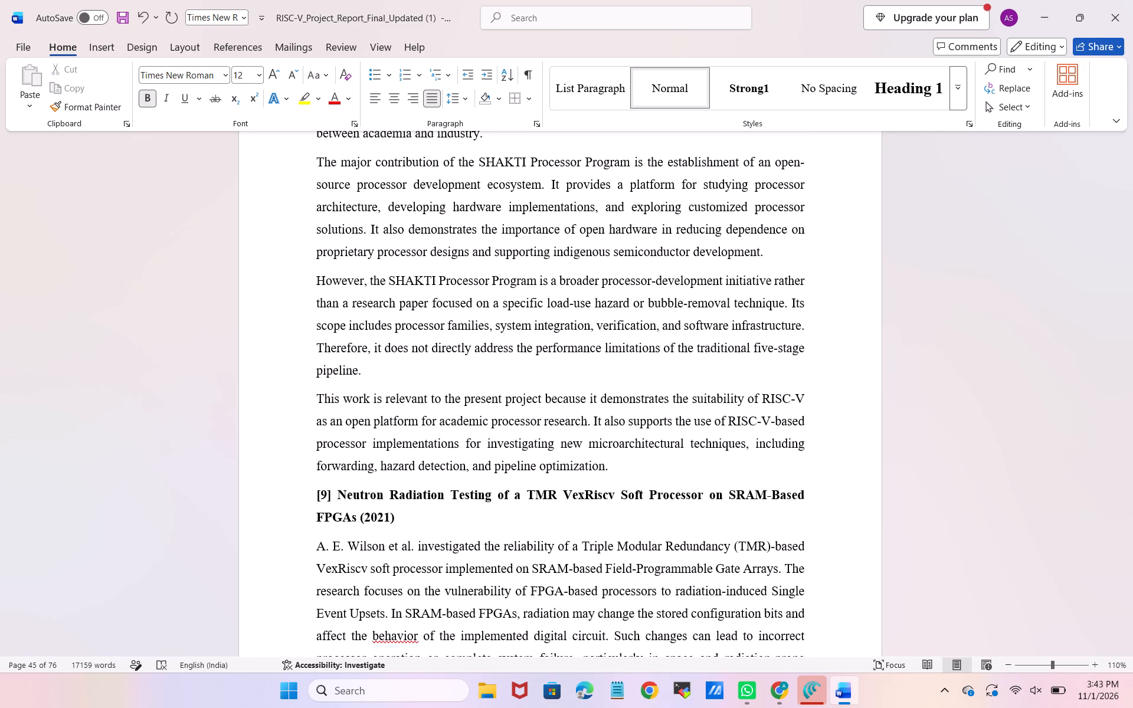
{"action": "key", "text": "Right"}
Replace the number 2.10 with [10] in the heading on reliability characterization of lowRISC internal modules.
{"action": "scroll", "coordinate": [315, 497], "scroll_direction": "down", "scroll_amount": 3}
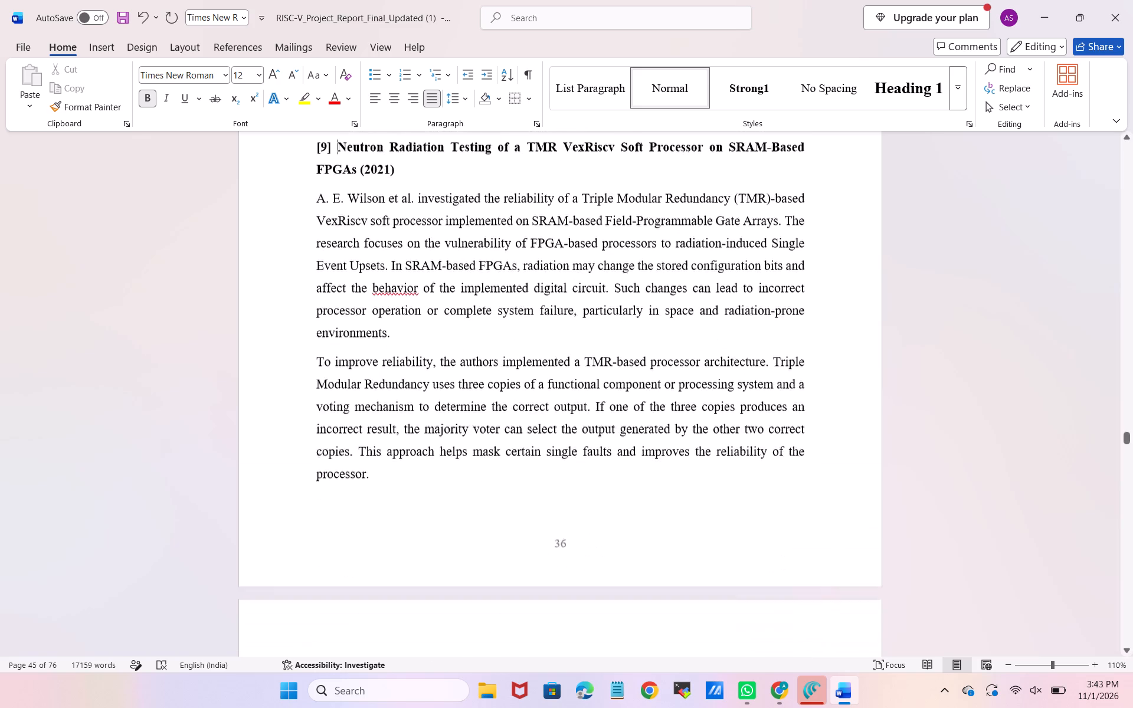
{"action": "scroll", "coordinate": [315, 497], "scroll_direction": "down", "scroll_amount": 3}
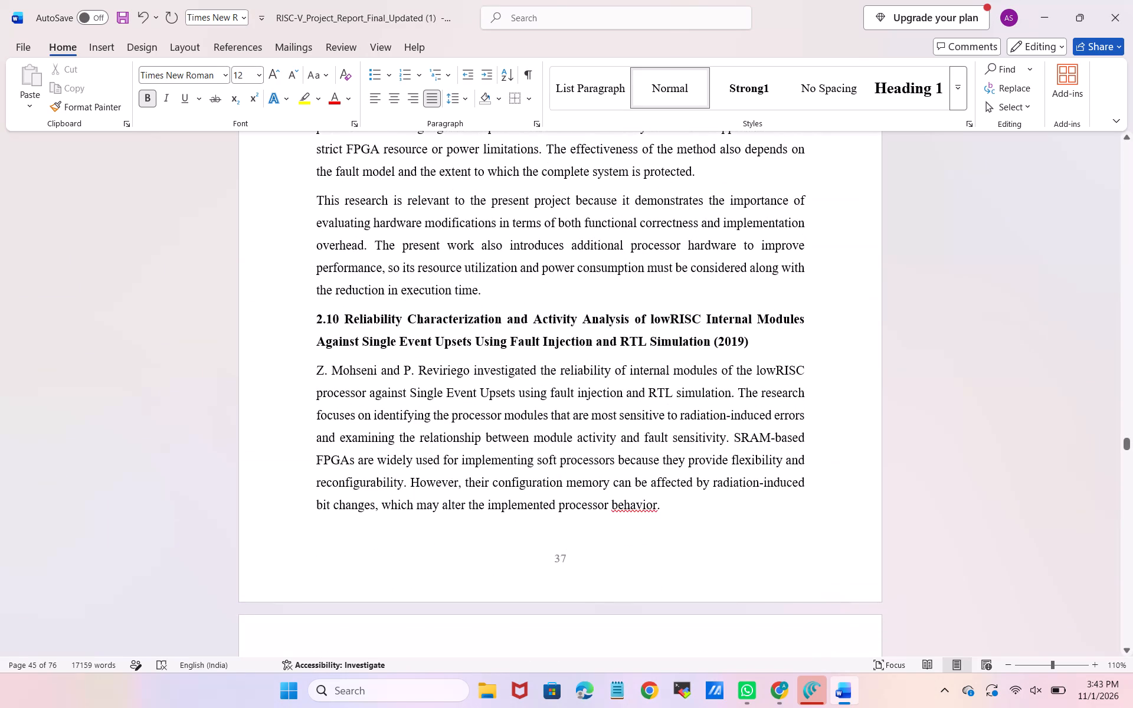
{"action": "left_click_drag", "start_coordinate": [336, 319], "coordinate": [320, 317]}
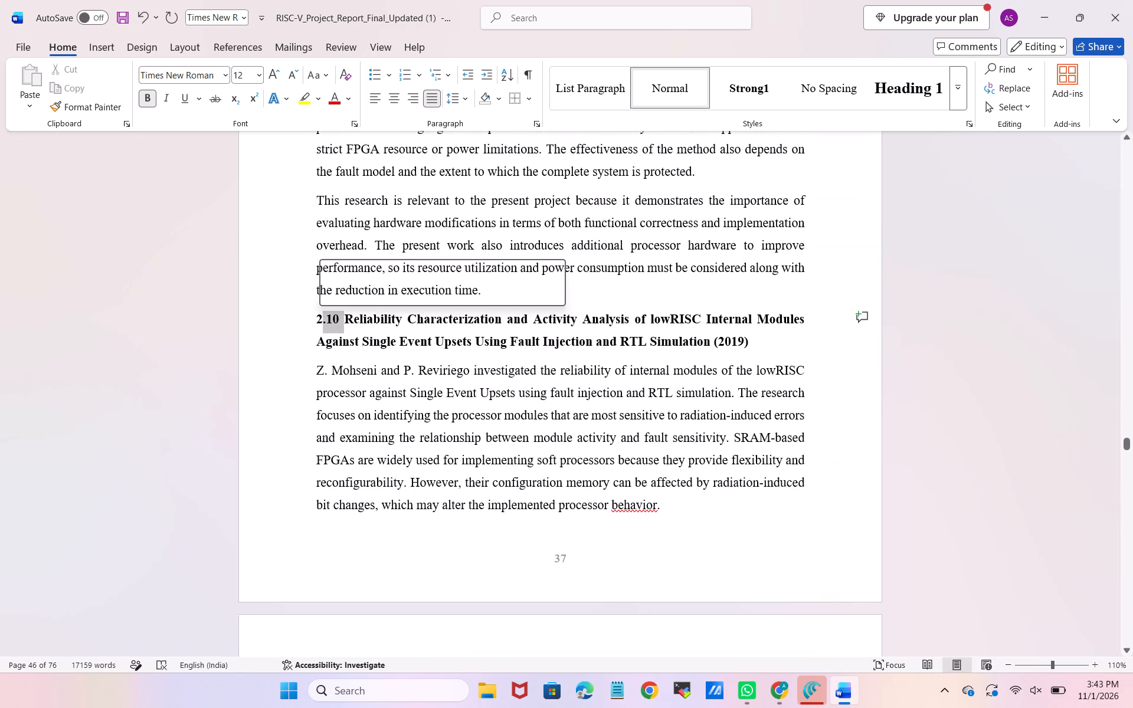
{"action": "key", "text": "shift+Left"}
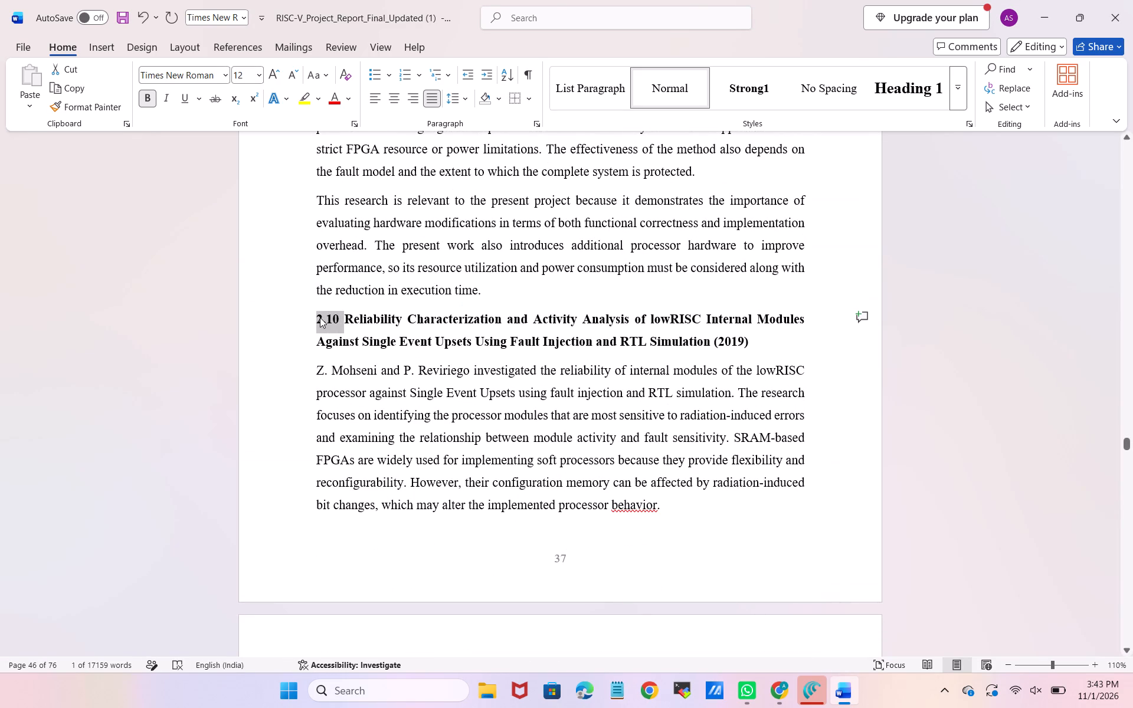
{"action": "type", "text": "[10"}
{"action": "type", "text": "]"}
{"action": "key", "text": "space"}
Delete the number 2.11 from the heading "Overall Review of the Literature".
{"action": "scroll", "coordinate": [320, 317], "scroll_direction": "down", "scroll_amount": 1}
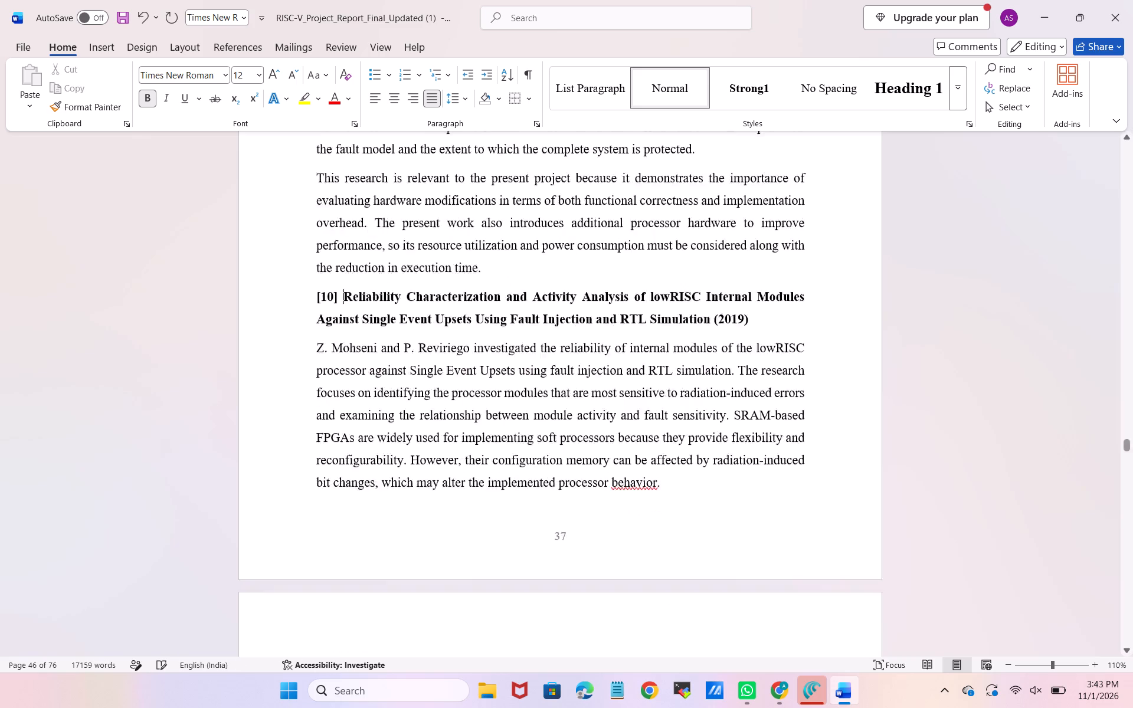
{"action": "scroll", "coordinate": [320, 317], "scroll_direction": "down", "scroll_amount": 4}
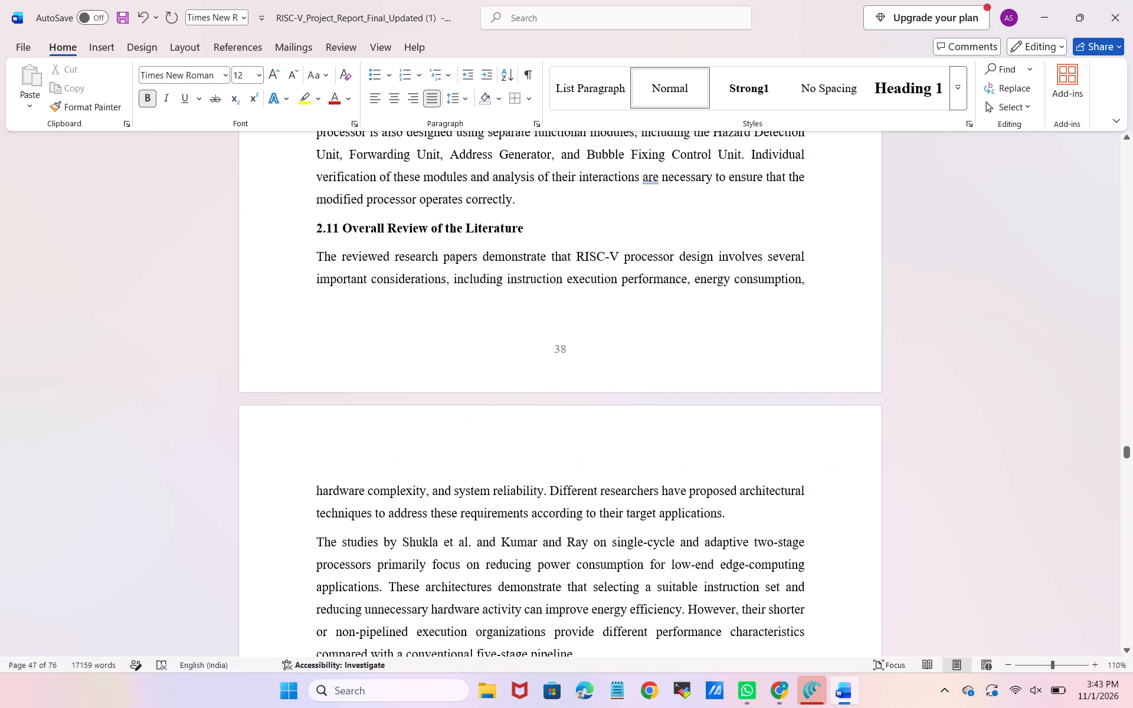
{"action": "left_click_drag", "start_coordinate": [338, 231], "coordinate": [304, 228]}
{"action": "key", "text": "BackSpace"}
Insert a space between "3." and "PROPOSED METHODOLOGY" in the chapter 3 title.
{"action": "scroll", "coordinate": [304, 228], "scroll_direction": "down", "scroll_amount": 2}
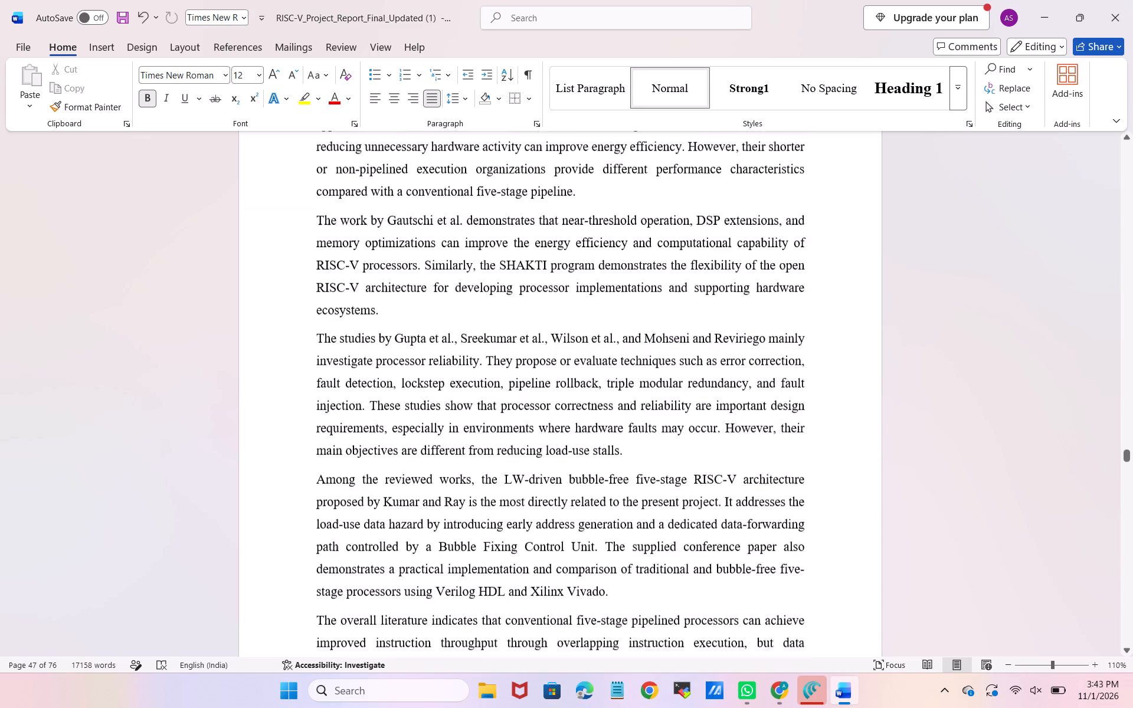
{"action": "scroll", "coordinate": [304, 228], "scroll_direction": "down", "scroll_amount": 4}
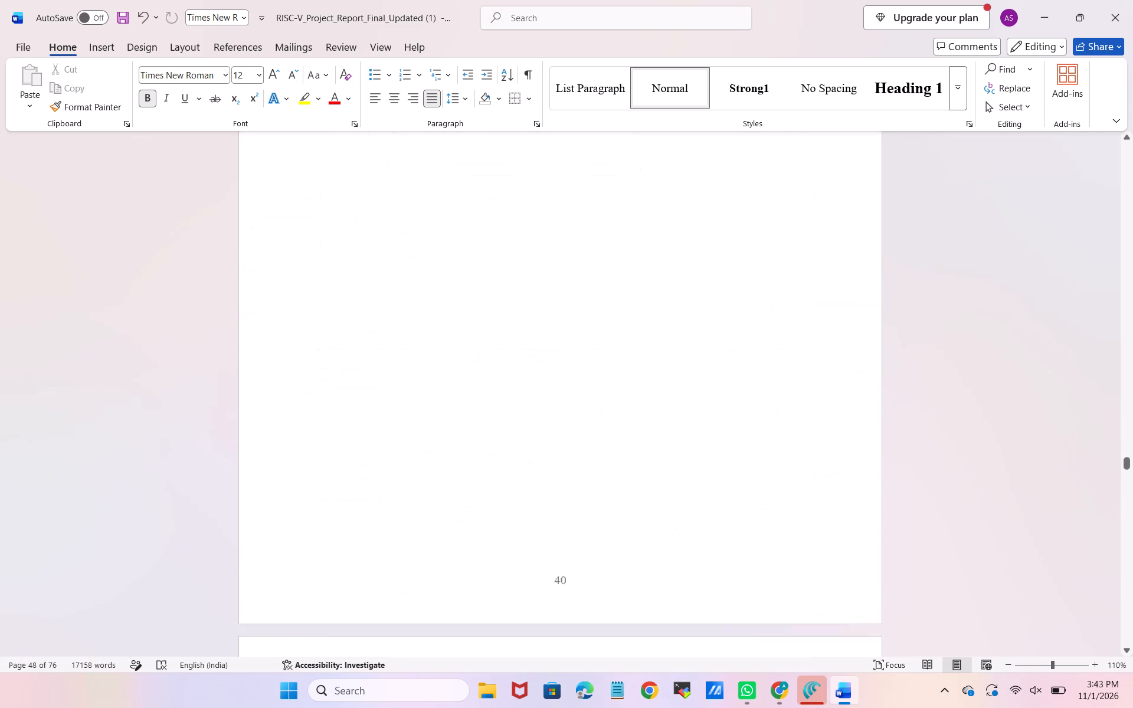
{"action": "scroll", "coordinate": [304, 228], "scroll_direction": "down", "scroll_amount": 3}
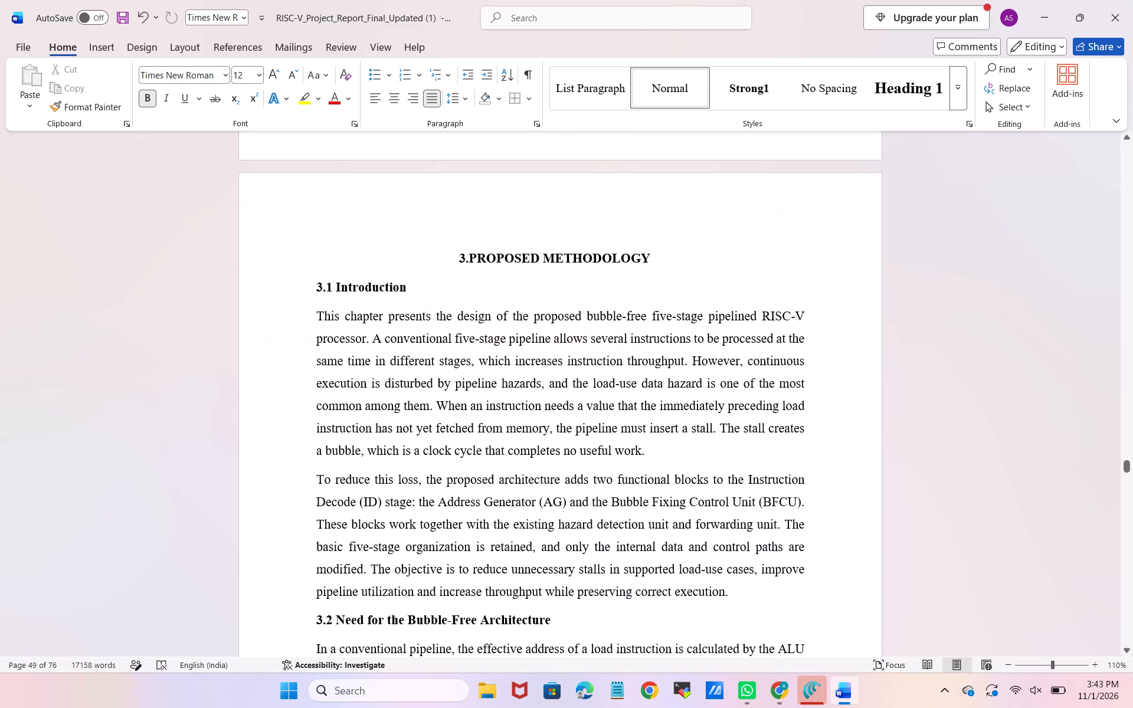
{"action": "left_click", "coordinate": [467, 257]}
{"action": "key", "text": "space"}
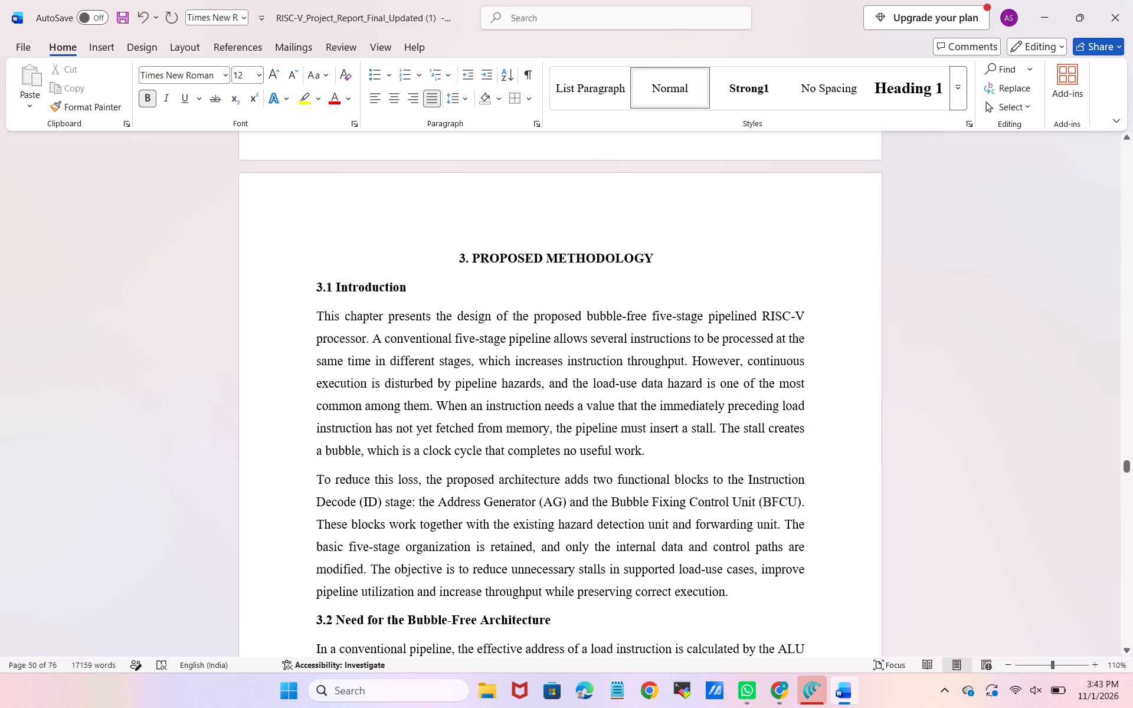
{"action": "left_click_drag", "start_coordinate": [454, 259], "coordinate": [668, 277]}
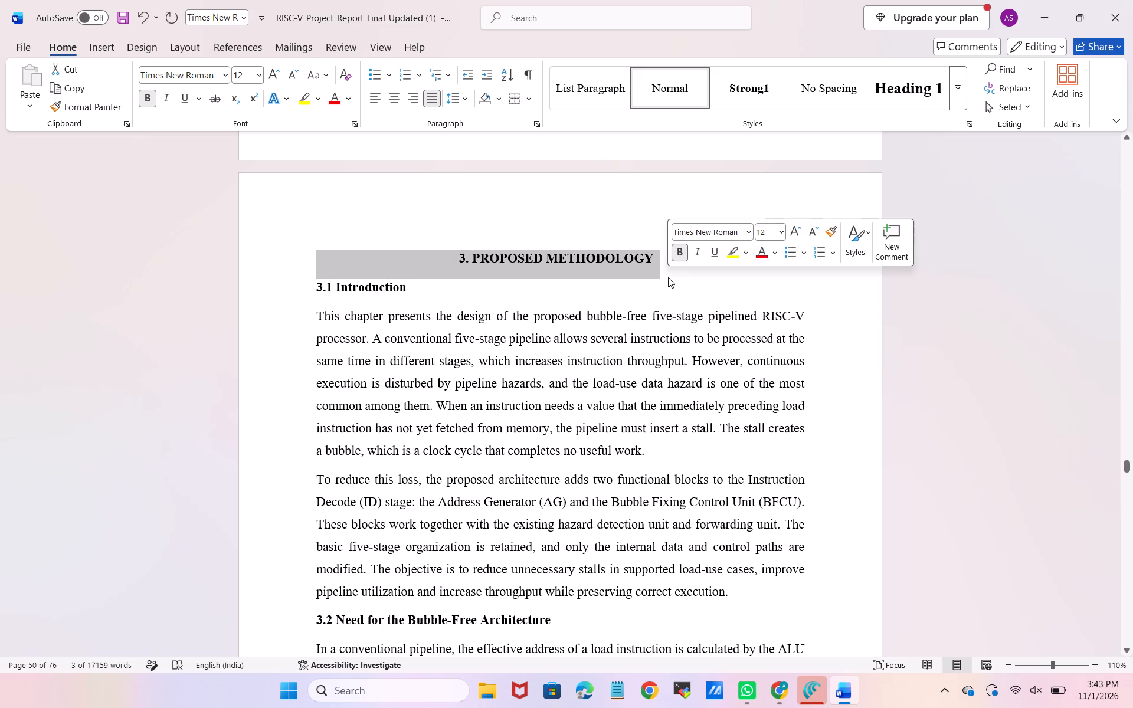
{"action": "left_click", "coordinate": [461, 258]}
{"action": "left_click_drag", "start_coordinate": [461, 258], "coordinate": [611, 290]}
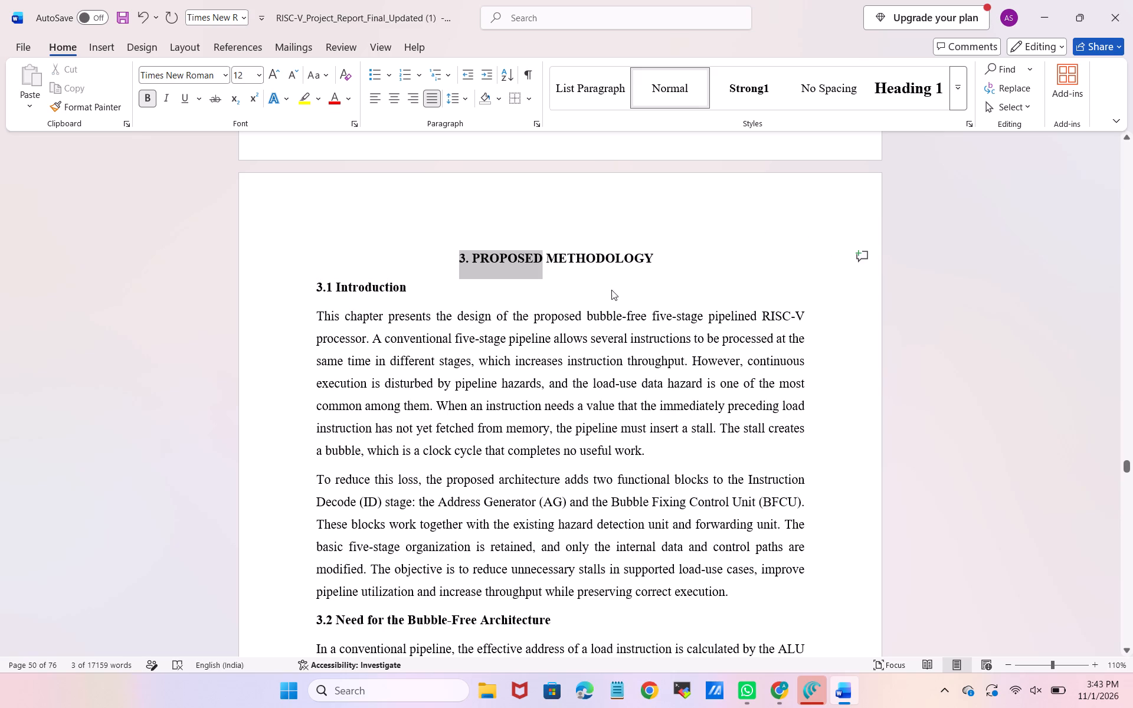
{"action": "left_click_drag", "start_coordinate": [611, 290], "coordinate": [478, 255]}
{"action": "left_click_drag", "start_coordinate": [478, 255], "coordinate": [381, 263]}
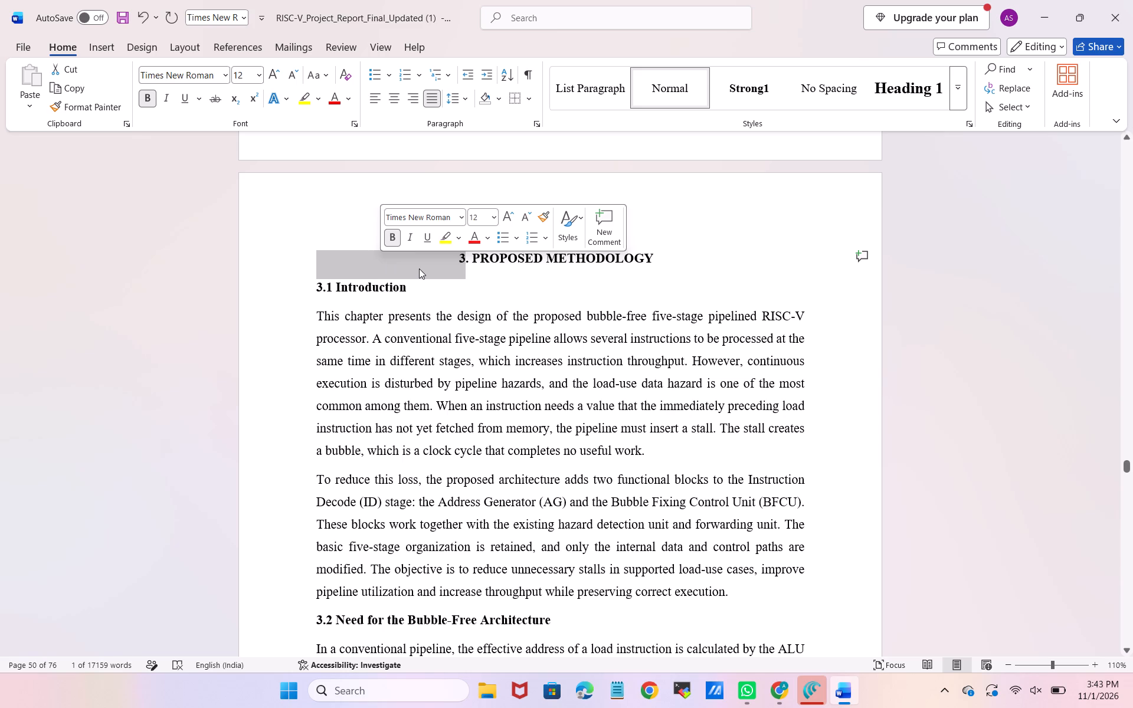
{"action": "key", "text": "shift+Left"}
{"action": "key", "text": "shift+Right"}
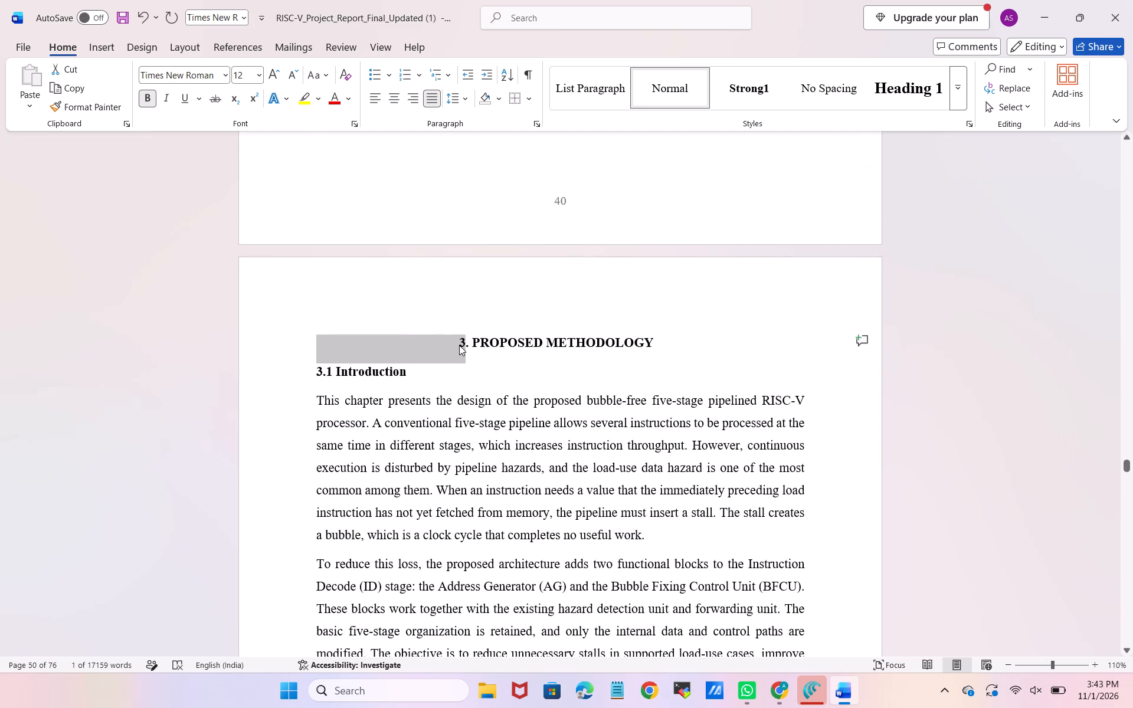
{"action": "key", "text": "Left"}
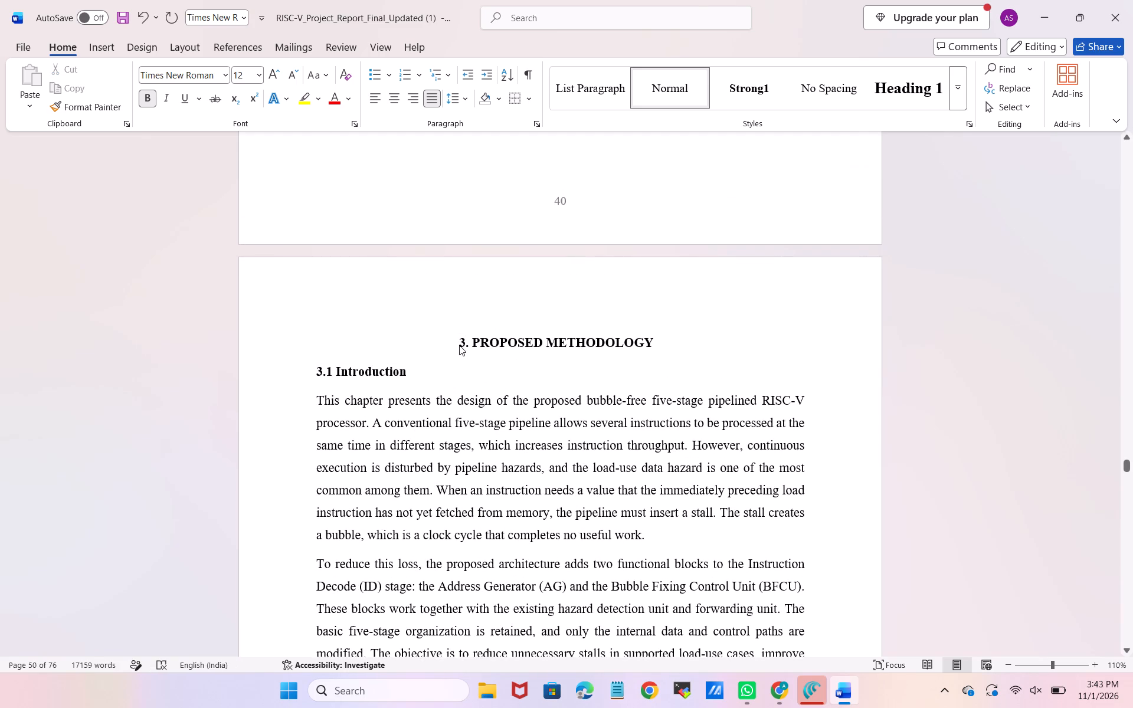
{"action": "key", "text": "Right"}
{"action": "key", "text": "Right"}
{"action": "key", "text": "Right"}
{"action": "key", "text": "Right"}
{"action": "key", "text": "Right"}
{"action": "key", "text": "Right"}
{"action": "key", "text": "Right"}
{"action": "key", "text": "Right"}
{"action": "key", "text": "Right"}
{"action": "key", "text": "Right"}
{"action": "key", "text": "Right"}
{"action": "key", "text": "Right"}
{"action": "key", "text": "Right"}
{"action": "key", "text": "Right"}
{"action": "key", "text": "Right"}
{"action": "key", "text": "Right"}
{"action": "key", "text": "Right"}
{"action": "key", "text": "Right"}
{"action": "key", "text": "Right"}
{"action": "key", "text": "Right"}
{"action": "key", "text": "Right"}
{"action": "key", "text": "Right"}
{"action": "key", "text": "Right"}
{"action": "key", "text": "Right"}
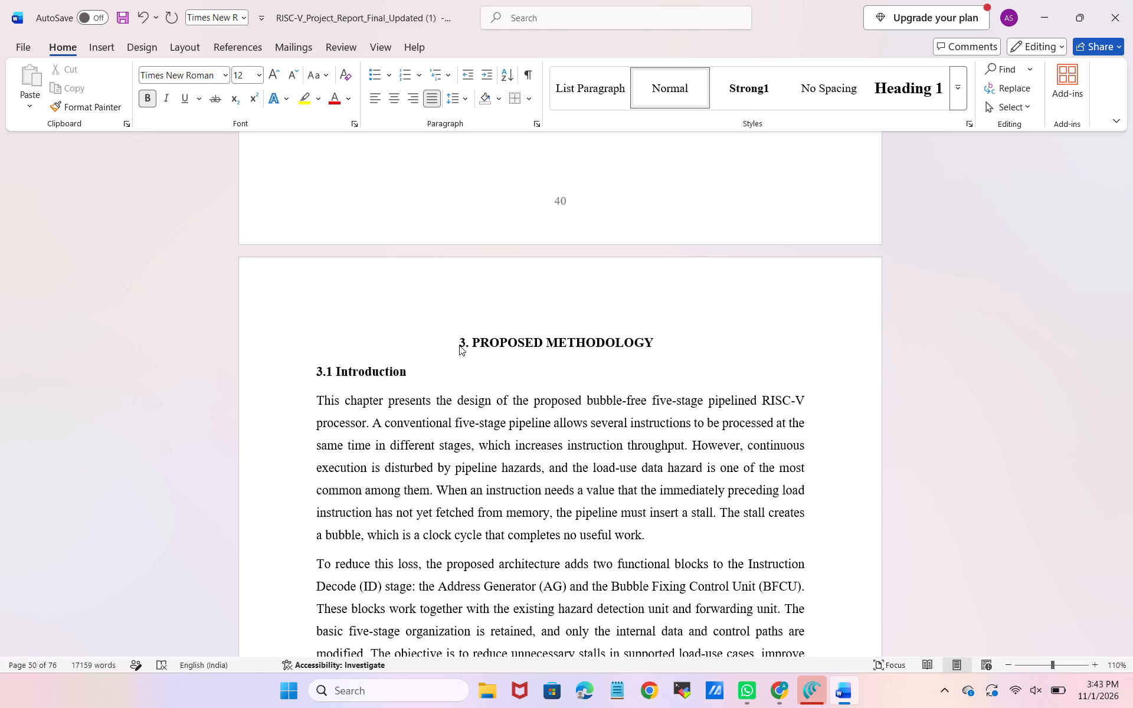
Delete the blank spacing in front of the chapter title "3. PROPOSED METHODOLOGY".
{"action": "left_click", "coordinate": [460, 345]}
{"action": "left_click_drag", "start_coordinate": [460, 345], "coordinate": [289, 330]}
{"action": "key", "text": "BackSpace"}
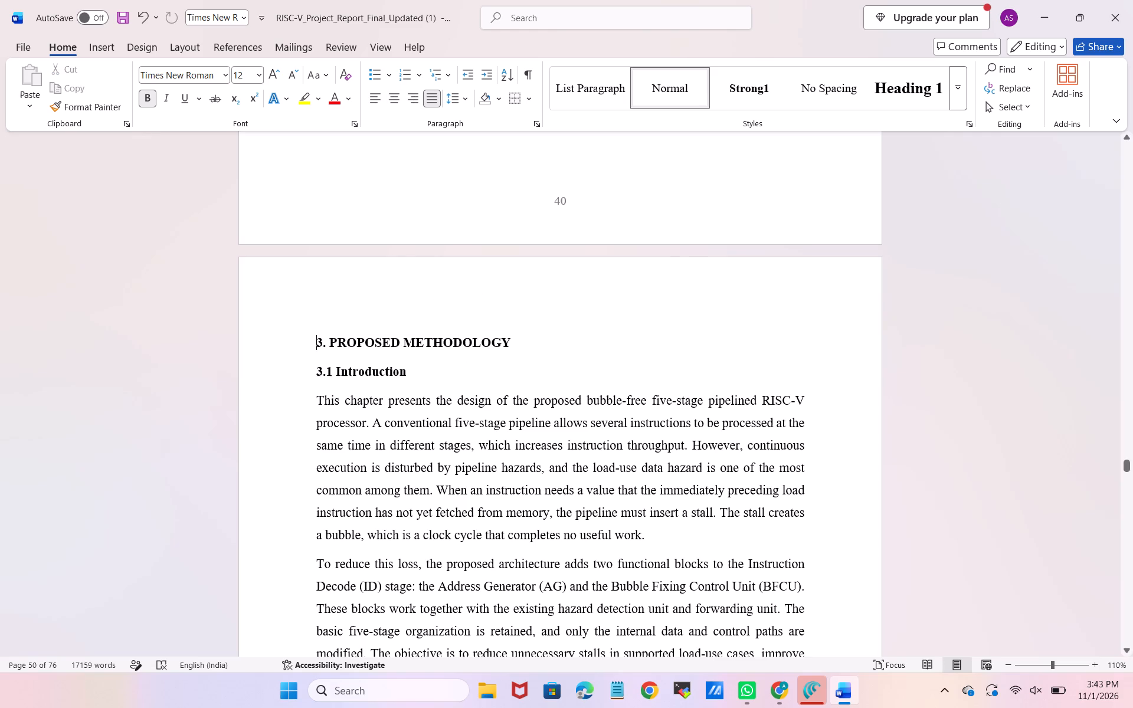
Enlarge the chapter title "3. PROPOSED METHODOLOGY" to 14 pt and centre it.
{"action": "left_click_drag", "start_coordinate": [515, 343], "coordinate": [305, 310]}
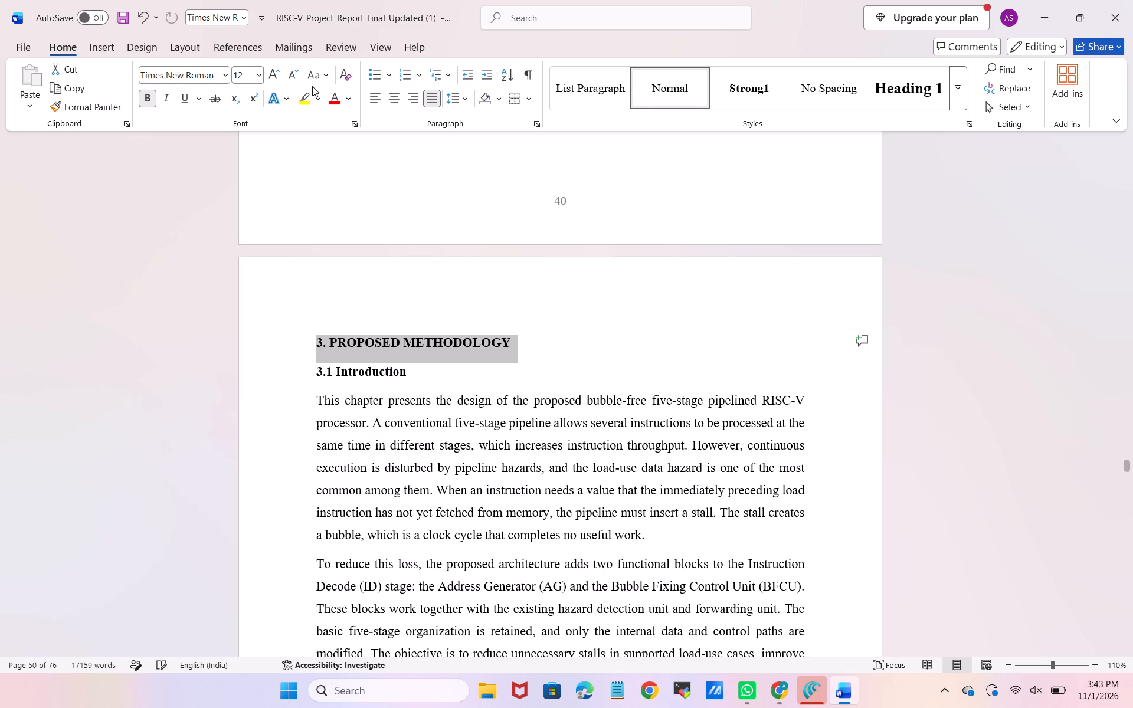
{"action": "left_click", "coordinate": [281, 76]}
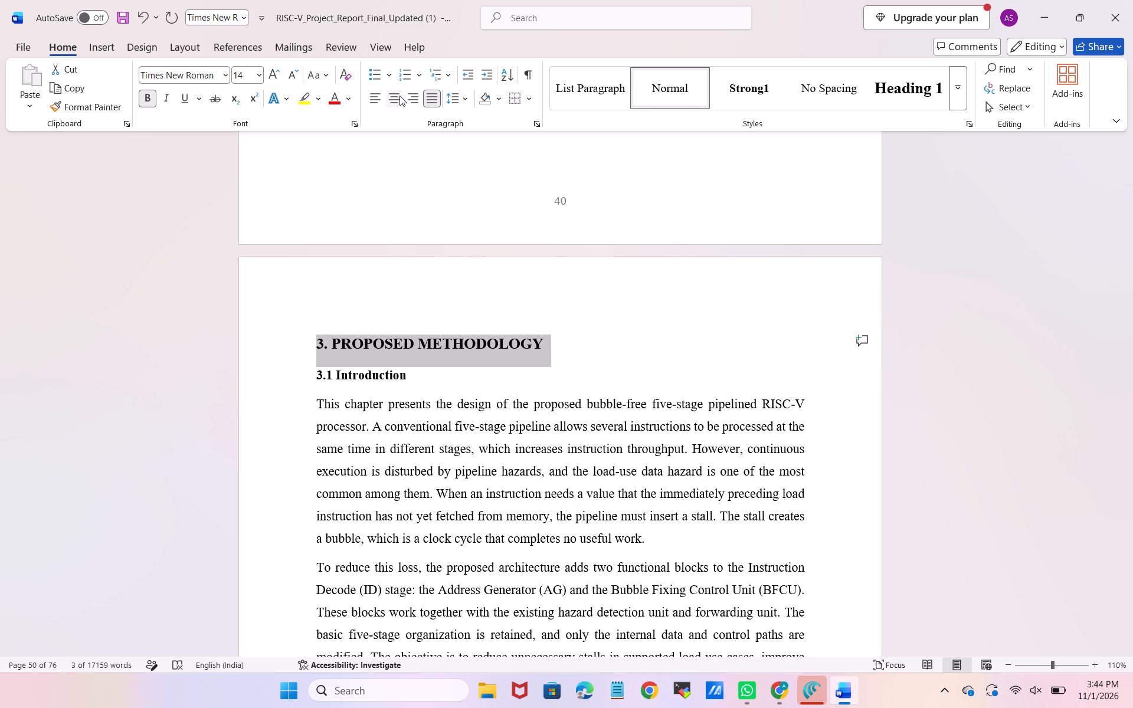
{"action": "left_click", "coordinate": [401, 96]}
Increase the font size of the chapter title "2. LITERATURE SURVEY" to 14 pt.
{"action": "scroll", "coordinate": [464, 328], "scroll_direction": "up", "scroll_amount": 11}
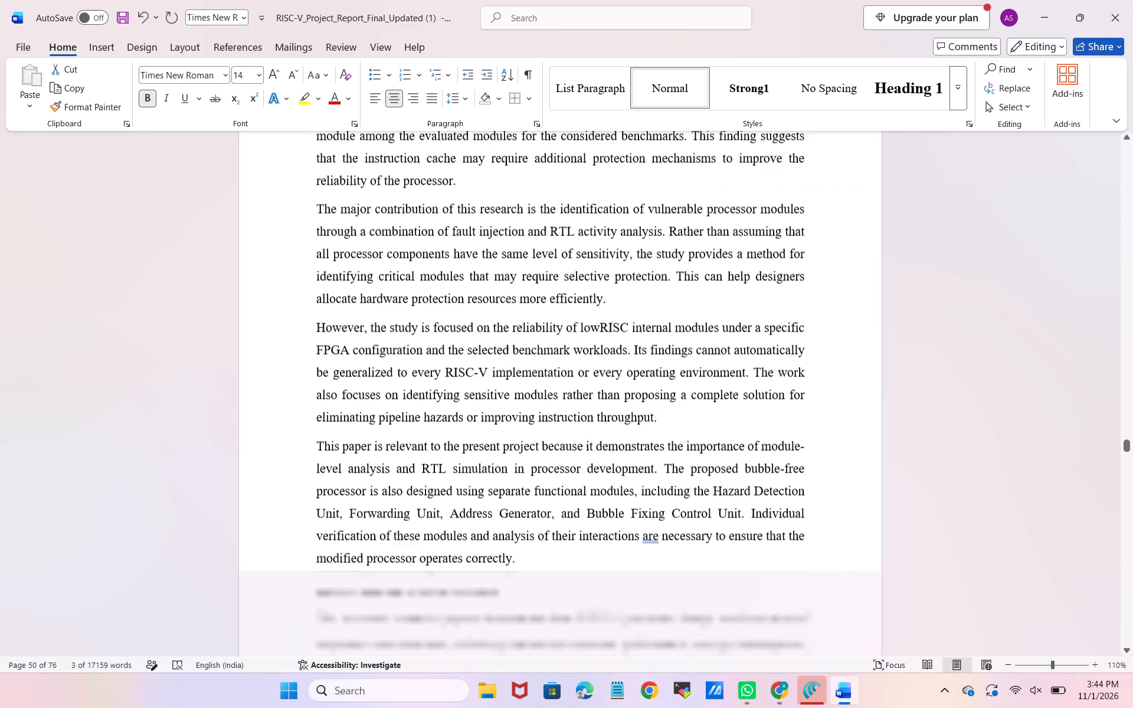
{"action": "scroll", "coordinate": [464, 328], "scroll_direction": "up", "scroll_amount": 17}
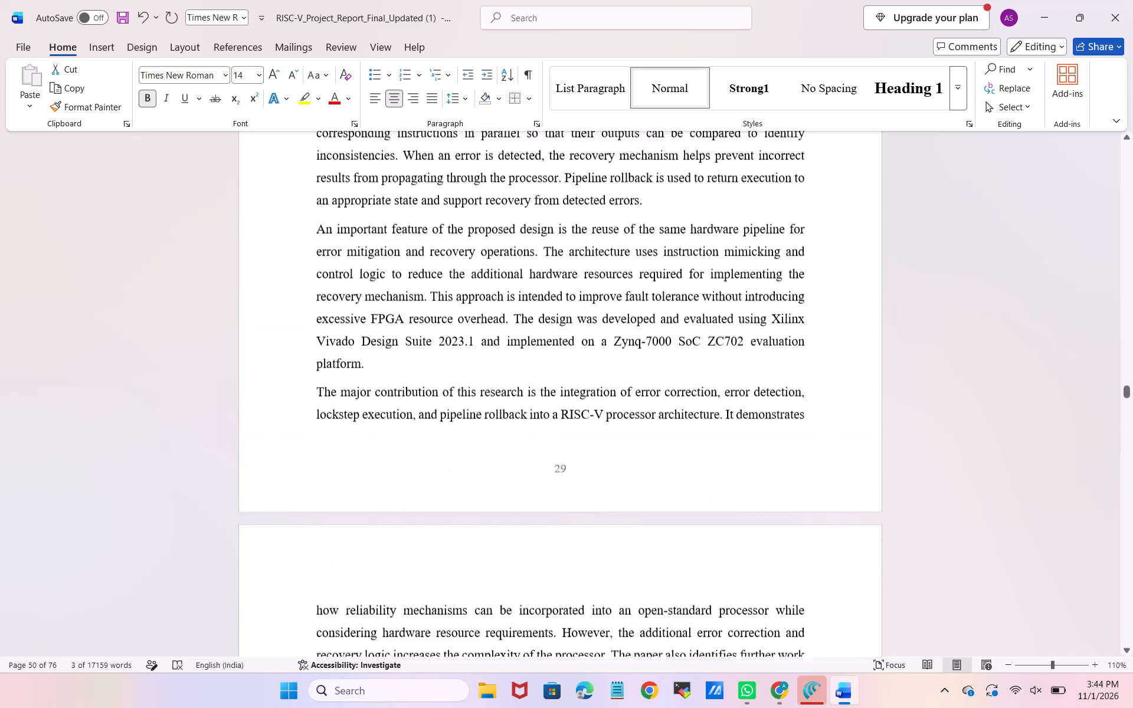
{"action": "scroll", "coordinate": [464, 328], "scroll_direction": "up", "scroll_amount": 16}
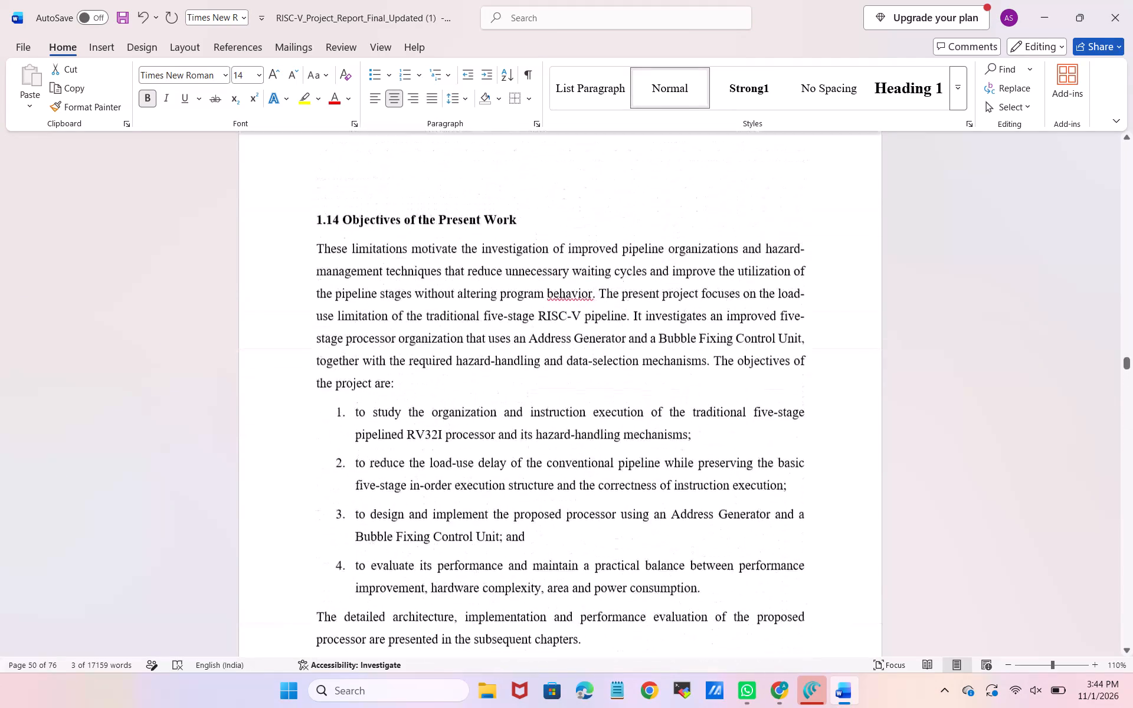
{"action": "scroll", "coordinate": [464, 328], "scroll_direction": "down", "scroll_amount": 3}
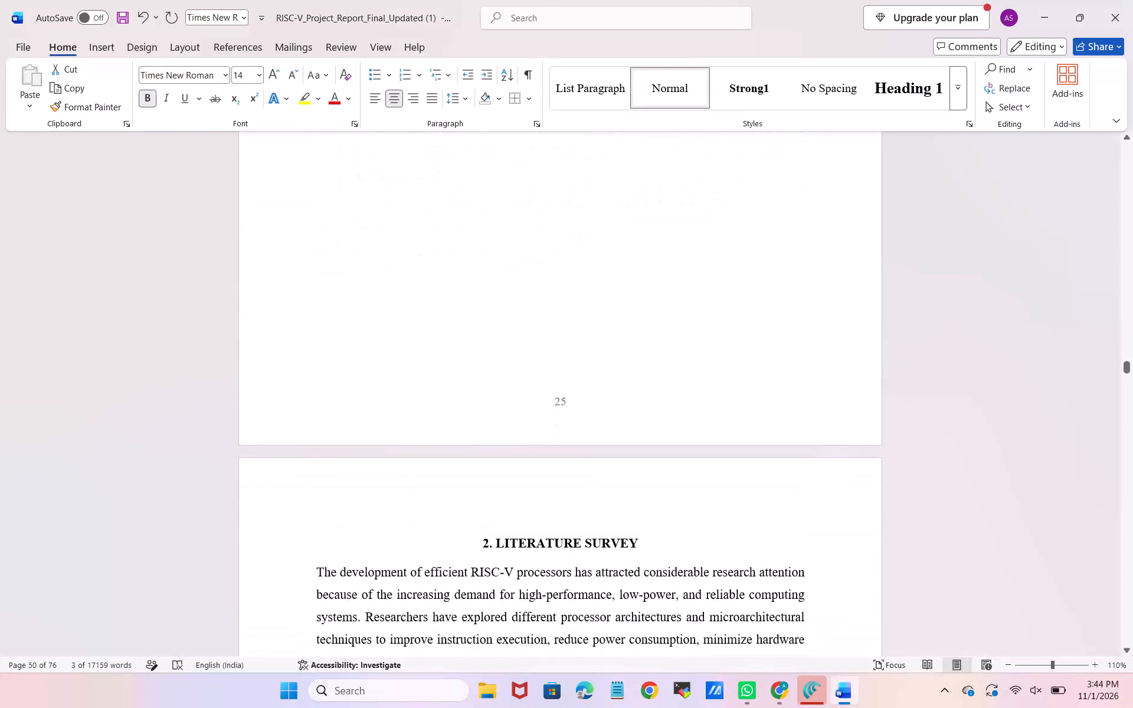
{"action": "left_click", "coordinate": [464, 328]}
{"action": "left_click_drag", "start_coordinate": [651, 543], "coordinate": [480, 513]}
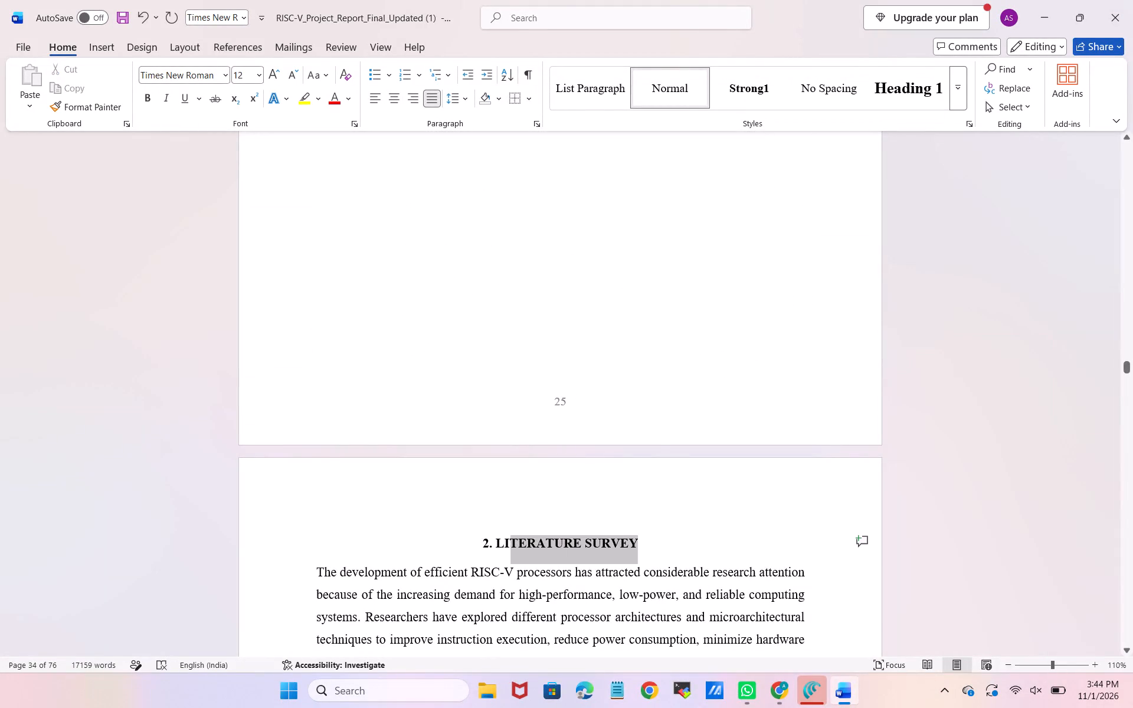
{"action": "left_click_drag", "start_coordinate": [480, 513], "coordinate": [416, 510]}
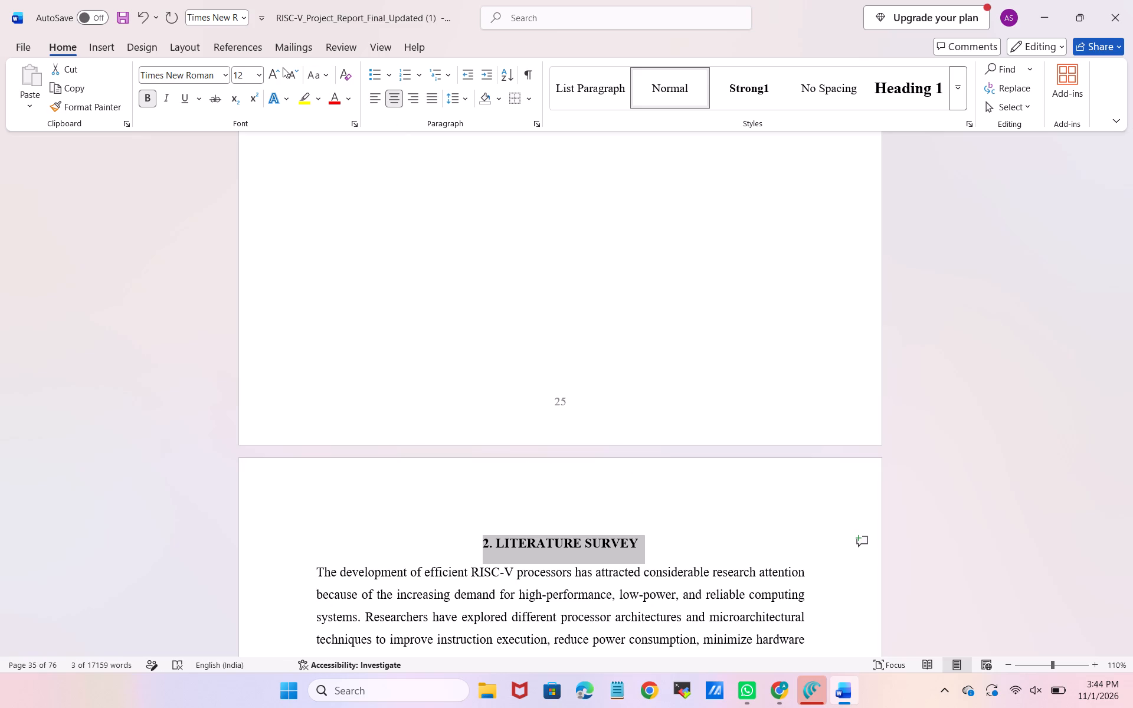
{"action": "left_click", "coordinate": [280, 67]}
Increase the font size of the chapter title "1. INTRODUCTION" to 14 pt.
{"action": "scroll", "coordinate": [471, 219], "scroll_direction": "up", "scroll_amount": 20}
{"action": "scroll", "coordinate": [471, 219], "scroll_direction": "up", "scroll_amount": 3}
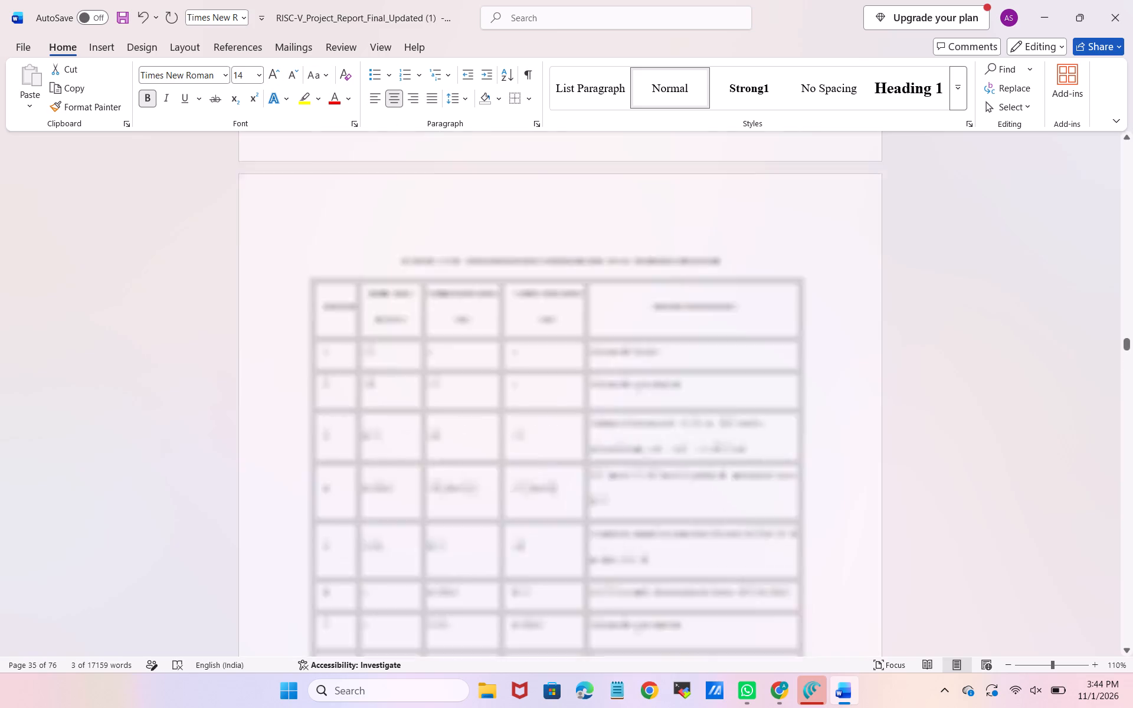
{"action": "scroll", "coordinate": [471, 219], "scroll_direction": "up", "scroll_amount": 20}
{"action": "scroll", "coordinate": [471, 219], "scroll_direction": "up", "scroll_amount": 2}
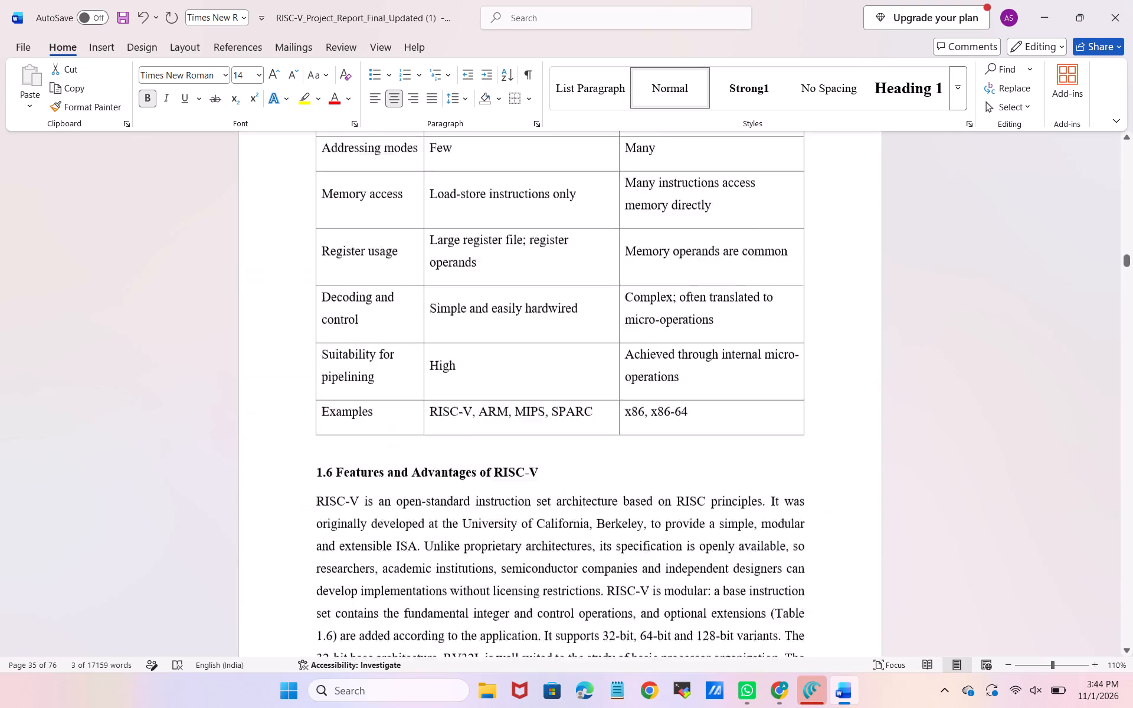
{"action": "scroll", "coordinate": [471, 219], "scroll_direction": "up", "scroll_amount": 5}
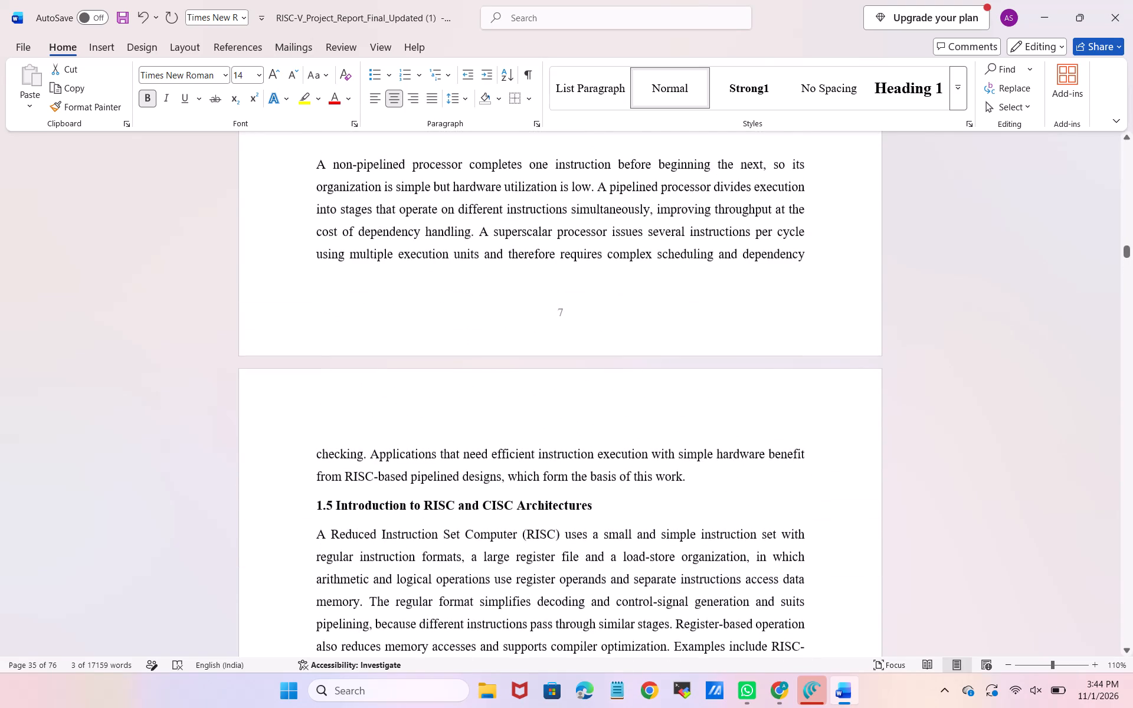
{"action": "scroll", "coordinate": [471, 219], "scroll_direction": "up", "scroll_amount": 4}
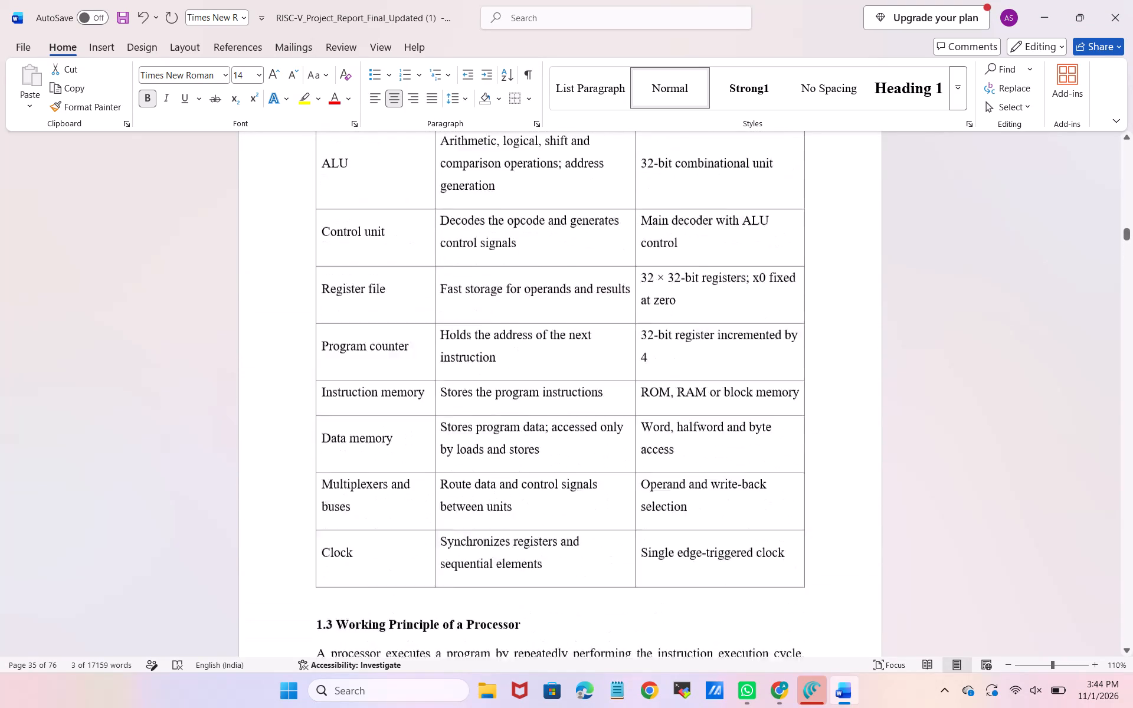
{"action": "scroll", "coordinate": [471, 219], "scroll_direction": "up", "scroll_amount": 10}
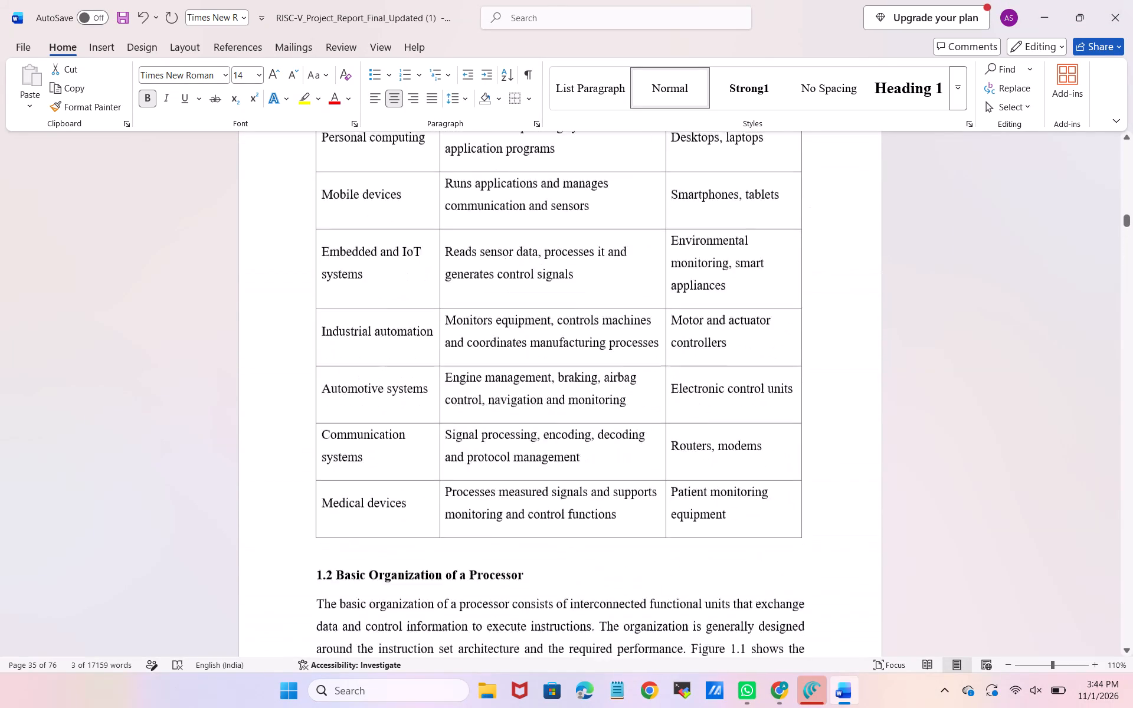
{"action": "scroll", "coordinate": [471, 219], "scroll_direction": "up", "scroll_amount": 6}
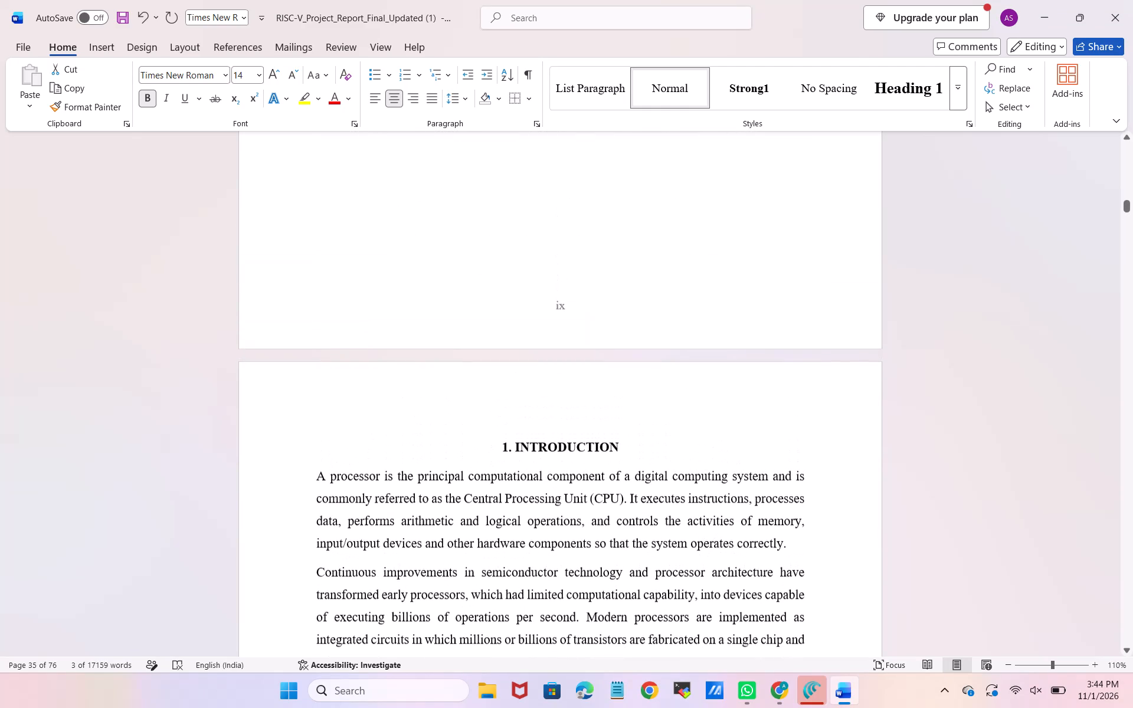
{"action": "left_click_drag", "start_coordinate": [621, 439], "coordinate": [470, 388]}
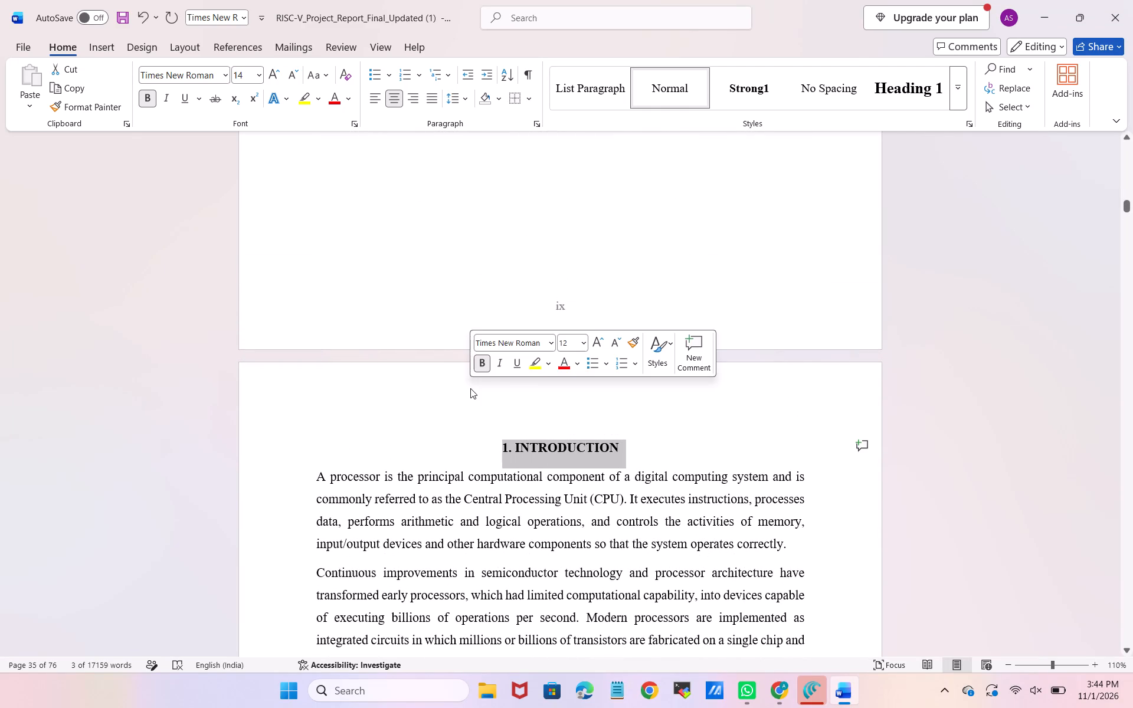
{"action": "left_click", "coordinate": [278, 70]}
Review chapters 1 and 2 up to the chapter 3 title, checking the chapter title formatting and page layout.
{"action": "scroll", "coordinate": [564, 350], "scroll_direction": "down", "scroll_amount": 10}
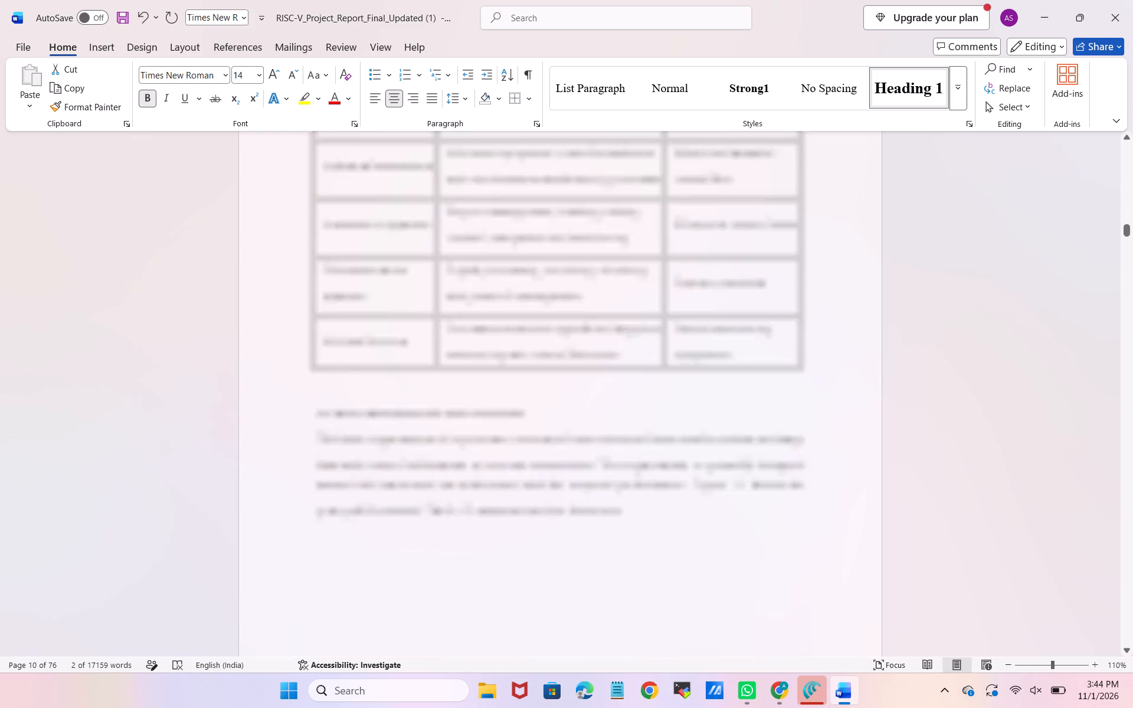
{"action": "scroll", "coordinate": [564, 350], "scroll_direction": "down", "scroll_amount": 4}
{"action": "scroll", "coordinate": [561, 408], "scroll_direction": "down", "scroll_amount": 2}
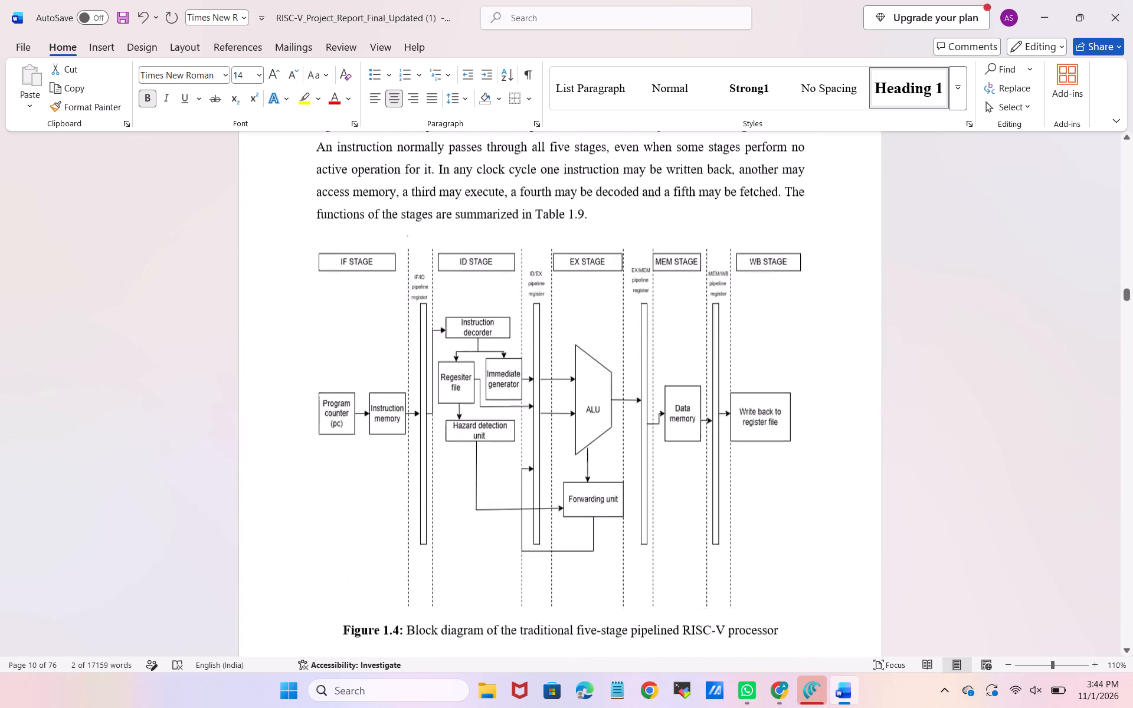
{"action": "scroll", "coordinate": [561, 408], "scroll_direction": "down", "scroll_amount": 8}
{"action": "left_click", "coordinate": [561, 408]}
{"action": "scroll", "coordinate": [561, 408], "scroll_direction": "down", "scroll_amount": 2}
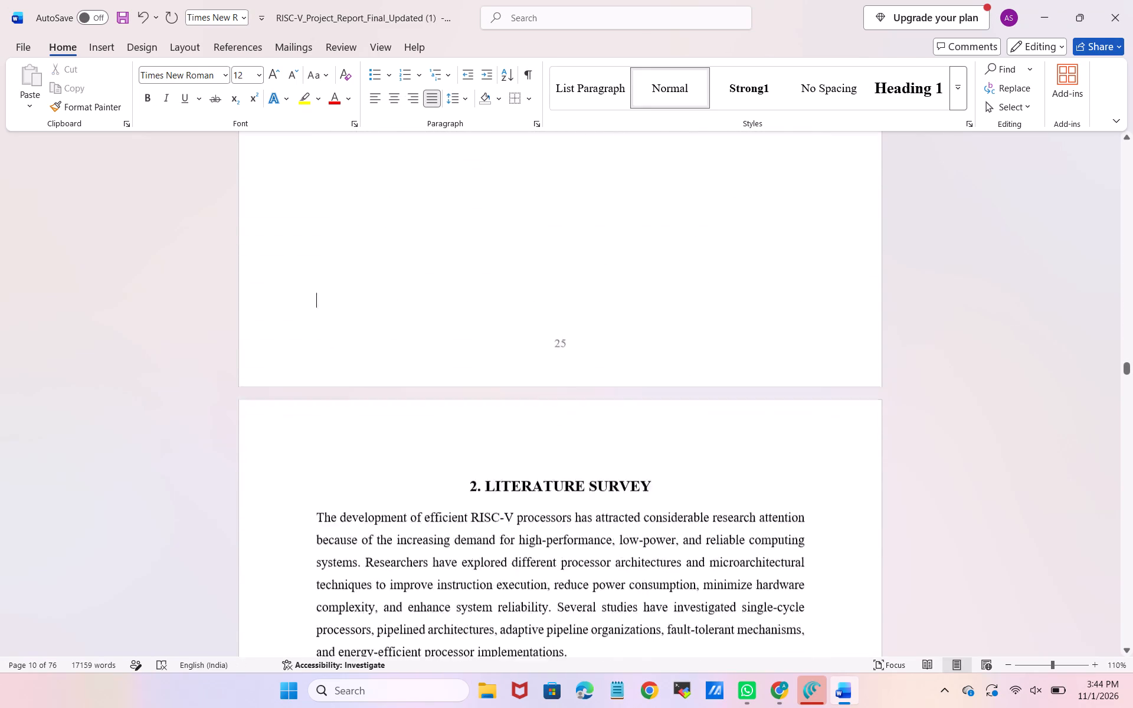
{"action": "scroll", "coordinate": [561, 408], "scroll_direction": "down", "scroll_amount": 19}
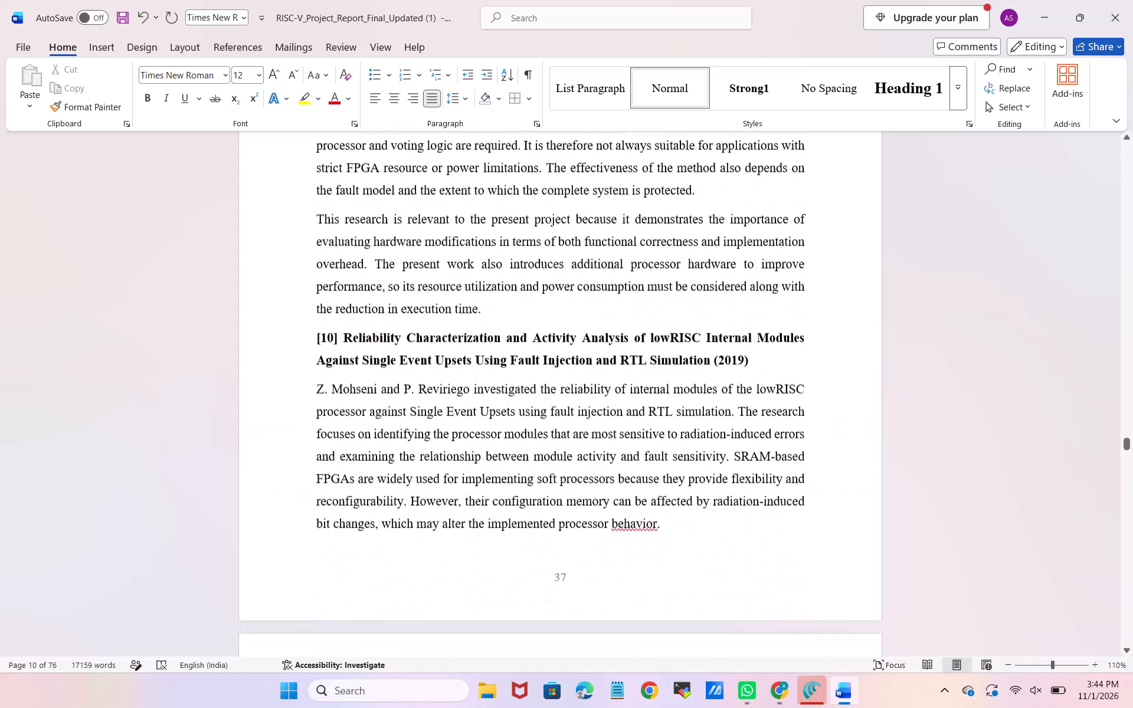
{"action": "scroll", "coordinate": [561, 408], "scroll_direction": "down", "scroll_amount": 4}
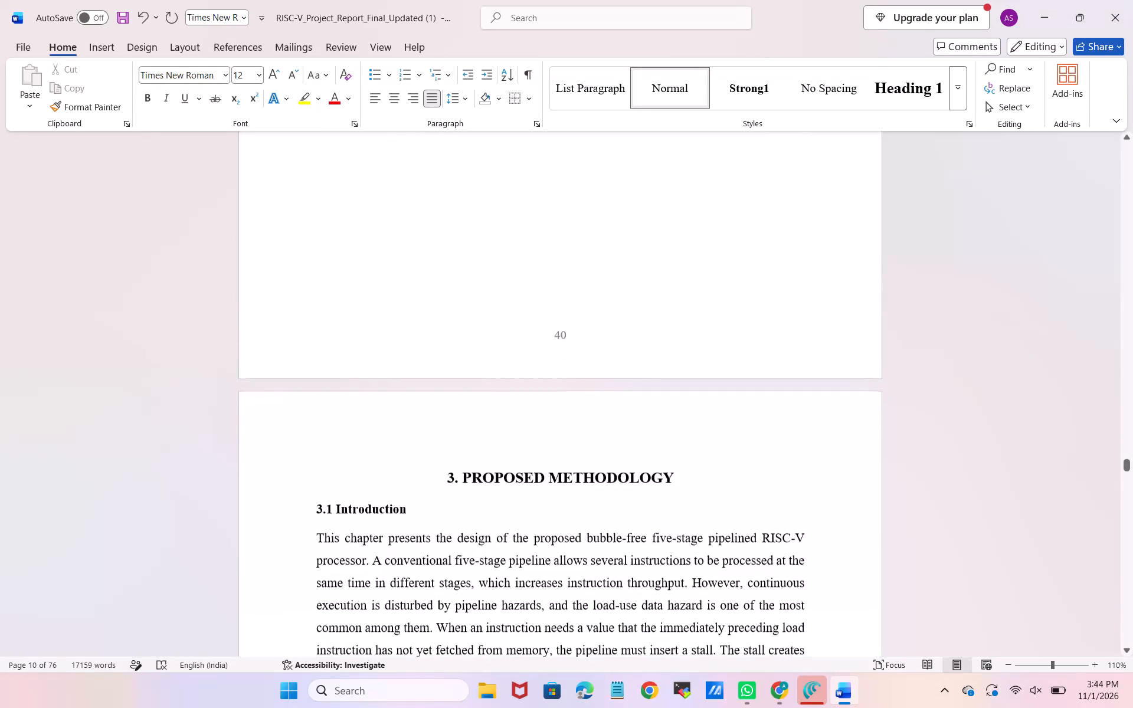
Review chapter 3 and the results chapter through Table 4.3, checking headings, captions and tables.
{"action": "scroll", "coordinate": [561, 408], "scroll_direction": "down", "scroll_amount": 12}
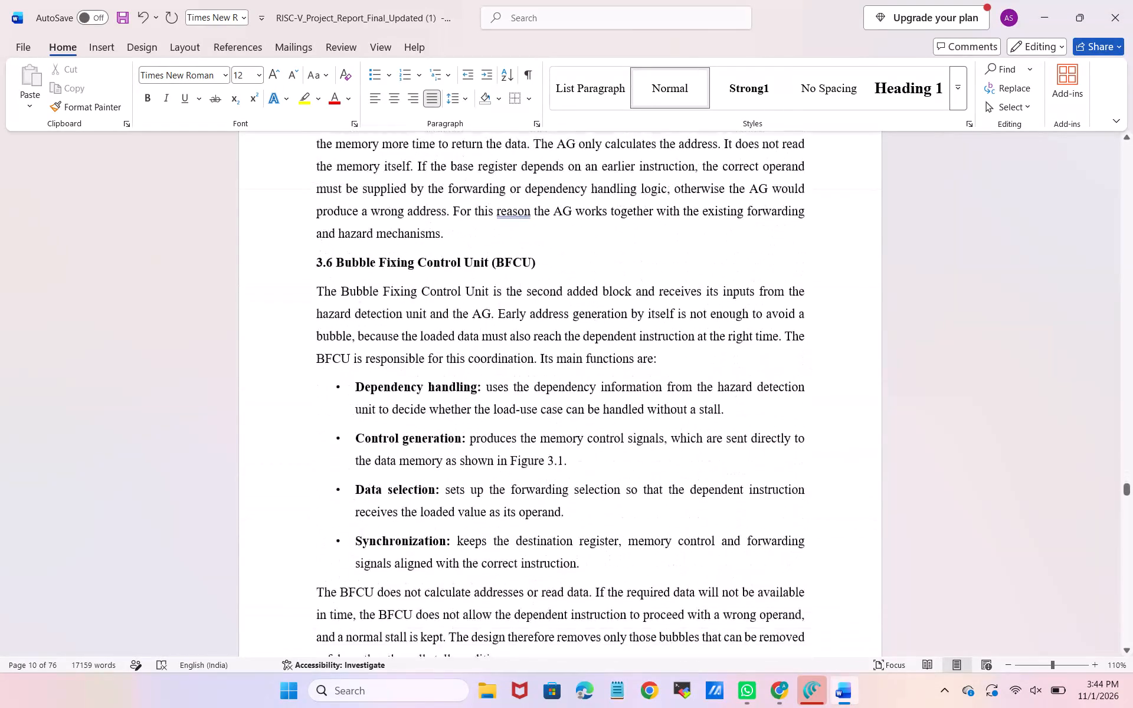
{"action": "scroll", "coordinate": [561, 408], "scroll_direction": "down", "scroll_amount": 7}
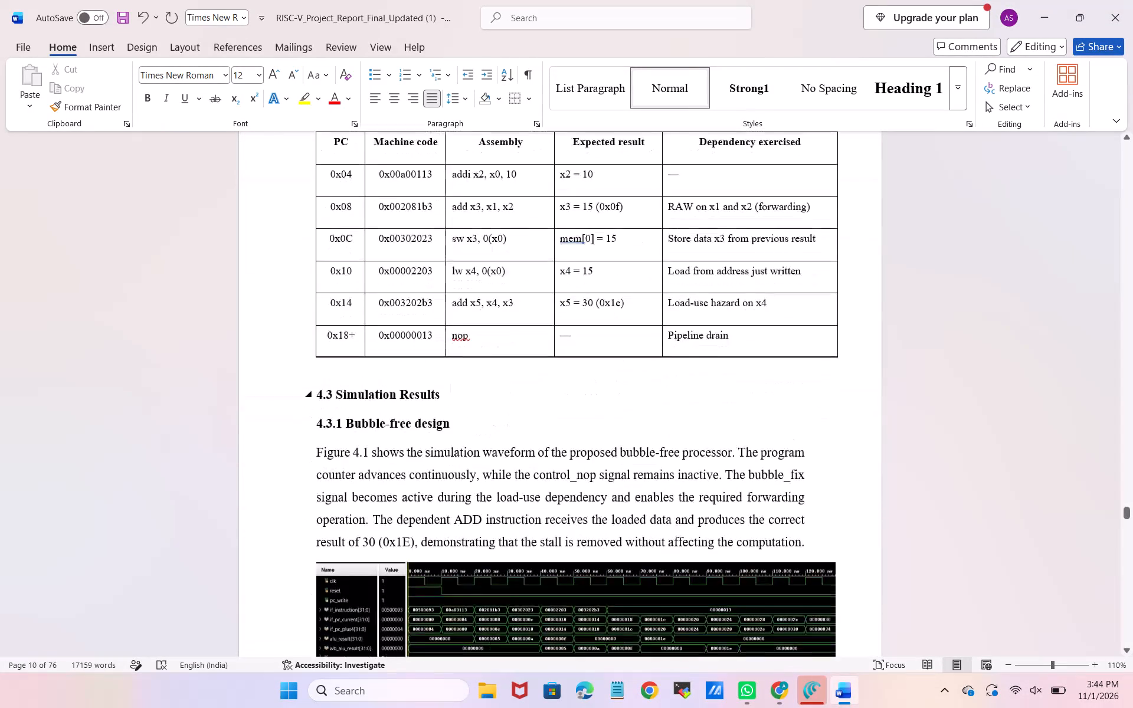
{"action": "scroll", "coordinate": [561, 408], "scroll_direction": "down", "scroll_amount": 5}
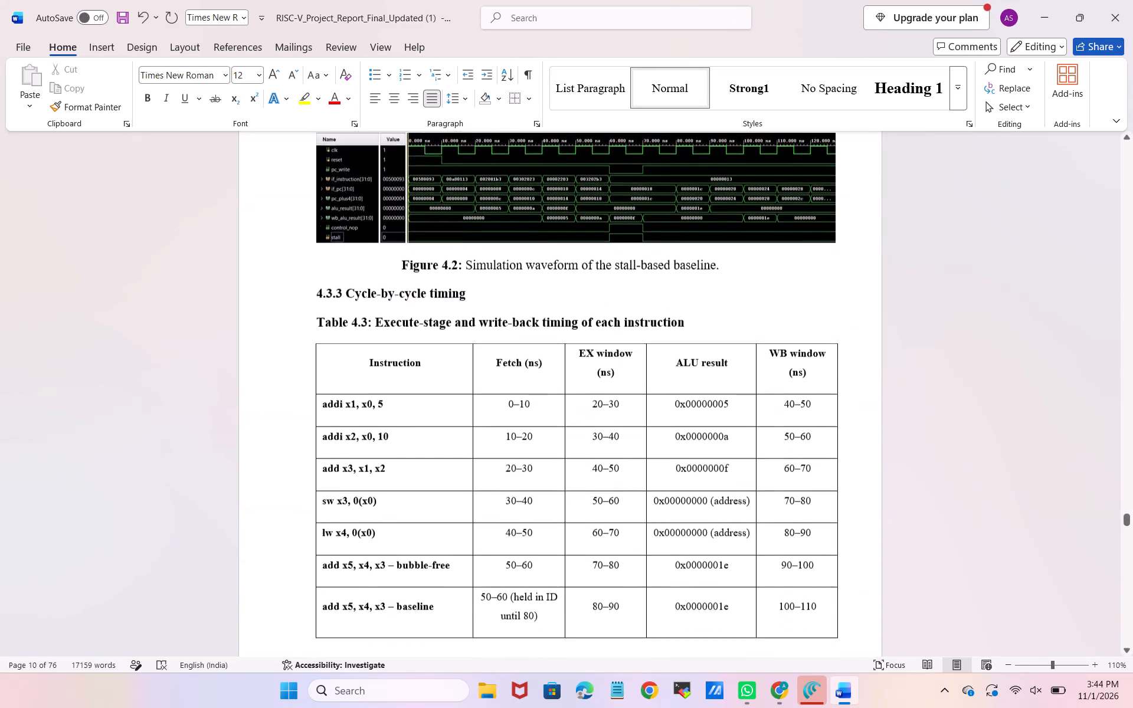
Recheck the later literature survey entries and chapter 3, including Figure 3.1 and the section headings through 3.8.
{"action": "scroll", "coordinate": [561, 408], "scroll_direction": "up", "scroll_amount": 20}
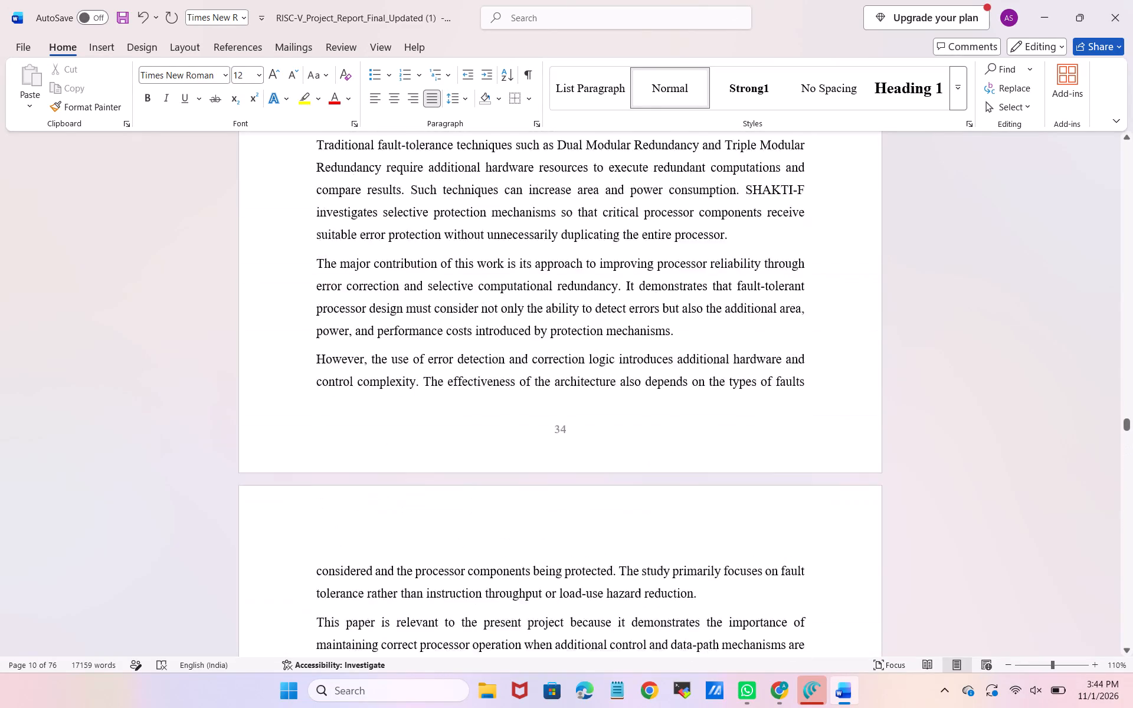
{"action": "scroll", "coordinate": [561, 408], "scroll_direction": "up", "scroll_amount": 2}
{"action": "scroll", "coordinate": [561, 408], "scroll_direction": "down", "scroll_amount": 6}
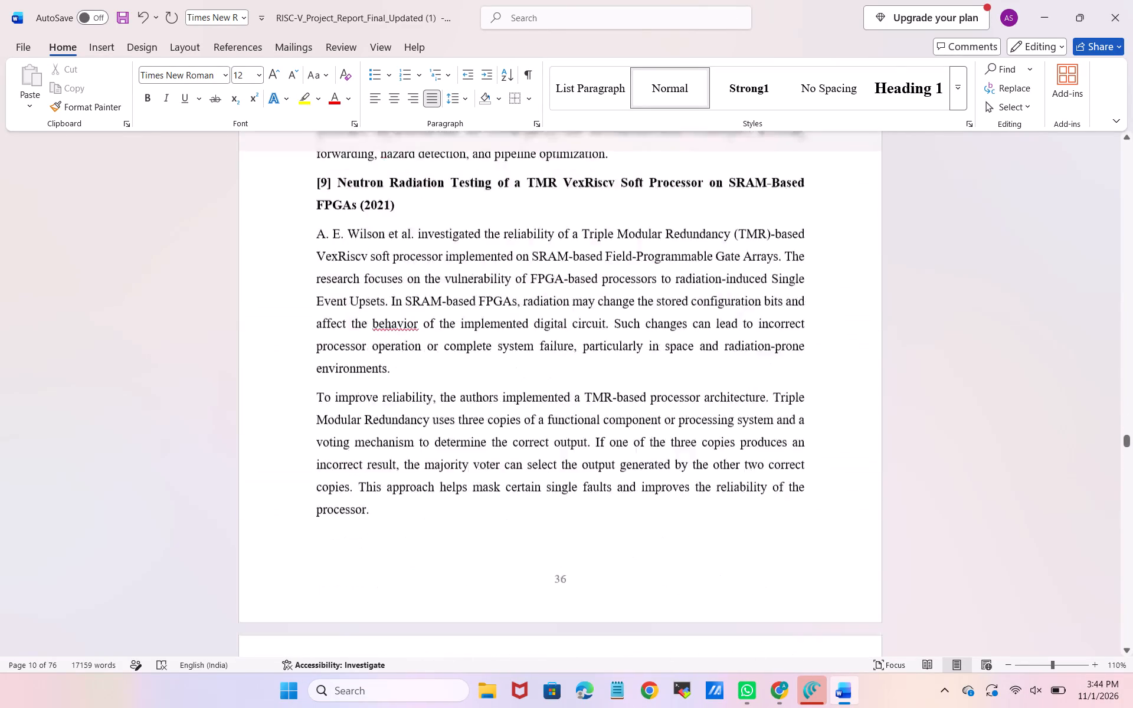
{"action": "scroll", "coordinate": [561, 408], "scroll_direction": "down", "scroll_amount": 15}
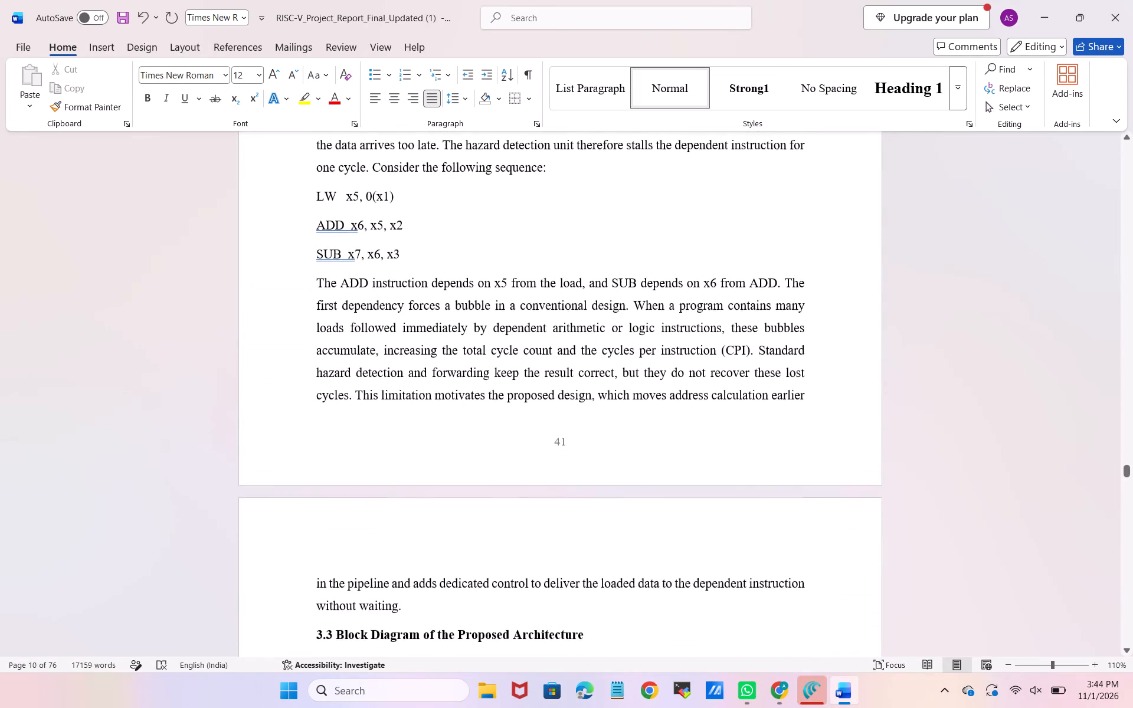
{"action": "scroll", "coordinate": [561, 408], "scroll_direction": "down", "scroll_amount": 4}
{"action": "left_click", "coordinate": [602, 286]}
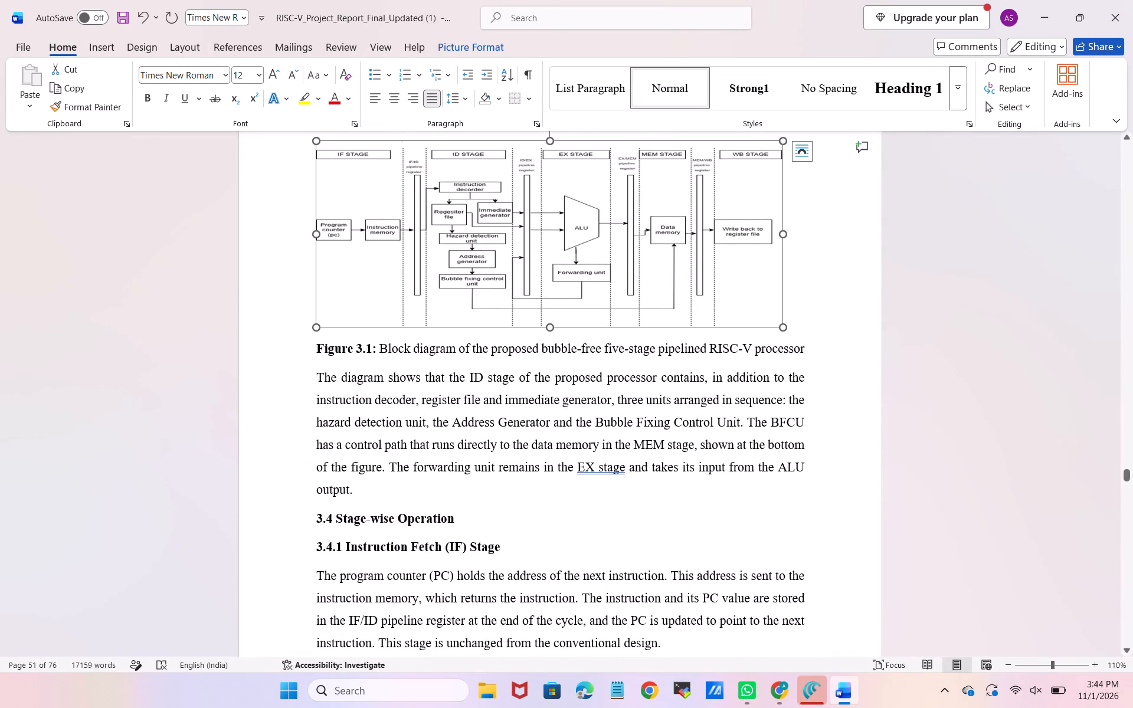
{"action": "scroll", "coordinate": [572, 314], "scroll_direction": "down", "scroll_amount": 5}
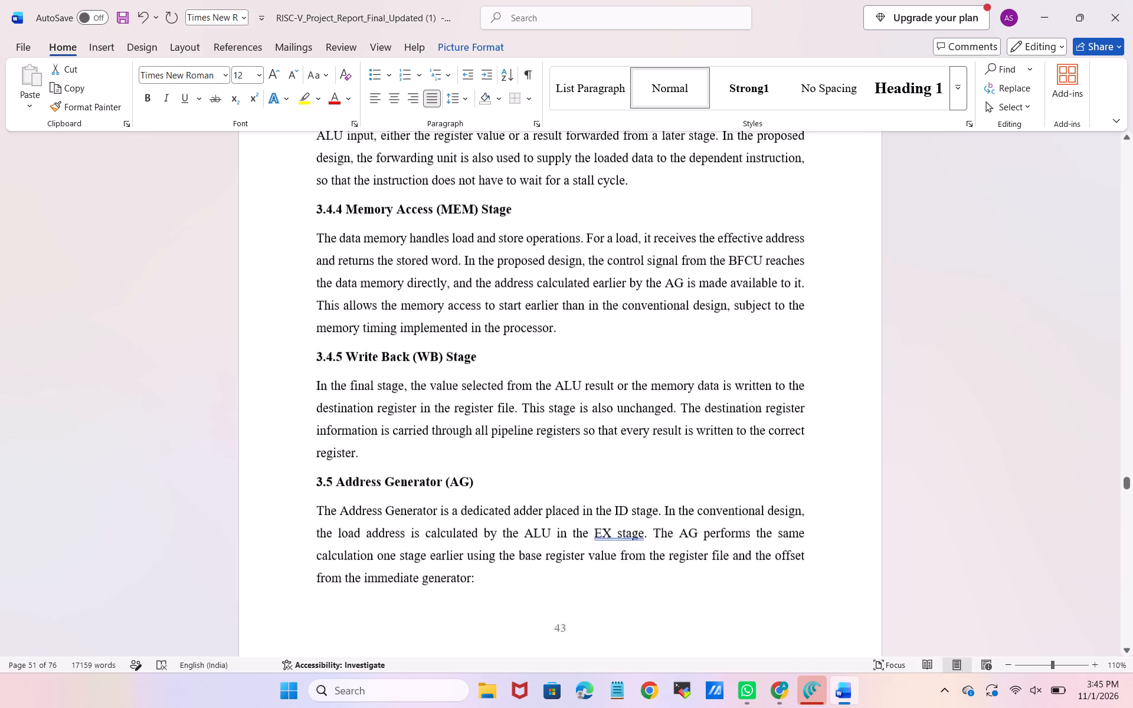
{"action": "scroll", "coordinate": [572, 314], "scroll_direction": "down", "scroll_amount": 8}
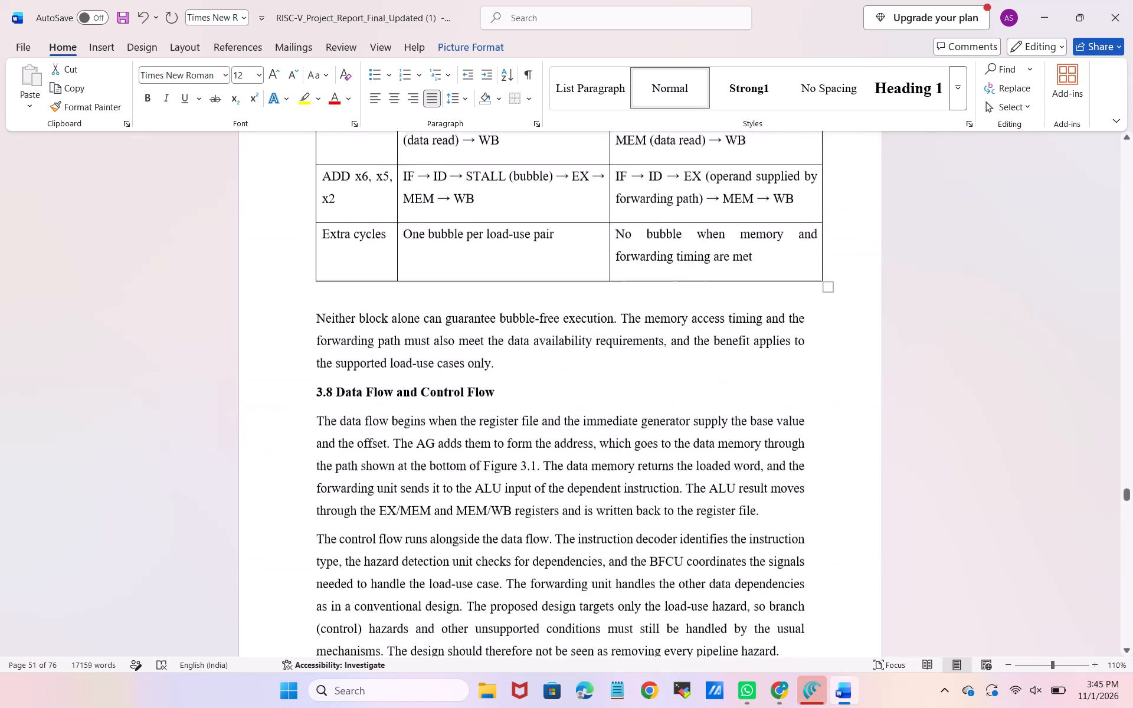
Examine the chapter 4 title, headings, waveform figures and tables, including the page layout around Table 4.3.
{"action": "scroll", "coordinate": [572, 314], "scroll_direction": "down", "scroll_amount": 6}
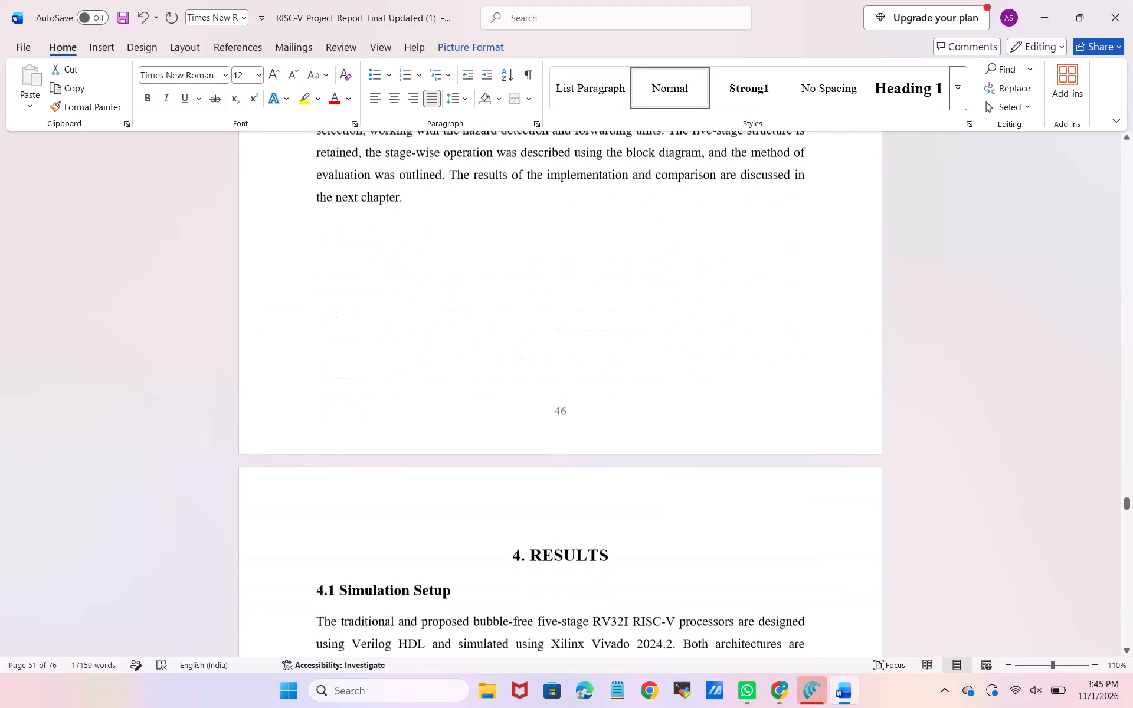
{"action": "scroll", "coordinate": [512, 300], "scroll_direction": "down", "scroll_amount": 3}
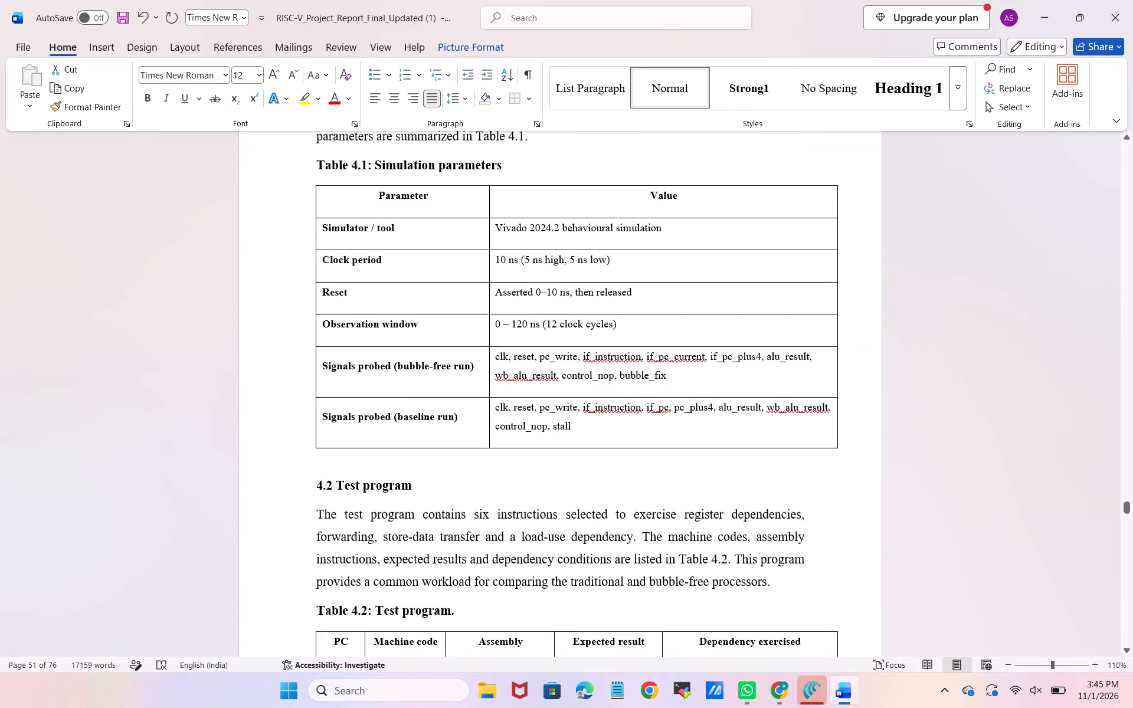
{"action": "scroll", "coordinate": [512, 300], "scroll_direction": "down", "scroll_amount": 3}
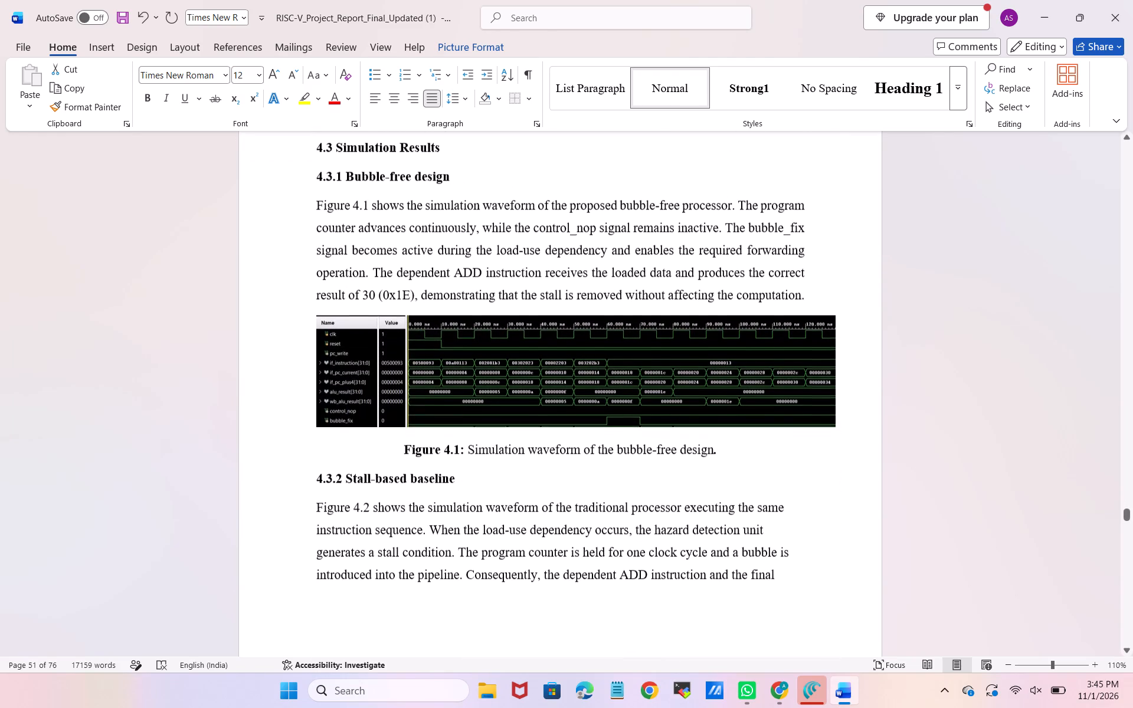
{"action": "scroll", "coordinate": [478, 353], "scroll_direction": "down", "scroll_amount": 6}
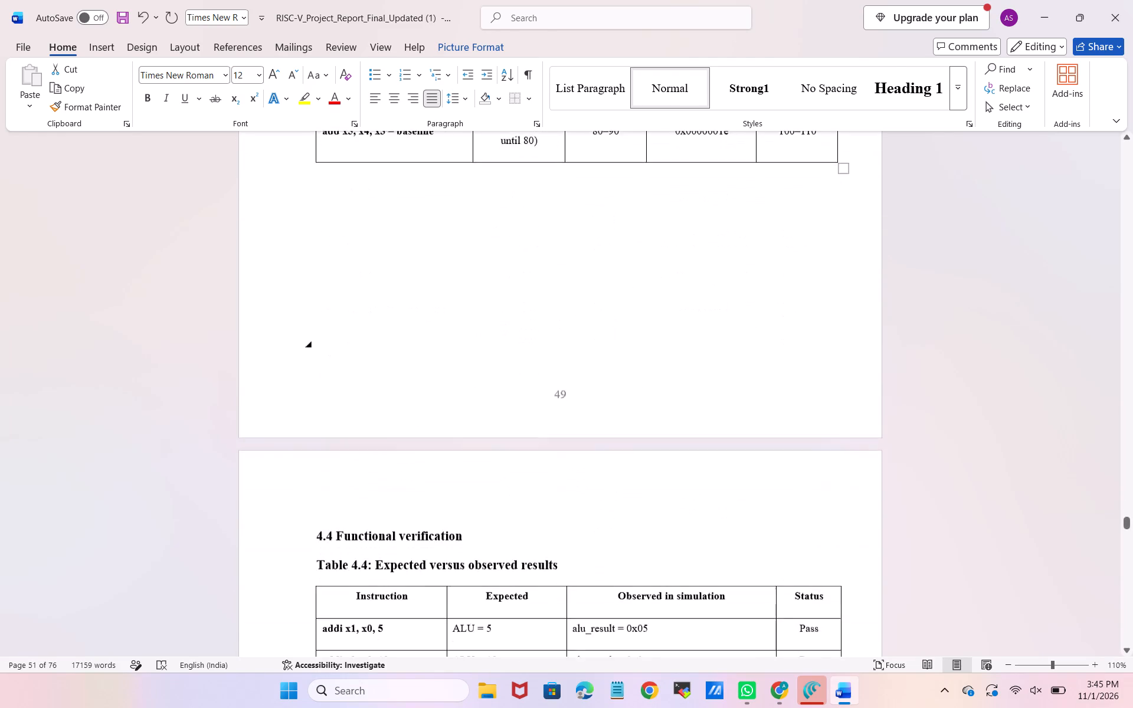
{"action": "scroll", "coordinate": [478, 353], "scroll_direction": "down", "scroll_amount": 1}
{"action": "scroll", "coordinate": [478, 353], "scroll_direction": "up", "scroll_amount": 2}
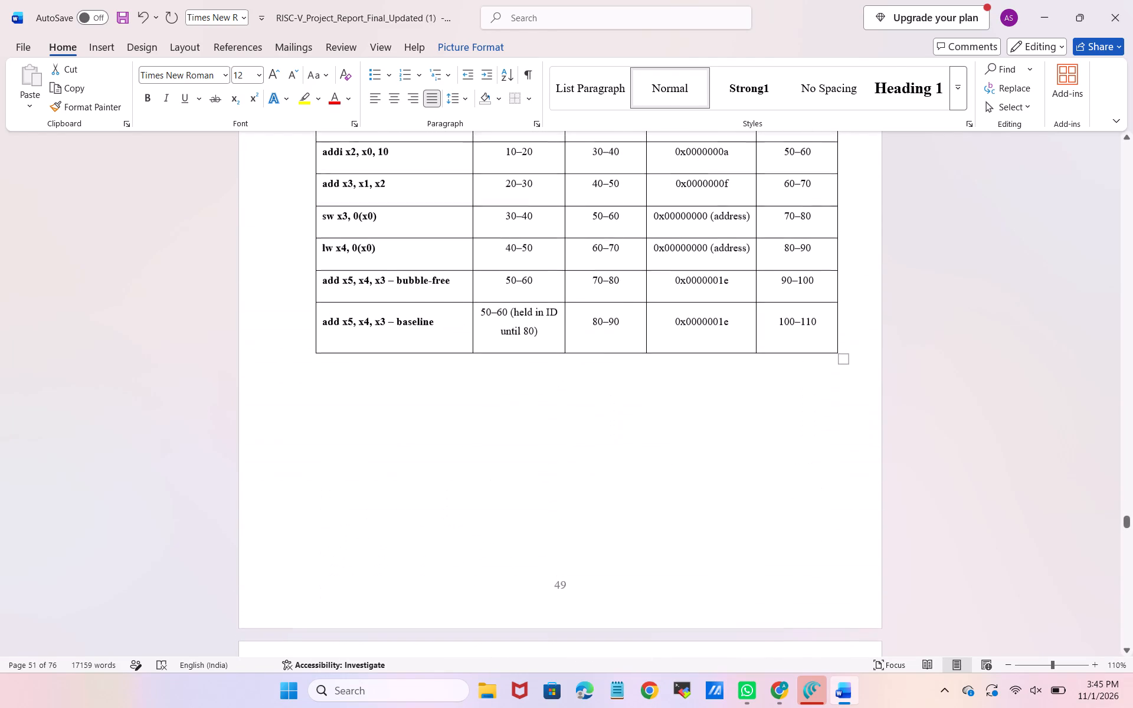
{"action": "scroll", "coordinate": [477, 358], "scroll_direction": "up", "scroll_amount": 2}
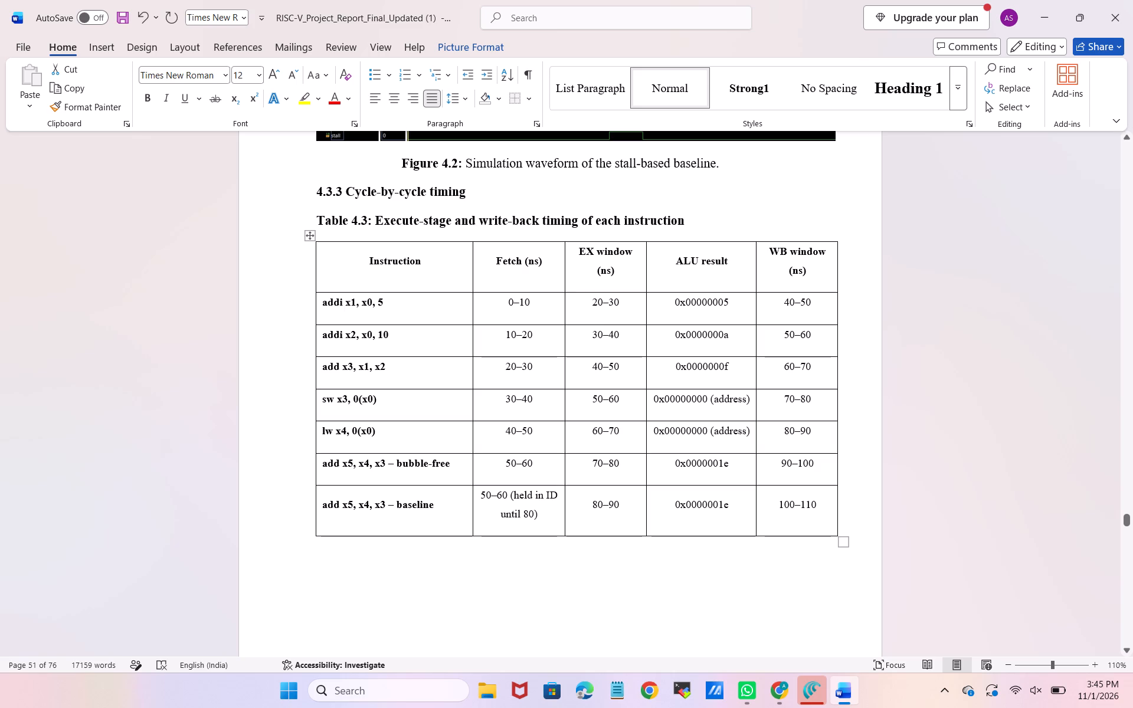
Narrow the Instruction column of Table 4.3 while keeping "add x5, x4, x3 – bubble-free" on one line.
{"action": "left_click_drag", "start_coordinate": [471, 345], "coordinate": [454, 345]}
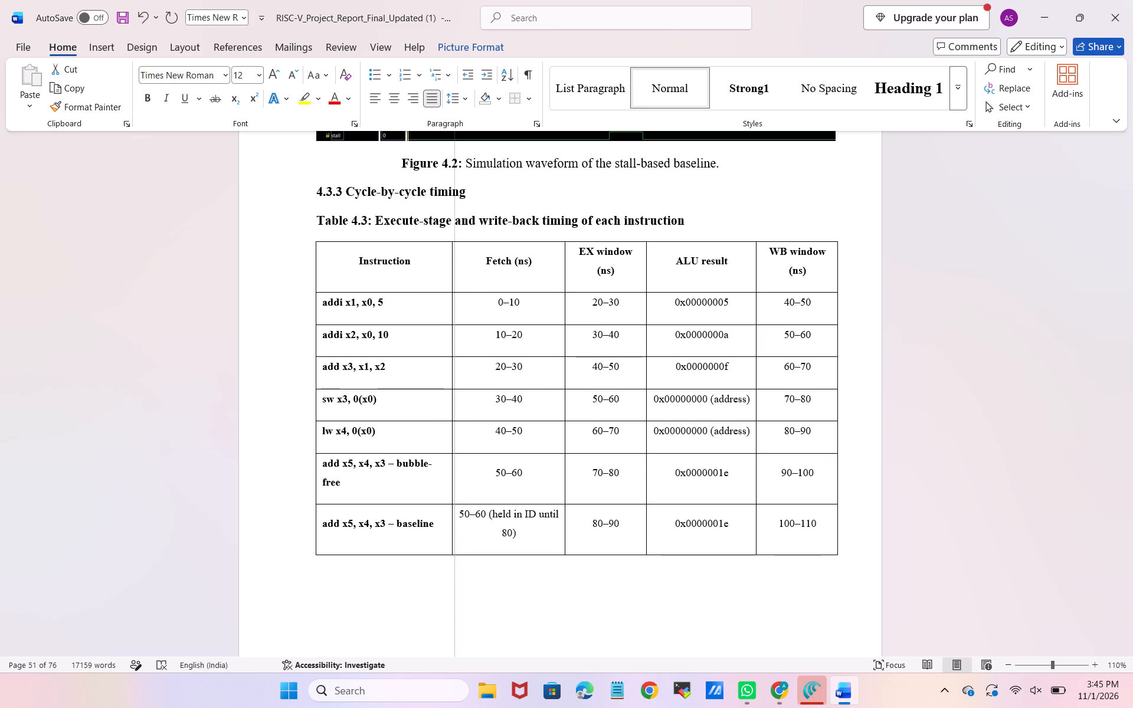
{"action": "left_click_drag", "start_coordinate": [454, 345], "coordinate": [457, 343]}
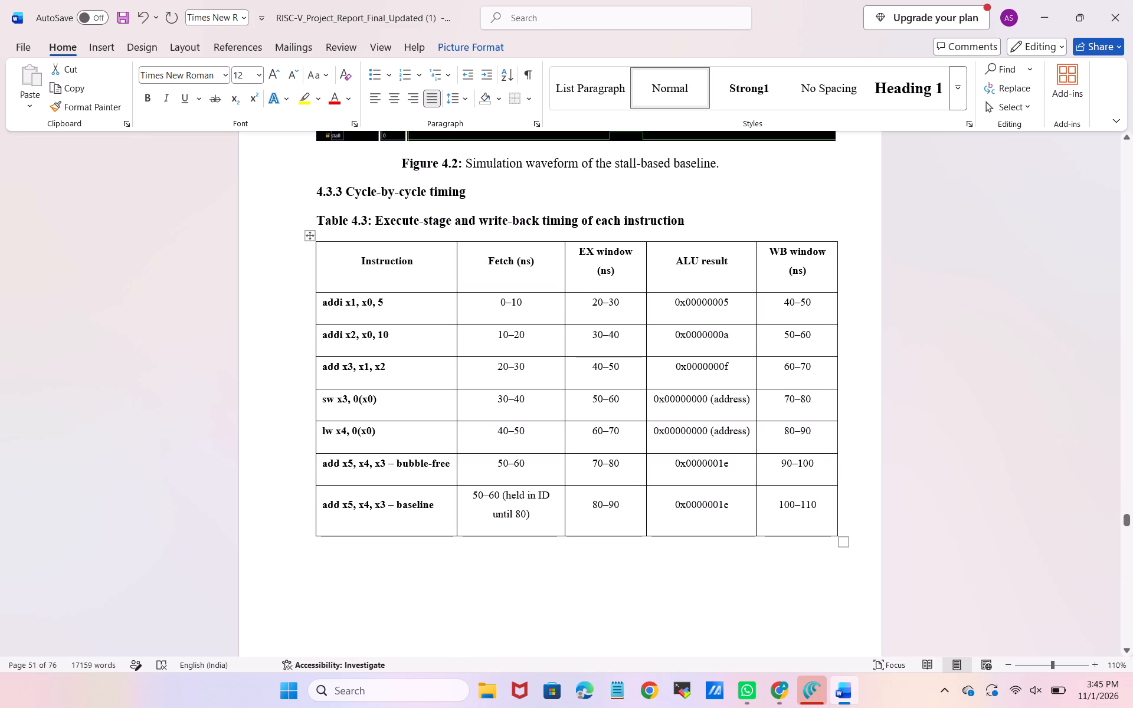
{"action": "left_click", "coordinate": [755, 373]}
Narrow the Instruction and Expected columns of Table 4.4 to widen Observed in simulation, fitting the lw x4 entry on one line.
{"action": "scroll", "coordinate": [451, 366], "scroll_direction": "down", "scroll_amount": 1}
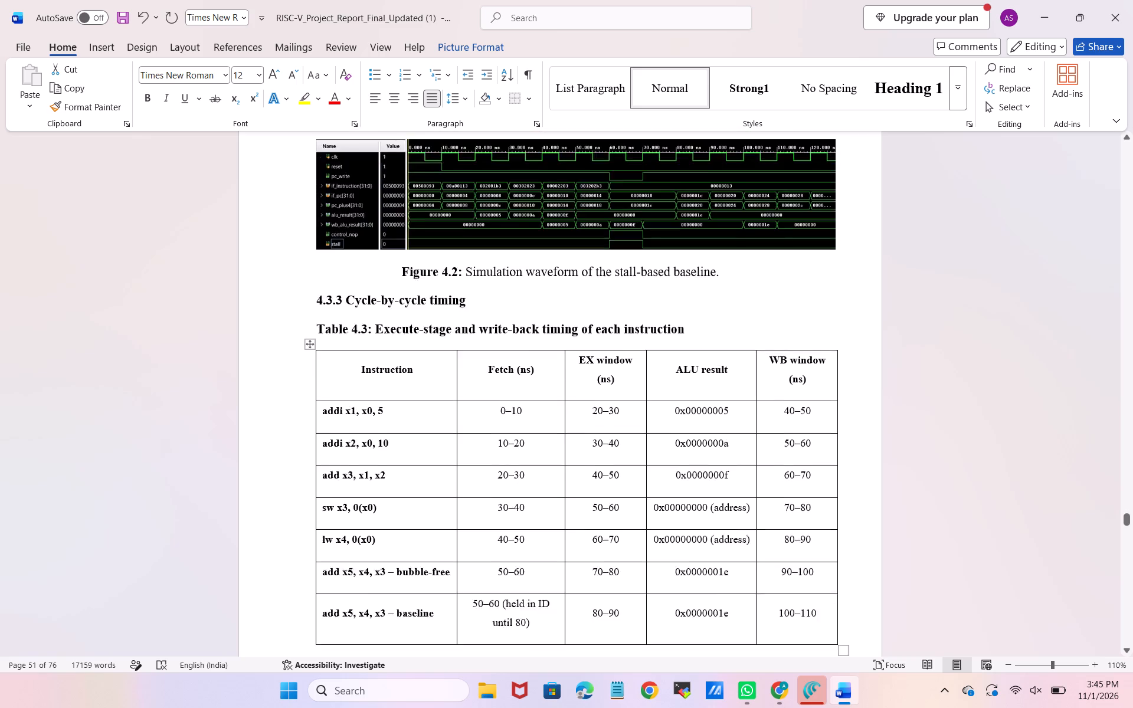
{"action": "scroll", "coordinate": [451, 366], "scroll_direction": "down", "scroll_amount": 2}
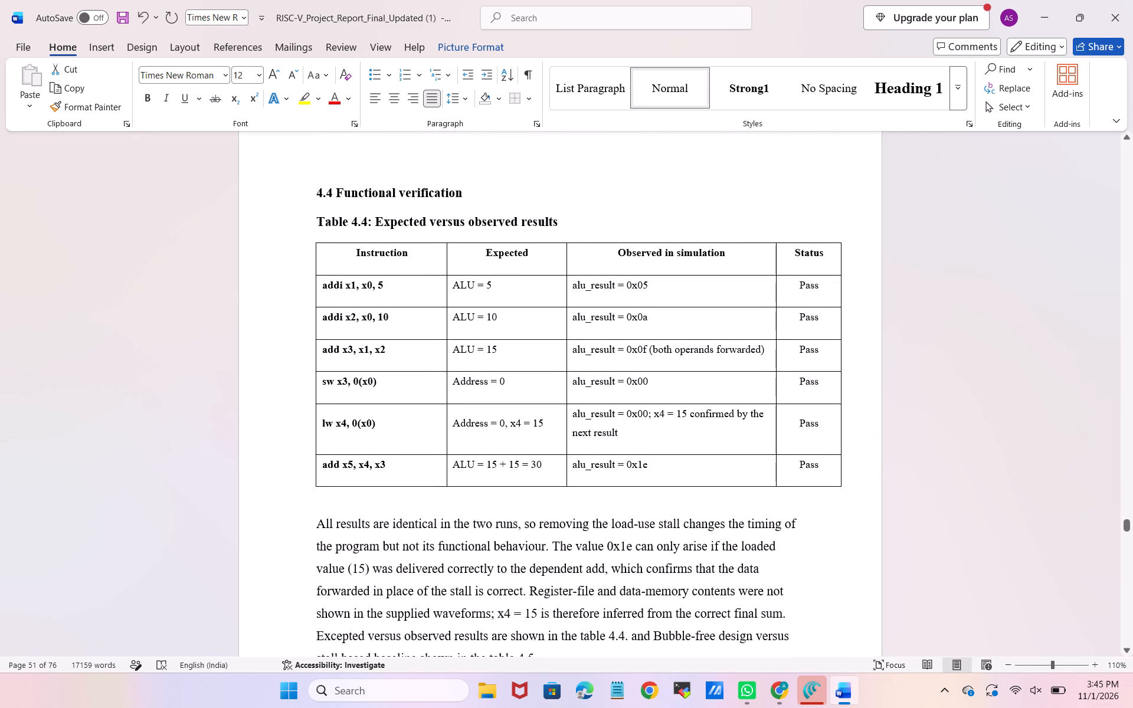
{"action": "left_click_drag", "start_coordinate": [447, 376], "coordinate": [410, 376]}
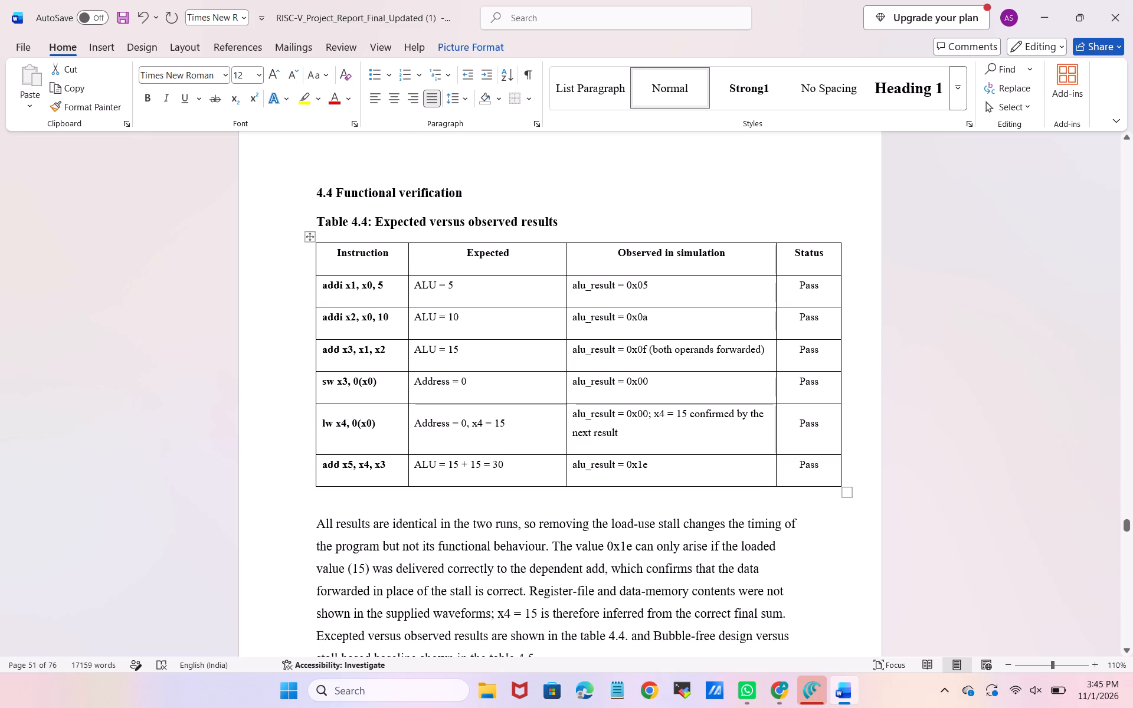
{"action": "left_click_drag", "start_coordinate": [566, 379], "coordinate": [542, 381]}
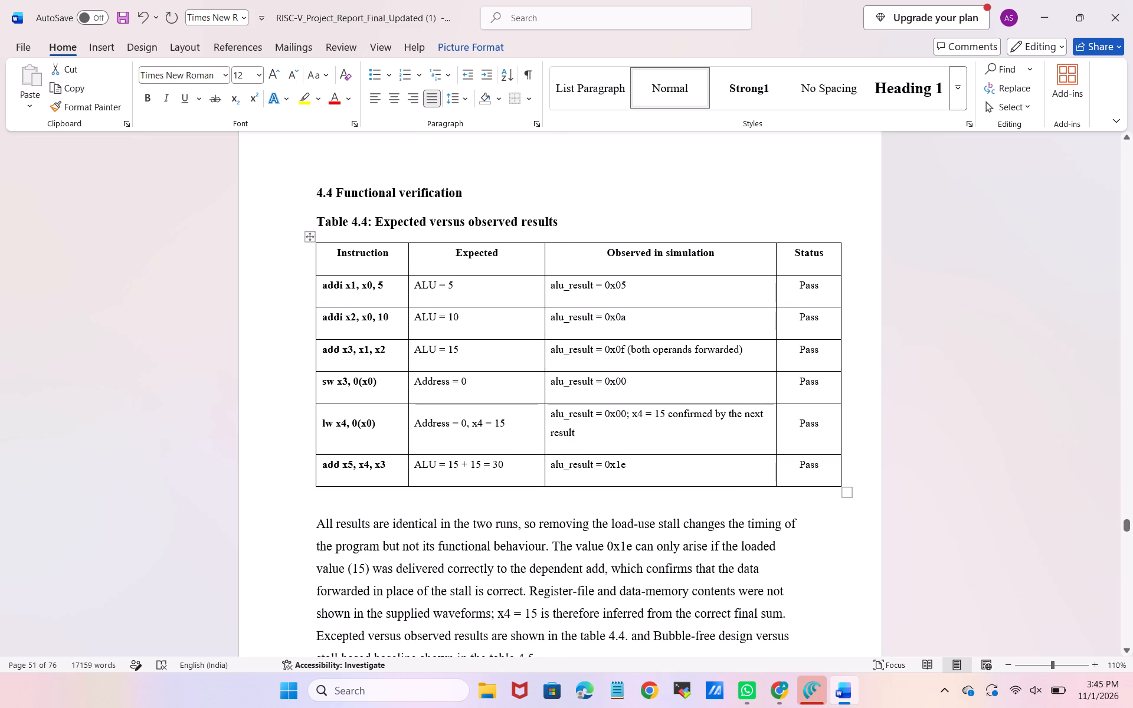
{"action": "left_click", "coordinate": [542, 382]}
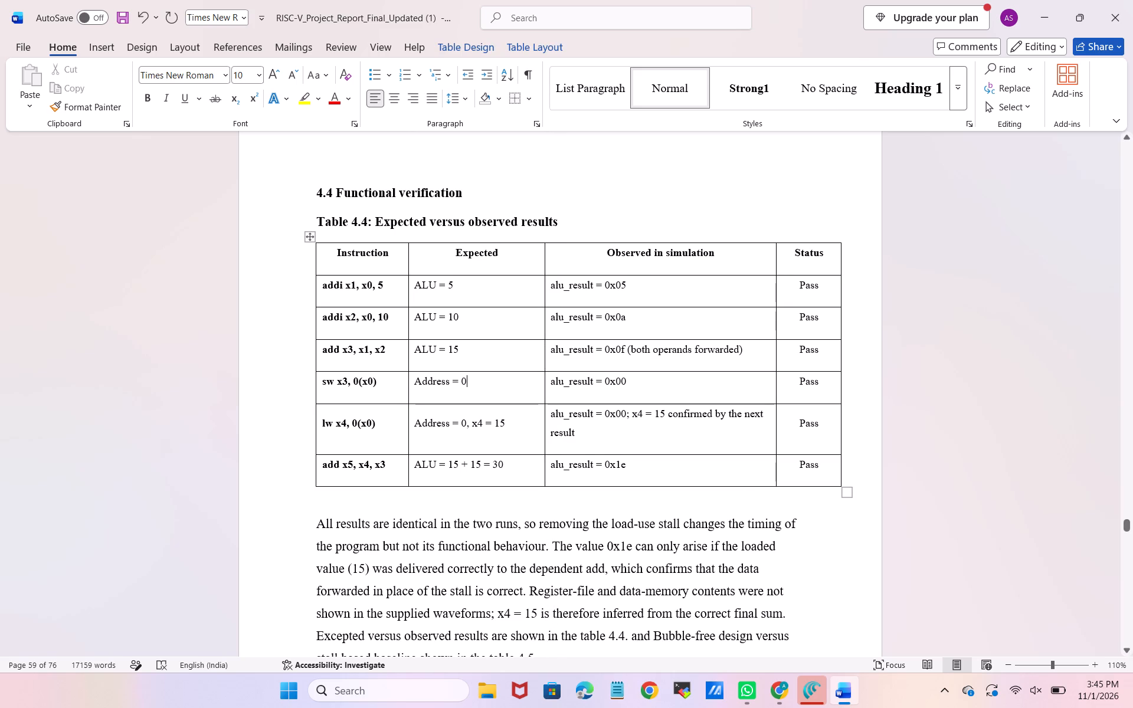
{"action": "left_click_drag", "start_coordinate": [545, 382], "coordinate": [528, 381]}
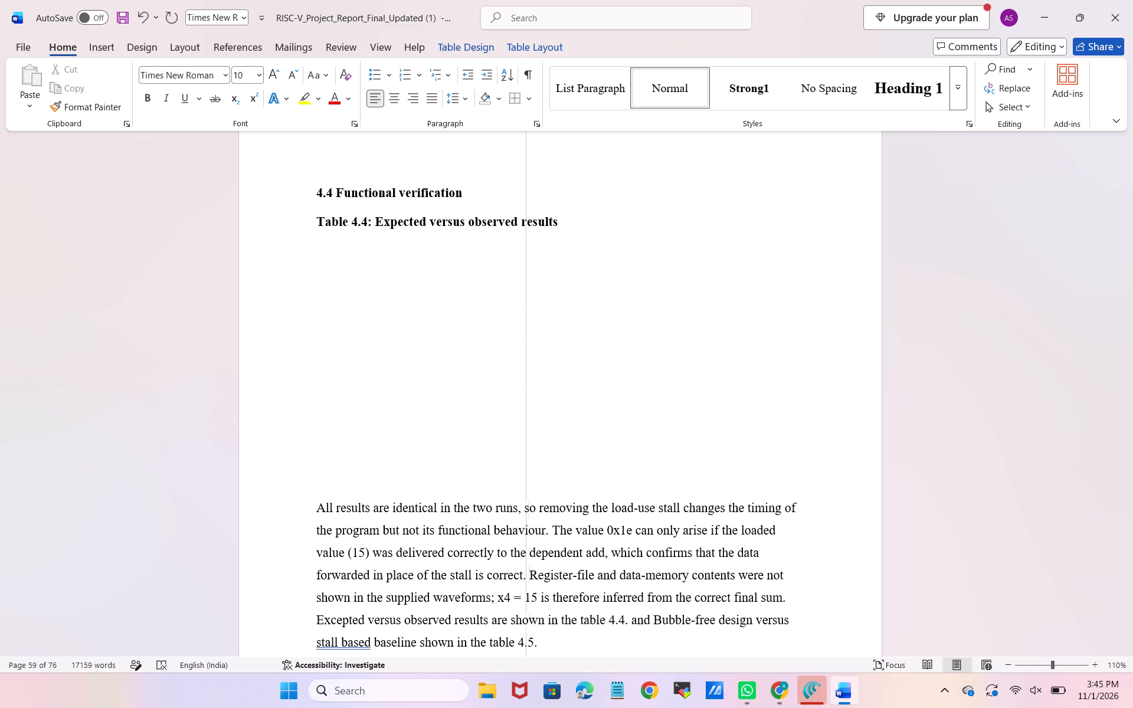
{"action": "left_click_drag", "start_coordinate": [528, 381], "coordinate": [530, 381]}
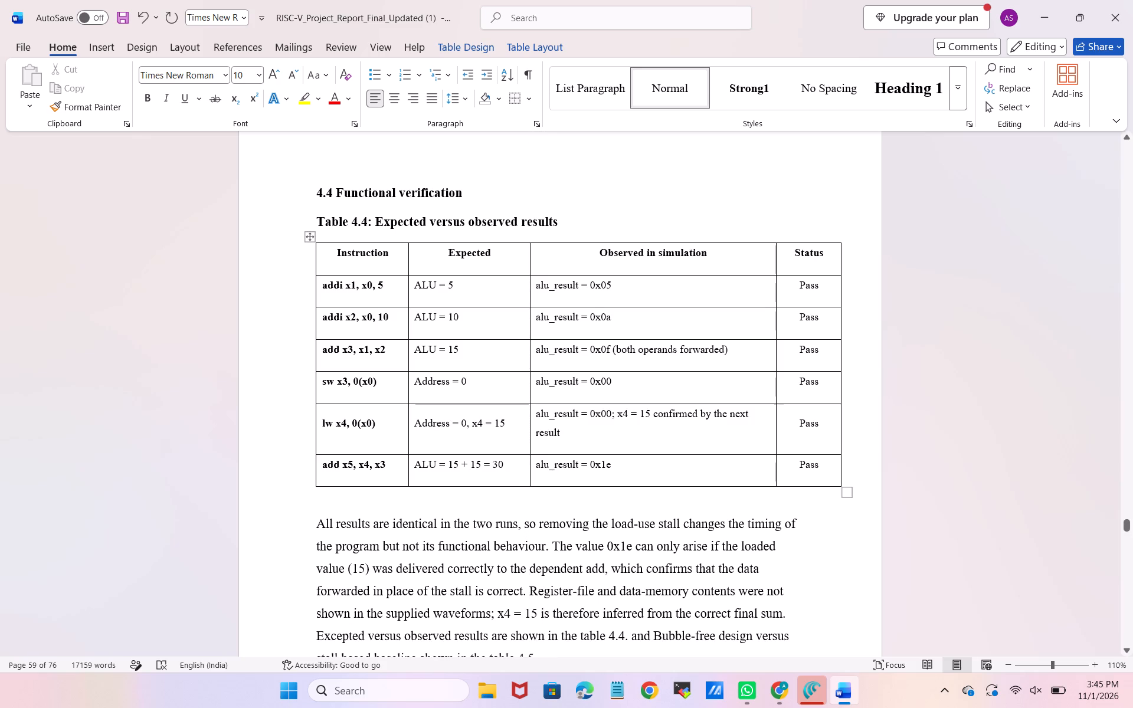
{"action": "left_click_drag", "start_coordinate": [529, 382], "coordinate": [513, 384]}
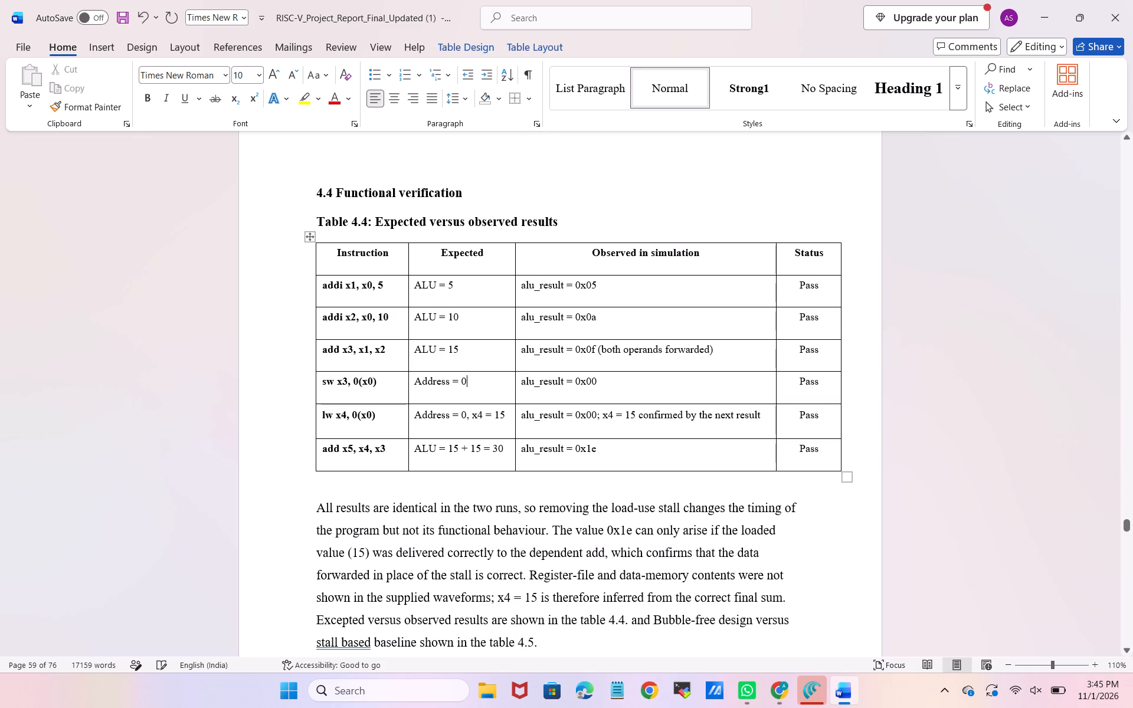
Justify the paragraph below Table 4.4 that begins "All results are identical in the two runs".
{"action": "scroll", "coordinate": [559, 425], "scroll_direction": "down", "scroll_amount": 1}
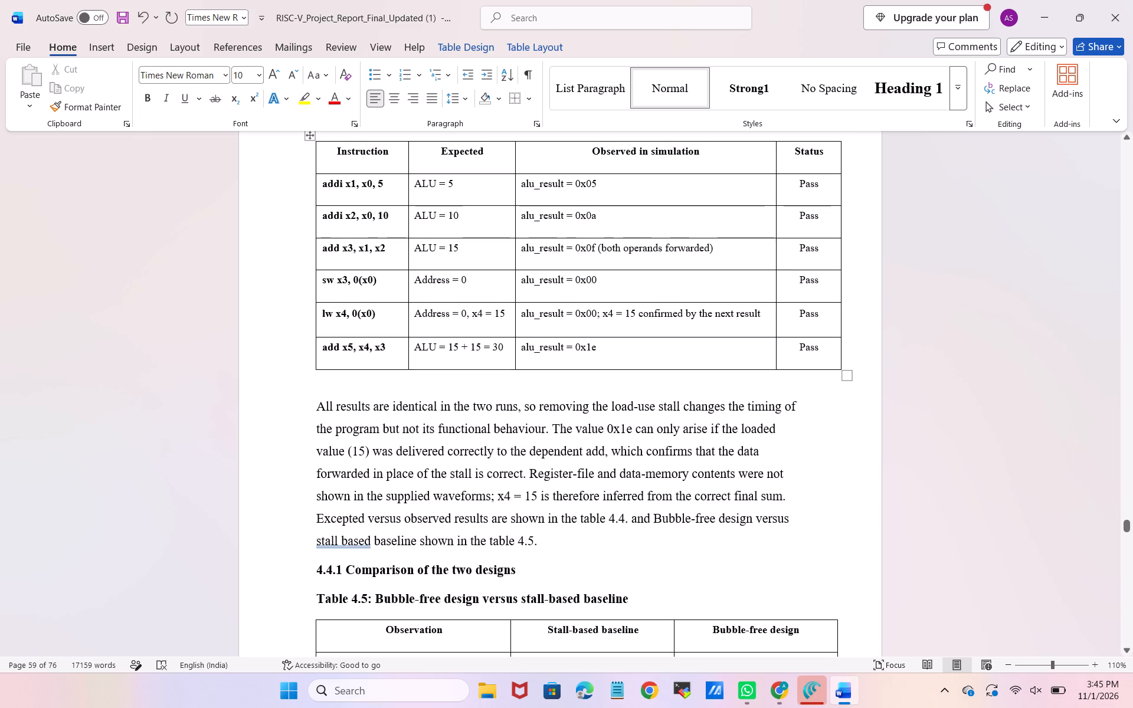
{"action": "left_click", "coordinate": [468, 441]}
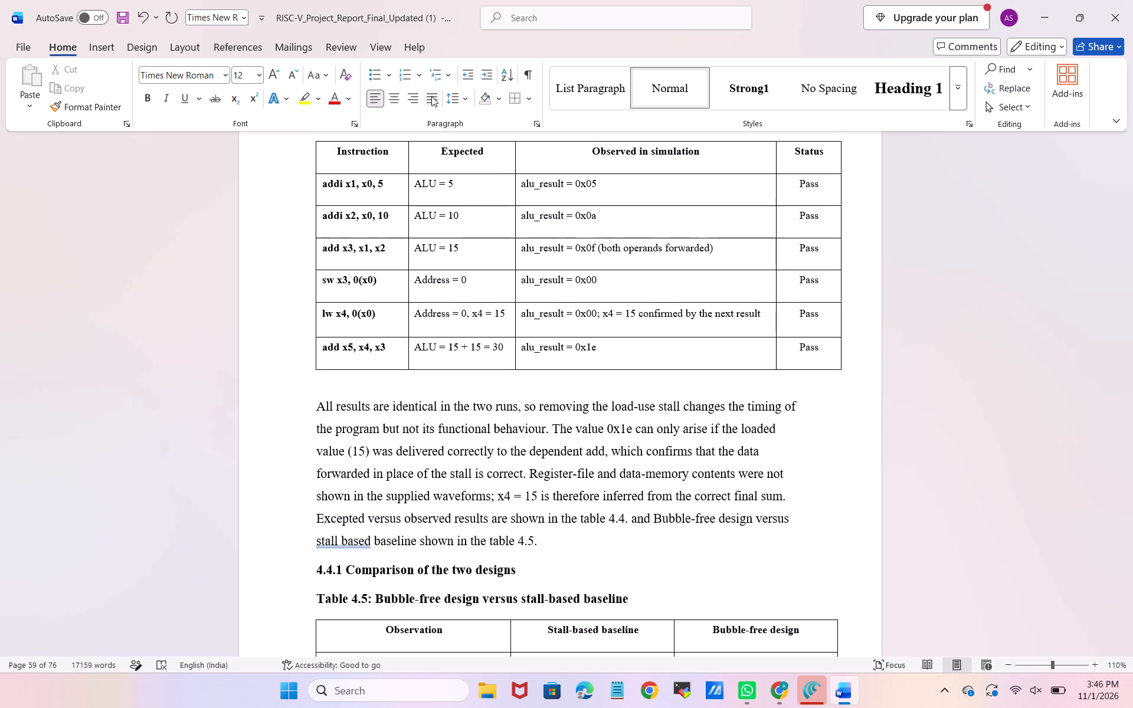
{"action": "left_click", "coordinate": [431, 96]}
Delete the empty line above the heading "4.5 Block Diagrams and Schematic Diagrams".
{"action": "scroll", "coordinate": [546, 324], "scroll_direction": "up", "scroll_amount": 2}
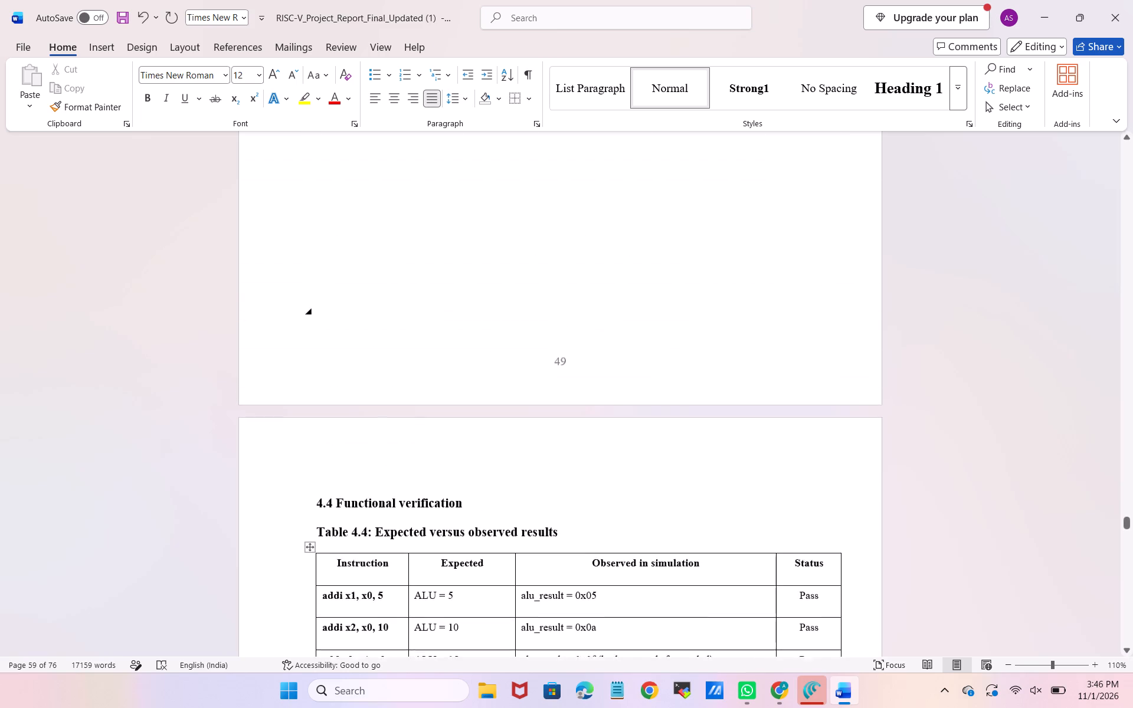
{"action": "scroll", "coordinate": [546, 324], "scroll_direction": "up", "scroll_amount": 1}
{"action": "scroll", "coordinate": [546, 324], "scroll_direction": "down", "scroll_amount": 5}
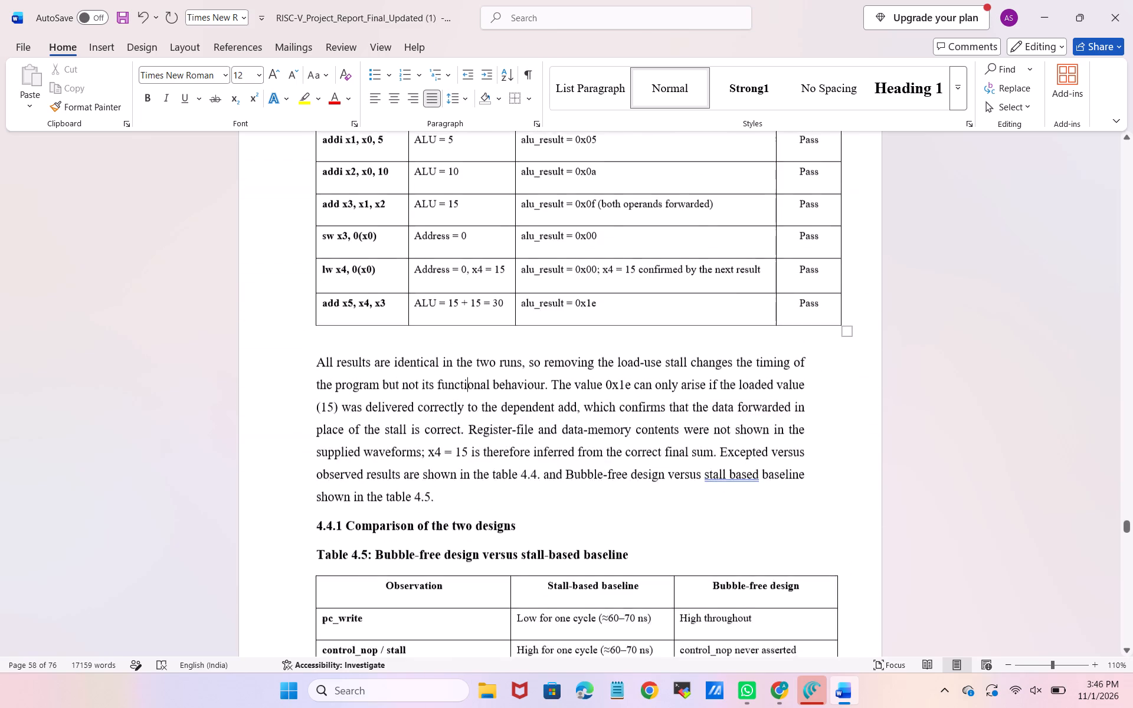
{"action": "scroll", "coordinate": [546, 324], "scroll_direction": "down", "scroll_amount": 1}
{"action": "scroll", "coordinate": [546, 324], "scroll_direction": "up", "scroll_amount": 1}
{"action": "scroll", "coordinate": [546, 324], "scroll_direction": "down", "scroll_amount": 2}
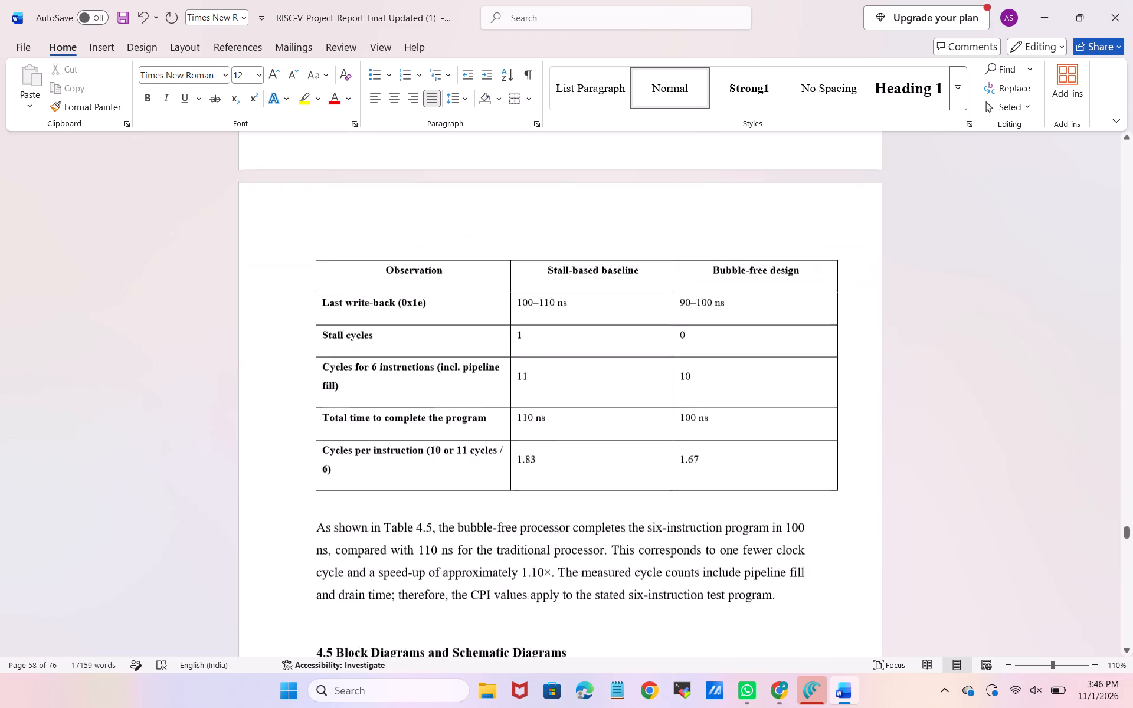
{"action": "scroll", "coordinate": [546, 324], "scroll_direction": "down", "scroll_amount": 1}
{"action": "scroll", "coordinate": [546, 324], "scroll_direction": "up", "scroll_amount": 1}
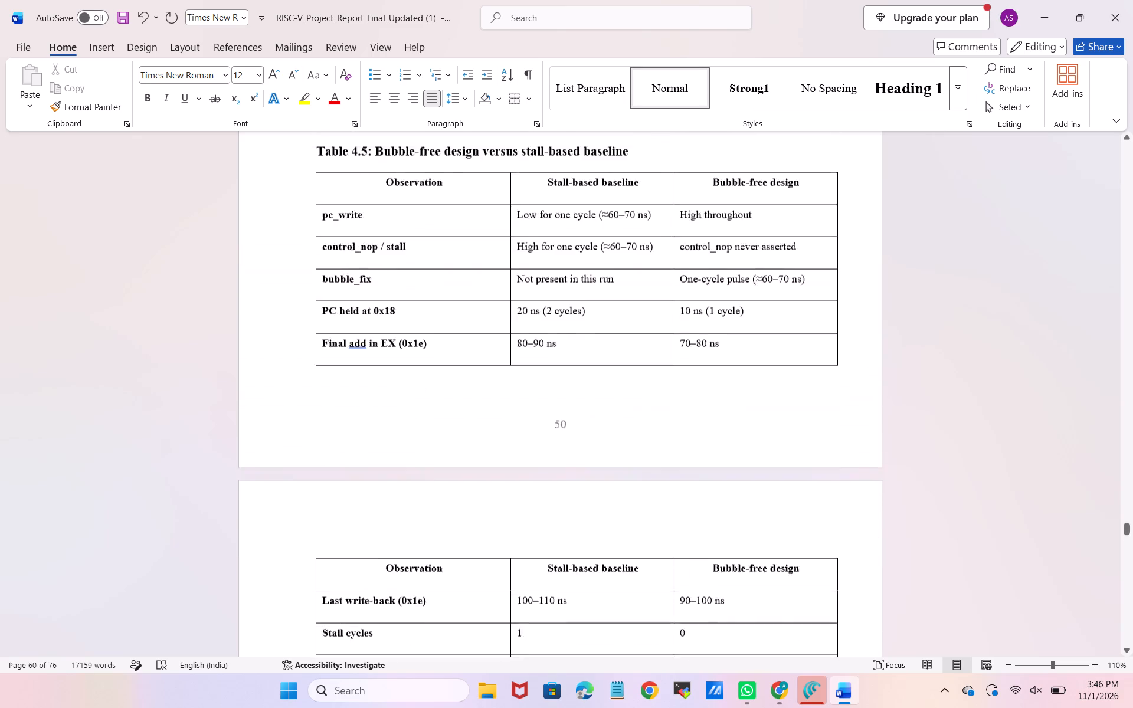
{"action": "scroll", "coordinate": [546, 324], "scroll_direction": "down", "scroll_amount": 1}
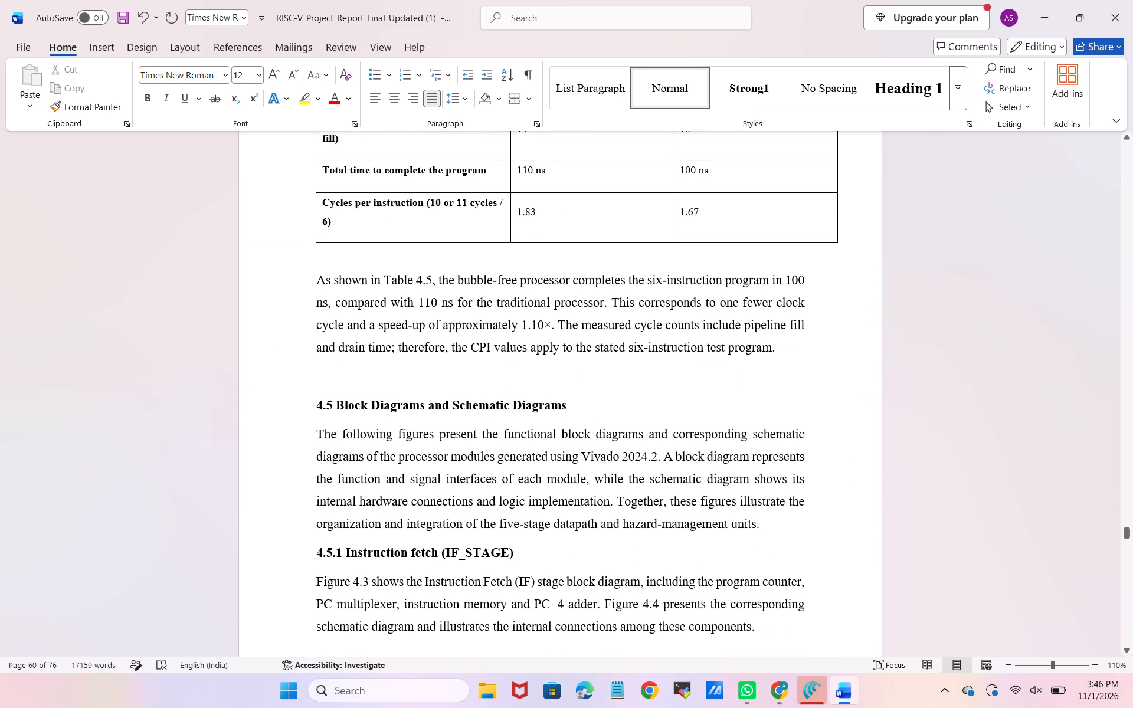
{"action": "left_click", "coordinate": [438, 364]}
{"action": "key", "text": "Down"}
{"action": "key", "text": "BackSpace"}
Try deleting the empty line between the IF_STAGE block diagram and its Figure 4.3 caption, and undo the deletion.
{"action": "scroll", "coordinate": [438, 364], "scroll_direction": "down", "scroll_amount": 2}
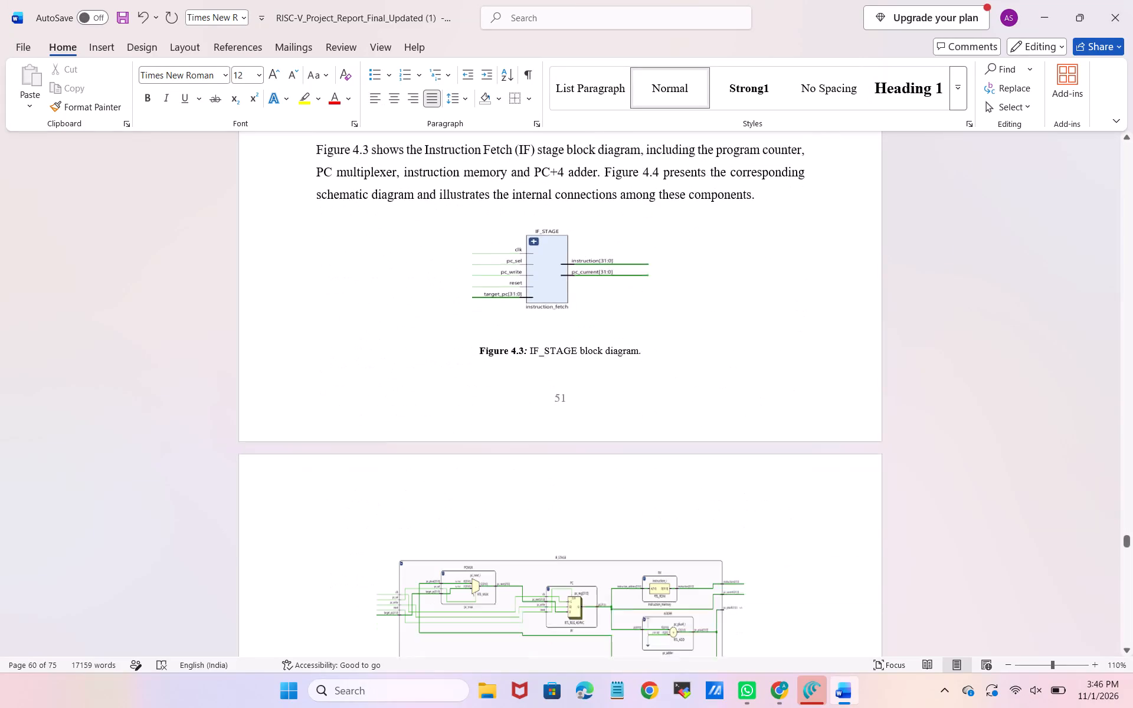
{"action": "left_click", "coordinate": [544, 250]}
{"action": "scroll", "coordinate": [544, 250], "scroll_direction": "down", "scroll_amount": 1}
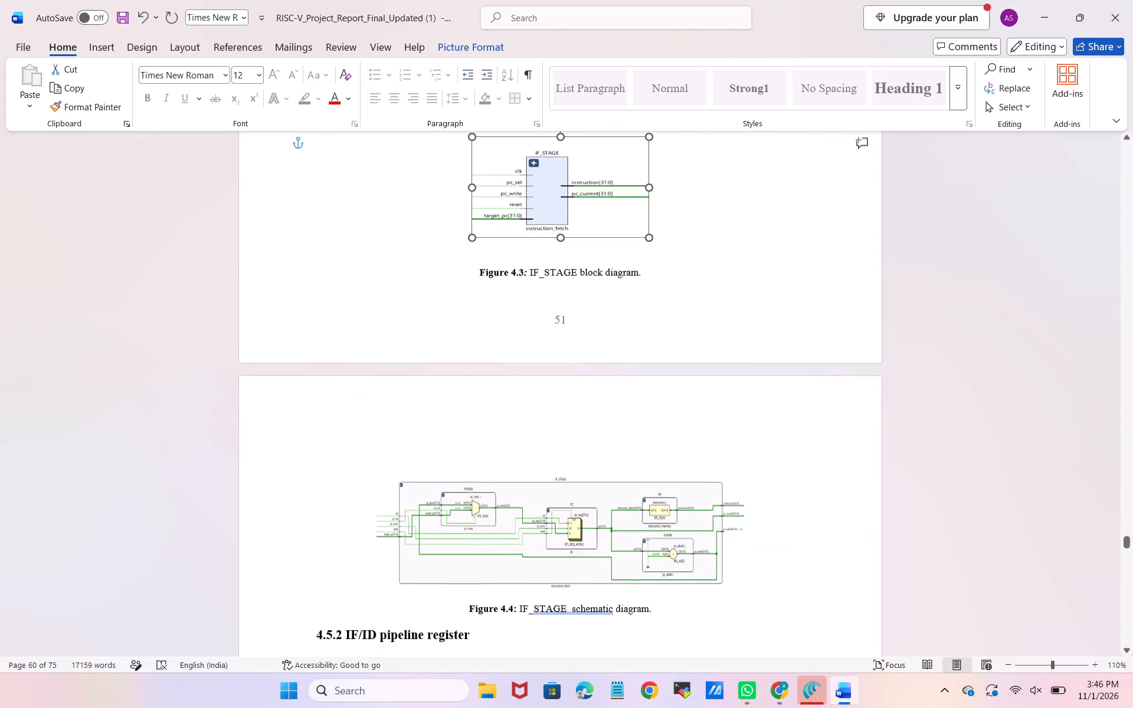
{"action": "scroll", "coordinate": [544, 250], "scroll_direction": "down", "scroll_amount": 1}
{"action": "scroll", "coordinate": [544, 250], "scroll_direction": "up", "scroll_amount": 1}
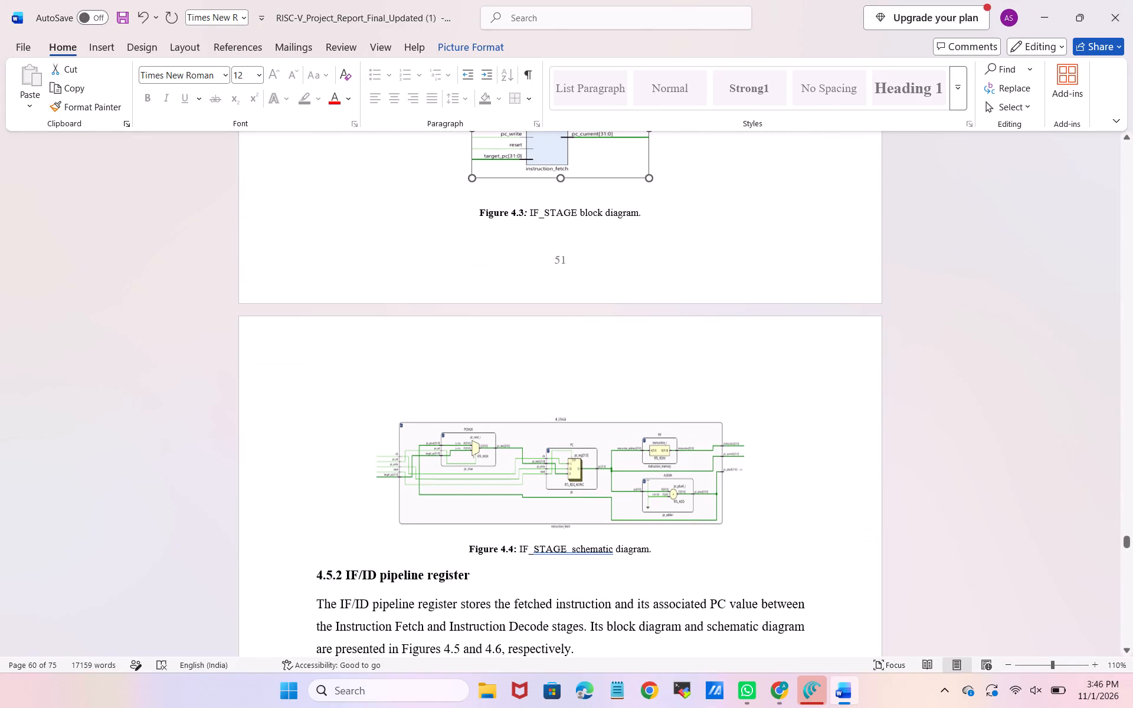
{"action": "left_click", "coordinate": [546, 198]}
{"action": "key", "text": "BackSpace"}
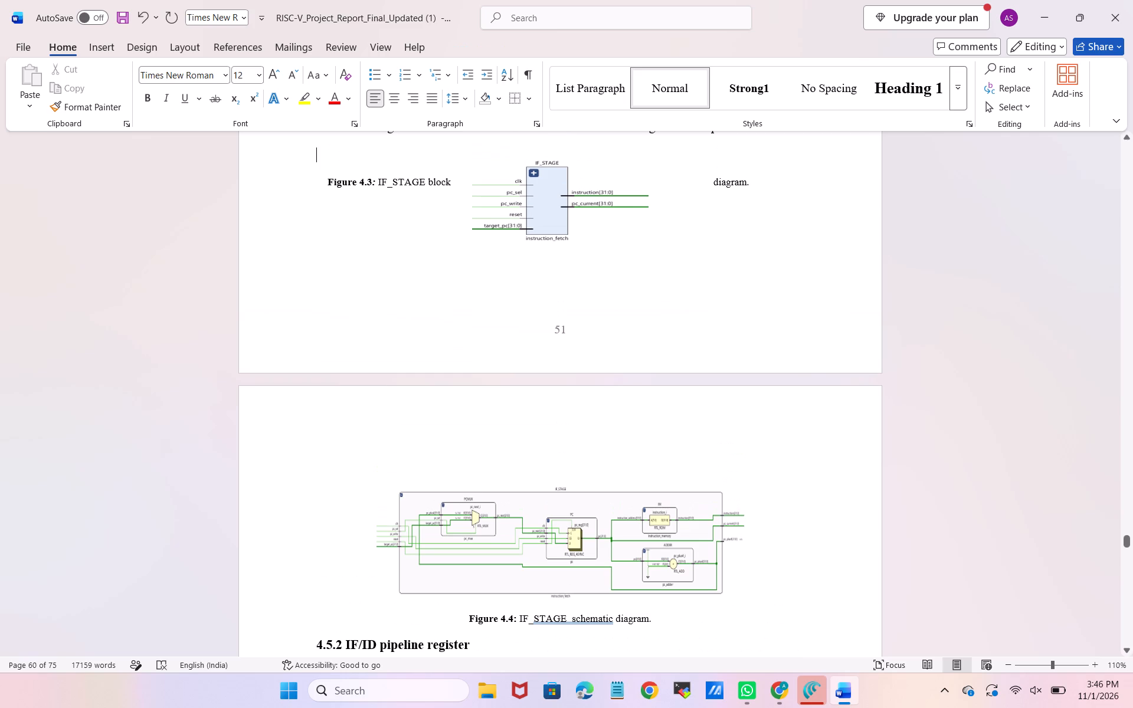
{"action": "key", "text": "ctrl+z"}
Set the IF_STAGE block diagram of Figure 4.3 in line with text and centre it.
{"action": "left_click", "coordinate": [578, 192]}
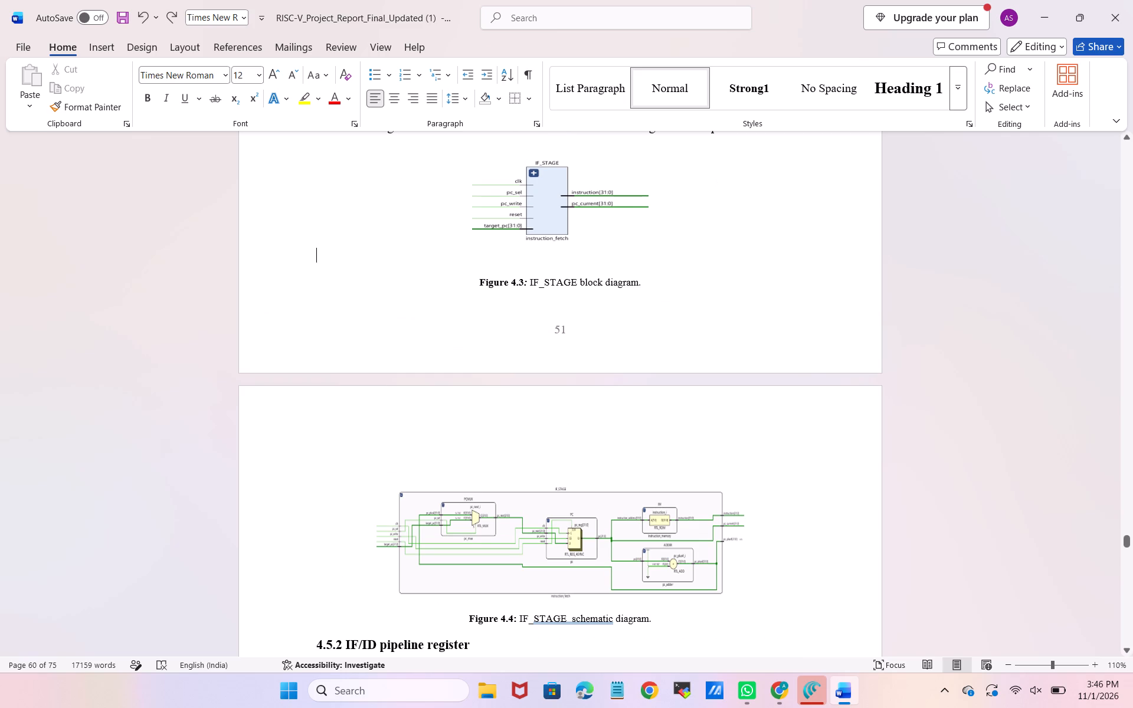
{"action": "left_click", "coordinate": [676, 163]}
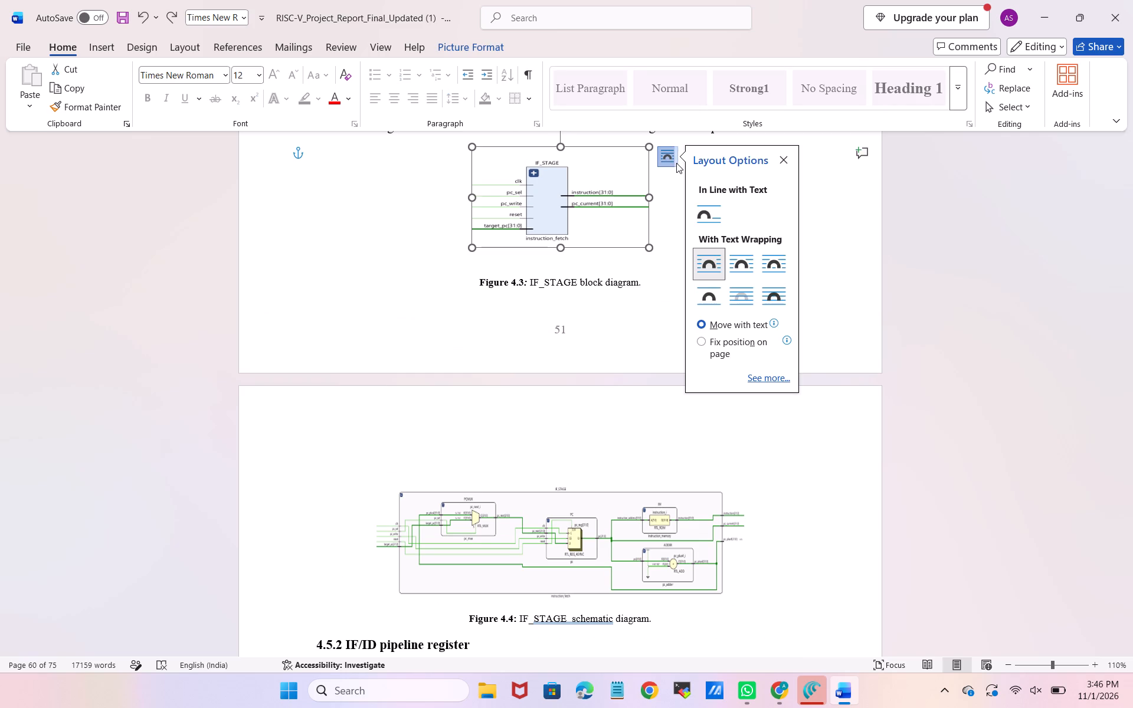
{"action": "left_click", "coordinate": [705, 208]}
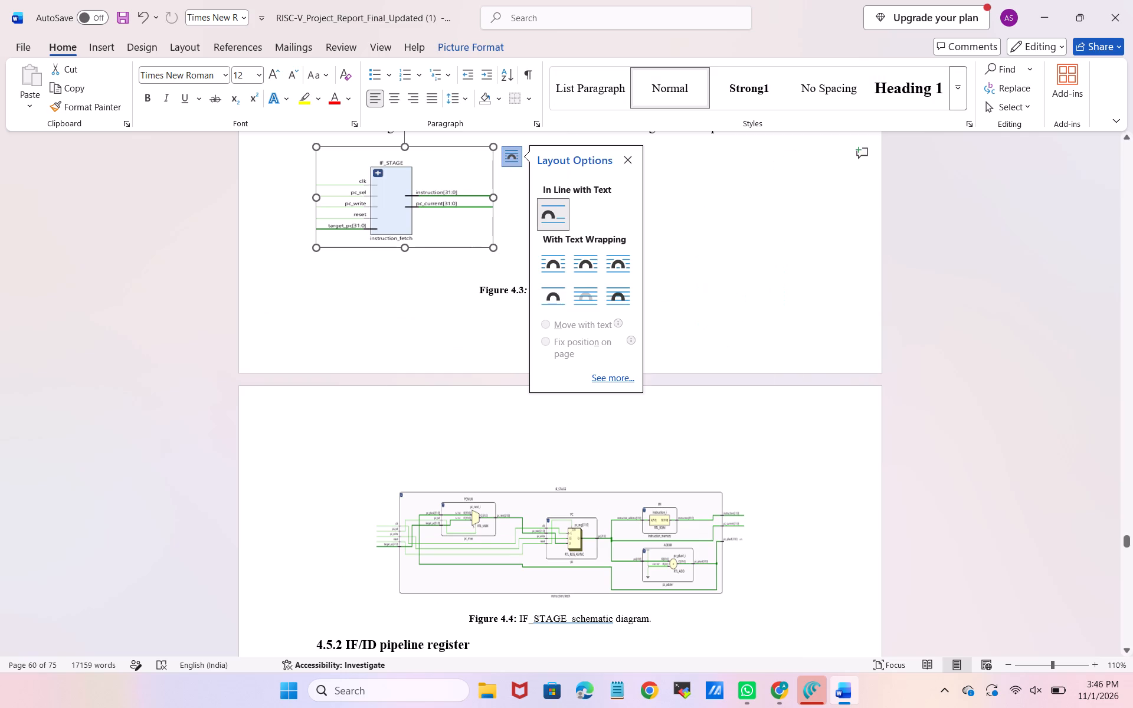
{"action": "left_click", "coordinate": [445, 198]}
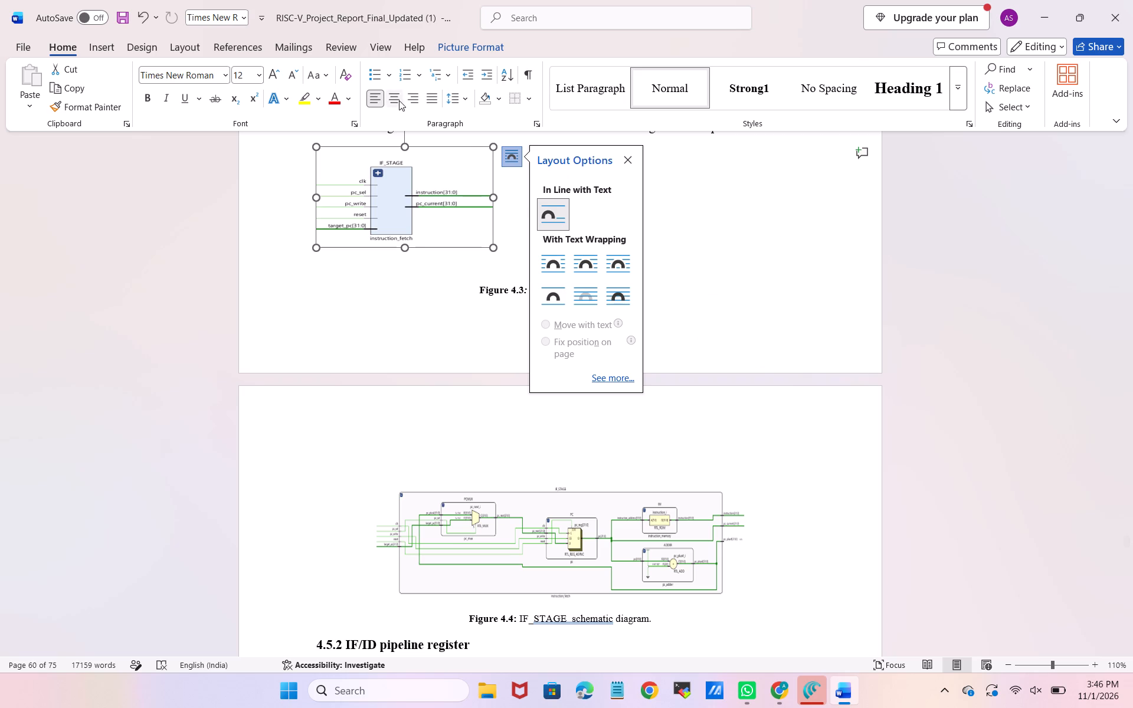
{"action": "left_click", "coordinate": [399, 100]}
Delete the empty line between the IF_STAGE block diagram and its Figure 4.3 caption.
{"action": "left_click", "coordinate": [534, 280]}
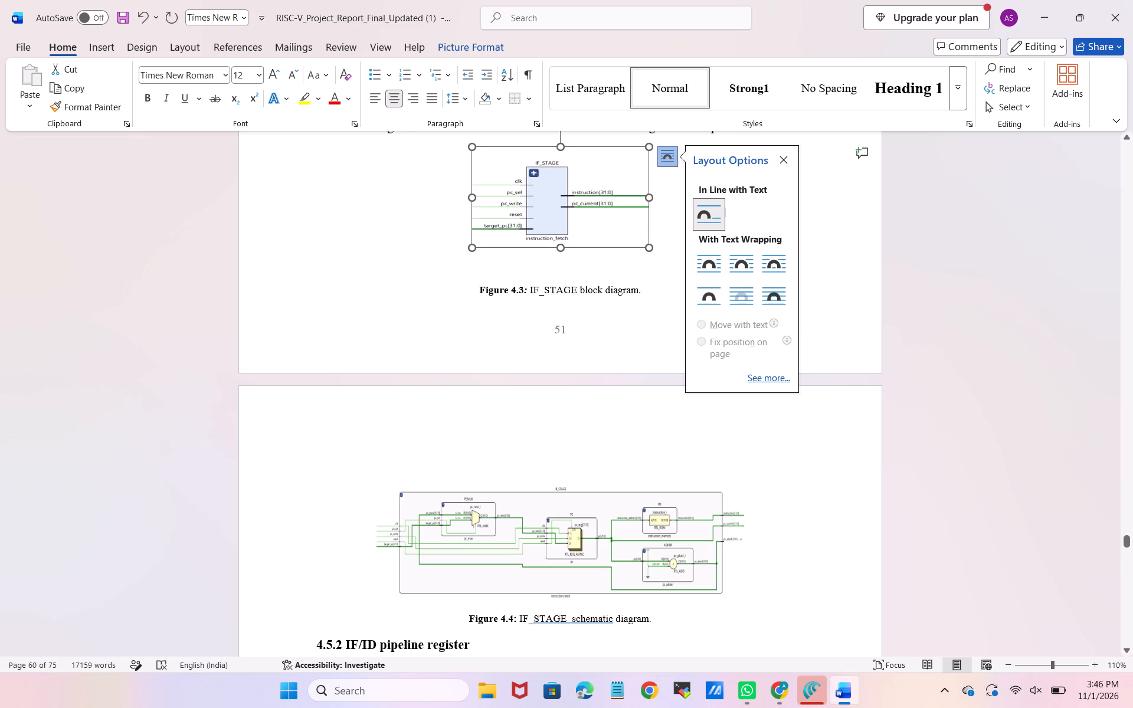
{"action": "key", "text": "BackSpace"}
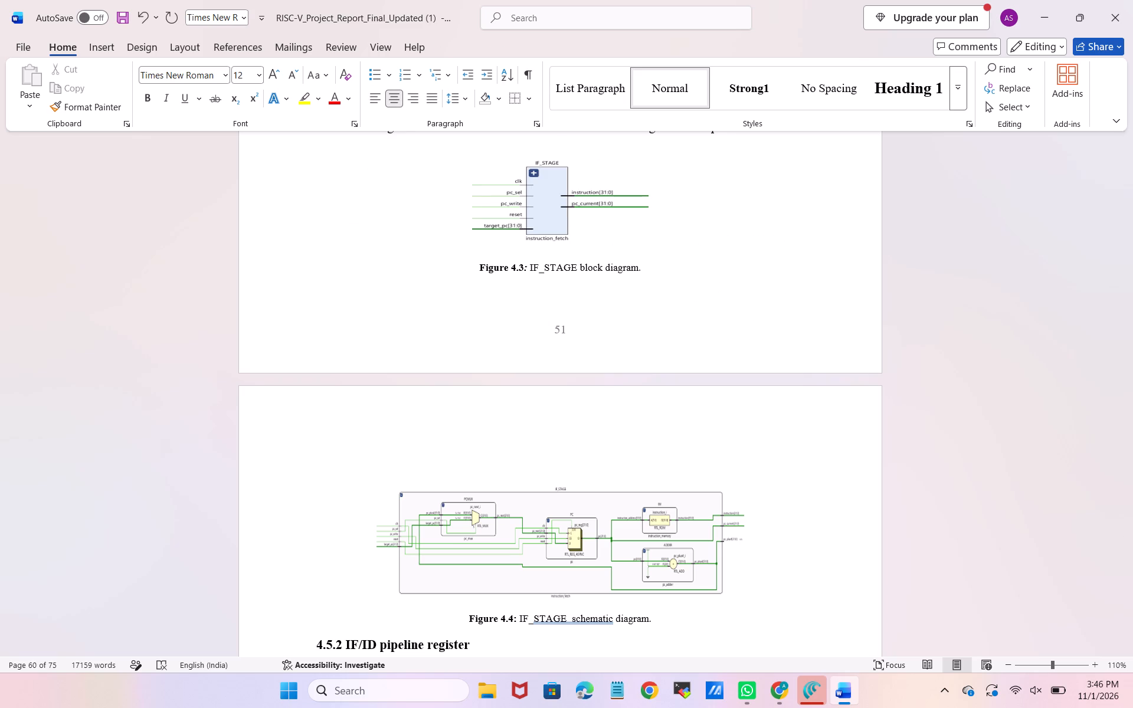
Check the text-wrapping layout of the IF_STAGE schematic diagram in Figure 4.4.
{"action": "scroll", "coordinate": [520, 392], "scroll_direction": "down", "scroll_amount": 1}
{"action": "left_click", "coordinate": [543, 302]}
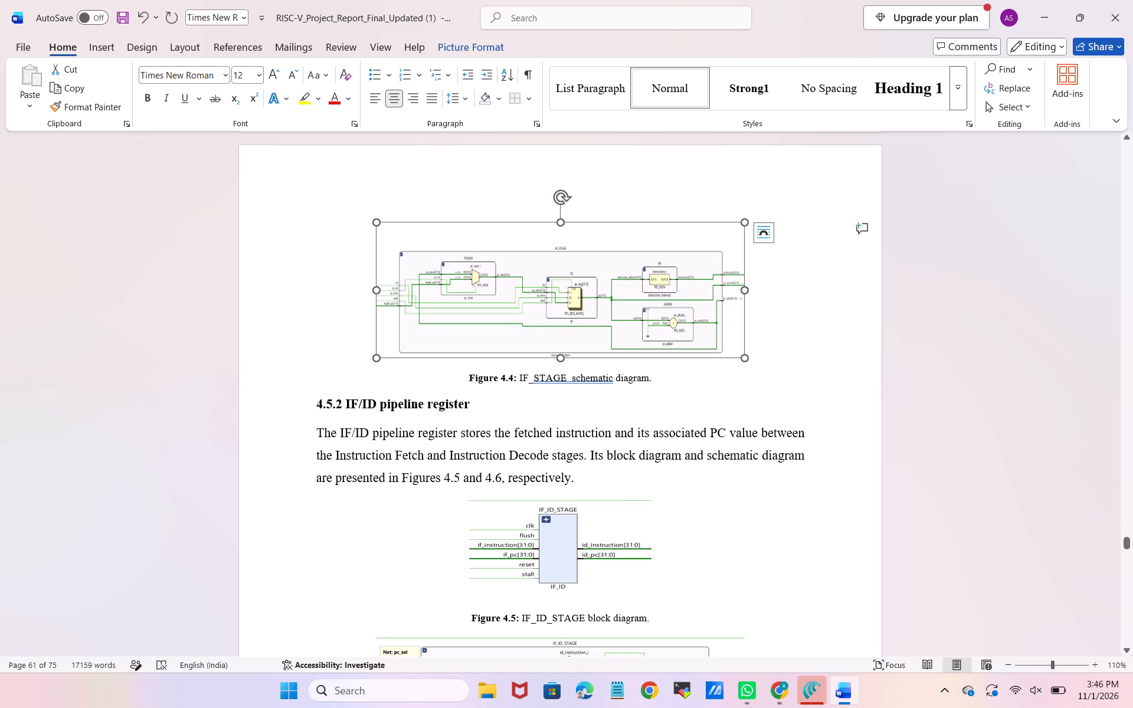
{"action": "left_click", "coordinate": [757, 235]}
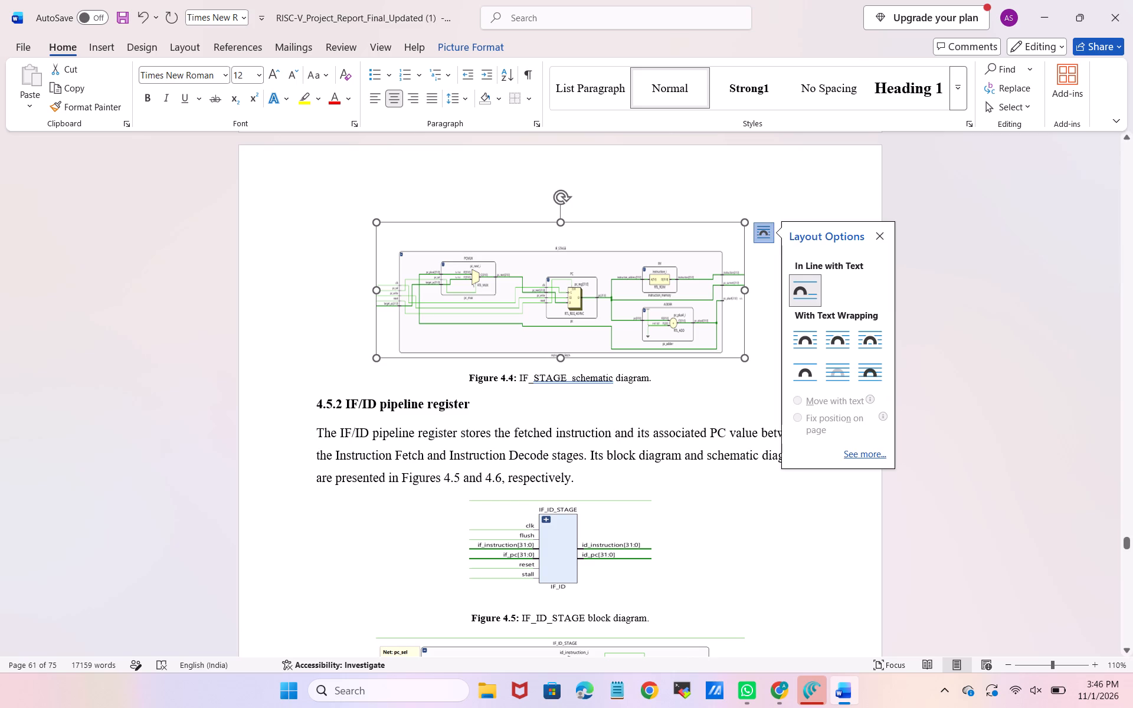
{"action": "left_click", "coordinate": [576, 379]}
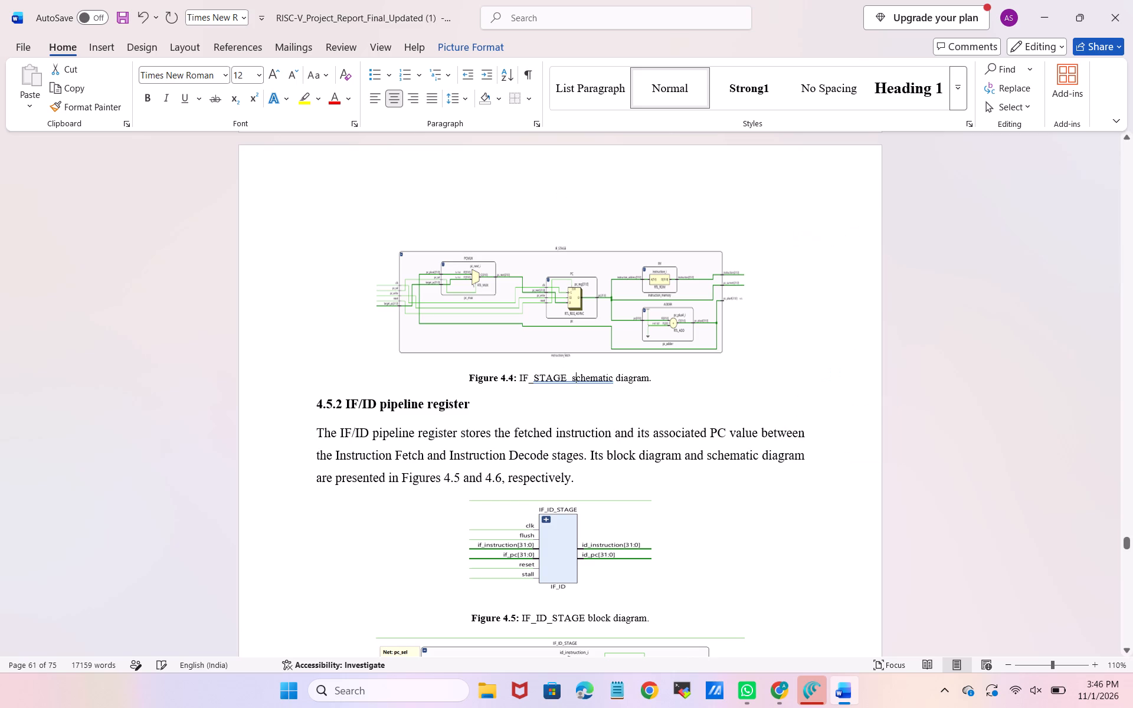
Replace the underscore in "IF_STAGE" with a space in the Figure 4.4 caption.
{"action": "left_click", "coordinate": [576, 379]}
{"action": "left_click", "coordinate": [534, 373]}
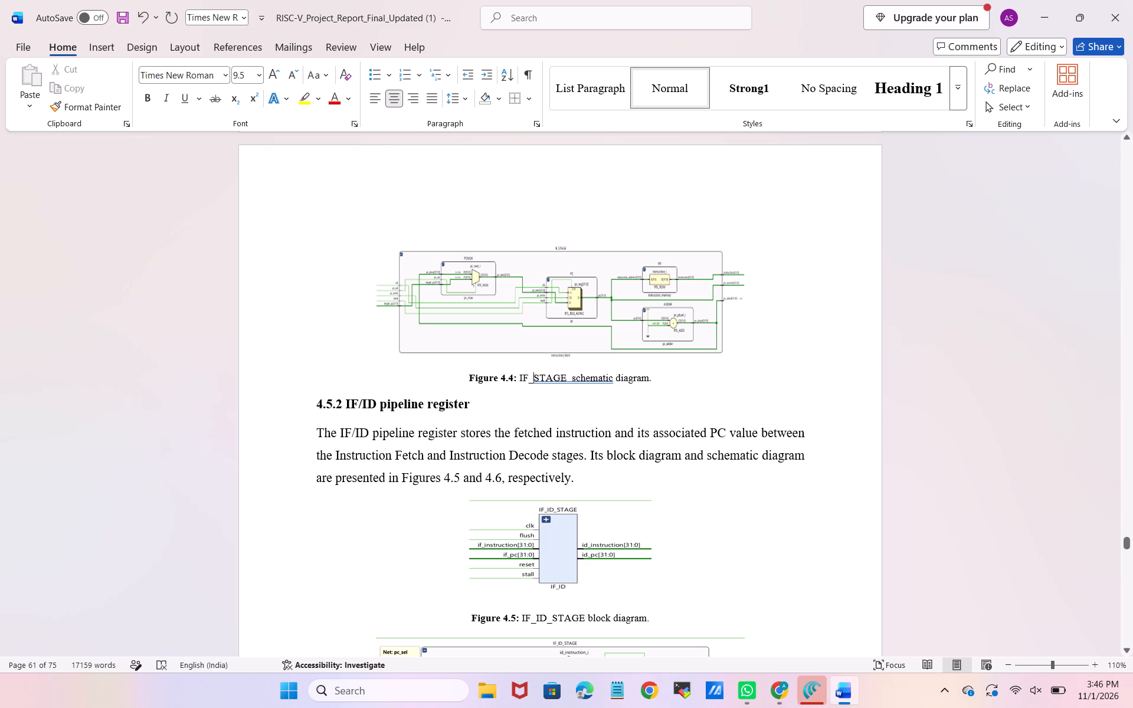
{"action": "key", "text": "bracketright"}
{"action": "key", "text": "BackSpace"}
{"action": "key", "text": "BackSpace"}
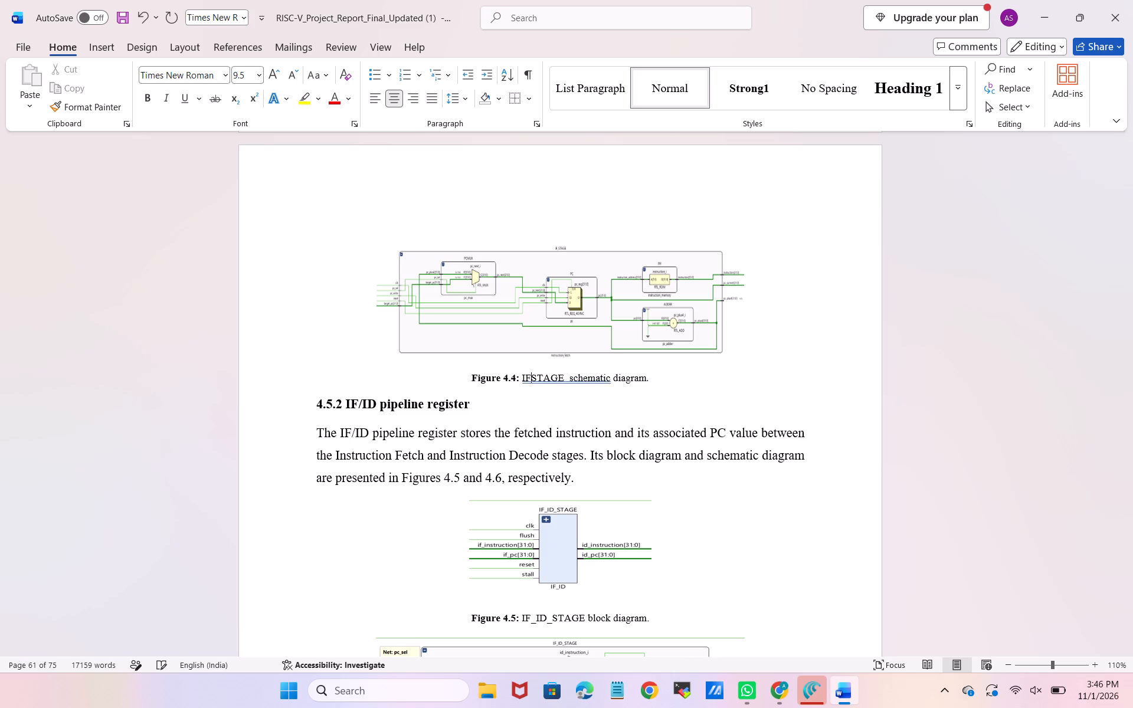
{"action": "key", "text": "space"}
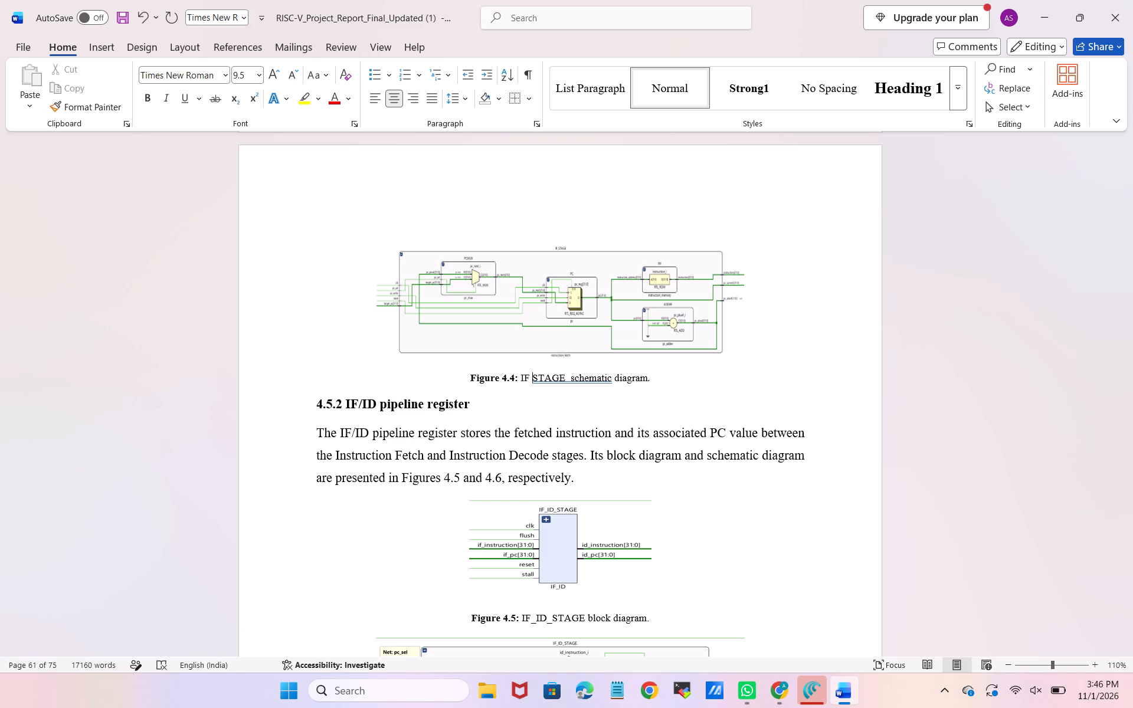
Delete the extra character between "STAGE" and "schematic" in the Figure 4.4 caption.
{"action": "scroll", "coordinate": [582, 376], "scroll_direction": "right", "scroll_amount": 1}
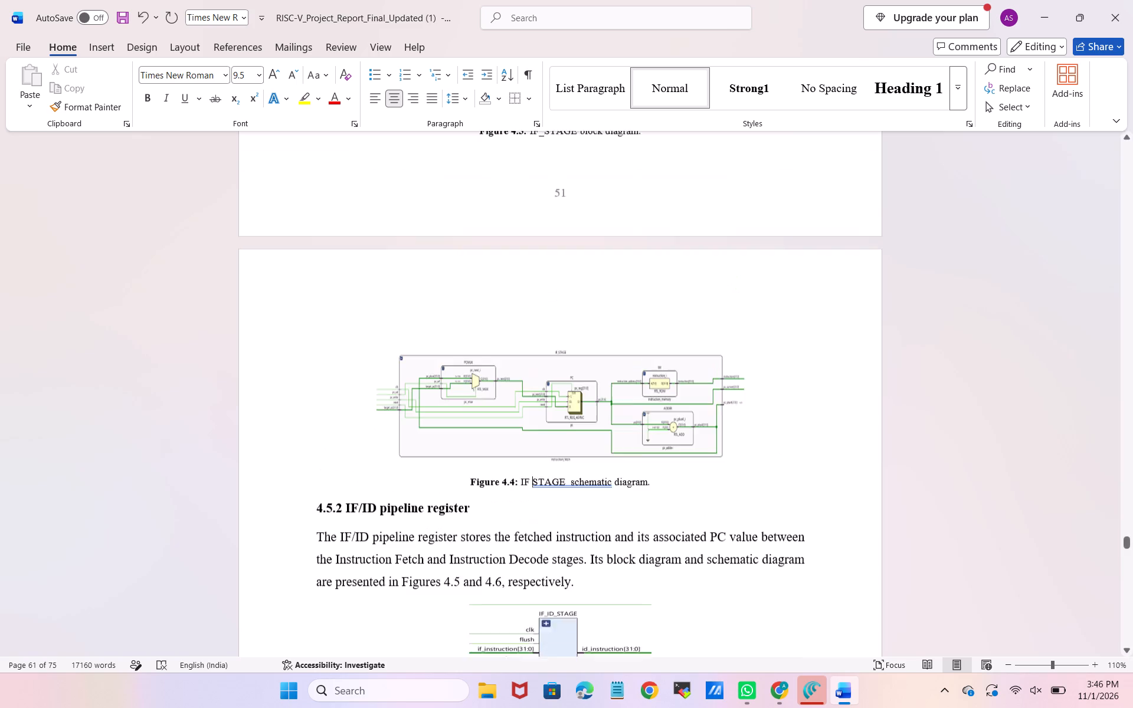
{"action": "scroll", "coordinate": [582, 376], "scroll_direction": "right", "scroll_amount": 1}
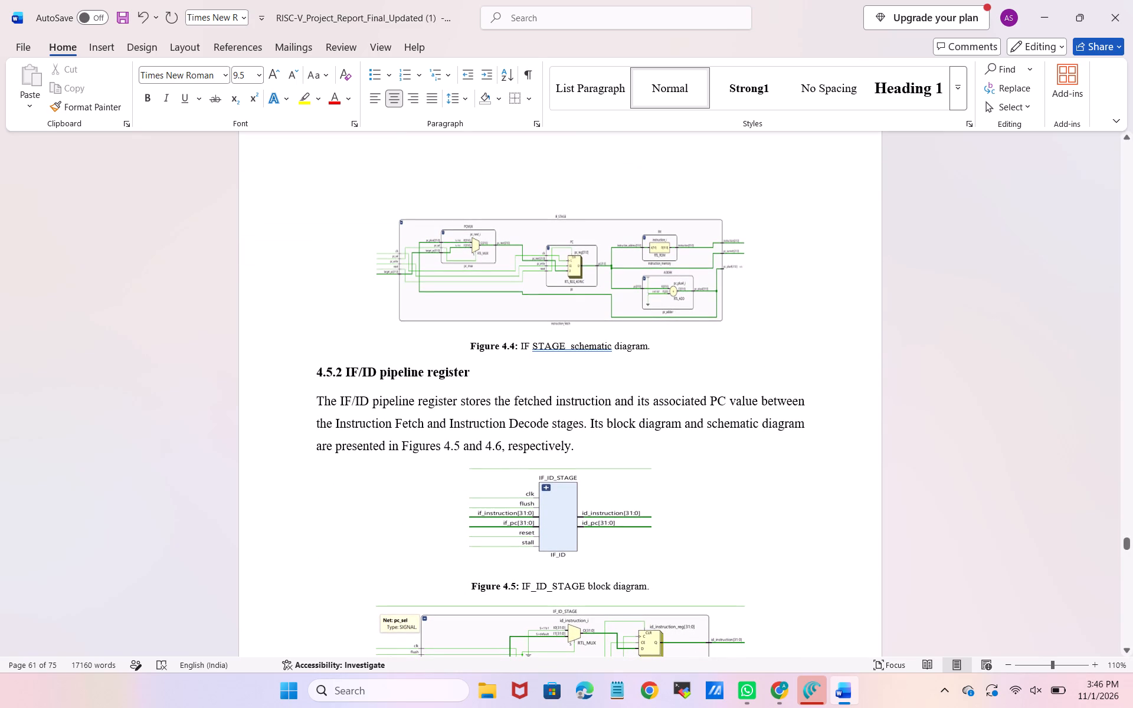
{"action": "left_click", "coordinate": [571, 349]}
{"action": "key", "text": "BackSpace"}
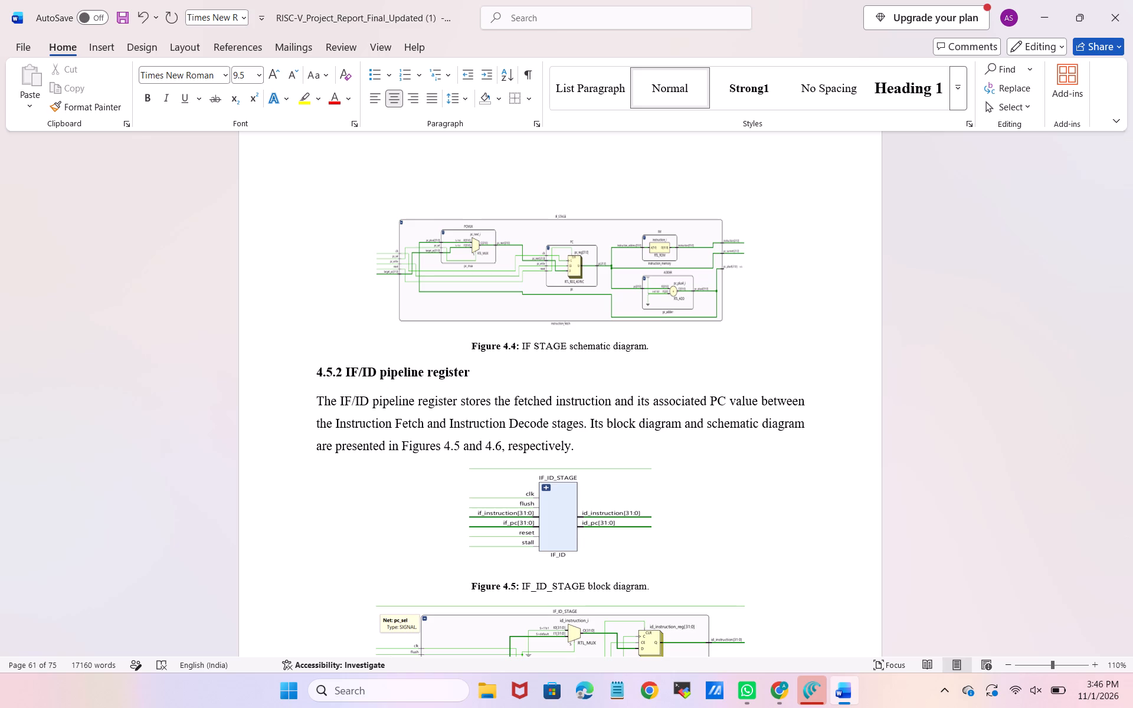
Shrink the address generator block diagram of Figure 4.7 slightly and centre it above its caption.
{"action": "scroll", "coordinate": [571, 349], "scroll_direction": "down", "scroll_amount": 3}
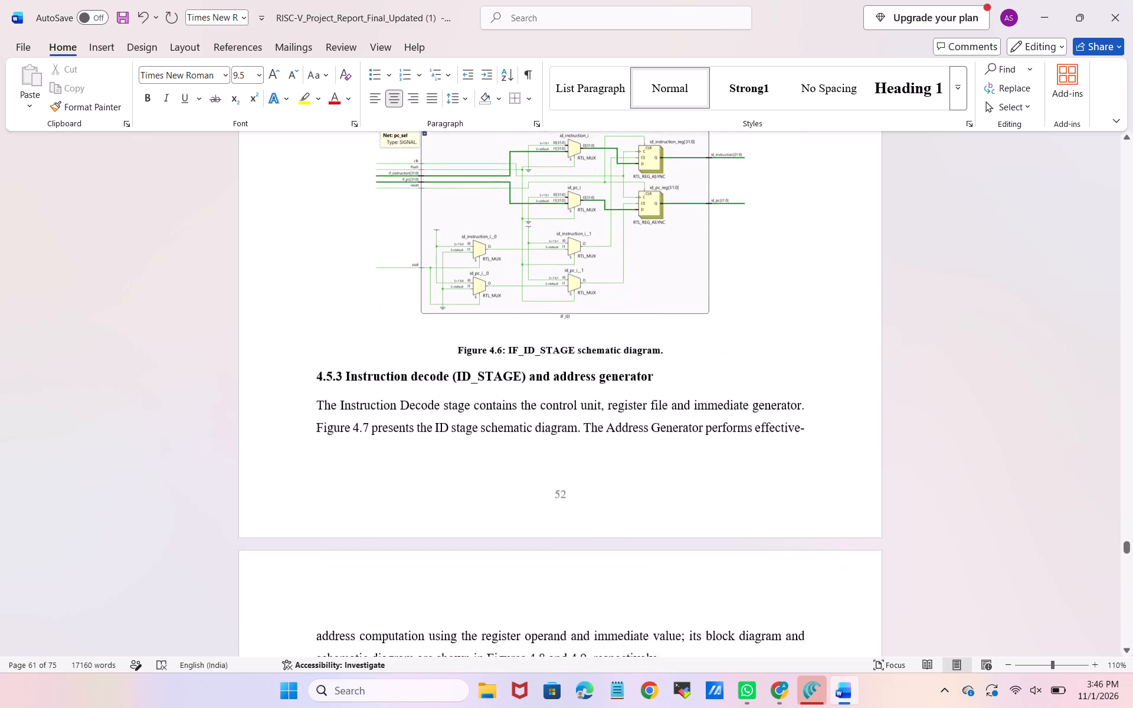
{"action": "scroll", "coordinate": [571, 349], "scroll_direction": "down", "scroll_amount": 3}
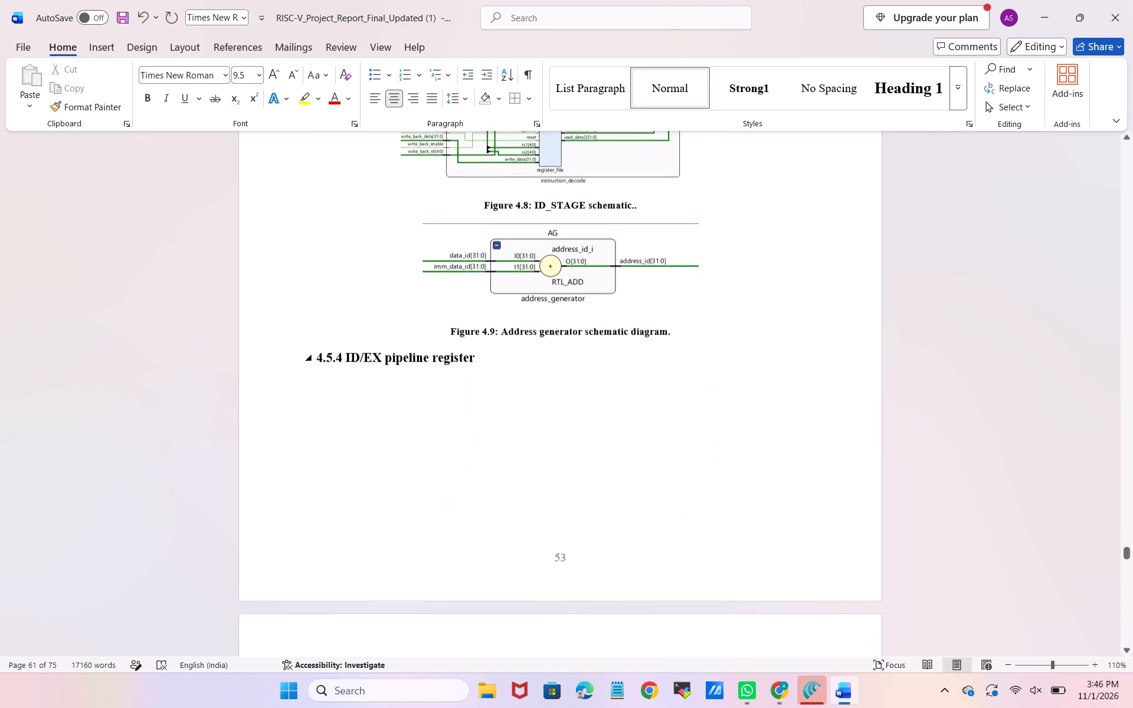
{"action": "scroll", "coordinate": [571, 349], "scroll_direction": "up", "scroll_amount": 1}
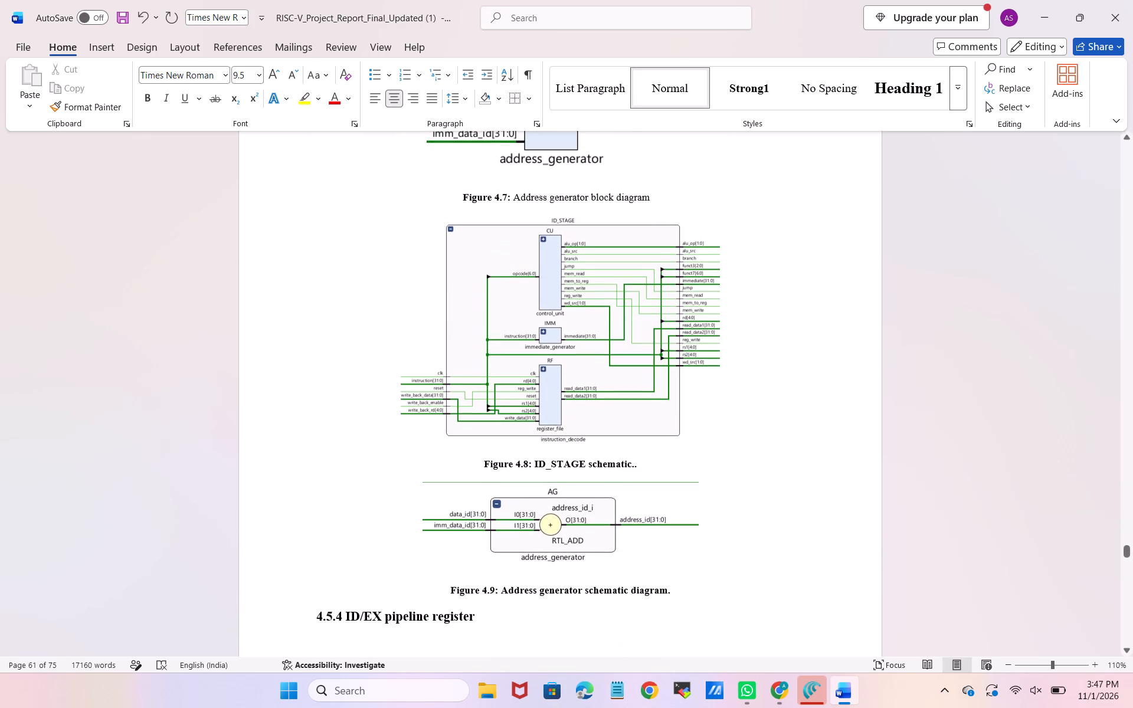
{"action": "scroll", "coordinate": [582, 283], "scroll_direction": "up", "scroll_amount": 1}
{"action": "scroll", "coordinate": [589, 332], "scroll_direction": "up", "scroll_amount": 1}
{"action": "left_click", "coordinate": [574, 308]}
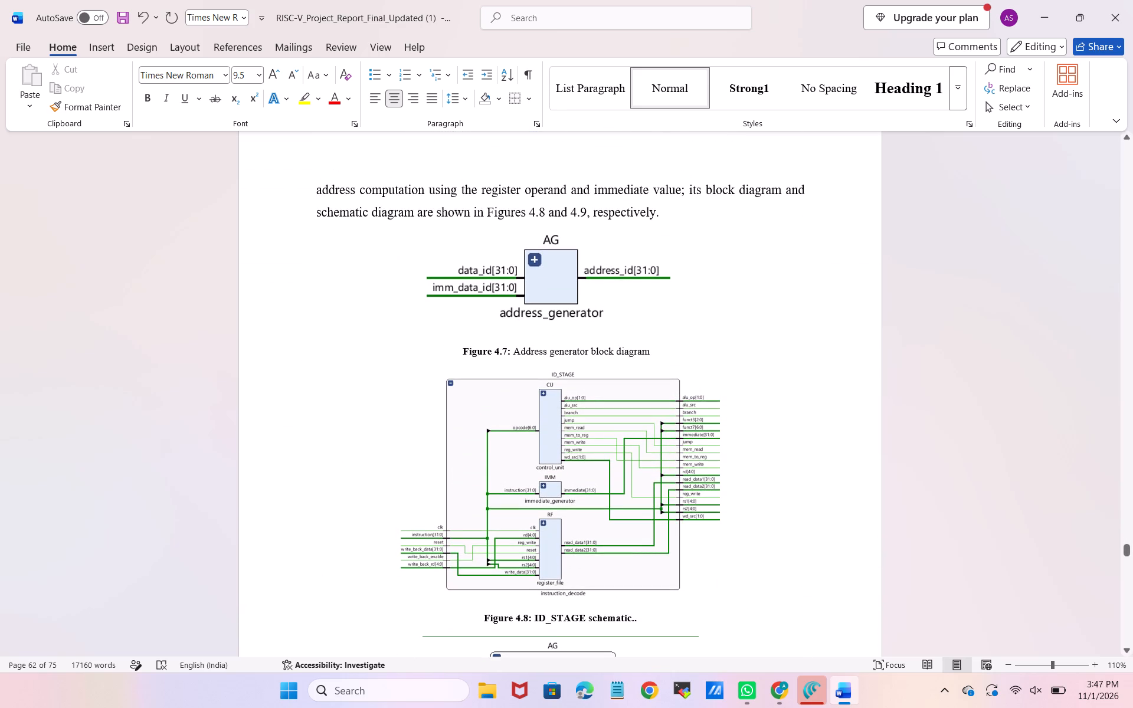
{"action": "left_click", "coordinate": [689, 250]}
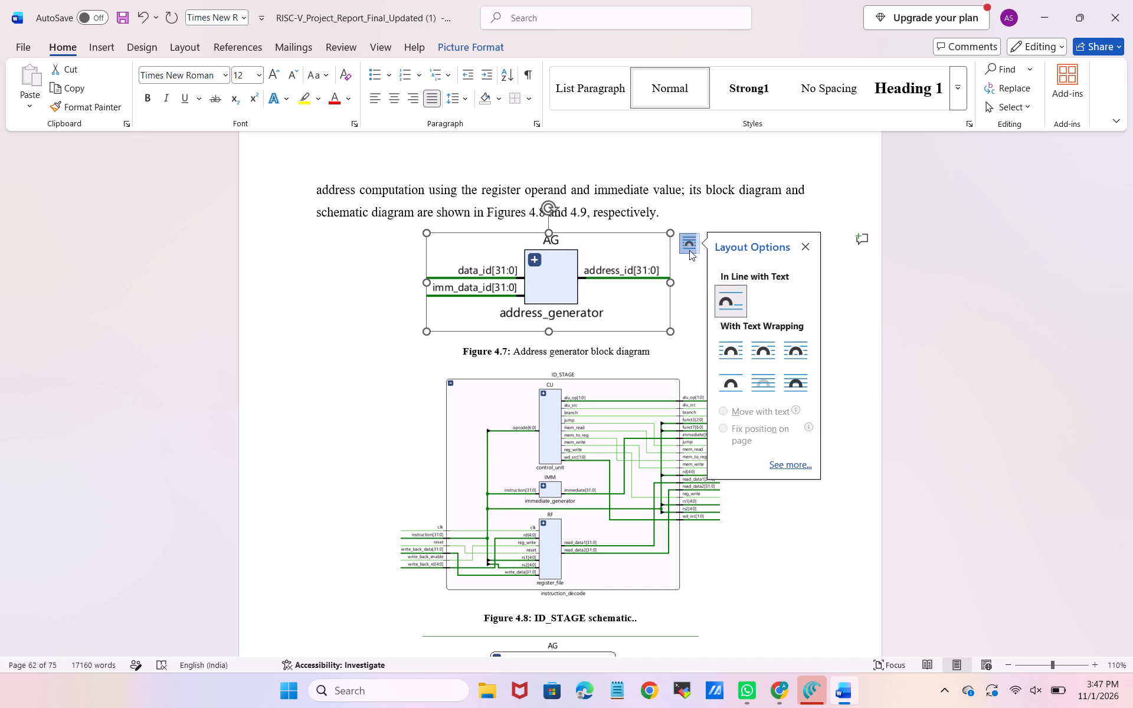
{"action": "left_click", "coordinate": [689, 250]}
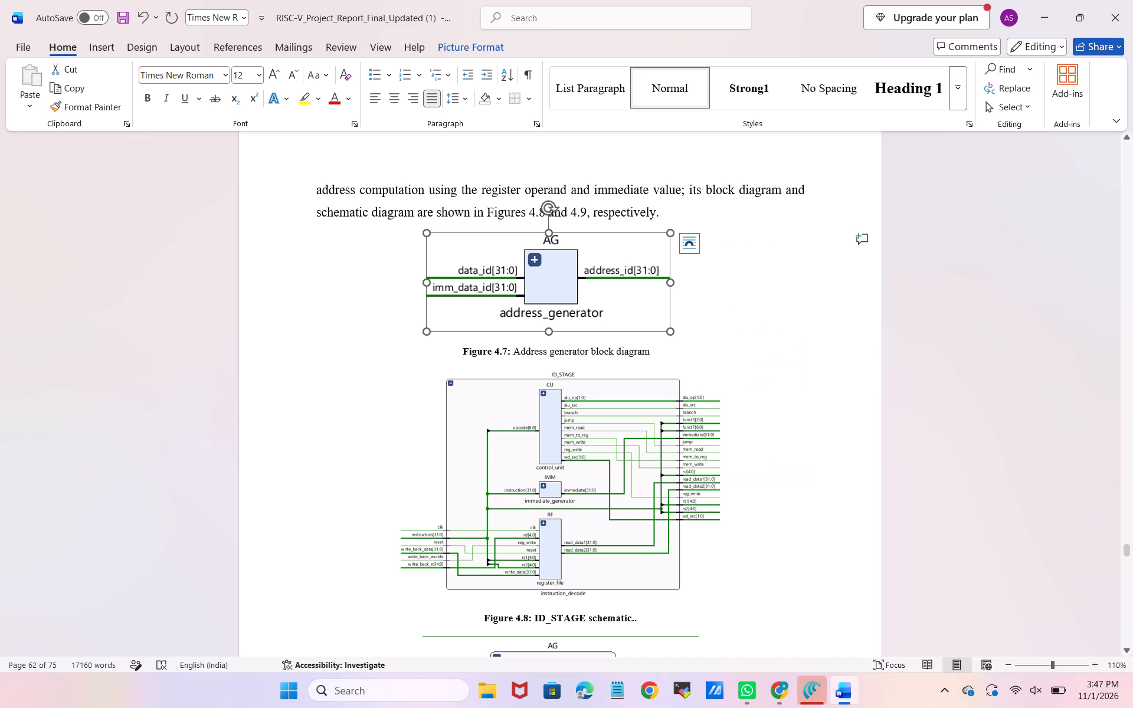
{"action": "left_click_drag", "start_coordinate": [672, 333], "coordinate": [639, 313]}
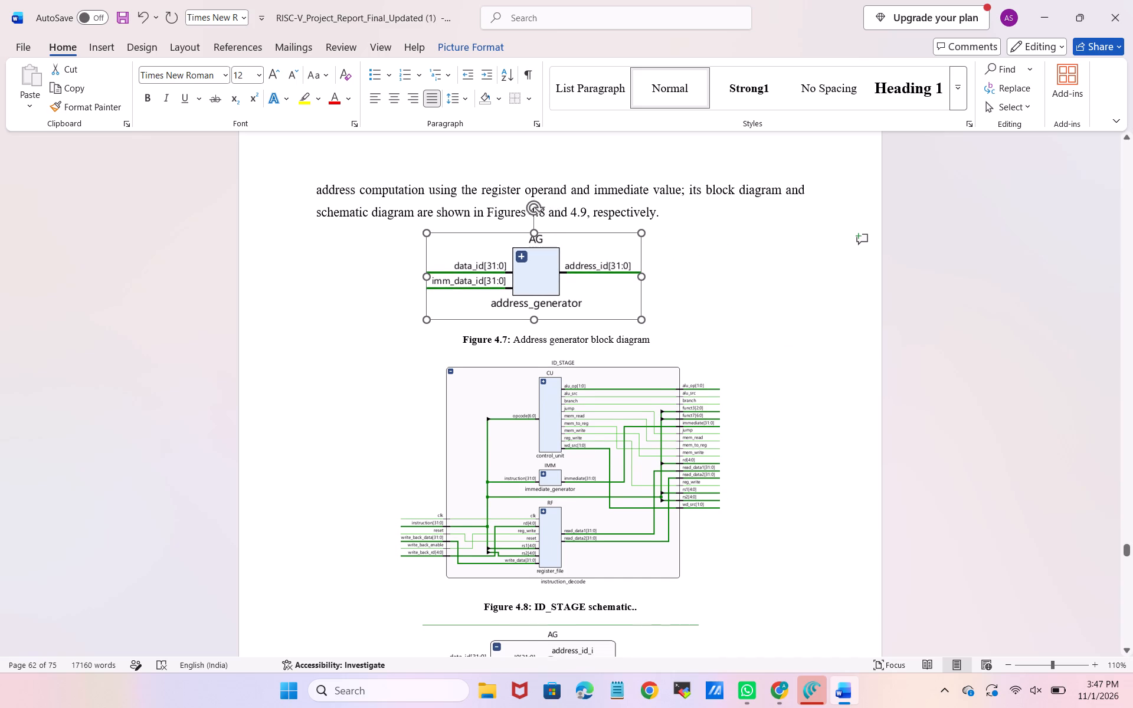
{"action": "left_click_drag", "start_coordinate": [639, 313], "coordinate": [638, 313]}
{"action": "left_click", "coordinate": [397, 91]}
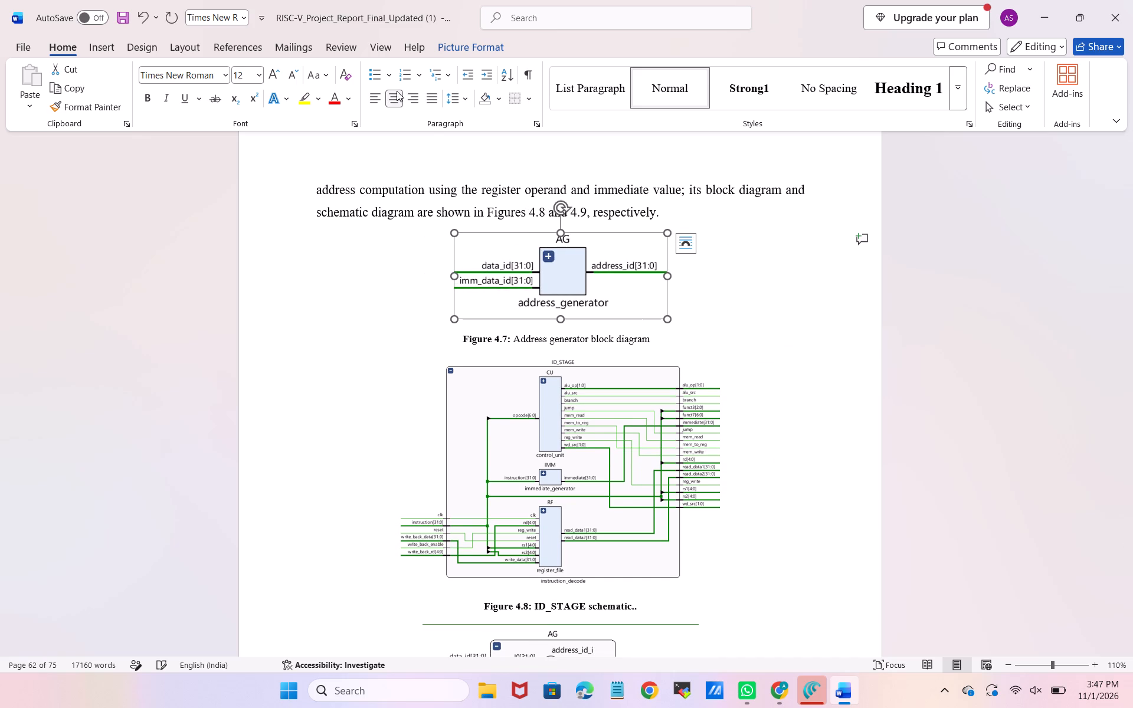
Shrink the ID_STAGE schematic of Figure 4.8 proportionally.
{"action": "left_click", "coordinate": [545, 434]}
{"action": "scroll", "coordinate": [545, 434], "scroll_direction": "down", "scroll_amount": 1}
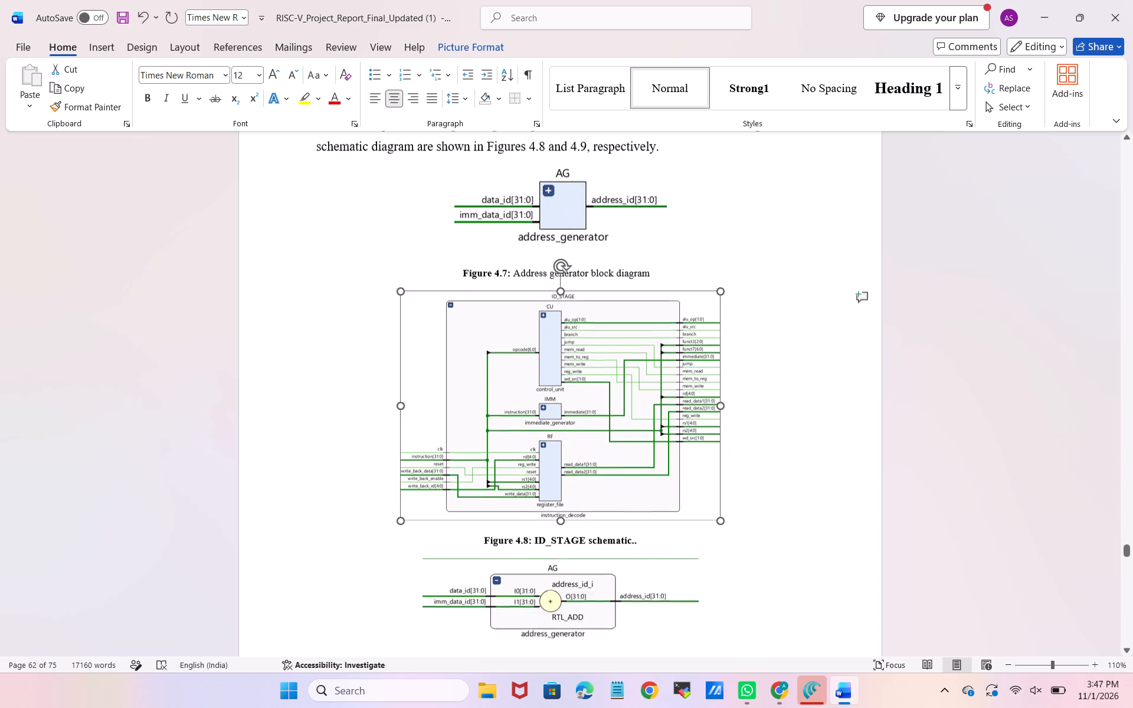
{"action": "scroll", "coordinate": [545, 434], "scroll_direction": "down", "scroll_amount": 1}
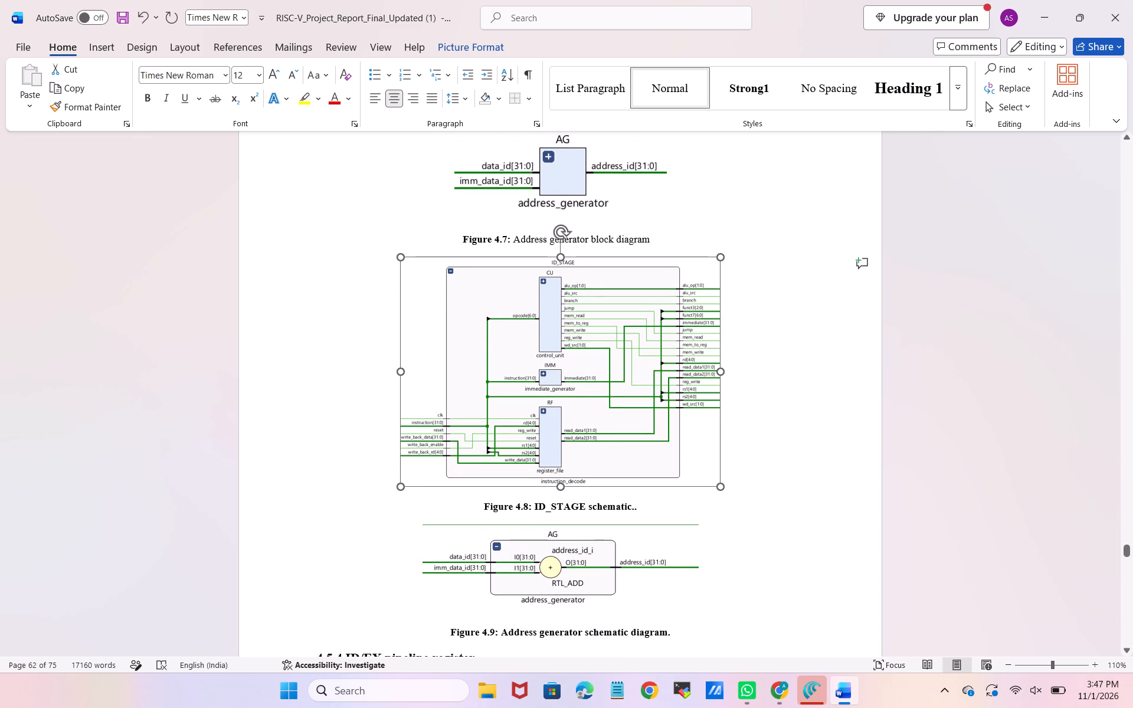
{"action": "left_click_drag", "start_coordinate": [718, 486], "coordinate": [677, 458]}
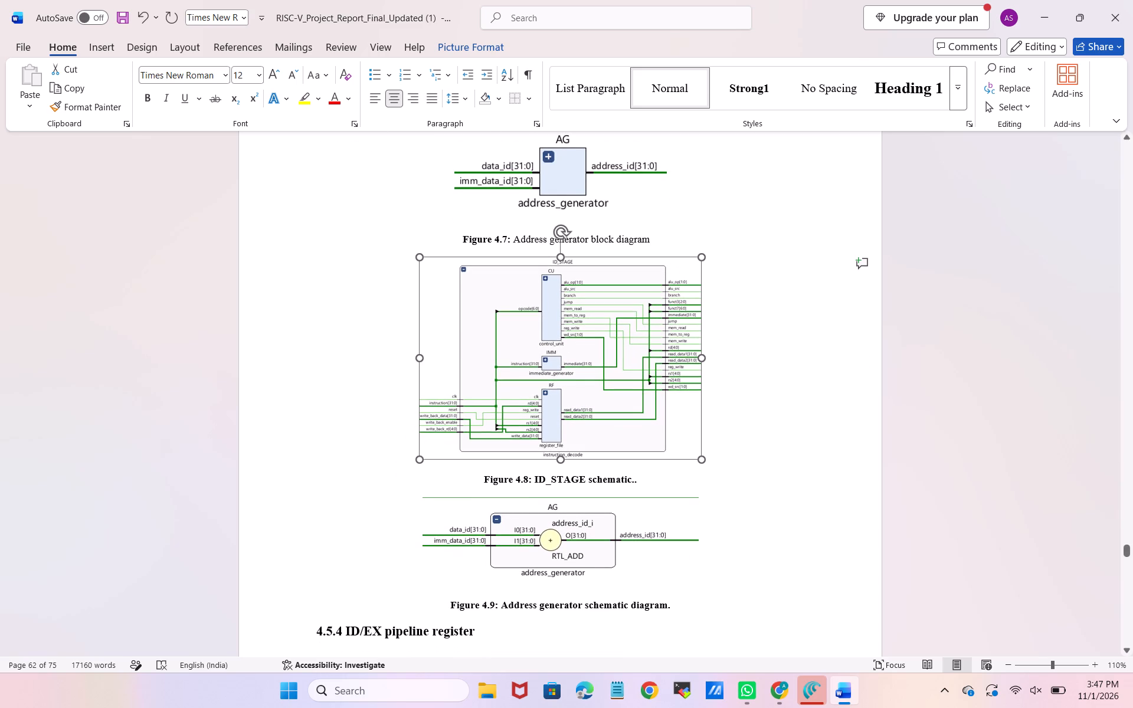
Shrink the IF_ID_STAGE schematic of Figure 4.6 so the whole section 4.5.3 paragraph fits on page 52.
{"action": "scroll", "coordinate": [631, 448], "scroll_direction": "down", "scroll_amount": 2}
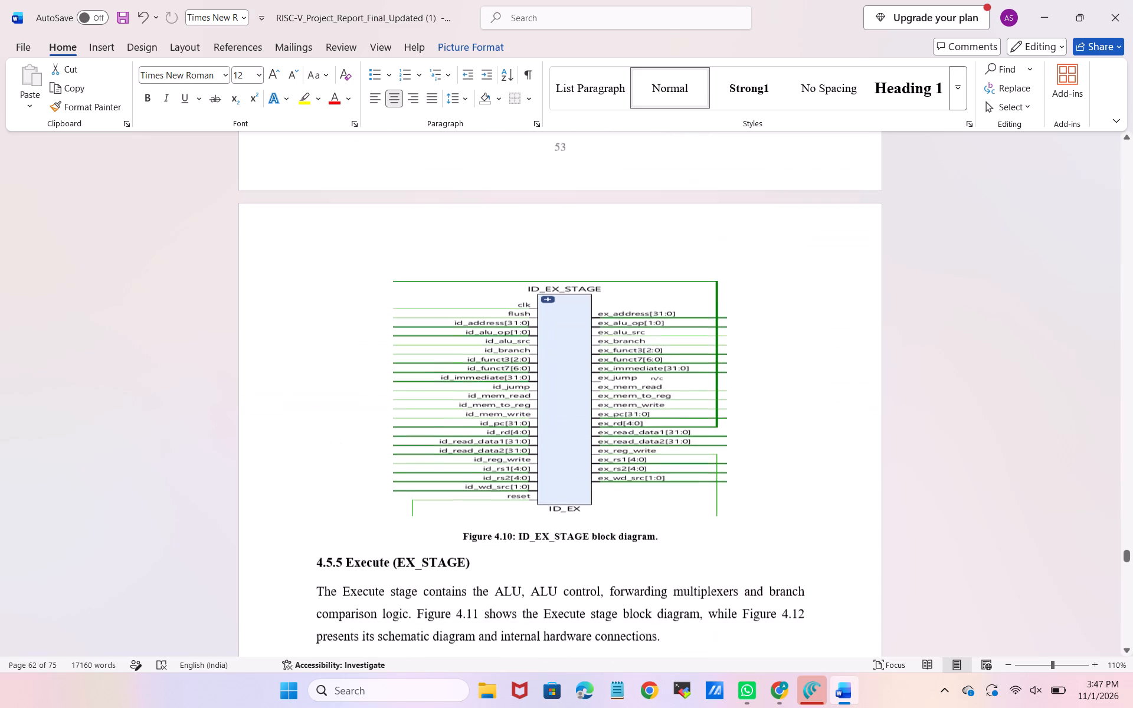
{"action": "scroll", "coordinate": [631, 448], "scroll_direction": "down", "scroll_amount": 1}
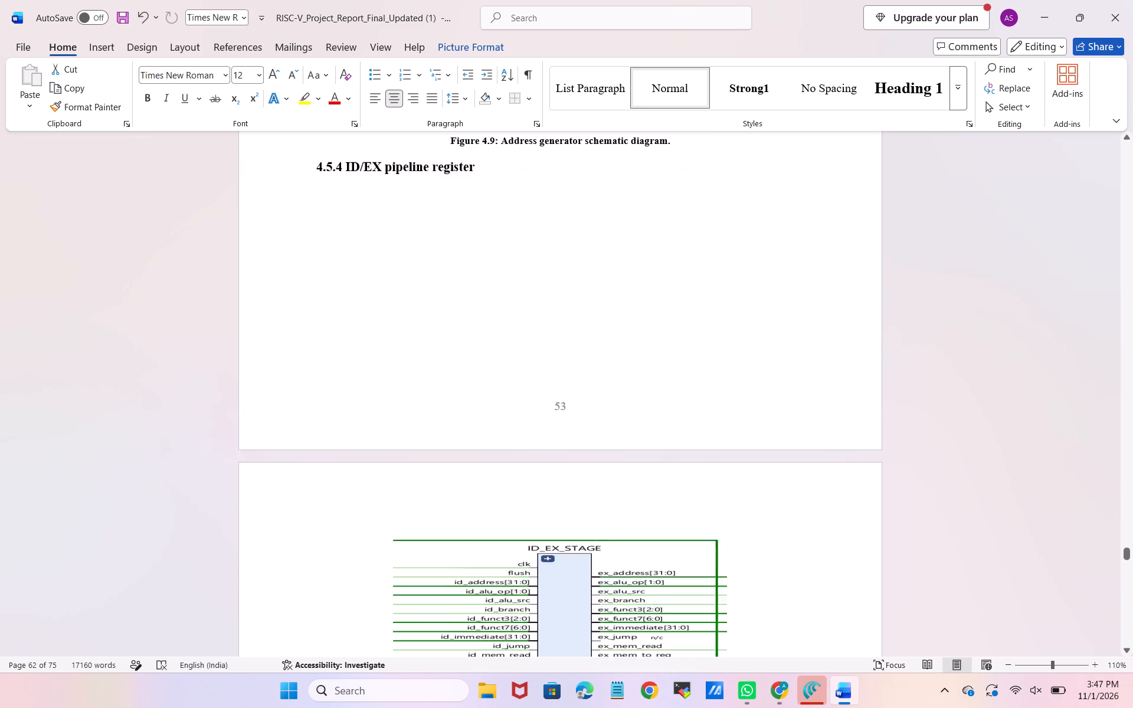
{"action": "scroll", "coordinate": [631, 448], "scroll_direction": "up", "scroll_amount": 3}
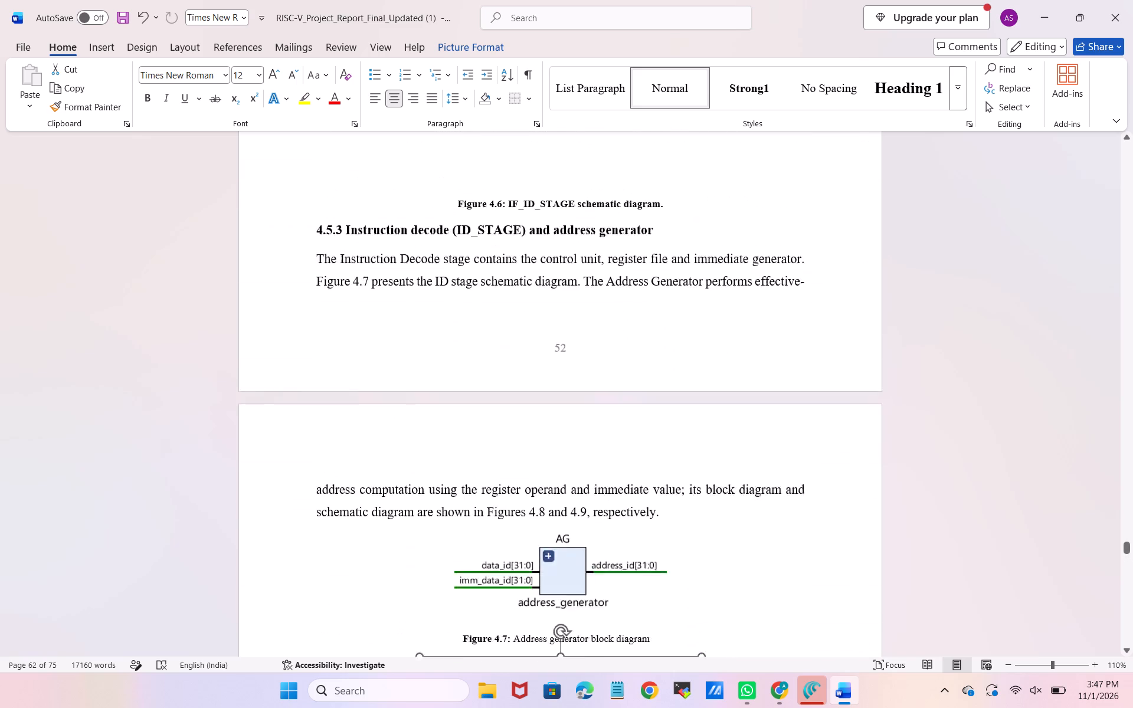
{"action": "scroll", "coordinate": [631, 448], "scroll_direction": "up", "scroll_amount": 2}
{"action": "left_click", "coordinate": [657, 366]}
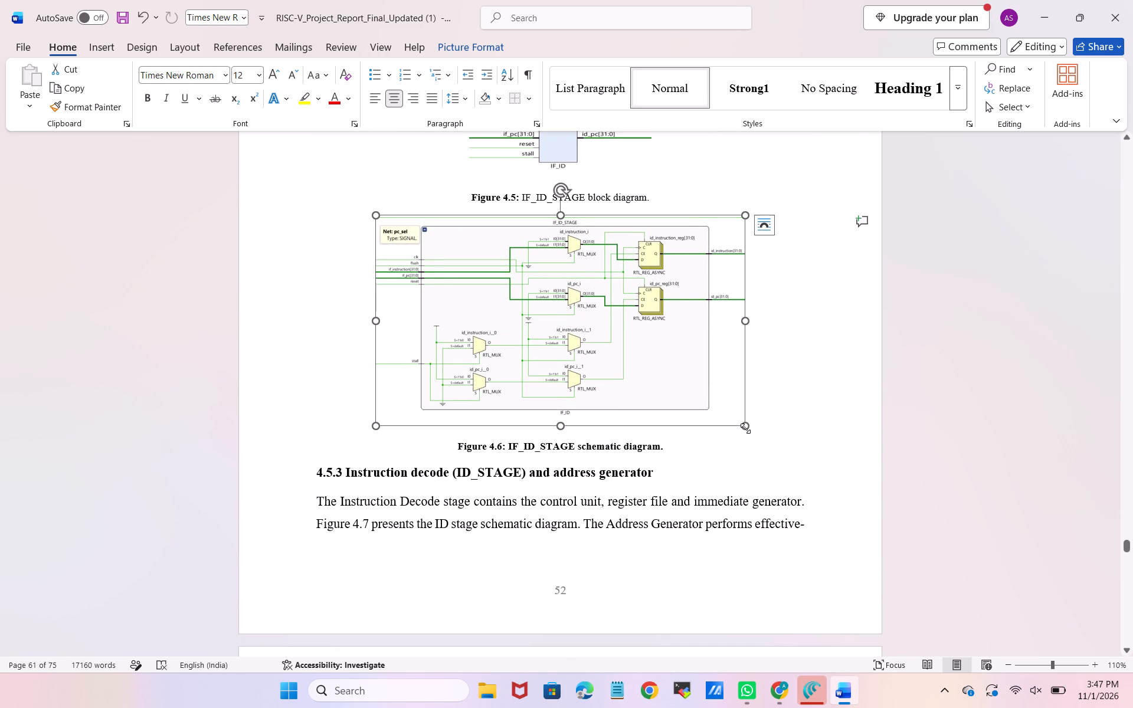
{"action": "left_click_drag", "start_coordinate": [745, 428], "coordinate": [695, 389]}
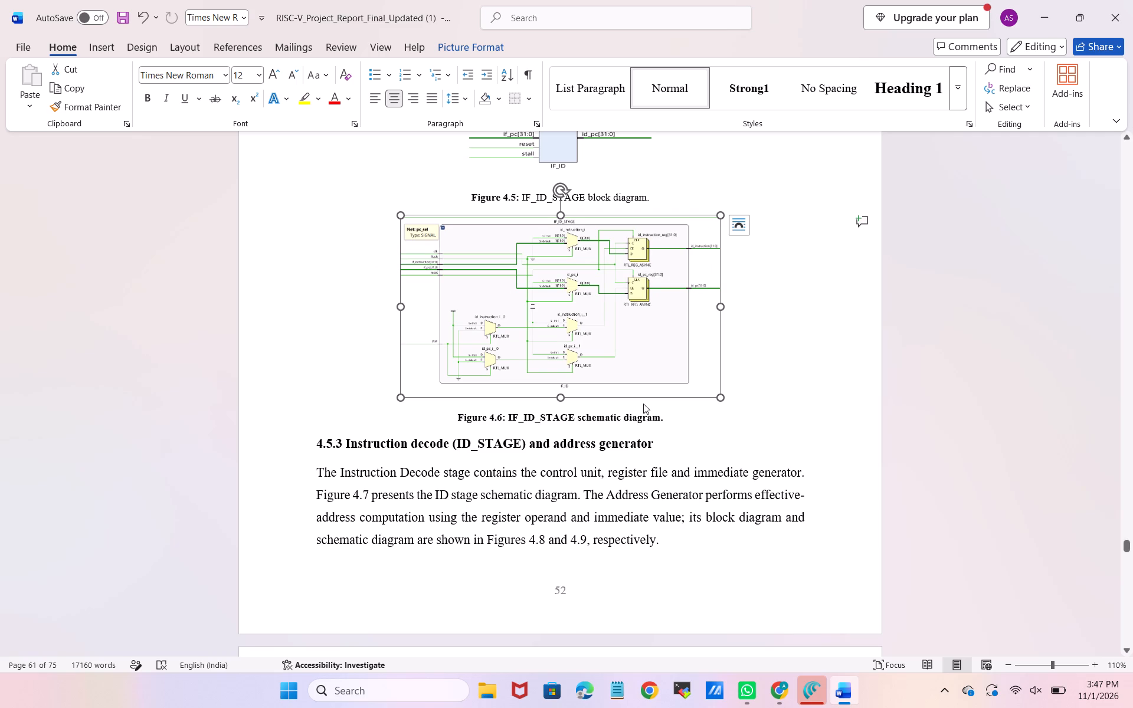
{"action": "left_click", "coordinate": [639, 407]}
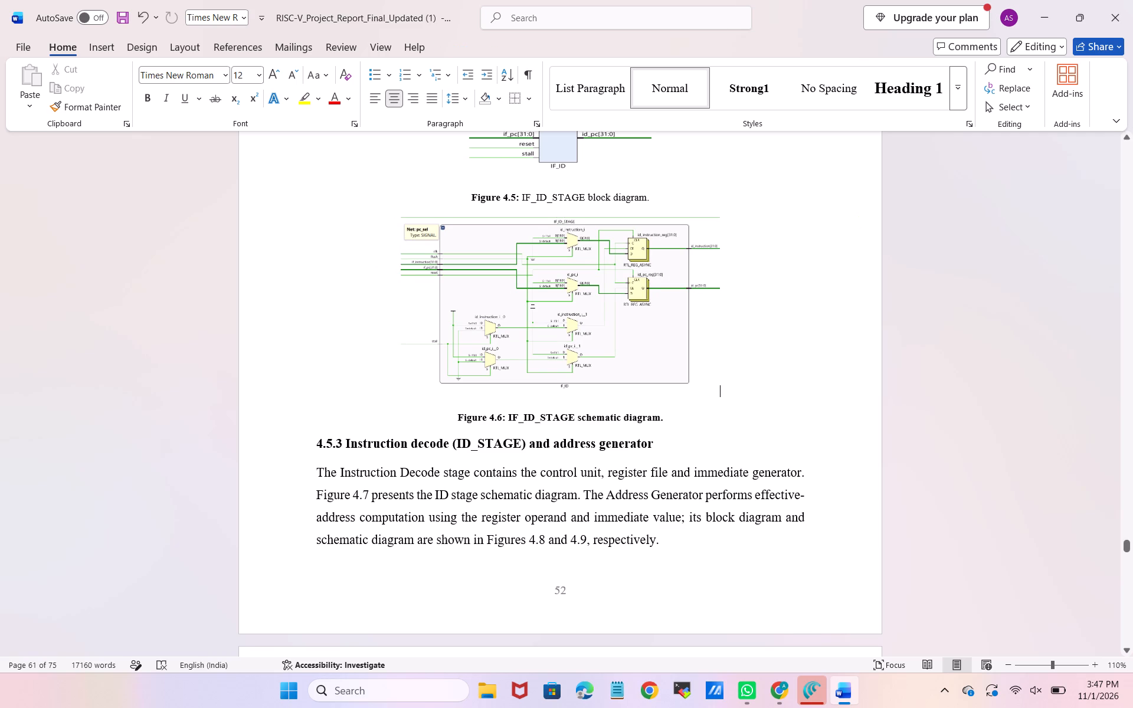
{"action": "key", "text": "BackSpace"}
Remove the bold from "IF_ID_STAGE schematic diagram." in the Figure 4.6 caption and delete its final full stop.
{"action": "key", "text": "Right"}
{"action": "key", "text": "Right"}
{"action": "key", "text": "Right"}
{"action": "key", "text": "Right"}
{"action": "key", "text": "Right"}
{"action": "key", "text": "Right"}
{"action": "key", "text": "Right"}
{"action": "key", "text": "Right"}
{"action": "key", "text": "Right"}
{"action": "key", "text": "Right"}
{"action": "key", "text": "Right"}
{"action": "key", "text": "Right"}
{"action": "key", "text": "Right"}
{"action": "key", "text": "Right"}
{"action": "key", "text": "Right"}
{"action": "key", "text": "ctrl+Right"}
{"action": "key", "text": "Left"}
{"action": "key", "text": "Left"}
{"action": "key", "text": "shift+Right"}
{"action": "key", "text": "shift+Right"}
{"action": "key", "text": "shift+Right"}
{"action": "key", "text": "shift+Right"}
{"action": "key", "text": "shift+Right"}
{"action": "key", "text": "shift+Right"}
{"action": "key", "text": "shift+Right"}
{"action": "key", "text": "shift+Right"}
{"action": "key", "text": "shift+Right"}
{"action": "key", "text": "shift+Right"}
{"action": "key", "text": "shift+Right"}
{"action": "key", "text": "shift+Right"}
{"action": "key", "text": "shift+Right"}
{"action": "key", "text": "shift+Right"}
{"action": "key", "text": "shift+Right"}
{"action": "key", "text": "shift+Right"}
{"action": "key", "text": "shift+Right"}
{"action": "key", "text": "shift+Right"}
{"action": "key", "text": "shift+Right"}
{"action": "key", "text": "shift+Right"}
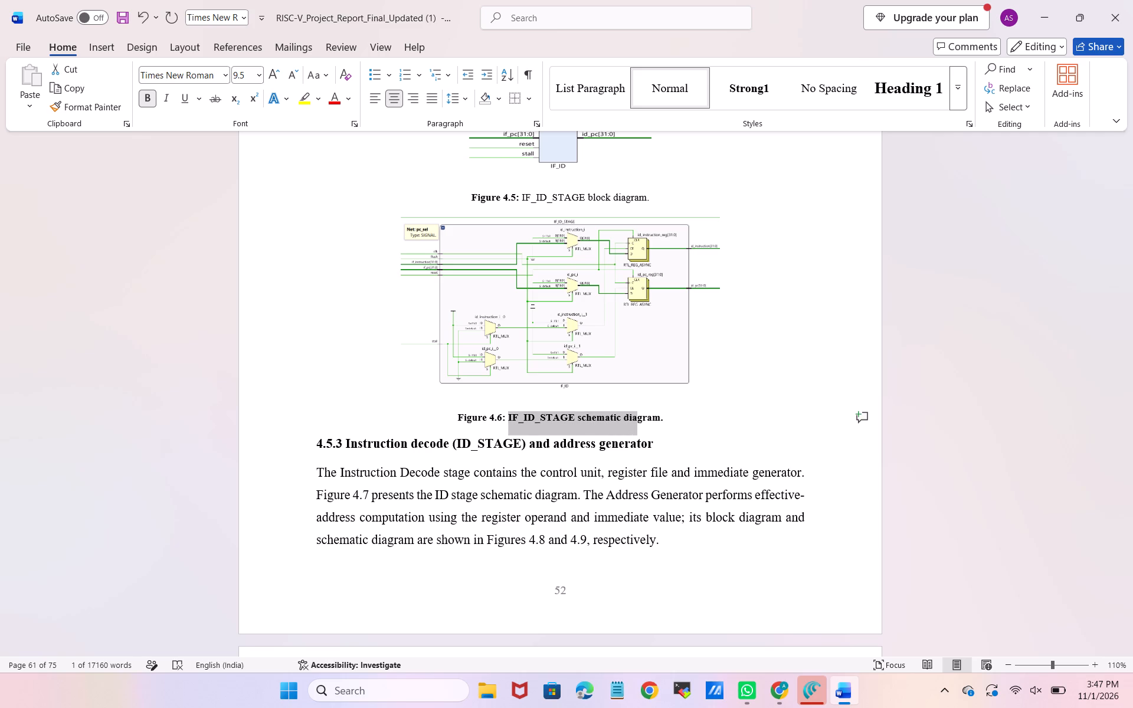
{"action": "key", "text": "shift+Right"}
{"action": "key", "text": "shift+Right"}
{"action": "key", "text": "shift+Right"}
{"action": "key", "text": "shift+Right"}
{"action": "key", "text": "shift+Right"}
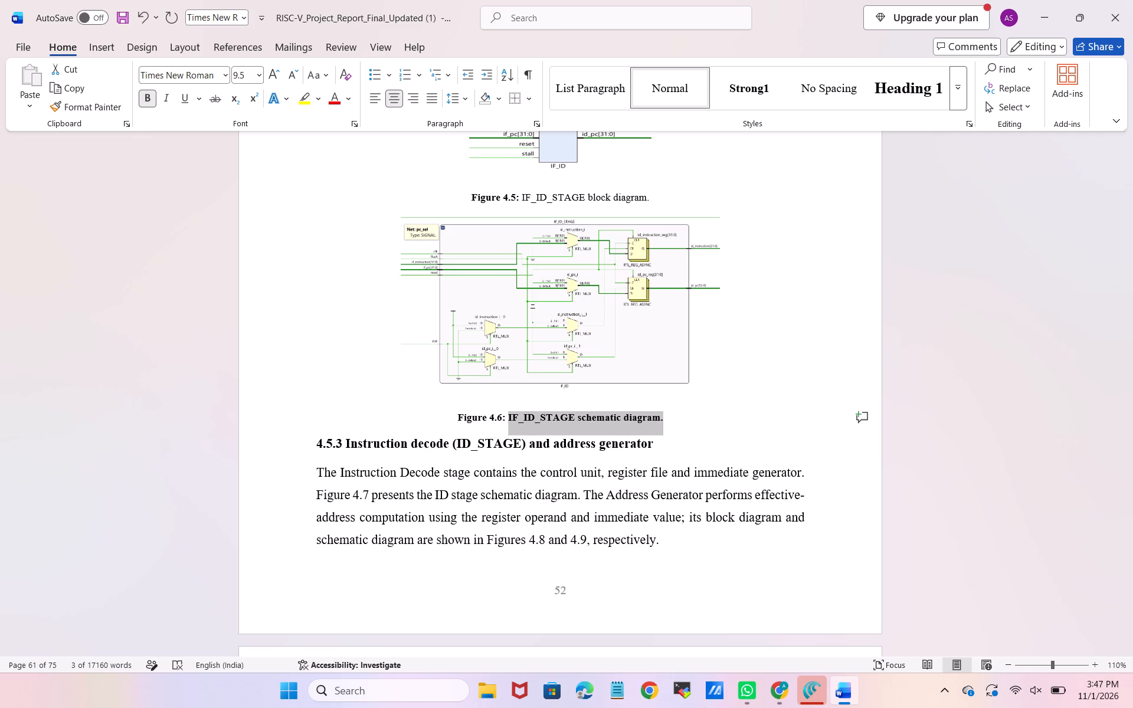
{"action": "key", "text": "ctrl+b"}
{"action": "key", "text": "Right"}
{"action": "key", "text": "BackSpace"}
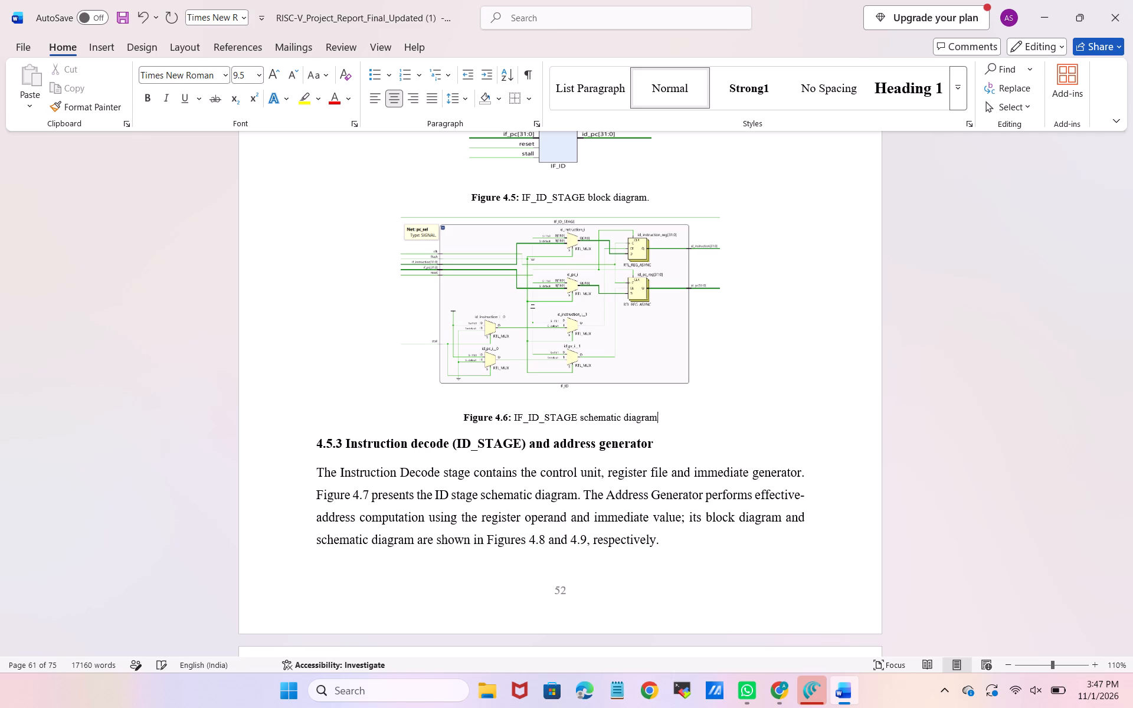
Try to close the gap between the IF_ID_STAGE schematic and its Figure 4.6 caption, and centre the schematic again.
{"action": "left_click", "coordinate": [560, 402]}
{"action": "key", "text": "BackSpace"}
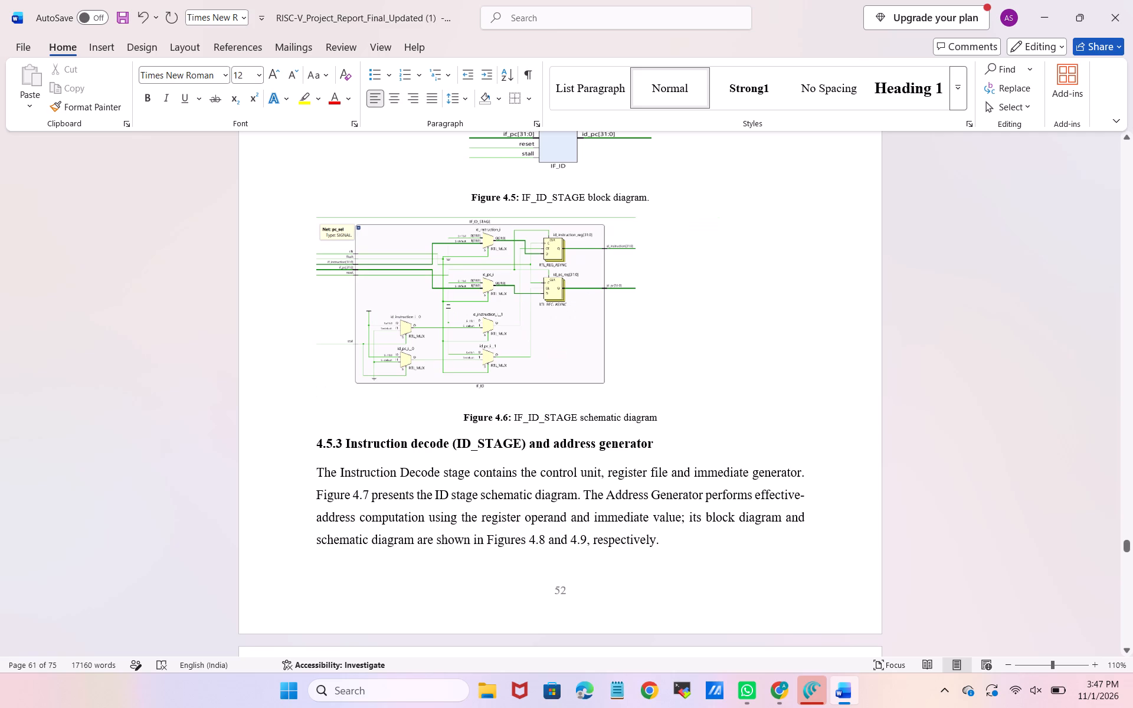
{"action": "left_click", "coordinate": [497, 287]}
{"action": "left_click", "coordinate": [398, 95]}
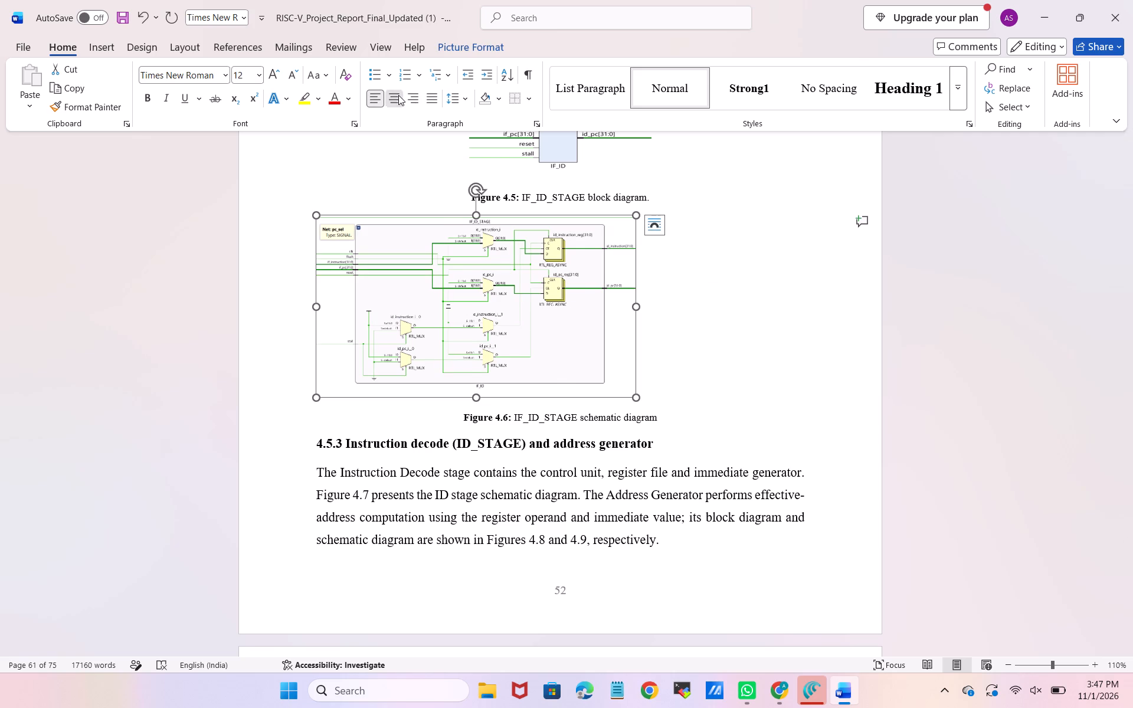
Reduce the ID_STAGE schematic of Figure 4.8 slightly further, keeping its proportions.
{"action": "scroll", "coordinate": [620, 398], "scroll_direction": "down", "scroll_amount": 3}
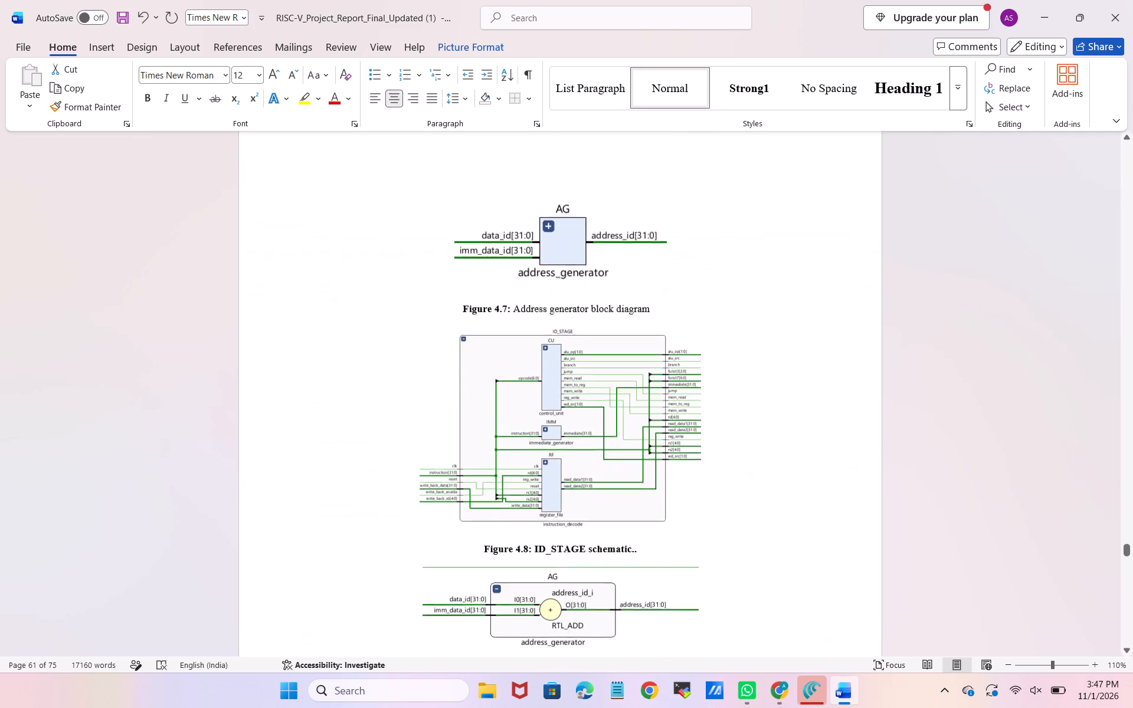
{"action": "scroll", "coordinate": [620, 398], "scroll_direction": "down", "scroll_amount": 1}
{"action": "scroll", "coordinate": [620, 398], "scroll_direction": "up", "scroll_amount": 1}
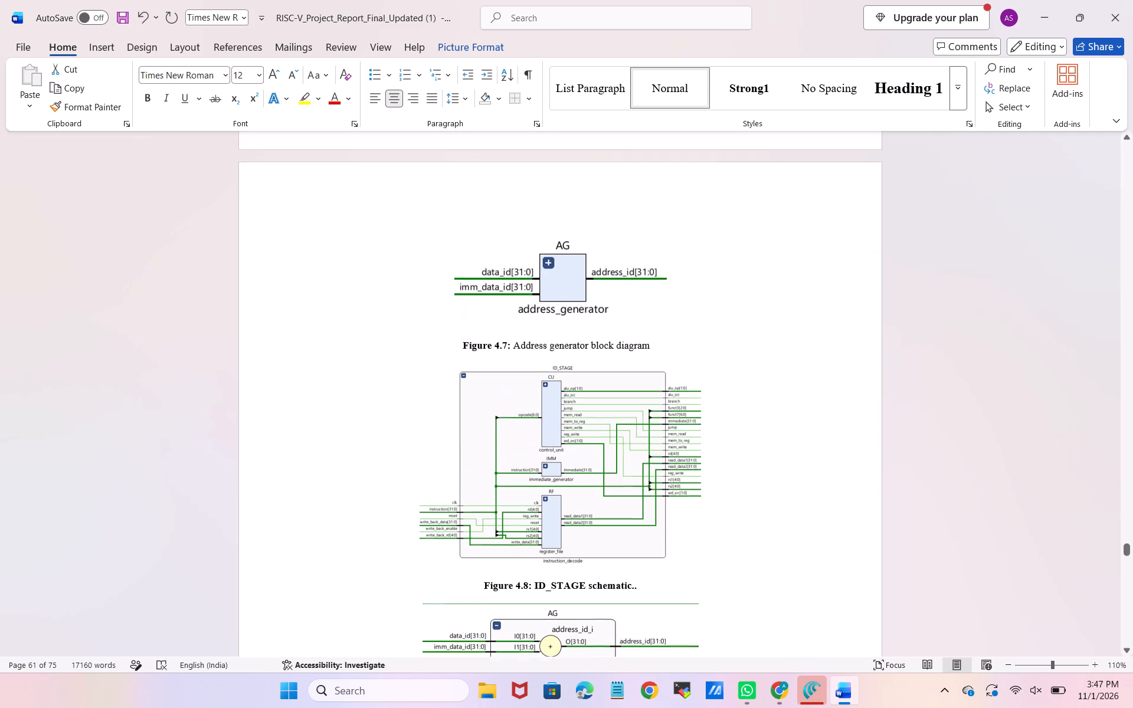
{"action": "right_click", "coordinate": [620, 398]}
{"action": "left_click", "coordinate": [556, 264]}
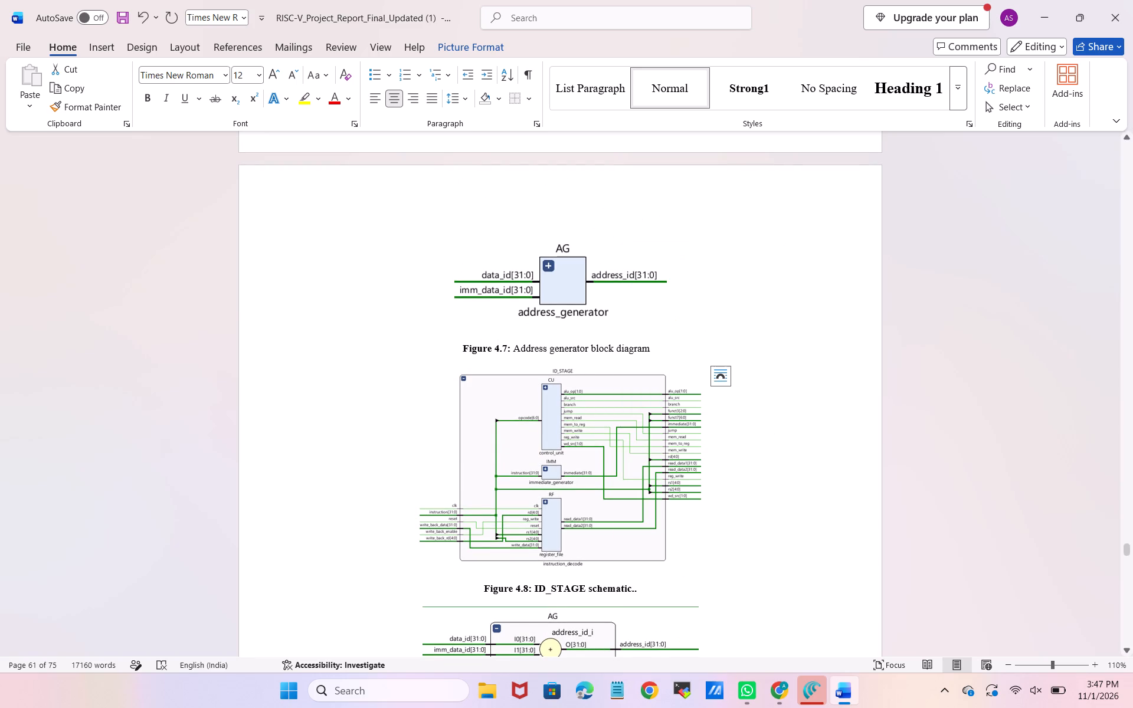
{"action": "scroll", "coordinate": [556, 264], "scroll_direction": "up", "scroll_amount": 1}
{"action": "left_click", "coordinate": [560, 424]}
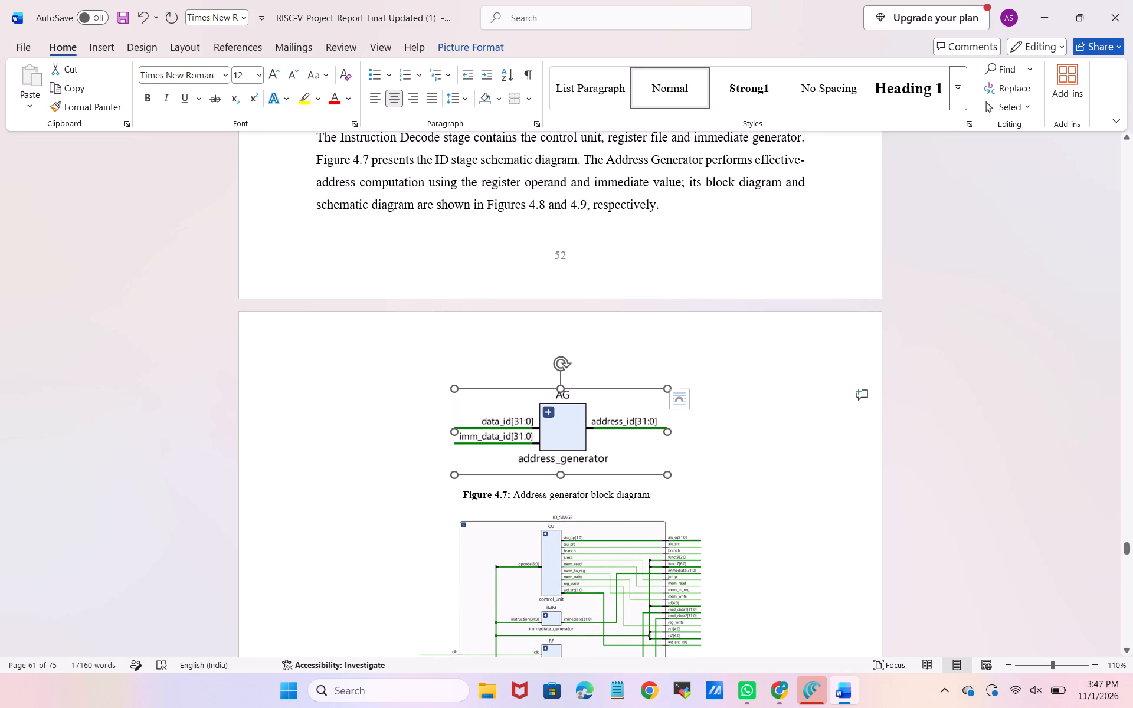
{"action": "scroll", "coordinate": [631, 538], "scroll_direction": "down", "scroll_amount": 1}
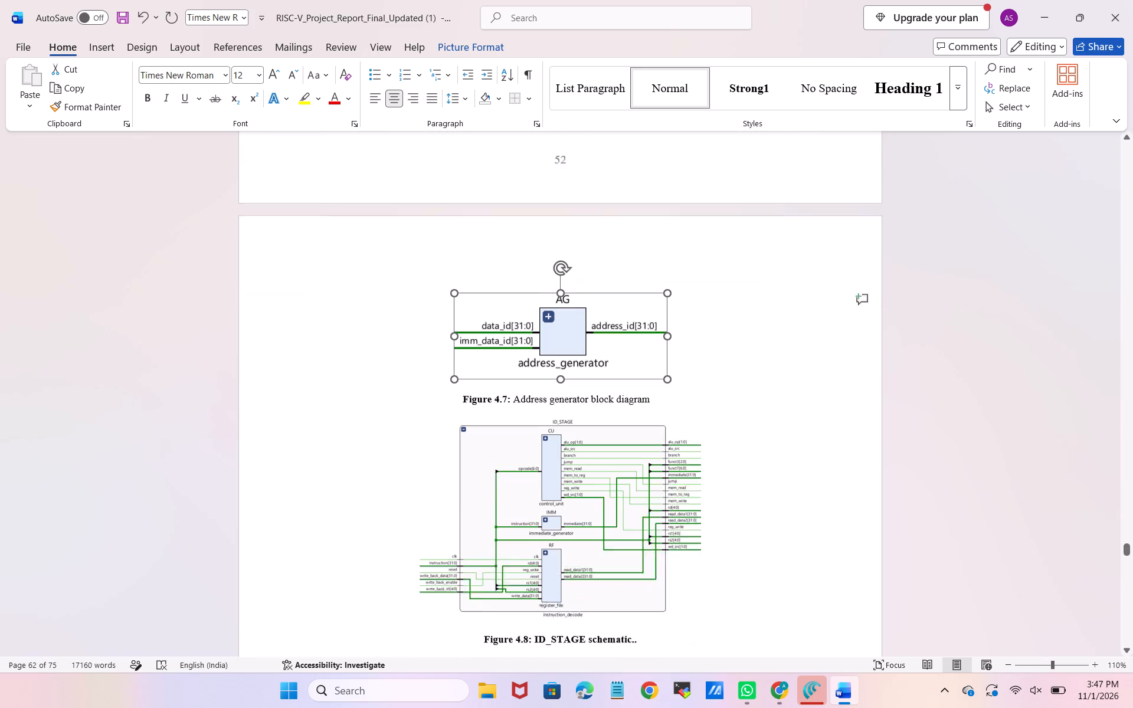
{"action": "scroll", "coordinate": [631, 538], "scroll_direction": "down", "scroll_amount": 1}
{"action": "left_click", "coordinate": [633, 471]}
{"action": "left_click_drag", "start_coordinate": [702, 539], "coordinate": [682, 520]}
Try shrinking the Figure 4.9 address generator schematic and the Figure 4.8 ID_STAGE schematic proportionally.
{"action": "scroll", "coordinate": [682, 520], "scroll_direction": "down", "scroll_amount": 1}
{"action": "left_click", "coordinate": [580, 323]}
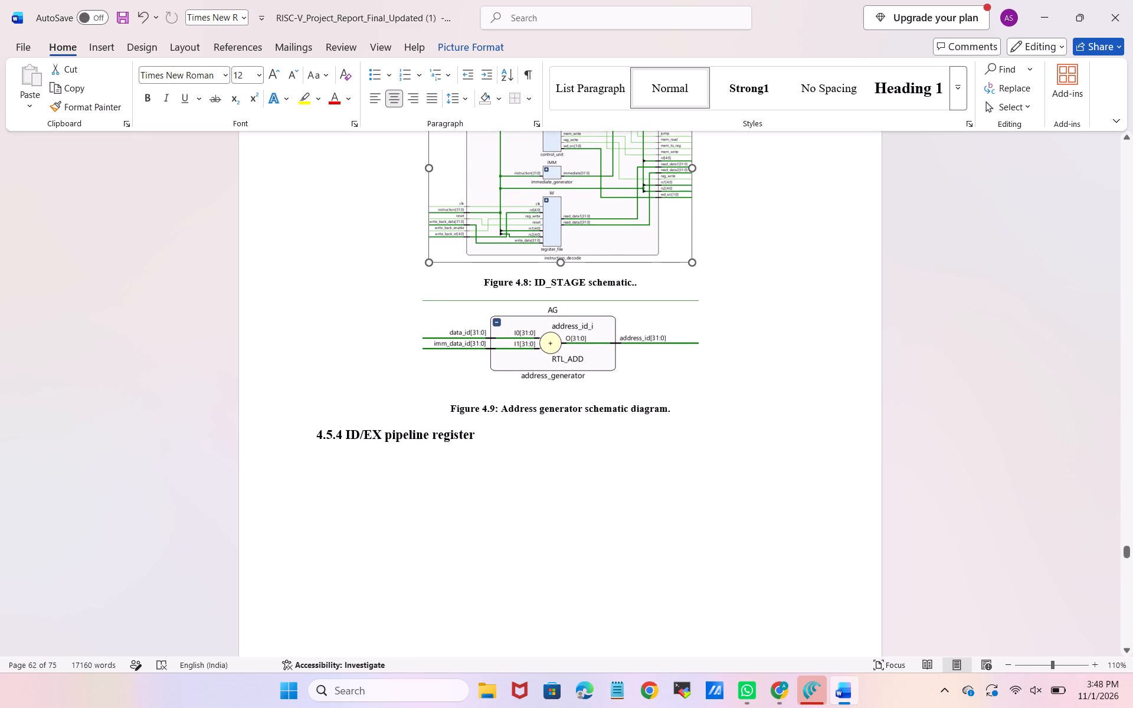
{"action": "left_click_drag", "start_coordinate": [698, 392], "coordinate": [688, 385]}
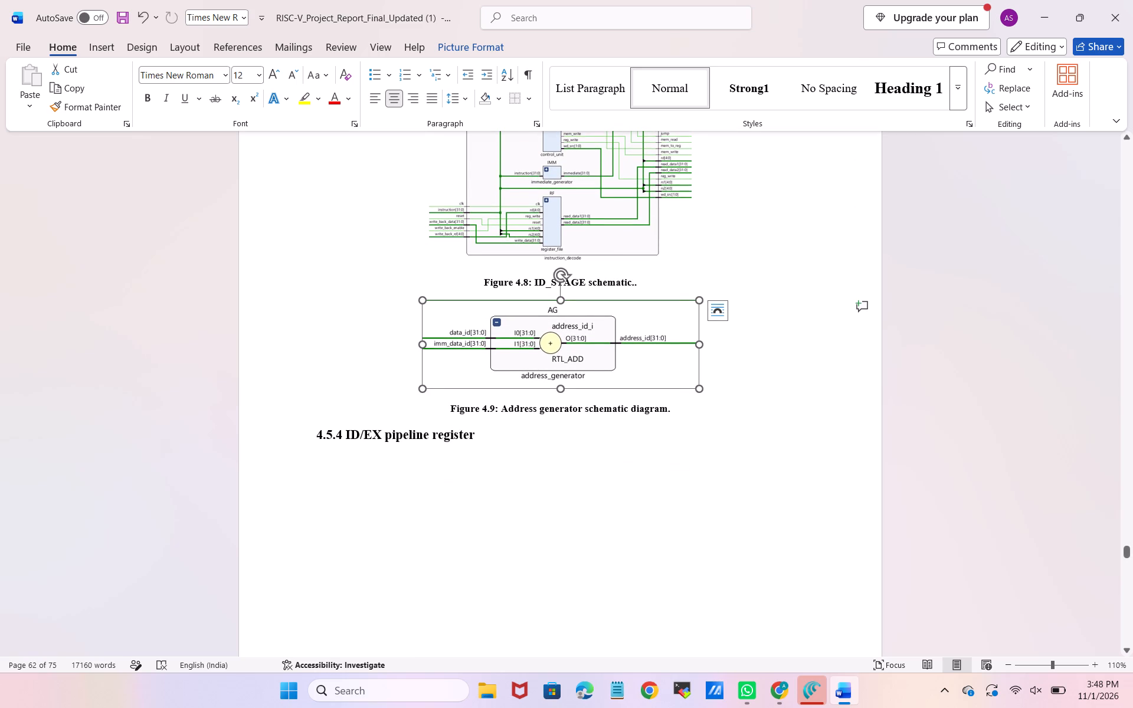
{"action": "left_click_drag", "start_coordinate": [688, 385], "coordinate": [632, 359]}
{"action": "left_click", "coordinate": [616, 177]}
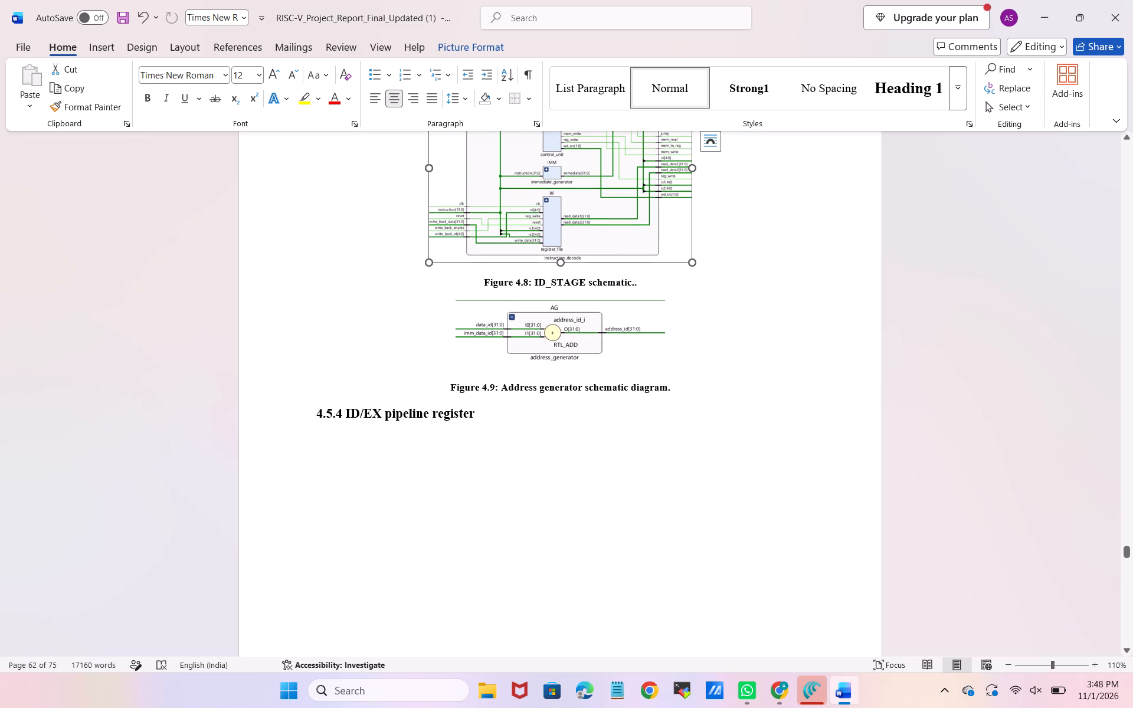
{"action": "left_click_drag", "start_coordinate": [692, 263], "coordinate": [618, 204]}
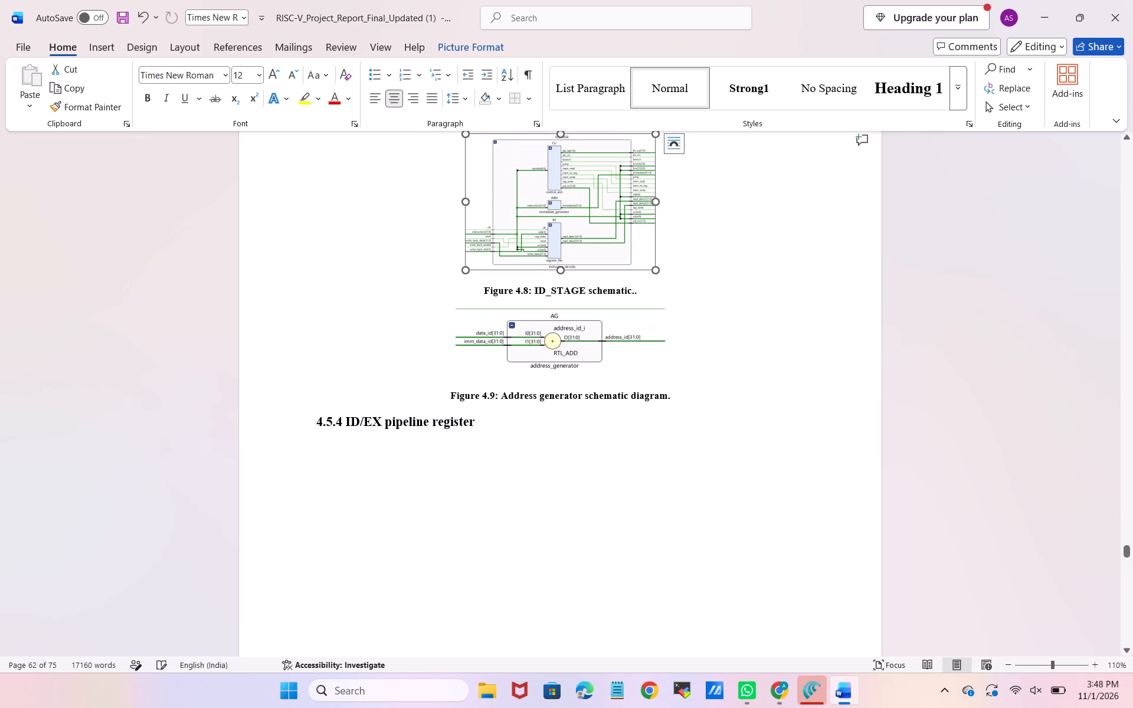
Enlarge the Figure 4.8 ID_STAGE schematic and the Figure 4.9 address generator schematic proportionally, making Figure 4.8 the wider of the two.
{"action": "left_click_drag", "start_coordinate": [657, 269], "coordinate": [809, 348]}
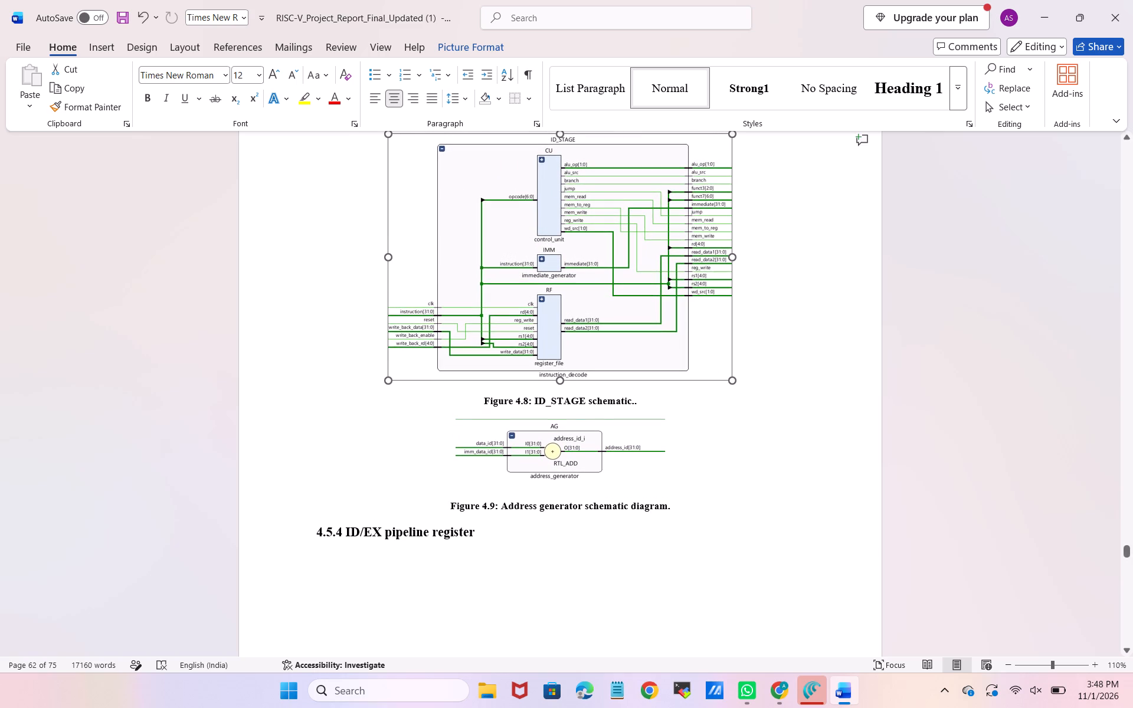
{"action": "left_click", "coordinate": [539, 453]}
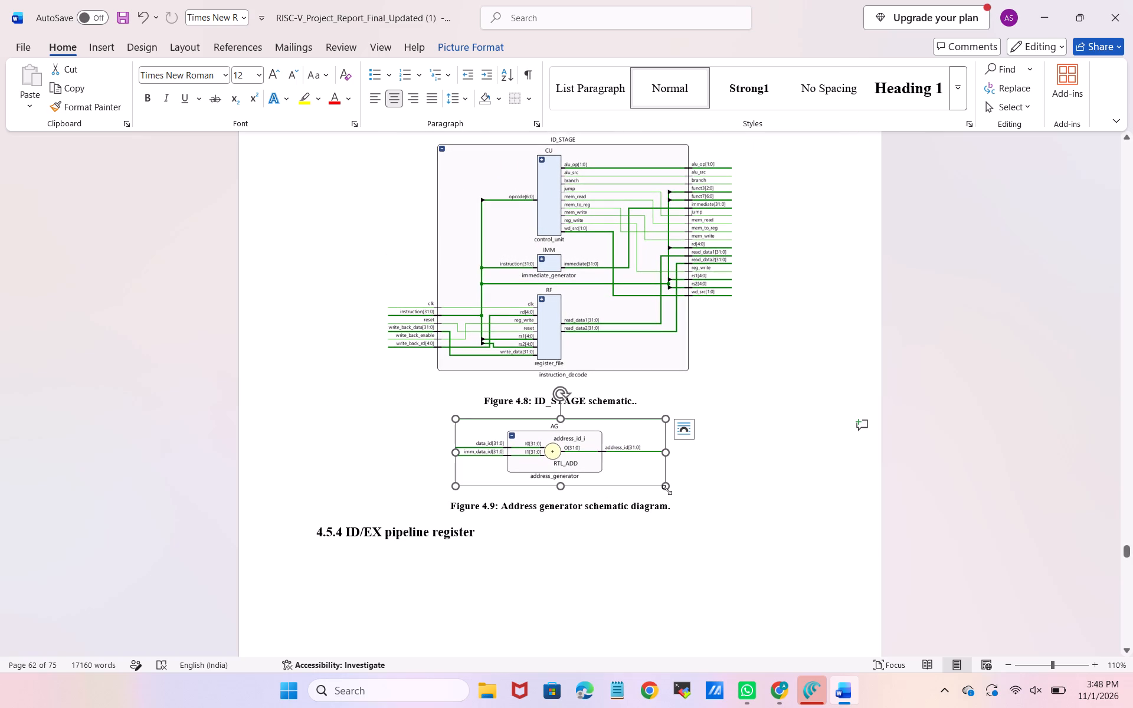
{"action": "left_click_drag", "start_coordinate": [667, 490], "coordinate": [741, 516]}
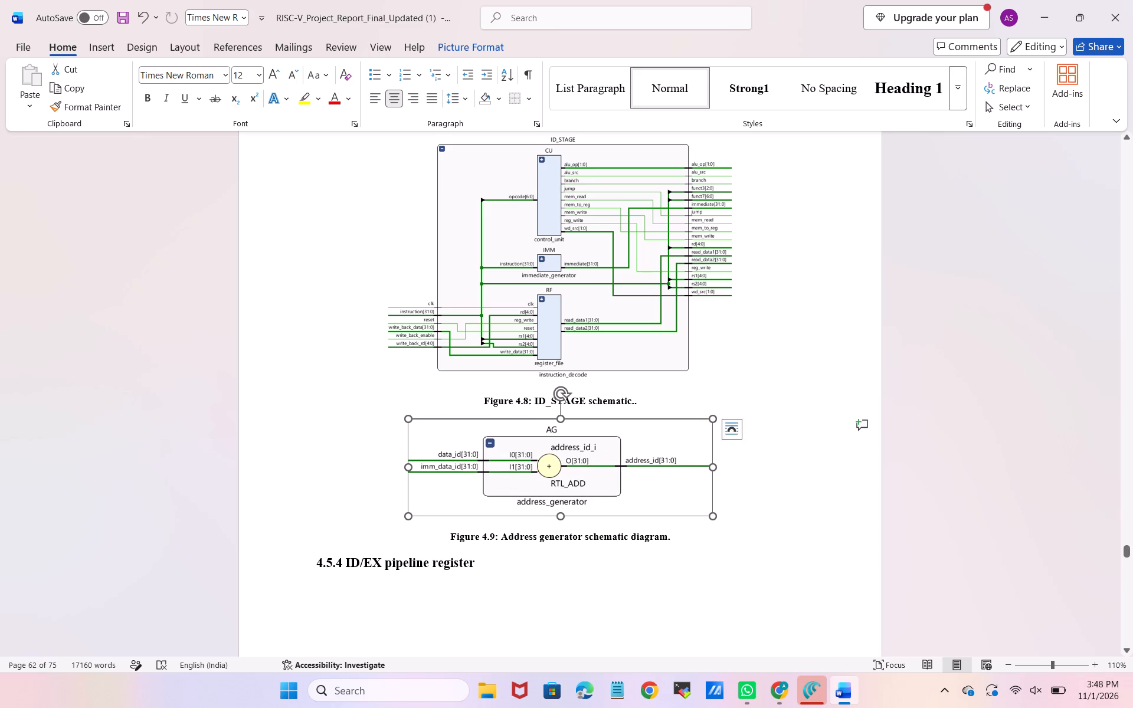
Enlarge the address generator block diagram of Figure 4.7 proportionally, to nearly the width of the Figure 4.9 schematic.
{"action": "scroll", "coordinate": [711, 453], "scroll_direction": "up", "scroll_amount": 2}
{"action": "left_click", "coordinate": [578, 441]}
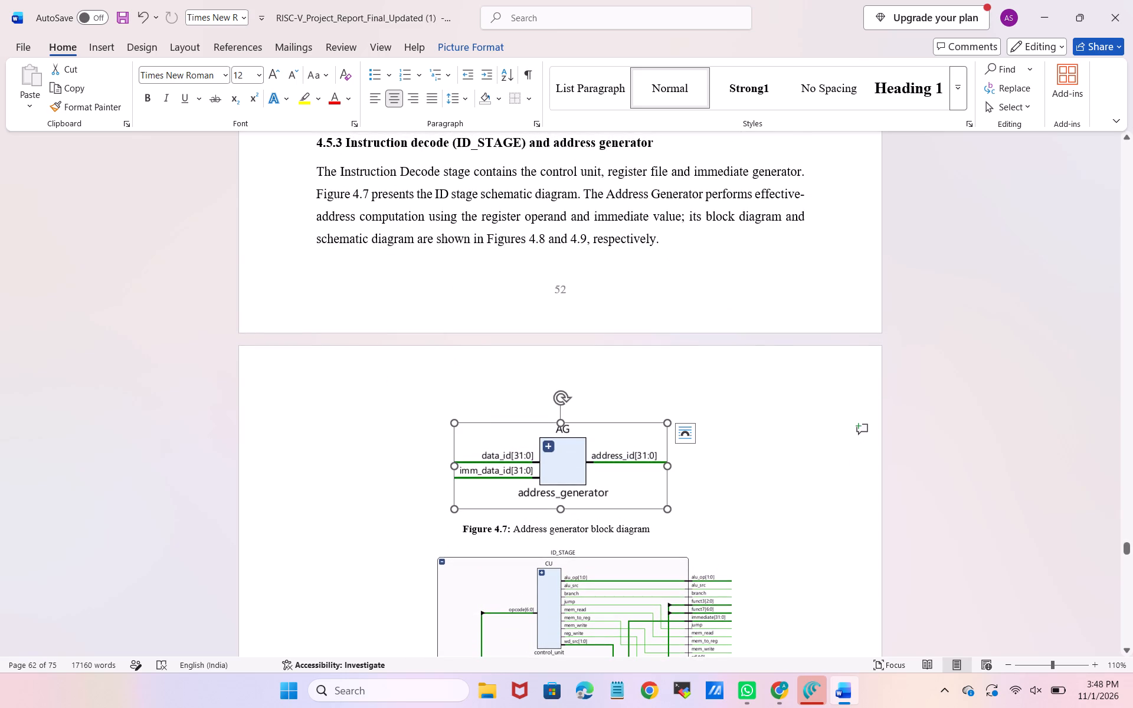
{"action": "left_click_drag", "start_coordinate": [669, 509], "coordinate": [743, 531]}
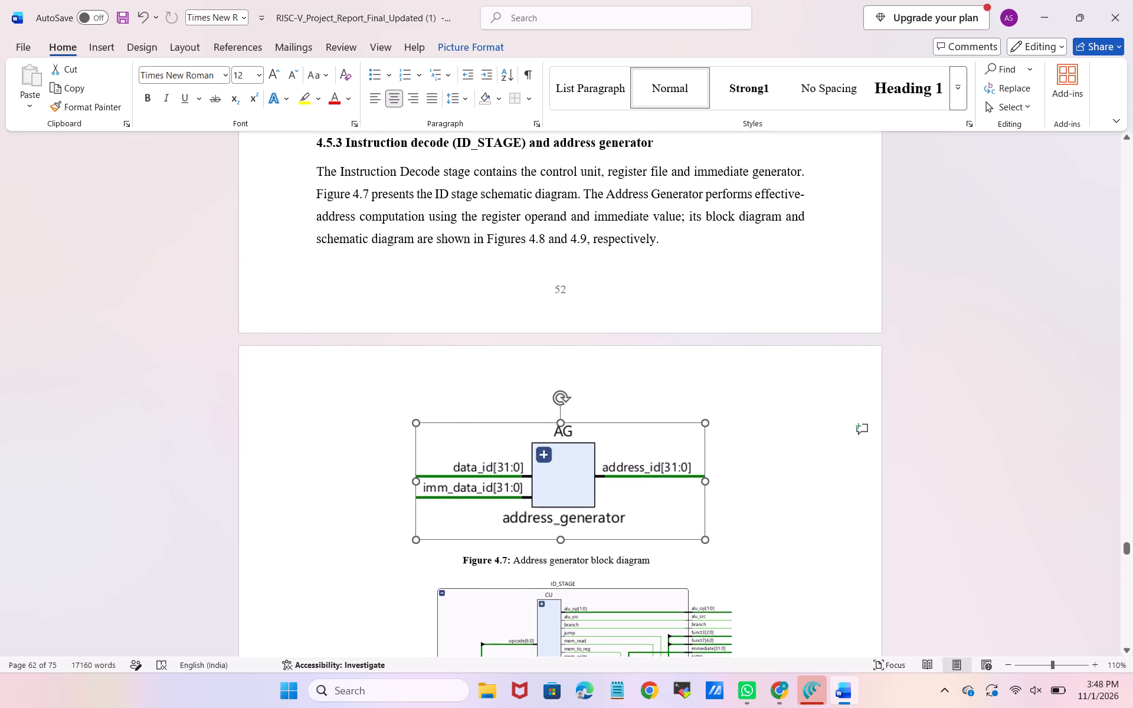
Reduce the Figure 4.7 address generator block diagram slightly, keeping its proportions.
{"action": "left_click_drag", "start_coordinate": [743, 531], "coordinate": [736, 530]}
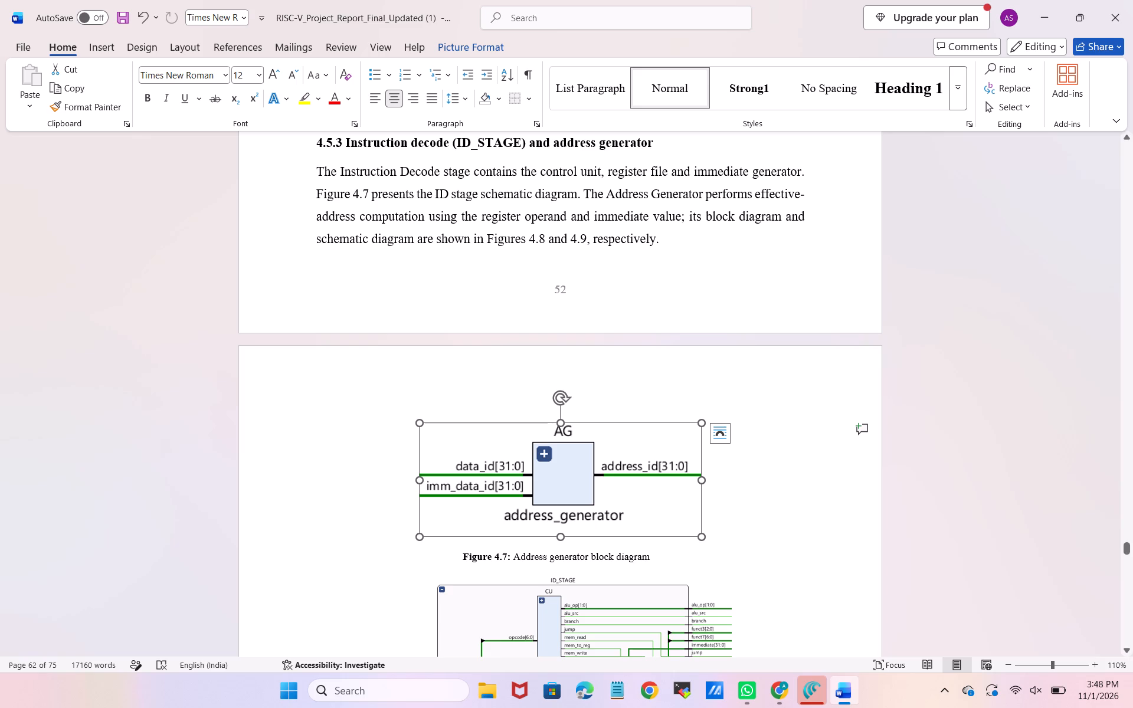
Remove all the leading spaces from the Figure 4.7 caption and centre-align it under the block diagram.
{"action": "scroll", "coordinate": [660, 471], "scroll_direction": "down", "scroll_amount": 2}
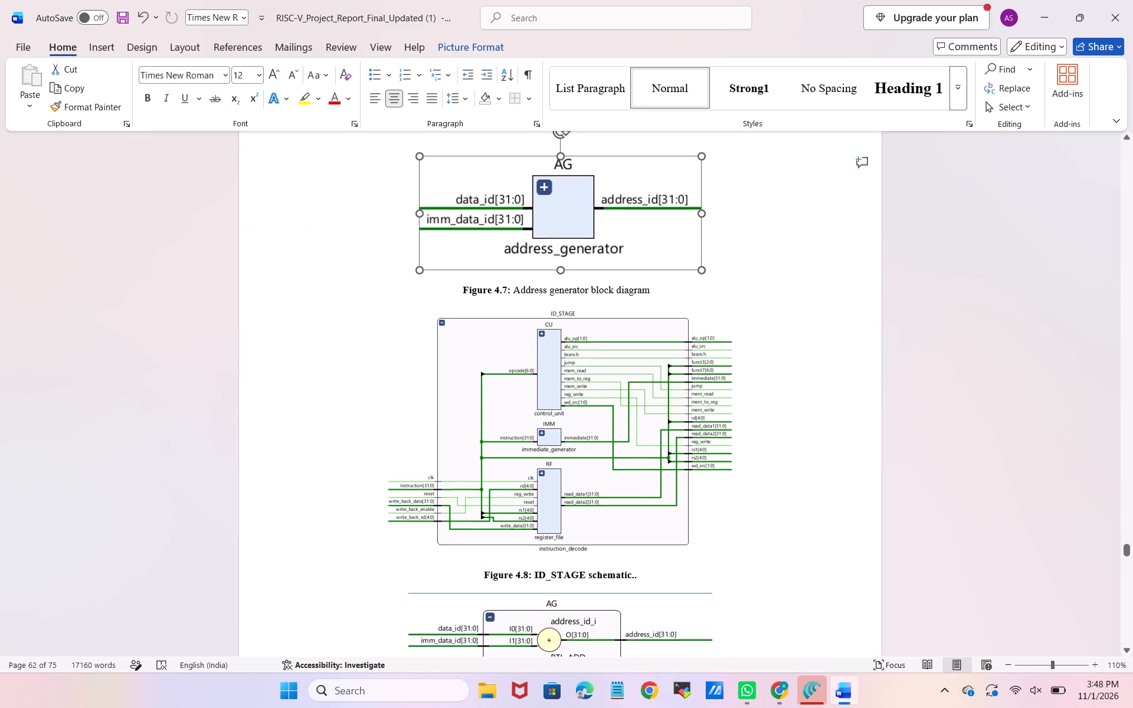
{"action": "left_click", "coordinate": [459, 288]}
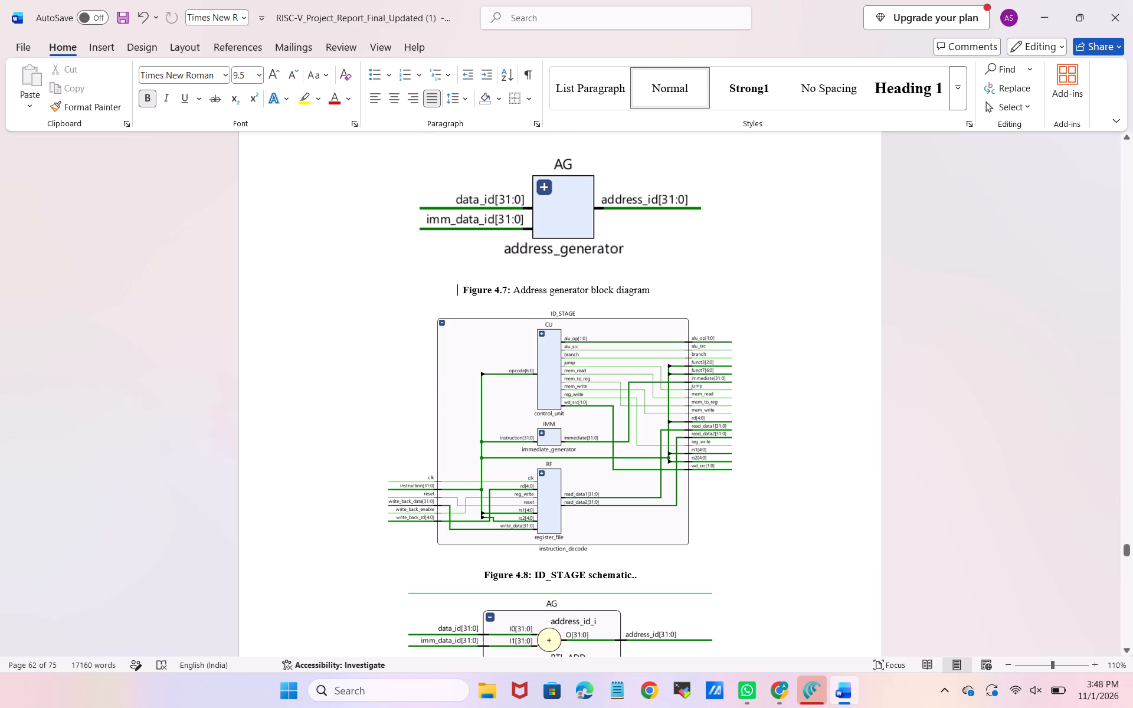
{"action": "left_click", "coordinate": [461, 288]}
{"action": "key", "text": "BackSpace"}
{"action": "key", "text": "BackSpace"}
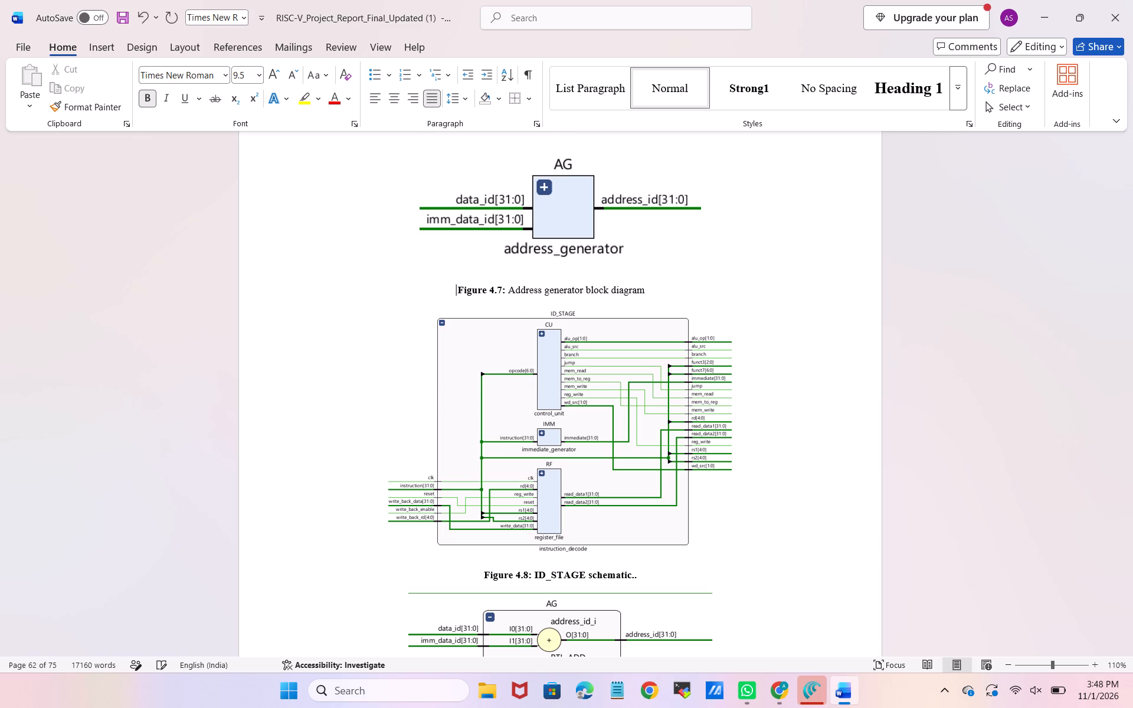
{"action": "key", "text": "BackSpace"}
{"action": "key", "text": "BackSpace"}
{"action": "key", "text": "BackSpace"}
{"action": "key", "text": "BackSpace"}
{"action": "key", "text": "BackSpace"}
{"action": "key", "text": "BackSpace"}
{"action": "key", "text": "Right"}
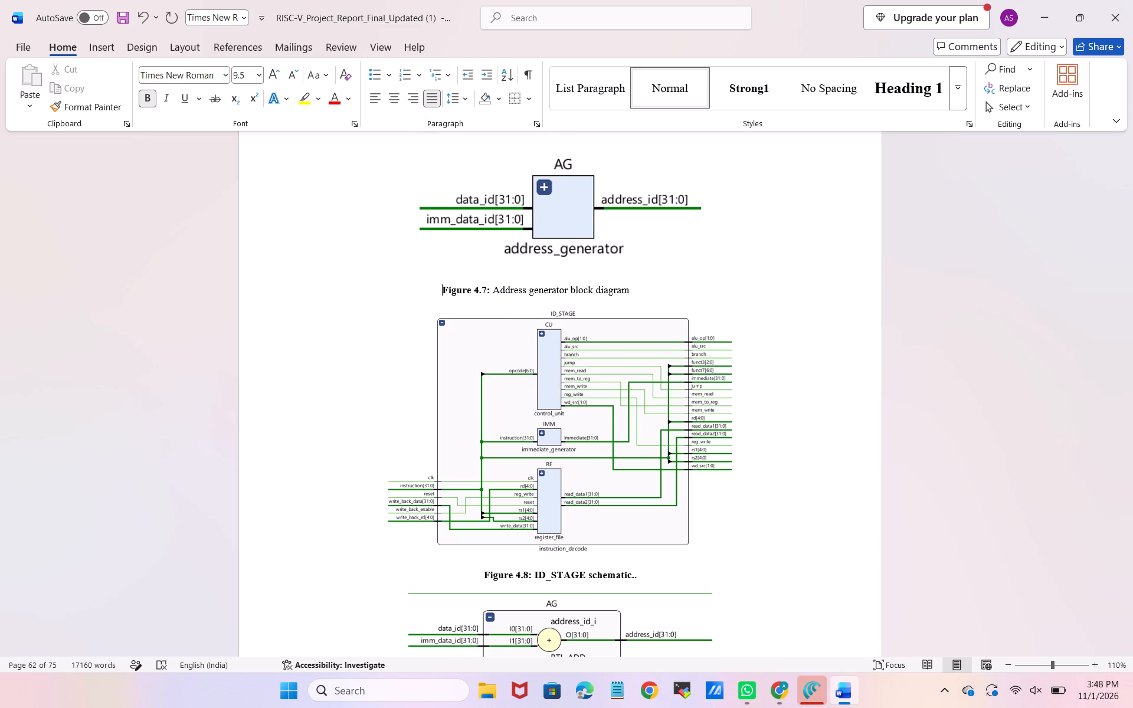
{"action": "key", "text": "BackSpace"}
{"action": "key", "text": "BackSpace"}
{"action": "key", "text": "BackSpace"}
{"action": "key", "text": "BackSpace"}
{"action": "key", "text": "BackSpace"}
{"action": "key", "text": "BackSpace"}
{"action": "key", "text": "BackSpace"}
{"action": "key", "text": "BackSpace"}
{"action": "key", "text": "BackSpace"}
{"action": "key", "text": "BackSpace"}
{"action": "key", "text": "BackSpace"}
{"action": "key", "text": "BackSpace"}
{"action": "key", "text": "BackSpace"}
{"action": "key", "text": "BackSpace"}
{"action": "key", "text": "BackSpace"}
{"action": "key", "text": "BackSpace"}
{"action": "key", "text": "BackSpace"}
{"action": "key", "text": "BackSpace"}
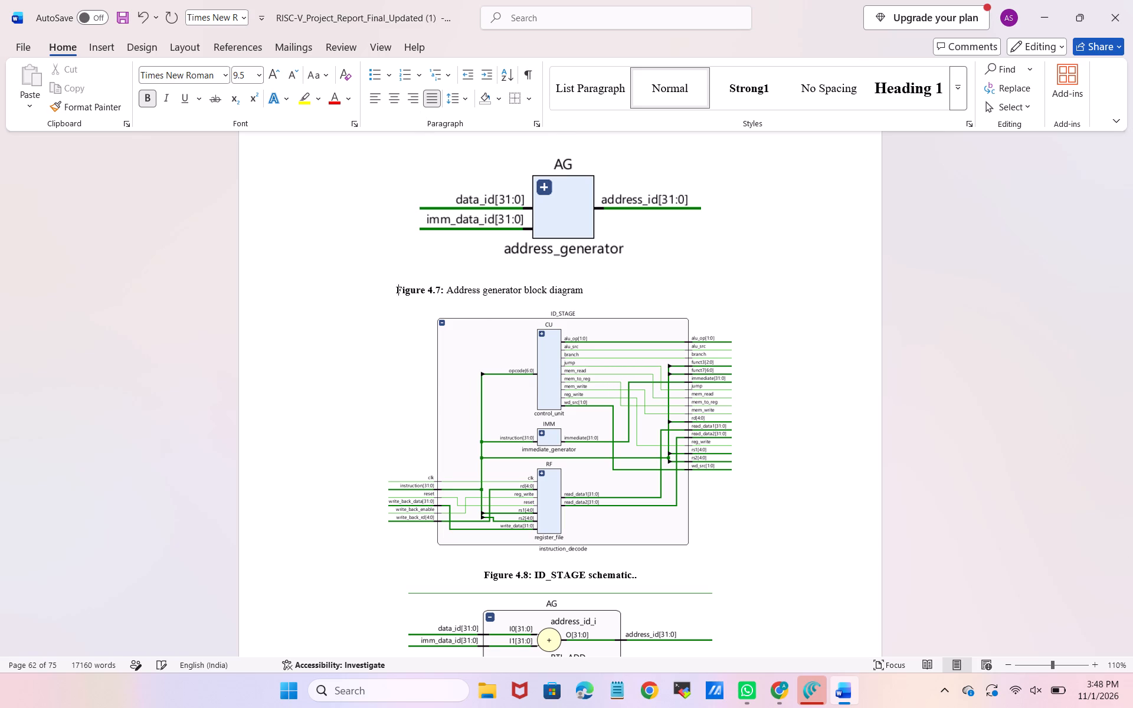
{"action": "key", "text": "BackSpace"}
{"action": "key", "text": "BackSpace"}
{"action": "key", "text": "BackSpace"}
{"action": "key", "text": "BackSpace"}
{"action": "key", "text": "BackSpace"}
{"action": "key", "text": "BackSpace"}
{"action": "key", "text": "BackSpace"}
{"action": "key", "text": "BackSpace"}
{"action": "key", "text": "BackSpace"}
{"action": "key", "text": "BackSpace"}
{"action": "key", "text": "BackSpace"}
{"action": "key", "text": "BackSpace"}
{"action": "key", "text": "BackSpace"}
{"action": "key", "text": "BackSpace"}
{"action": "key", "text": "BackSpace"}
{"action": "key", "text": "BackSpace"}
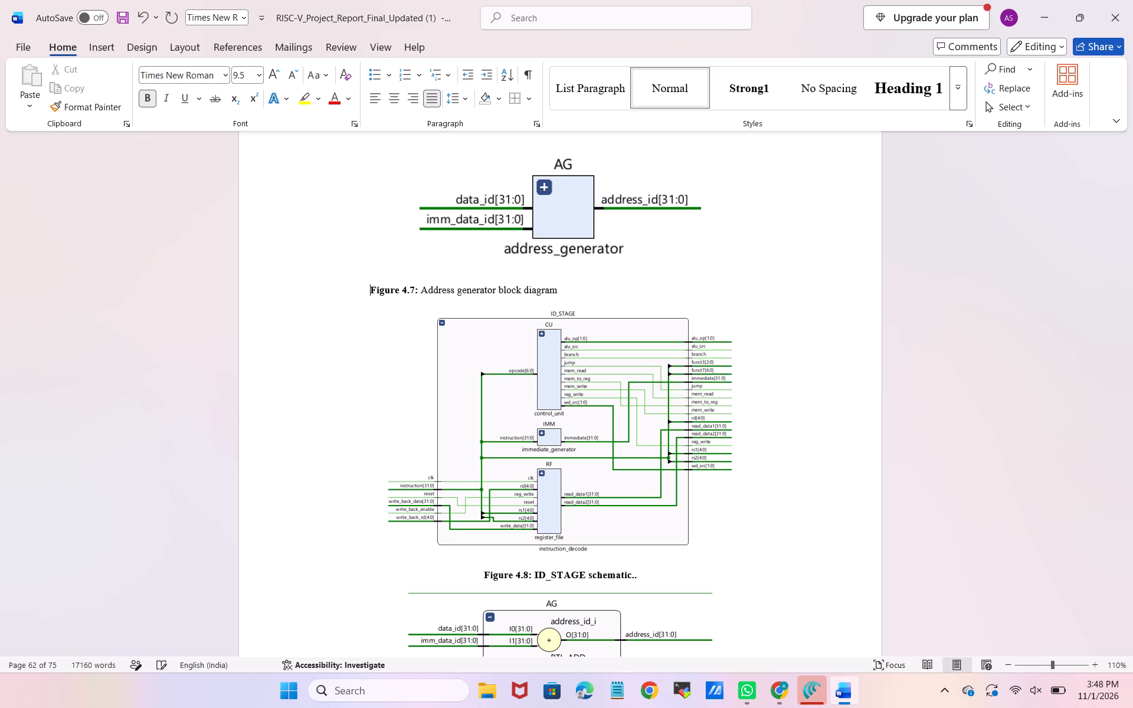
{"action": "key", "text": "BackSpace"}
{"action": "key", "text": "BackSpace"}
{"action": "key", "text": "BackSpace"}
{"action": "key", "text": "BackSpace"}
{"action": "key", "text": "BackSpace"}
{"action": "key", "text": "BackSpace"}
{"action": "key", "text": "BackSpace"}
{"action": "key", "text": "BackSpace"}
{"action": "key", "text": "BackSpace"}
{"action": "key", "text": "BackSpace"}
{"action": "key", "text": "BackSpace"}
{"action": "key", "text": "BackSpace"}
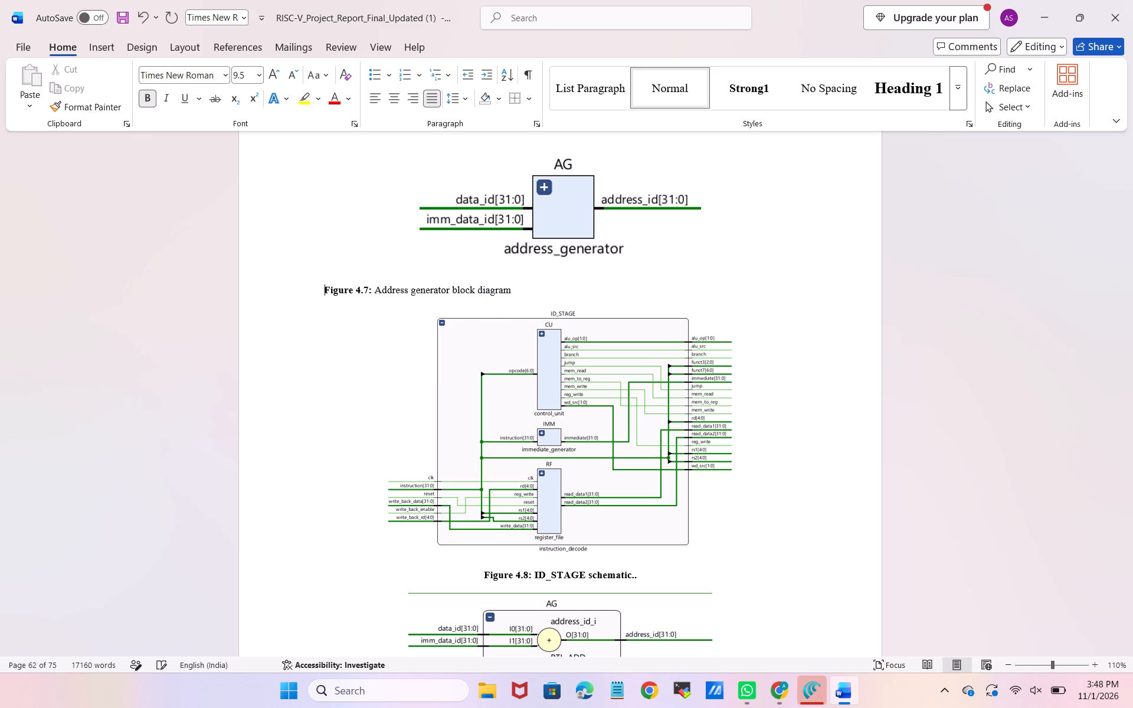
{"action": "key", "text": "BackSpace"}
{"action": "key", "text": "BackSpace"}
{"action": "key", "text": "BackSpace"}
{"action": "key", "text": "BackSpace"}
{"action": "key", "text": "BackSpace"}
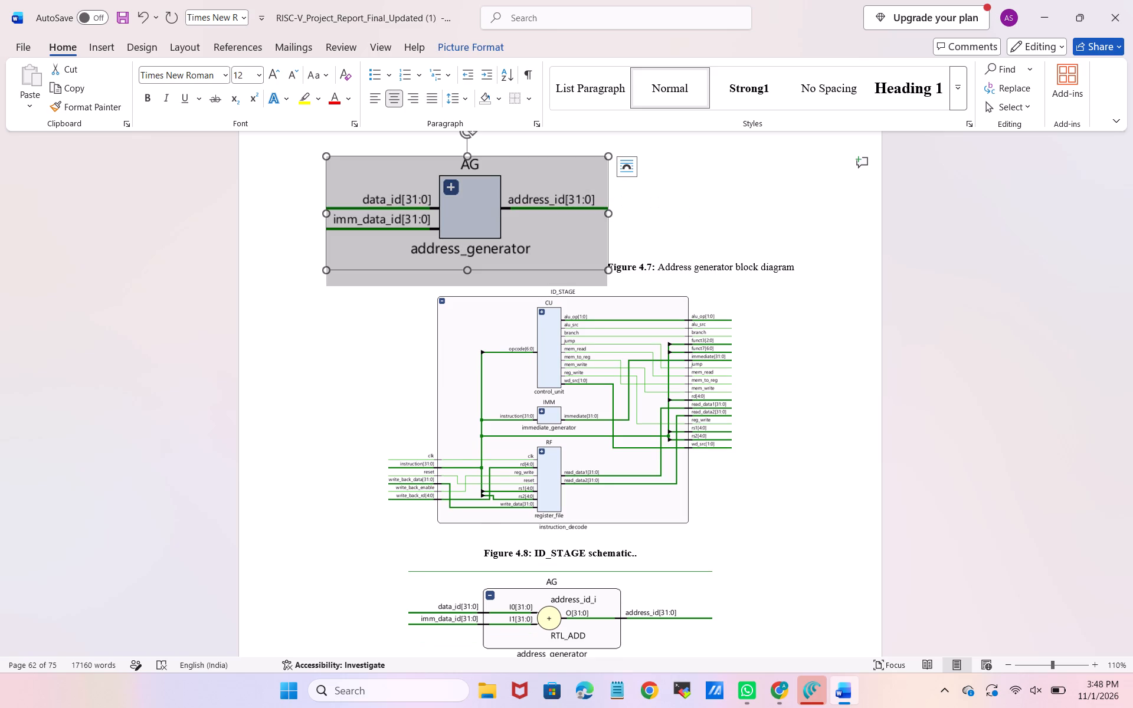
{"action": "key", "text": "ctrl+z"}
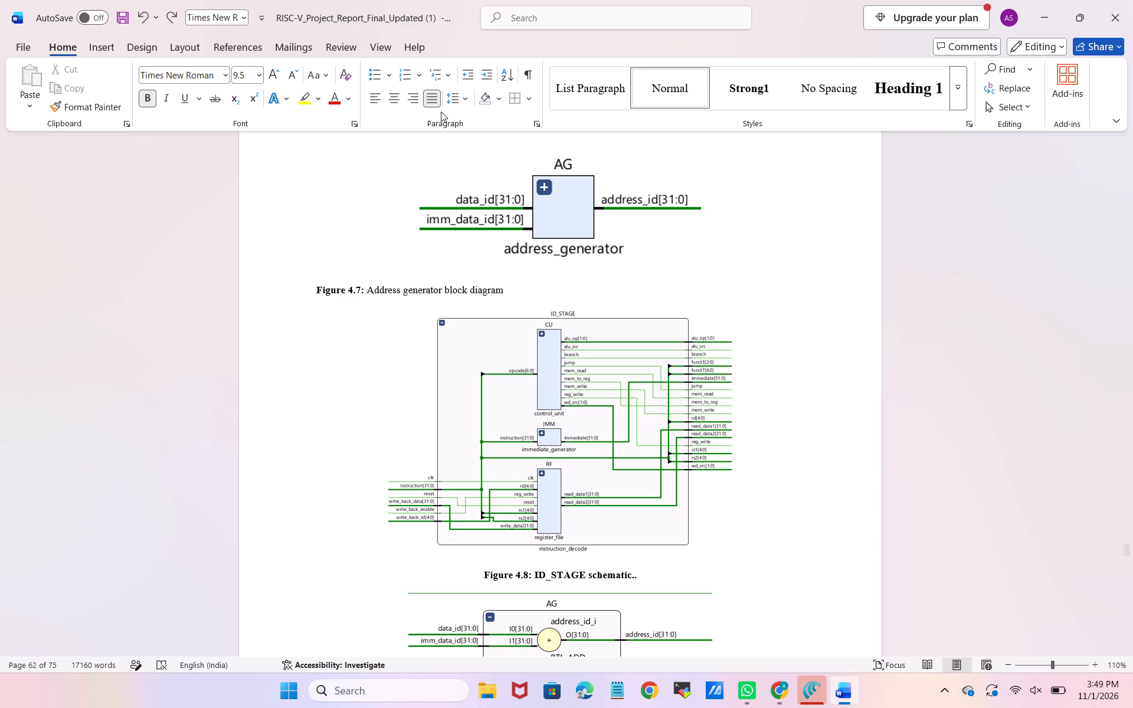
{"action": "left_click", "coordinate": [399, 101]}
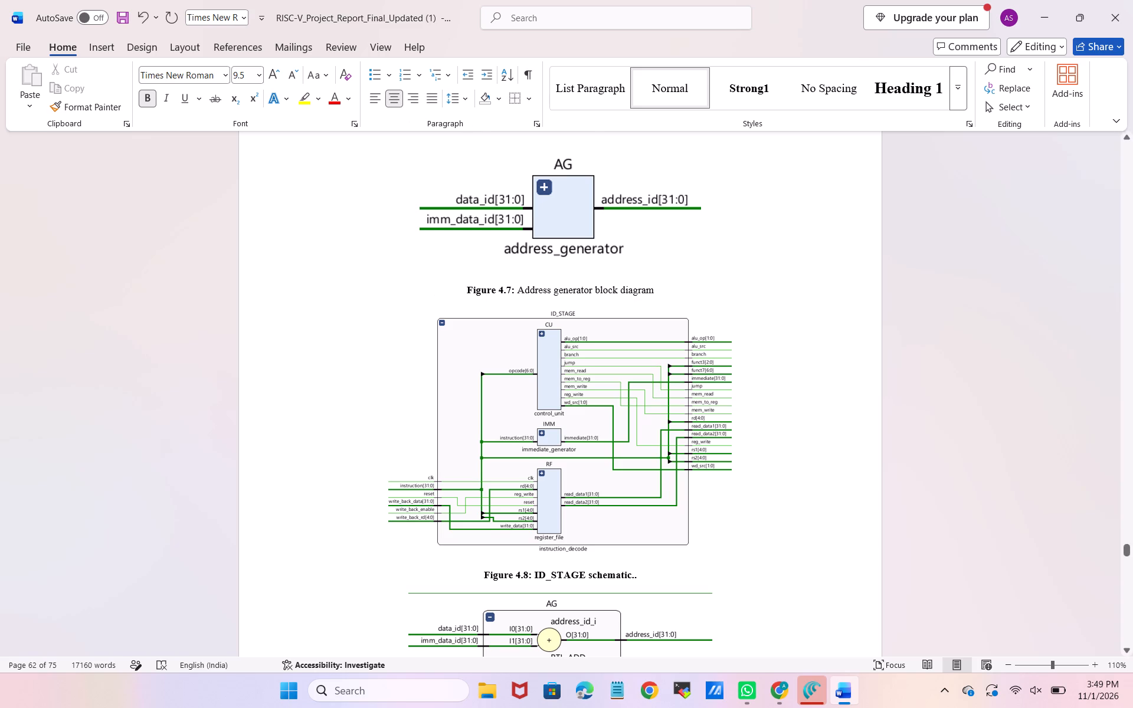
Unbold the title "ID_STAGE schematic" in the Figure 4.8 caption and remove its trailing full stops.
{"action": "scroll", "coordinate": [518, 395], "scroll_direction": "down", "scroll_amount": 1}
{"action": "left_click", "coordinate": [518, 395]}
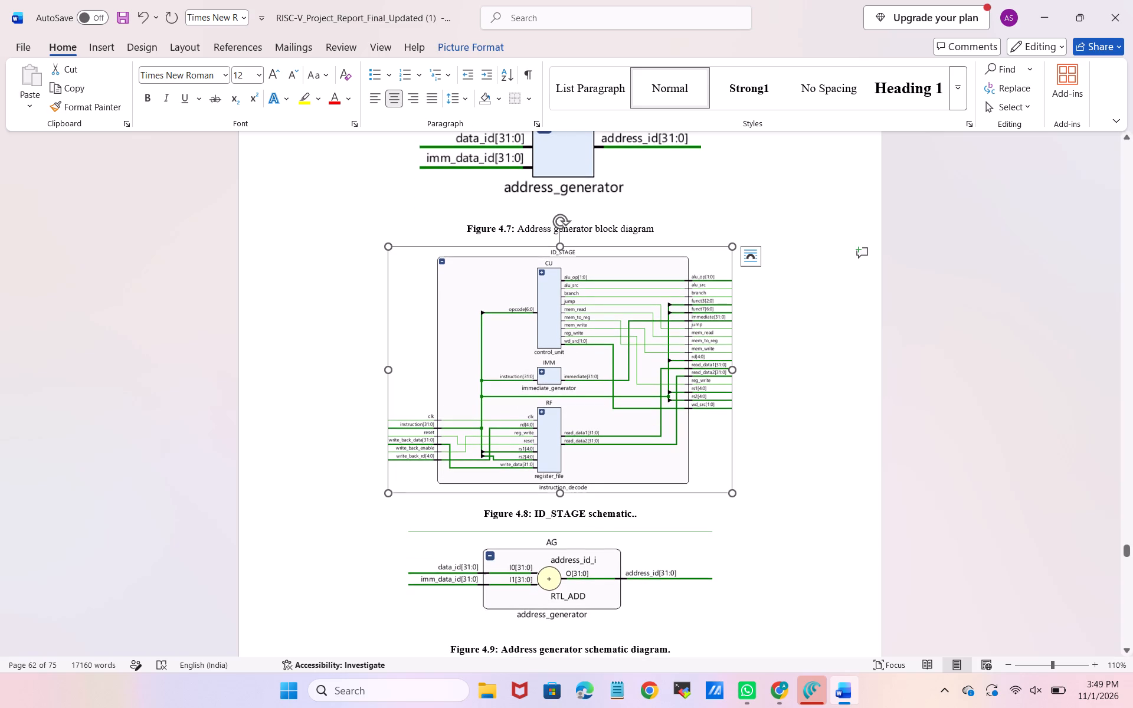
{"action": "left_click_drag", "start_coordinate": [636, 514], "coordinate": [538, 510]}
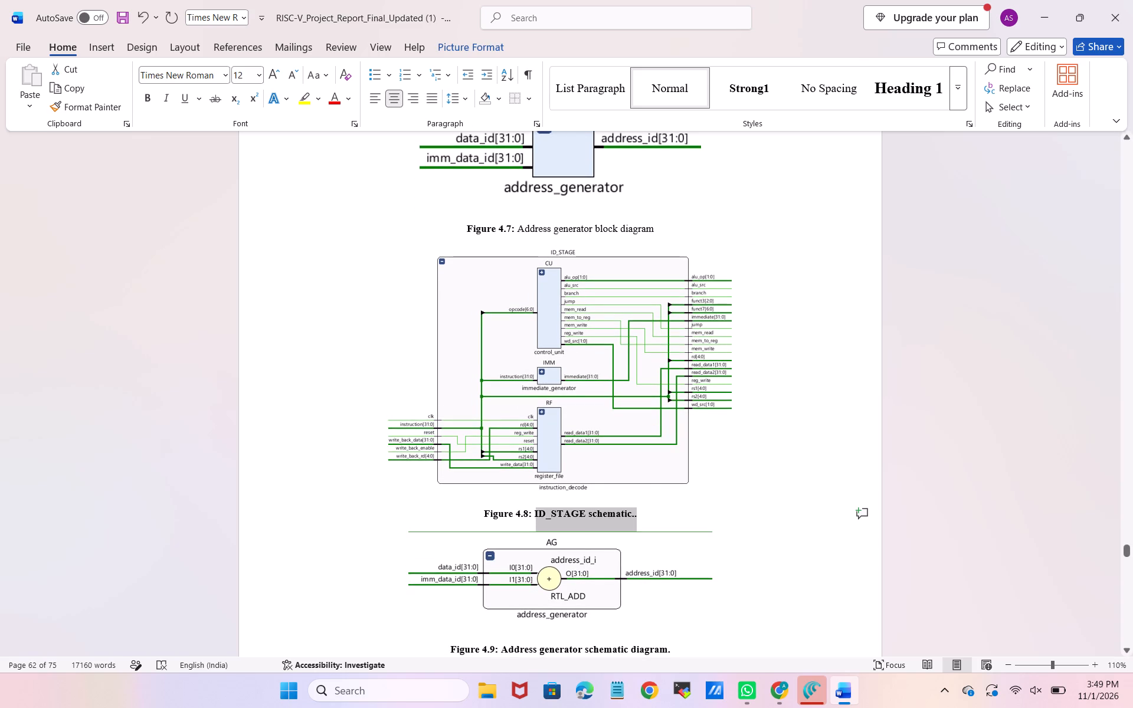
{"action": "left_click_drag", "start_coordinate": [538, 510], "coordinate": [537, 510]}
{"action": "key", "text": "ctrl+b"}
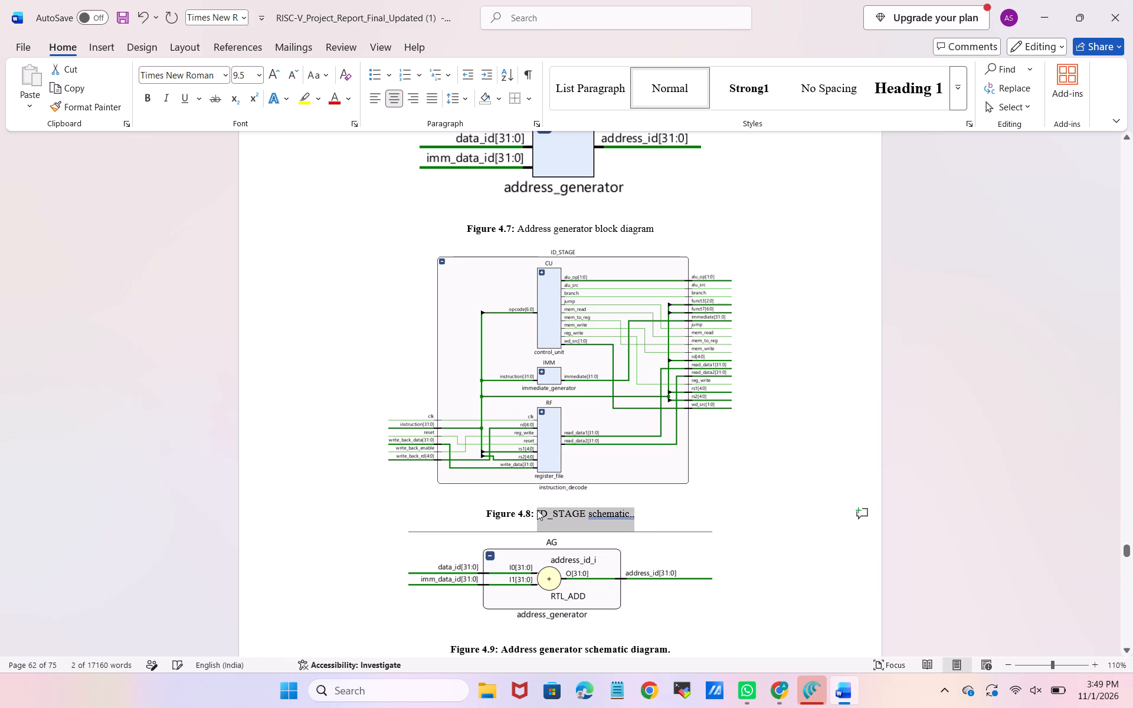
{"action": "left_click", "coordinate": [631, 509]}
{"action": "key", "text": "BackSpace"}
{"action": "key", "text": "BackSpace"}
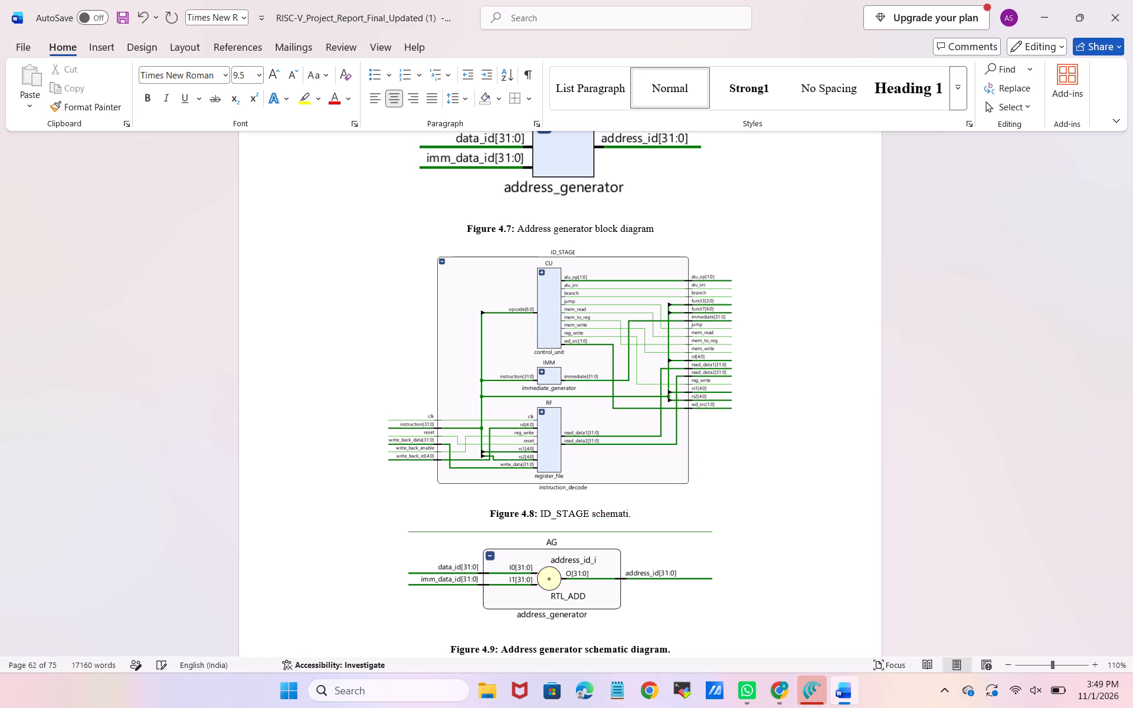
{"action": "key", "text": "c"}
{"action": "key", "text": "Delete"}
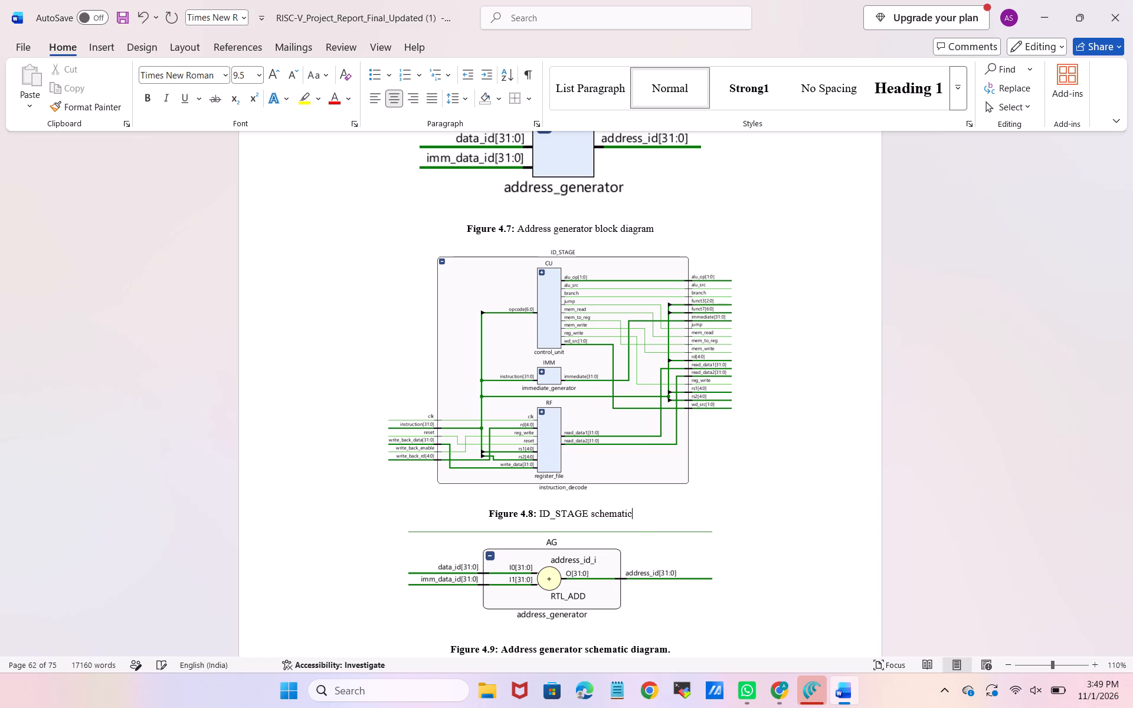
Enlarge the Figure 4.8 ID_STAGE schematic and the Figure 4.7 address generator block diagram proportionally, keeping Figure 4.8 the wider one.
{"action": "scroll", "coordinate": [651, 506], "scroll_direction": "down", "scroll_amount": 1}
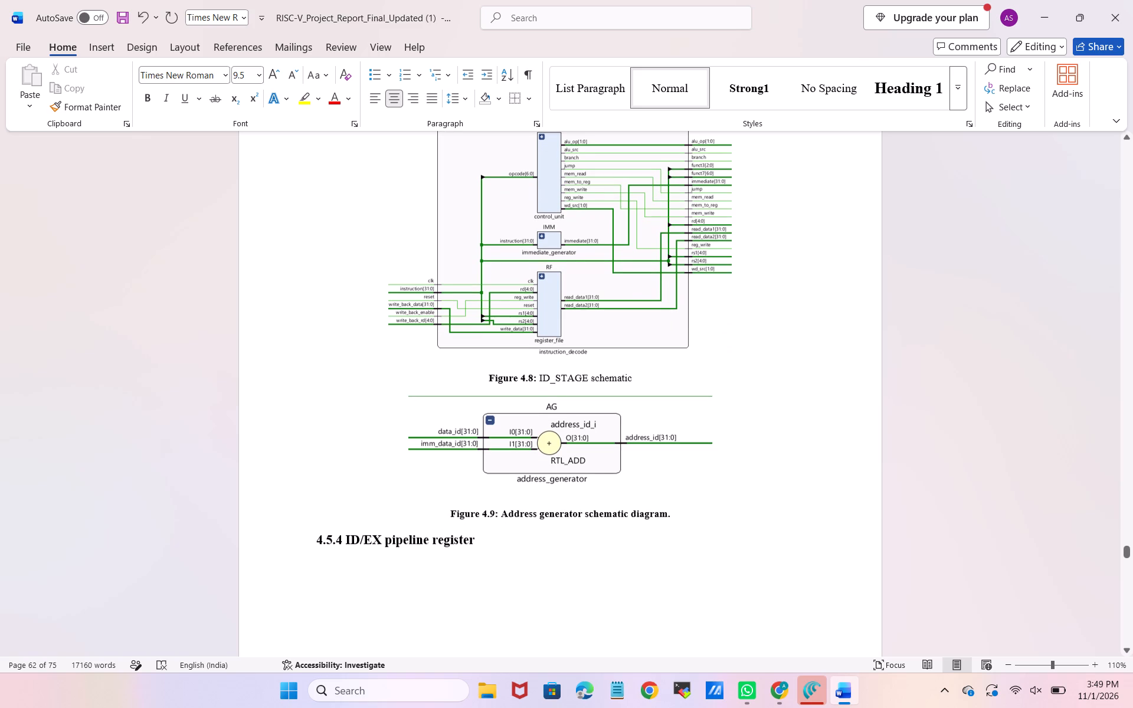
{"action": "left_click", "coordinate": [576, 447]}
{"action": "scroll", "coordinate": [568, 382], "scroll_direction": "down", "scroll_amount": 1}
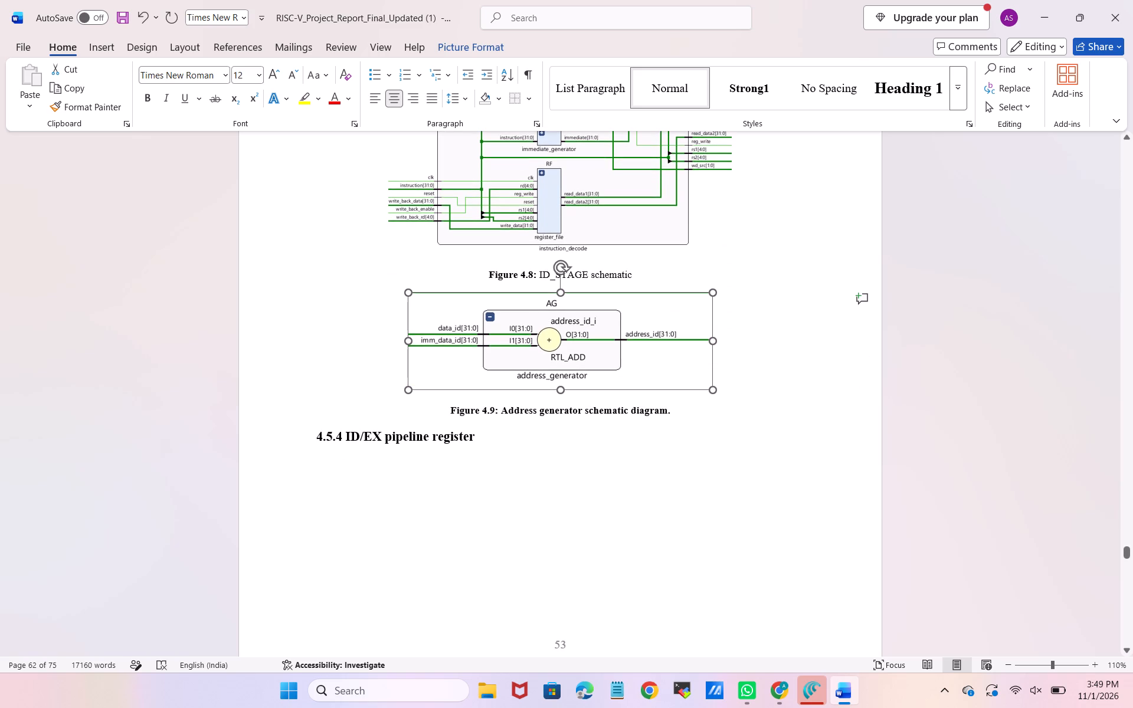
{"action": "left_click", "coordinate": [611, 250]}
{"action": "scroll", "coordinate": [611, 250], "scroll_direction": "up", "scroll_amount": 1}
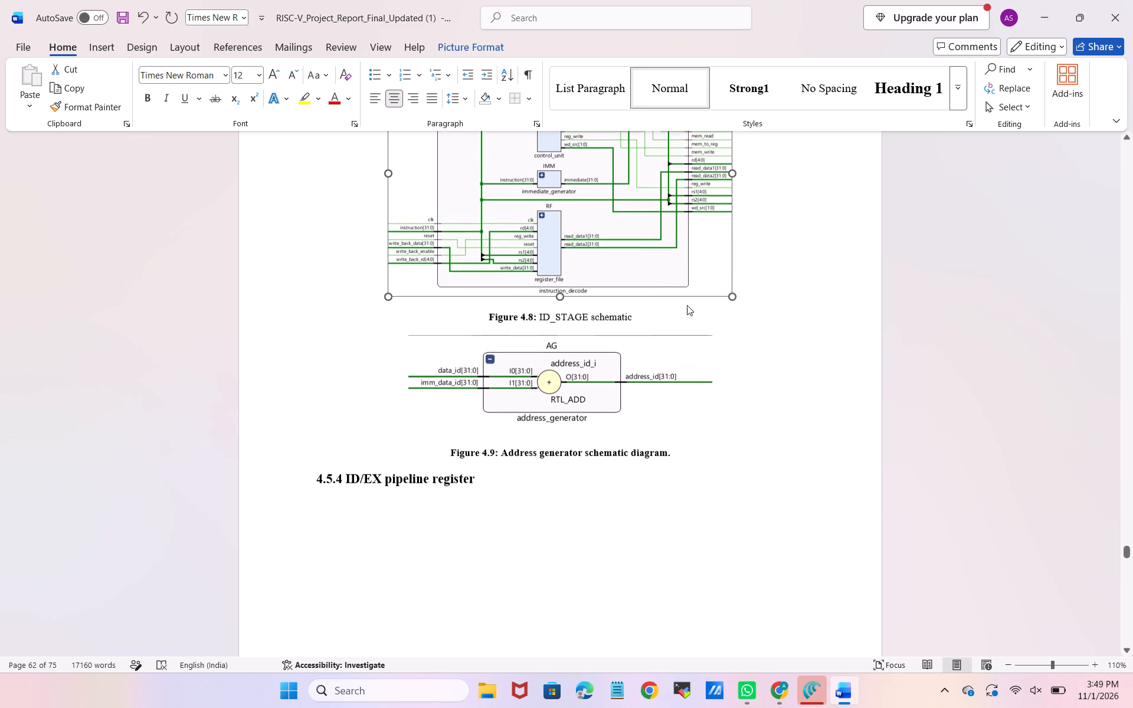
{"action": "left_click_drag", "start_coordinate": [731, 301], "coordinate": [756, 313]}
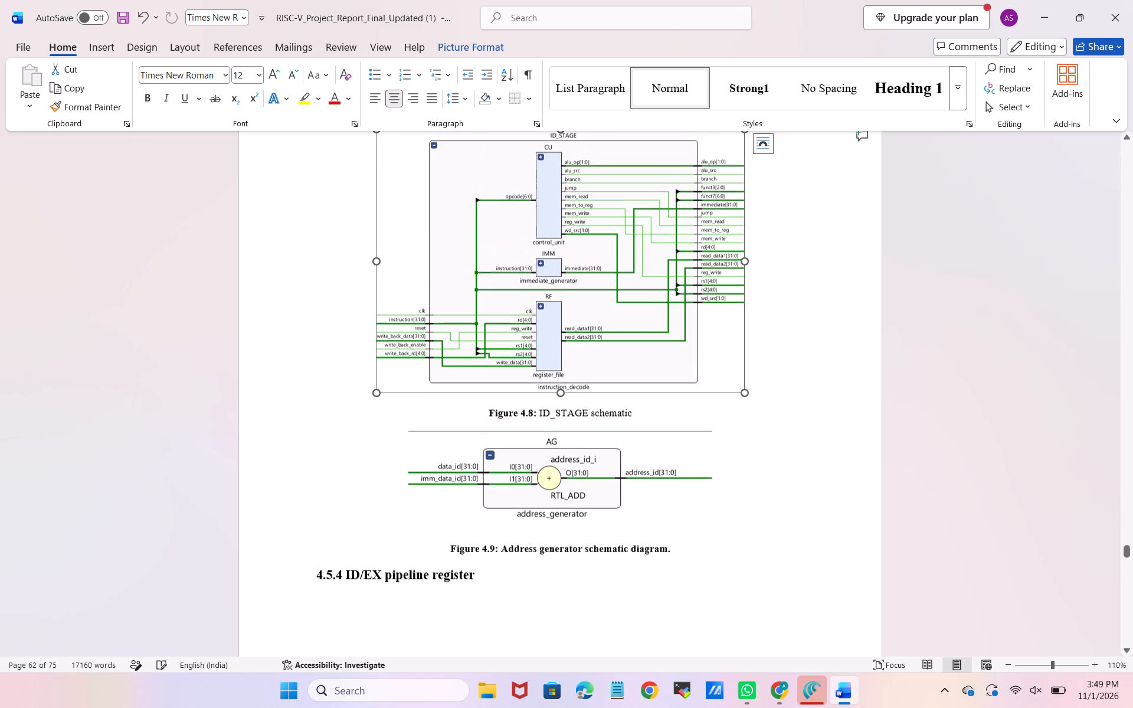
{"action": "scroll", "coordinate": [656, 276], "scroll_direction": "up", "scroll_amount": 1}
{"action": "left_click", "coordinate": [607, 173]}
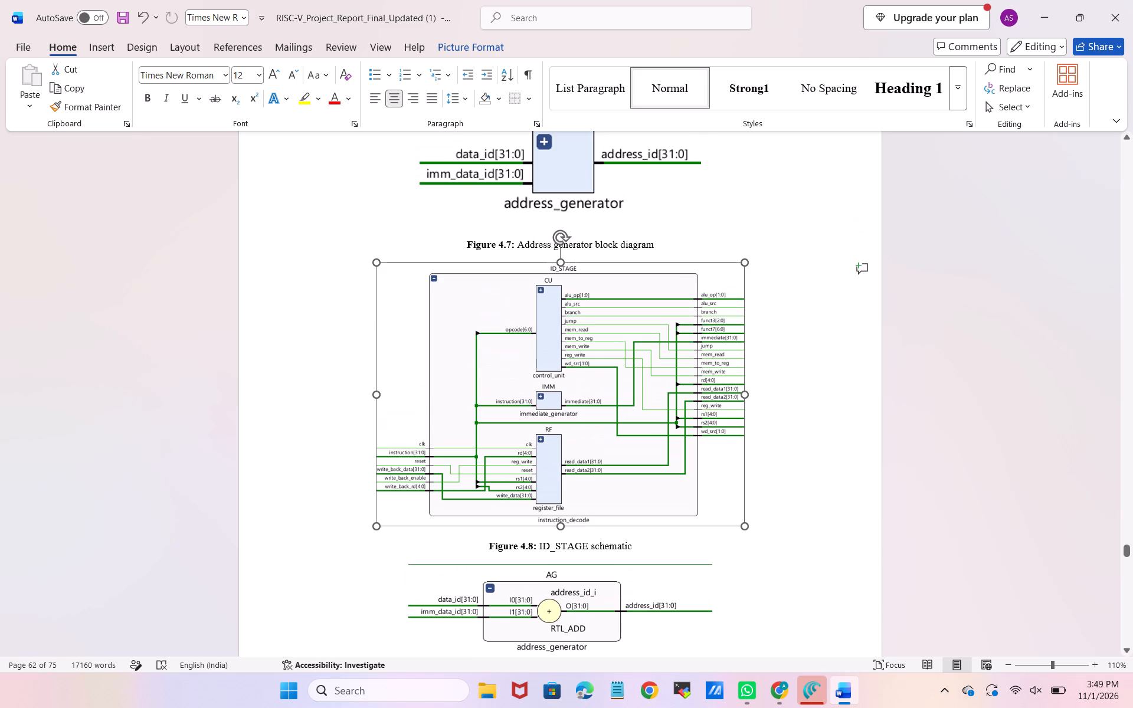
{"action": "left_click_drag", "start_coordinate": [699, 225], "coordinate": [711, 230]}
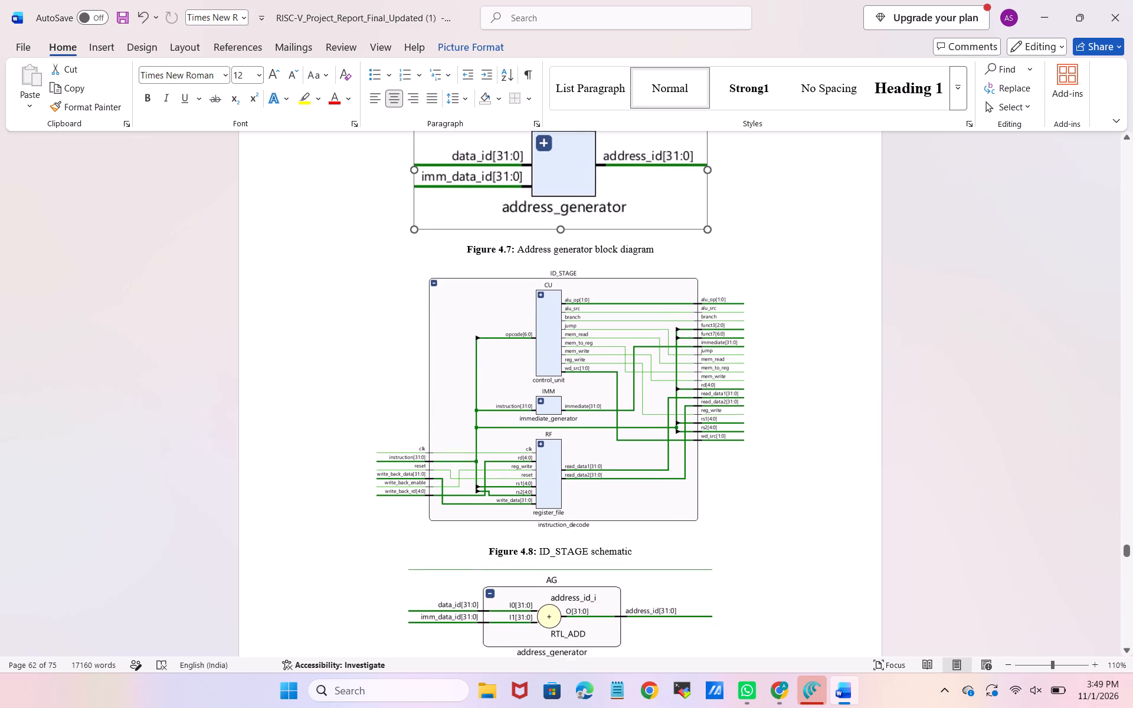
{"action": "left_click_drag", "start_coordinate": [711, 230], "coordinate": [733, 240]}
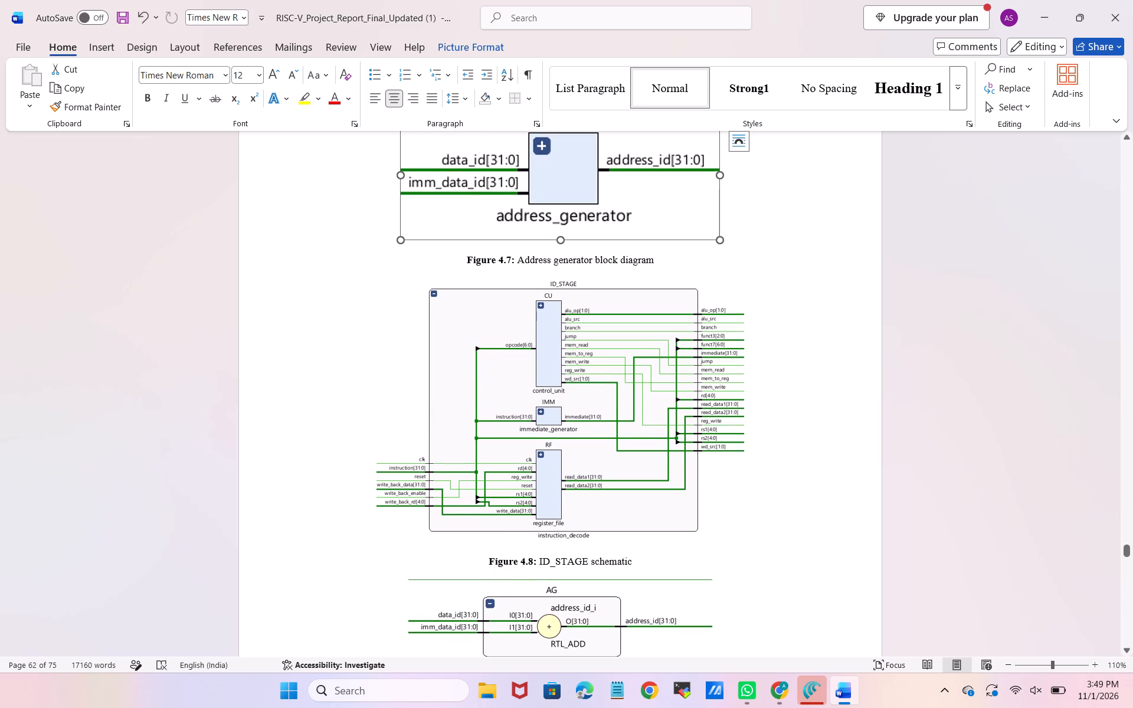
{"action": "left_click", "coordinate": [615, 338]}
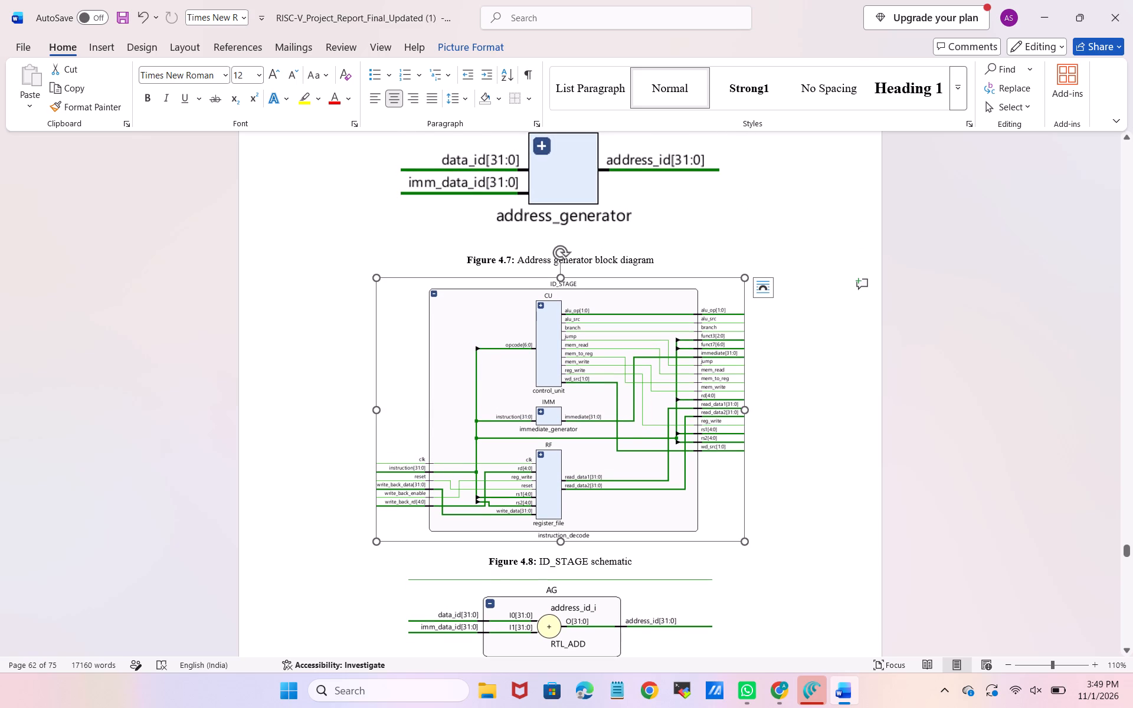
{"action": "left_click_drag", "start_coordinate": [746, 543], "coordinate": [760, 548]}
Enlarge the Figure 4.9 address generator schematic proportionally, to a width between those of Figures 4.7 and 4.8.
{"action": "scroll", "coordinate": [659, 432], "scroll_direction": "up", "scroll_amount": 1}
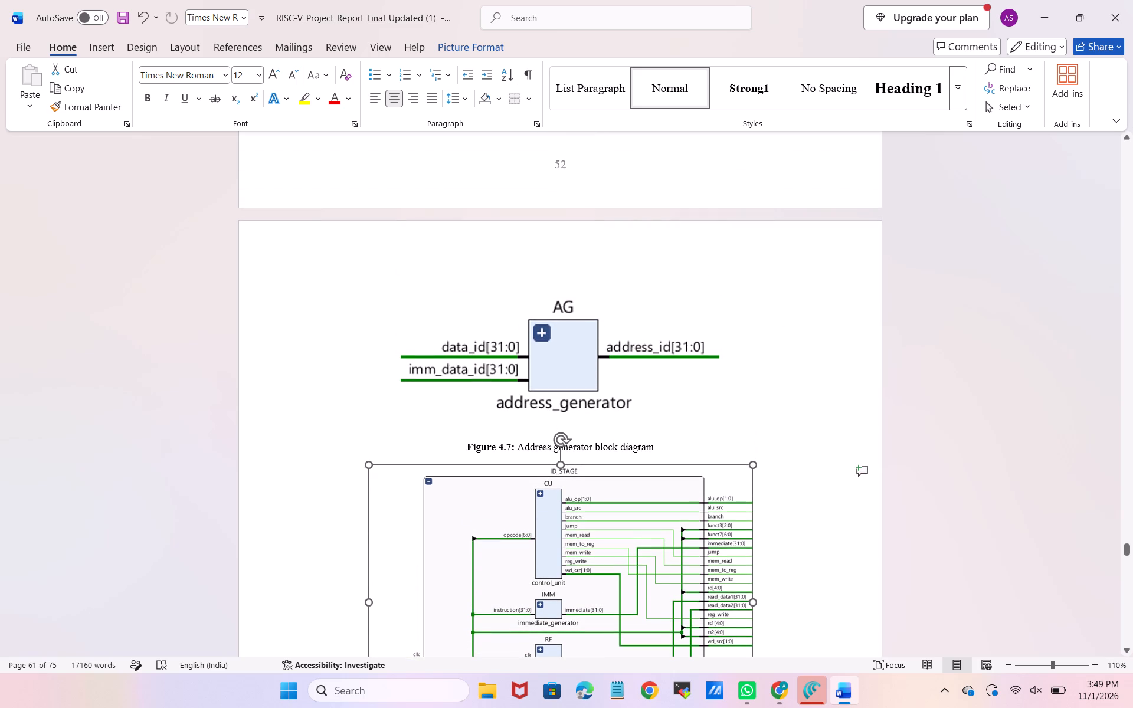
{"action": "left_click", "coordinate": [595, 371]}
{"action": "scroll", "coordinate": [595, 371], "scroll_direction": "up", "scroll_amount": 1}
{"action": "scroll", "coordinate": [595, 371], "scroll_direction": "down", "scroll_amount": 1}
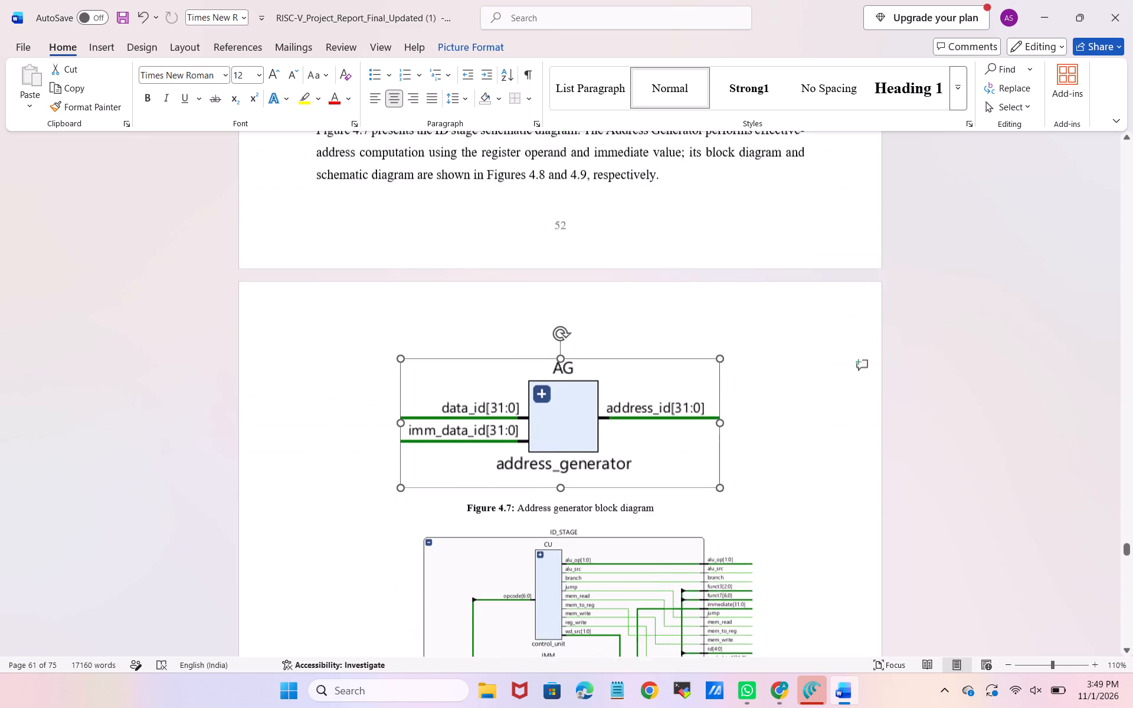
{"action": "scroll", "coordinate": [595, 371], "scroll_direction": "down", "scroll_amount": 1}
{"action": "left_click", "coordinate": [597, 532]}
{"action": "scroll", "coordinate": [597, 532], "scroll_direction": "down", "scroll_amount": 1}
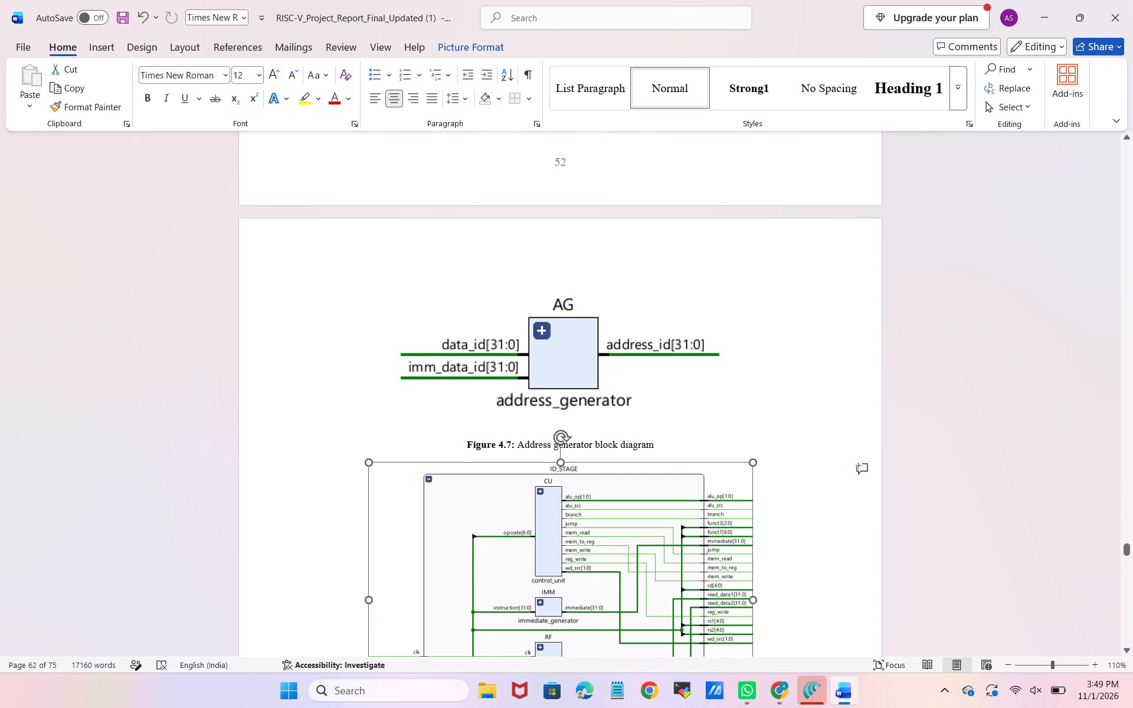
{"action": "scroll", "coordinate": [597, 532], "scroll_direction": "down", "scroll_amount": 2}
{"action": "left_click", "coordinate": [597, 532]}
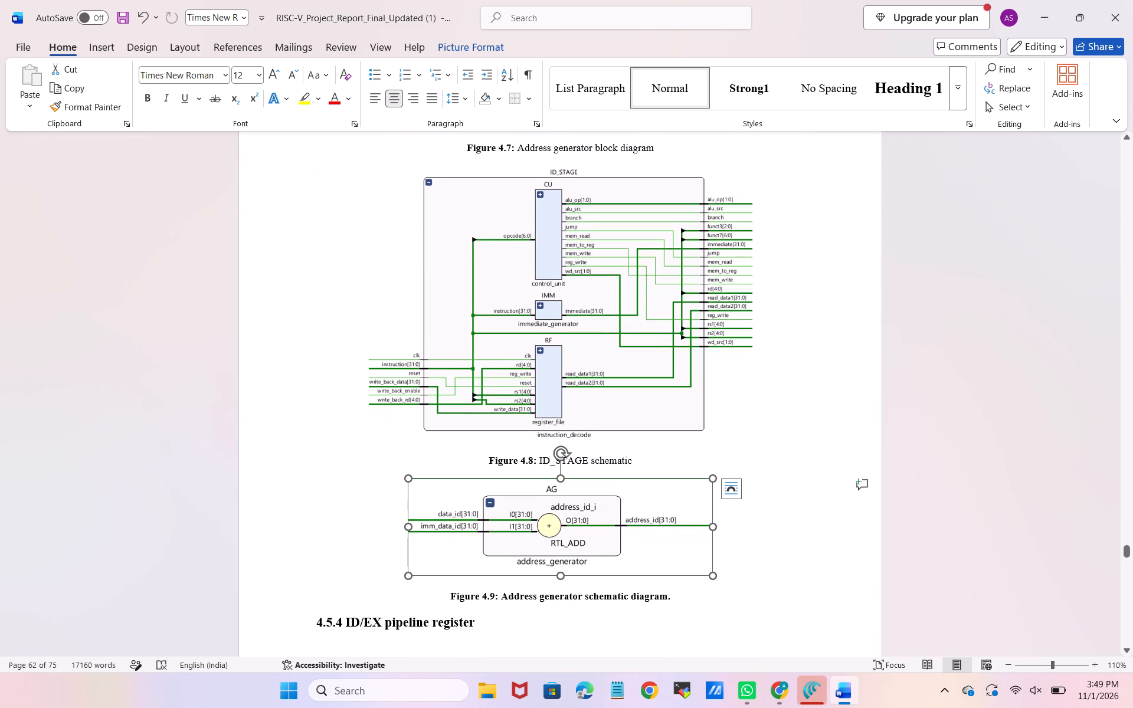
{"action": "left_click_drag", "start_coordinate": [713, 574], "coordinate": [744, 592]}
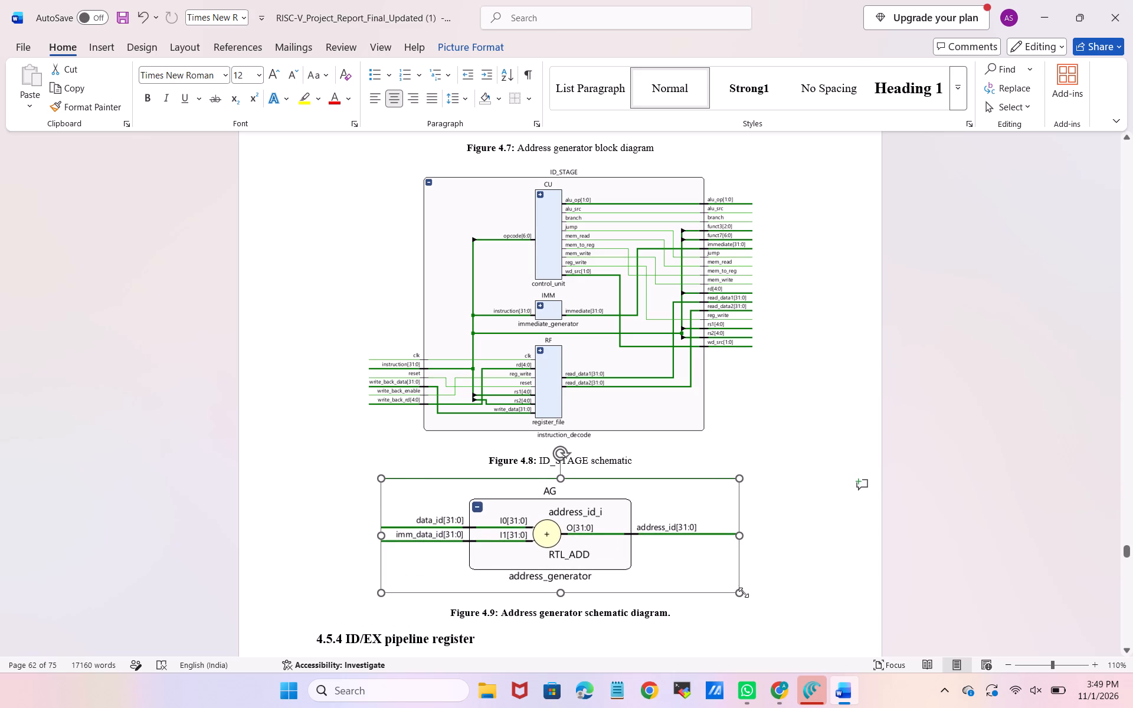
Enlarge the Figure 4.8 ID_STAGE schematic further in small proportional increments, making it clearly wider than the Figure 4.9 schematic.
{"action": "left_click", "coordinate": [626, 372]}
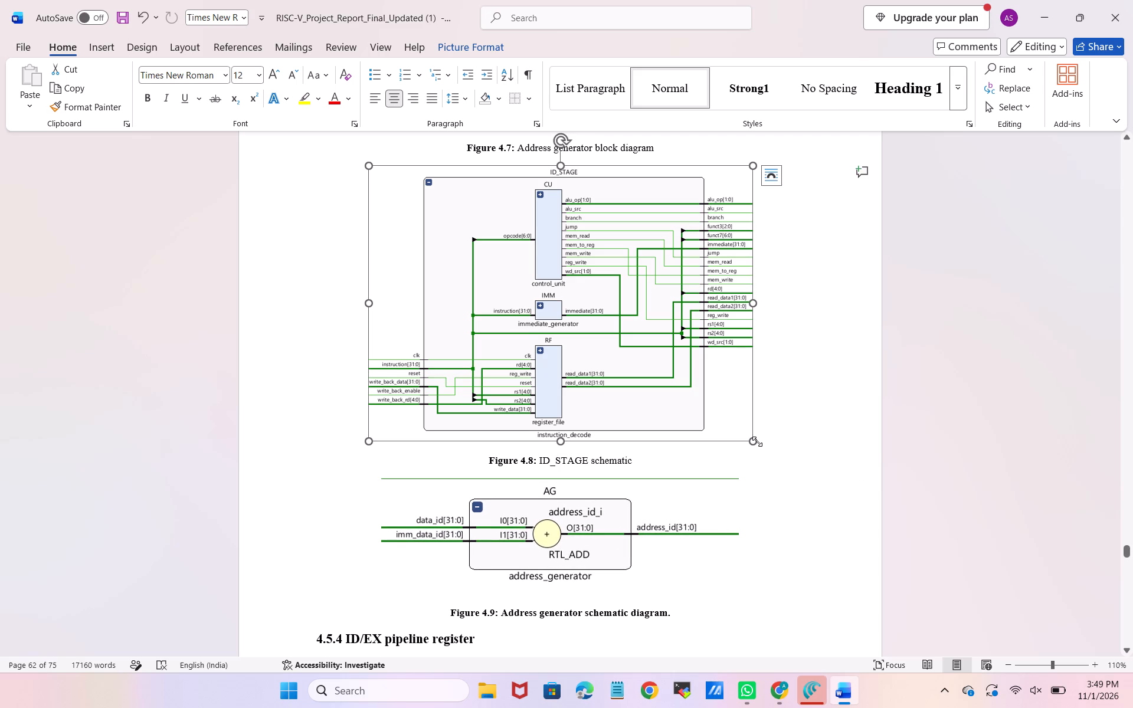
{"action": "left_click_drag", "start_coordinate": [757, 441], "coordinate": [775, 448]}
{"action": "scroll", "coordinate": [716, 406], "scroll_direction": "up", "scroll_amount": 1}
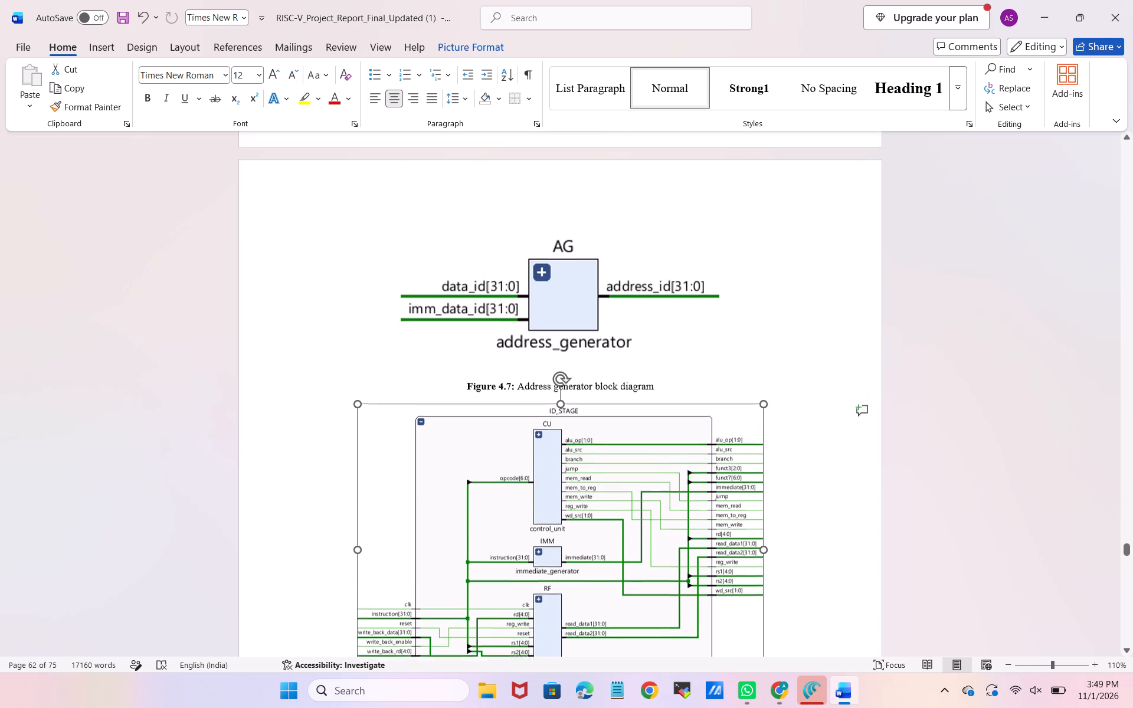
{"action": "left_click", "coordinate": [659, 301]}
{"action": "right_click", "coordinate": [697, 435]}
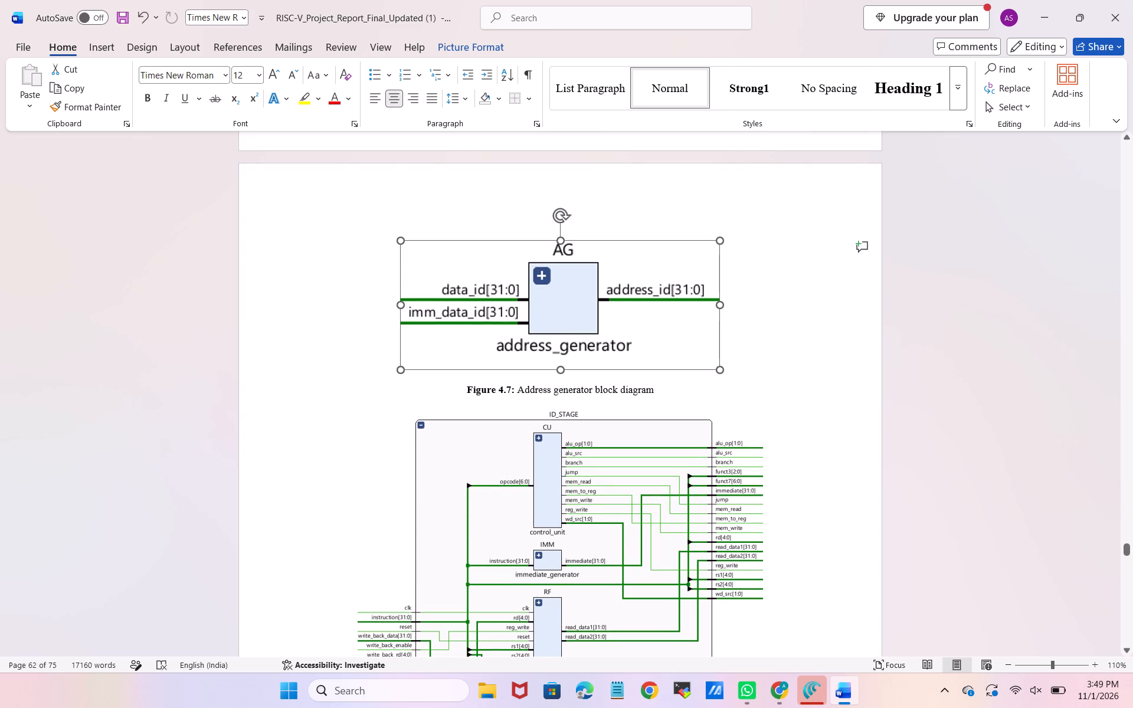
{"action": "left_click", "coordinate": [669, 431]}
{"action": "scroll", "coordinate": [669, 431], "scroll_direction": "down", "scroll_amount": 1}
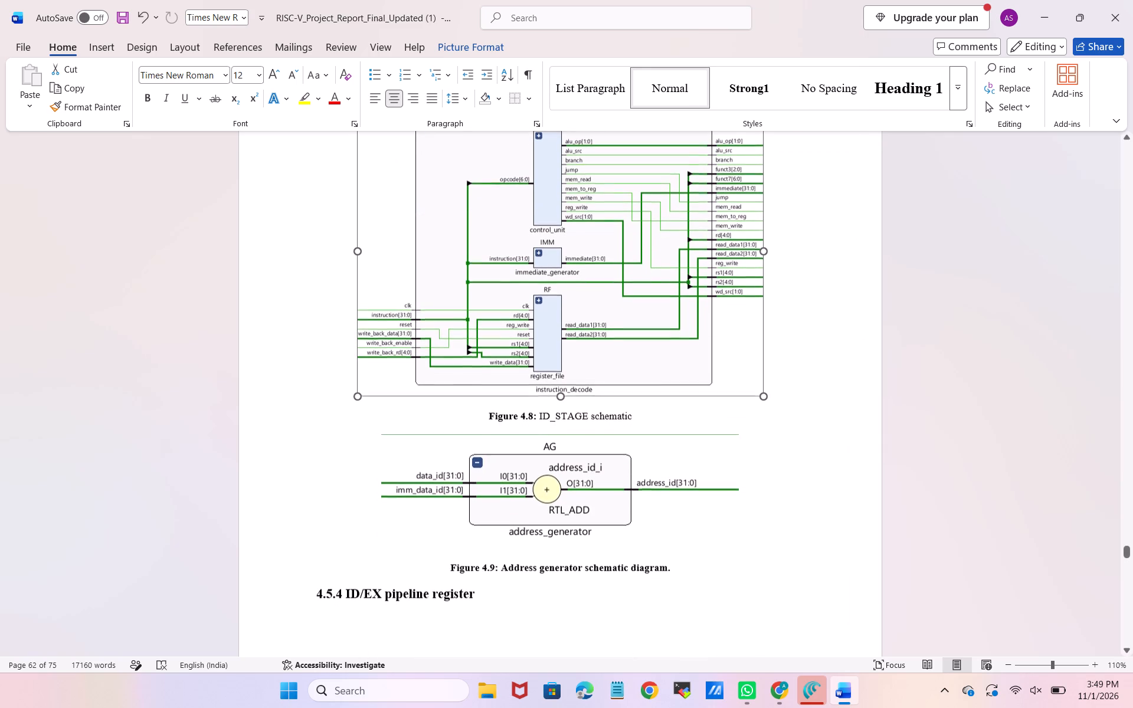
{"action": "left_click_drag", "start_coordinate": [762, 394], "coordinate": [775, 401]}
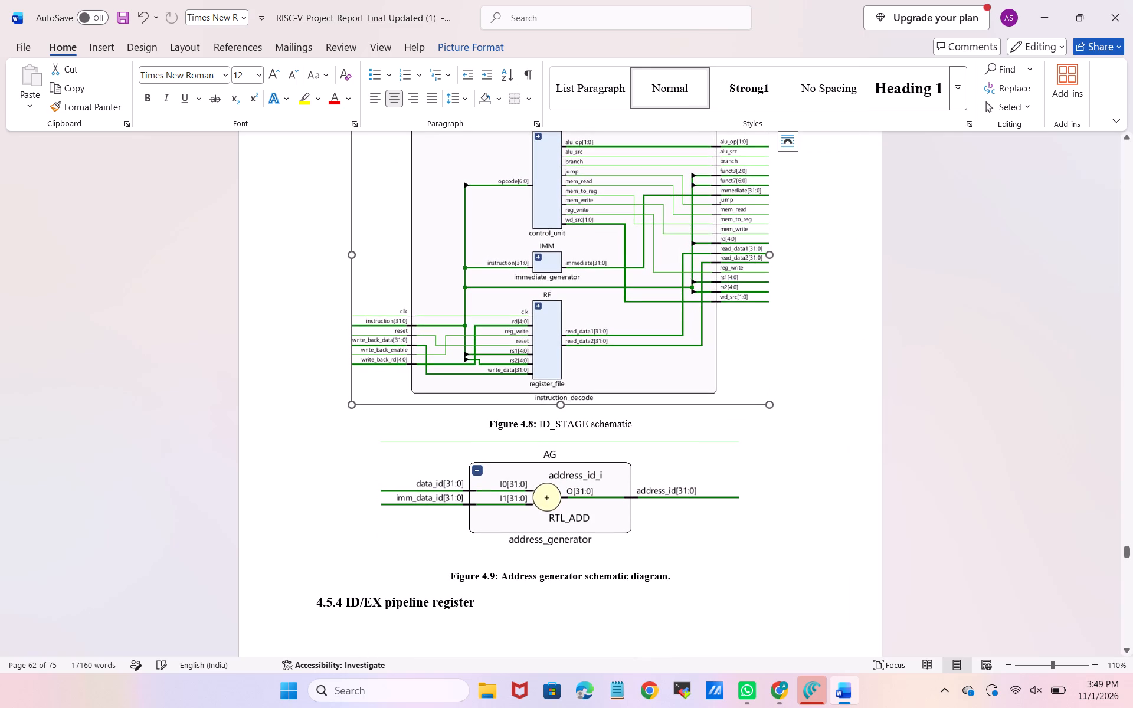
Enlarge the Figure 4.9 address generator schematic and the Figure 4.8 ID_STAGE schematic proportionally, keeping Figure 4.8 the wider one.
{"action": "left_click", "coordinate": [637, 502]}
{"action": "left_click_drag", "start_coordinate": [742, 555], "coordinate": [771, 568]}
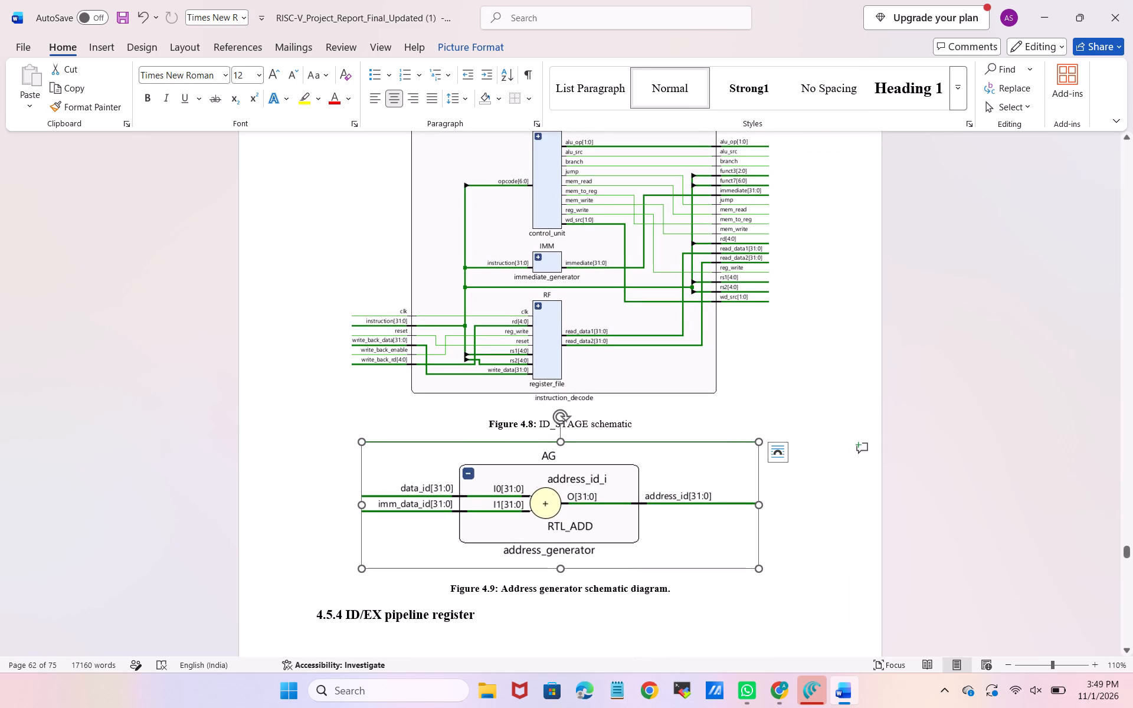
{"action": "left_click", "coordinate": [654, 391]}
{"action": "left_click_drag", "start_coordinate": [767, 405], "coordinate": [769, 405]}
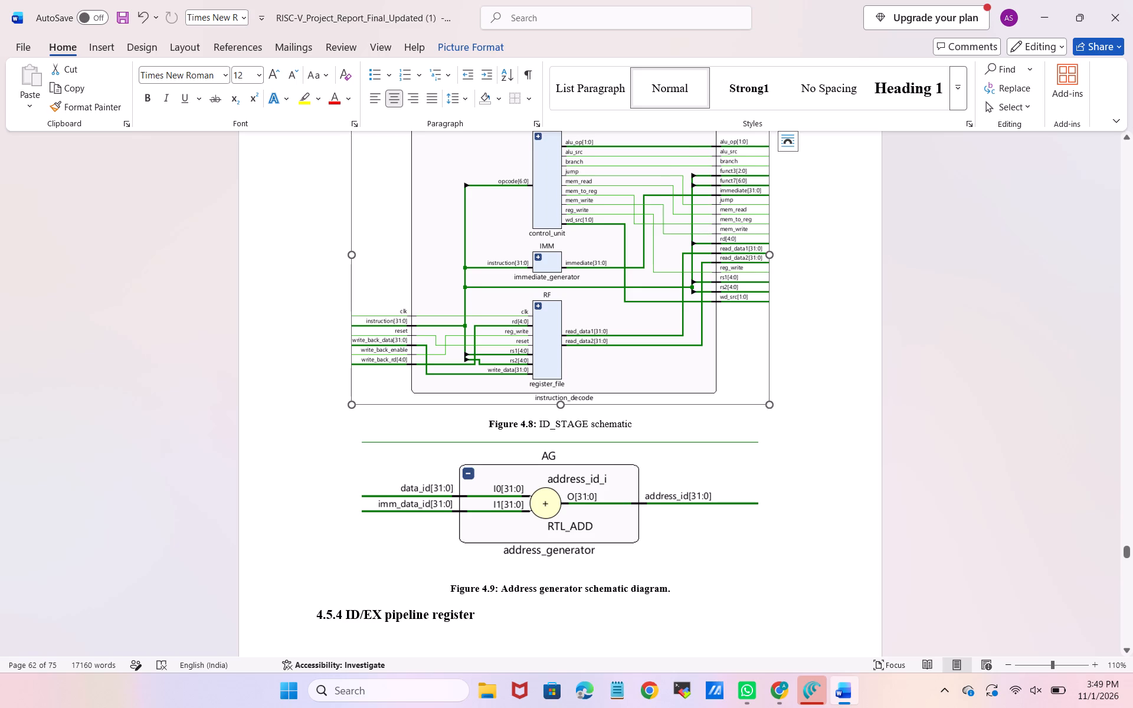
{"action": "left_click_drag", "start_coordinate": [769, 405], "coordinate": [785, 409]}
Enlarge the Figure 4.7 address generator block diagram slightly, keeping its proportions.
{"action": "scroll", "coordinate": [785, 409], "scroll_direction": "up", "scroll_amount": 1}
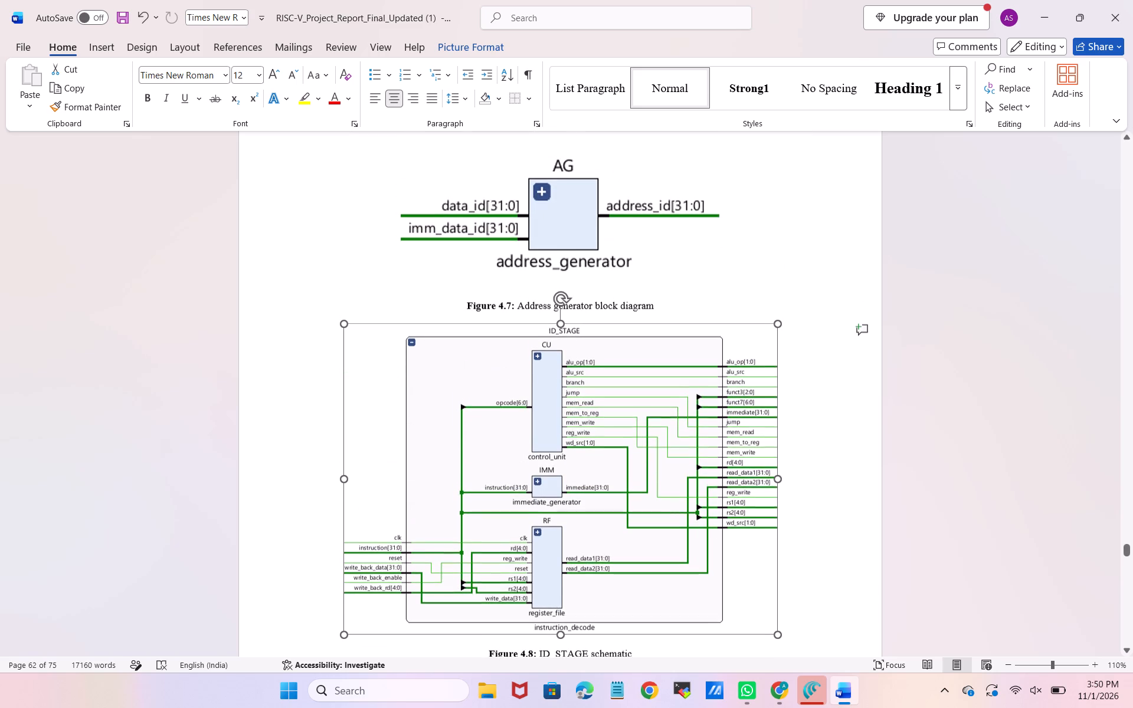
{"action": "left_click", "coordinate": [687, 265]}
{"action": "left_click_drag", "start_coordinate": [721, 286], "coordinate": [724, 288]}
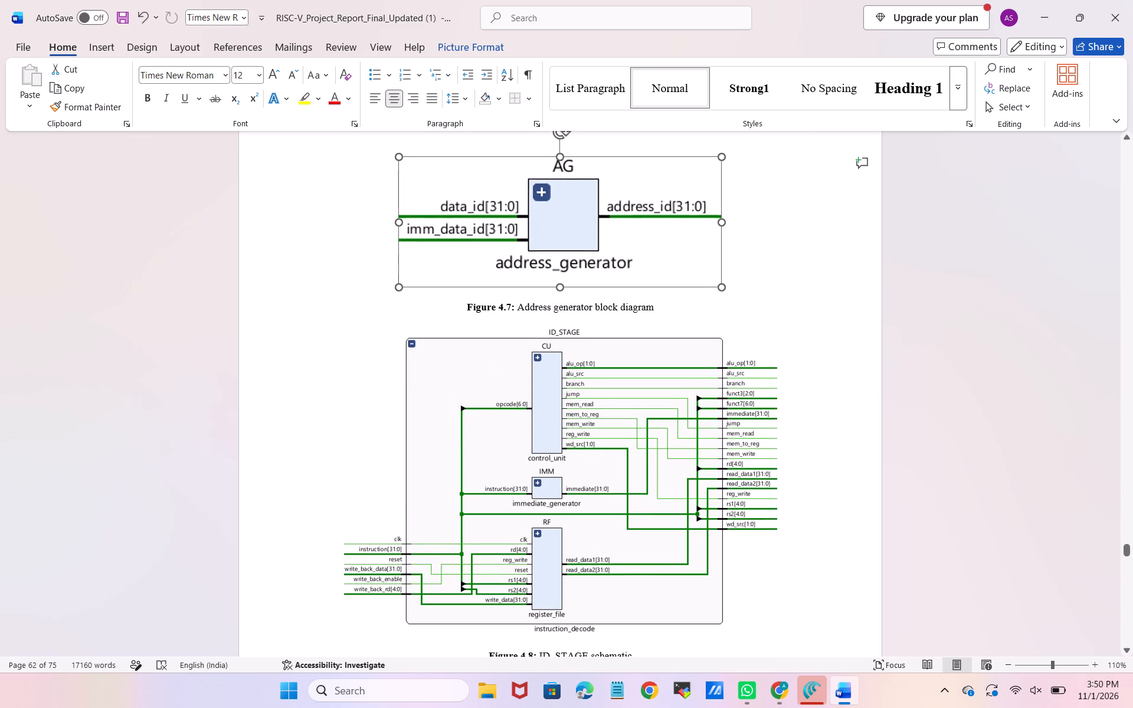
{"action": "left_click_drag", "start_coordinate": [724, 288], "coordinate": [727, 289]}
Enlarge the Figure 4.9 address generator schematic proportionally to match the width of the Figure 4.8 schematic.
{"action": "scroll", "coordinate": [727, 289], "scroll_direction": "down", "scroll_amount": 2}
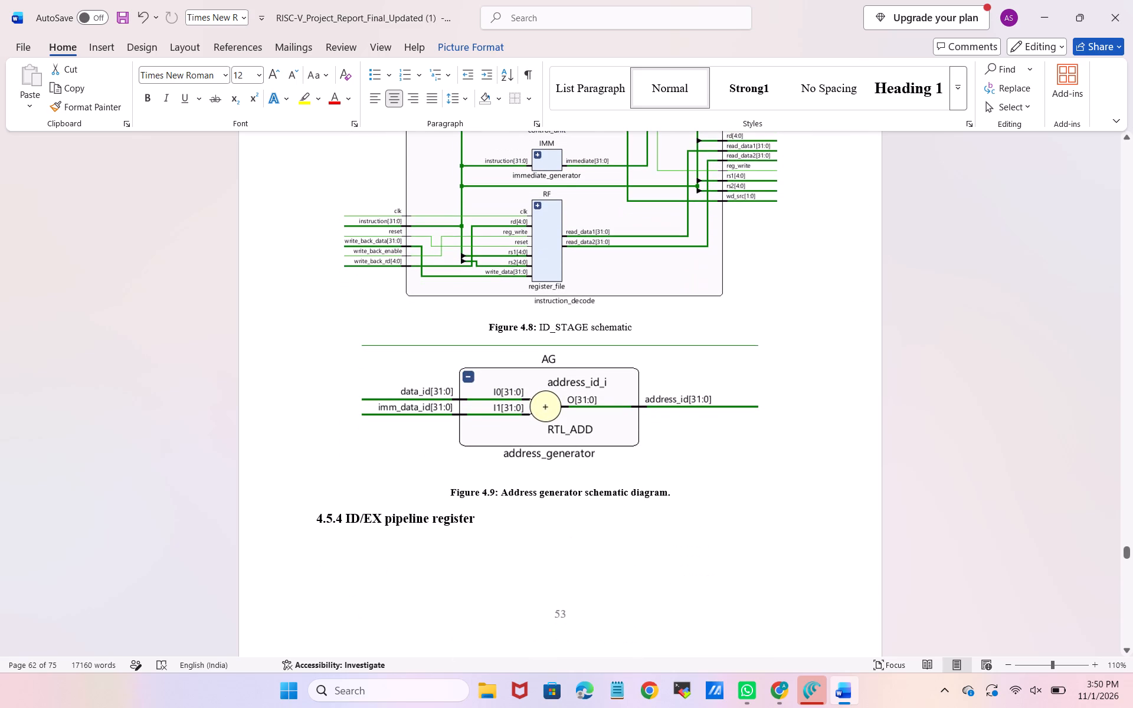
{"action": "left_click", "coordinate": [592, 369]}
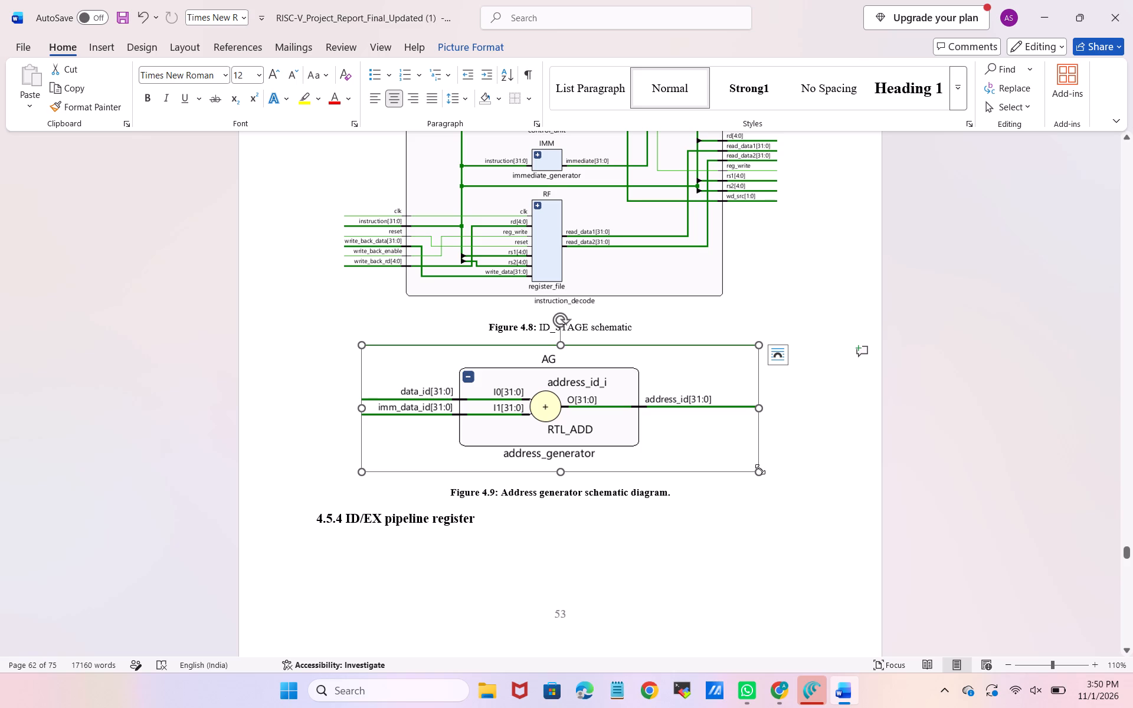
{"action": "left_click_drag", "start_coordinate": [760, 469], "coordinate": [789, 483]}
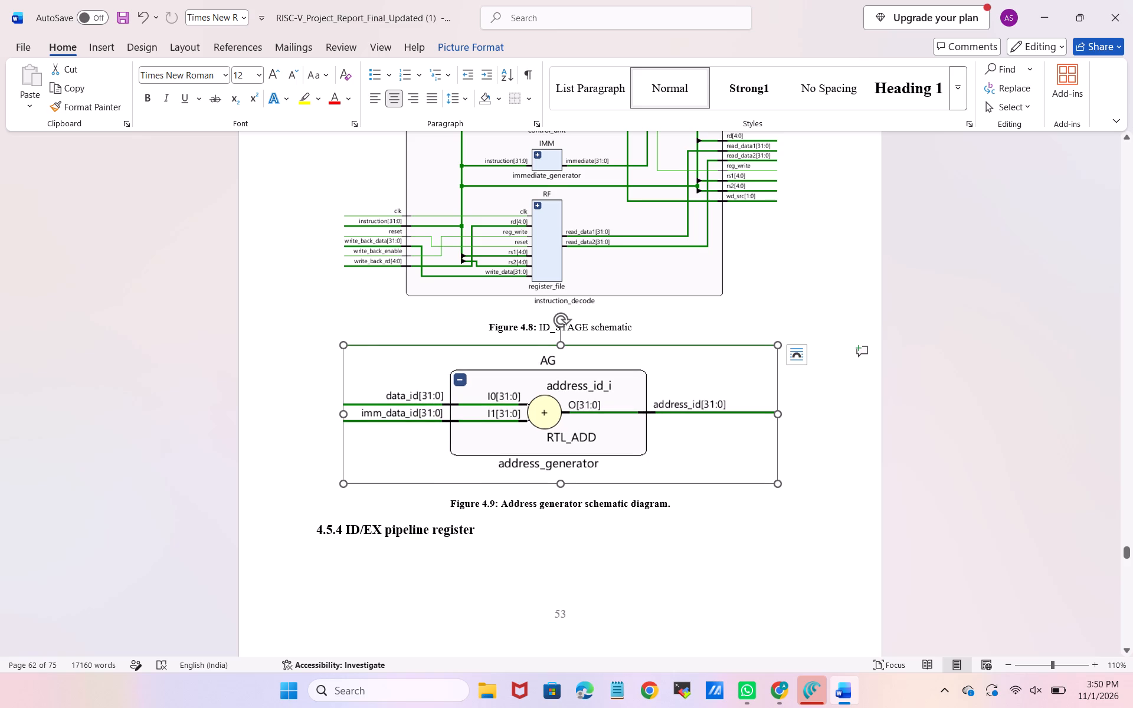
Unbold the title "Address generator schematic diagram" in the Figure 4.9 caption and remove its trailing full stop.
{"action": "left_click_drag", "start_coordinate": [682, 500], "coordinate": [512, 501]}
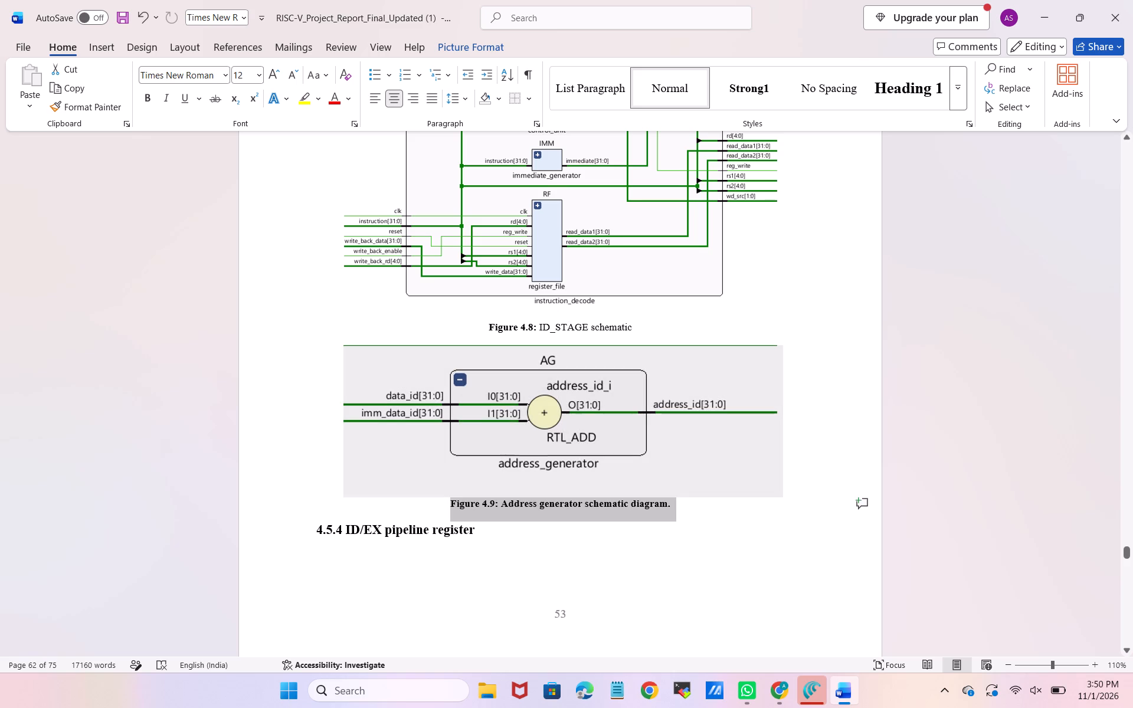
{"action": "left_click_drag", "start_coordinate": [512, 501], "coordinate": [500, 504]}
{"action": "left_click", "coordinate": [500, 504]}
{"action": "left_click_drag", "start_coordinate": [502, 505], "coordinate": [648, 520]}
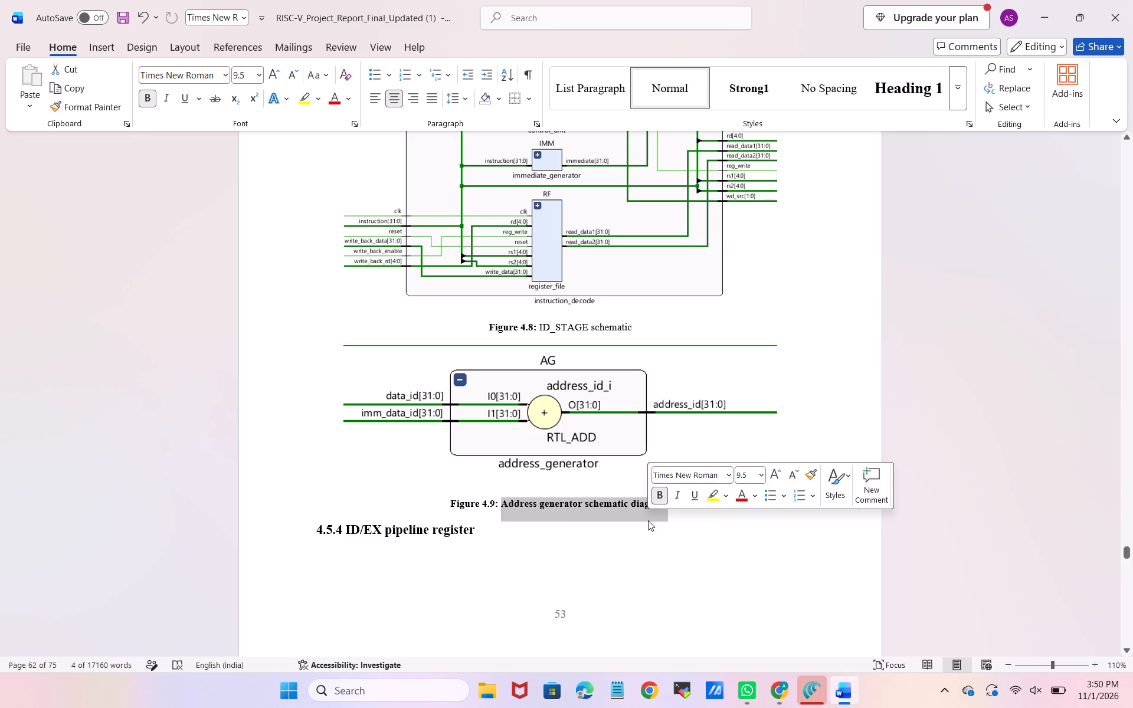
{"action": "key", "text": "ctrl+b"}
{"action": "key", "text": "Right"}
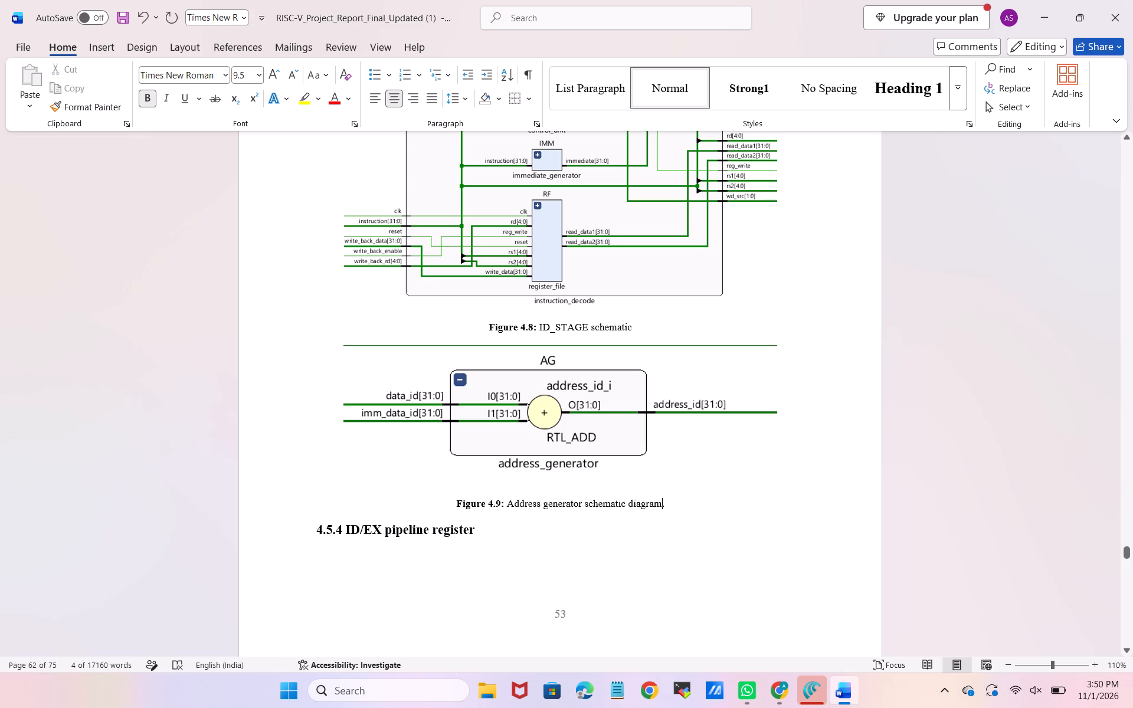
{"action": "key", "text": "Delete"}
Insert two blank lines before the heading "4.5.4 ID/EX pipeline register" to push it onto the following page.
{"action": "scroll", "coordinate": [648, 520], "scroll_direction": "down", "scroll_amount": 1}
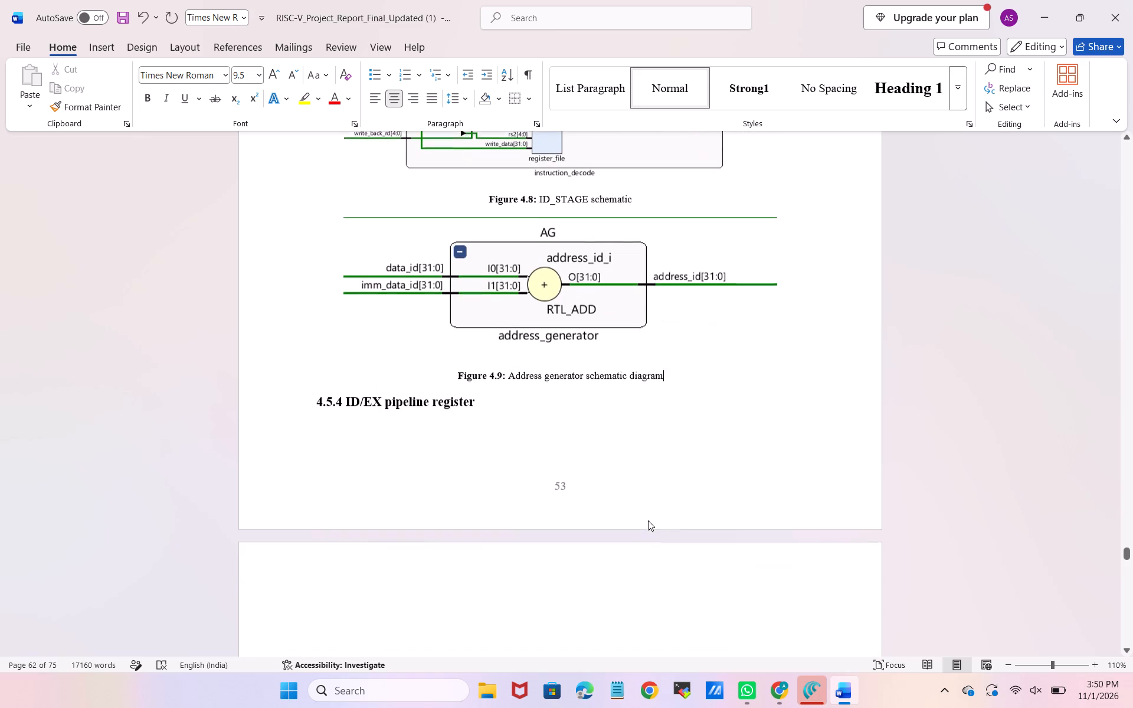
{"action": "left_click", "coordinate": [317, 393]}
{"action": "key", "text": "Return"}
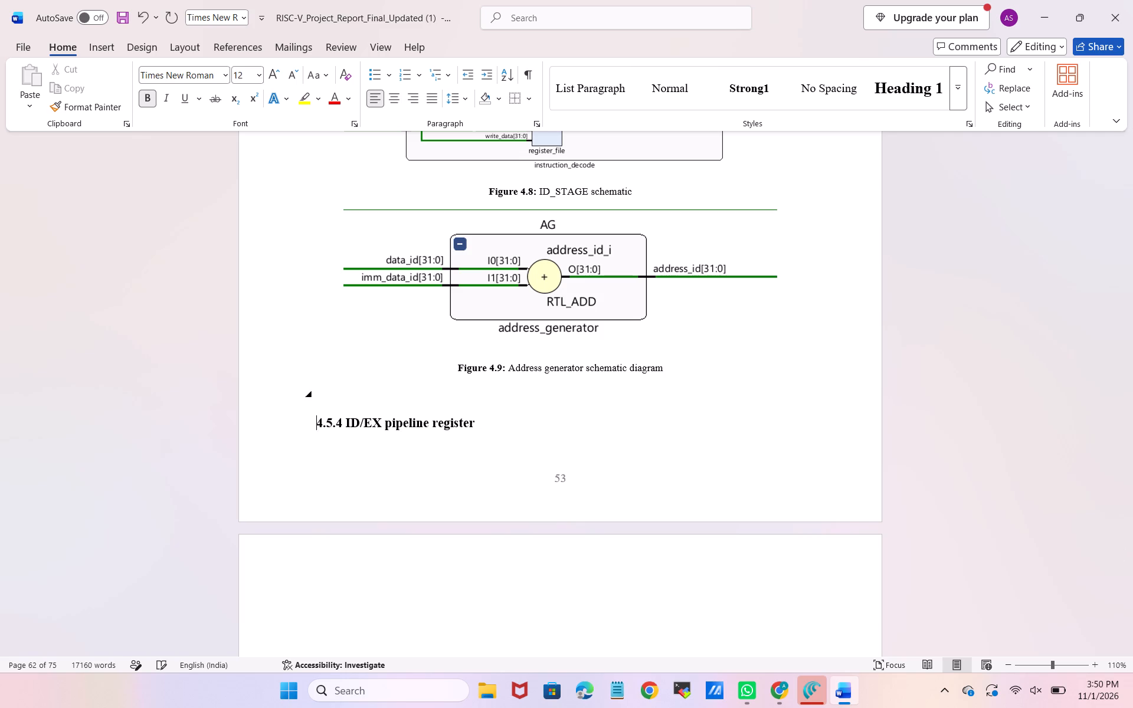
{"action": "key", "text": "Return"}
Delete the empty lines between the heading "4.5.4 ID/EX pipeline register" and the ID_EX_STAGE block diagram.
{"action": "scroll", "coordinate": [317, 393], "scroll_direction": "down", "scroll_amount": 1}
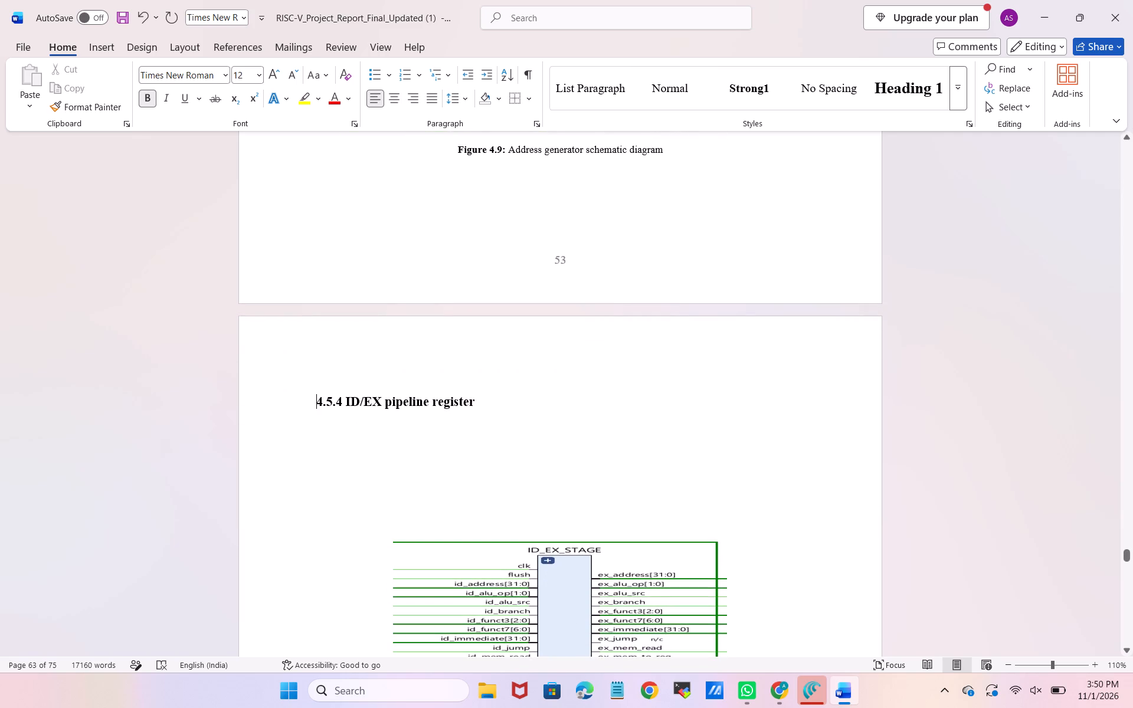
{"action": "left_click", "coordinate": [444, 489]}
{"action": "key", "text": "Down"}
{"action": "key", "text": "Down"}
{"action": "key", "text": "Down"}
{"action": "key", "text": "BackSpace"}
{"action": "key", "text": "BackSpace"}
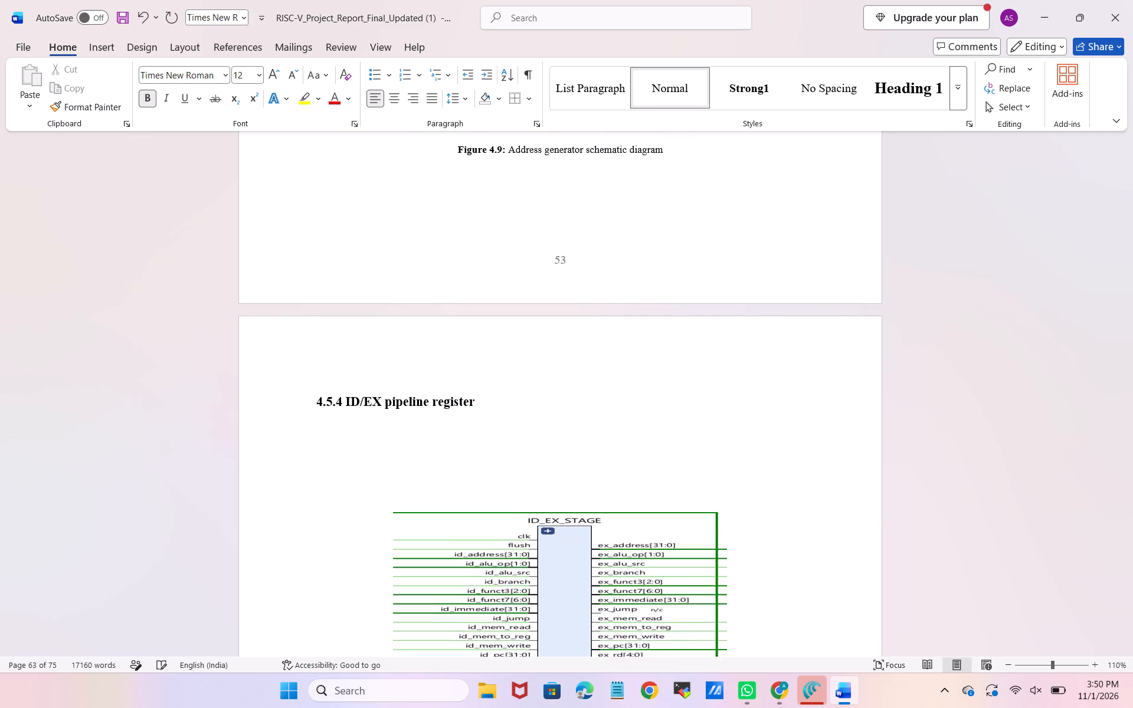
{"action": "key", "text": "BackSpace"}
{"action": "key", "text": "BackSpace"}
{"action": "key", "text": "BackSpace"}
{"action": "key", "text": "BackSpace"}
{"action": "key", "text": "BackSpace"}
{"action": "key", "text": "BackSpace"}
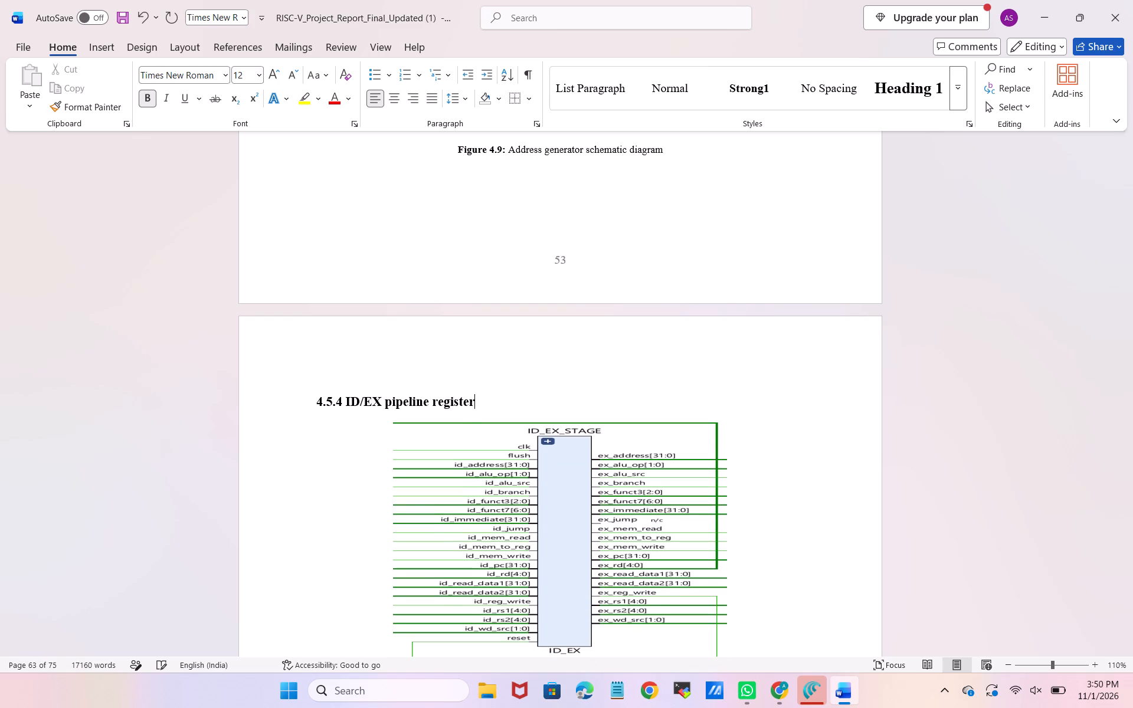
Enlarge the Figure 4.10 ID_EX_STAGE block diagram proportionally.
{"action": "left_click", "coordinate": [550, 552]}
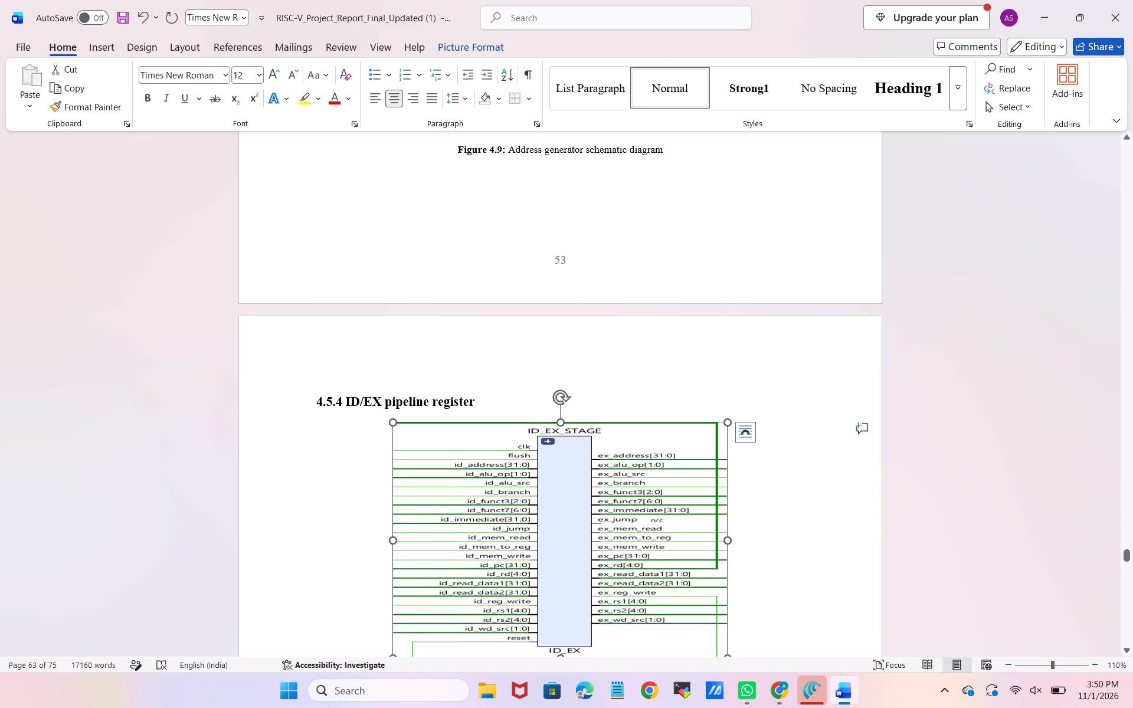
{"action": "scroll", "coordinate": [550, 552], "scroll_direction": "down", "scroll_amount": 1}
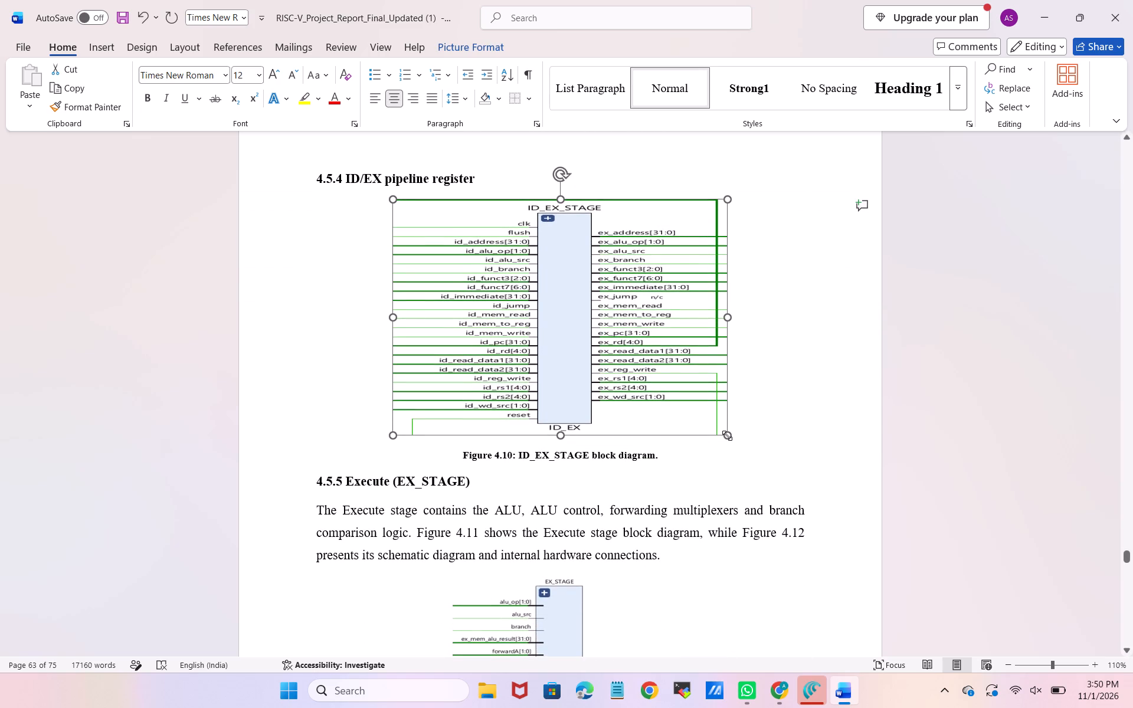
{"action": "left_click_drag", "start_coordinate": [727, 435], "coordinate": [761, 447]}
Unbold the title "ID_EX_STAGE block diagram" in the Figure 4.10 caption and remove its trailing full stop.
{"action": "left_click_drag", "start_coordinate": [670, 476], "coordinate": [520, 479]}
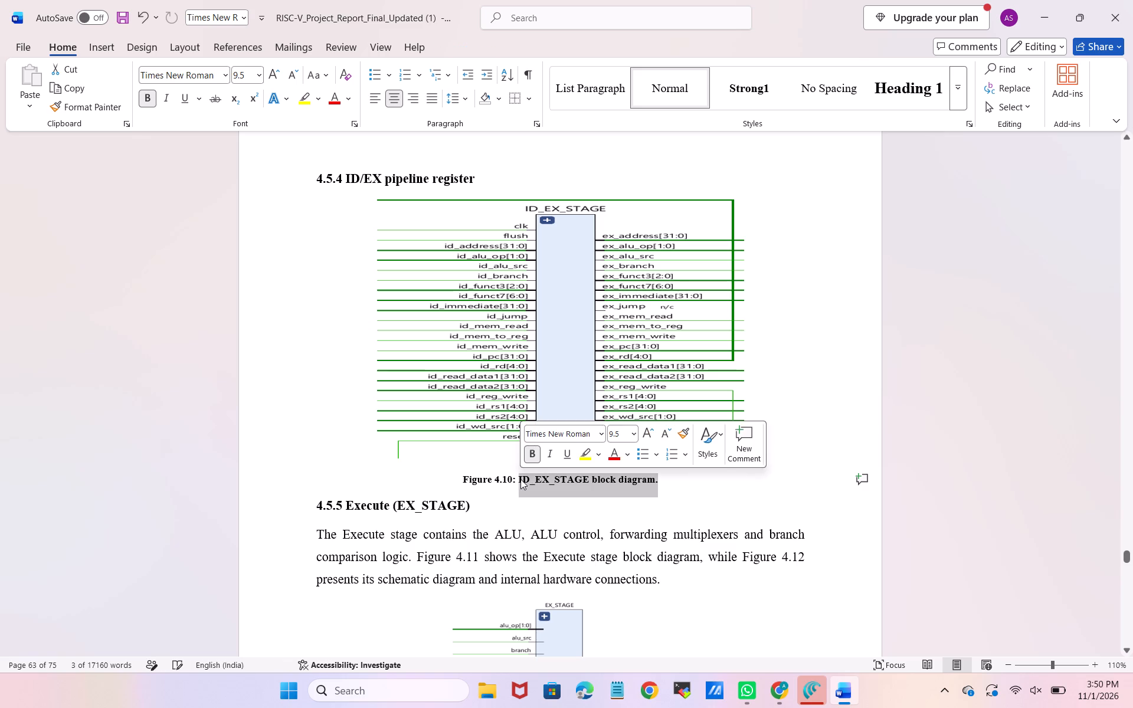
{"action": "key", "text": "ctrl+b"}
{"action": "key", "text": "Right"}
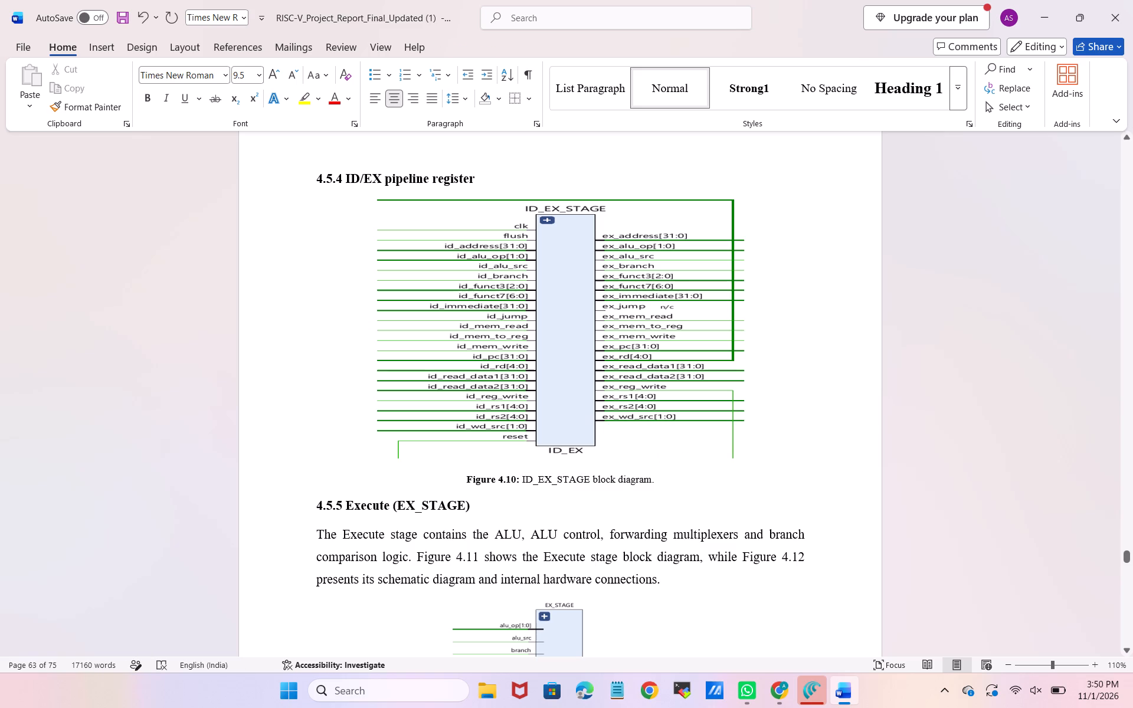
{"action": "key", "text": "BackSpace"}
Enlarge the Figure 4.11 EX_STAGE block diagram slightly and proportionally, keeping it on the same page as its section text.
{"action": "scroll", "coordinate": [520, 479], "scroll_direction": "down", "scroll_amount": 1}
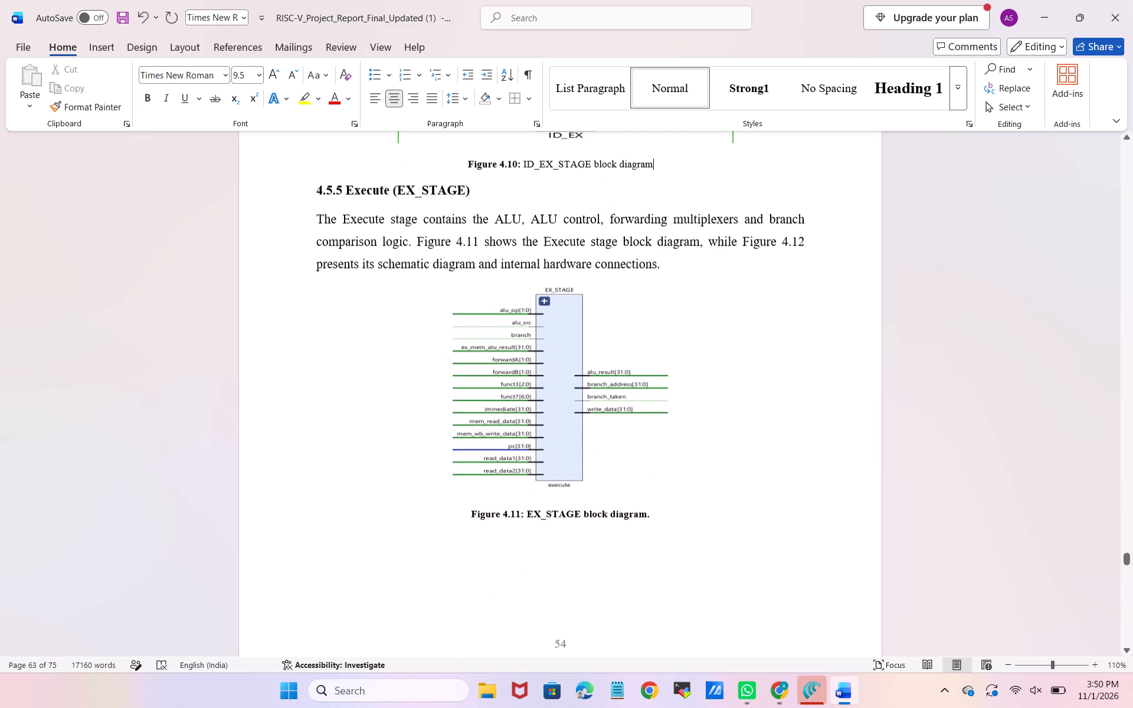
{"action": "left_click", "coordinate": [620, 434]}
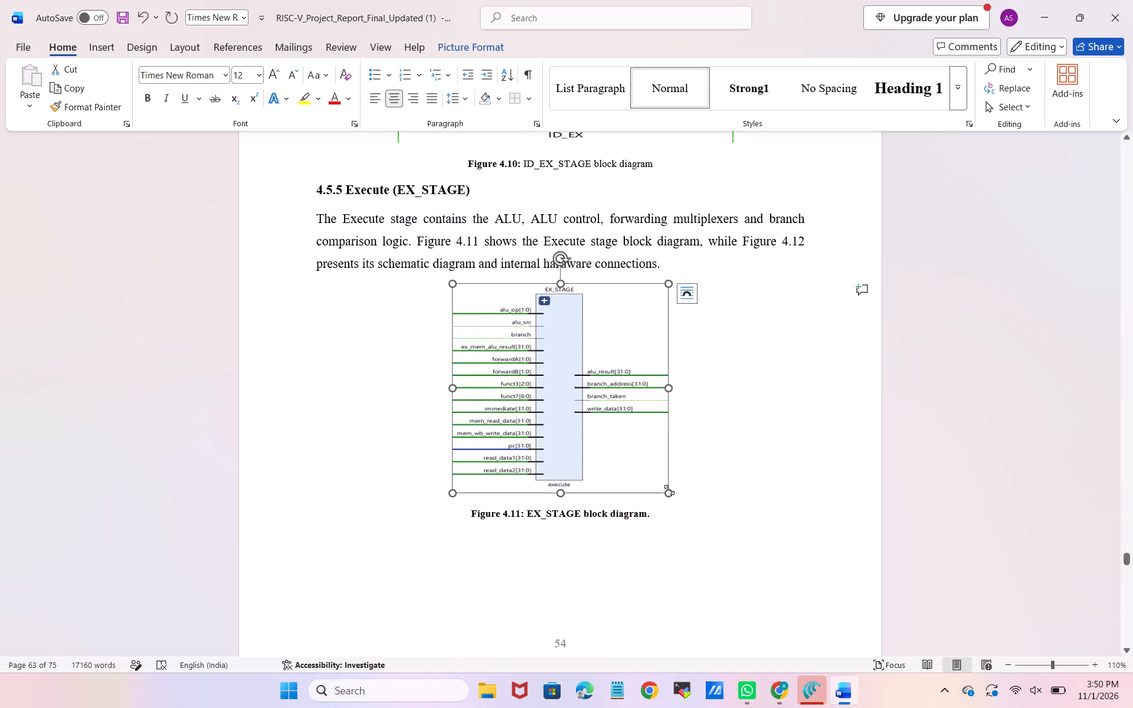
{"action": "left_click_drag", "start_coordinate": [669, 491], "coordinate": [686, 499]}
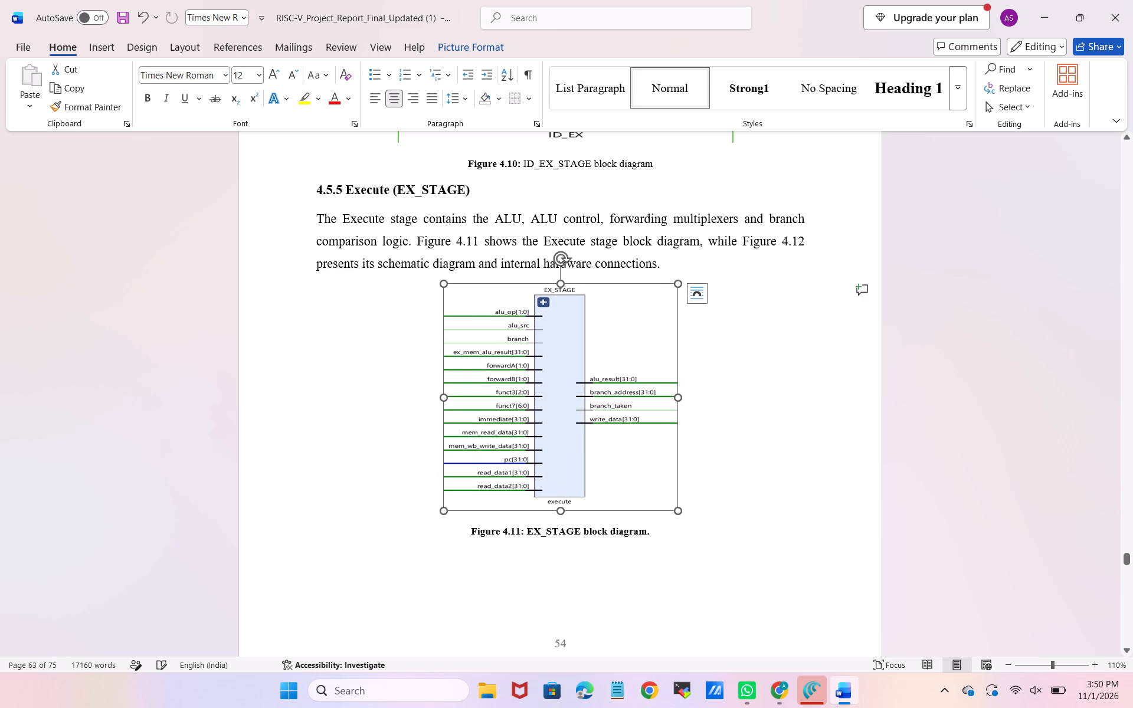
Unbold the title "EX_STAGE block diagram" in the Figure 4.11 caption and remove its trailing full stop.
{"action": "scroll", "coordinate": [660, 489], "scroll_direction": "down", "scroll_amount": 2}
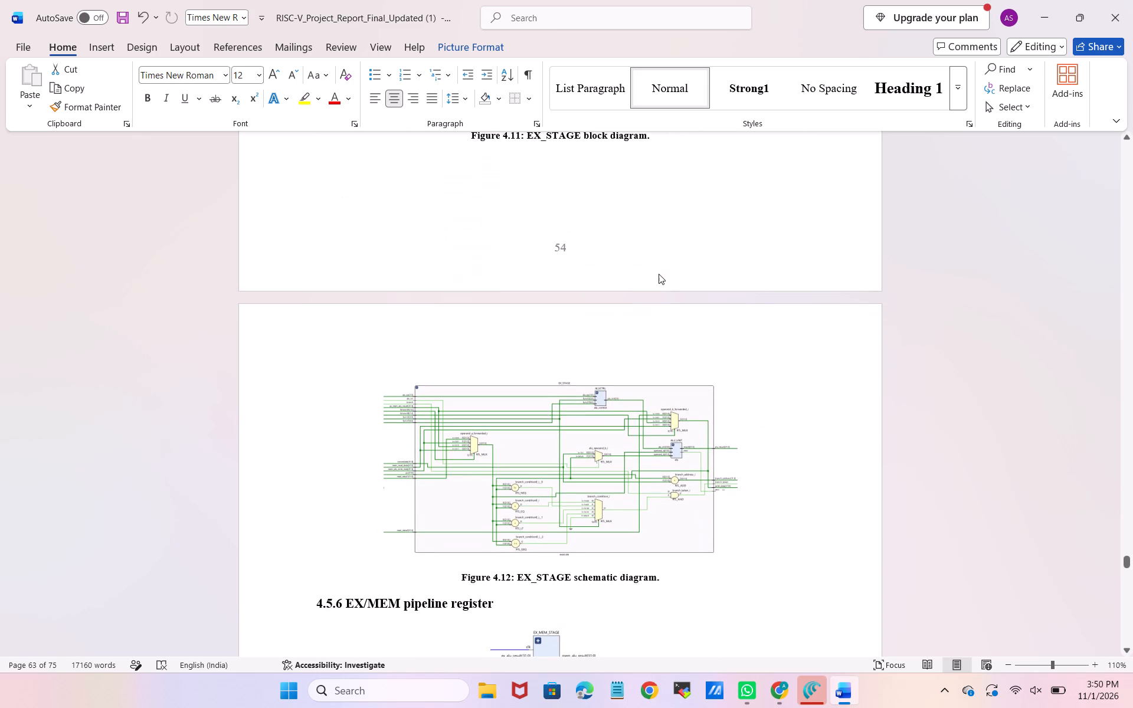
{"action": "scroll", "coordinate": [658, 265], "scroll_direction": "up", "scroll_amount": 1}
{"action": "left_click_drag", "start_coordinate": [526, 244], "coordinate": [624, 265]}
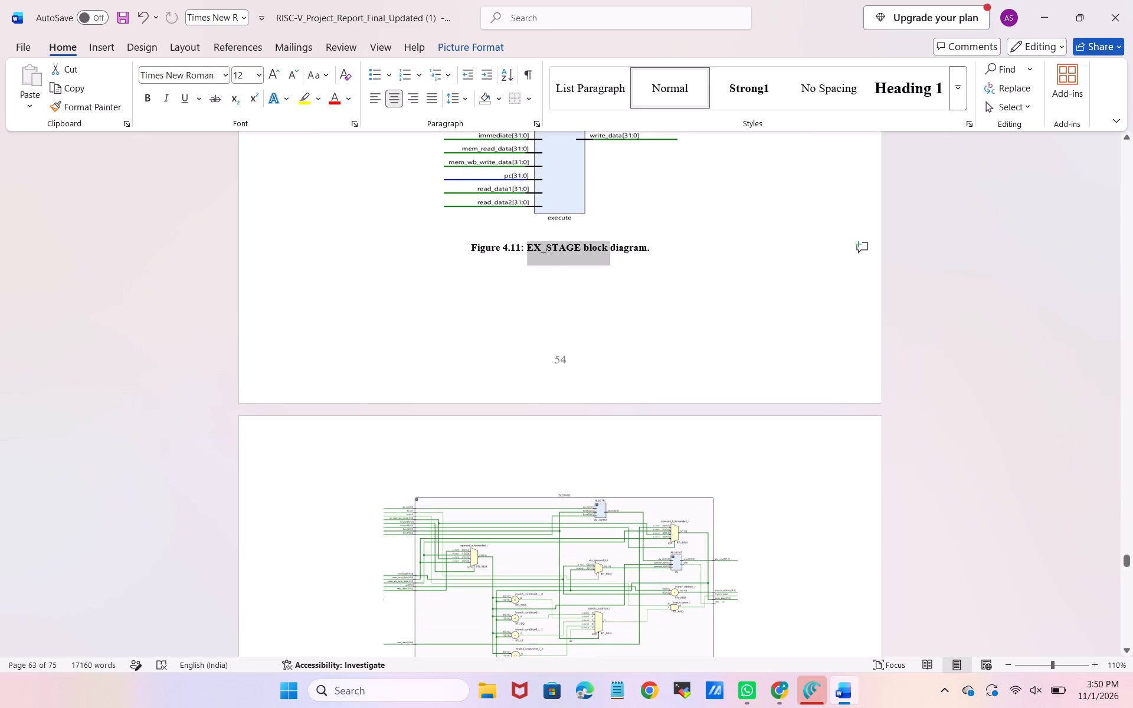
{"action": "left_click_drag", "start_coordinate": [624, 265], "coordinate": [654, 268]}
{"action": "key", "text": "ctrl+b"}
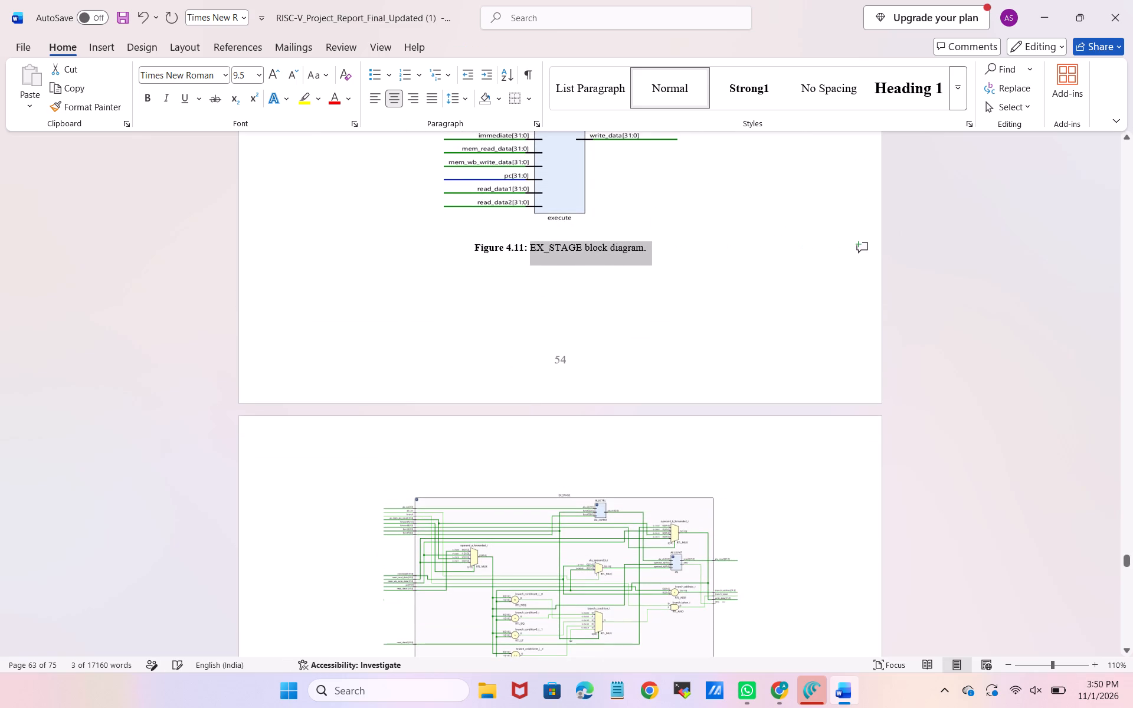
{"action": "key", "text": "Right"}
{"action": "key", "text": "Right"}
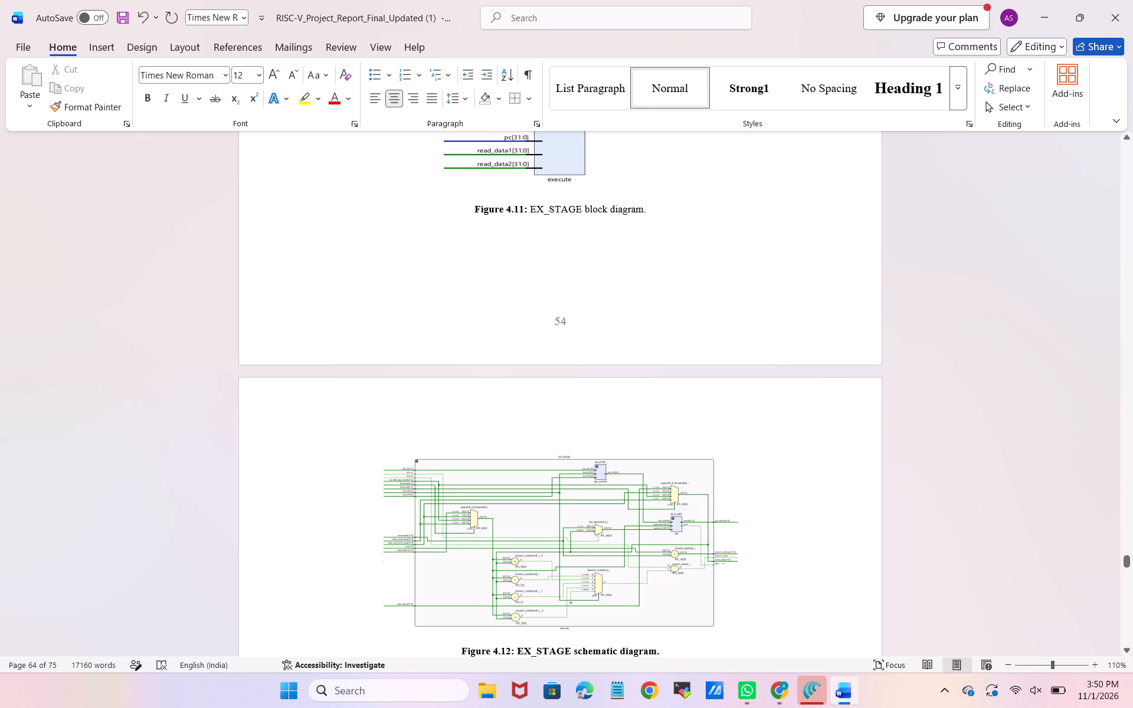
{"action": "left_click", "coordinate": [669, 213]}
{"action": "key", "text": "BackSpace"}
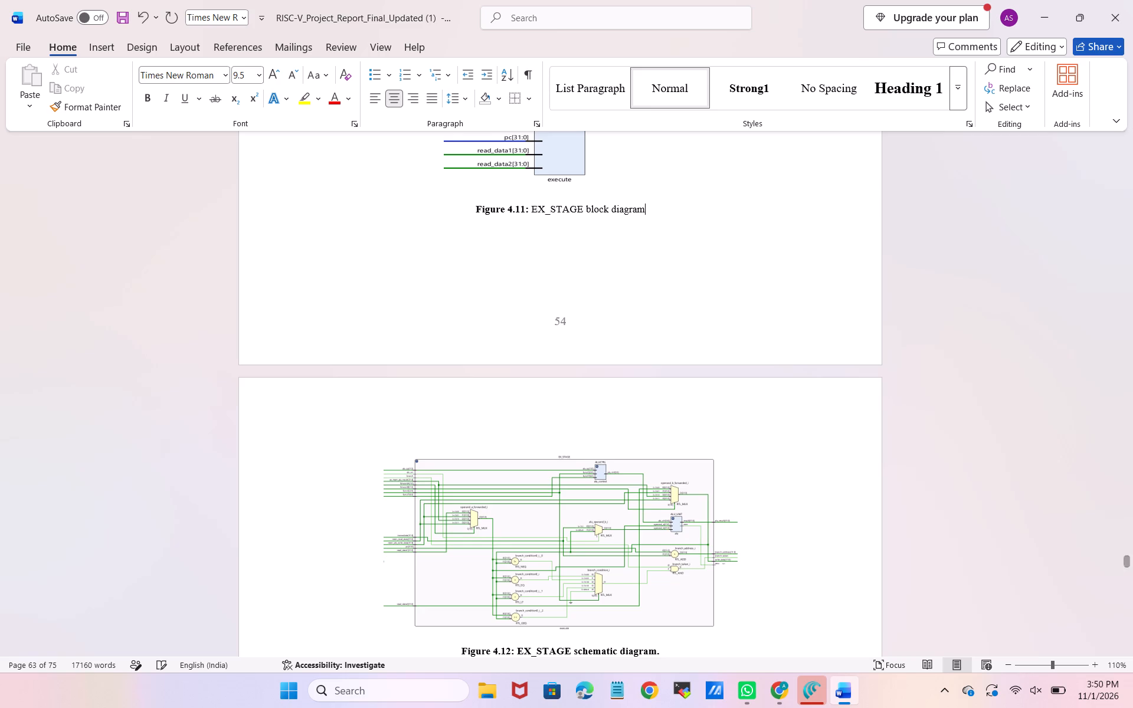
Enlarge the Figure 4.12 EX_STAGE schematic proportionally to nearly the full text width.
{"action": "scroll", "coordinate": [669, 213], "scroll_direction": "down", "scroll_amount": 1}
{"action": "left_click", "coordinate": [526, 302]}
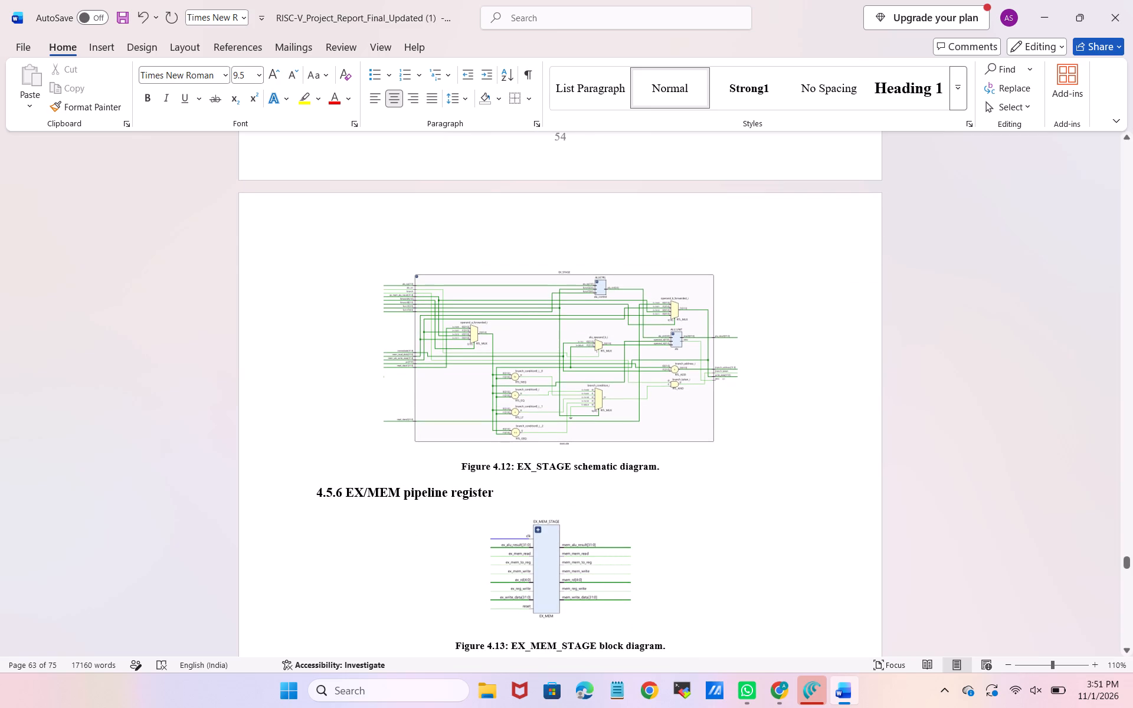
{"action": "left_click_drag", "start_coordinate": [736, 446], "coordinate": [800, 476]}
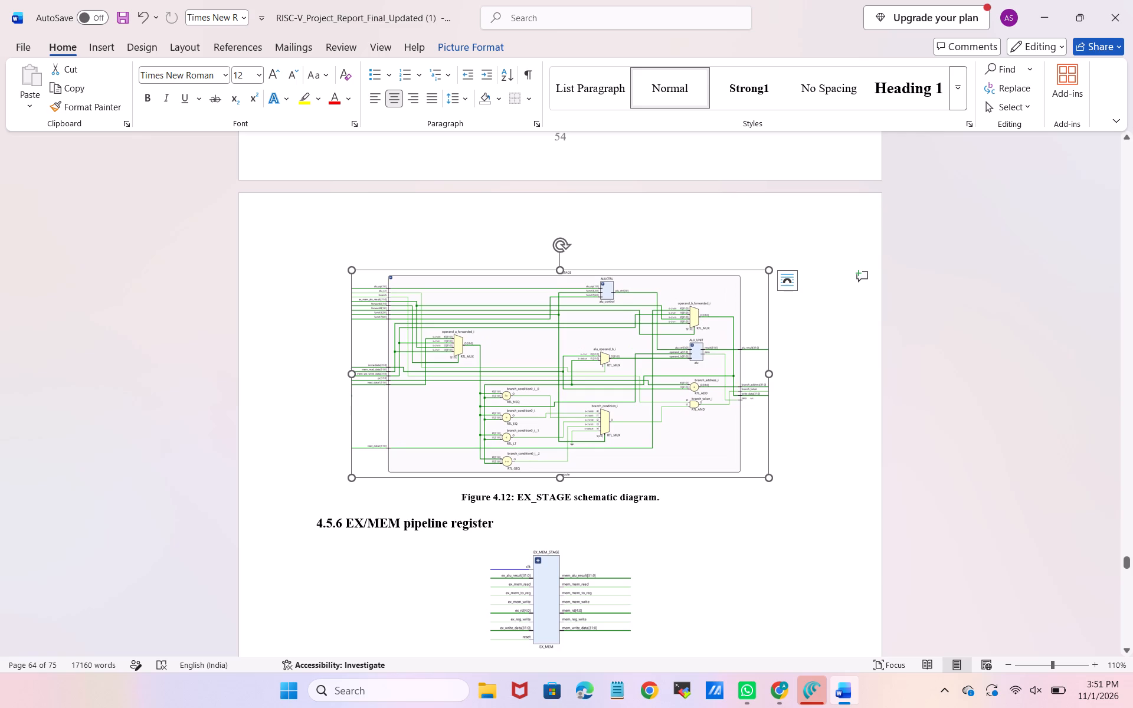
Remove the trailing full stop from the Figure 4.12 caption and unbold its title "EX_STAGE schematic diagram".
{"action": "left_click", "coordinate": [653, 496]}
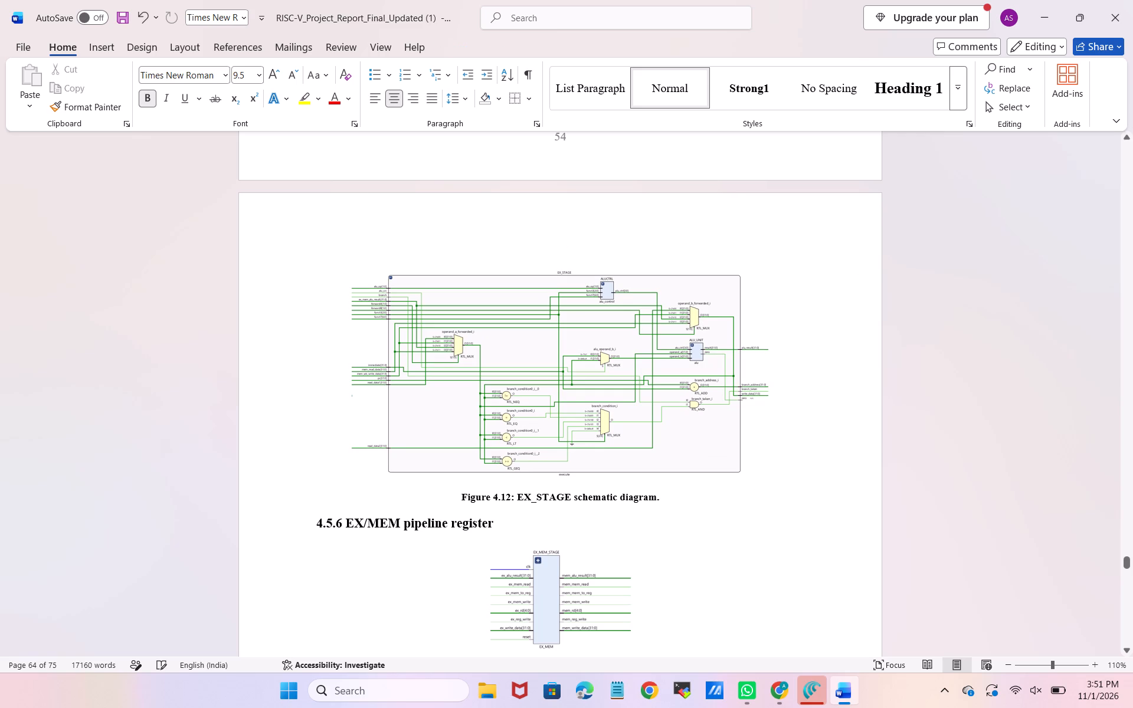
{"action": "key", "text": "Delete"}
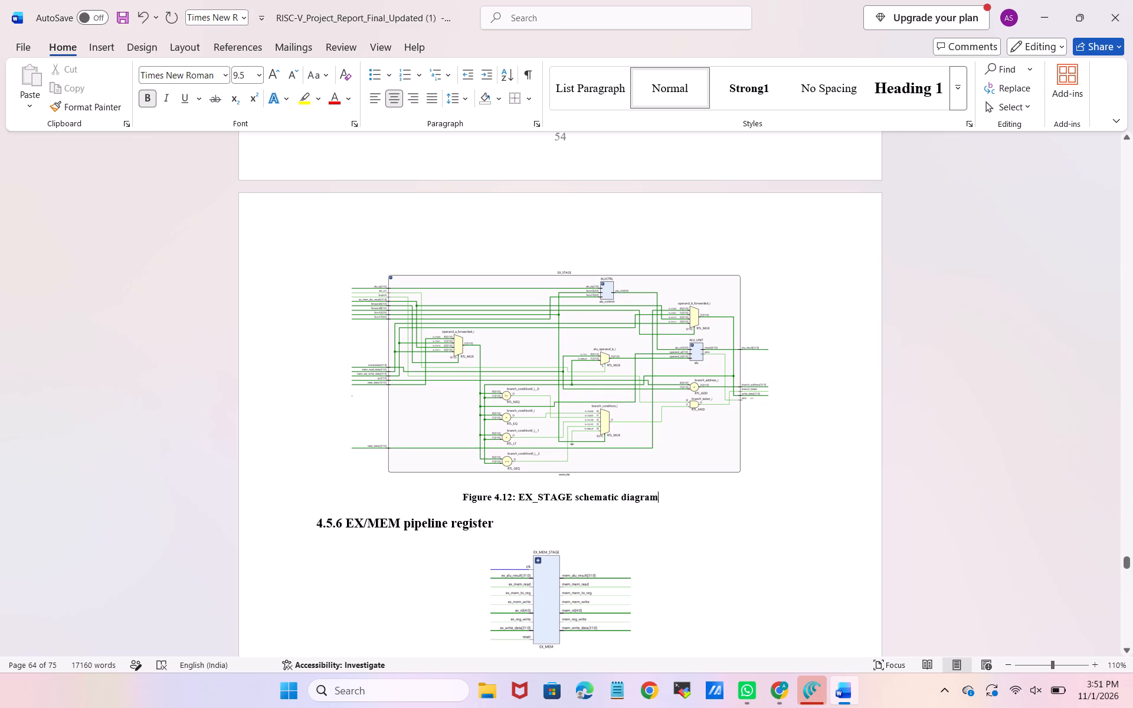
{"action": "left_click_drag", "start_coordinate": [516, 496], "coordinate": [666, 492]}
{"action": "left_click", "coordinate": [666, 492]}
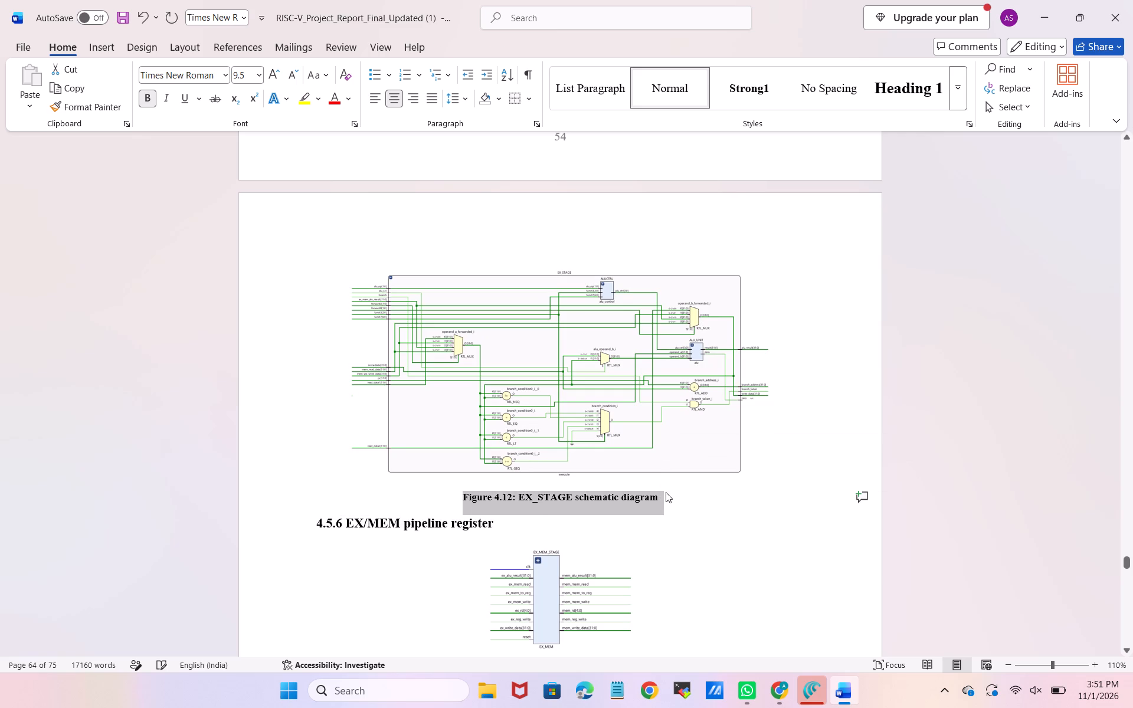
{"action": "left_click_drag", "start_coordinate": [661, 493], "coordinate": [525, 498]}
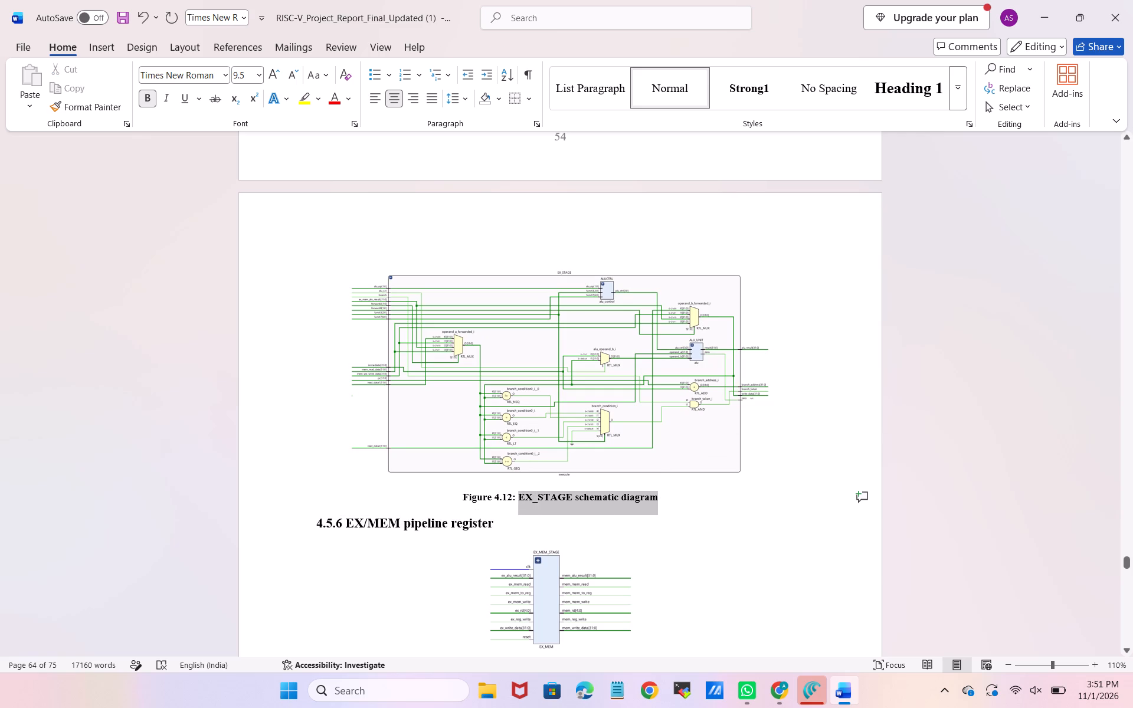
{"action": "left_click_drag", "start_coordinate": [525, 498], "coordinate": [525, 498]}
{"action": "key", "text": "ctrl+b"}
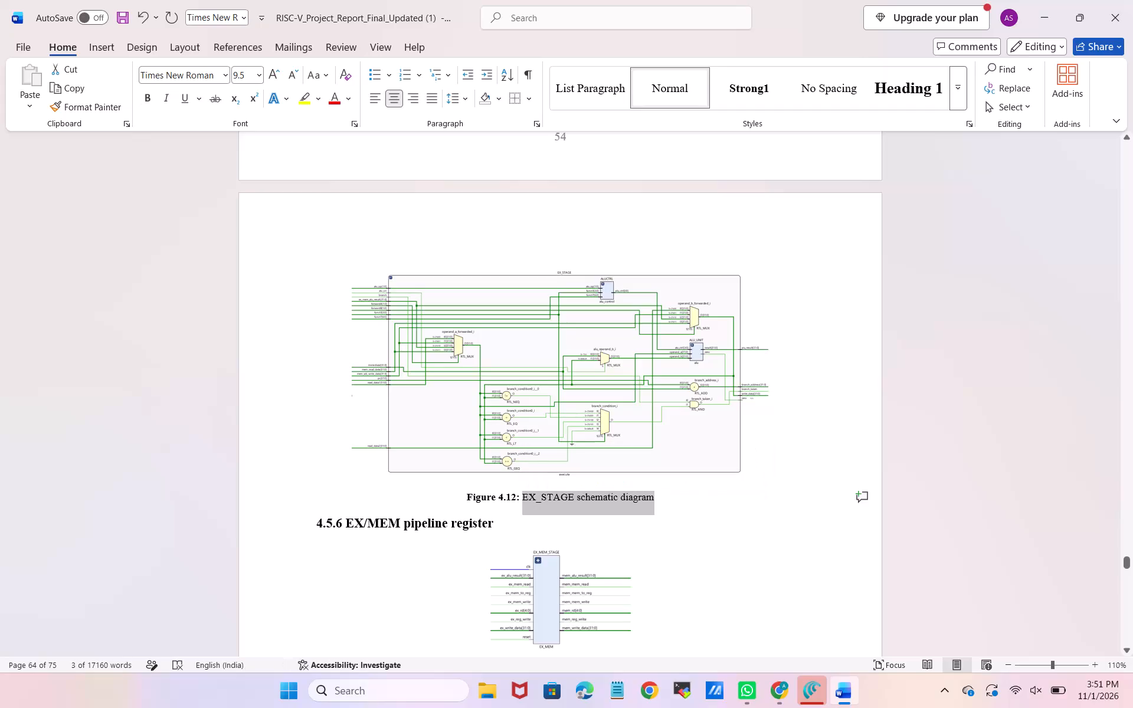
Enlarge the Figure 4.13 EX_MEM_STAGE block diagram proportionally by roughly a quarter, keeping it under the 4.5.6 heading.
{"action": "scroll", "coordinate": [514, 560], "scroll_direction": "down", "scroll_amount": 1}
{"action": "left_click", "coordinate": [563, 361]}
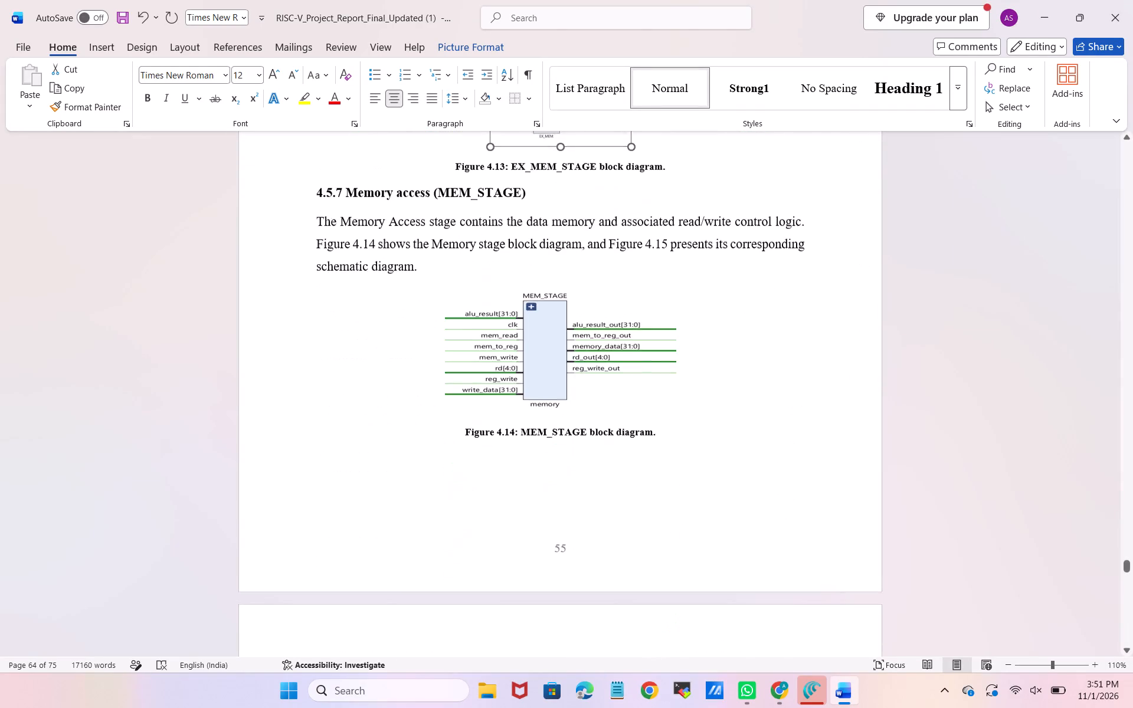
{"action": "left_click_drag", "start_coordinate": [633, 337], "coordinate": [659, 341]}
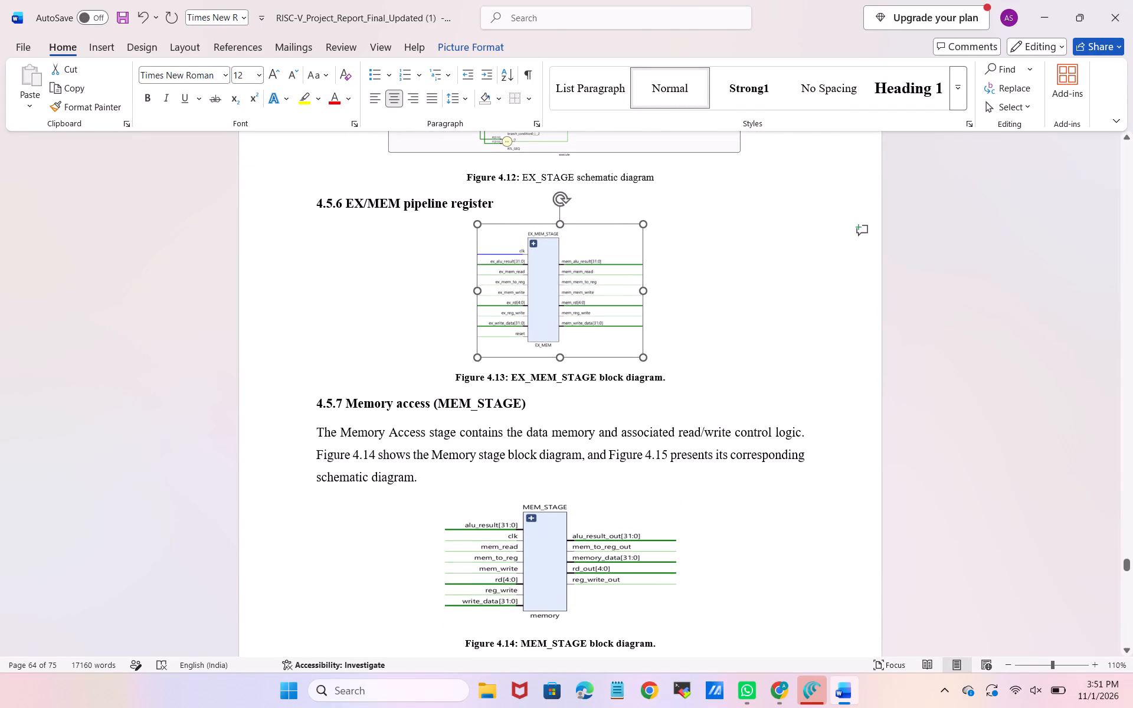
{"action": "left_click_drag", "start_coordinate": [659, 341], "coordinate": [672, 346]}
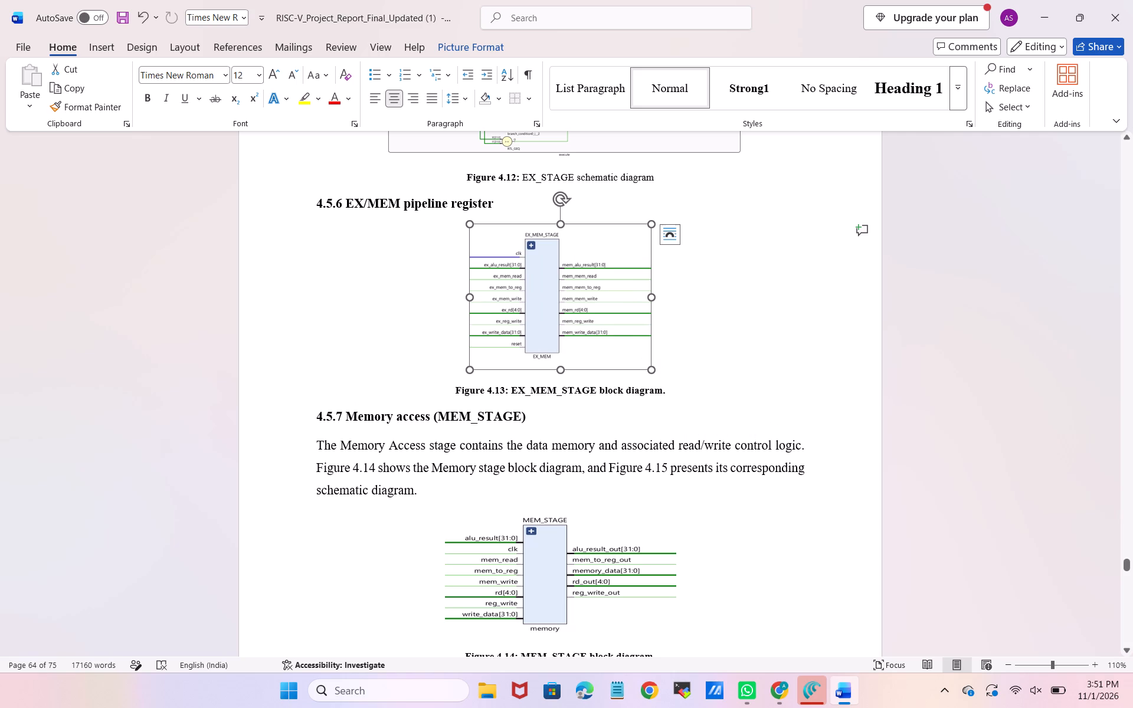
Unbold the title "EX_MEM_STAGE block diagram" in the Figure 4.13 caption and remove its trailing full stop.
{"action": "left_click_drag", "start_coordinate": [669, 396], "coordinate": [518, 392]}
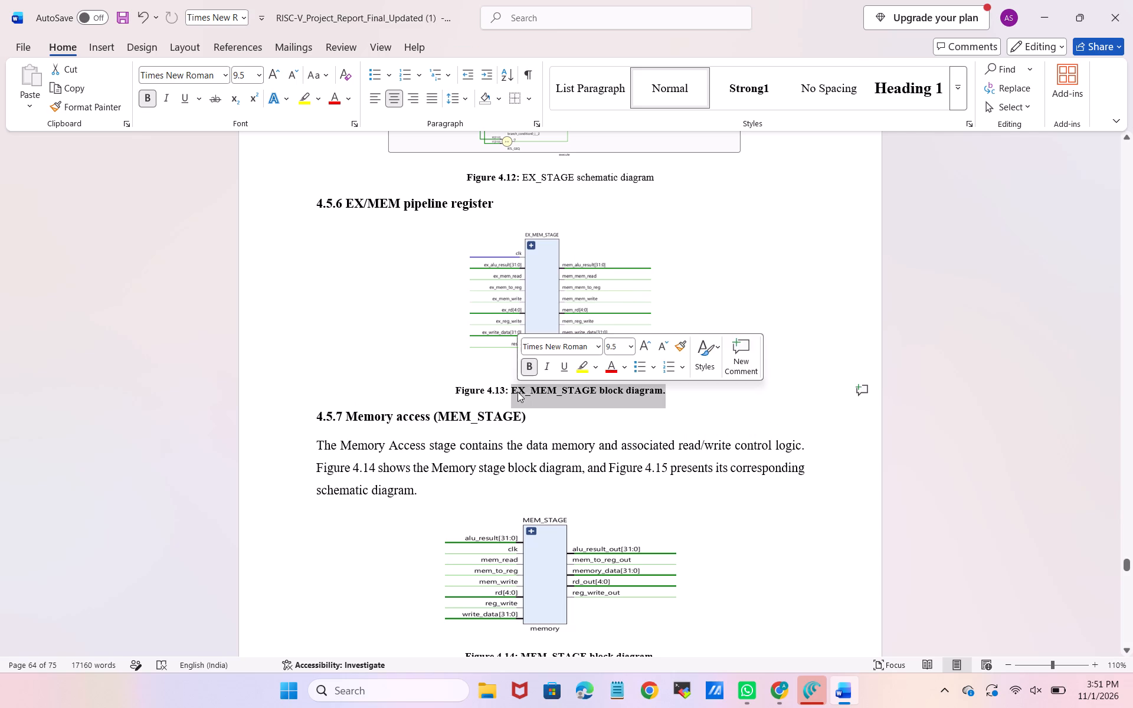
{"action": "key", "text": "ctrl+b"}
{"action": "left_click", "coordinate": [703, 392]}
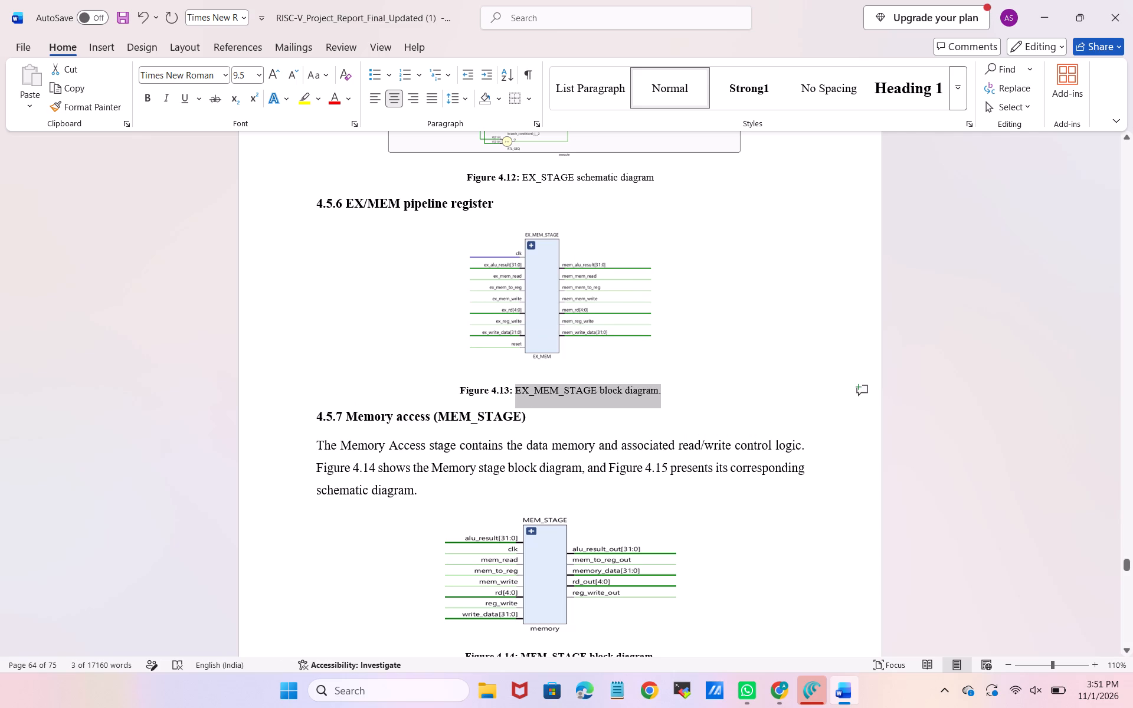
{"action": "key", "text": "BackSpace"}
Remove the trailing full stop from the Figure 4.14 caption and unbold its title "MEM_STAGE block diagram".
{"action": "scroll", "coordinate": [703, 392], "scroll_direction": "down", "scroll_amount": 1}
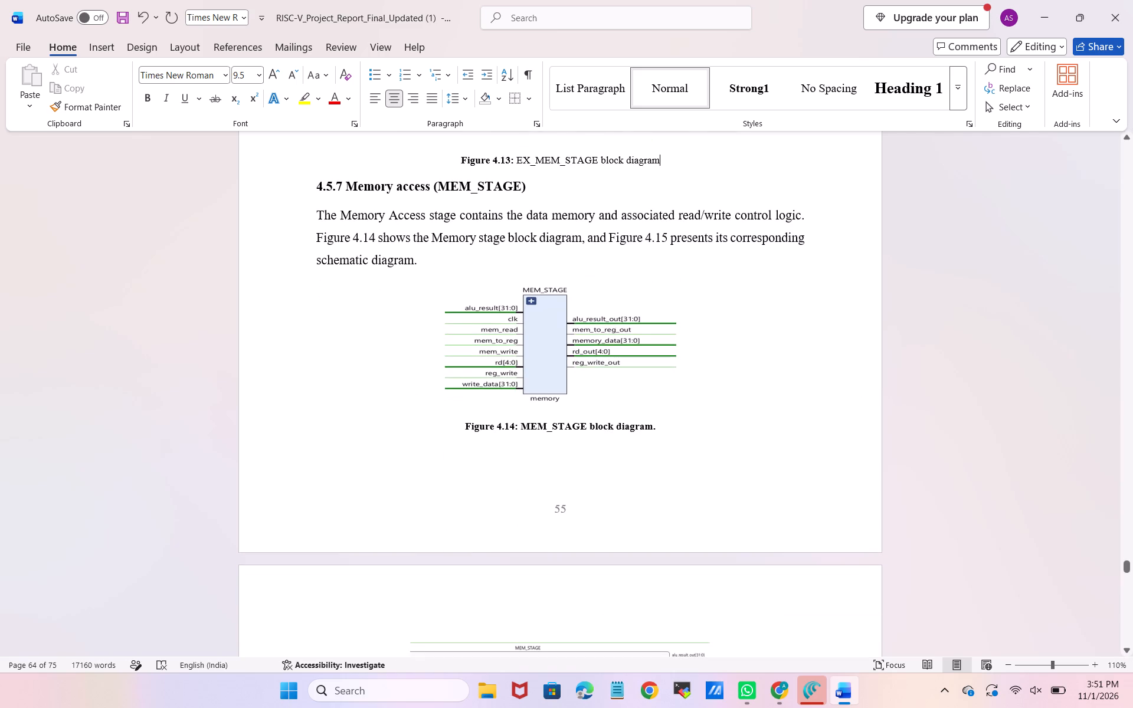
{"action": "left_click", "coordinate": [655, 431]}
{"action": "key", "text": "BackSpace"}
{"action": "left_click_drag", "start_coordinate": [655, 431], "coordinate": [533, 428]}
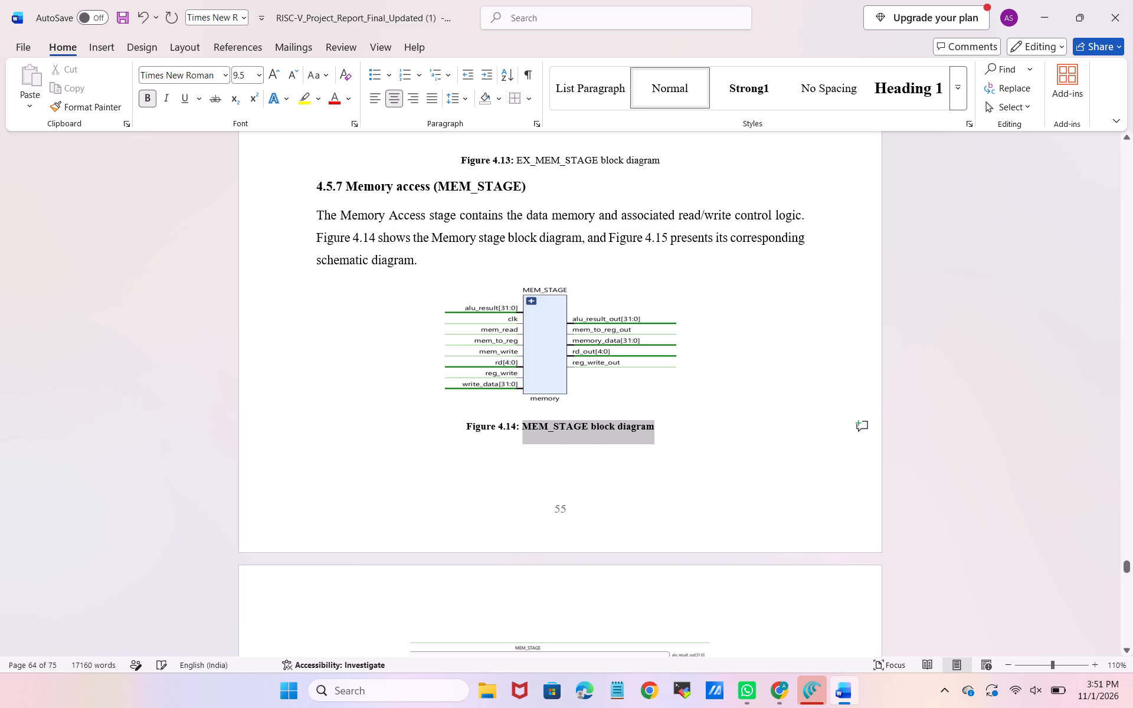
{"action": "left_click_drag", "start_coordinate": [533, 428], "coordinate": [531, 429]}
{"action": "key", "text": "ctrl+b"}
Remove the trailing full stop from the Figure 4.15 caption and unbold its title "MEM_STAGE schematic diagram".
{"action": "scroll", "coordinate": [531, 429], "scroll_direction": "down", "scroll_amount": 2}
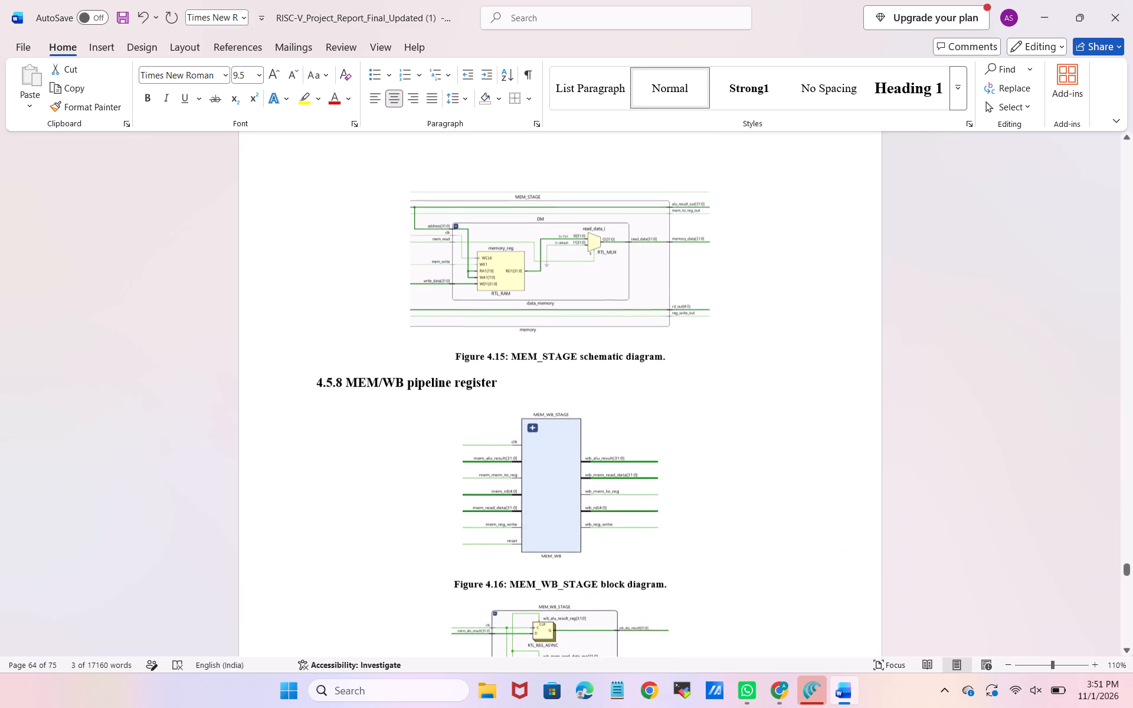
{"action": "left_click", "coordinate": [668, 353]}
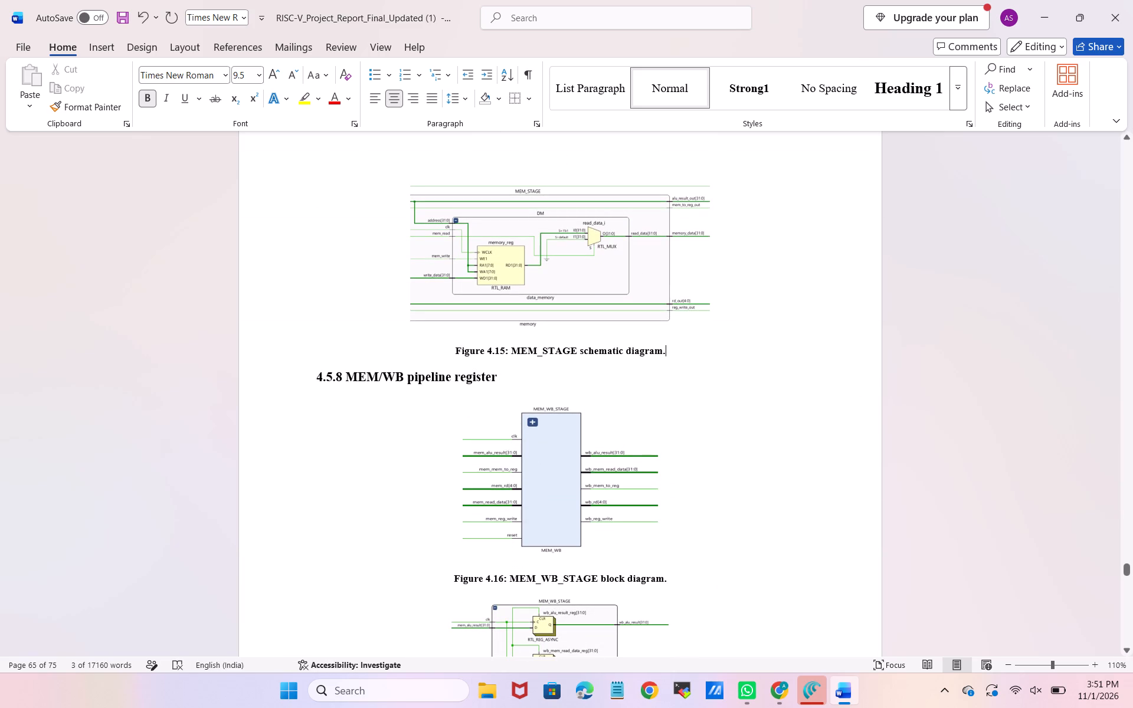
{"action": "key", "text": "BackSpace"}
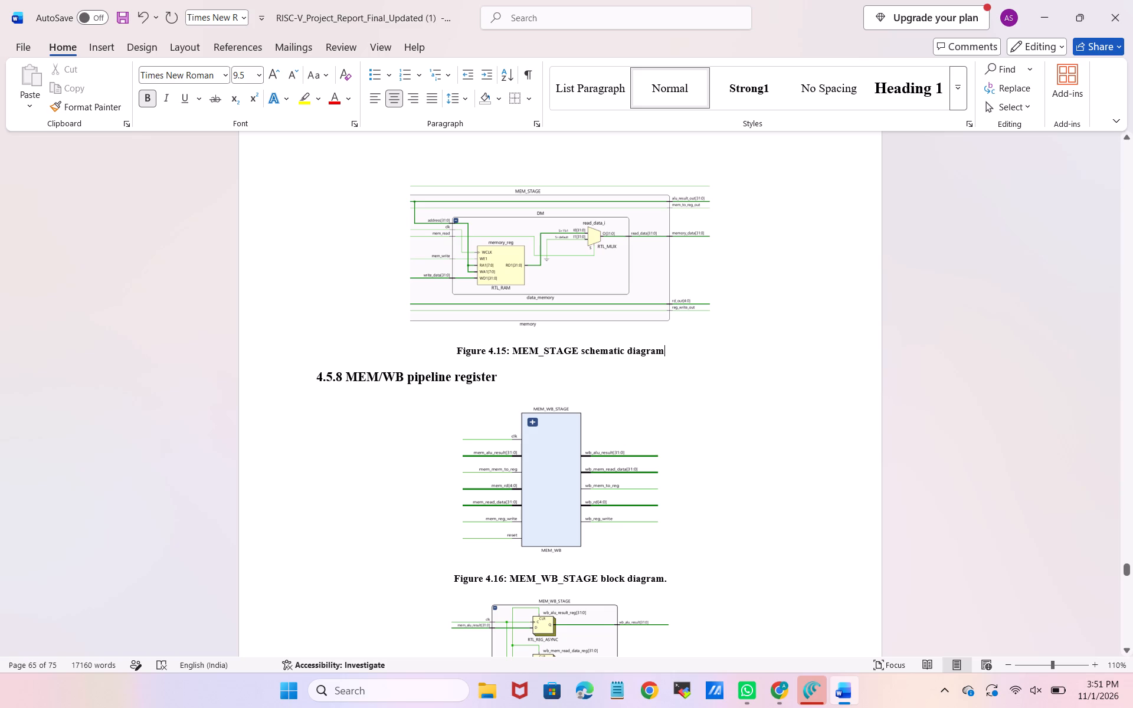
{"action": "left_click_drag", "start_coordinate": [676, 347], "coordinate": [517, 353]}
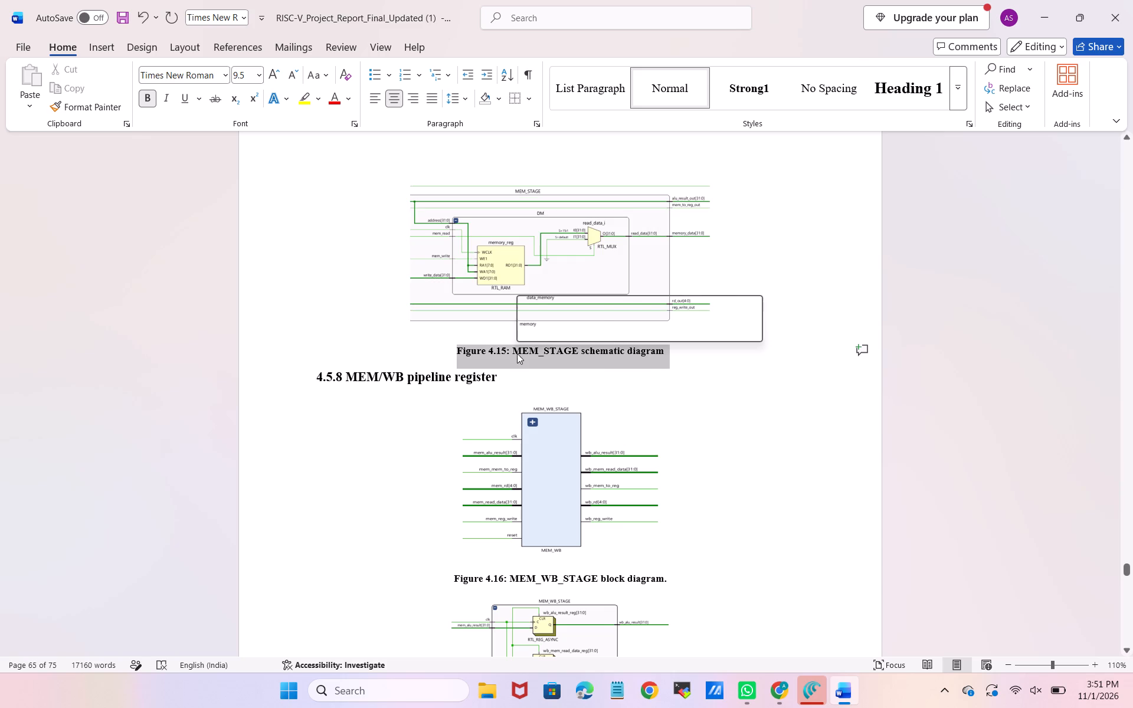
{"action": "left_click", "coordinate": [513, 352]}
{"action": "left_click_drag", "start_coordinate": [513, 352], "coordinate": [623, 363]}
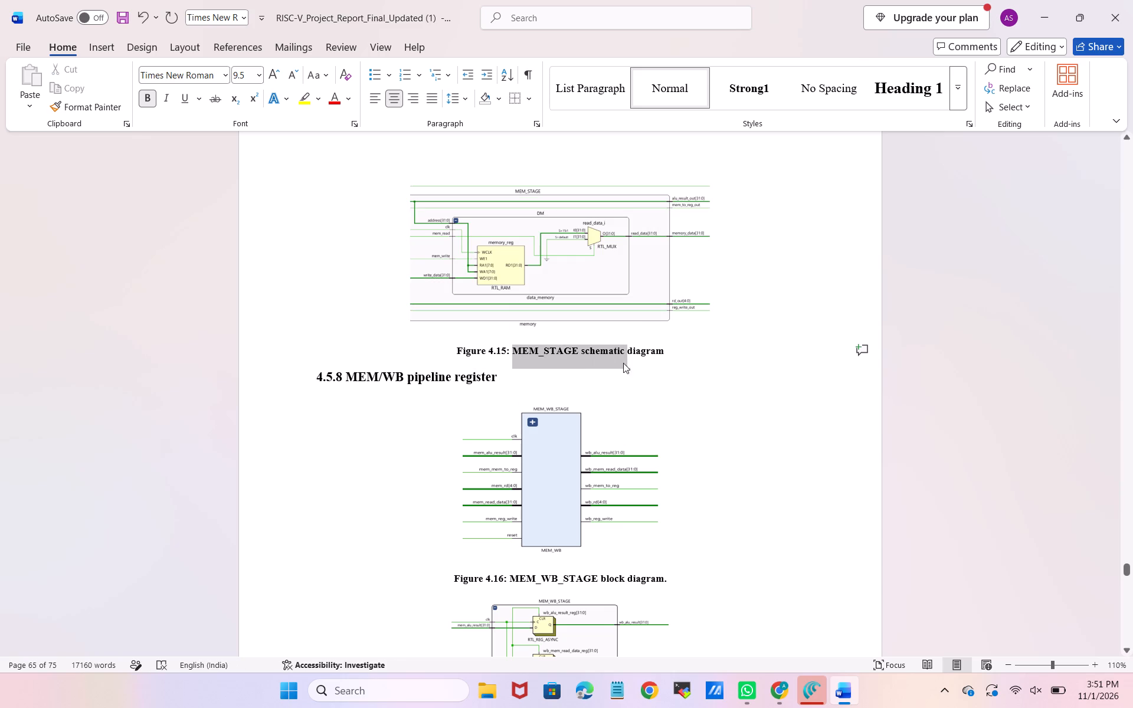
{"action": "left_click_drag", "start_coordinate": [623, 363], "coordinate": [659, 363]}
{"action": "key", "text": "ctrl+b"}
Remove the trailing full stop from the Figure 4.16 caption and unbold its title "MEM_WB_STAGE block diagram".
{"action": "scroll", "coordinate": [659, 363], "scroll_direction": "down", "scroll_amount": 1}
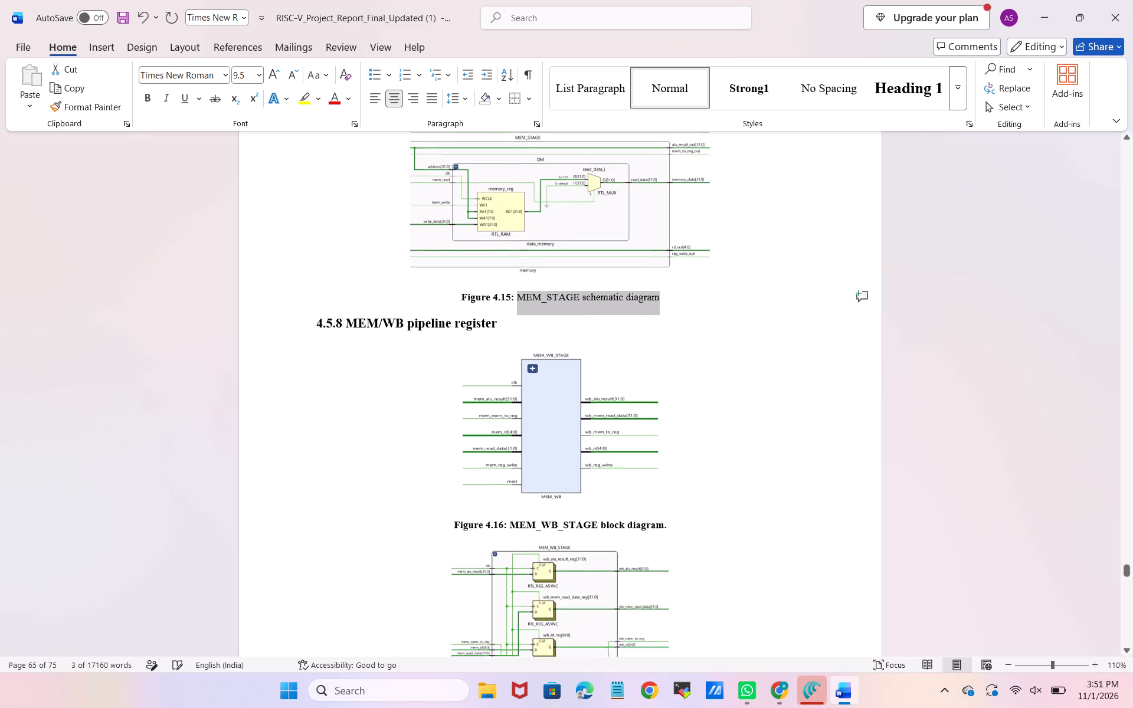
{"action": "scroll", "coordinate": [659, 363], "scroll_direction": "down", "scroll_amount": 1}
{"action": "left_click", "coordinate": [666, 412]}
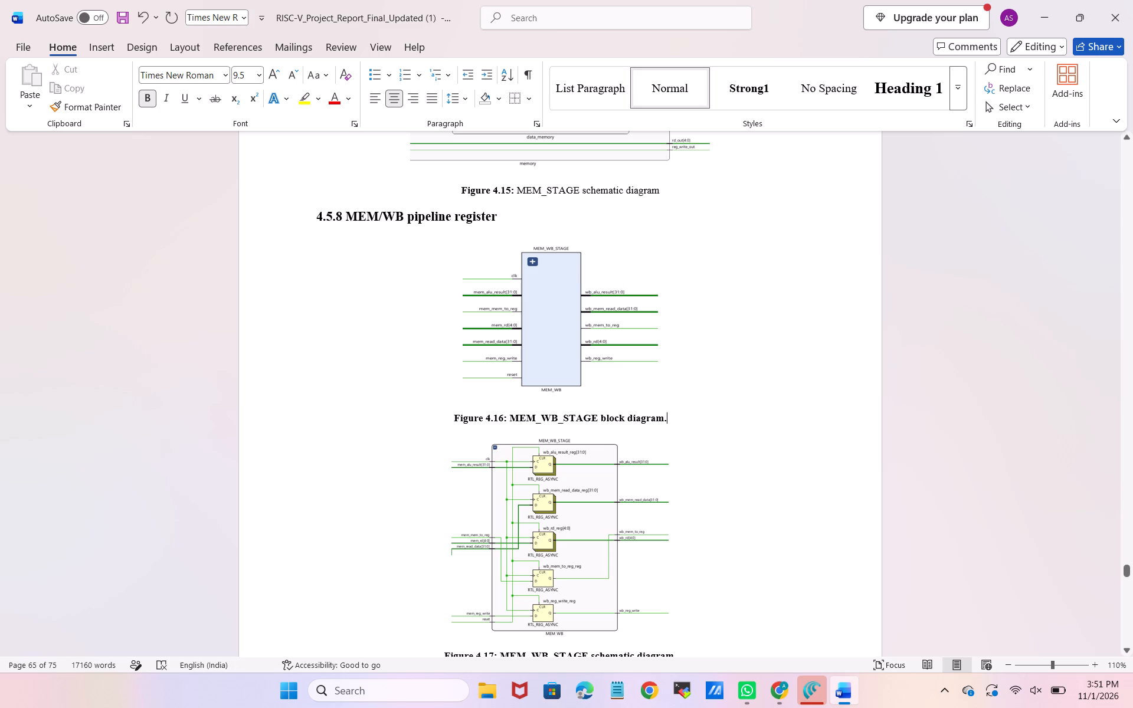
{"action": "key", "text": "BackSpace"}
{"action": "left_click_drag", "start_coordinate": [666, 412], "coordinate": [531, 413]}
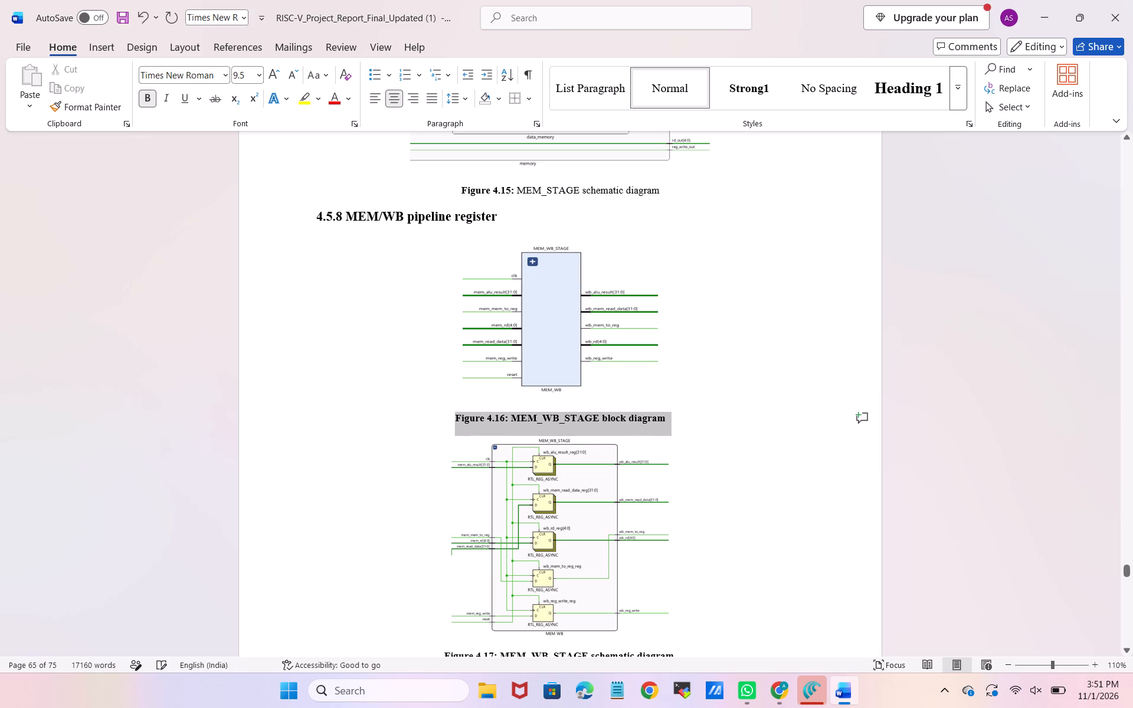
{"action": "left_click_drag", "start_coordinate": [531, 413], "coordinate": [587, 418]}
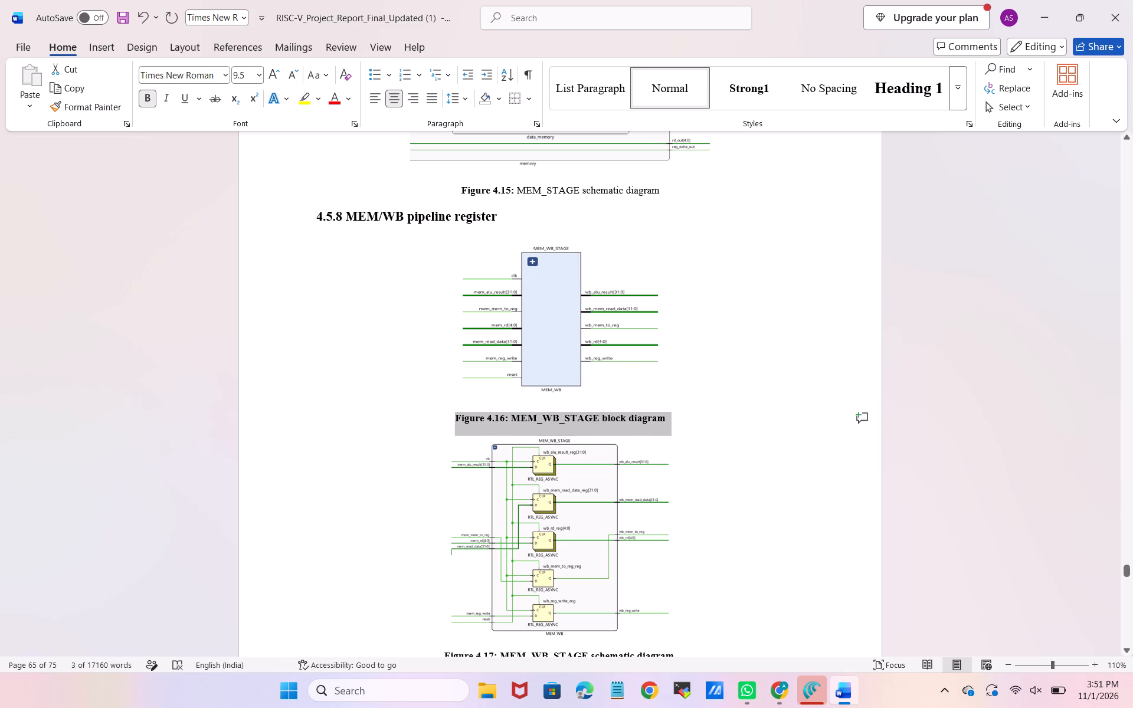
{"action": "left_click", "coordinate": [510, 422]}
{"action": "left_click_drag", "start_coordinate": [510, 422], "coordinate": [514, 422]}
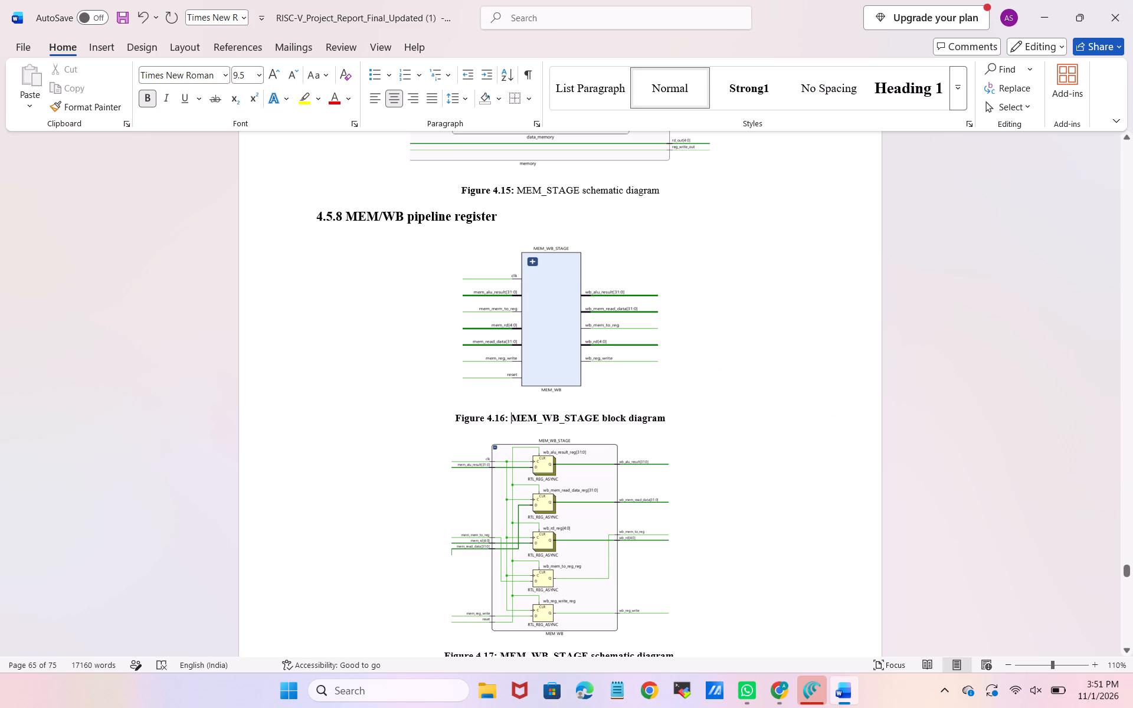
{"action": "left_click_drag", "start_coordinate": [514, 422], "coordinate": [656, 428]}
{"action": "key", "text": "ctrl+b"}
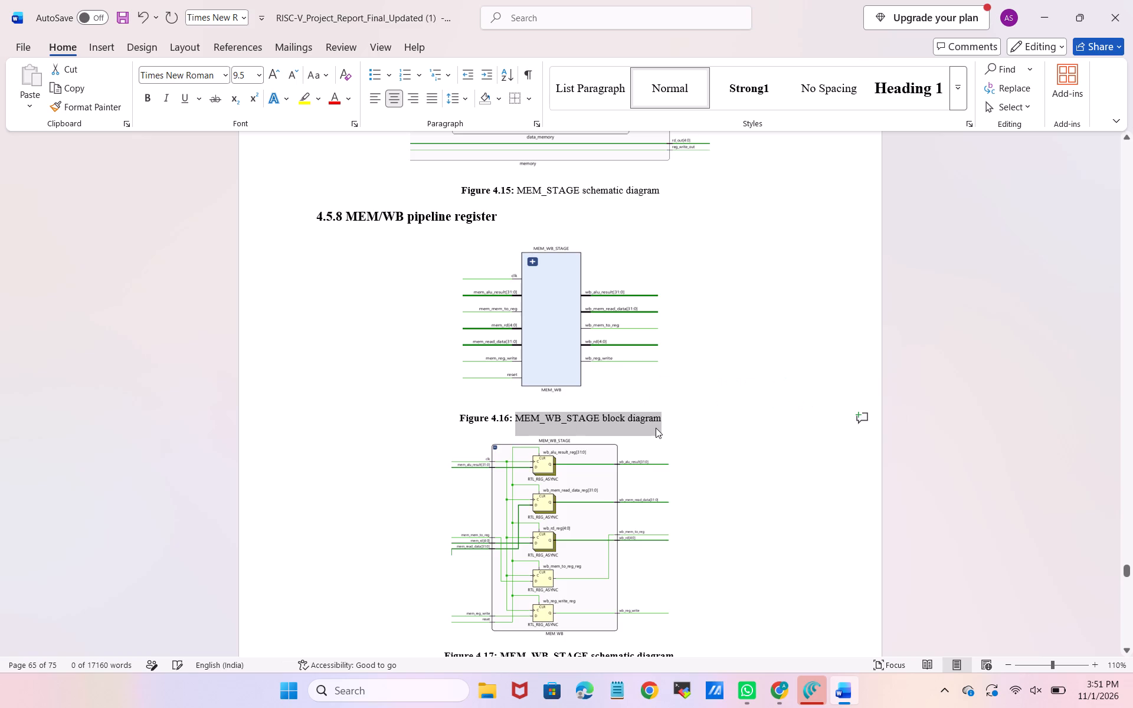
Remove the trailing full stop from the Figure 4.17 caption and unbold its title "MEM_WB_STAGE schematic diagram".
{"action": "scroll", "coordinate": [656, 428], "scroll_direction": "down", "scroll_amount": 1}
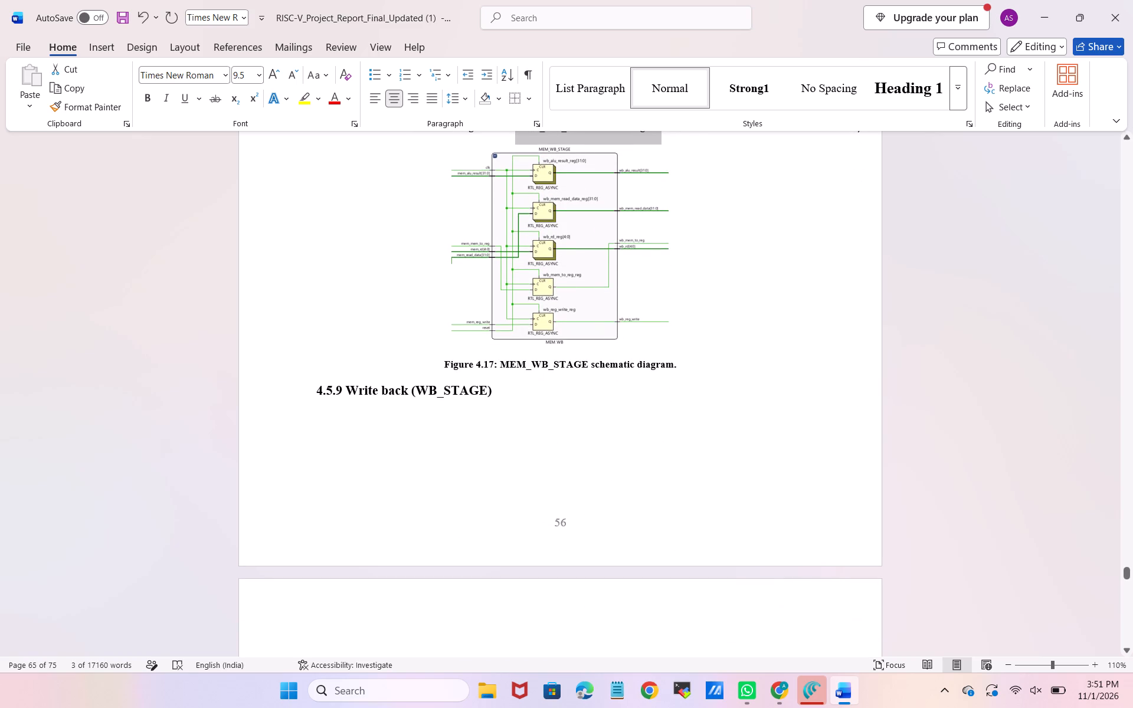
{"action": "left_click", "coordinate": [699, 360]}
{"action": "key", "text": "BackSpace"}
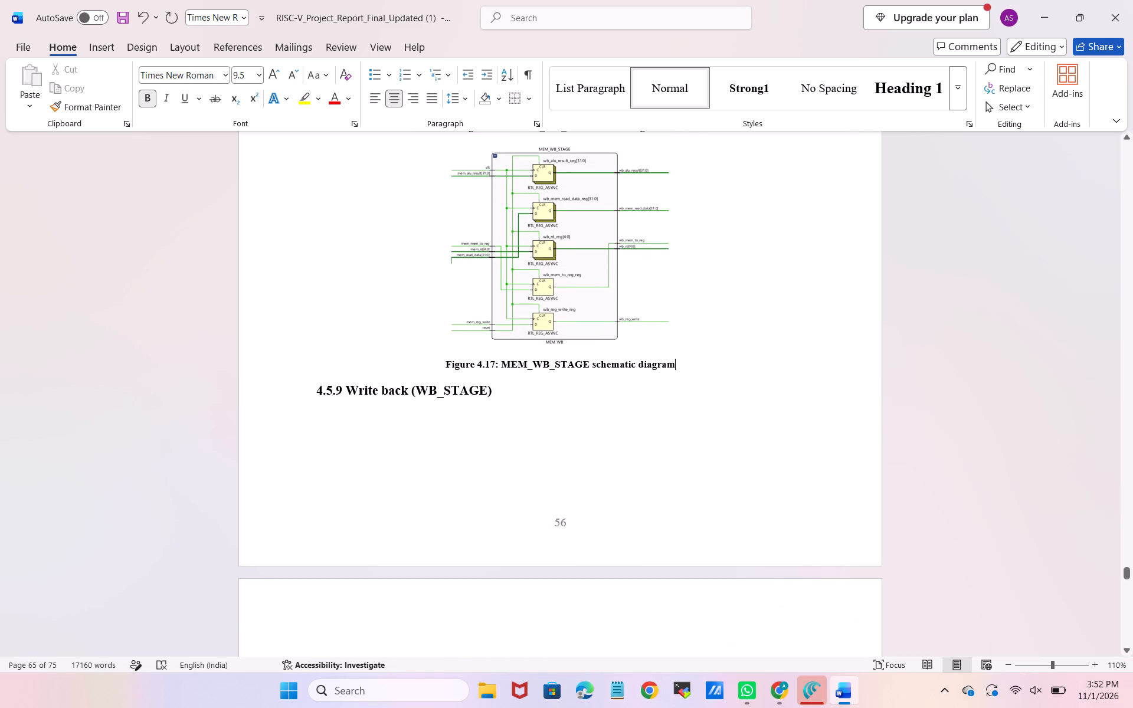
{"action": "left_click_drag", "start_coordinate": [503, 364], "coordinate": [699, 372]}
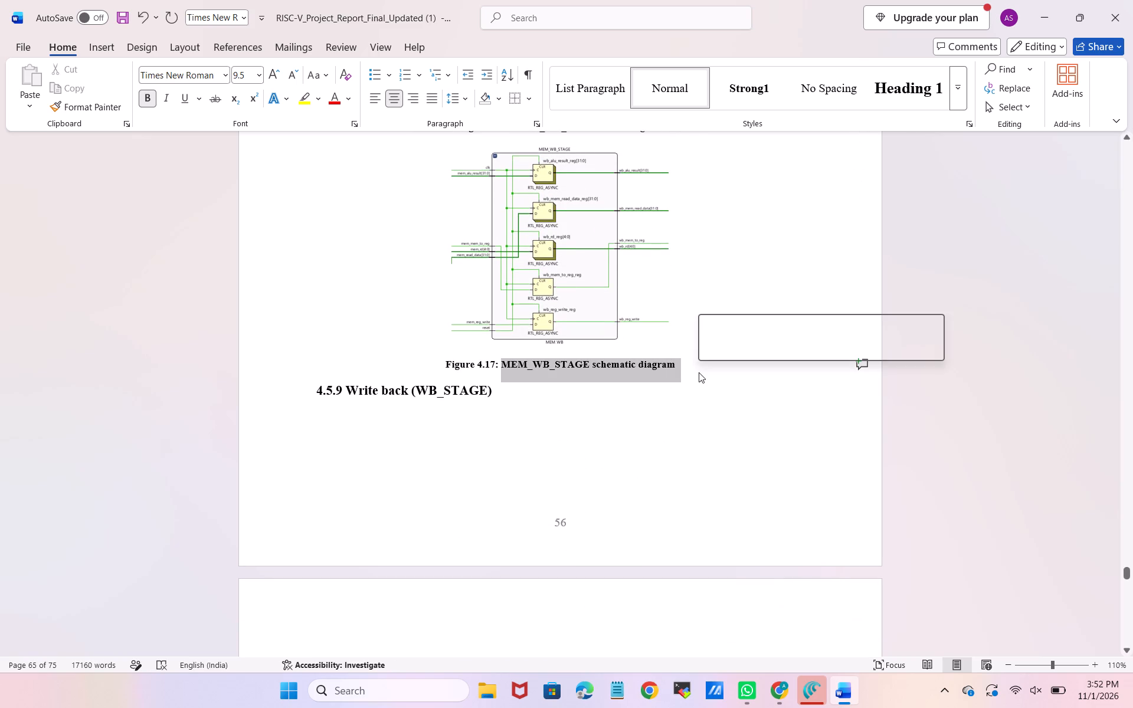
{"action": "key", "text": "ctrl+b"}
Enlarge the Figure 4.17 MEM_WB_STAGE schematic proportionally to about the width of the Figure 4.15 schematic.
{"action": "left_click", "coordinate": [561, 211]}
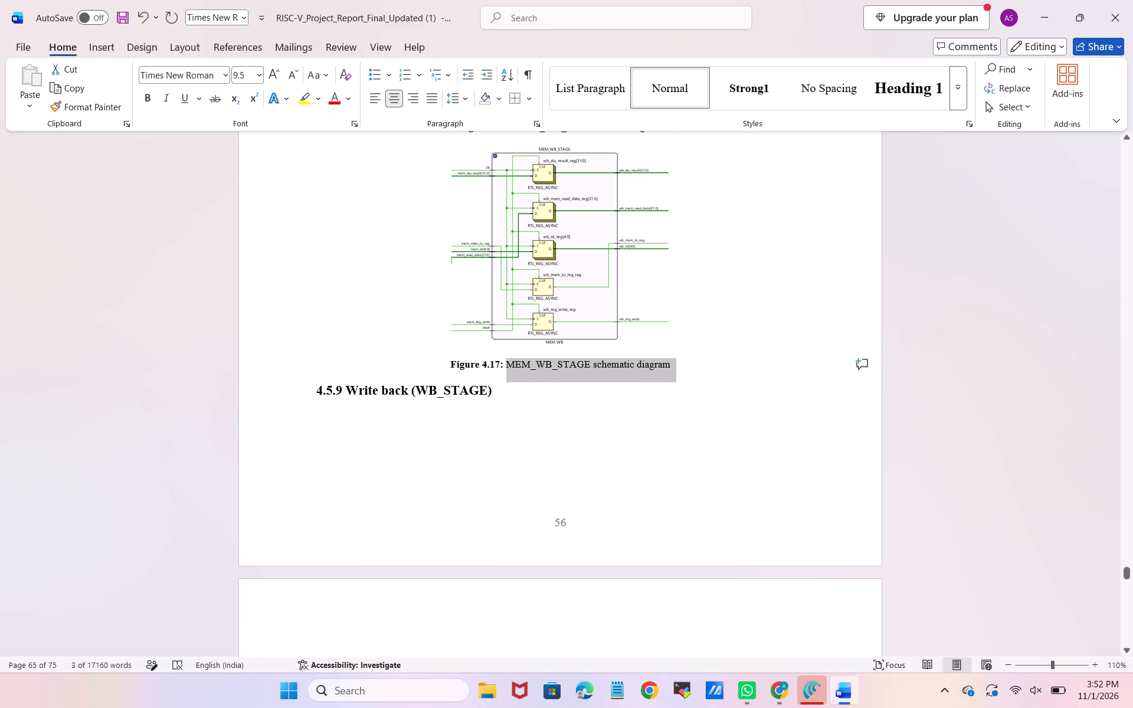
{"action": "left_click_drag", "start_coordinate": [667, 346], "coordinate": [695, 373]}
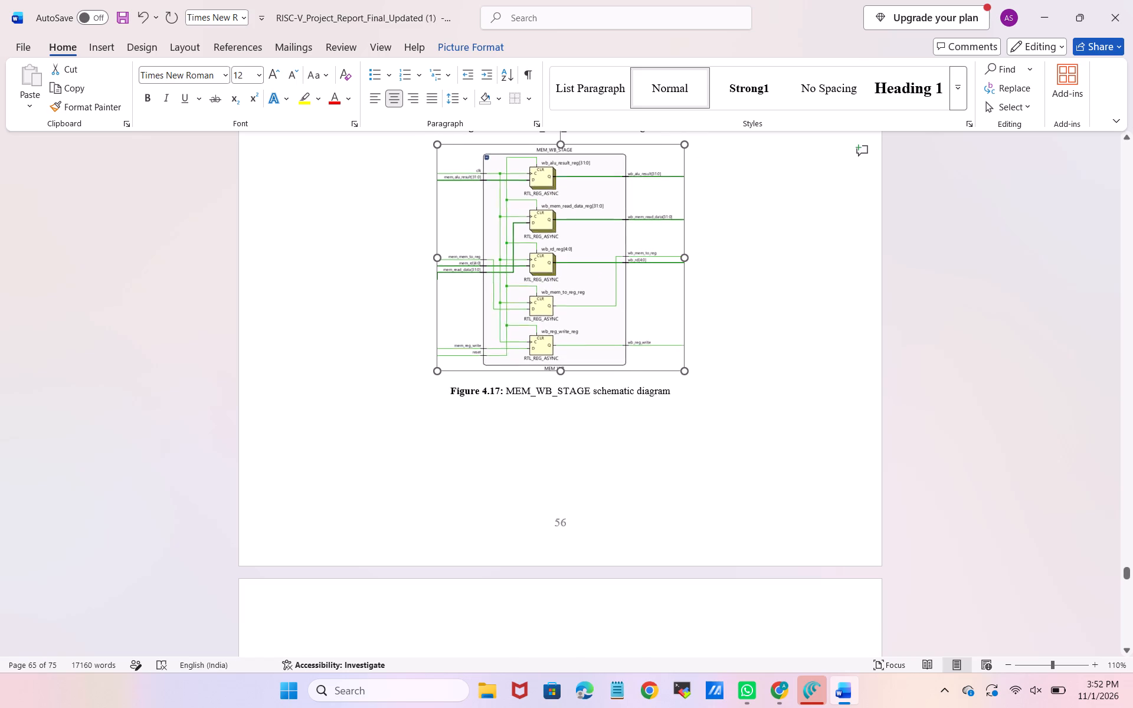
{"action": "left_click_drag", "start_coordinate": [695, 373], "coordinate": [696, 375]}
{"action": "left_click_drag", "start_coordinate": [696, 375], "coordinate": [686, 376]}
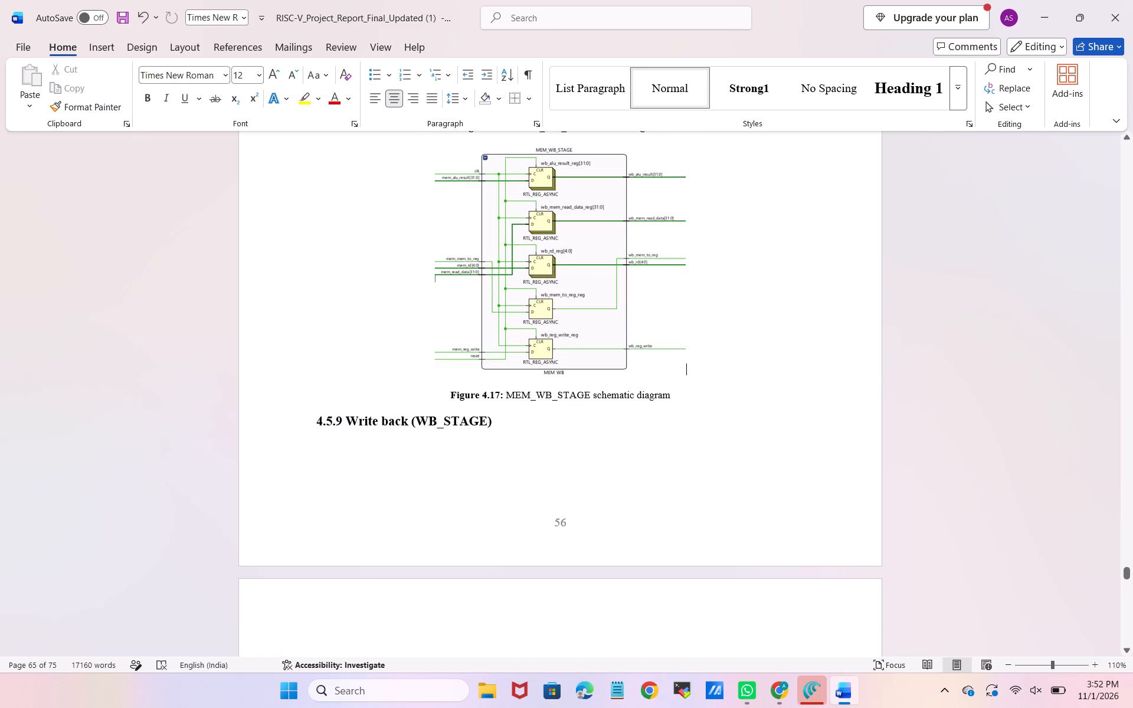
{"action": "left_click", "coordinate": [667, 352]}
{"action": "left_click_drag", "start_coordinate": [686, 372], "coordinate": [705, 401]}
{"action": "left_click_drag", "start_coordinate": [705, 401], "coordinate": [714, 419]}
Enlarge the Figure 4.16 MEM_WB_STAGE block diagram slightly and proportionally under the 4.5.8 heading.
{"action": "scroll", "coordinate": [714, 419], "scroll_direction": "up", "scroll_amount": 1}
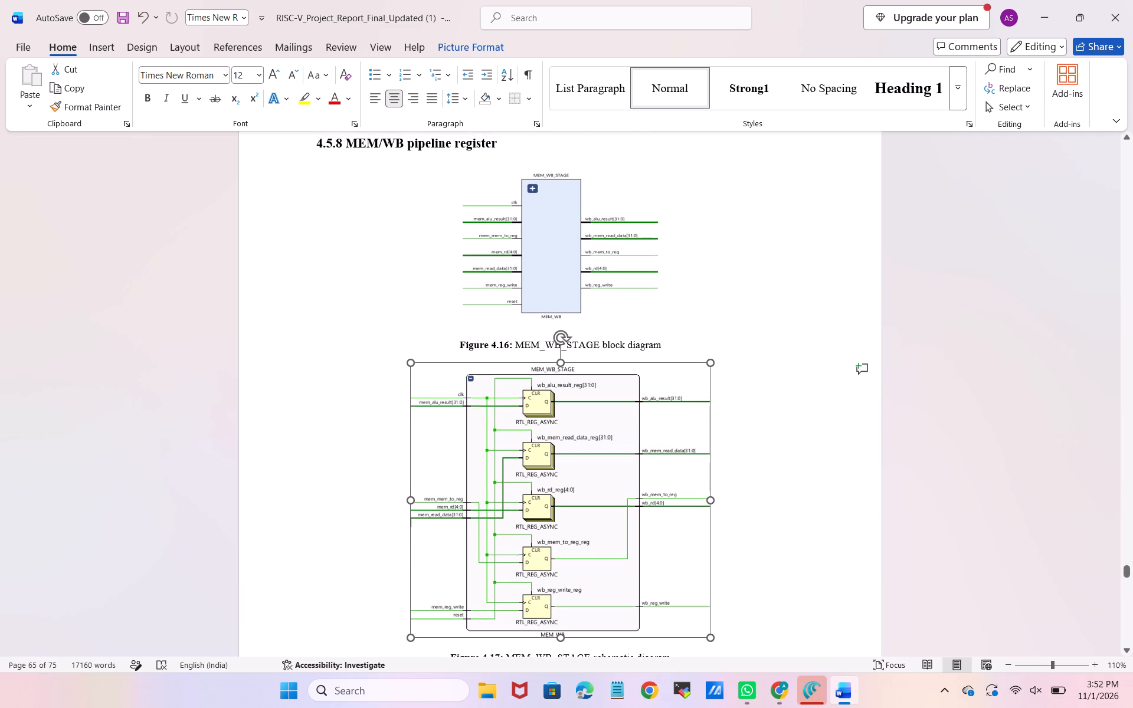
{"action": "left_click", "coordinate": [643, 261]}
{"action": "left_click_drag", "start_coordinate": [659, 327], "coordinate": [676, 330]}
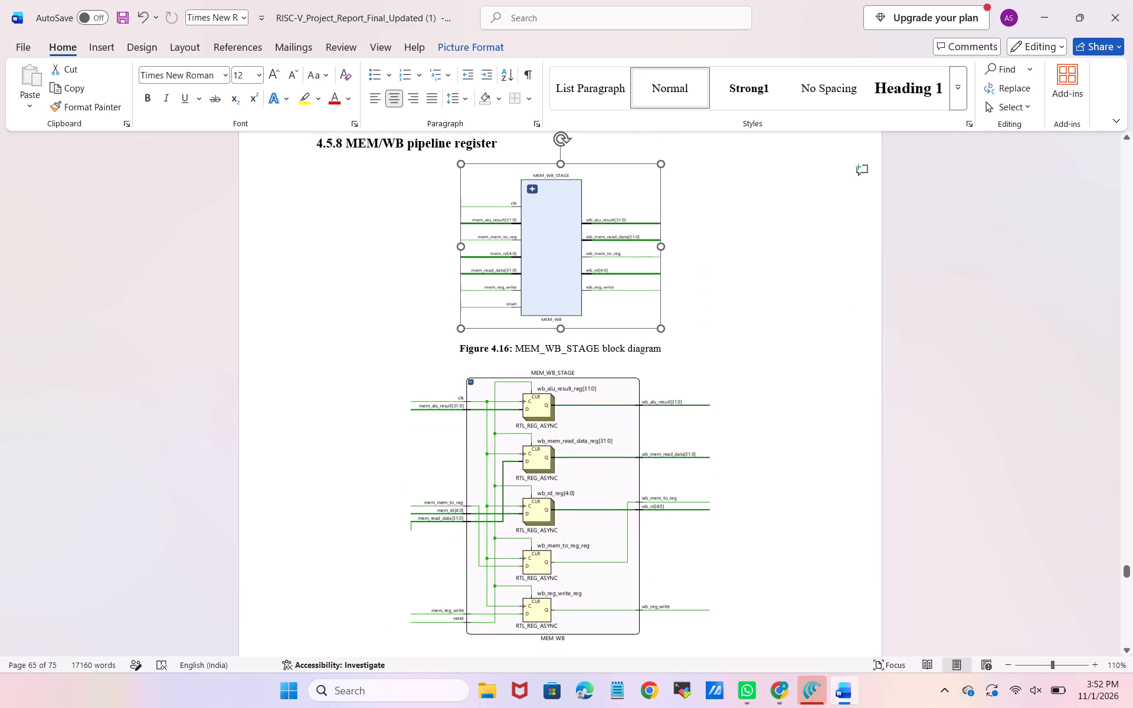
{"action": "left_click_drag", "start_coordinate": [676, 330], "coordinate": [689, 336]}
{"action": "scroll", "coordinate": [699, 360], "scroll_direction": "up", "scroll_amount": 2}
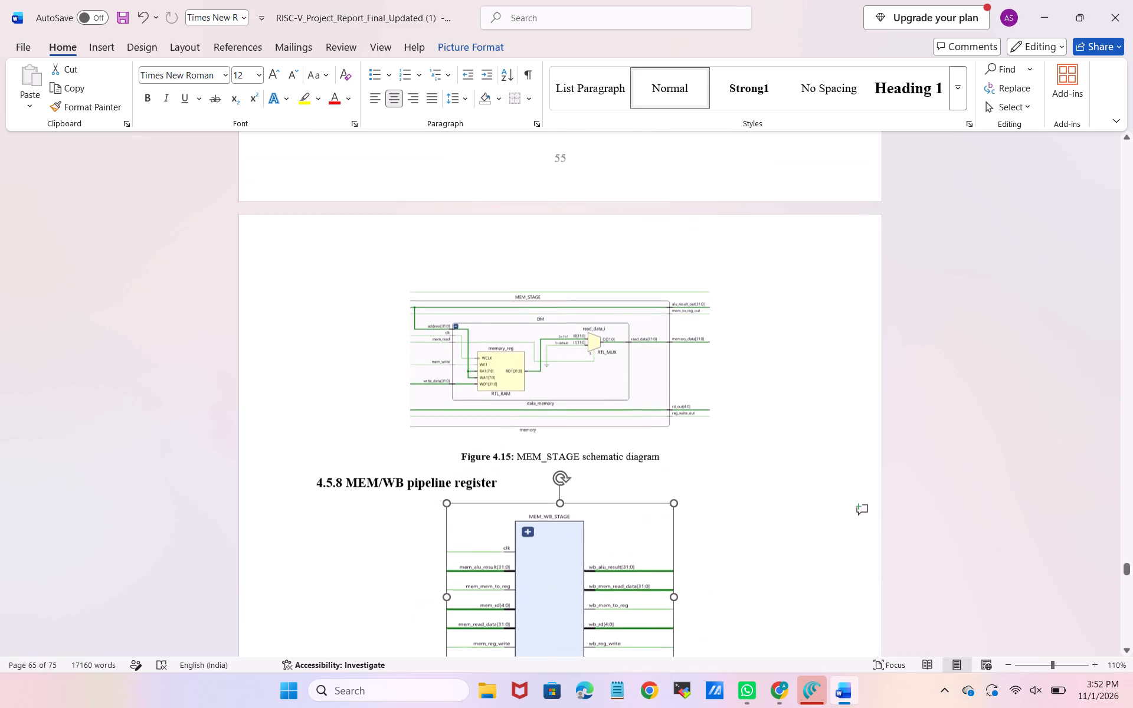
Remove the trailing full stop from the Figure 4.18 caption and unbold its title "WB_STAGE block diagram".
{"action": "scroll", "coordinate": [699, 360], "scroll_direction": "down", "scroll_amount": 4}
{"action": "left_click", "coordinate": [586, 312]}
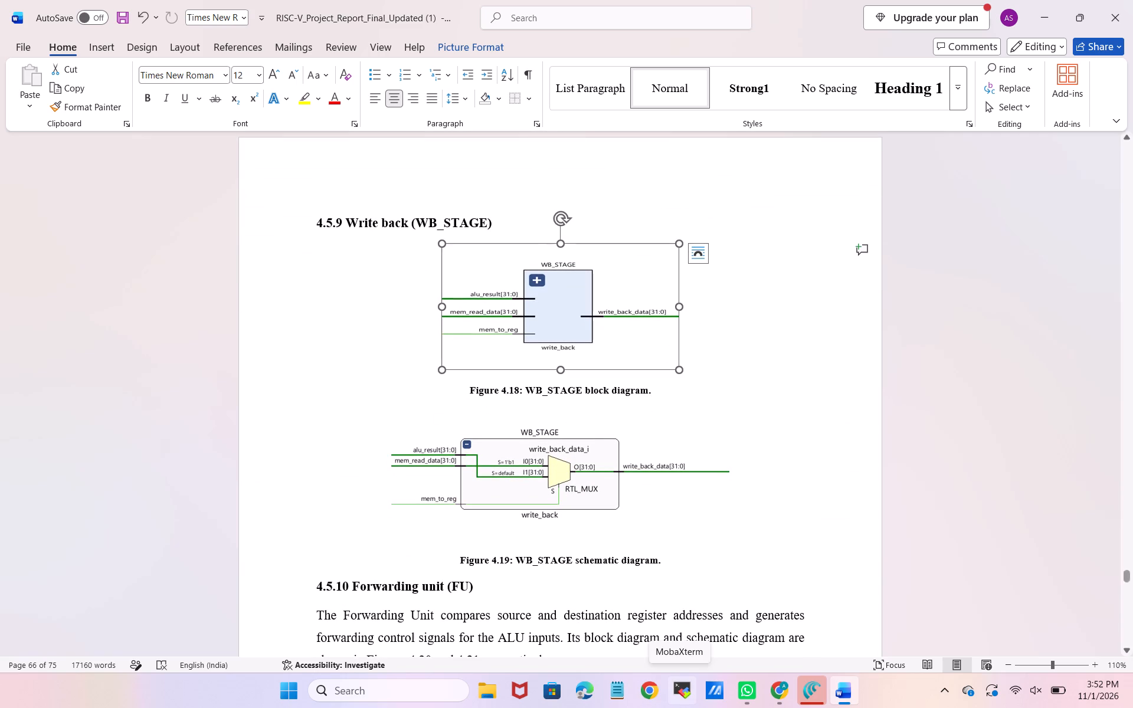
{"action": "left_click", "coordinate": [662, 395]}
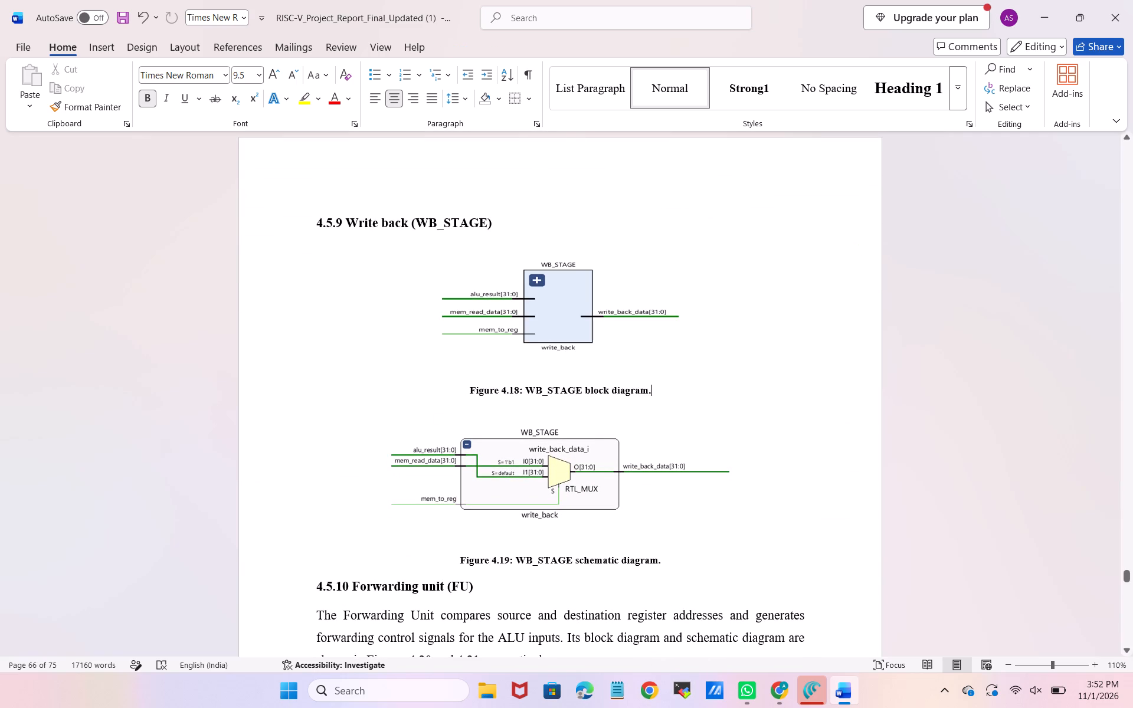
{"action": "key", "text": "BackSpace"}
{"action": "left_click_drag", "start_coordinate": [661, 392], "coordinate": [528, 395]}
{"action": "left_click", "coordinate": [528, 395]}
{"action": "left_click_drag", "start_coordinate": [528, 395], "coordinate": [652, 398]}
{"action": "key", "text": "ctrl+b"}
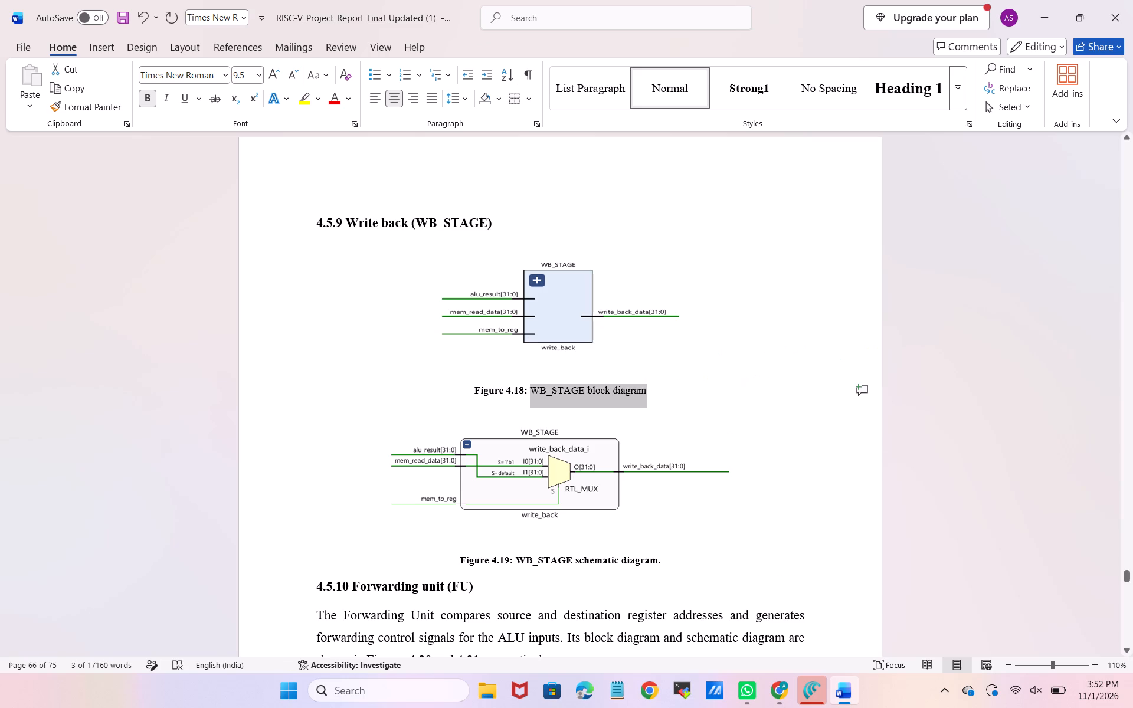
Remove the trailing full stop from the Figure 4.19 caption and unbold its title "WB_STAGE schematic diagram".
{"action": "scroll", "coordinate": [652, 398], "scroll_direction": "down", "scroll_amount": 1}
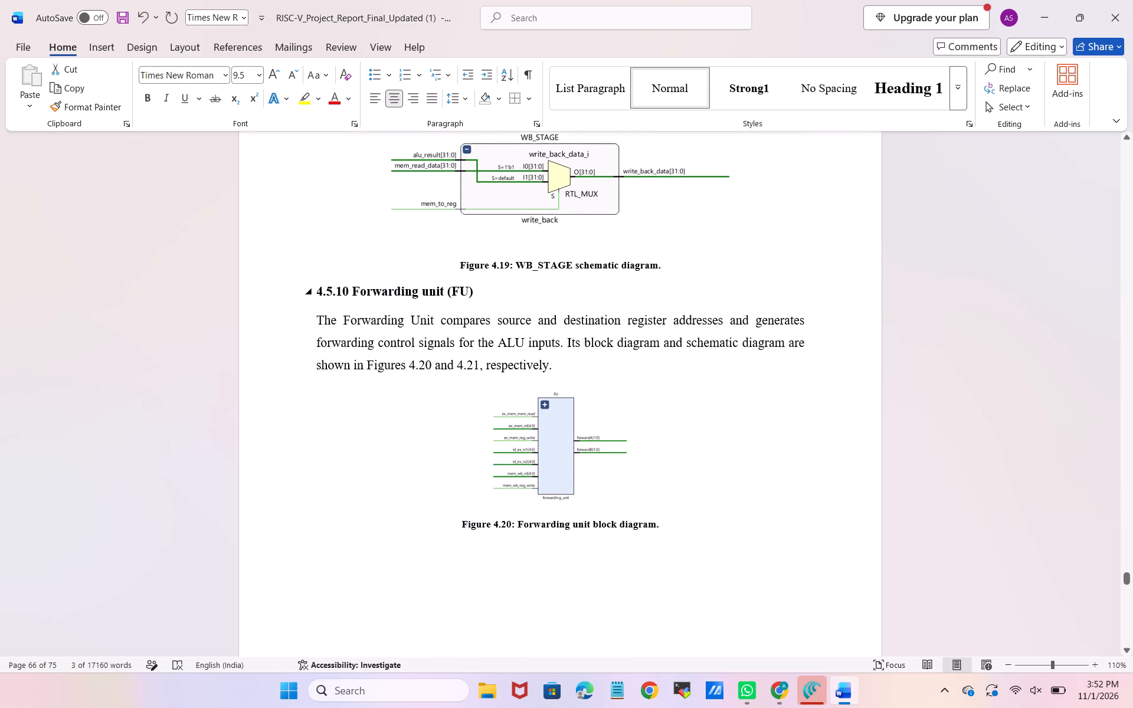
{"action": "left_click", "coordinate": [662, 276]}
{"action": "key", "text": "BackSpace"}
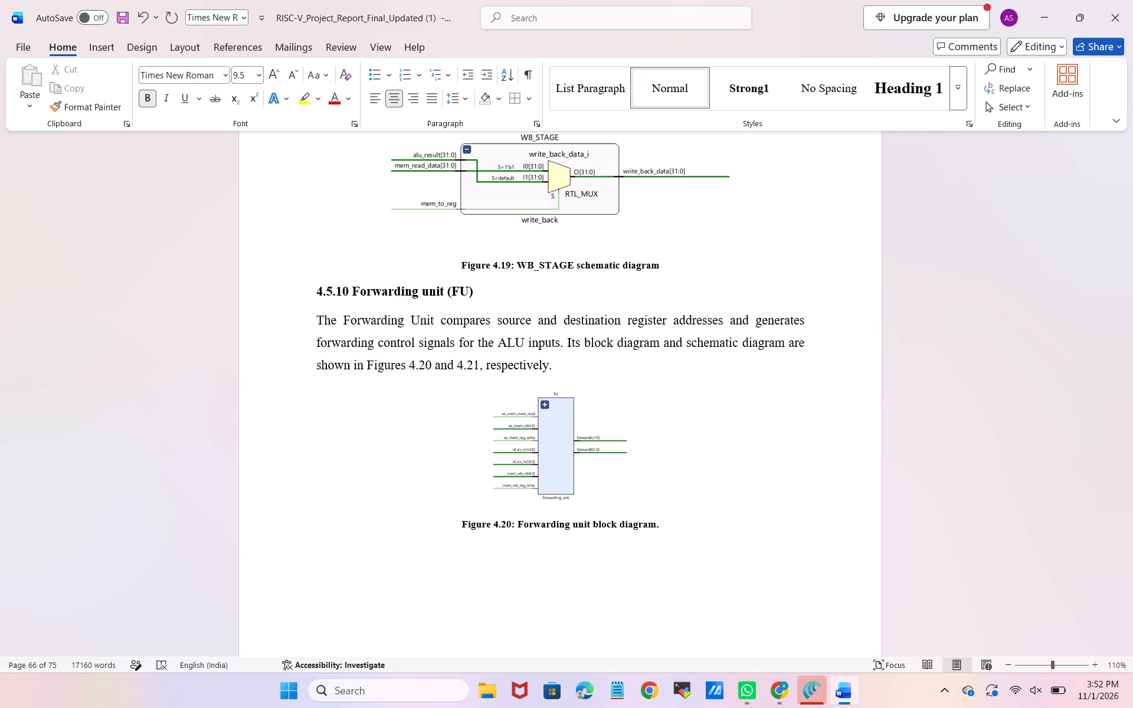
{"action": "key", "text": "shift+Left"}
{"action": "key", "text": "shift+Left"}
{"action": "key", "text": "shift+Left"}
{"action": "key", "text": "shift+Left"}
{"action": "key", "text": "shift+Left"}
{"action": "key", "text": "shift+Left"}
{"action": "key", "text": "shift+Left"}
{"action": "key", "text": "shift+Left"}
{"action": "key", "text": "shift+Left"}
{"action": "key", "text": "shift+Left"}
{"action": "key", "text": "shift+Left"}
{"action": "key", "text": "shift+Left"}
{"action": "key", "text": "shift+Left"}
{"action": "key", "text": "shift+Left"}
{"action": "key", "text": "shift+Left"}
{"action": "key", "text": "shift+Left"}
{"action": "key", "text": "shift+Left"}
{"action": "key", "text": "shift+Left"}
{"action": "key", "text": "shift+Left"}
{"action": "key", "text": "shift+Left"}
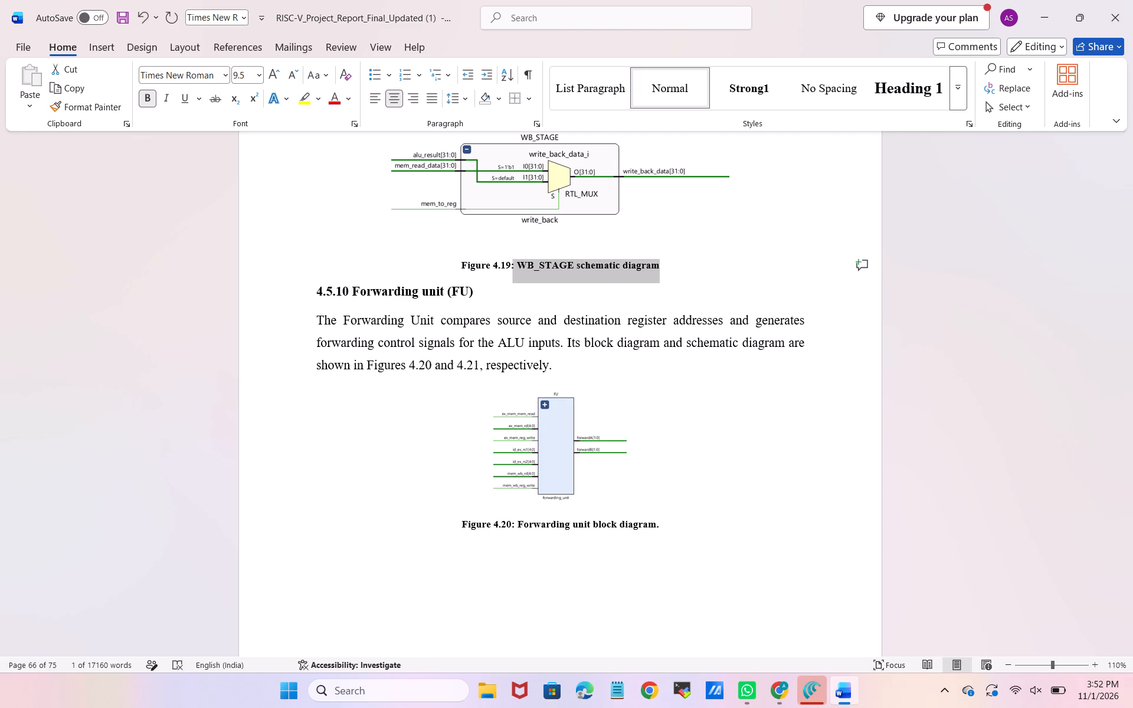
{"action": "key", "text": "shift+Right"}
{"action": "key", "text": "ctrl+b"}
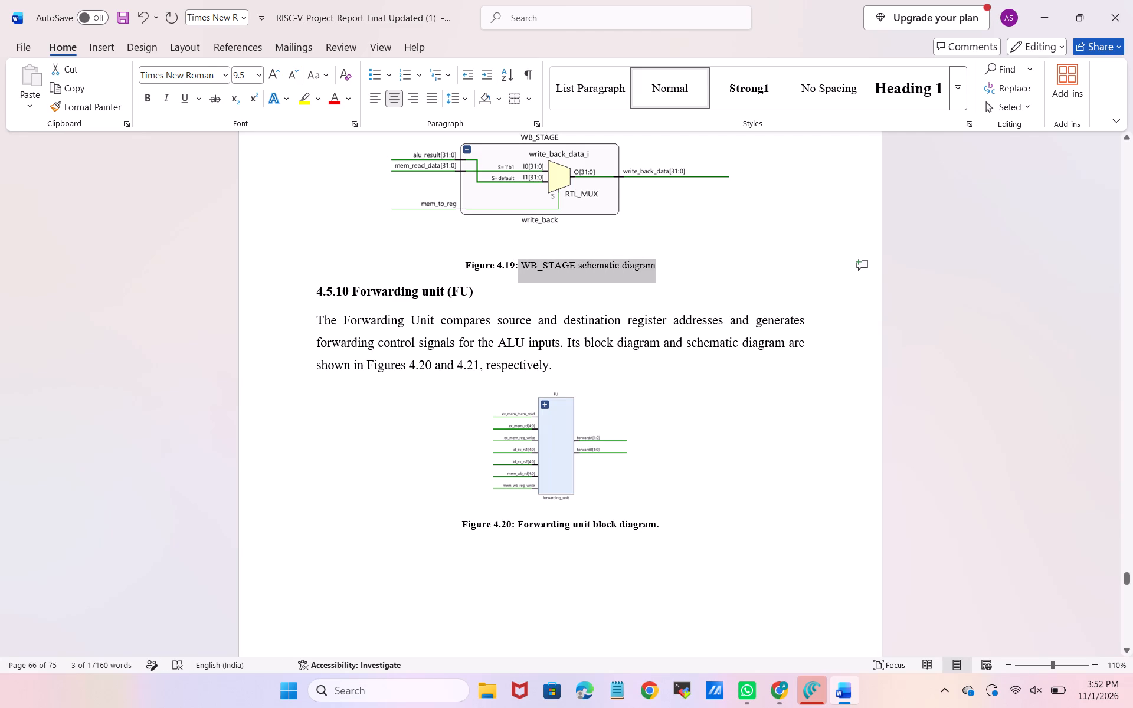
Enlarge the Figure 4.20 forwarding unit block diagram proportionally to about the width of its caption.
{"action": "left_click", "coordinate": [631, 235]}
{"action": "scroll", "coordinate": [631, 235], "scroll_direction": "up", "scroll_amount": 1}
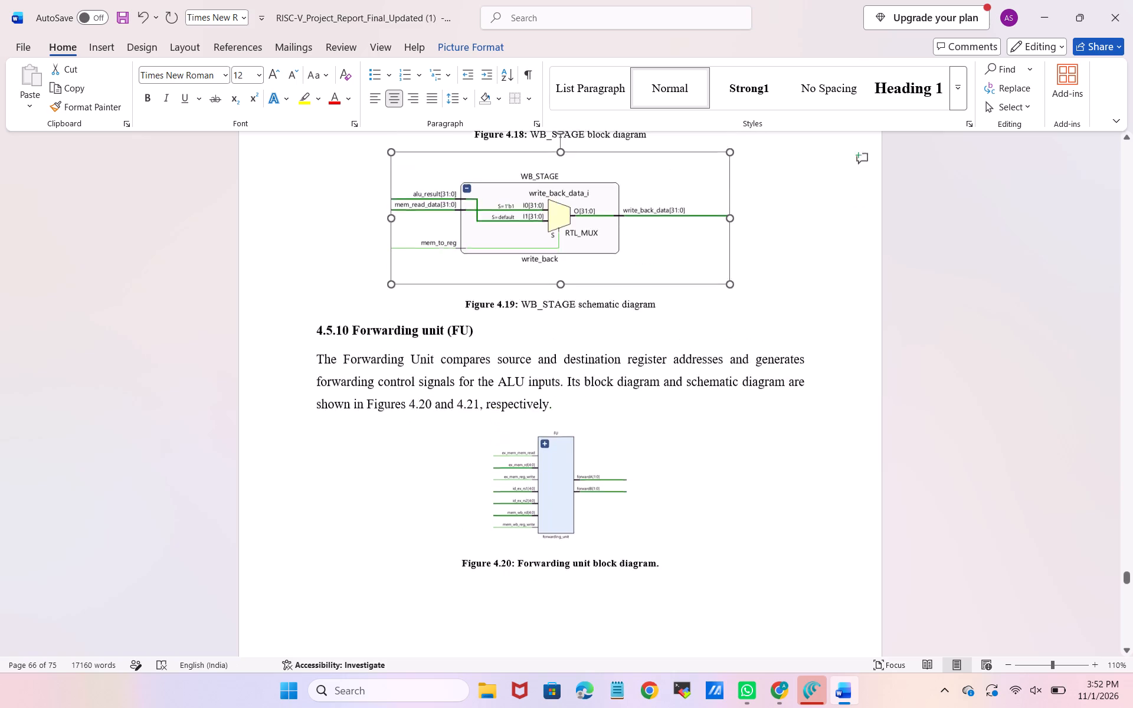
{"action": "scroll", "coordinate": [631, 235], "scroll_direction": "up", "scroll_amount": 1}
{"action": "scroll", "coordinate": [631, 235], "scroll_direction": "down", "scroll_amount": 1}
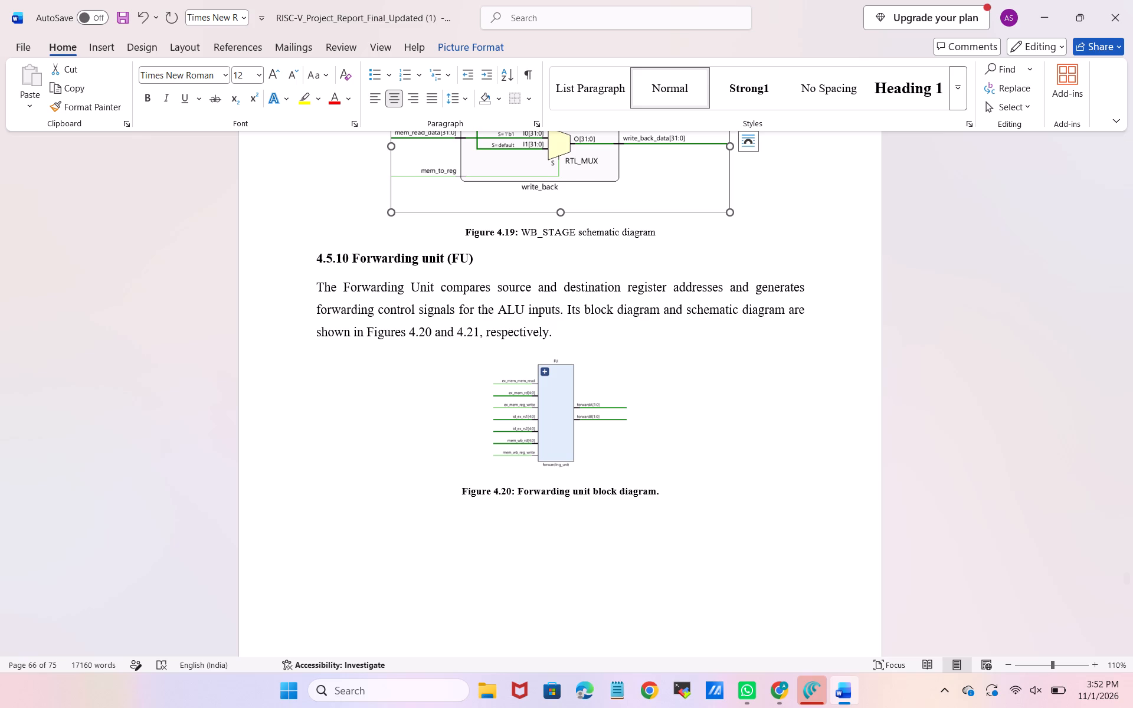
{"action": "left_click", "coordinate": [561, 430]}
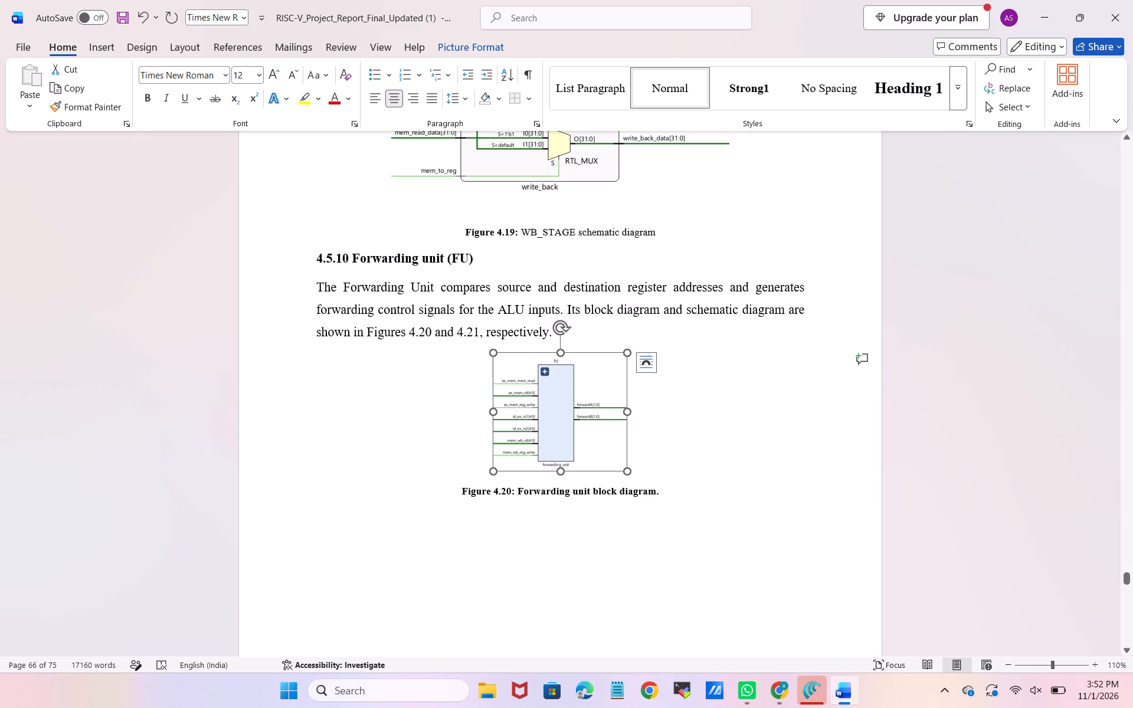
{"action": "left_click_drag", "start_coordinate": [629, 471], "coordinate": [684, 501]}
Remove the trailing full stop from the Figure 4.20 caption and unbold its title "Forwarding unit block diagram".
{"action": "scroll", "coordinate": [684, 501], "scroll_direction": "down", "scroll_amount": 1}
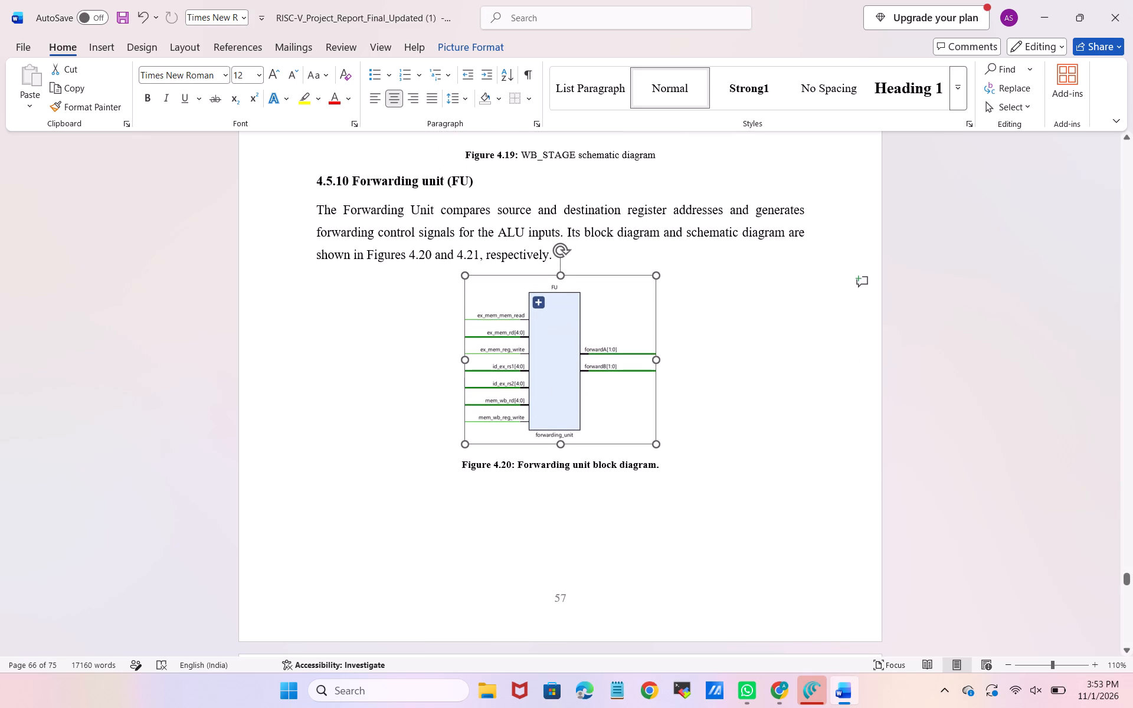
{"action": "left_click", "coordinate": [667, 471]}
{"action": "key", "text": "BackSpace"}
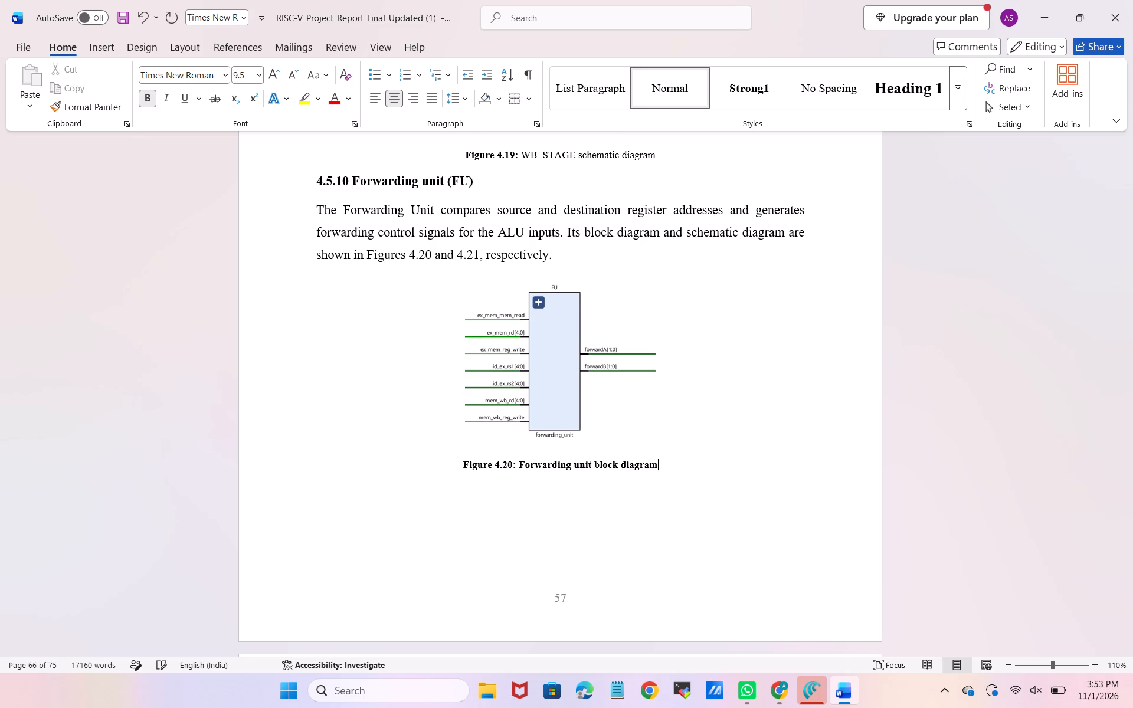
{"action": "left_click_drag", "start_coordinate": [676, 468], "coordinate": [530, 463]}
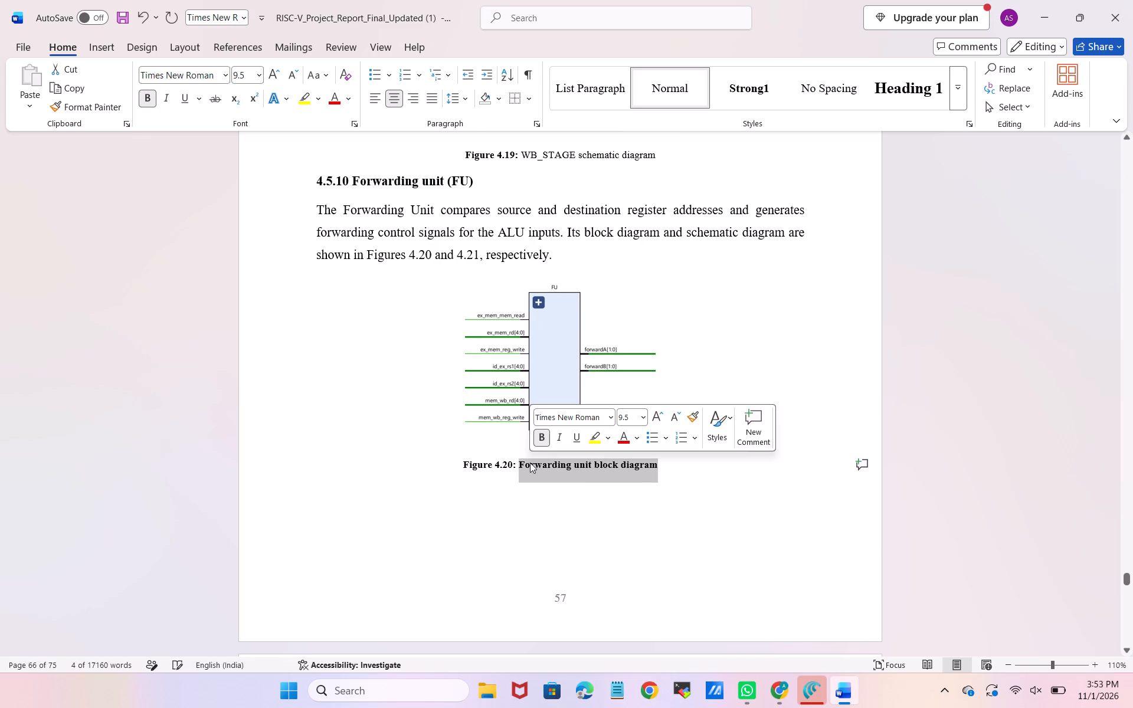
{"action": "key", "text": "ctrl+b"}
Enlarge the Figure 4.21 forwarding unit schematic proportionally by about a fifth, keeping it within the text margins.
{"action": "scroll", "coordinate": [530, 463], "scroll_direction": "down", "scroll_amount": 1}
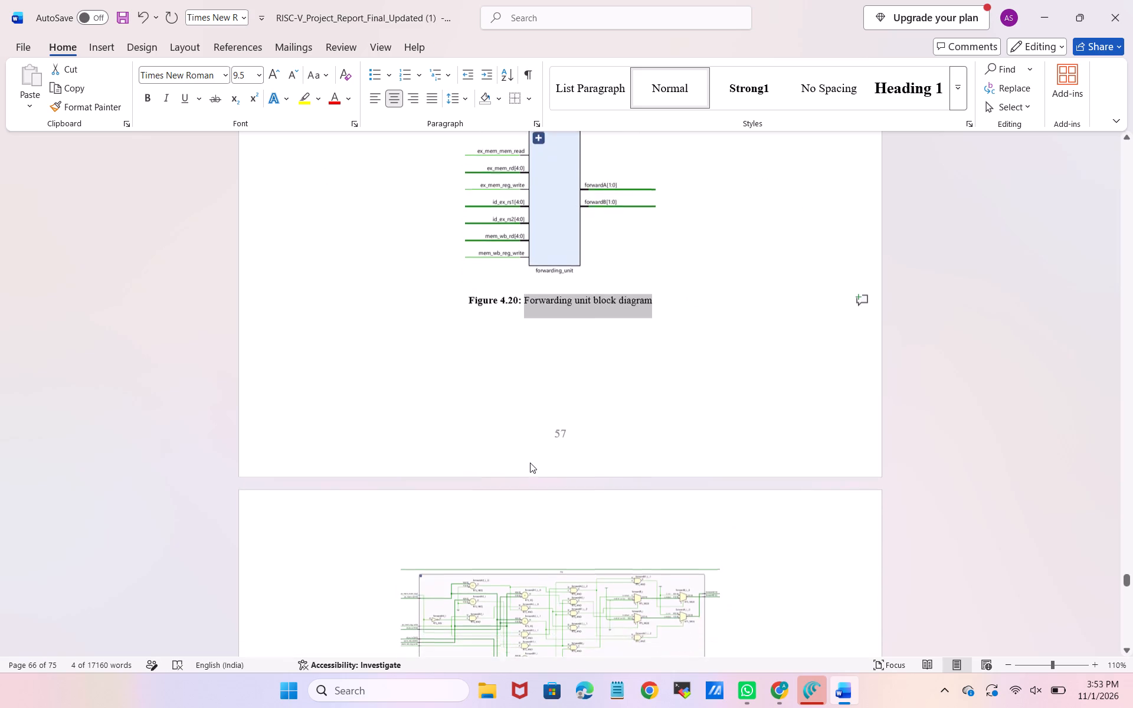
{"action": "scroll", "coordinate": [530, 463], "scroll_direction": "down", "scroll_amount": 1}
{"action": "left_click", "coordinate": [602, 283]}
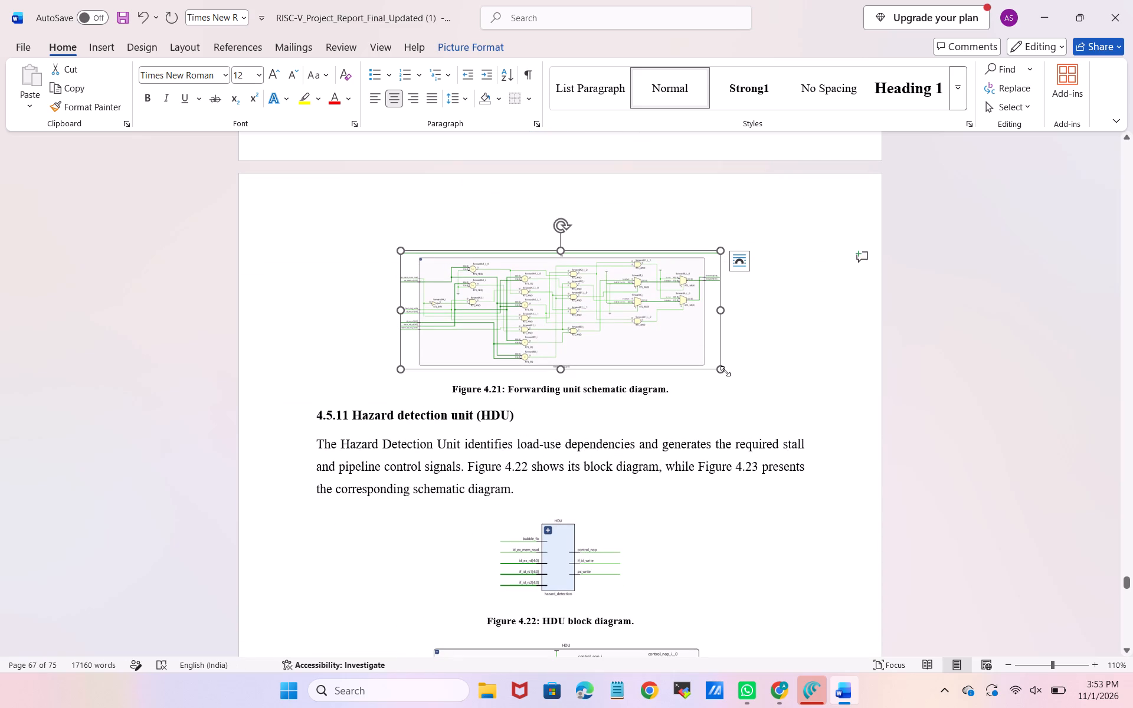
{"action": "left_click_drag", "start_coordinate": [725, 371], "coordinate": [780, 386]}
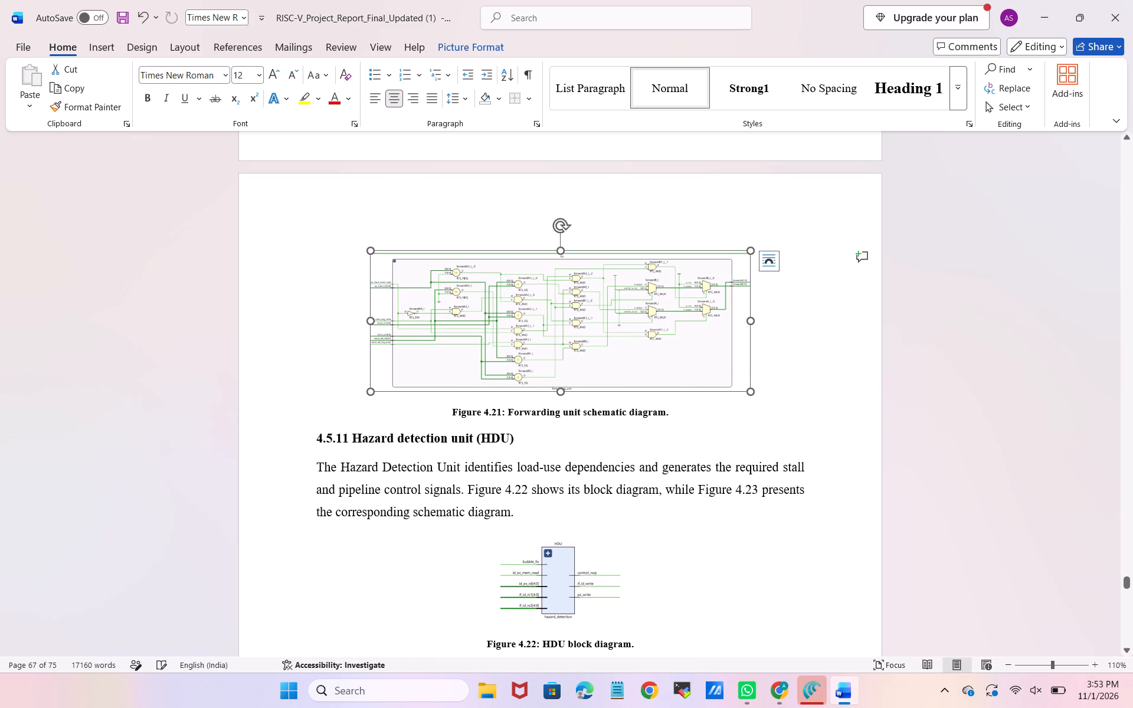
Review figure sizes and page layout from section 4.5.12 back up to section 4.5.4.
{"action": "scroll", "coordinate": [668, 432], "scroll_direction": "down", "scroll_amount": 1}
{"action": "scroll", "coordinate": [668, 432], "scroll_direction": "up", "scroll_amount": 1}
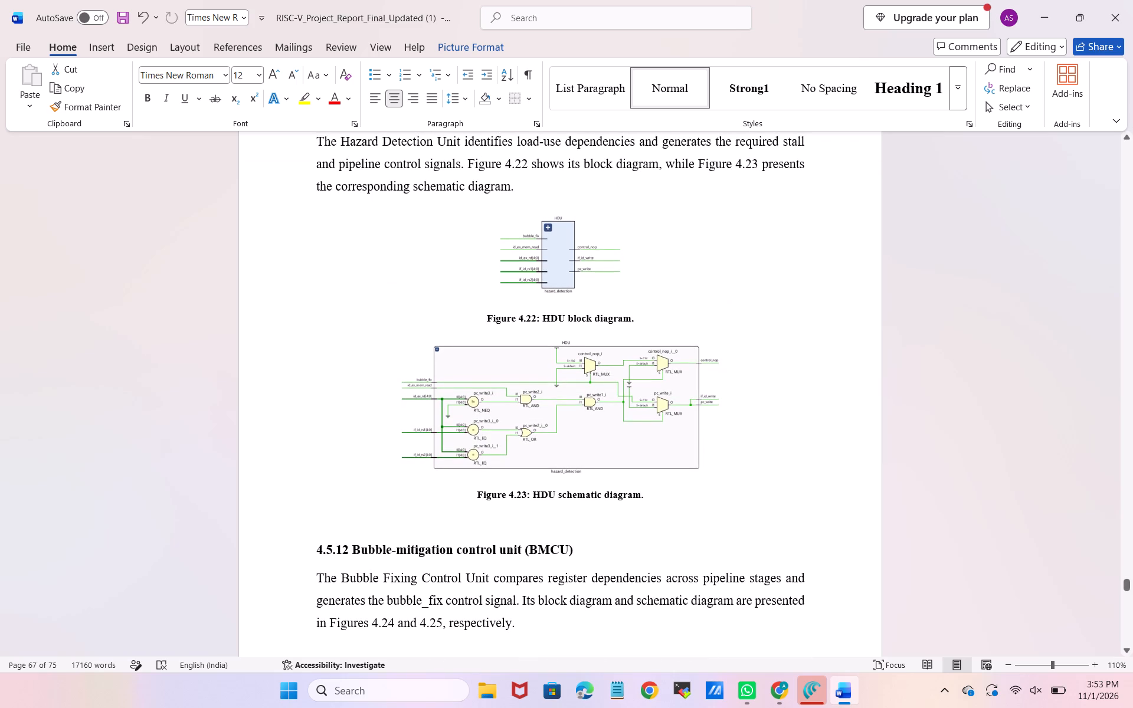
{"action": "scroll", "coordinate": [668, 432], "scroll_direction": "up", "scroll_amount": 1}
{"action": "scroll", "coordinate": [668, 432], "scroll_direction": "down", "scroll_amount": 1}
{"action": "scroll", "coordinate": [668, 432], "scroll_direction": "up", "scroll_amount": 1}
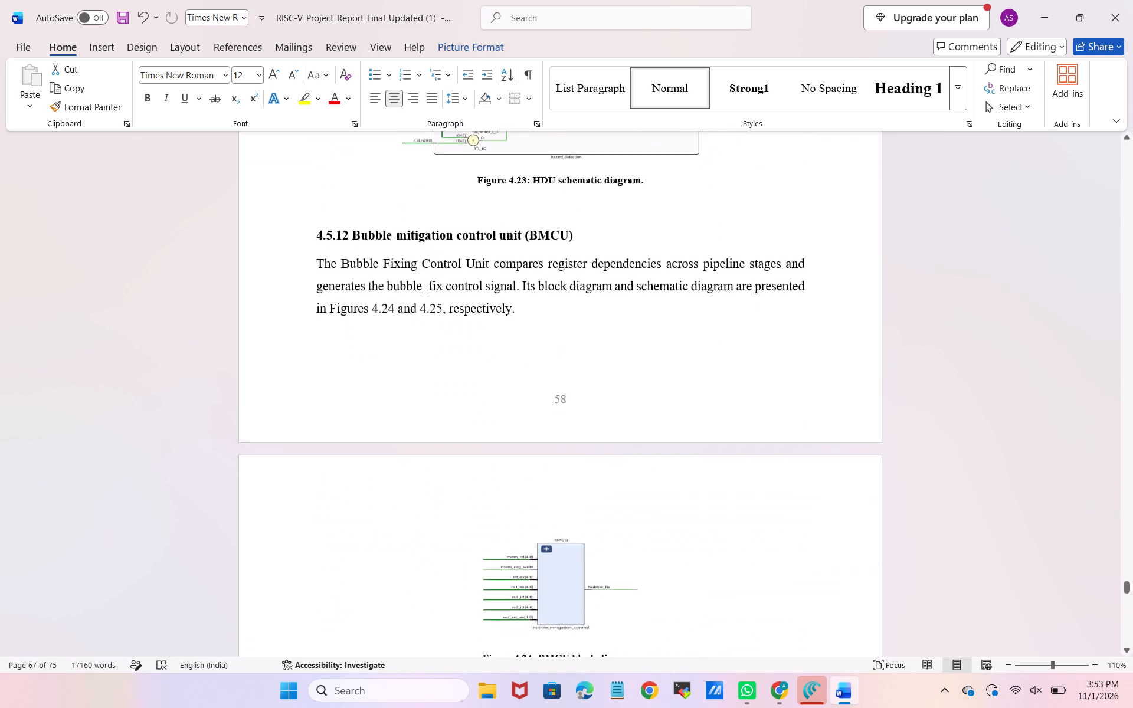
{"action": "scroll", "coordinate": [668, 432], "scroll_direction": "up", "scroll_amount": 2}
{"action": "scroll", "coordinate": [668, 432], "scroll_direction": "right", "scroll_amount": 1}
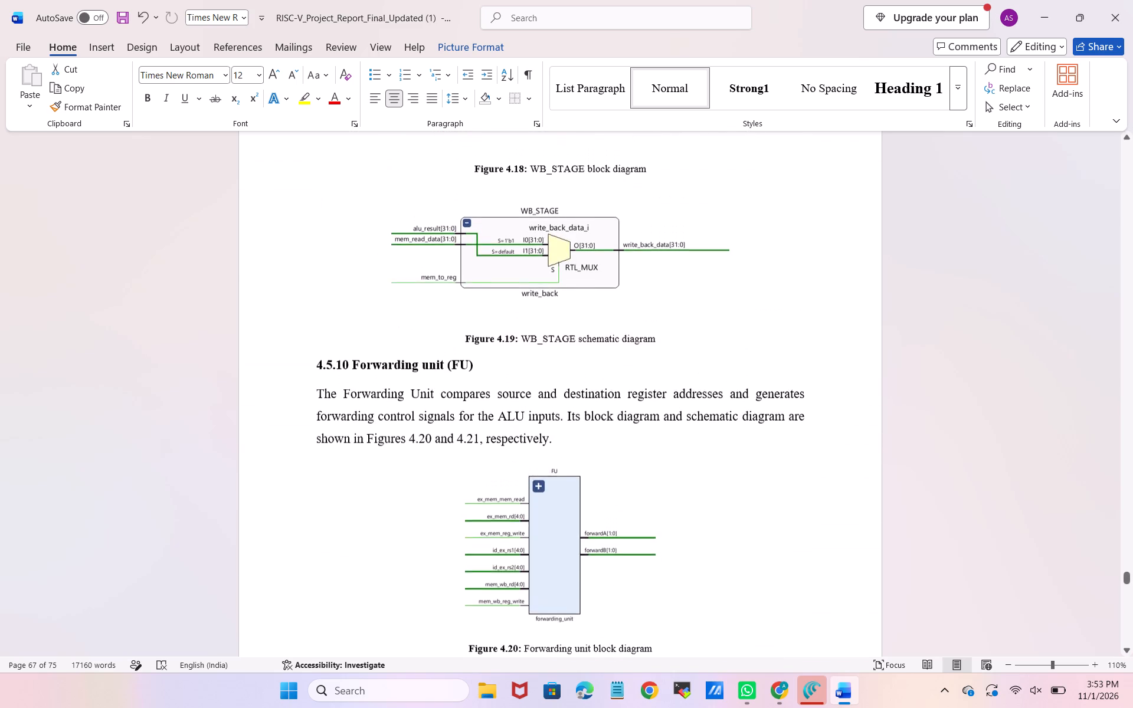
{"action": "scroll", "coordinate": [668, 432], "scroll_direction": "right", "scroll_amount": 1}
{"action": "scroll", "coordinate": [668, 432], "scroll_direction": "up", "scroll_amount": 2}
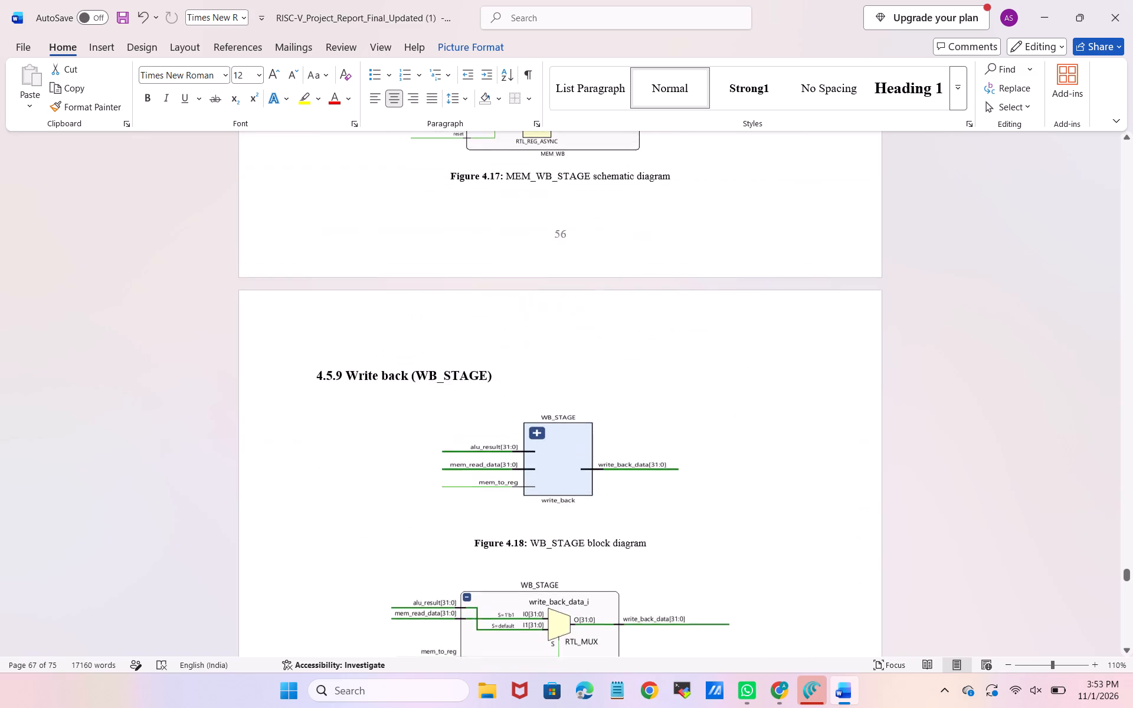
{"action": "scroll", "coordinate": [668, 432], "scroll_direction": "up", "scroll_amount": 5}
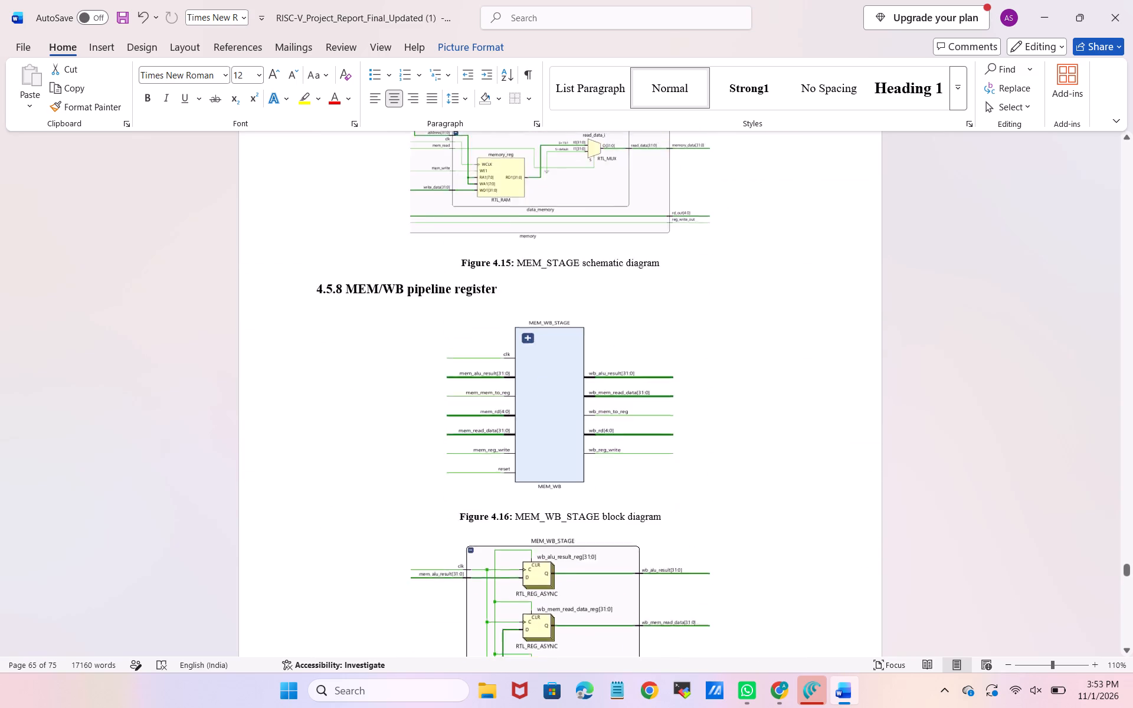
{"action": "scroll", "coordinate": [668, 432], "scroll_direction": "up", "scroll_amount": 6}
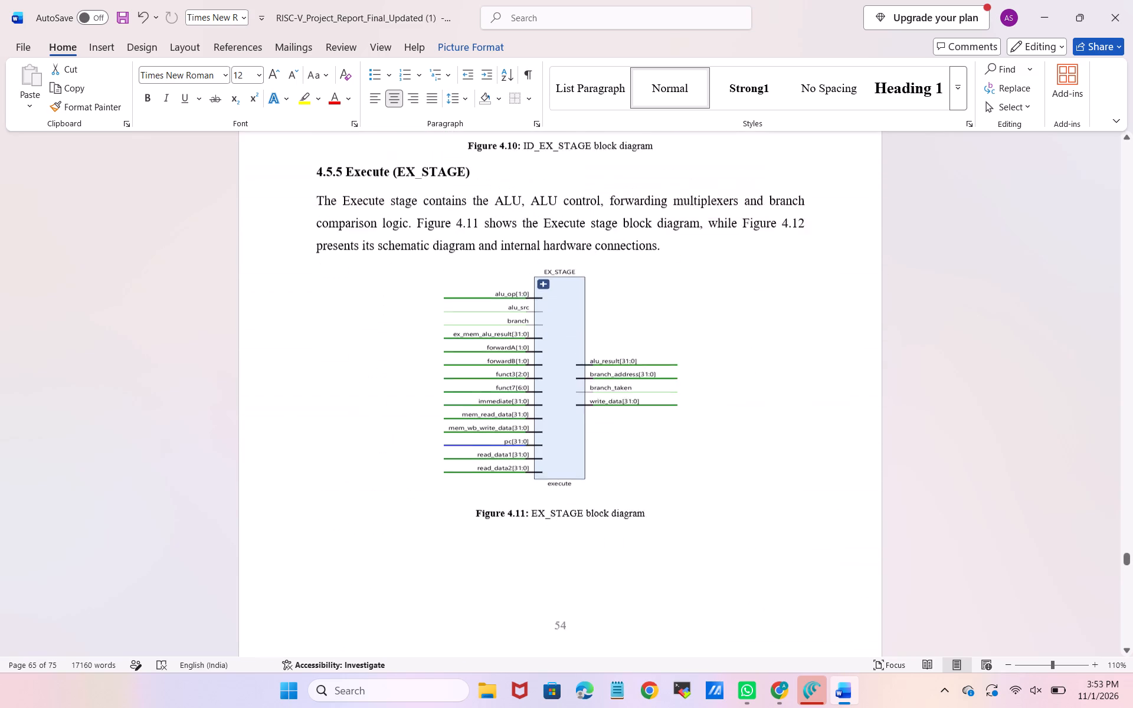
{"action": "scroll", "coordinate": [668, 432], "scroll_direction": "up", "scroll_amount": 3}
Shrink the Figure 4.10 ID_EX_STAGE block diagram proportionally to about the width of the Figure 4.11 block diagram.
{"action": "left_click", "coordinate": [662, 425]}
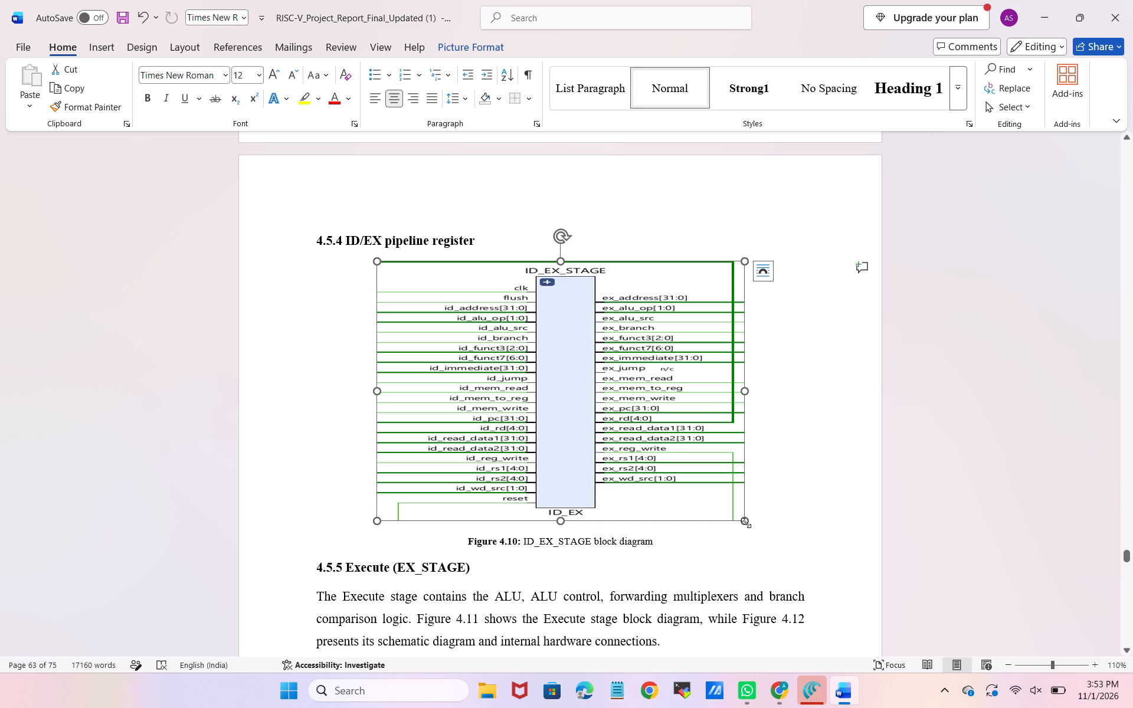
{"action": "left_click_drag", "start_coordinate": [745, 522], "coordinate": [636, 426]}
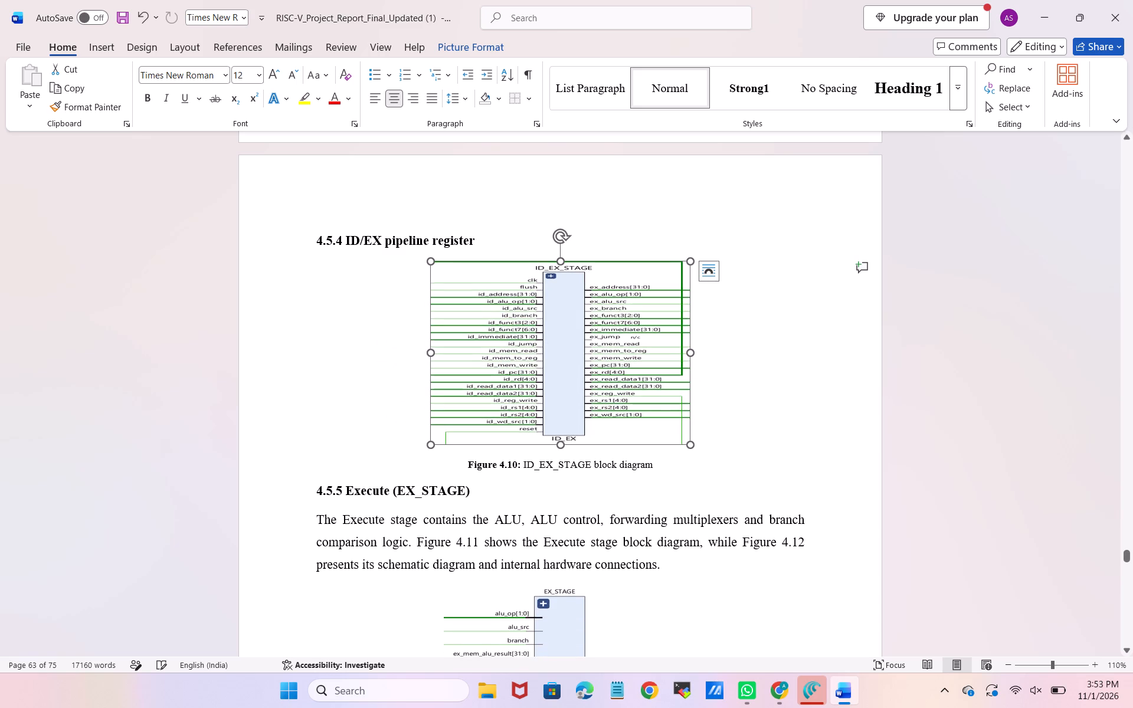
{"action": "left_click_drag", "start_coordinate": [689, 446], "coordinate": [650, 421]}
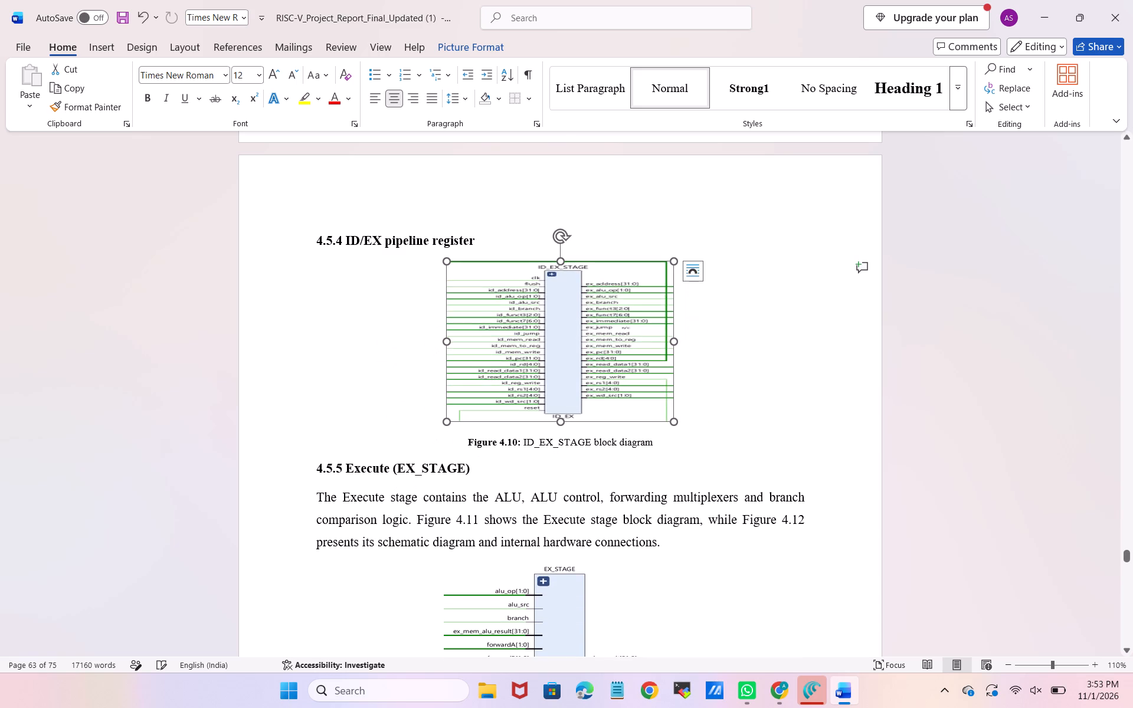
Shrink the Figure 4.11 EX_STAGE block diagram proportionally to about the width of its caption.
{"action": "scroll", "coordinate": [668, 460], "scroll_direction": "down", "scroll_amount": 1}
{"action": "left_click", "coordinate": [589, 404]}
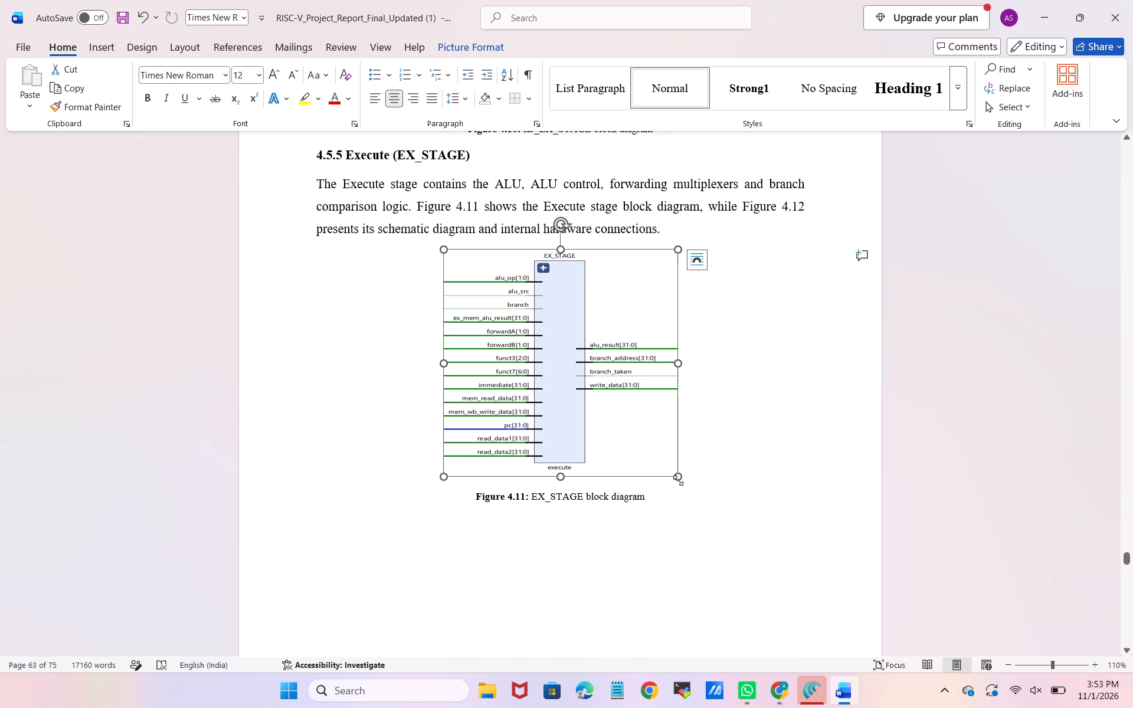
{"action": "left_click_drag", "start_coordinate": [678, 478], "coordinate": [605, 408]}
Shrink the Figure 4.12 EX_STAGE schematic proportionally by about a fifth so it fits on page 54 below Figure 4.11.
{"action": "scroll", "coordinate": [605, 408], "scroll_direction": "down", "scroll_amount": 2}
{"action": "left_click", "coordinate": [612, 486]}
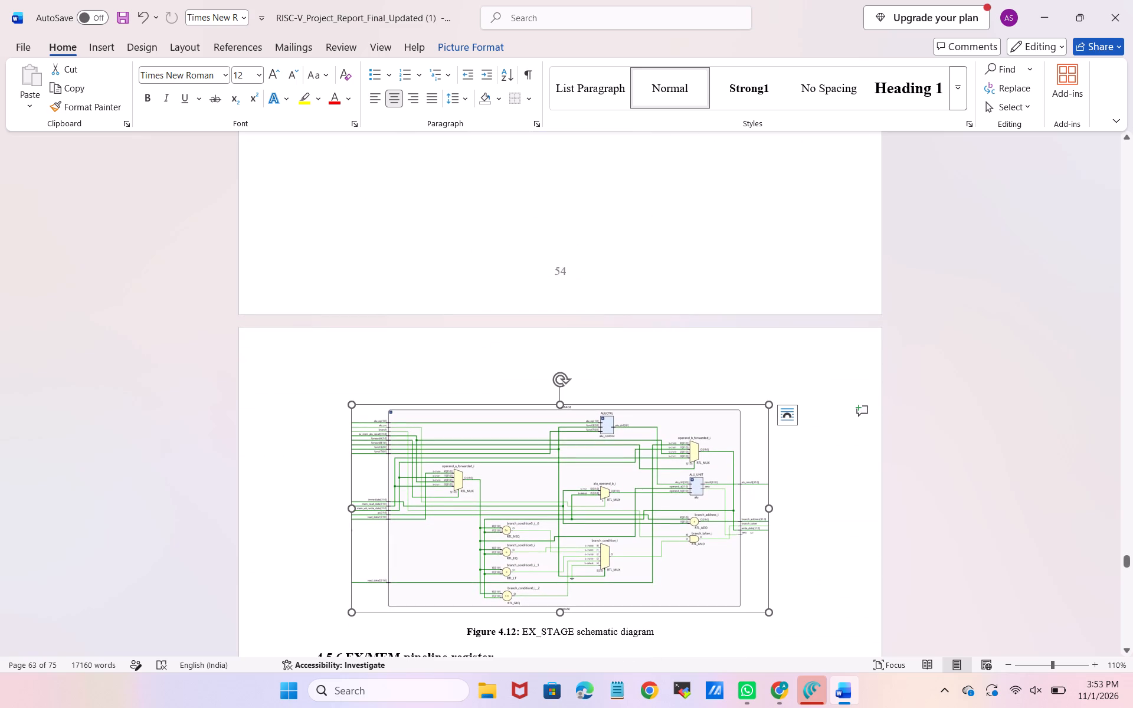
{"action": "left_click_drag", "start_coordinate": [767, 614], "coordinate": [687, 561]}
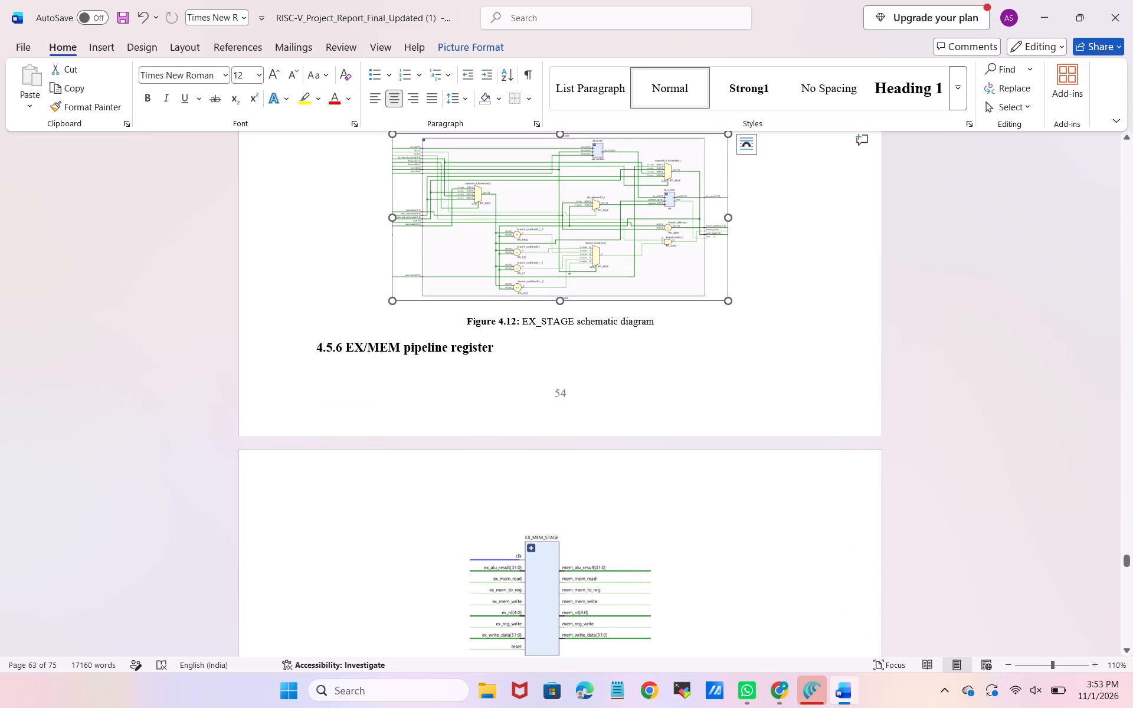
Shrink the Figure 4.10 ID_EX_STAGE block diagram slightly further, to just wider than its caption.
{"action": "scroll", "coordinate": [636, 466], "scroll_direction": "up", "scroll_amount": 4}
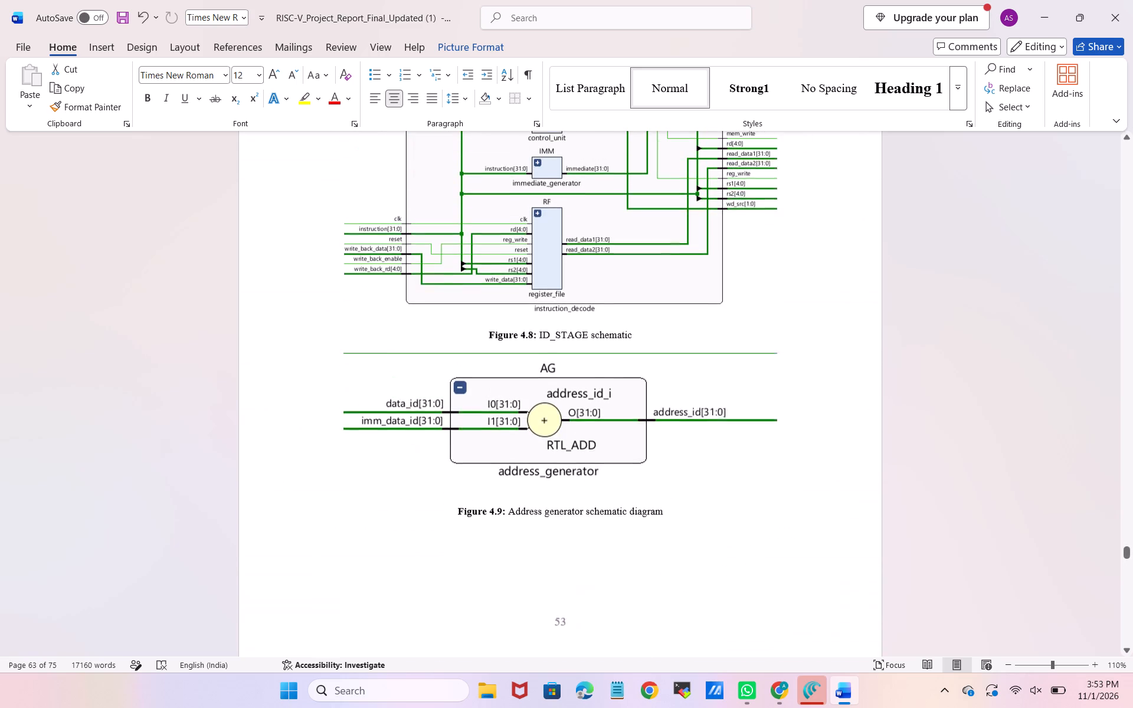
{"action": "scroll", "coordinate": [636, 466], "scroll_direction": "down", "scroll_amount": 2}
{"action": "scroll", "coordinate": [600, 575], "scroll_direction": "down", "scroll_amount": 1}
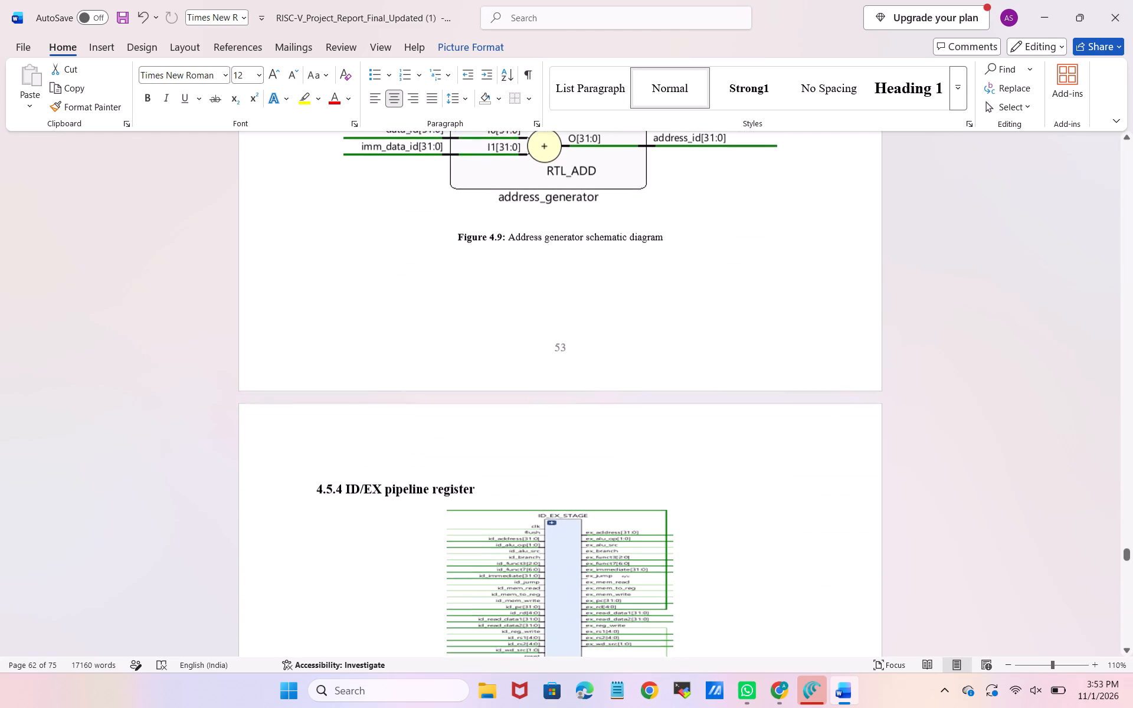
{"action": "scroll", "coordinate": [600, 575], "scroll_direction": "down", "scroll_amount": 1}
{"action": "left_click", "coordinate": [596, 537]}
{"action": "scroll", "coordinate": [596, 537], "scroll_direction": "down", "scroll_amount": 1}
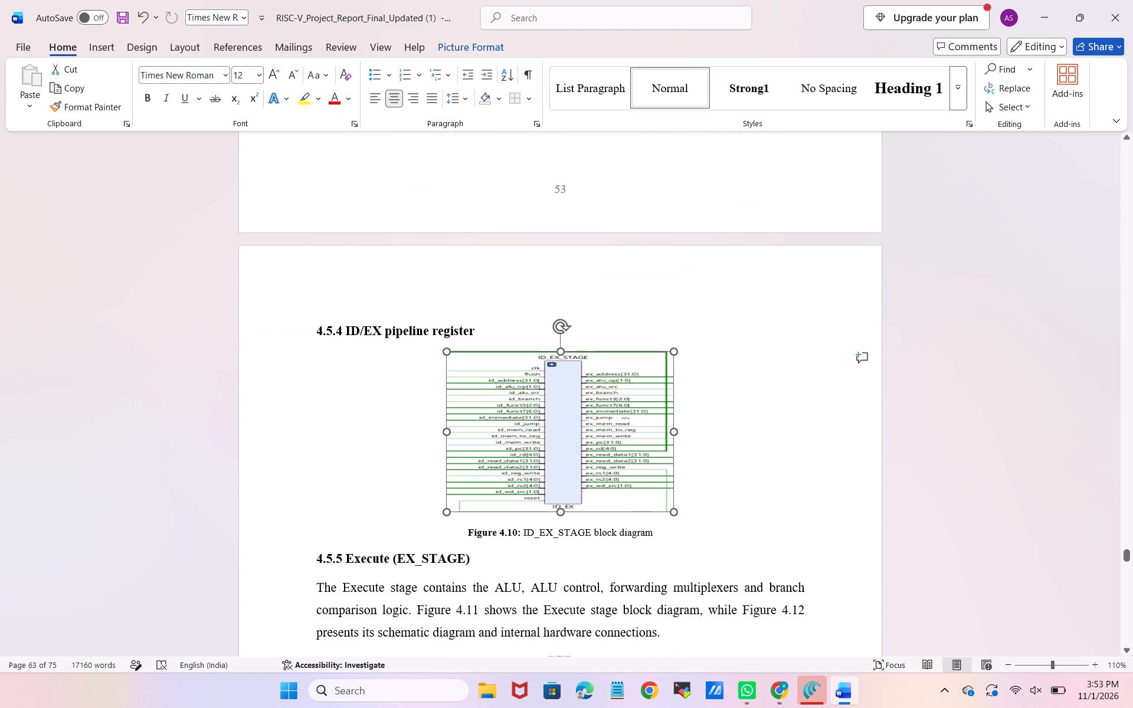
{"action": "left_click_drag", "start_coordinate": [674, 512], "coordinate": [646, 493]}
Insert a blank line after the Figure 4.12 caption to push the 4.5.6 EX/MEM pipeline register heading onto the next page.
{"action": "scroll", "coordinate": [646, 493], "scroll_direction": "down", "scroll_amount": 1}
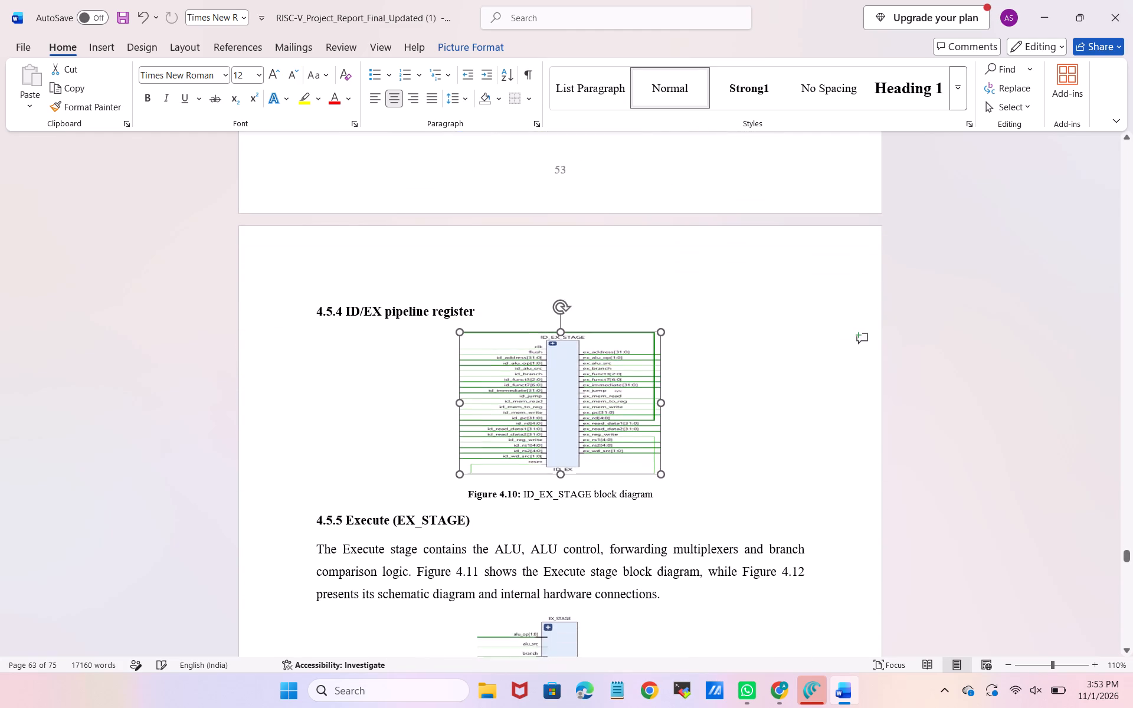
{"action": "scroll", "coordinate": [646, 493], "scroll_direction": "down", "scroll_amount": 2}
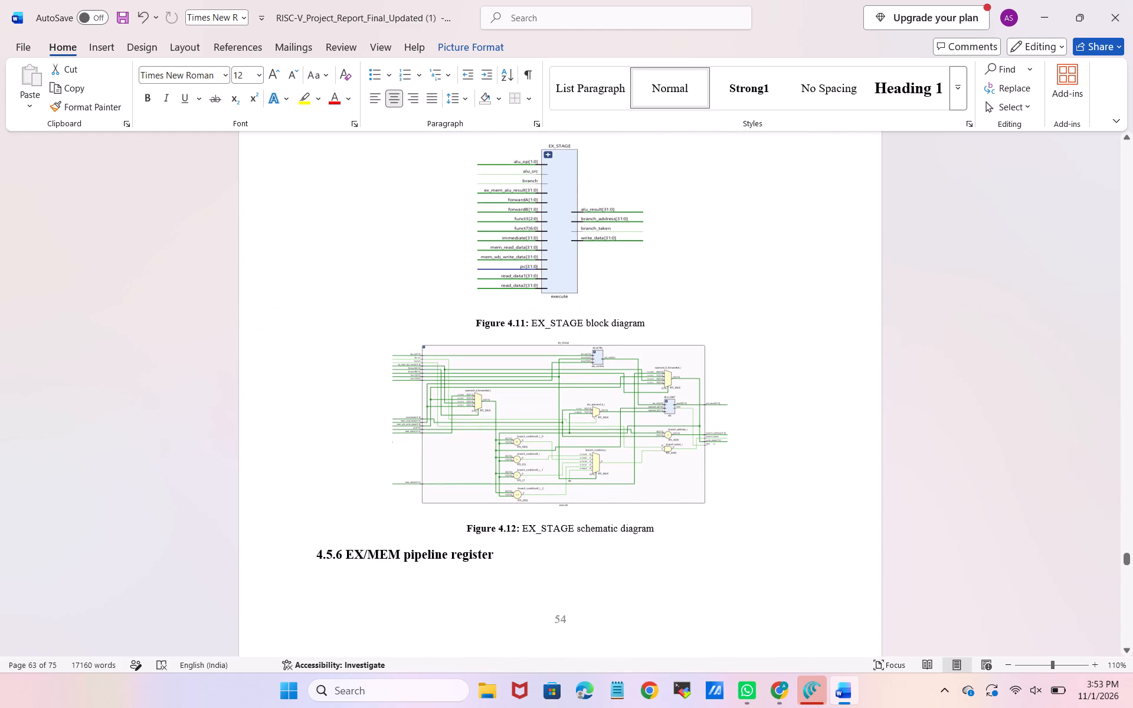
{"action": "left_click", "coordinate": [667, 533]}
{"action": "key", "text": "Return"}
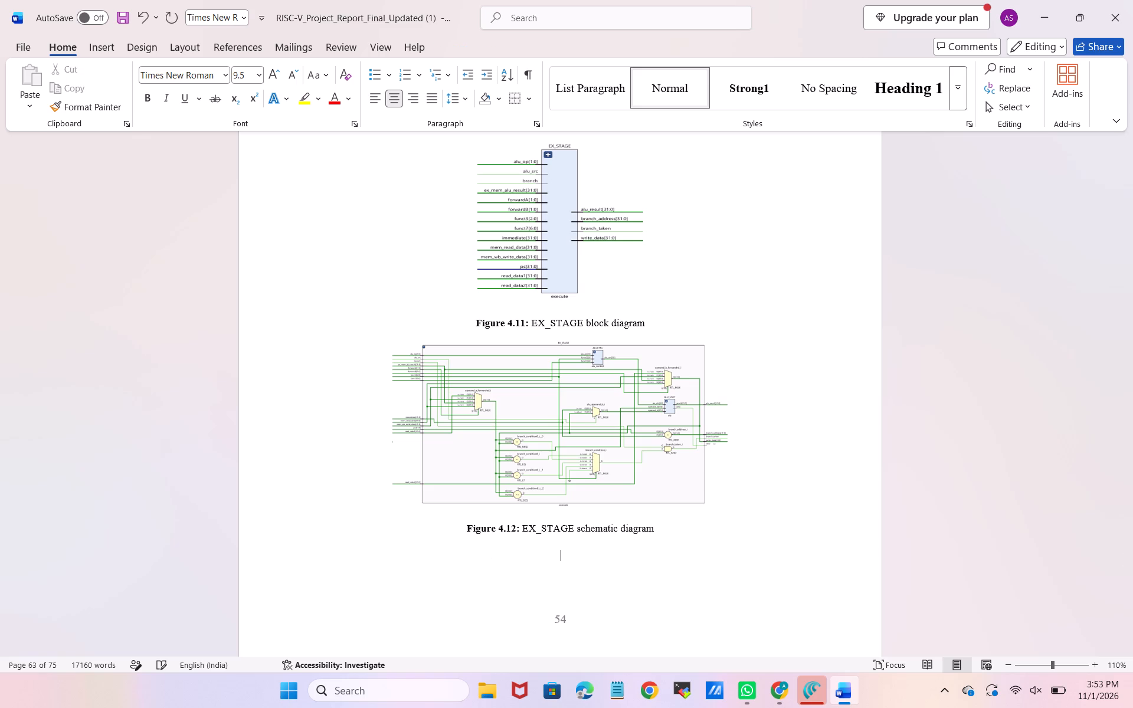
Shrink the Figure 4.13 EX_MEM_STAGE block diagram slightly and proportionally under the 4.5.6 heading.
{"action": "scroll", "coordinate": [667, 533], "scroll_direction": "down", "scroll_amount": 2}
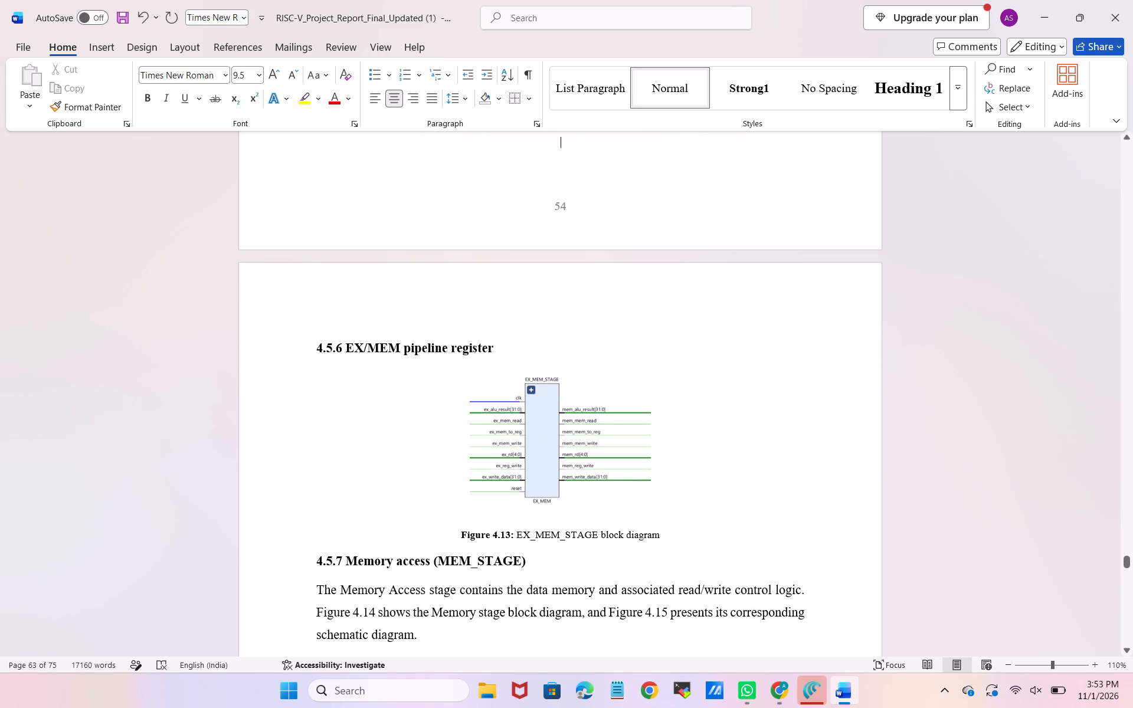
{"action": "left_click", "coordinate": [581, 494]}
{"action": "left_click_drag", "start_coordinate": [650, 517], "coordinate": [639, 511]}
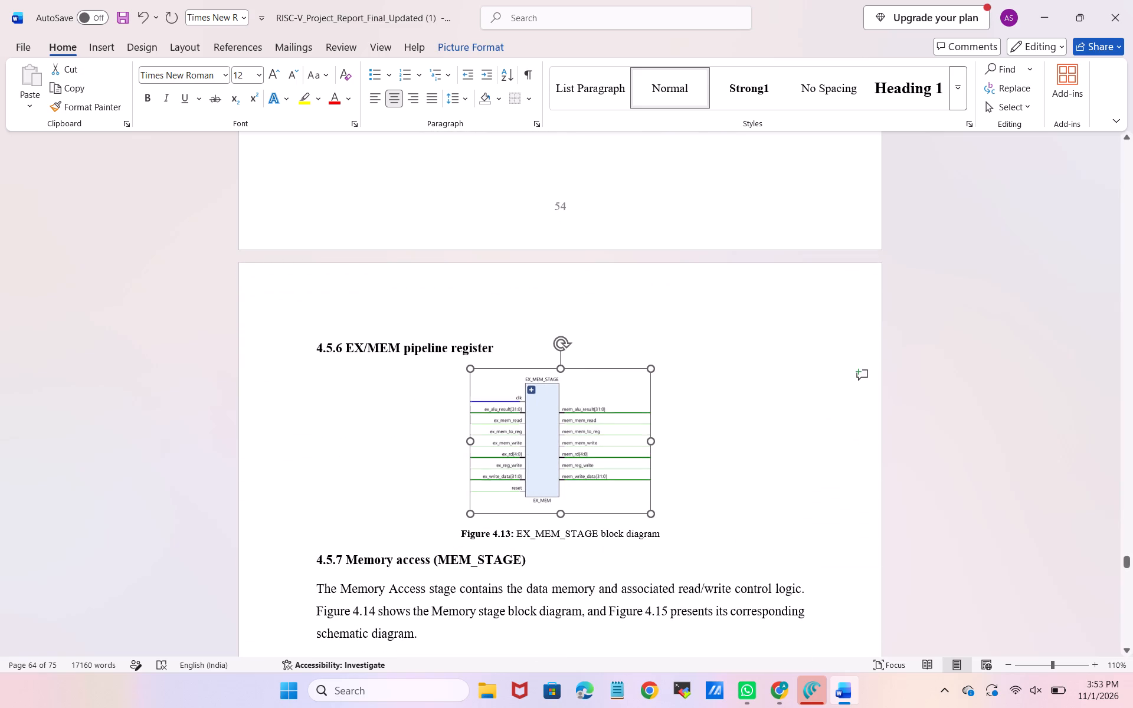
{"action": "left_click_drag", "start_coordinate": [639, 511], "coordinate": [626, 501]}
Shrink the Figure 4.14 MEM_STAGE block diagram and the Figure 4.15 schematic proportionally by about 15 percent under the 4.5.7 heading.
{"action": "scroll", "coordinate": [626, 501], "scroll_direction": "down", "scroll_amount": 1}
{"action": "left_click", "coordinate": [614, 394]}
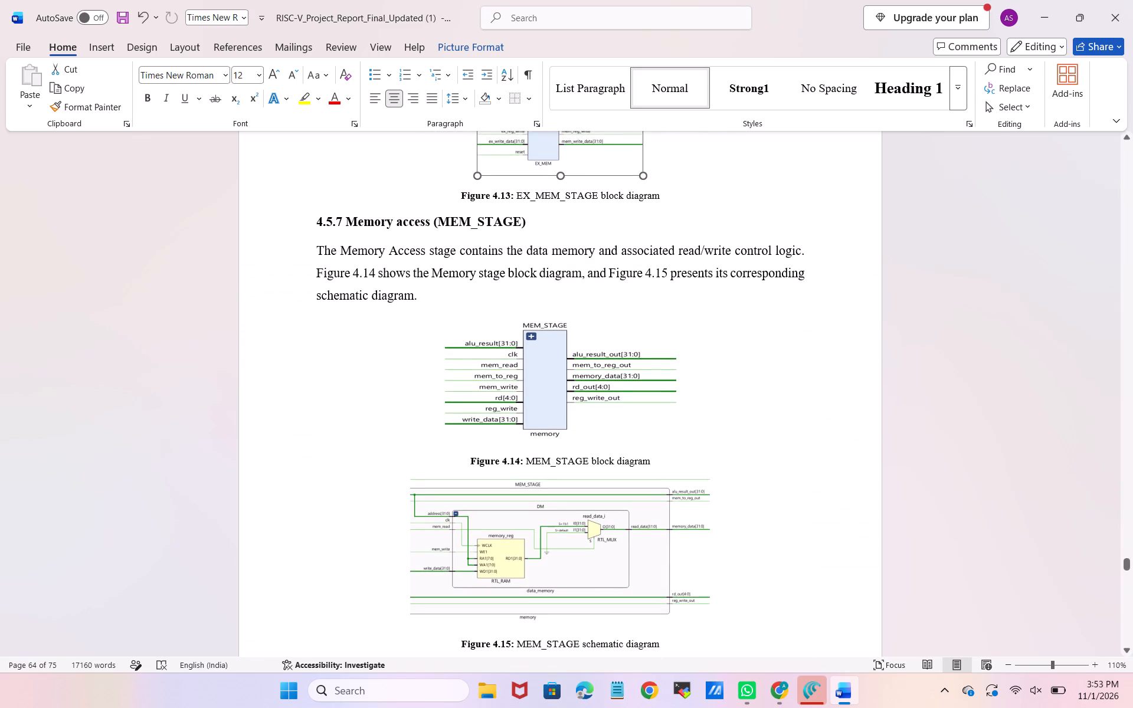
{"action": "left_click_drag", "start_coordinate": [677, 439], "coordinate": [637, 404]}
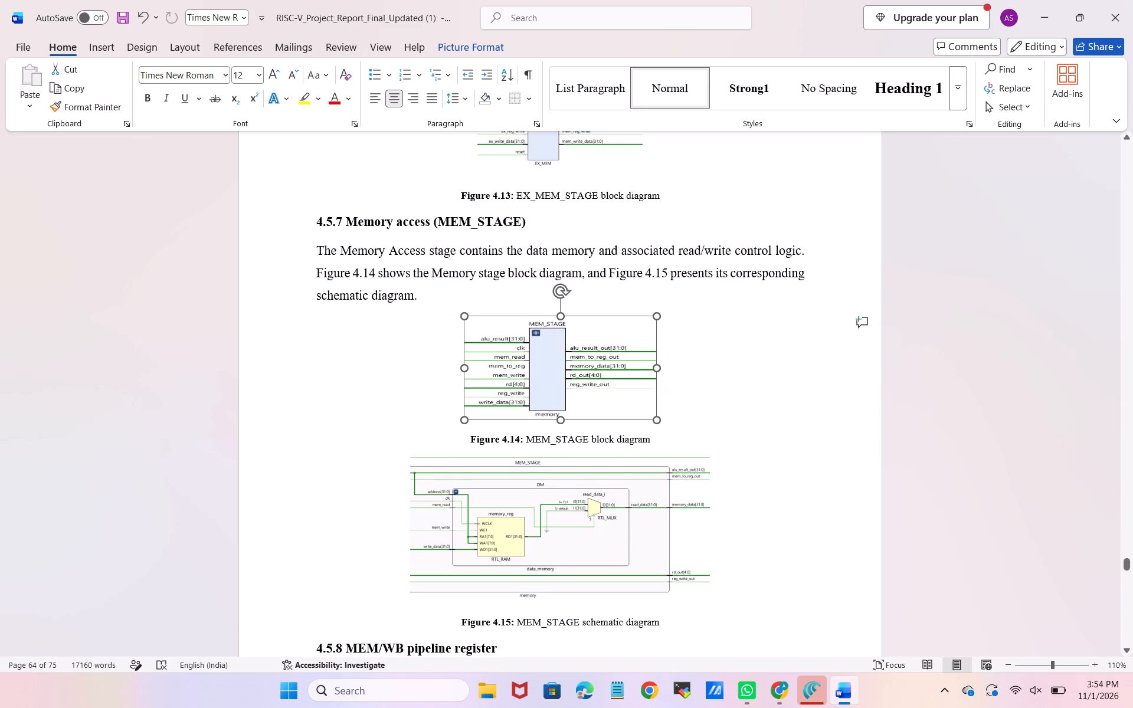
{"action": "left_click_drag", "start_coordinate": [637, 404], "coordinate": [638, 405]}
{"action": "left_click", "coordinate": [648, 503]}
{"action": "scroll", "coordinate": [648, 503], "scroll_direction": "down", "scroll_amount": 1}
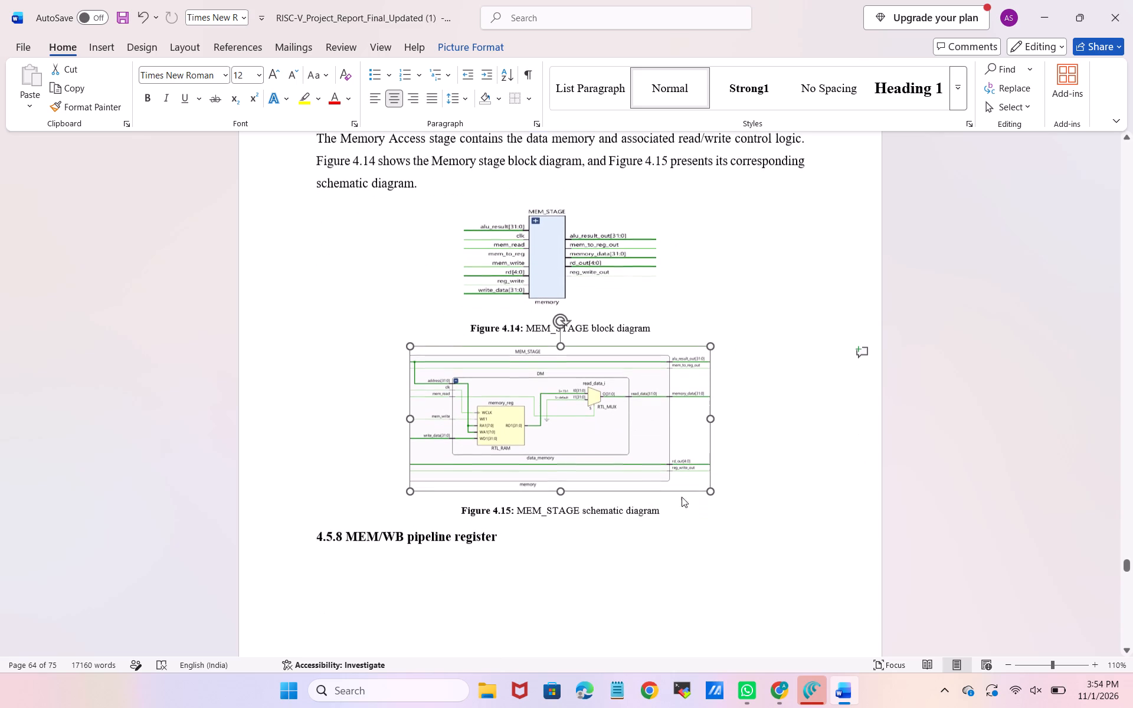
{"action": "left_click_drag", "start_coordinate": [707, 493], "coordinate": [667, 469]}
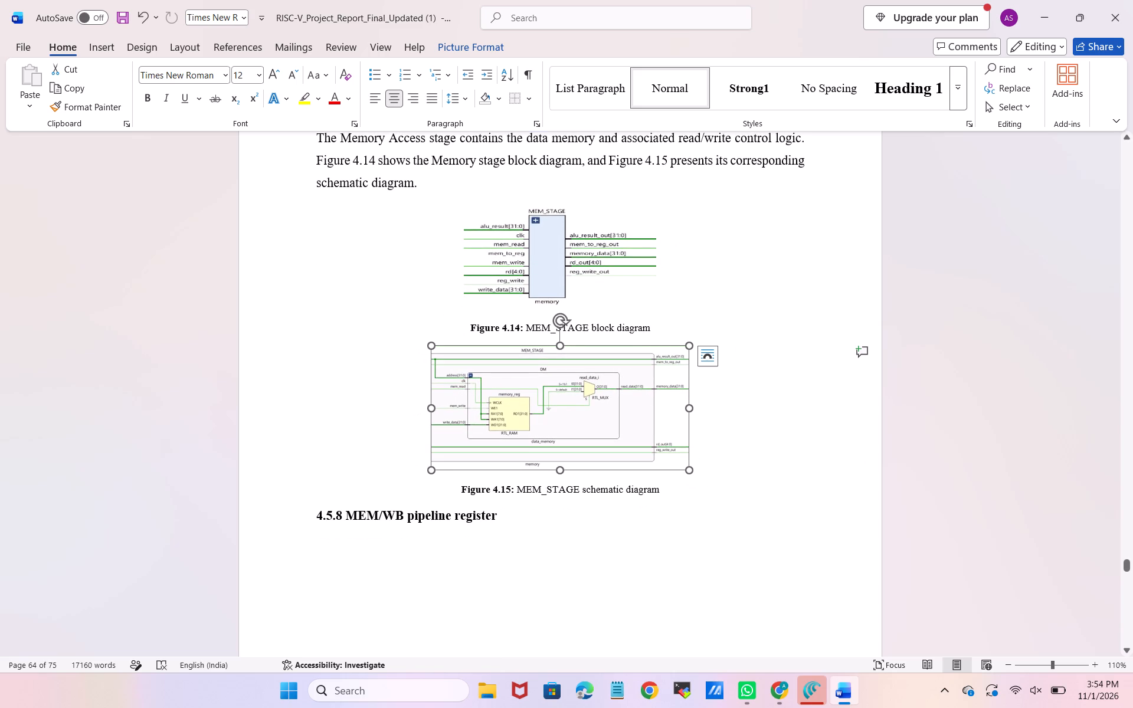
Shrink the Figure 4.16 MEM_WB_STAGE block diagram proportionally by about 30 percent, to narrower than its caption.
{"action": "scroll", "coordinate": [691, 481], "scroll_direction": "down", "scroll_amount": 1}
{"action": "scroll", "coordinate": [690, 378], "scroll_direction": "down", "scroll_amount": 1}
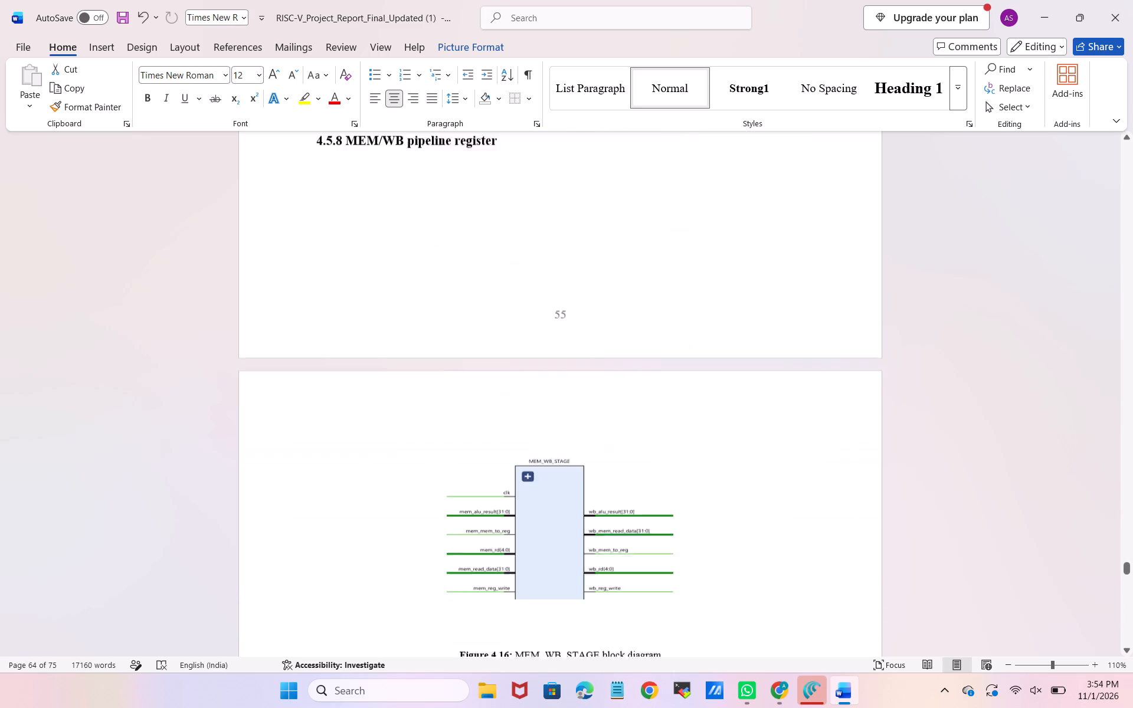
{"action": "scroll", "coordinate": [690, 378], "scroll_direction": "down", "scroll_amount": 1}
{"action": "left_click", "coordinate": [593, 438]}
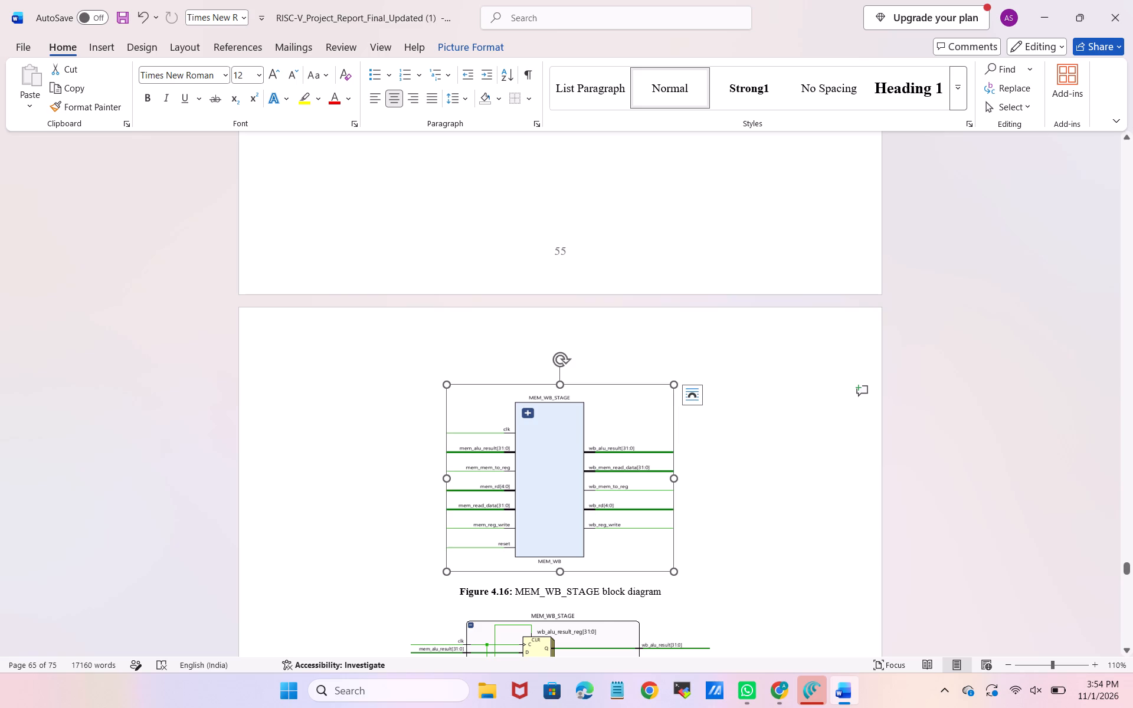
{"action": "left_click_drag", "start_coordinate": [676, 572], "coordinate": [608, 490]}
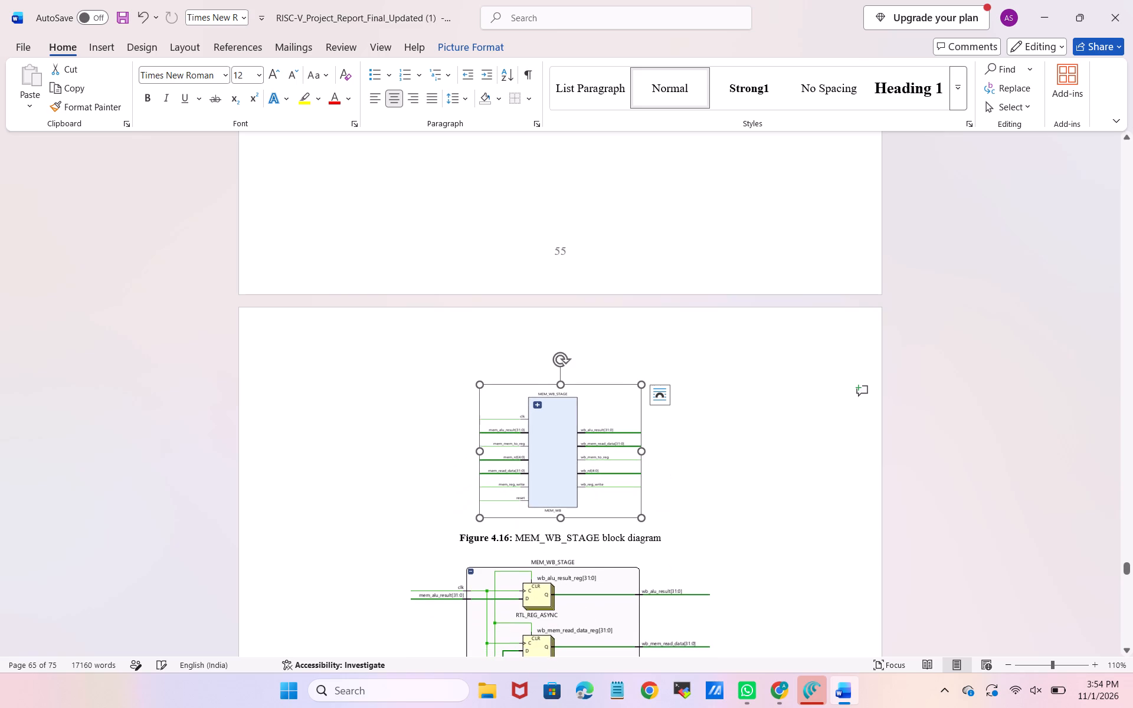
Insert six blank lines after the Figure 4.15 caption to push the 4.5.8 MEM/WB pipeline register heading onto page 56.
{"action": "scroll", "coordinate": [615, 491], "scroll_direction": "up", "scroll_amount": 2}
{"action": "left_click", "coordinate": [680, 420]}
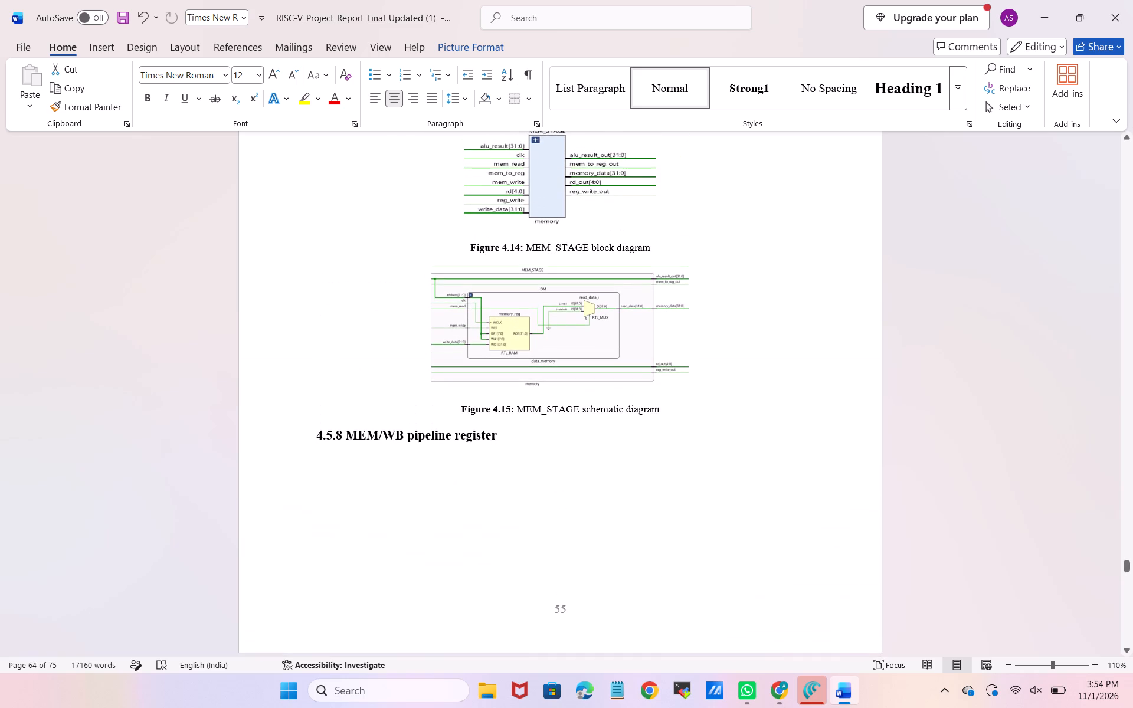
{"action": "key", "text": "Return"}
{"action": "key", "text": "Return"}
{"action": "key", "text": "Return"}
{"action": "key", "text": "Return"}
{"action": "key", "text": "Return"}
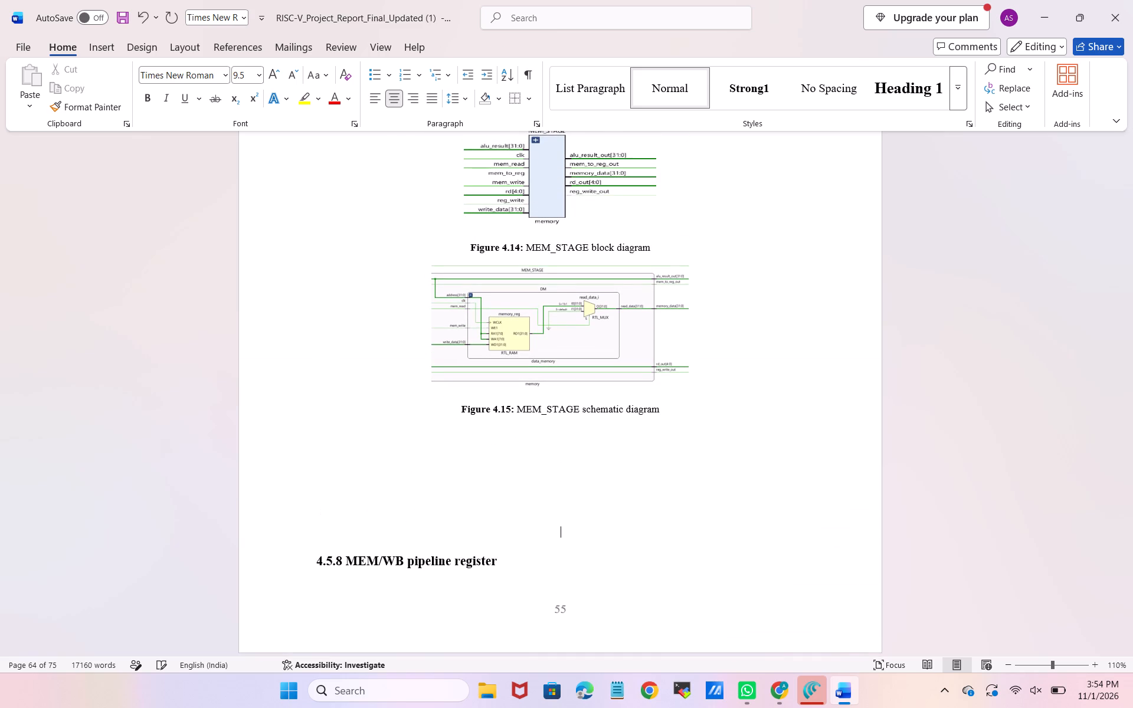
{"action": "key", "text": "Return"}
Enlarge the Figure 4.15 MEM_STAGE schematic by about 15 percent and the Figure 4.14 block diagram by about a fifth, keeping proportions.
{"action": "left_click", "coordinate": [624, 335]}
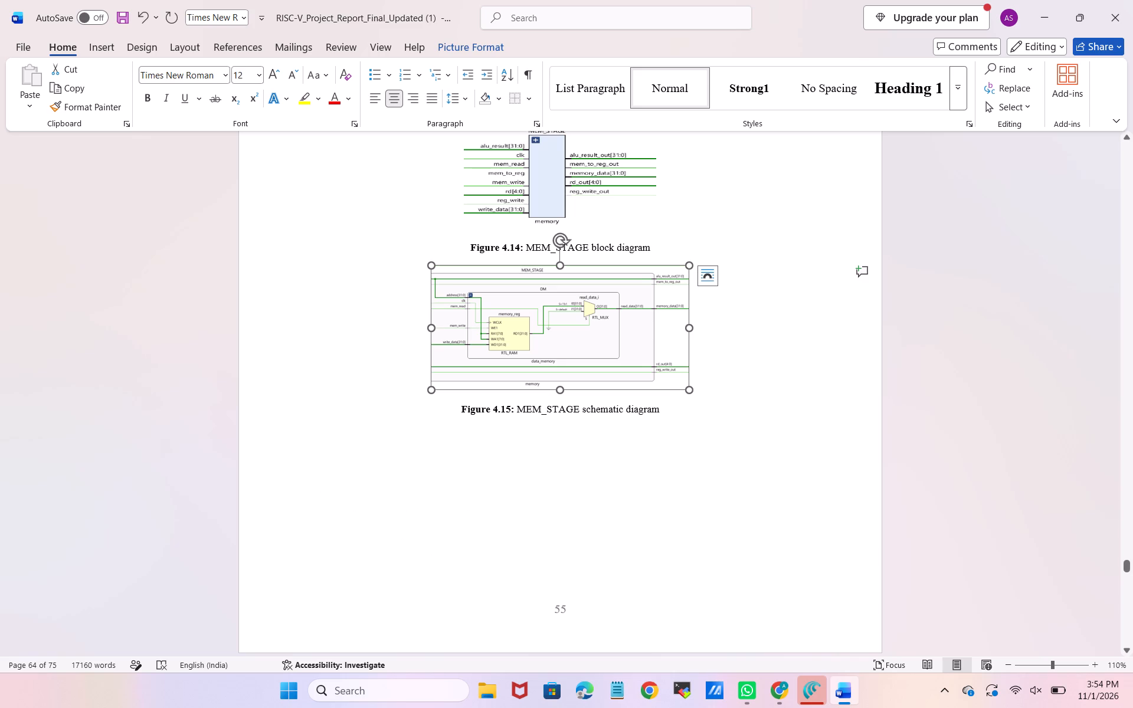
{"action": "left_click_drag", "start_coordinate": [686, 389], "coordinate": [728, 409]}
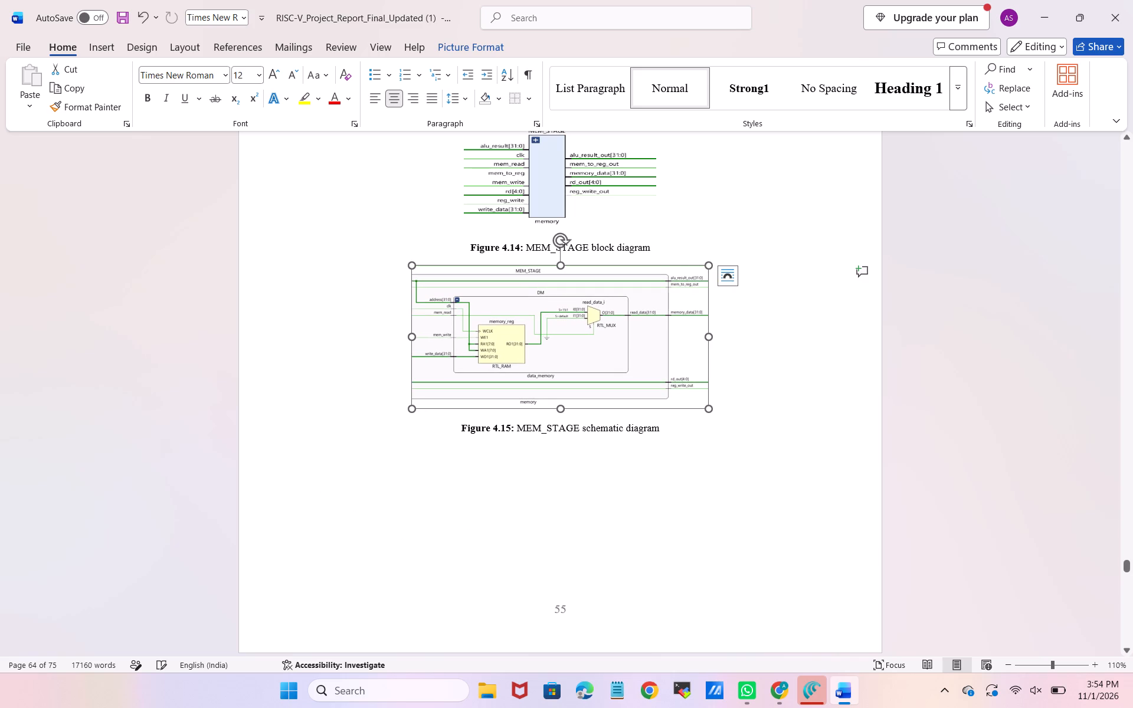
{"action": "left_click", "coordinate": [585, 196]}
{"action": "left_click_drag", "start_coordinate": [655, 227], "coordinate": [699, 249]}
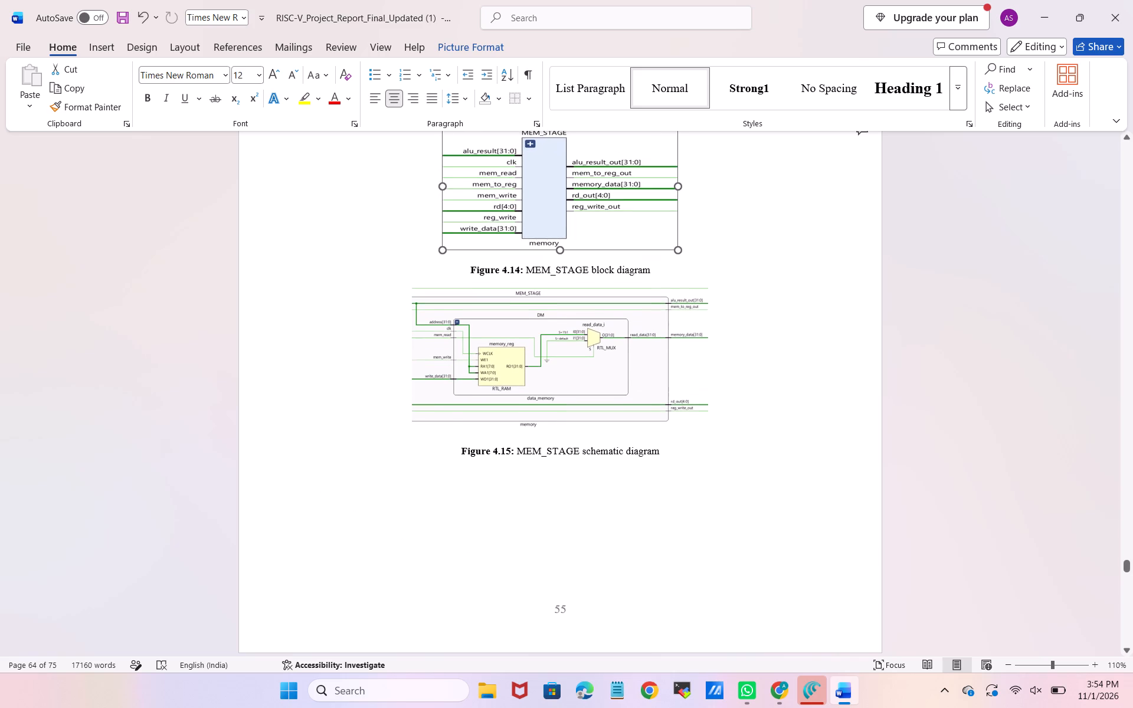
Enlarge the Figure 4.13 EX_MEM_STAGE block diagram proportionally by about a fifth, to its caption's width.
{"action": "scroll", "coordinate": [647, 235], "scroll_direction": "up", "scroll_amount": 1}
{"action": "left_click", "coordinate": [613, 202]}
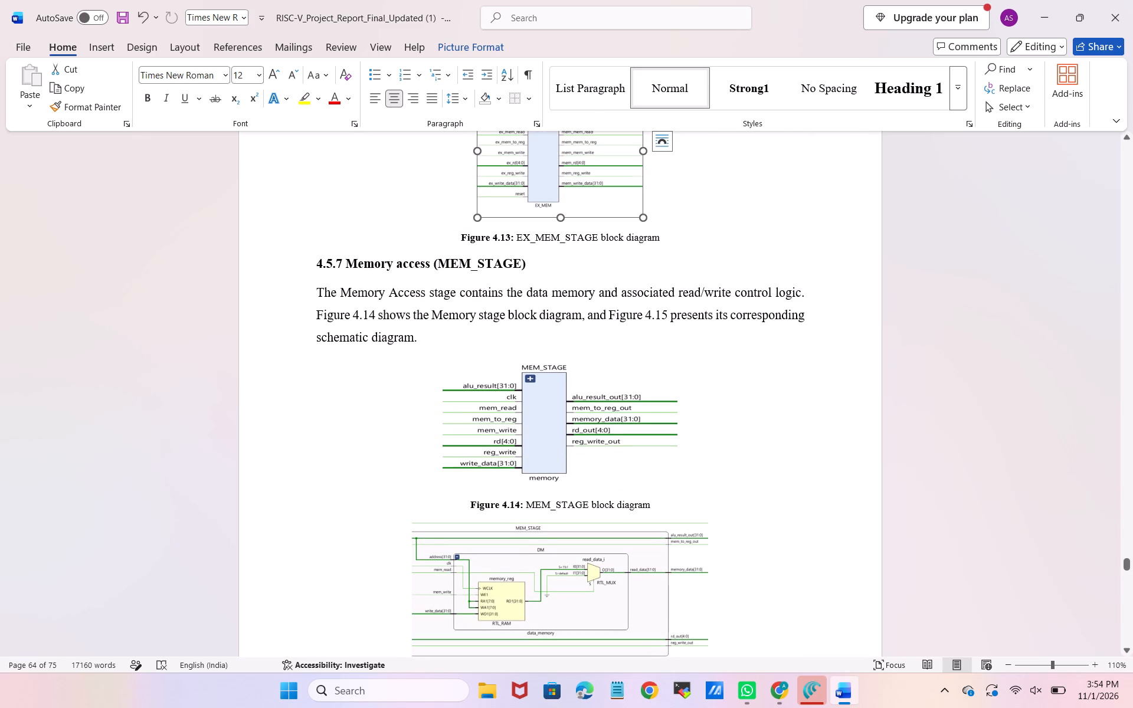
{"action": "left_click_drag", "start_coordinate": [646, 217], "coordinate": [674, 237]}
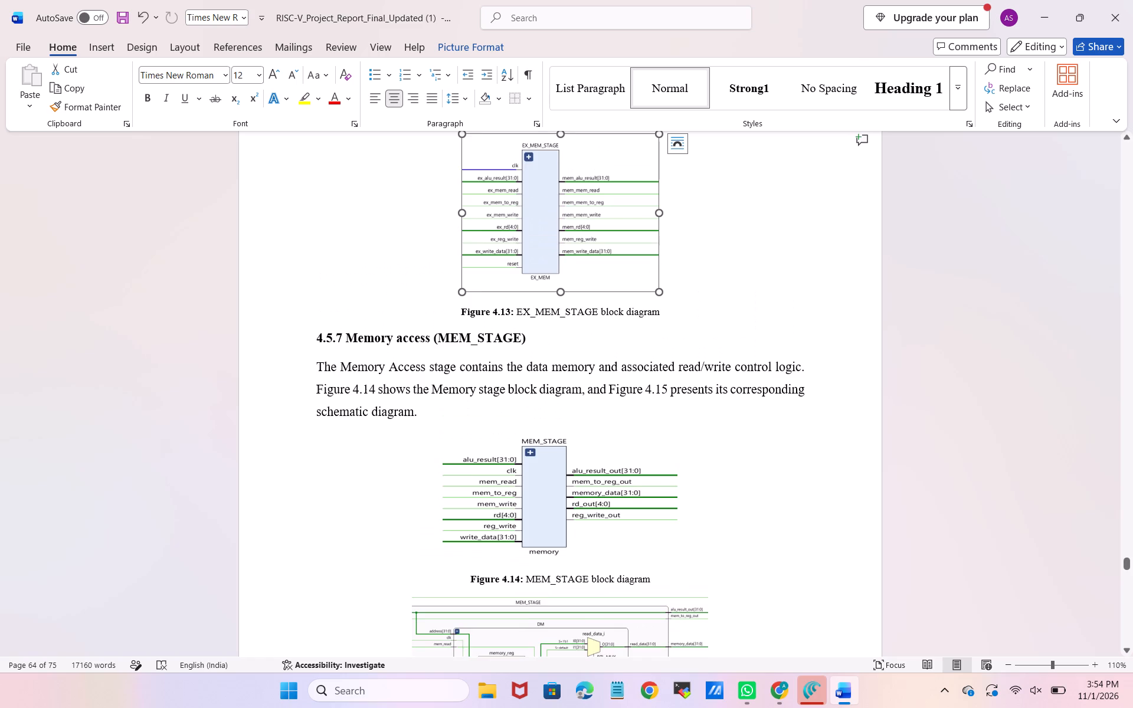
Remove the surplus blank lines above the 4.5.8 MEM/WB pipeline register heading so it starts at the top of page 56.
{"action": "scroll", "coordinate": [635, 385], "scroll_direction": "down", "scroll_amount": 4}
{"action": "left_click", "coordinate": [501, 365]}
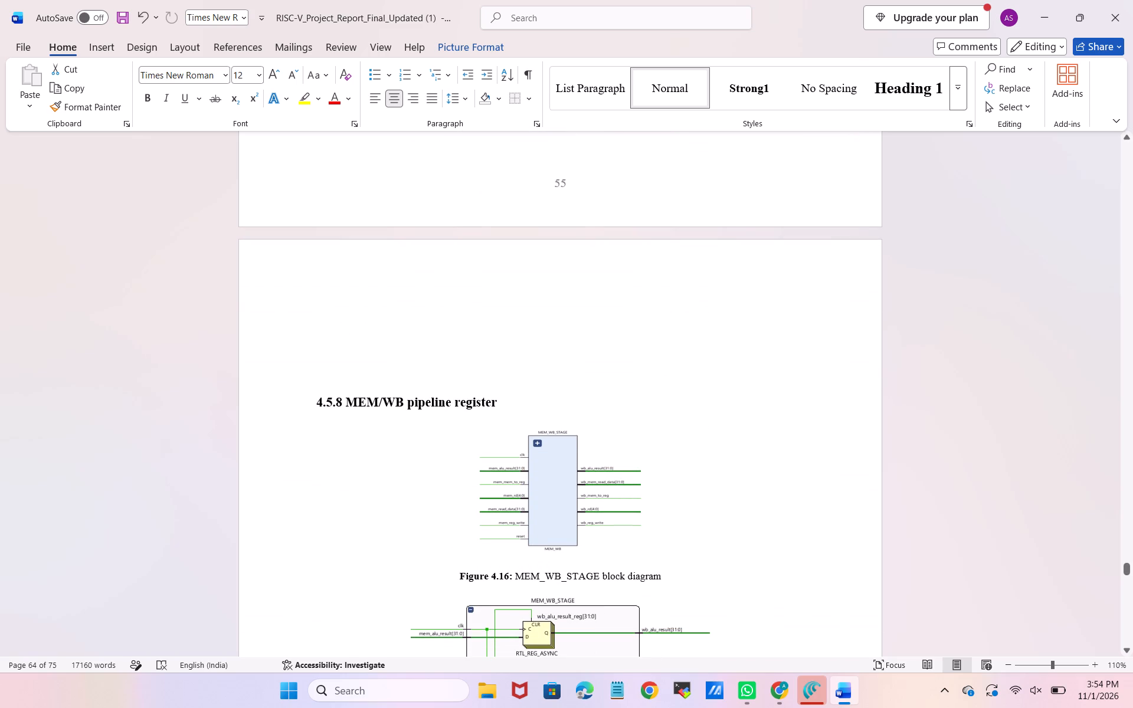
{"action": "key", "text": "Down"}
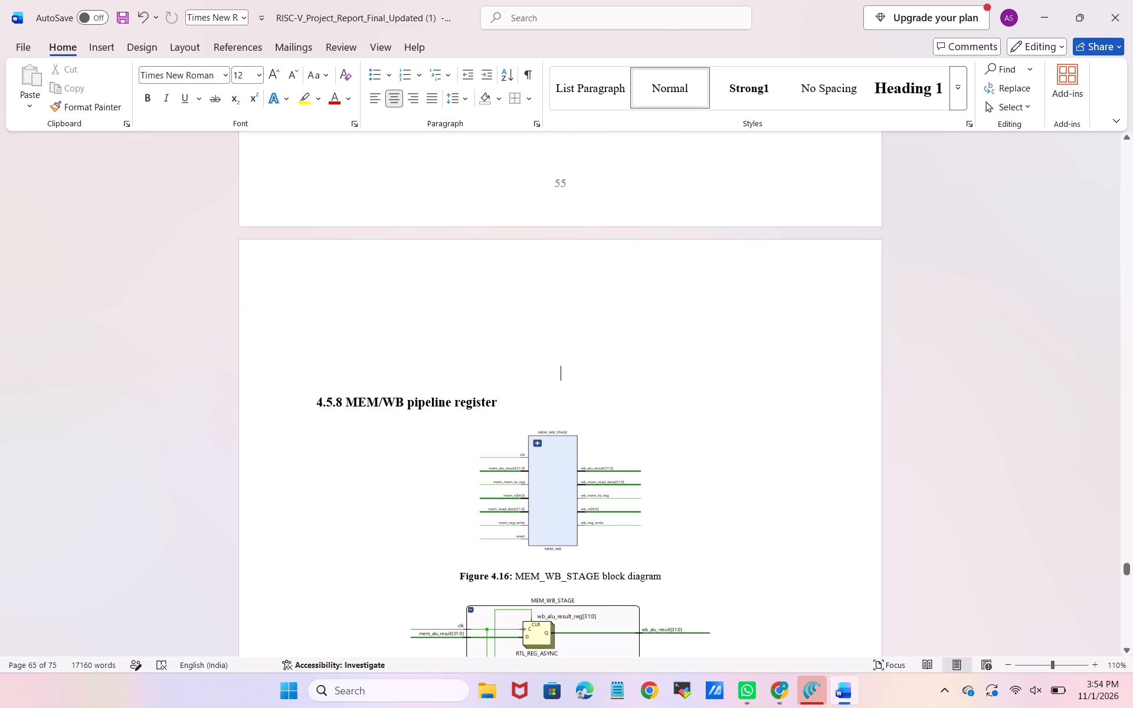
{"action": "key", "text": "Delete"}
{"action": "key", "text": "Delete"}
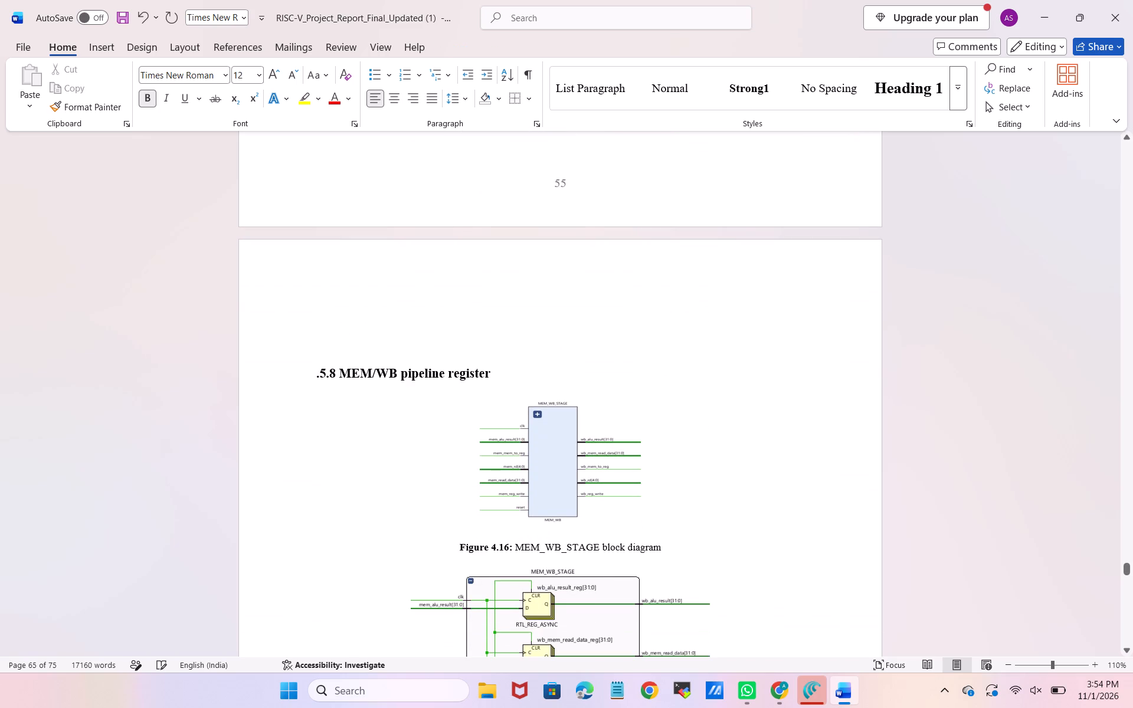
{"action": "key", "text": "ctrl+z"}
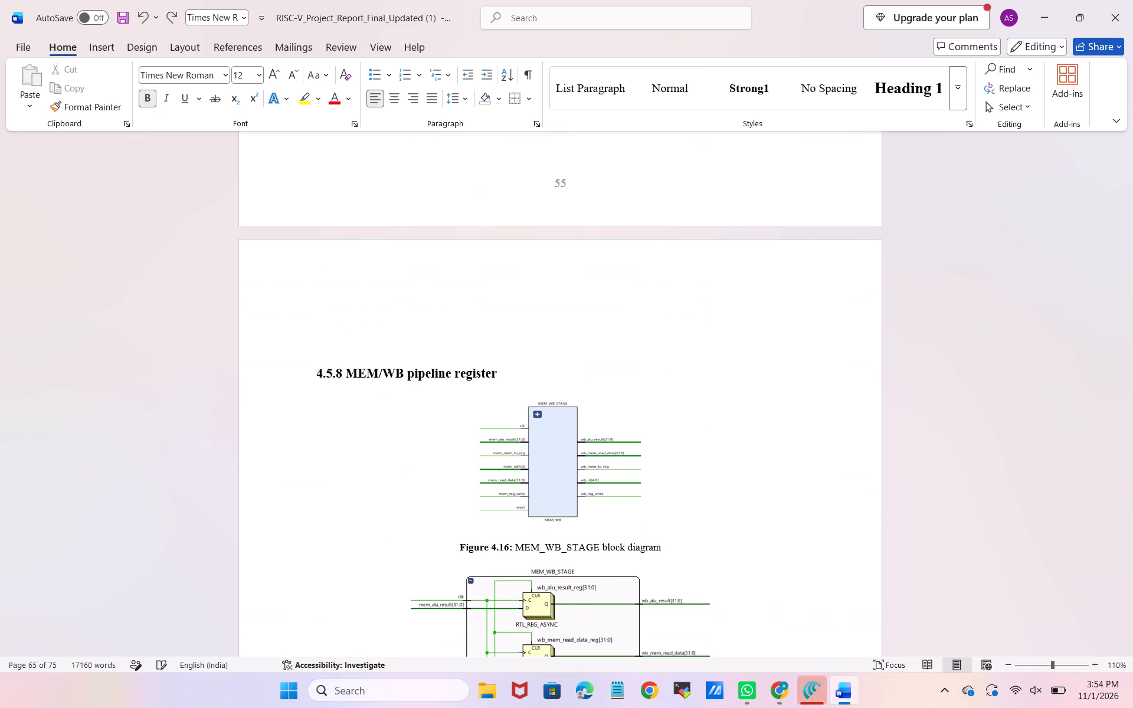
{"action": "key", "text": "BackSpace"}
{"action": "key", "text": "BackSpace"}
{"action": "key", "text": "BackSpace"}
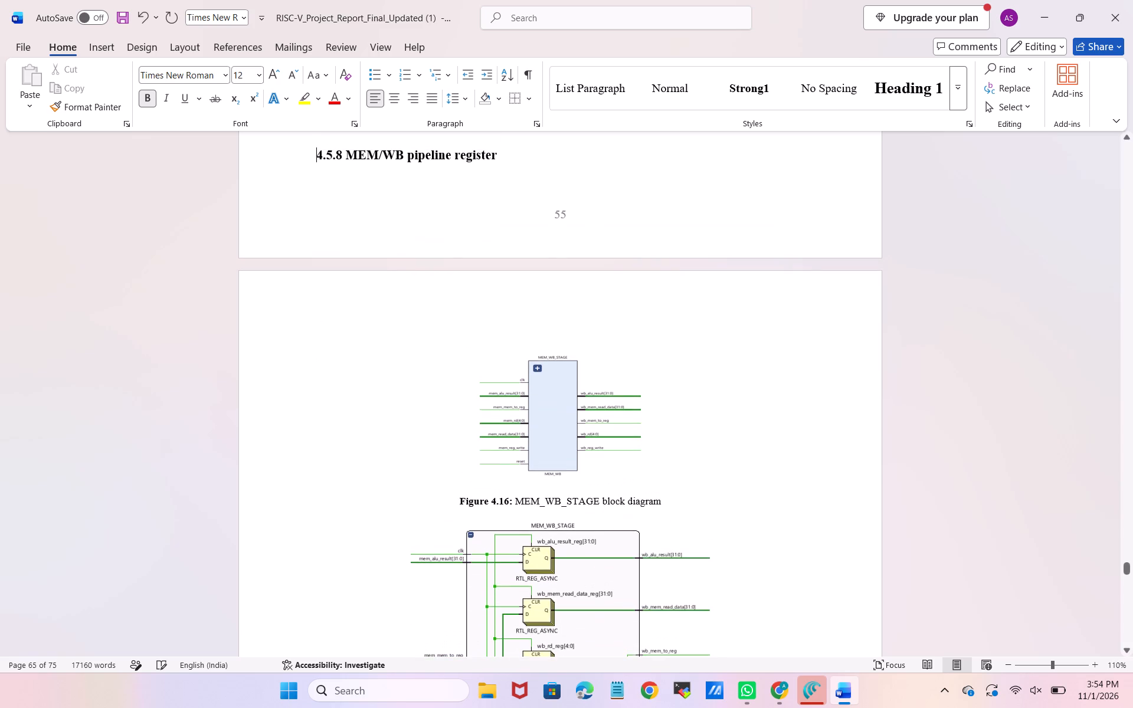
{"action": "key", "text": "Return"}
Shrink the Figure 4.17 MEM_WB_STAGE schematic proportionally by about a quarter, to its caption's width.
{"action": "left_click", "coordinate": [597, 462]}
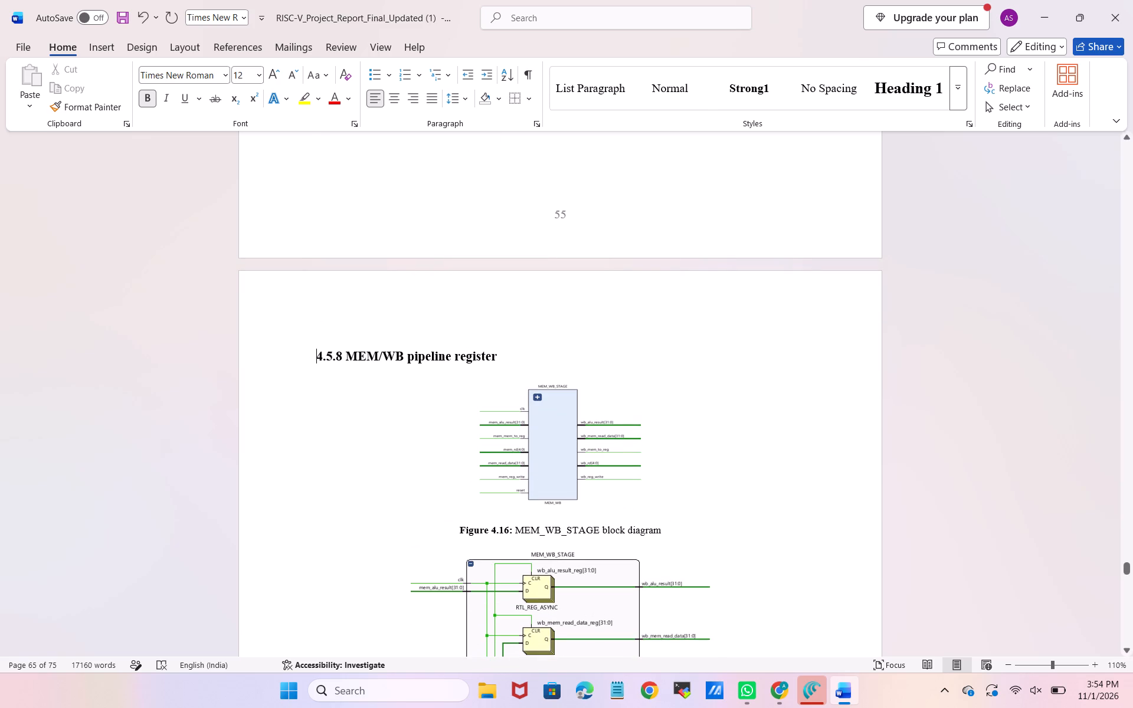
{"action": "scroll", "coordinate": [597, 462], "scroll_direction": "down", "scroll_amount": 2}
{"action": "left_click", "coordinate": [587, 319]}
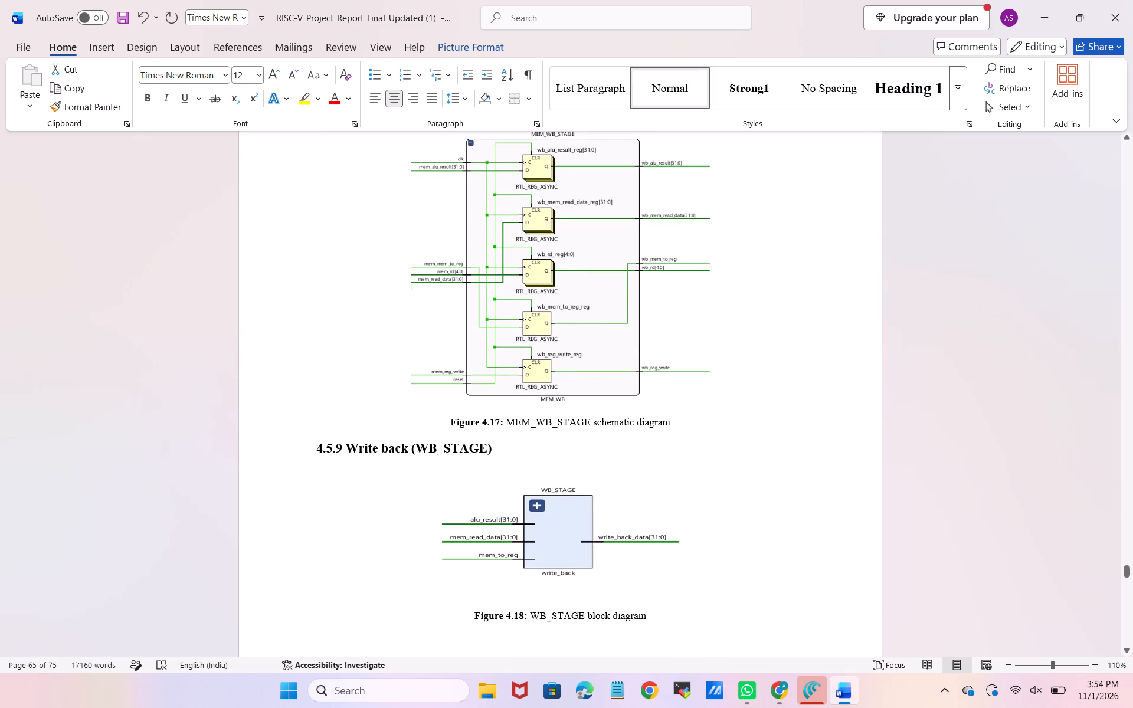
{"action": "left_click_drag", "start_coordinate": [710, 402], "coordinate": [676, 389]}
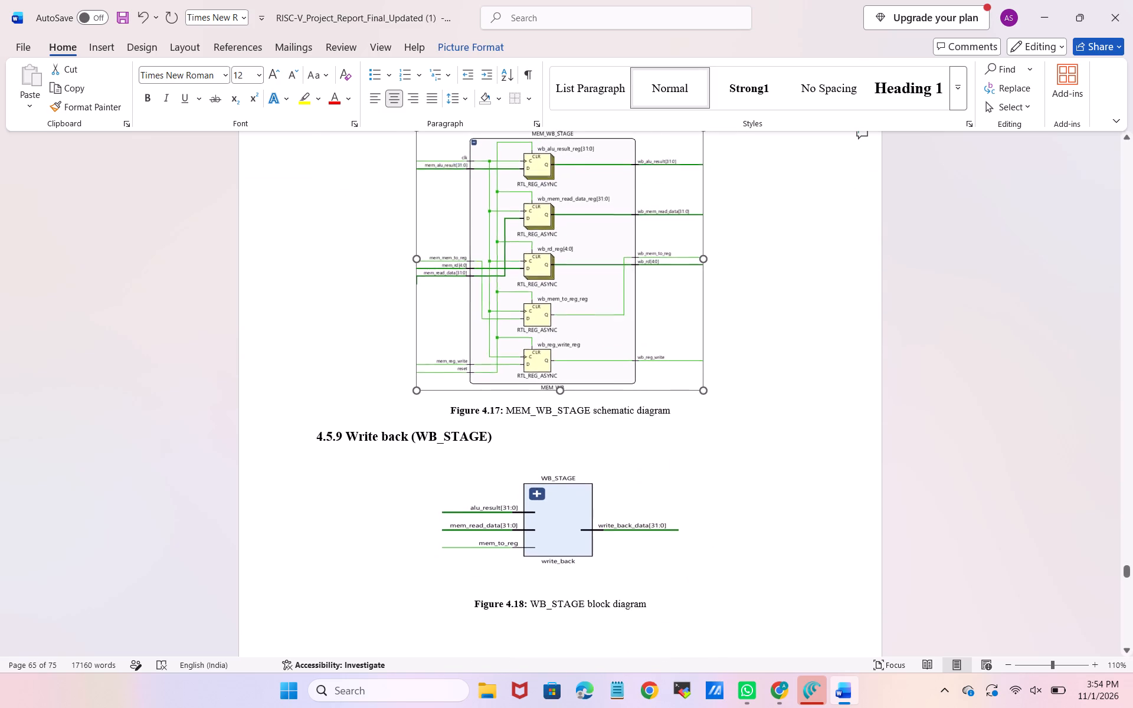
{"action": "left_click_drag", "start_coordinate": [676, 389], "coordinate": [621, 342]}
{"action": "scroll", "coordinate": [634, 385], "scroll_direction": "down", "scroll_amount": 1}
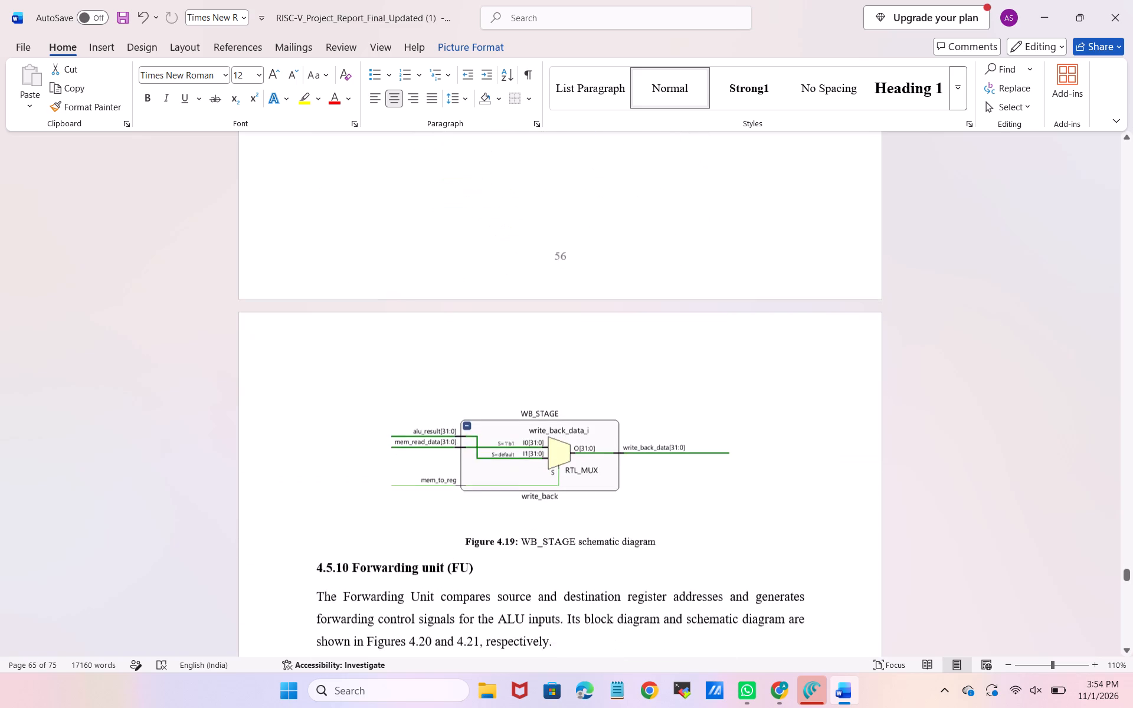
{"action": "scroll", "coordinate": [634, 385], "scroll_direction": "down", "scroll_amount": 1}
{"action": "scroll", "coordinate": [634, 385], "scroll_direction": "up", "scroll_amount": 3}
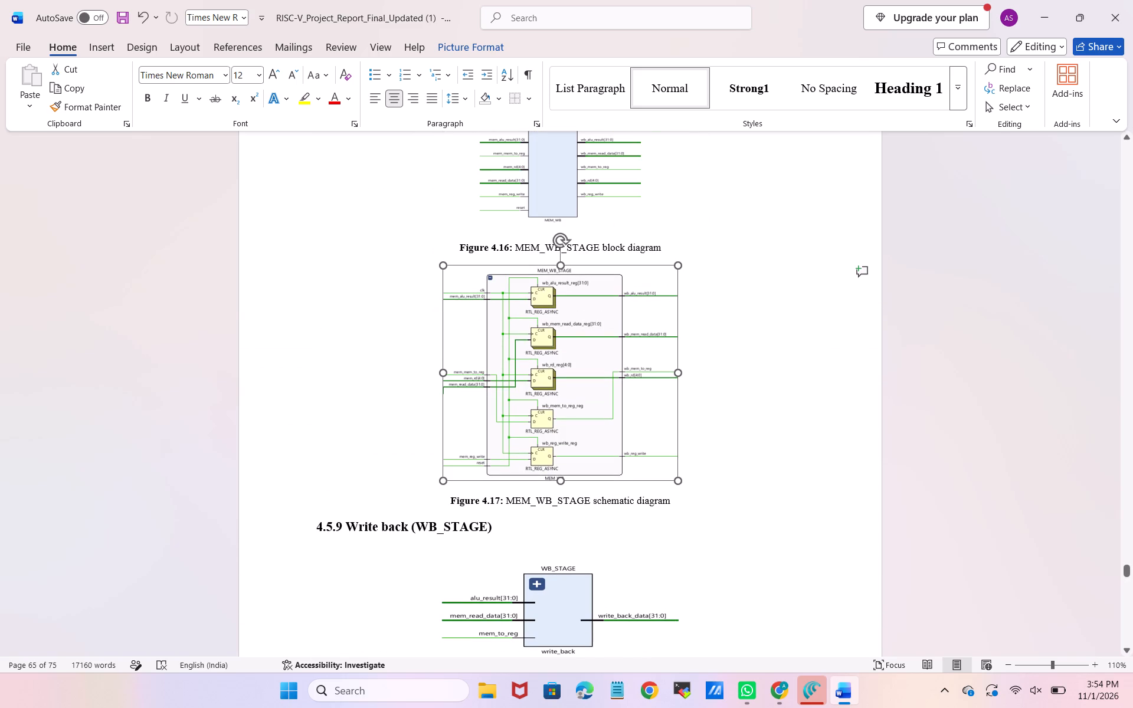
{"action": "left_click_drag", "start_coordinate": [679, 480], "coordinate": [662, 467]}
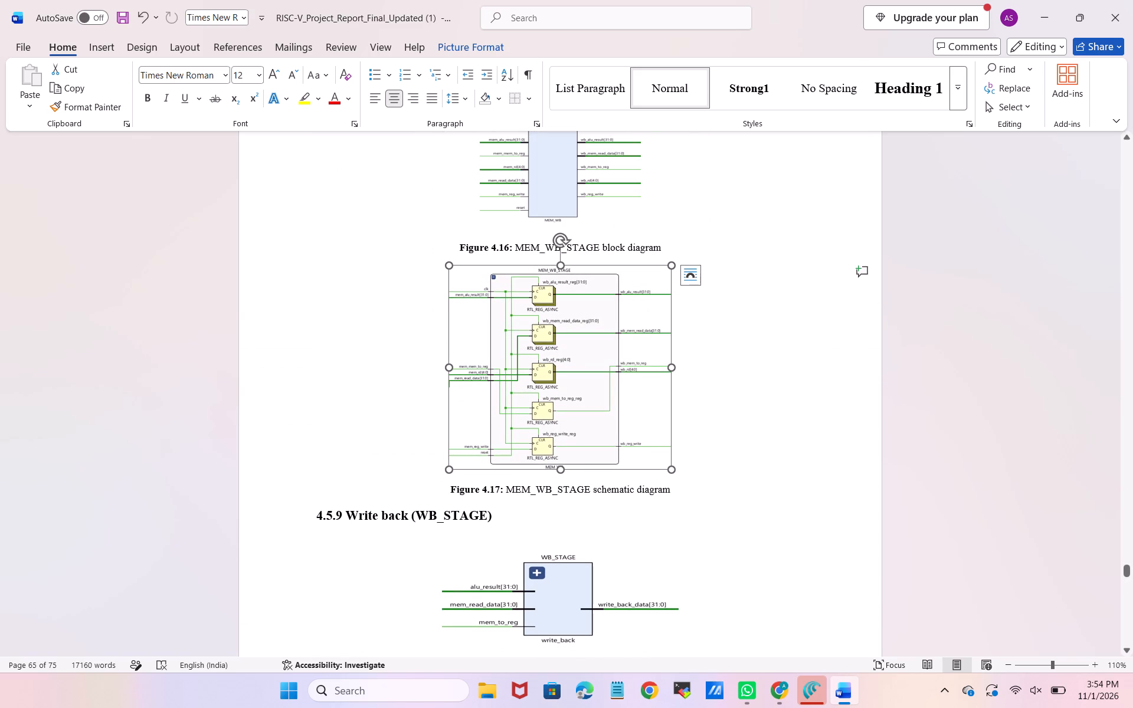
Shrink the Figure 4.18 WB_STAGE block diagram proportionally by about a quarter, to just wider than its caption.
{"action": "left_click", "coordinate": [607, 573]}
{"action": "scroll", "coordinate": [607, 573], "scroll_direction": "down", "scroll_amount": 1}
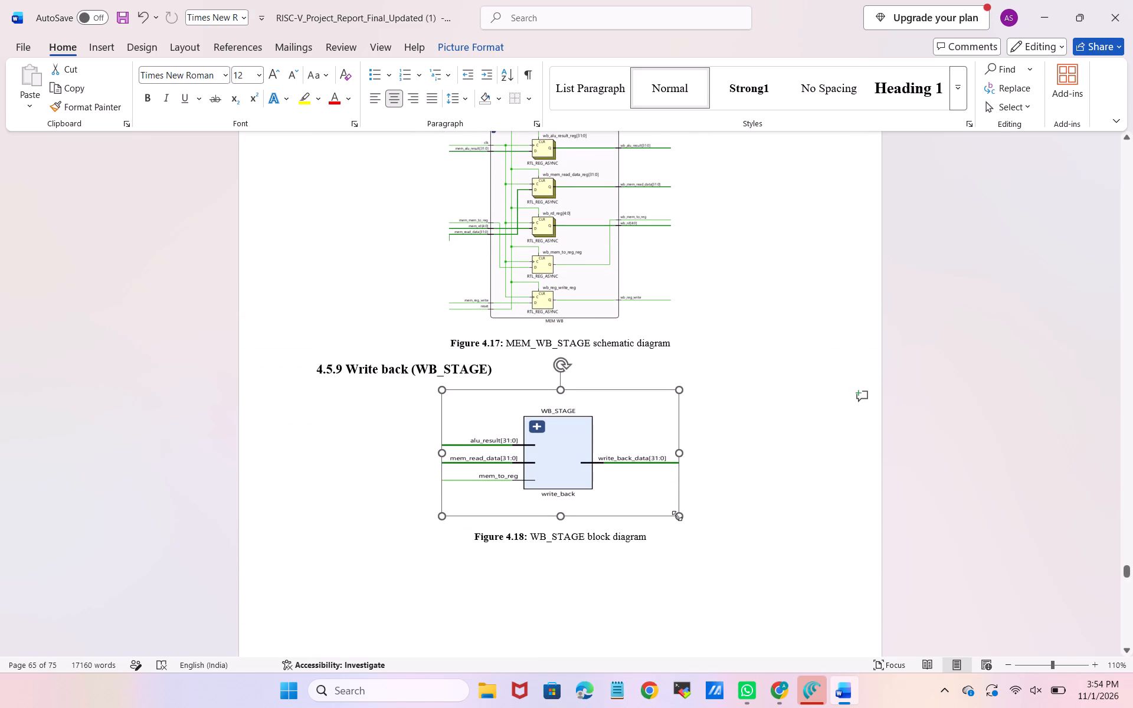
{"action": "left_click_drag", "start_coordinate": [676, 516], "coordinate": [622, 477]}
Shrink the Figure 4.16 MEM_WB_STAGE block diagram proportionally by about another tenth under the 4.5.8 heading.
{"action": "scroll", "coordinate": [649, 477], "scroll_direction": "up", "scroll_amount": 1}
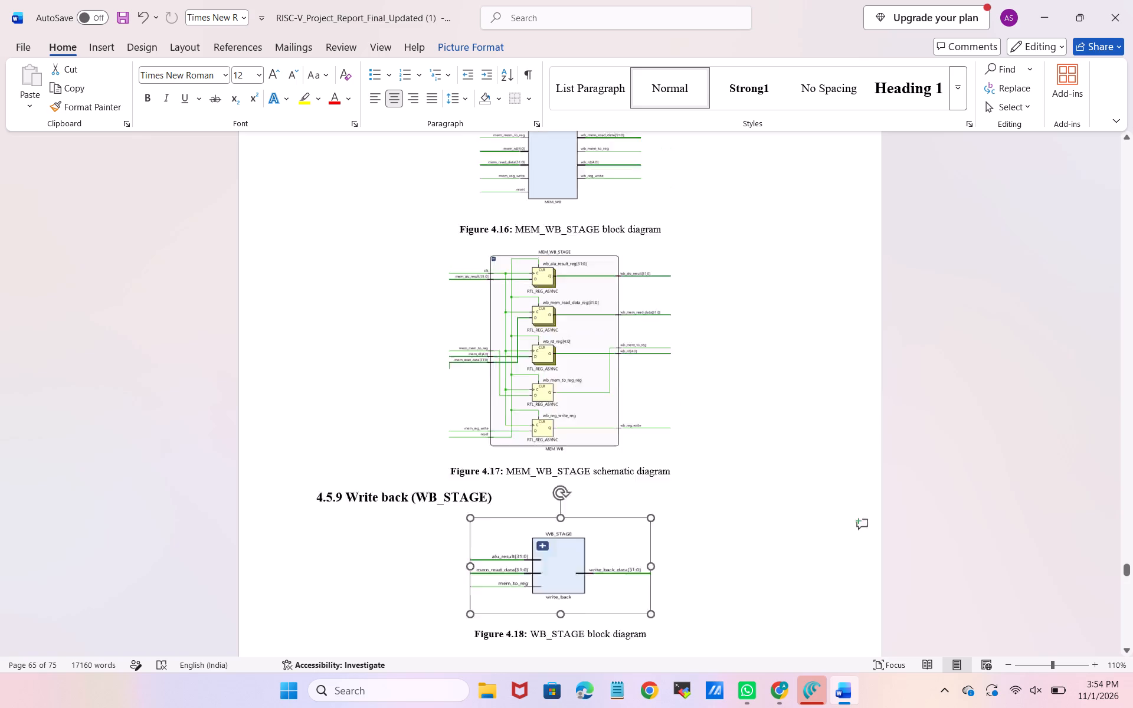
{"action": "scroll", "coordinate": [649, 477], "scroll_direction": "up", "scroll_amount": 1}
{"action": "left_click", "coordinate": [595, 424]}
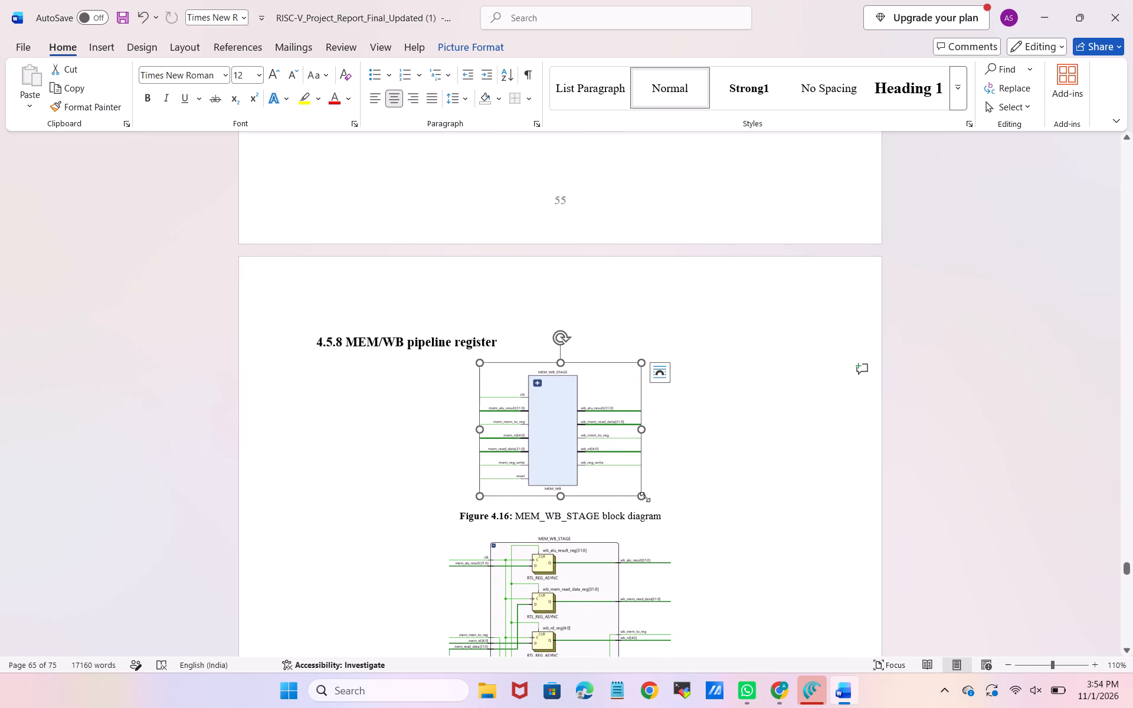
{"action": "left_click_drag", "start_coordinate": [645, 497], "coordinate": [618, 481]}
Shrink the Figure 4.19 WB_STAGE schematic proportionally by about a fifth on page 56.
{"action": "scroll", "coordinate": [618, 481], "scroll_direction": "down", "scroll_amount": 2}
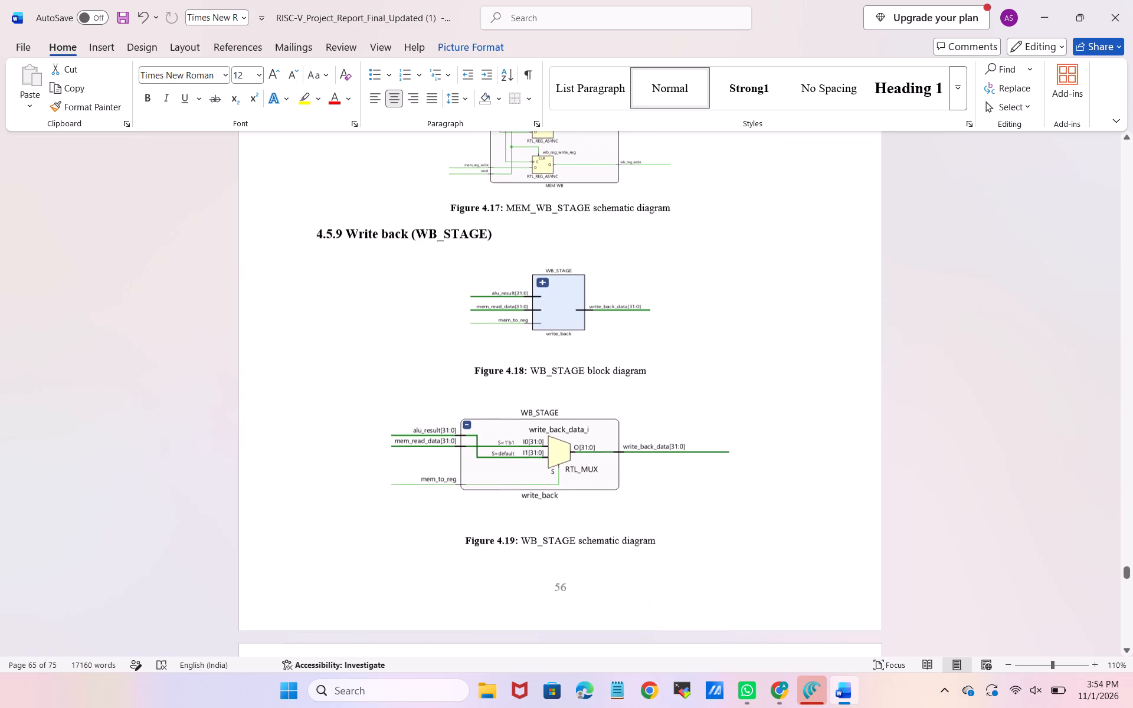
{"action": "left_click", "coordinate": [618, 481]}
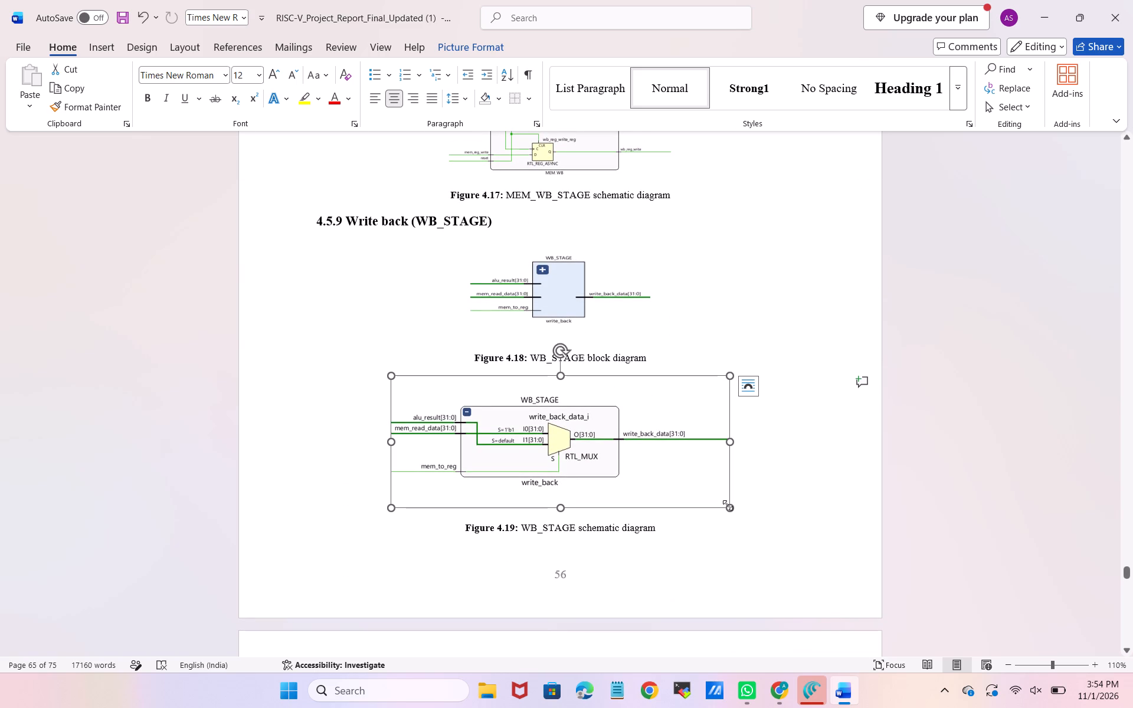
{"action": "left_click_drag", "start_coordinate": [728, 505], "coordinate": [672, 480]}
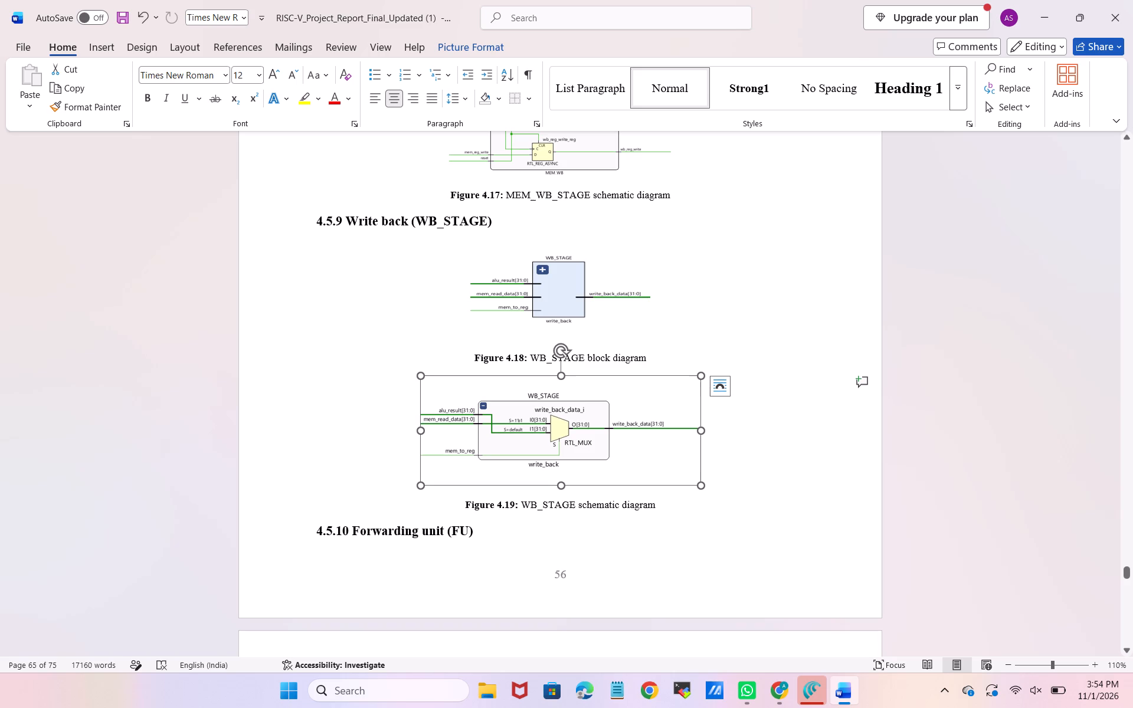
{"action": "left_click_drag", "start_coordinate": [700, 484], "coordinate": [692, 480]}
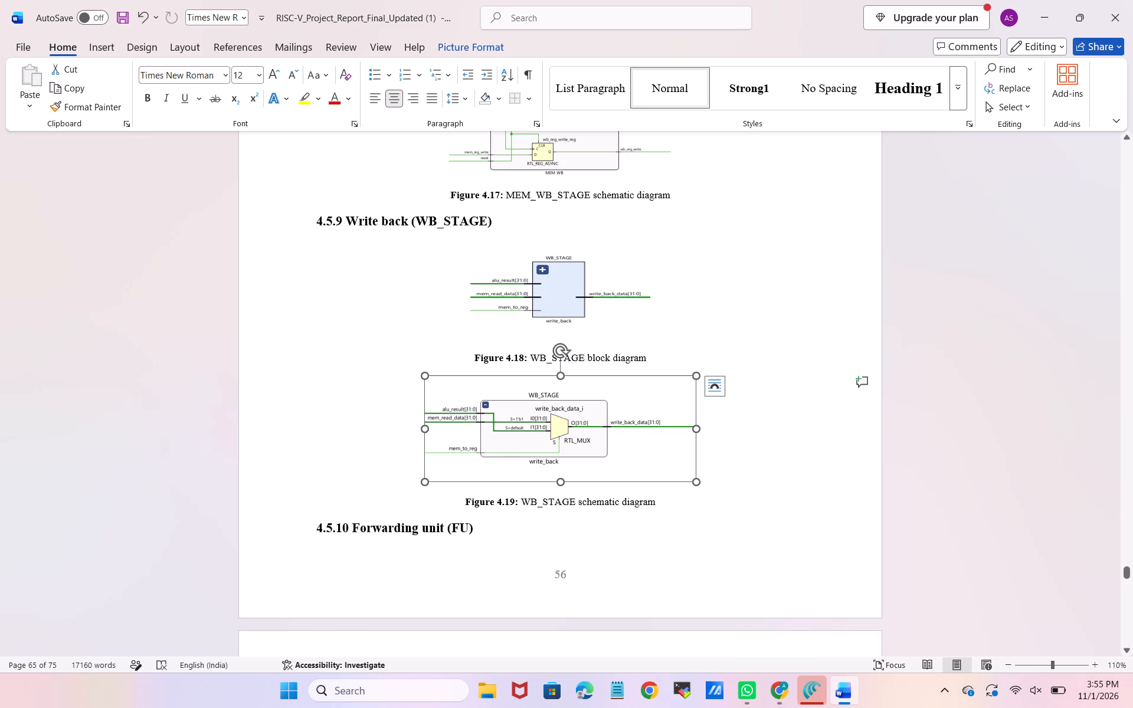
Enlarge the Figure 4.16 MEM_WB_STAGE block diagram proportionally by about 15 percent, keeping it narrower than its caption.
{"action": "scroll", "coordinate": [591, 295], "scroll_direction": "up", "scroll_amount": 2}
{"action": "left_click", "coordinate": [591, 295]}
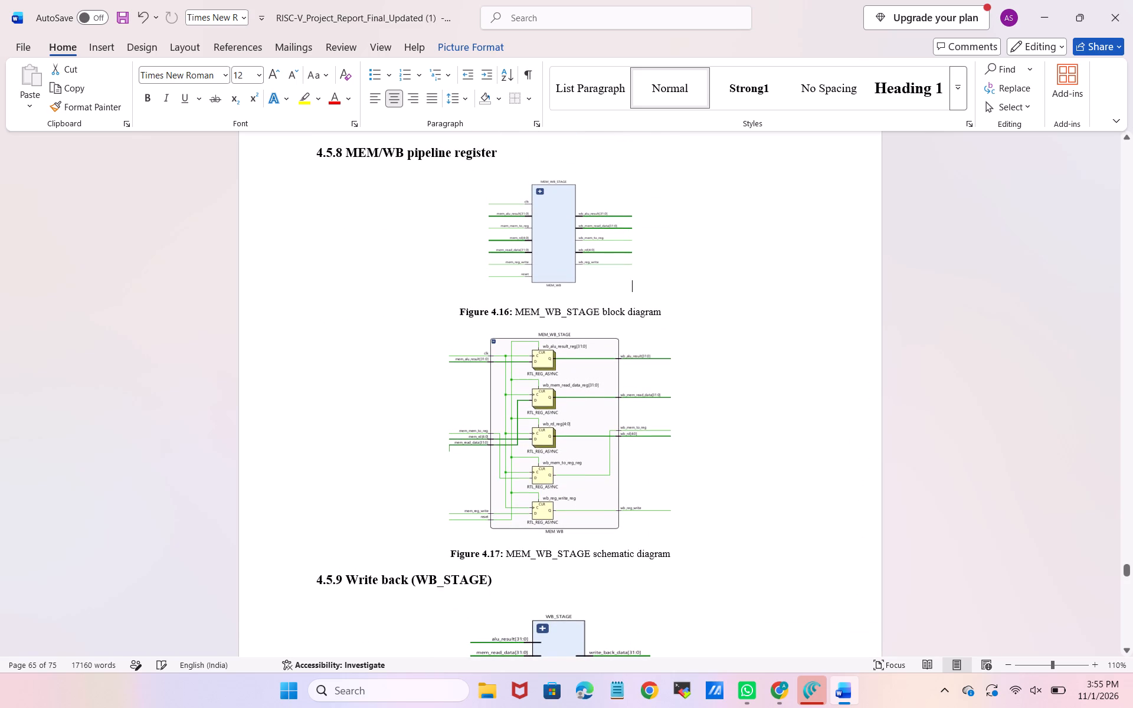
{"action": "left_click", "coordinate": [590, 259]}
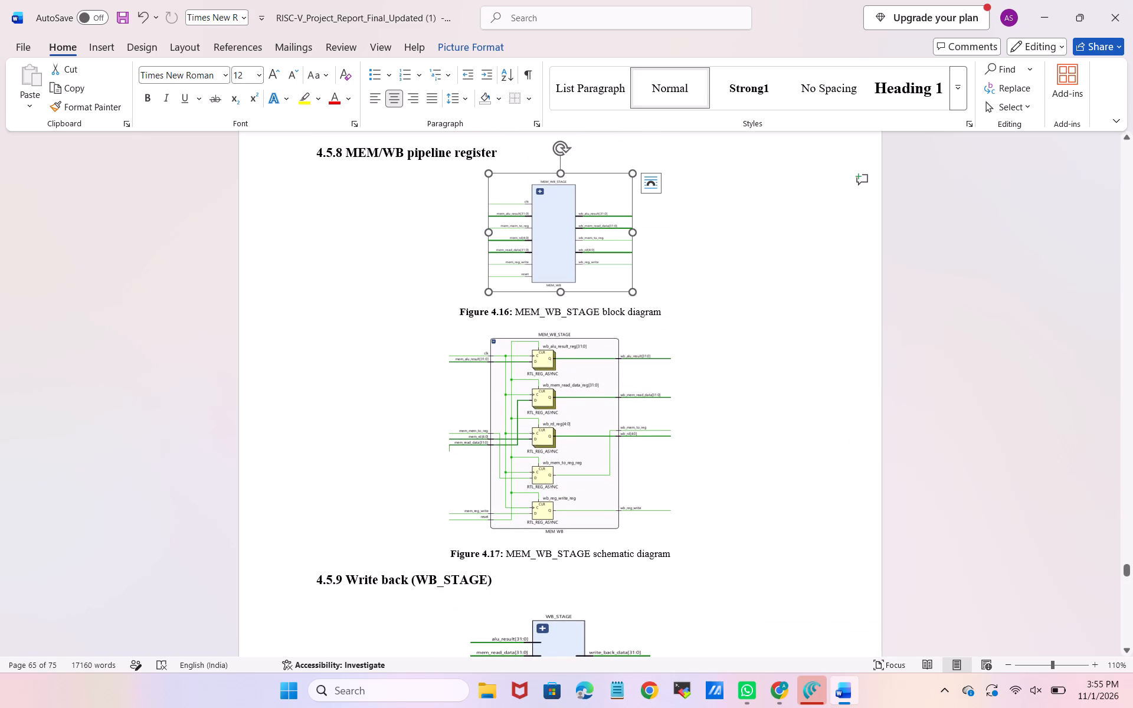
{"action": "left_click_drag", "start_coordinate": [634, 295], "coordinate": [653, 301]}
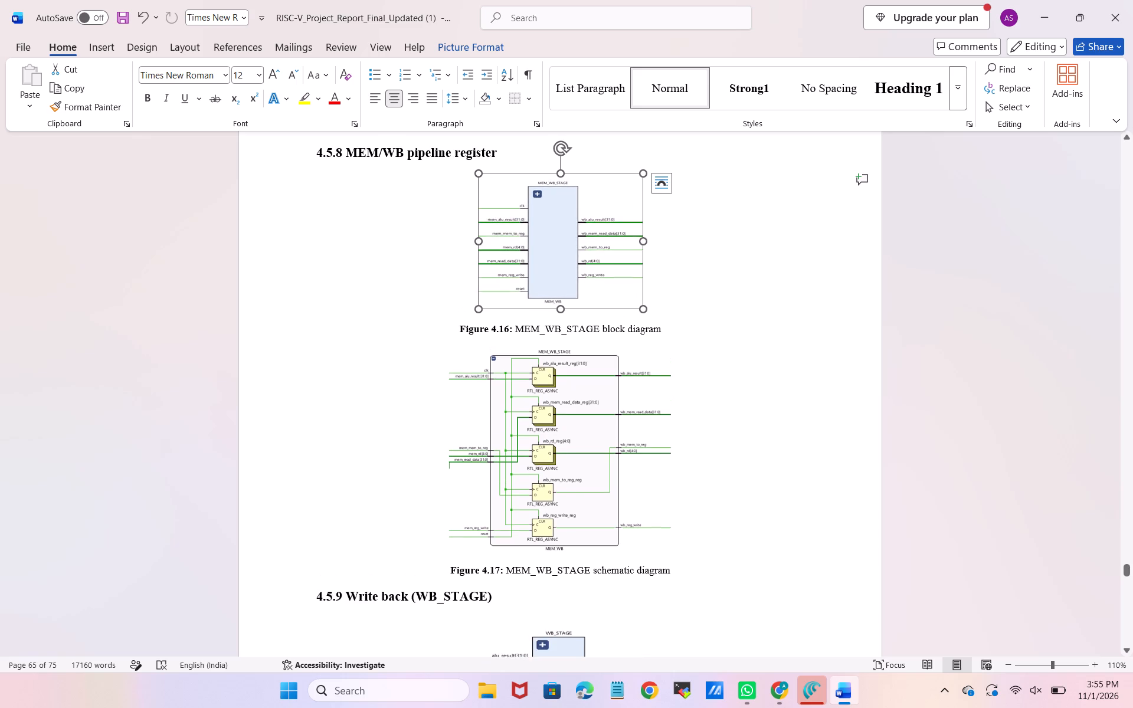
Shrink the Figure 4.20 forwarding unit block diagram proportionally by about a fifth, to slightly narrower than its caption.
{"action": "scroll", "coordinate": [653, 301], "scroll_direction": "down", "scroll_amount": 4}
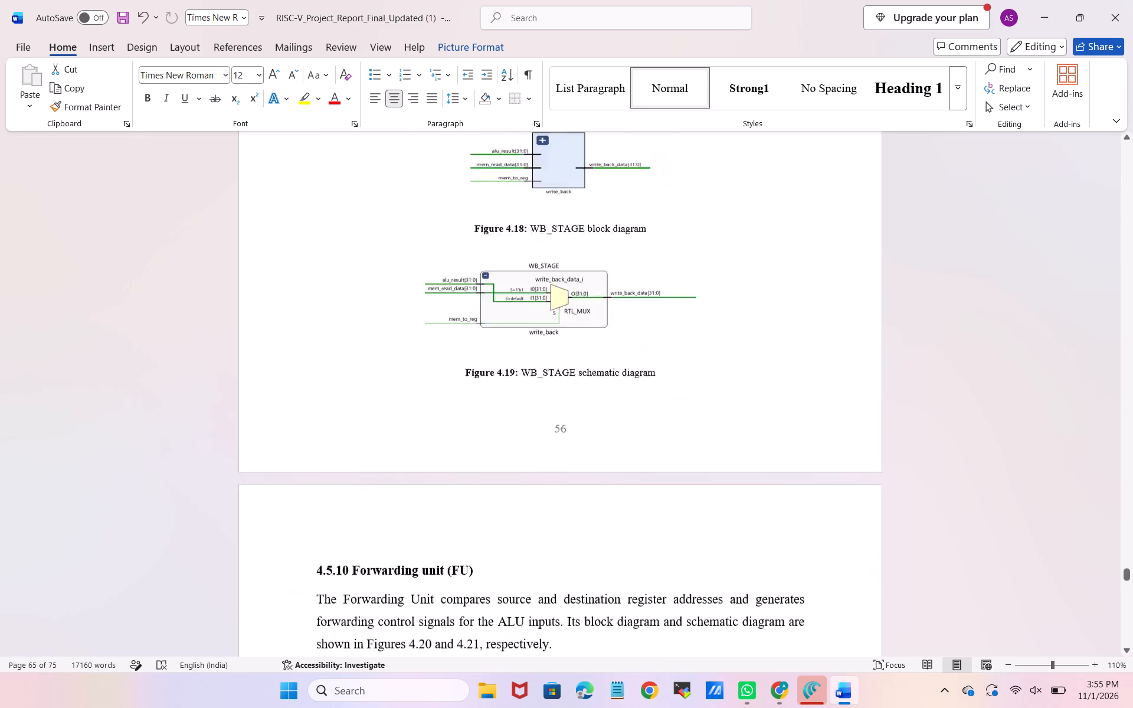
{"action": "scroll", "coordinate": [653, 301], "scroll_direction": "down", "scroll_amount": 1}
{"action": "scroll", "coordinate": [580, 540], "scroll_direction": "down", "scroll_amount": 1}
{"action": "left_click", "coordinate": [573, 349]}
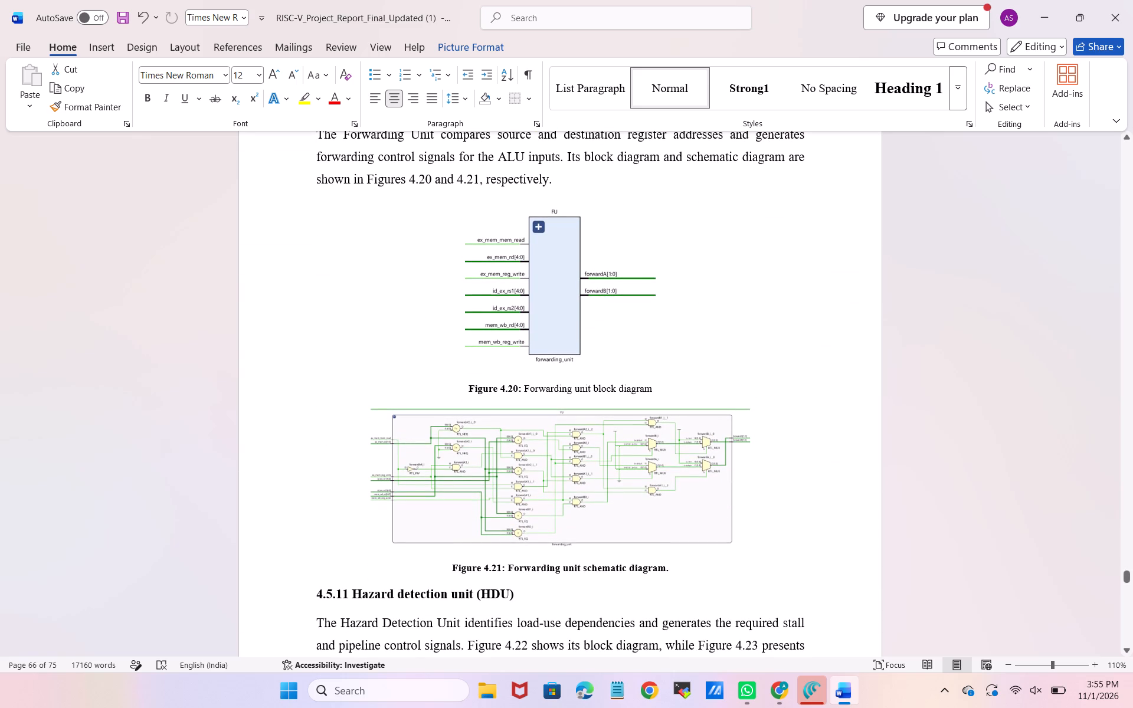
{"action": "left_click_drag", "start_coordinate": [655, 365], "coordinate": [621, 338]}
Enlarge the Figure 4.21 forwarding unit schematic diagram proportionally by about a tenth on page 57.
{"action": "left_click", "coordinate": [694, 477]}
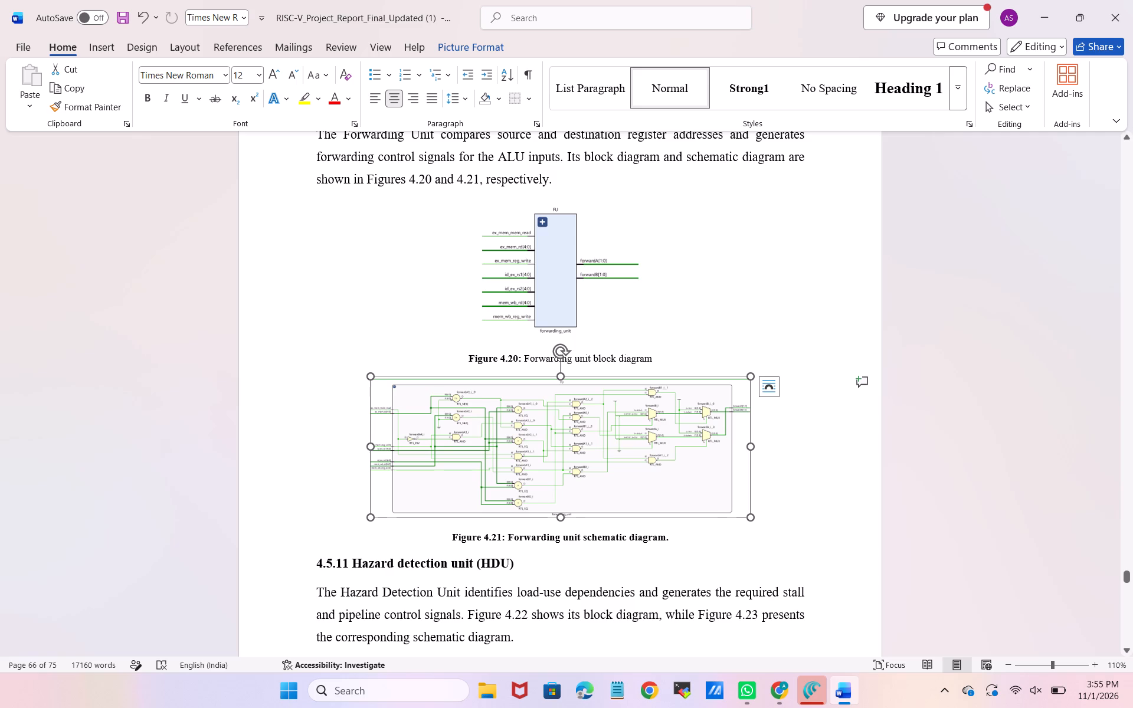
{"action": "scroll", "coordinate": [694, 477], "scroll_direction": "down", "scroll_amount": 2}
{"action": "scroll", "coordinate": [644, 405], "scroll_direction": "down", "scroll_amount": 1}
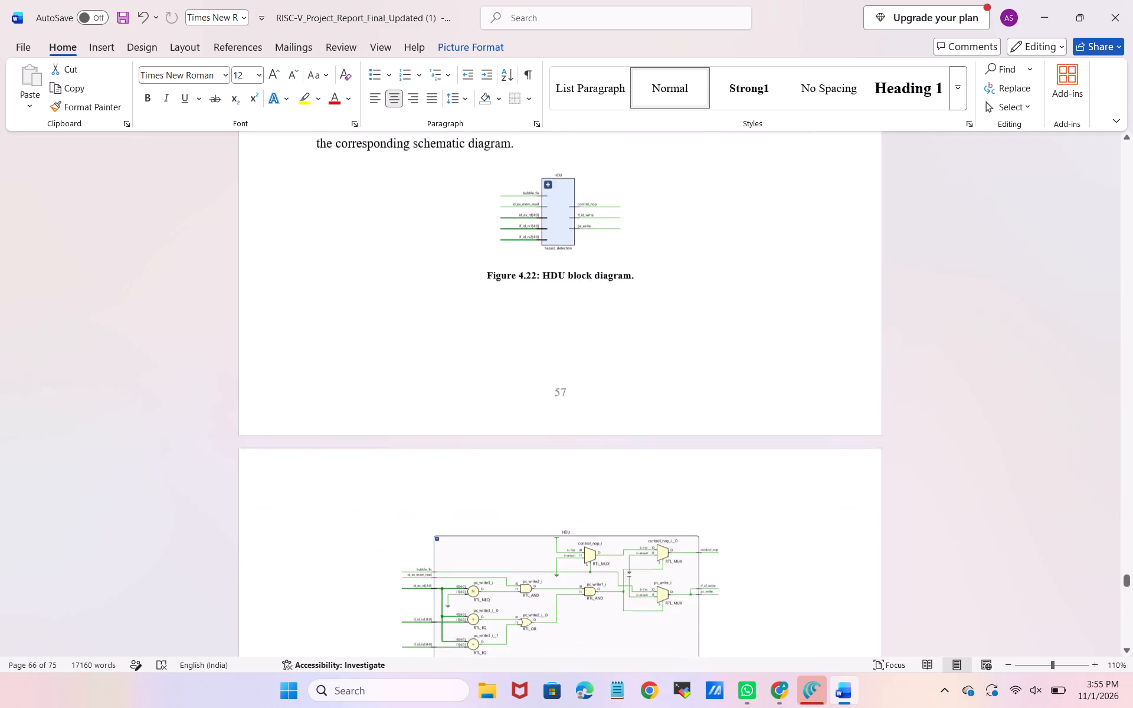
{"action": "scroll", "coordinate": [644, 405], "scroll_direction": "down", "scroll_amount": 1}
{"action": "scroll", "coordinate": [644, 405], "scroll_direction": "up", "scroll_amount": 2}
{"action": "scroll", "coordinate": [644, 405], "scroll_direction": "down", "scroll_amount": 3}
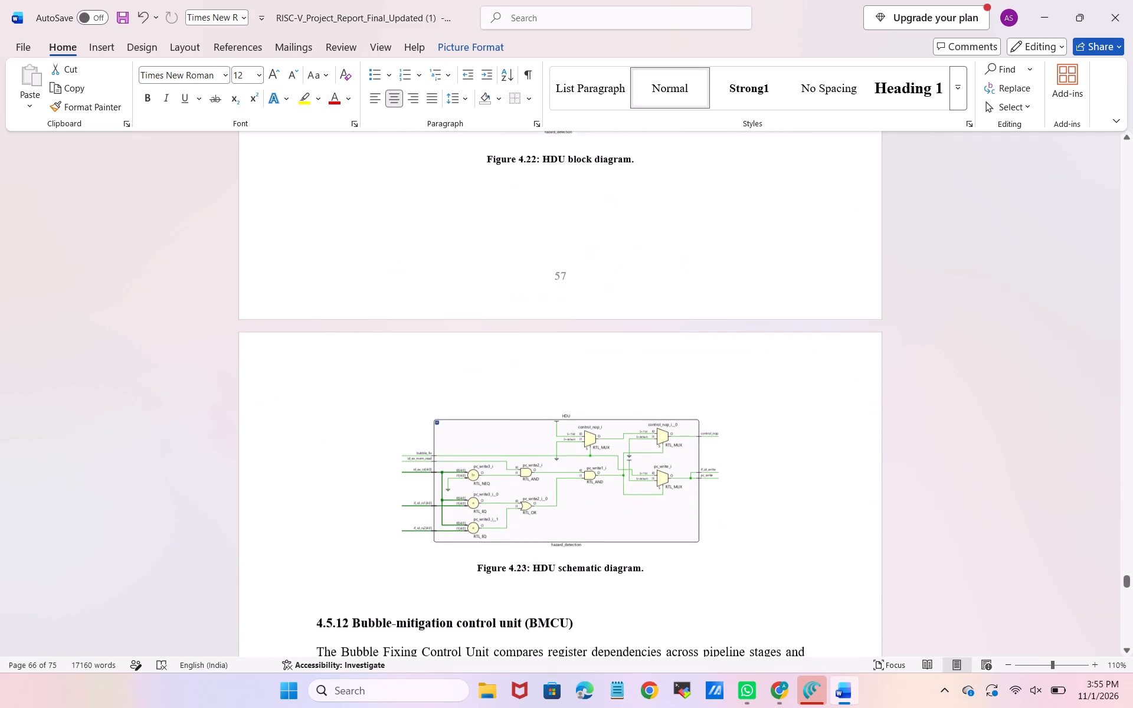
{"action": "scroll", "coordinate": [602, 247], "scroll_direction": "up", "scroll_amount": 2}
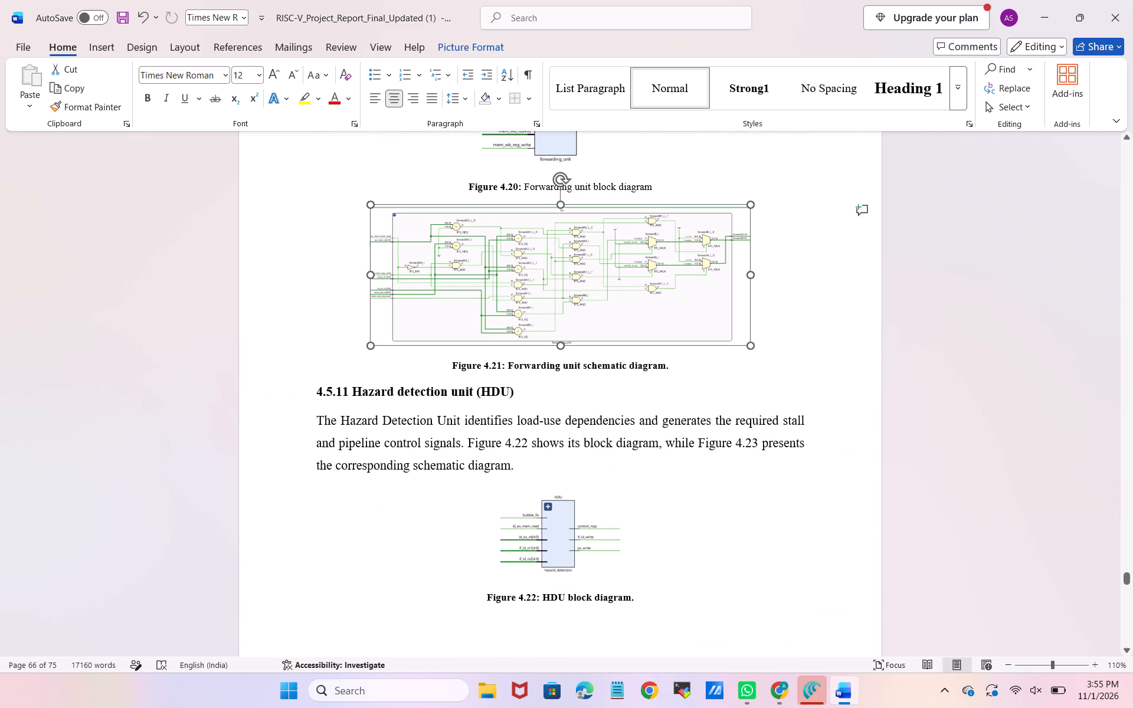
{"action": "left_click_drag", "start_coordinate": [751, 345], "coordinate": [765, 354]}
{"action": "left_click_drag", "start_coordinate": [765, 354], "coordinate": [767, 355]}
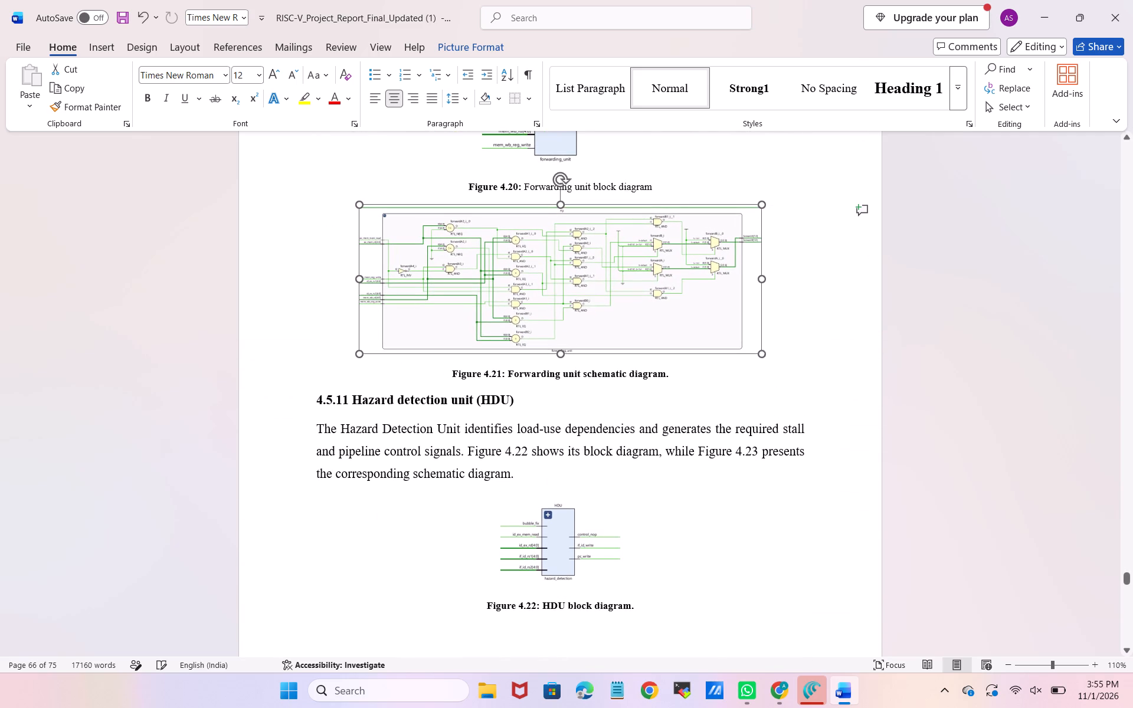
{"action": "left_click_drag", "start_coordinate": [767, 355], "coordinate": [772, 360]}
Enlarge the Figure 4.22 HDU block diagram proportionally by about 30 percent, to slightly wider than its caption.
{"action": "scroll", "coordinate": [690, 439], "scroll_direction": "down", "scroll_amount": 1}
{"action": "left_click", "coordinate": [591, 458]}
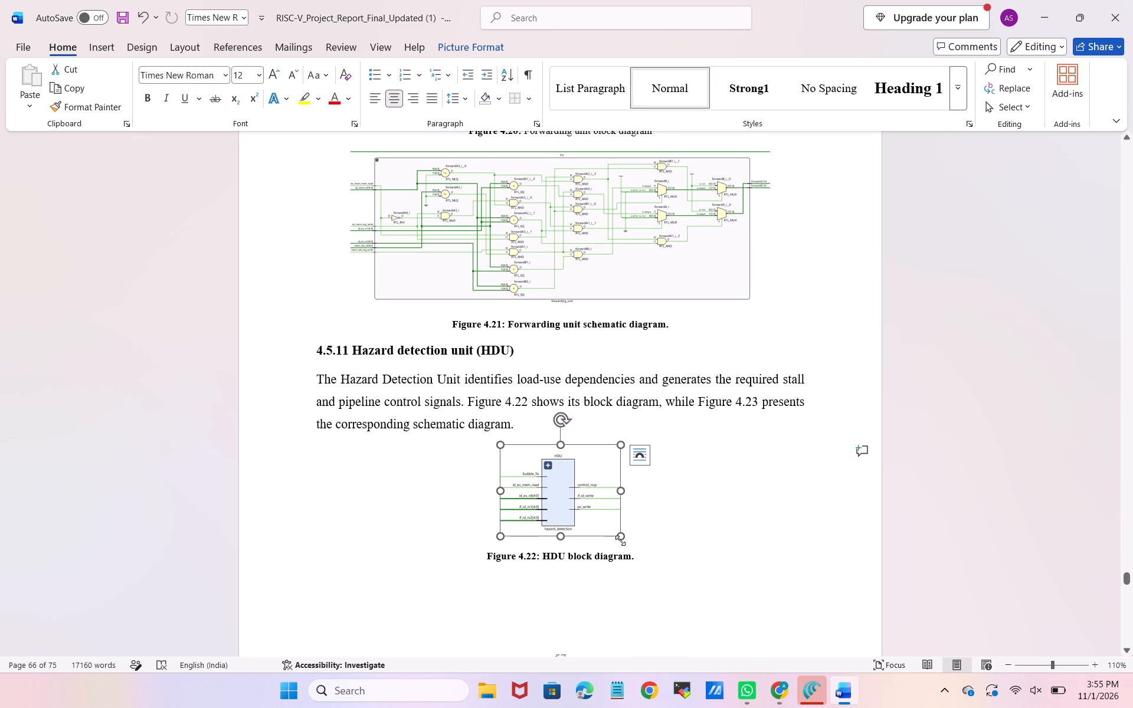
{"action": "left_click_drag", "start_coordinate": [620, 540], "coordinate": [655, 548]}
Delete the empty paragraph between the Figure 4.23 caption and the 4.5.12 Bubble-mitigation control unit heading.
{"action": "scroll", "coordinate": [655, 548], "scroll_direction": "up", "scroll_amount": 1}
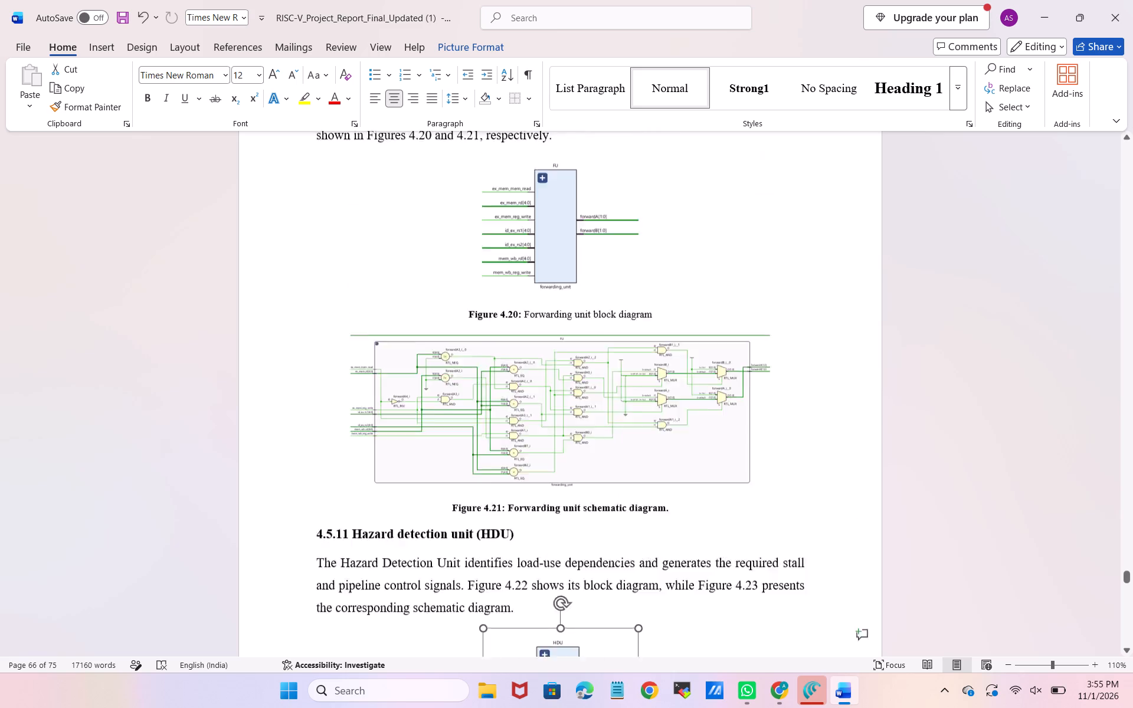
{"action": "scroll", "coordinate": [655, 548], "scroll_direction": "up", "scroll_amount": 1}
{"action": "scroll", "coordinate": [655, 548], "scroll_direction": "down", "scroll_amount": 1}
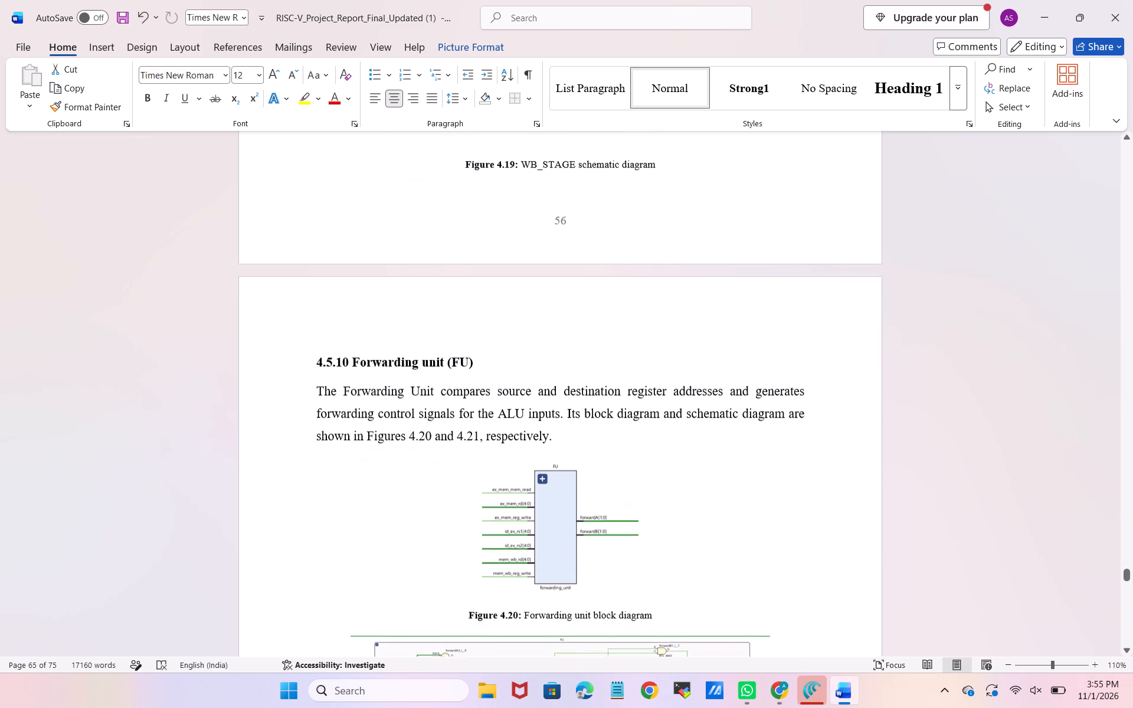
{"action": "scroll", "coordinate": [655, 548], "scroll_direction": "down", "scroll_amount": 1}
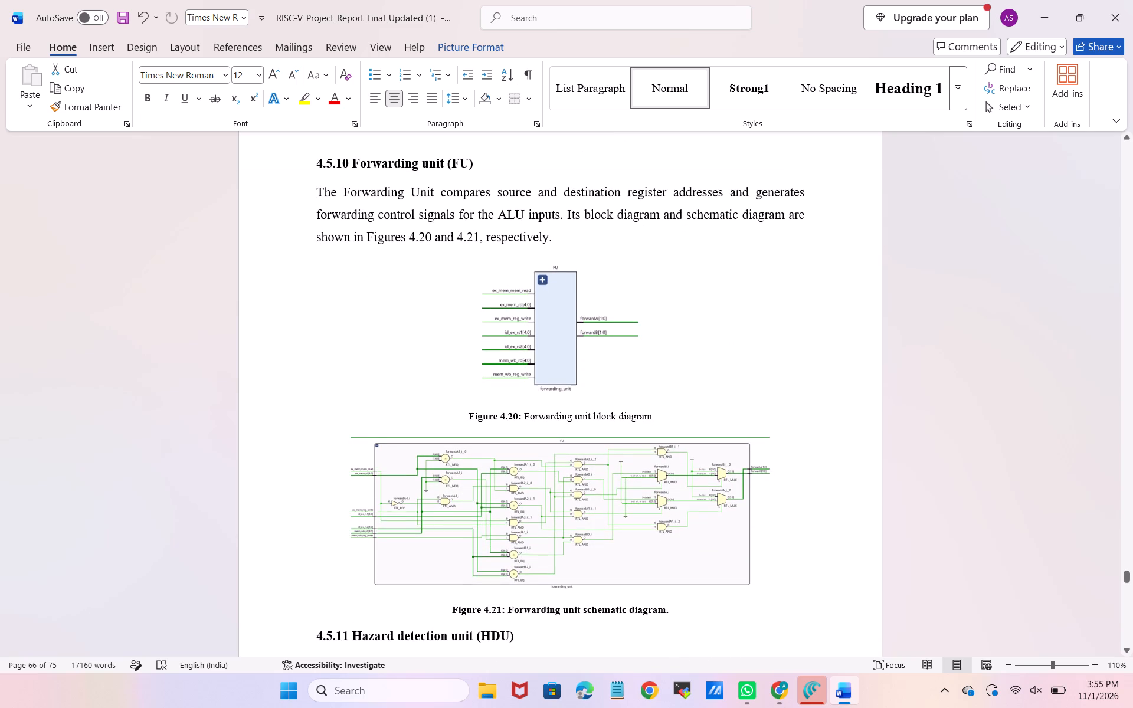
{"action": "scroll", "coordinate": [651, 425], "scroll_direction": "down", "scroll_amount": 3}
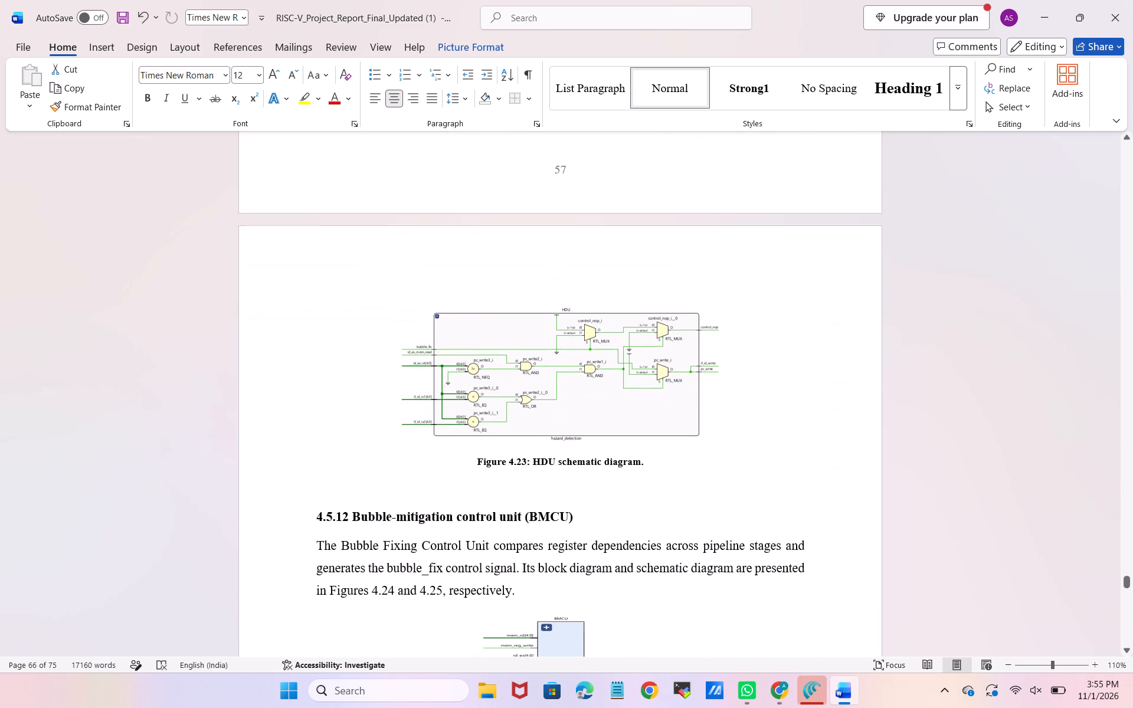
{"action": "left_click", "coordinate": [631, 364]}
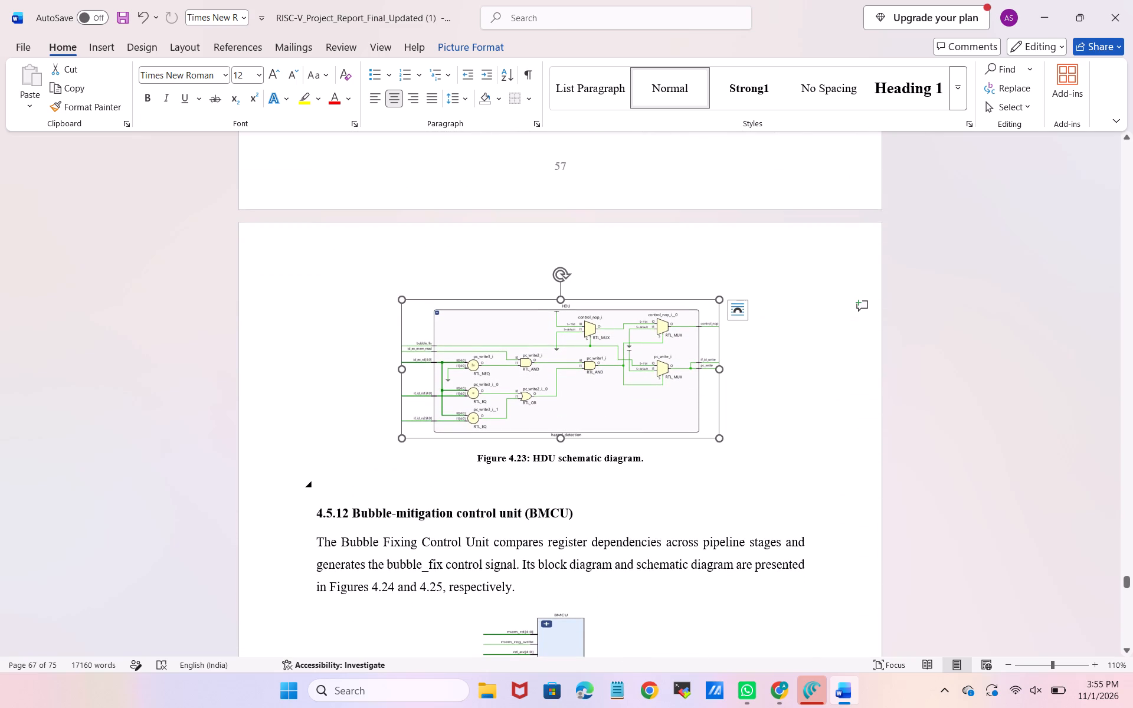
{"action": "left_click", "coordinate": [604, 489]}
{"action": "key", "text": "backslash"}
{"action": "key", "text": "BackSpace"}
{"action": "key", "text": "BackSpace"}
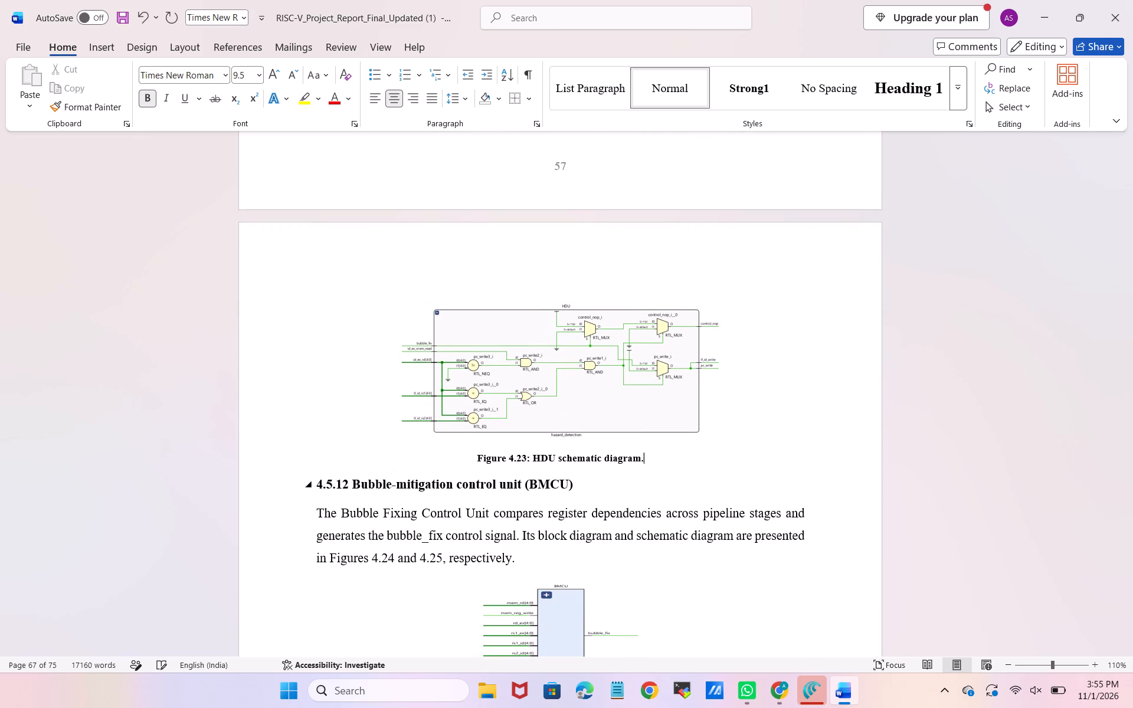
Delete the period at the end of the Figure 4.27 power summary caption.
{"action": "scroll", "coordinate": [604, 489], "scroll_direction": "down", "scroll_amount": 1}
{"action": "scroll", "coordinate": [550, 346], "scroll_direction": "down", "scroll_amount": 1}
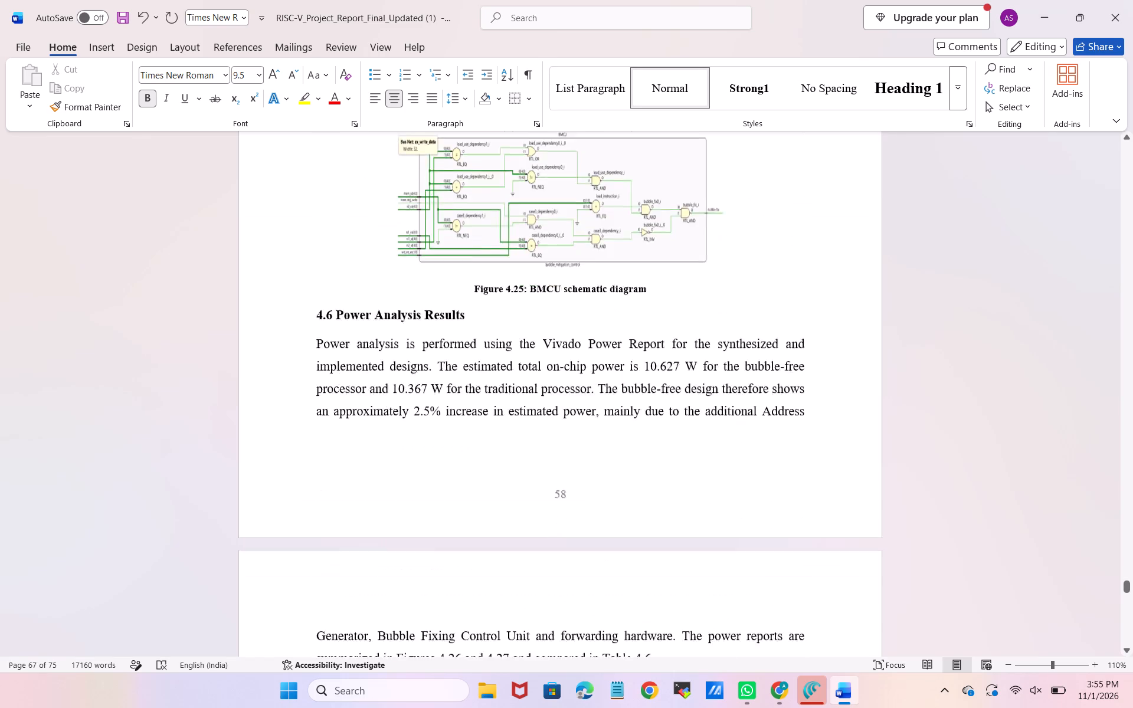
{"action": "scroll", "coordinate": [550, 346], "scroll_direction": "down", "scroll_amount": 2}
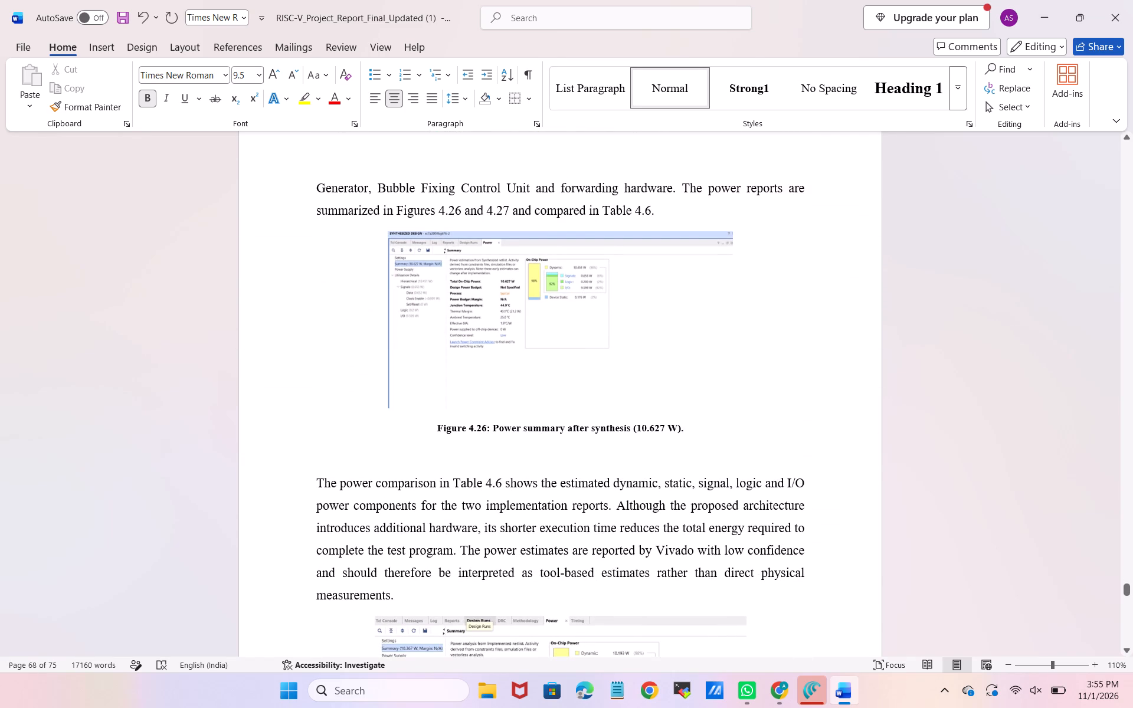
{"action": "scroll", "coordinate": [550, 346], "scroll_direction": "down", "scroll_amount": 4}
{"action": "scroll", "coordinate": [550, 346], "scroll_direction": "up", "scroll_amount": 1}
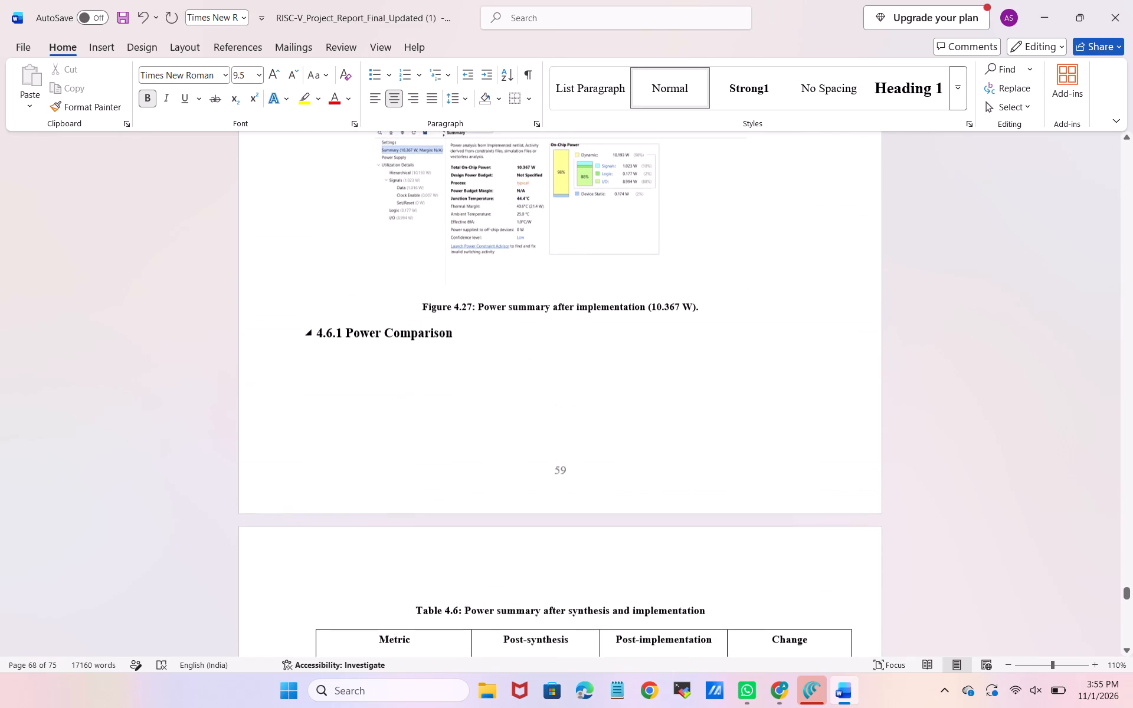
{"action": "left_click", "coordinate": [698, 304]}
{"action": "key", "text": "BackSpace"}
Insert four blank lines below the Figure 4.27 caption to push the 4.6.1 Power Comparison heading onto page 60 with its table.
{"action": "key", "text": "Return"}
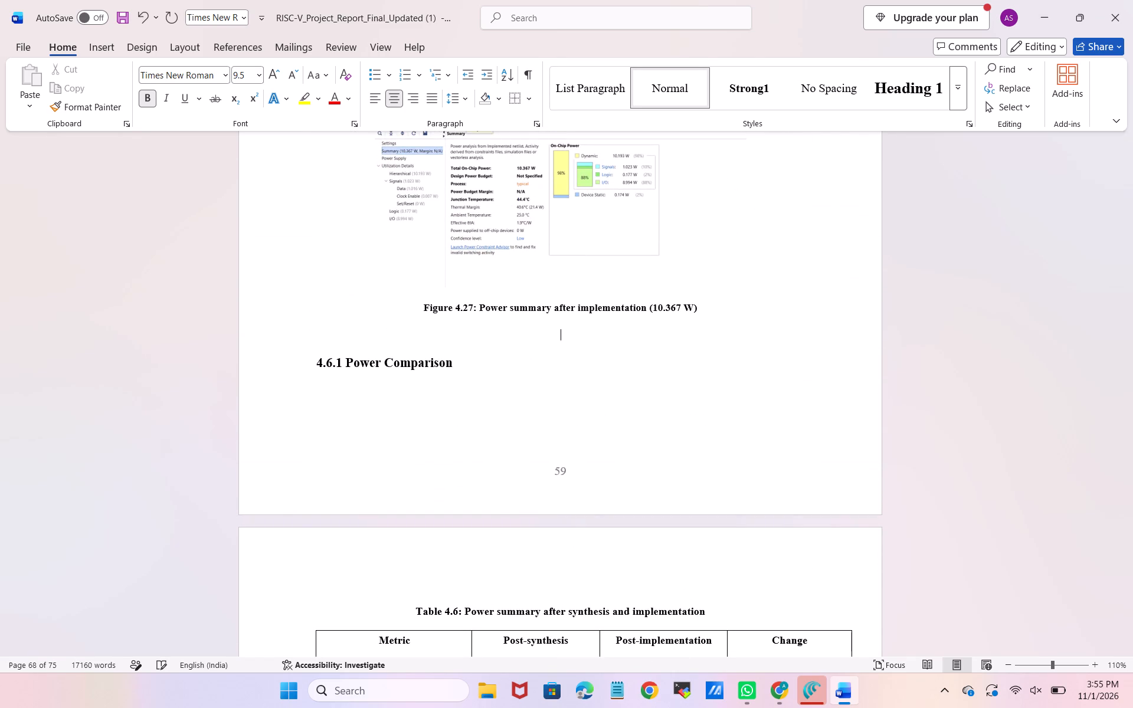
{"action": "key", "text": "Return"}
{"action": "key", "text": "Return"}
{"action": "key", "text": "Return"}
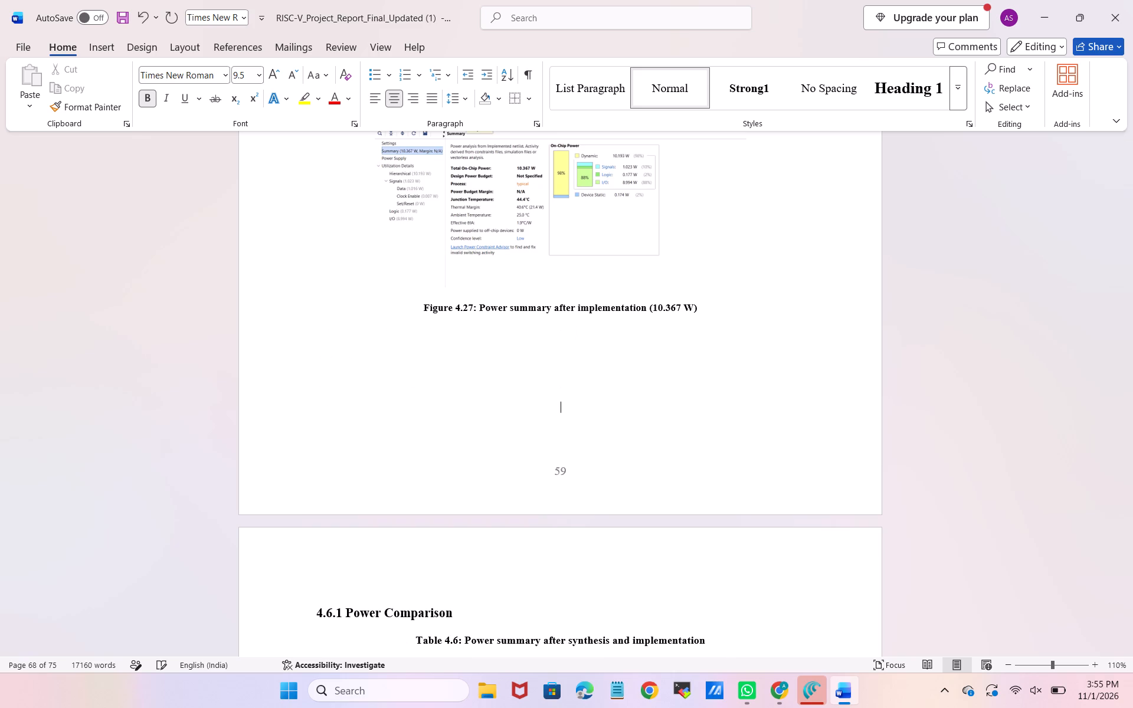
Reduce the 4.7 Comparison of Overall Performance Metrics heading to 12 pt and add space before the paragraph.
{"action": "scroll", "coordinate": [698, 304], "scroll_direction": "down", "scroll_amount": 4}
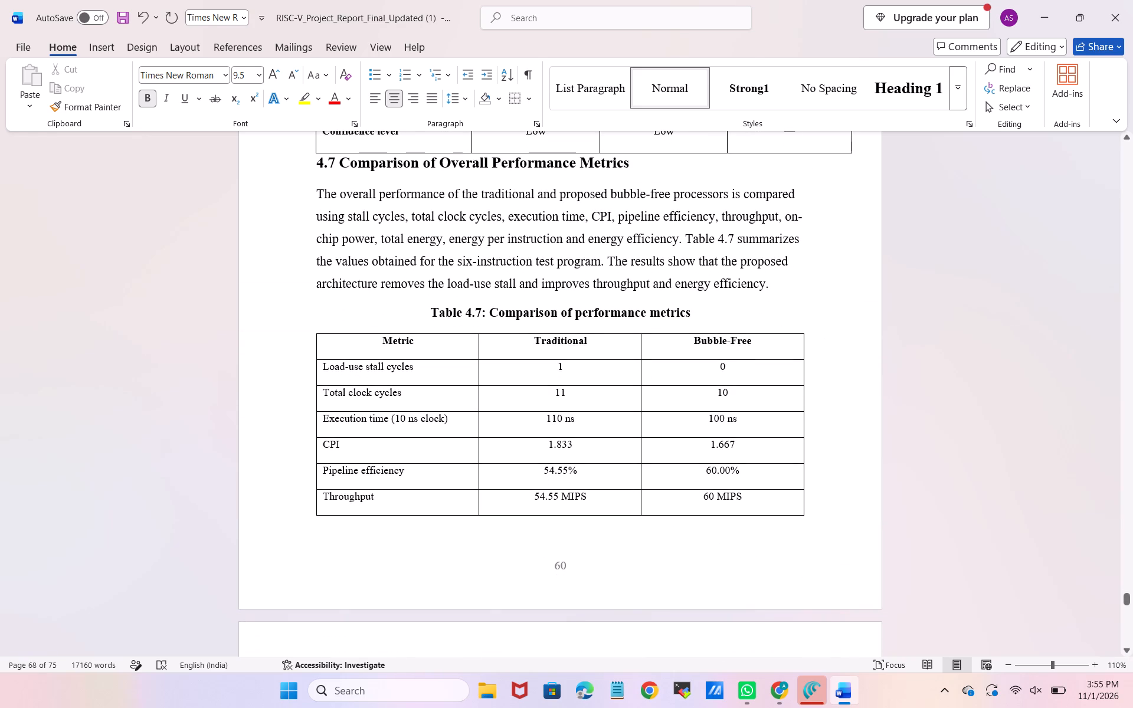
{"action": "left_click", "coordinate": [321, 166]}
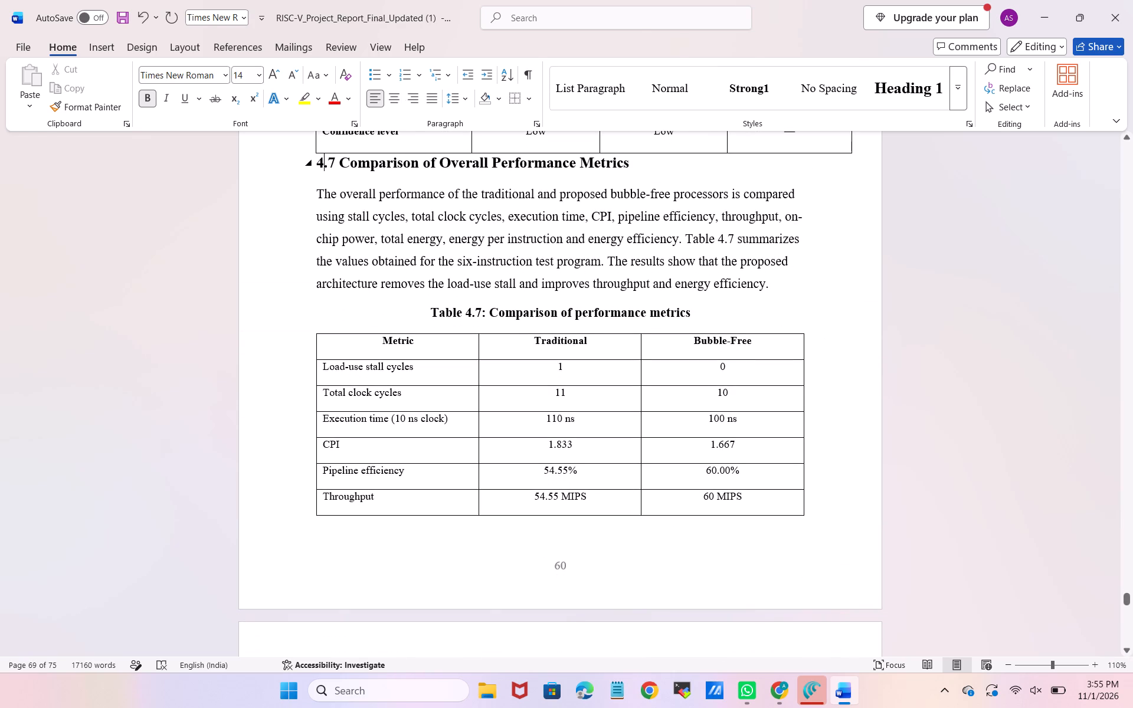
{"action": "left_click_drag", "start_coordinate": [321, 166], "coordinate": [606, 180]}
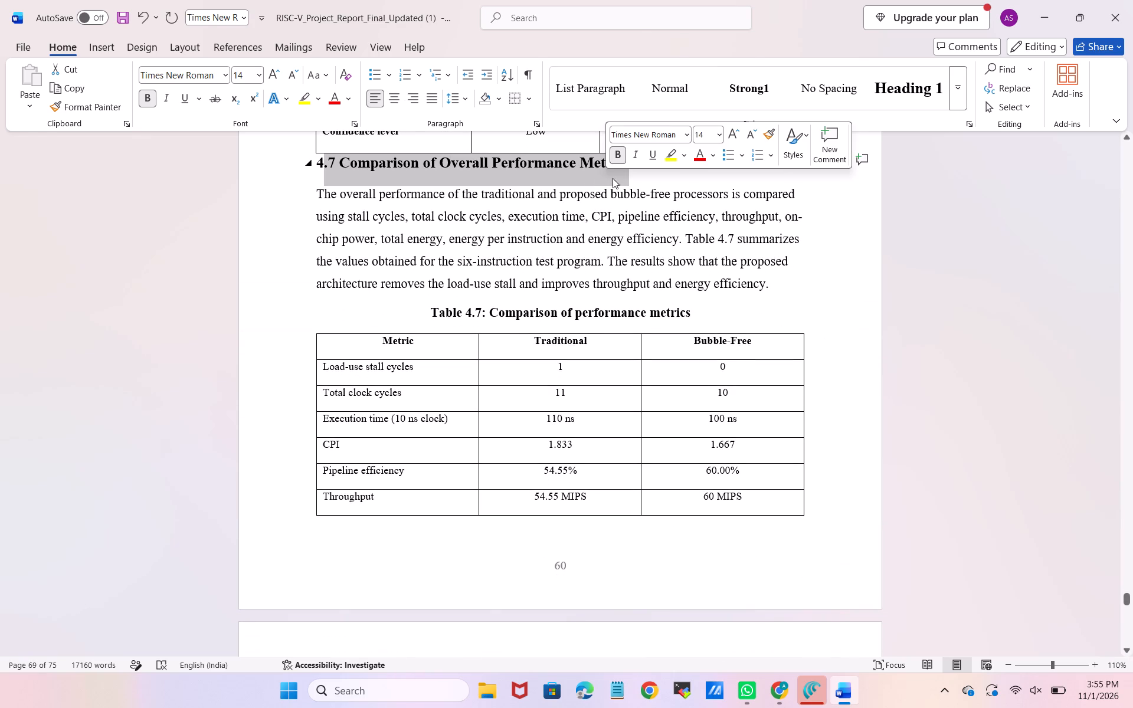
{"action": "left_click", "coordinate": [630, 176]}
{"action": "left_click_drag", "start_coordinate": [630, 176], "coordinate": [306, 169]}
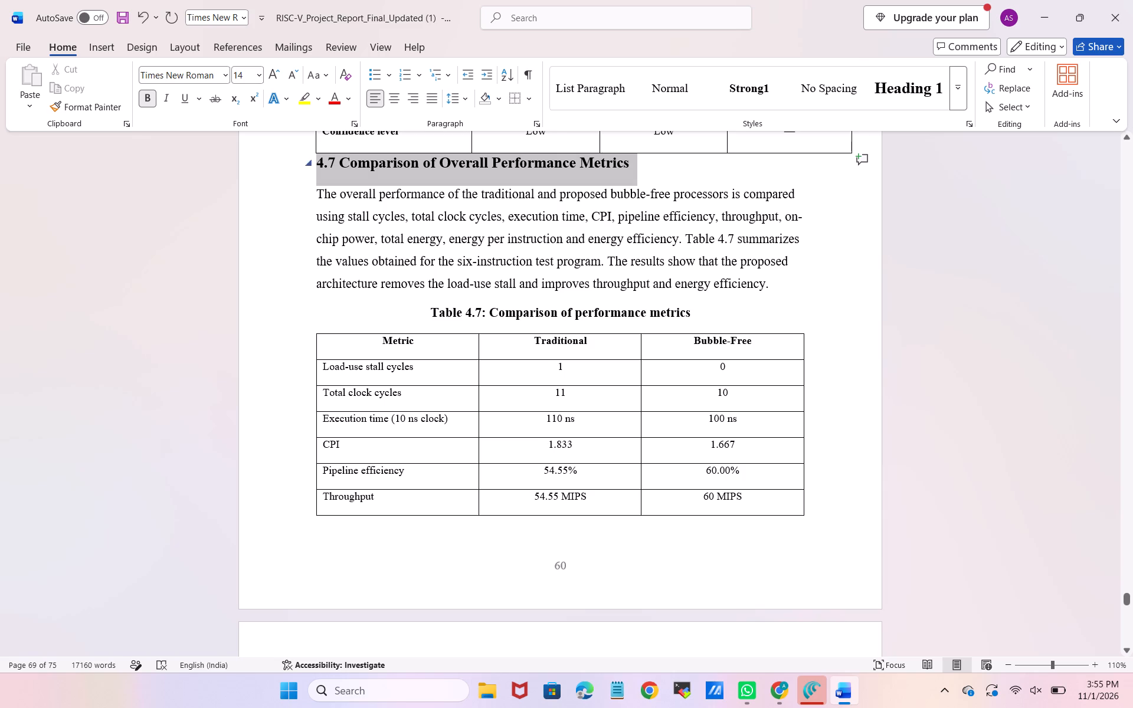
{"action": "left_click_drag", "start_coordinate": [306, 169], "coordinate": [310, 173]}
{"action": "left_click", "coordinate": [288, 77]}
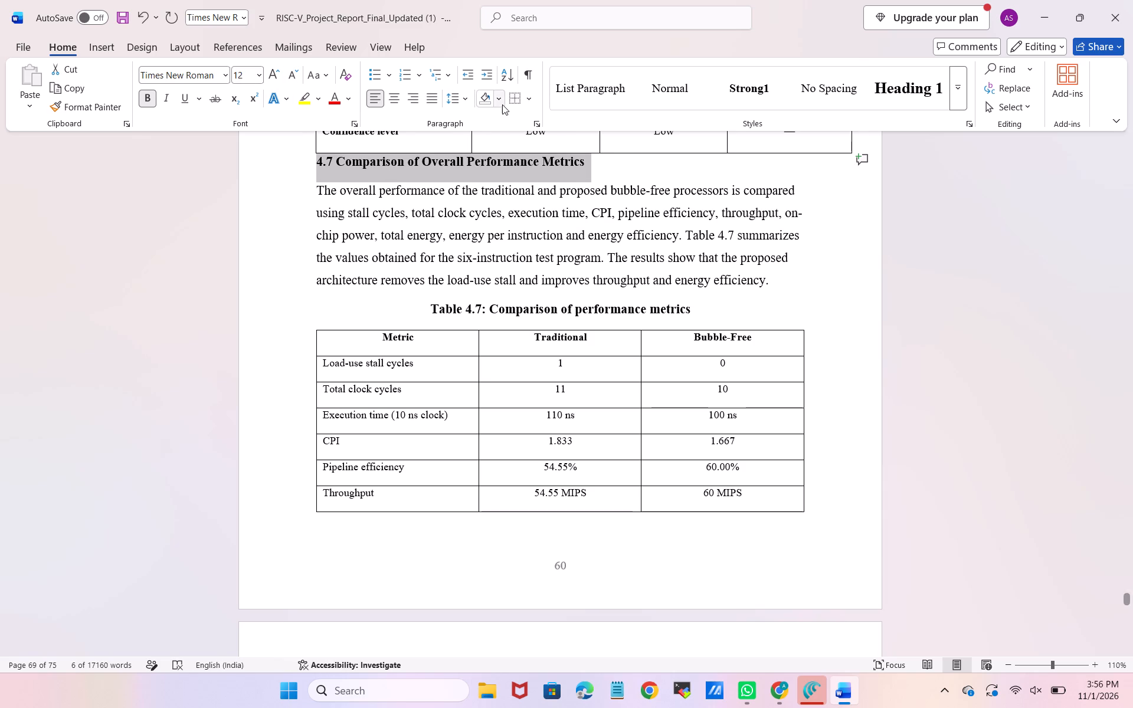
{"action": "left_click", "coordinate": [465, 100]}
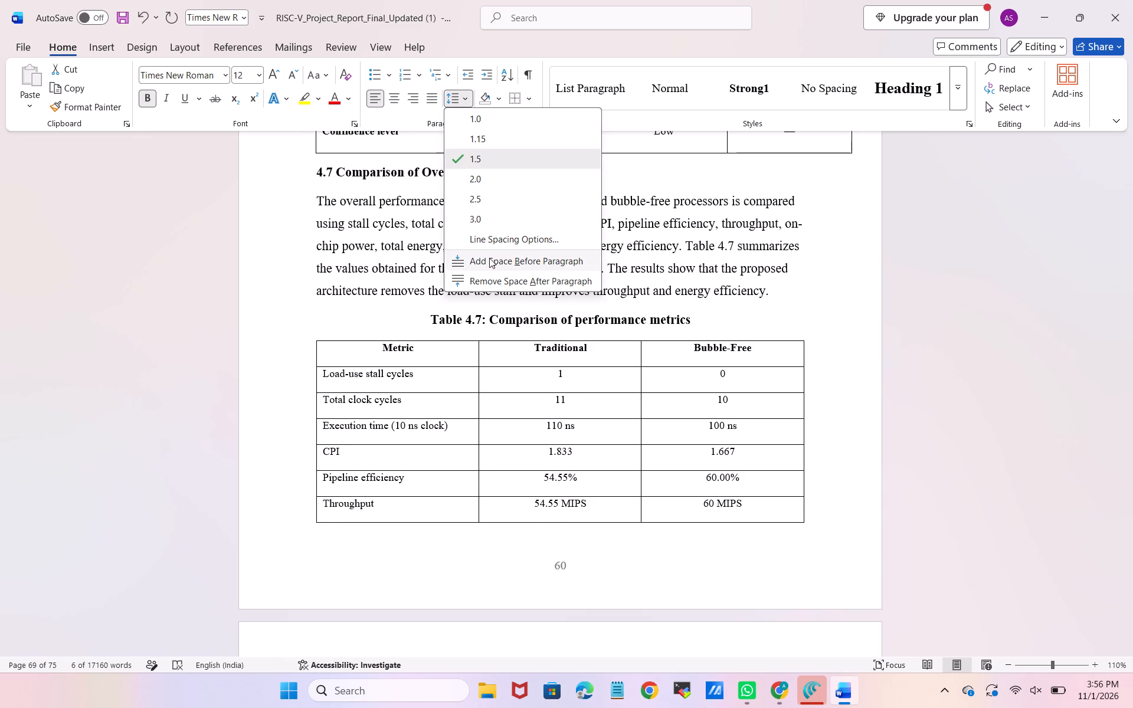
{"action": "left_click", "coordinate": [489, 258]}
Reduce the 4.8 Throughput and Energy Efficiency Calculations heading to 12 pt and add space before the paragraph.
{"action": "scroll", "coordinate": [516, 340], "scroll_direction": "down", "scroll_amount": 4}
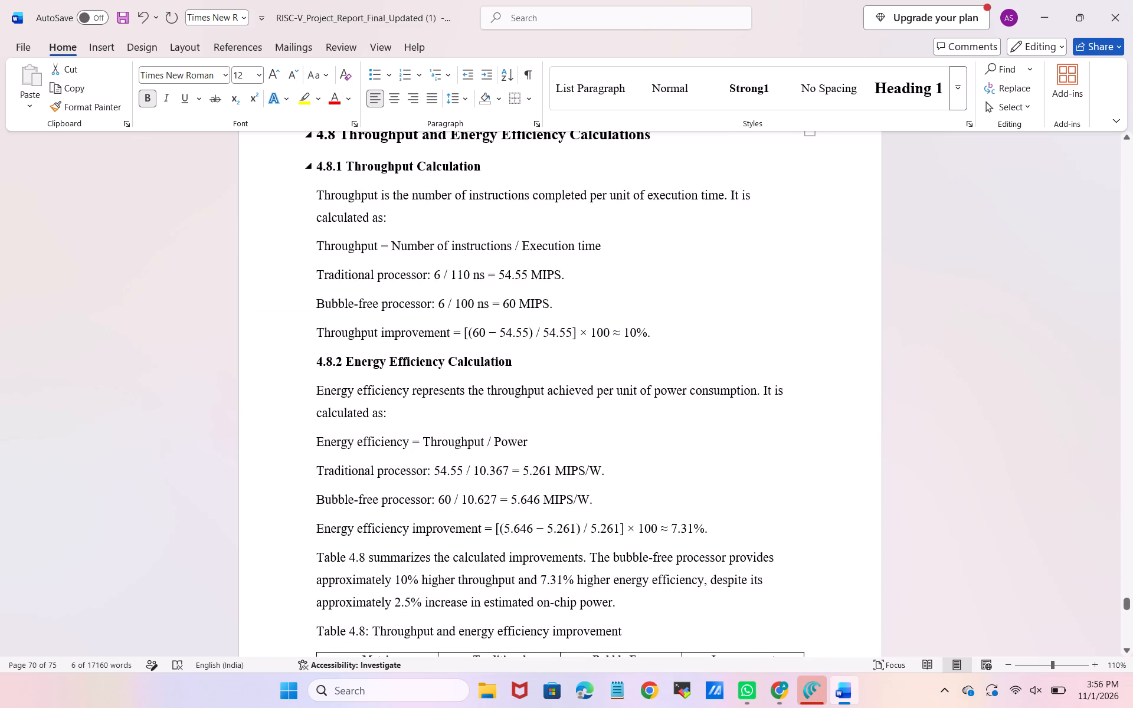
{"action": "left_click_drag", "start_coordinate": [315, 140], "coordinate": [606, 130]}
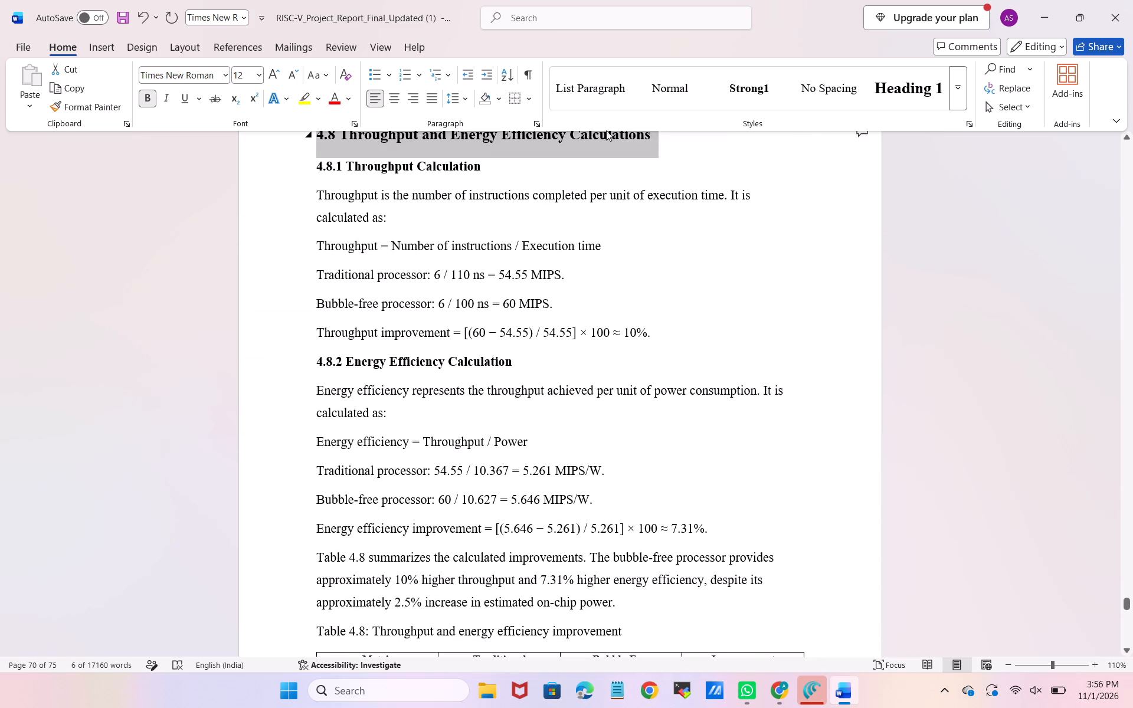
{"action": "left_click_drag", "start_coordinate": [606, 130], "coordinate": [609, 132]}
{"action": "left_click_drag", "start_coordinate": [654, 169], "coordinate": [394, 143]}
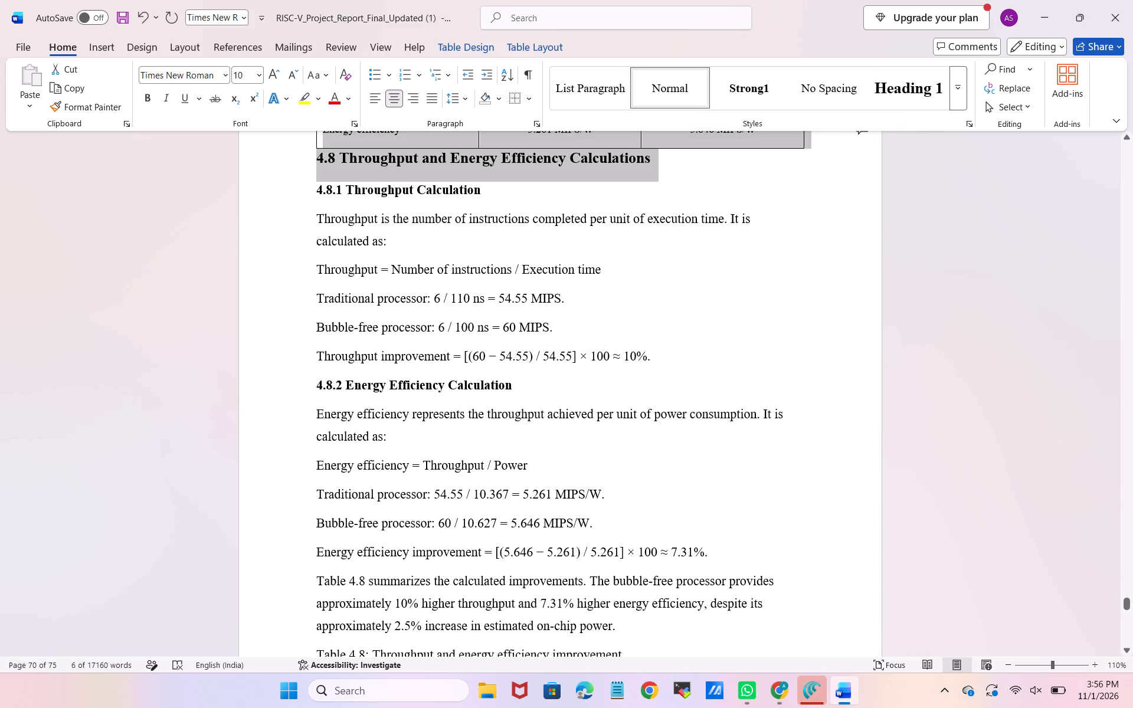
{"action": "left_click_drag", "start_coordinate": [394, 143], "coordinate": [318, 166]}
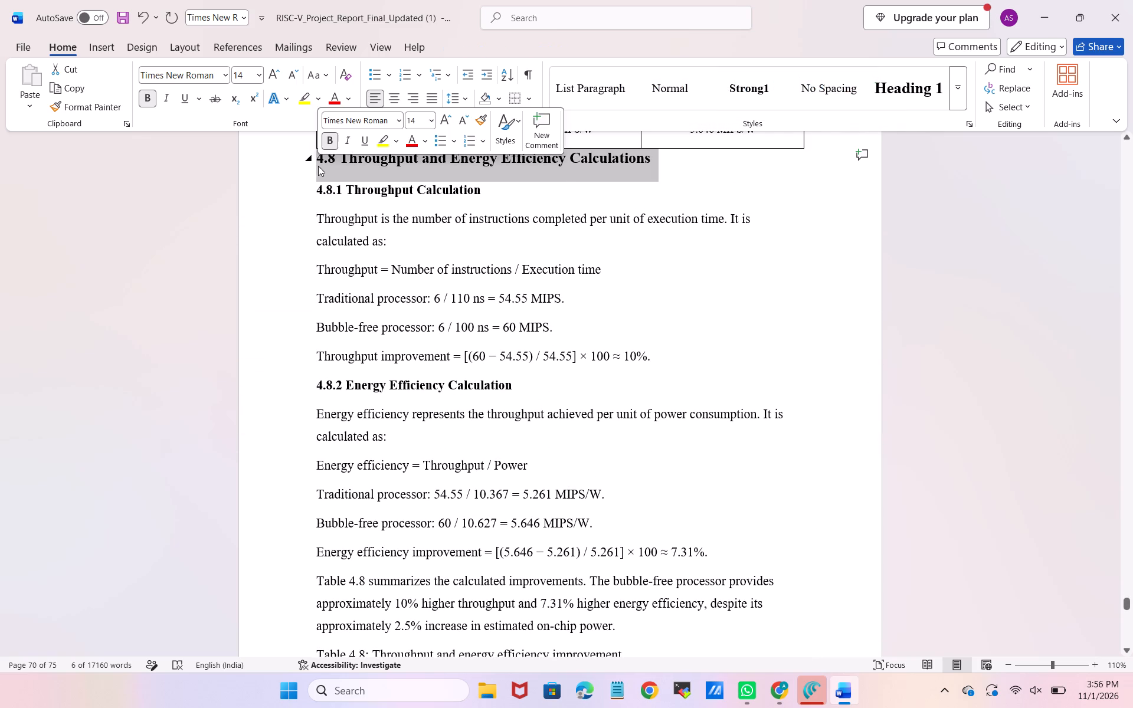
{"action": "left_click", "coordinate": [295, 81]}
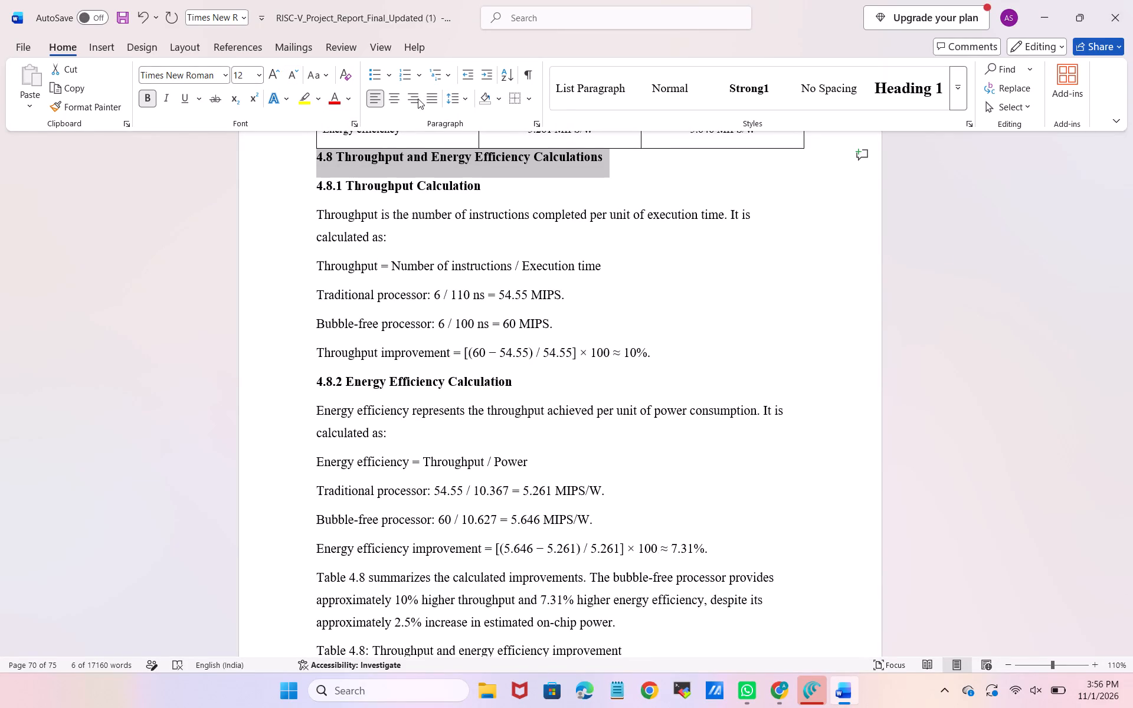
{"action": "left_click", "coordinate": [459, 101]}
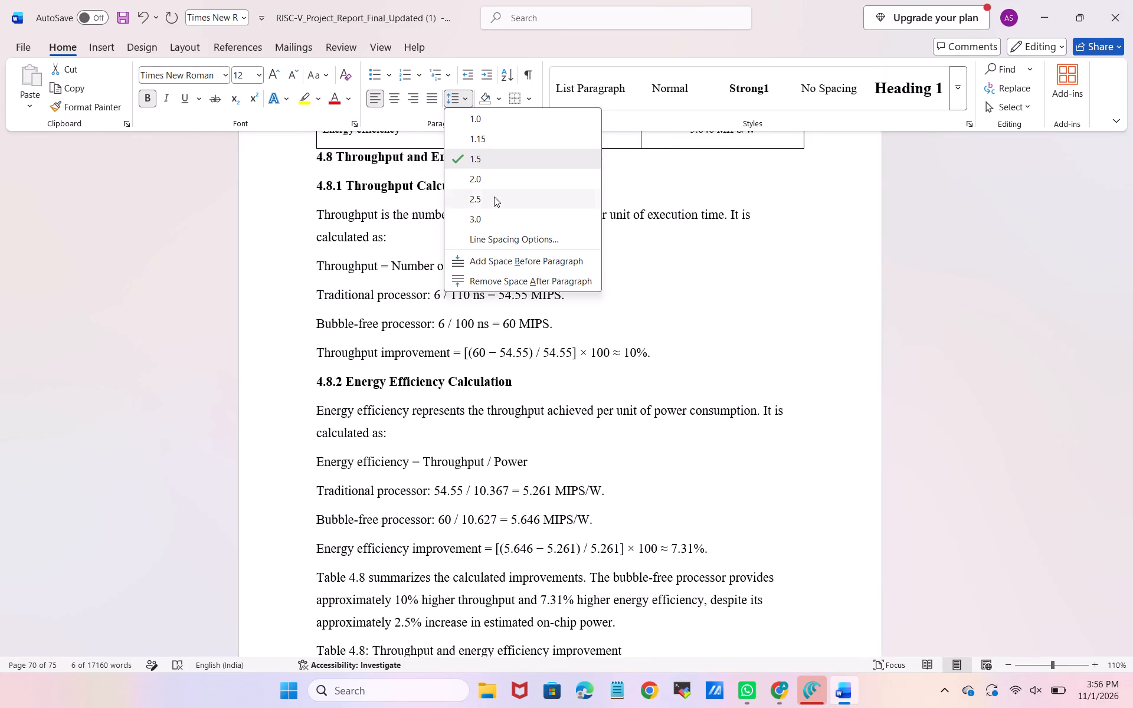
{"action": "left_click", "coordinate": [506, 257]}
Make the "Table 4.8:" label bold in the throughput and energy efficiency improvement caption.
{"action": "scroll", "coordinate": [516, 316], "scroll_direction": "down", "scroll_amount": 1}
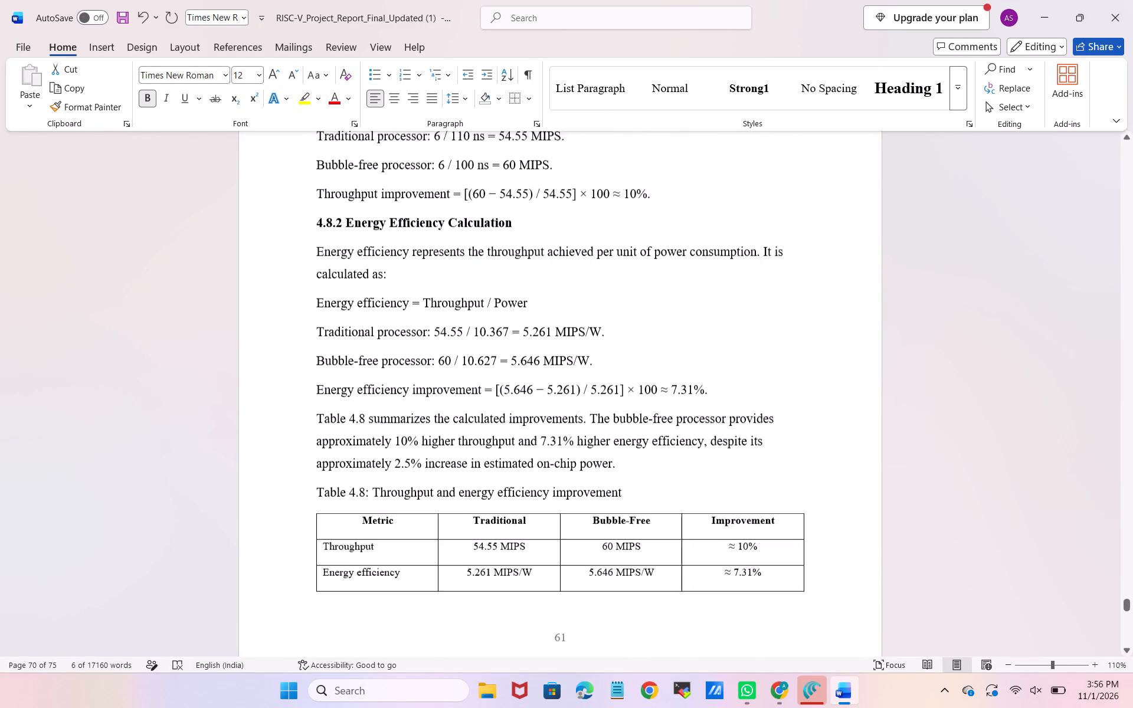
{"action": "scroll", "coordinate": [516, 316], "scroll_direction": "down", "scroll_amount": 3}
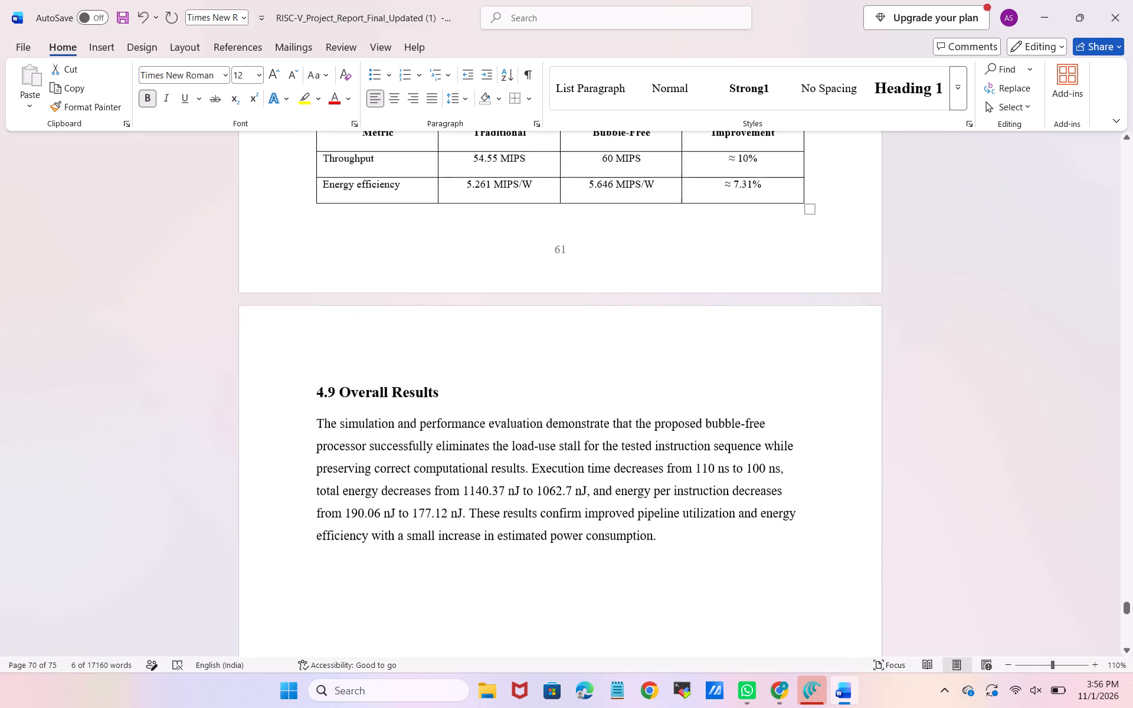
{"action": "scroll", "coordinate": [516, 316], "scroll_direction": "up", "scroll_amount": 1}
{"action": "left_click_drag", "start_coordinate": [318, 324], "coordinate": [366, 339]}
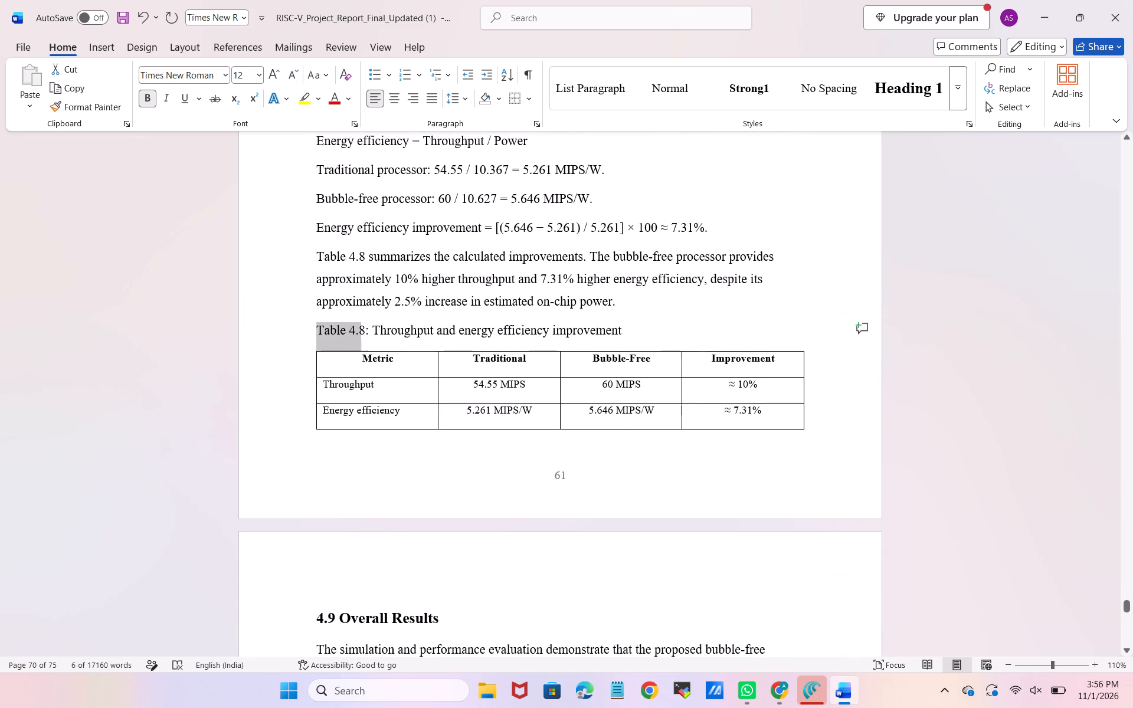
{"action": "left_click_drag", "start_coordinate": [366, 339], "coordinate": [375, 341]}
{"action": "left_click", "coordinate": [382, 320]}
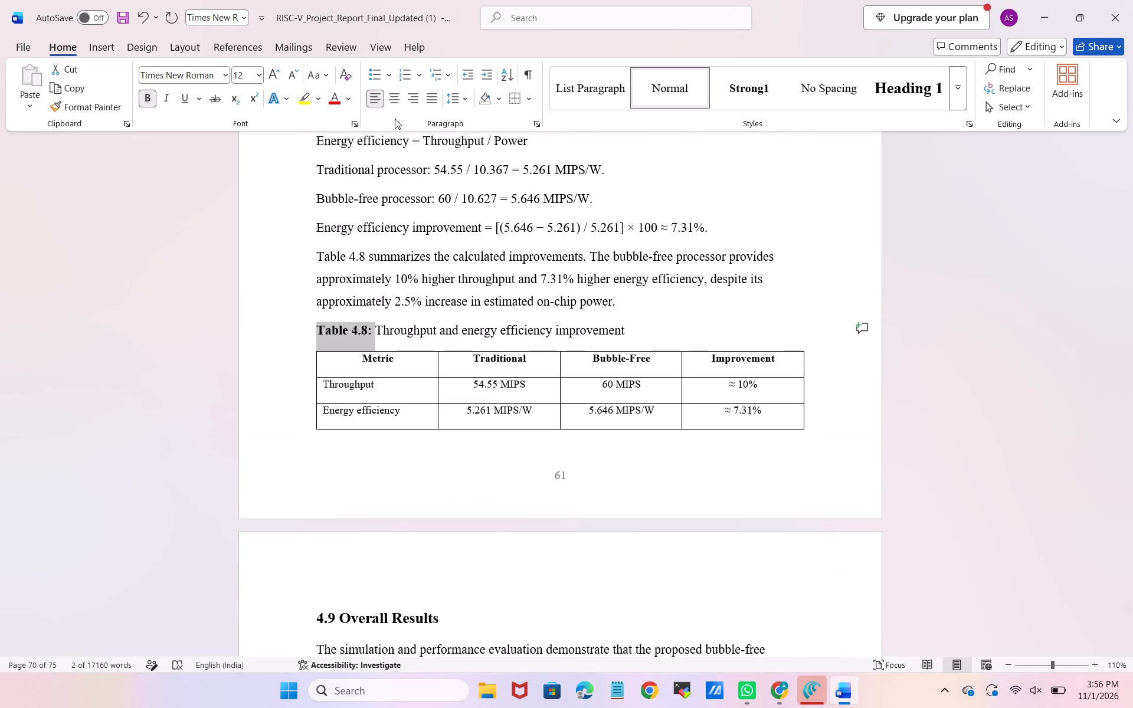
Centre the Table 4.8 throughput and energy efficiency improvement caption.
{"action": "left_click", "coordinate": [389, 99]}
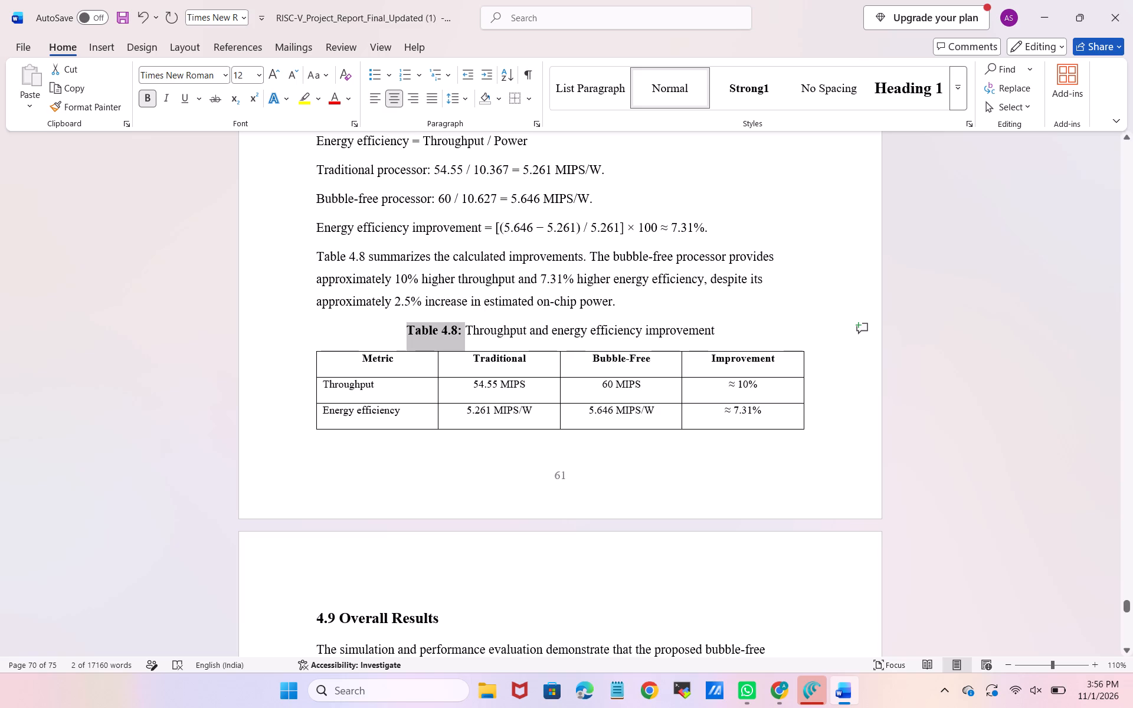
Look through the conclusion, the closing pages and the literature survey pages to check their formatting and page layout.
{"action": "scroll", "coordinate": [479, 306], "scroll_direction": "down", "scroll_amount": 4}
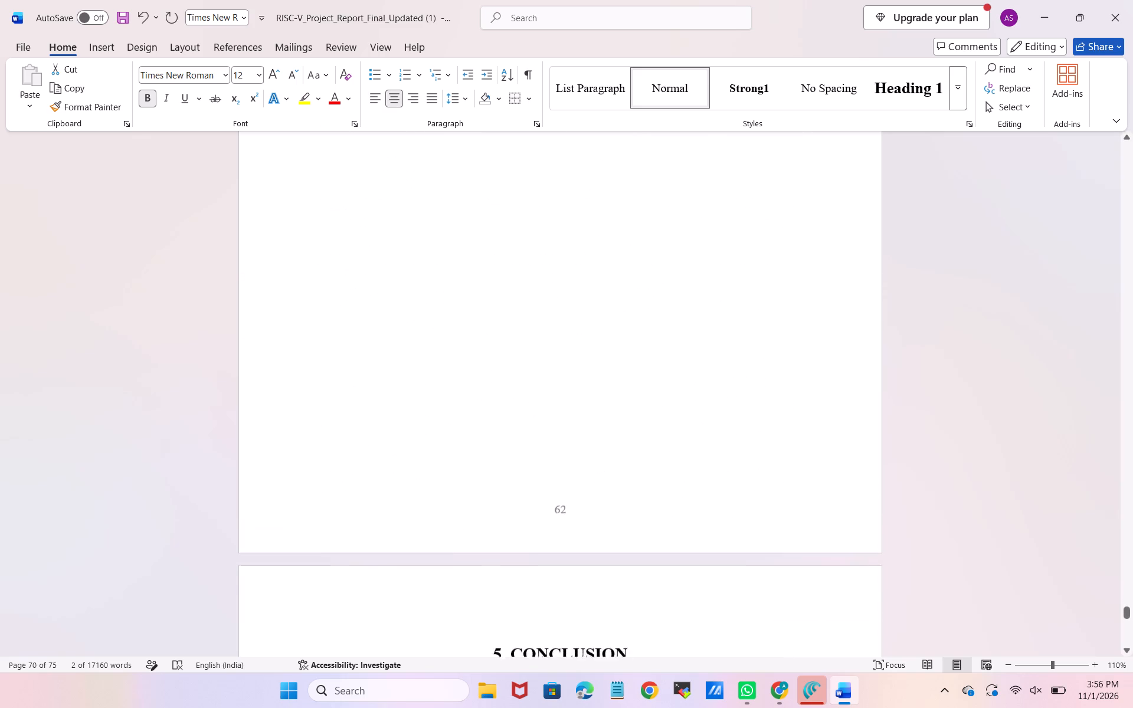
{"action": "scroll", "coordinate": [479, 306], "scroll_direction": "down", "scroll_amount": 7}
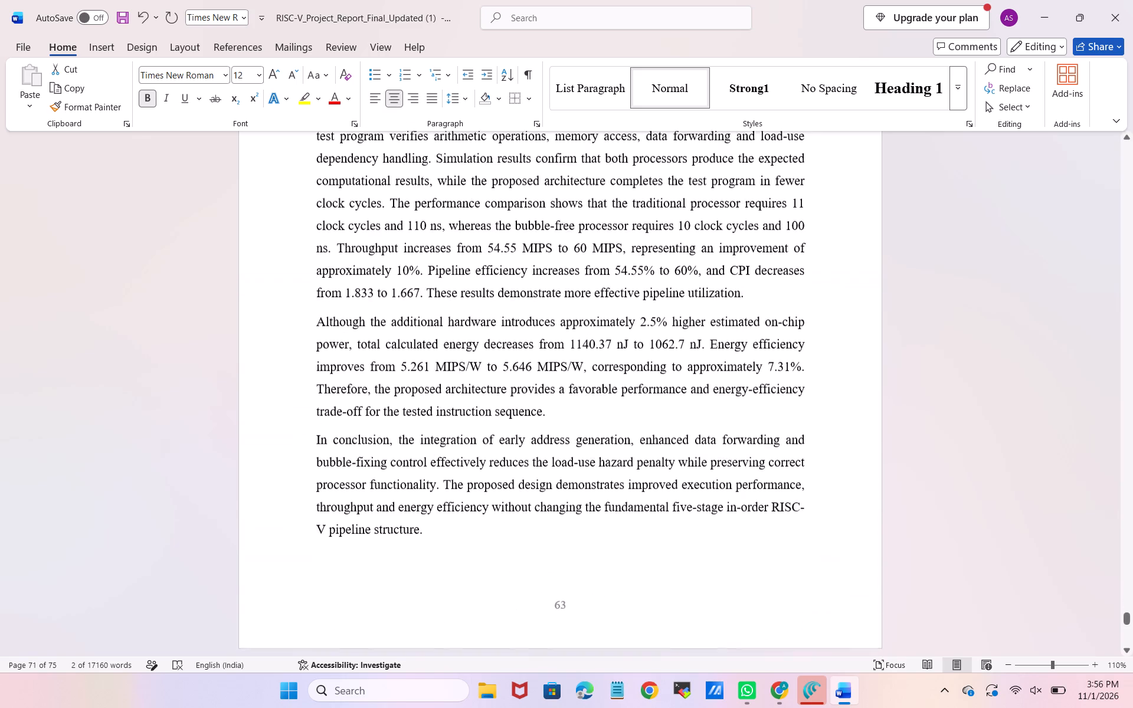
{"action": "scroll", "coordinate": [479, 306], "scroll_direction": "down", "scroll_amount": 18}
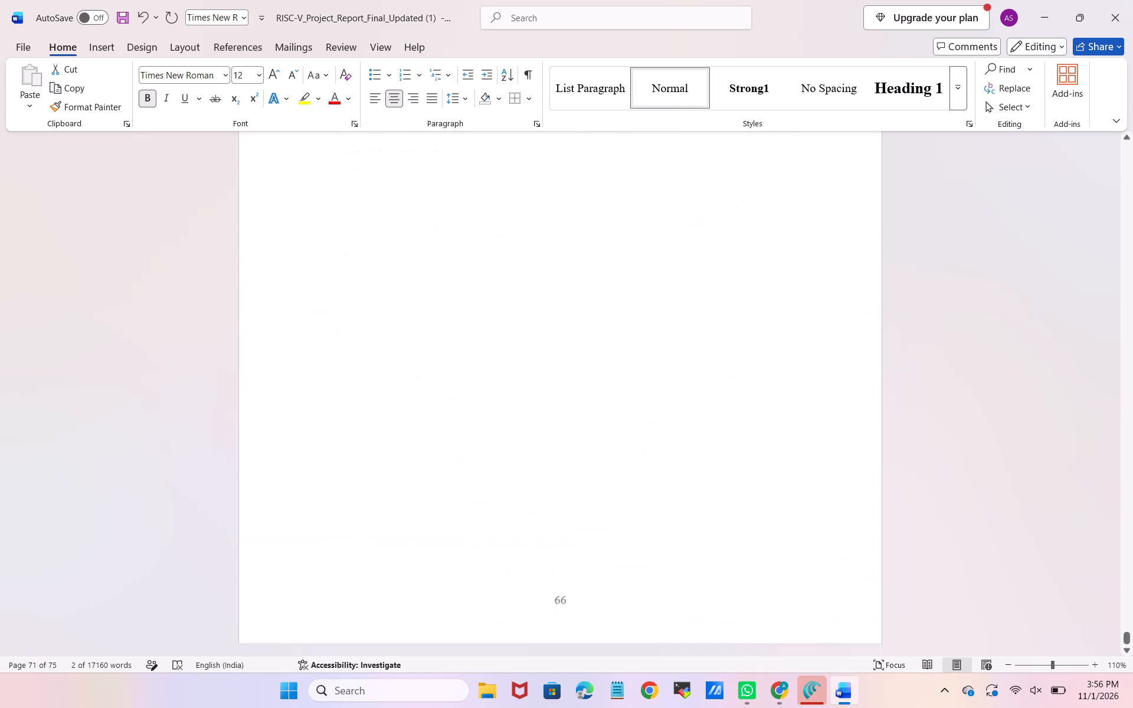
{"action": "scroll", "coordinate": [479, 306], "scroll_direction": "up", "scroll_amount": 20}
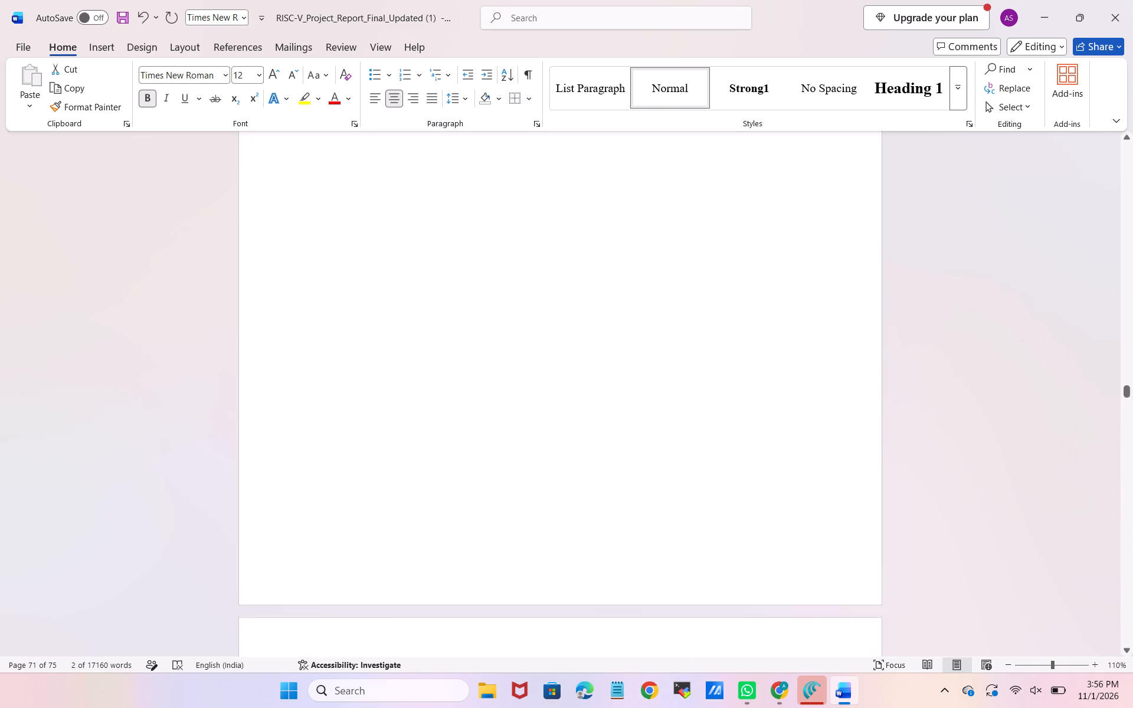
{"action": "scroll", "coordinate": [479, 306], "scroll_direction": "up", "scroll_amount": 3}
{"action": "scroll", "coordinate": [479, 306], "scroll_direction": "down", "scroll_amount": 3}
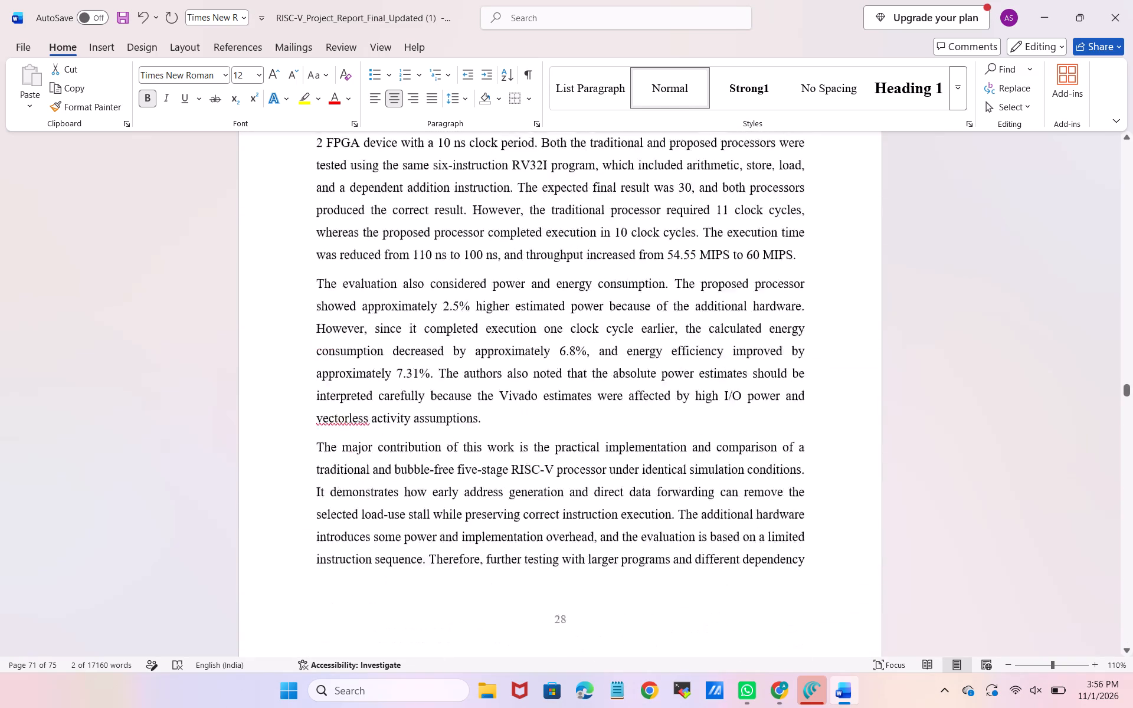
{"action": "scroll", "coordinate": [479, 306], "scroll_direction": "down", "scroll_amount": 12}
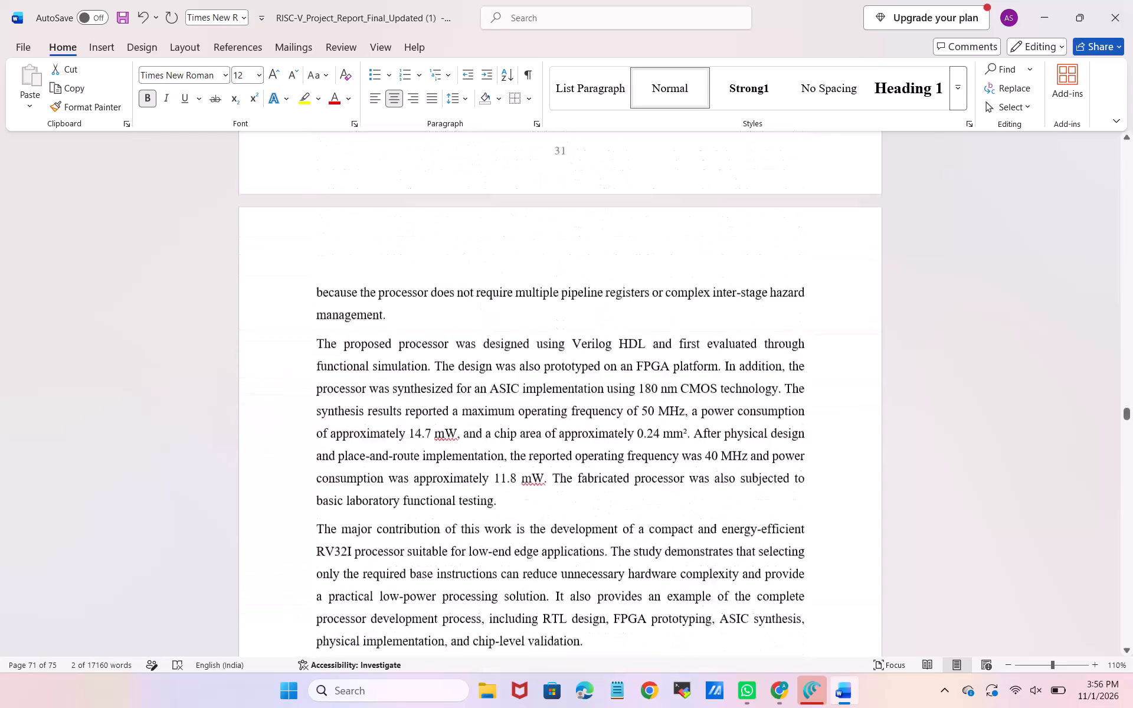
{"action": "scroll", "coordinate": [479, 306], "scroll_direction": "down", "scroll_amount": 5}
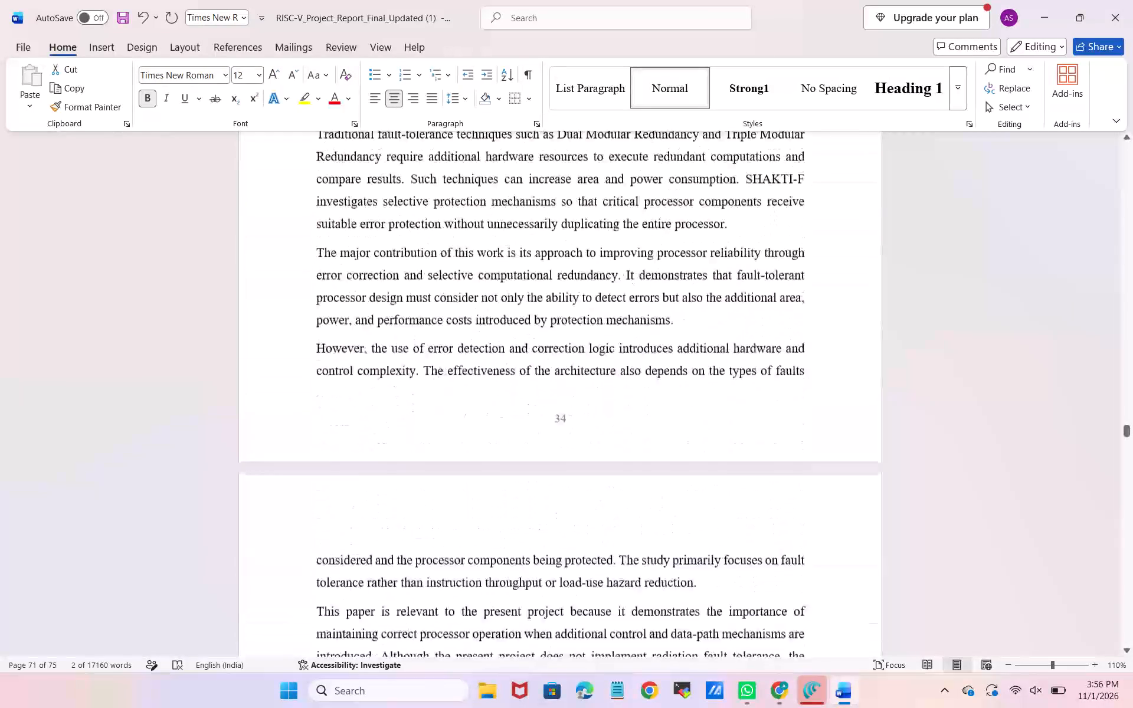
{"action": "scroll", "coordinate": [479, 306], "scroll_direction": "down", "scroll_amount": 7}
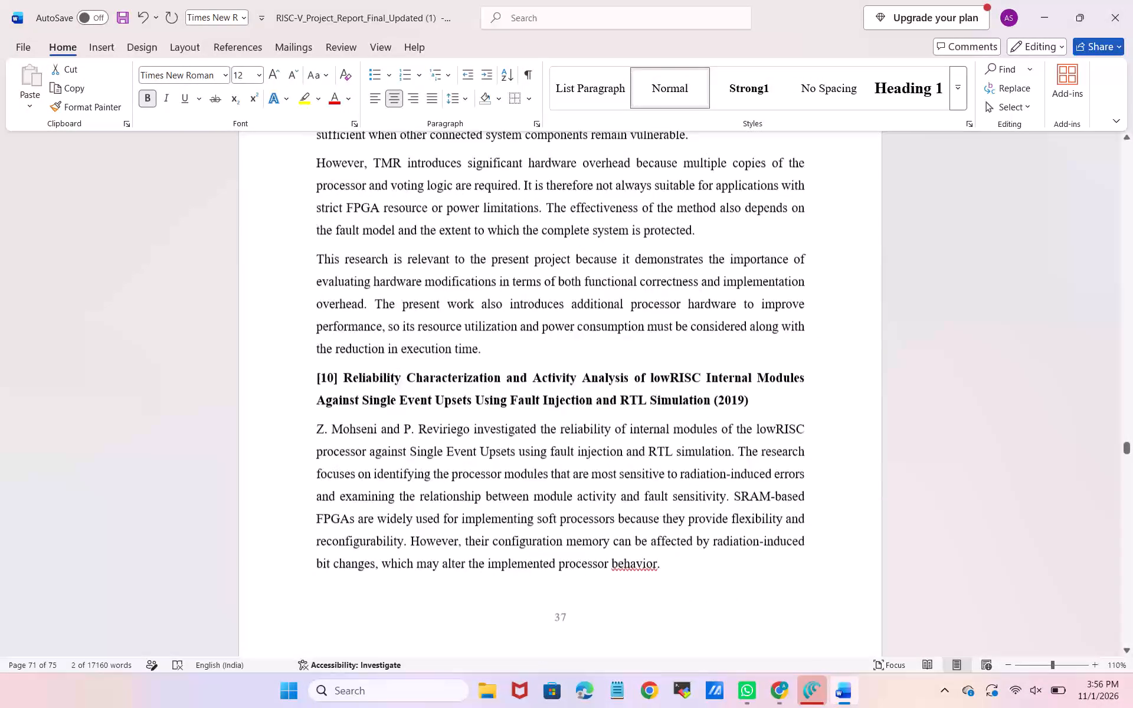
{"action": "scroll", "coordinate": [479, 306], "scroll_direction": "down", "scroll_amount": 4}
Examine chapter 3 and the start of chapter 4 for figure and table caption formatting that still needs correcting.
{"action": "scroll", "coordinate": [479, 306], "scroll_direction": "up", "scroll_amount": 1}
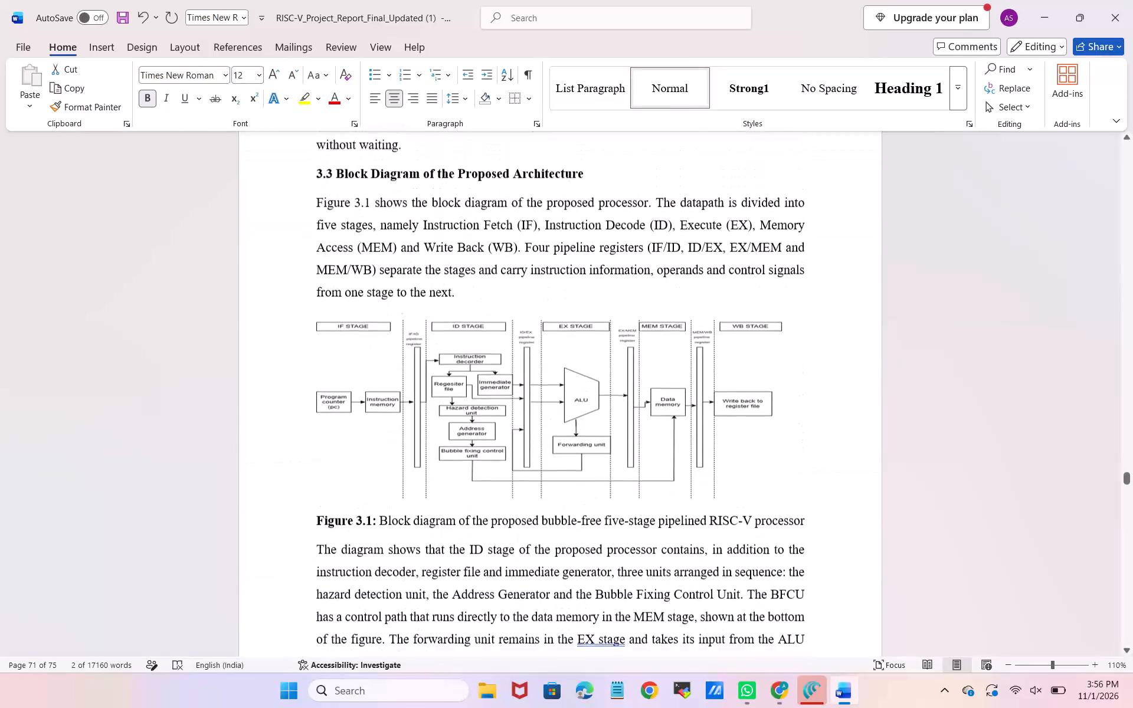
{"action": "scroll", "coordinate": [479, 306], "scroll_direction": "up", "scroll_amount": 2}
{"action": "scroll", "coordinate": [507, 490], "scroll_direction": "up", "scroll_amount": 2}
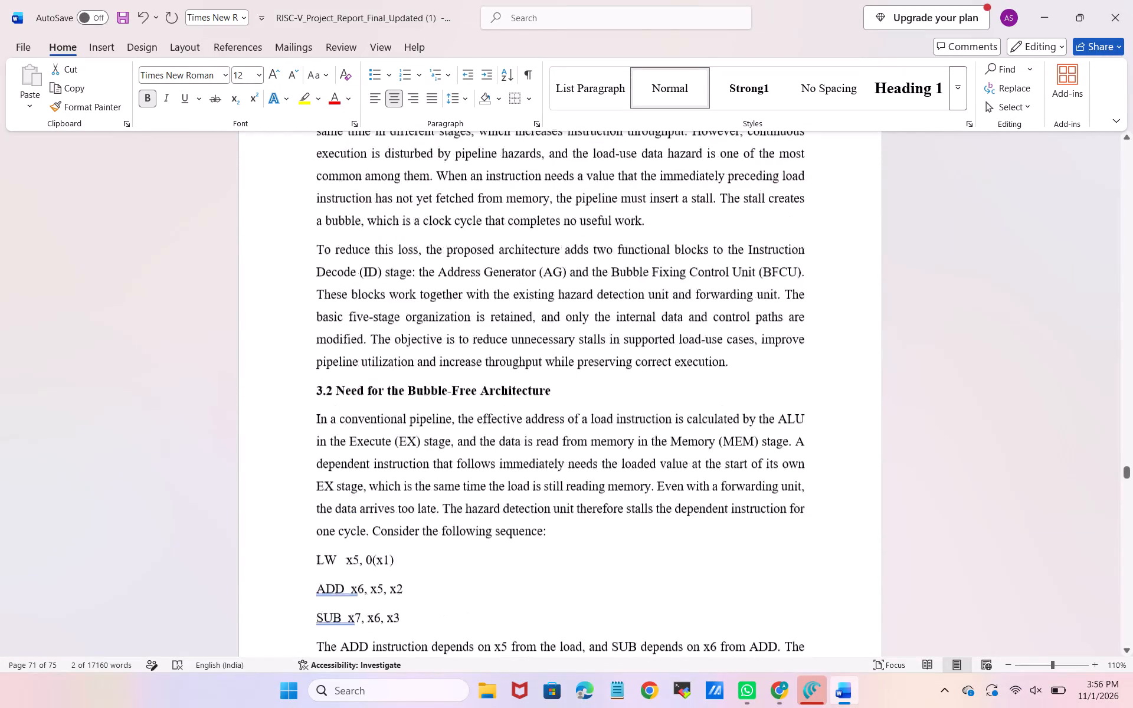
{"action": "scroll", "coordinate": [507, 490], "scroll_direction": "up", "scroll_amount": 2}
{"action": "scroll", "coordinate": [507, 490], "scroll_direction": "down", "scroll_amount": 4}
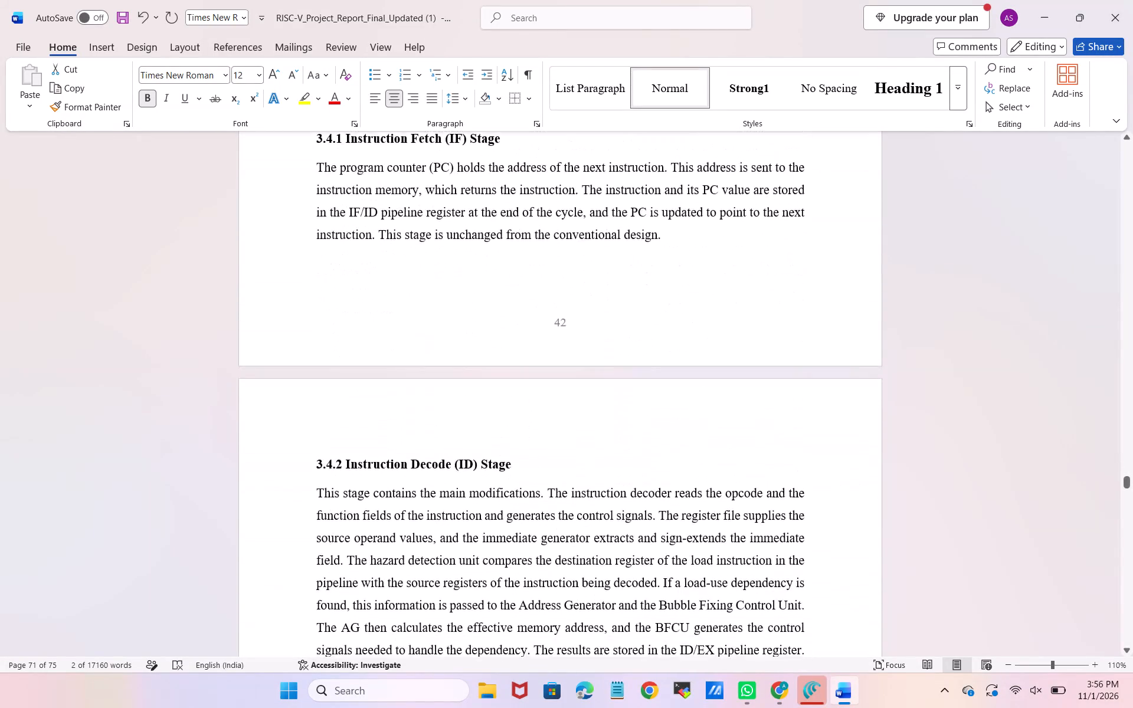
{"action": "scroll", "coordinate": [507, 490], "scroll_direction": "down", "scroll_amount": 8}
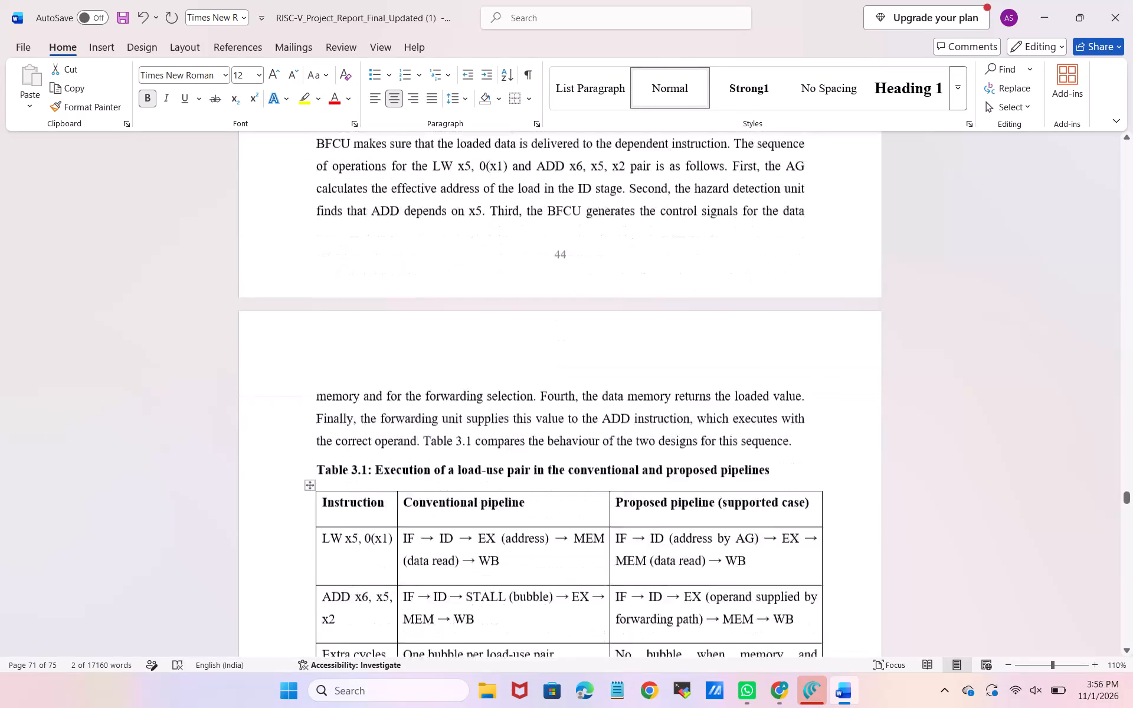
{"action": "scroll", "coordinate": [507, 490], "scroll_direction": "down", "scroll_amount": 3}
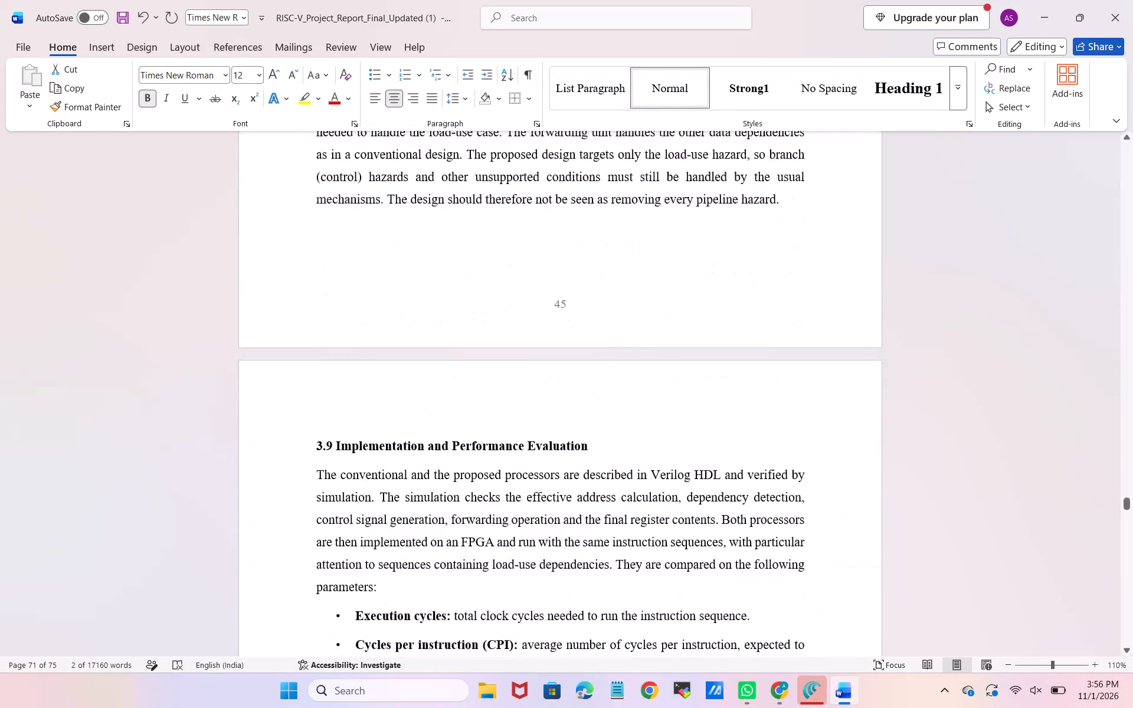
{"action": "scroll", "coordinate": [507, 490], "scroll_direction": "down", "scroll_amount": 1}
{"action": "scroll", "coordinate": [507, 490], "scroll_direction": "up", "scroll_amount": 4}
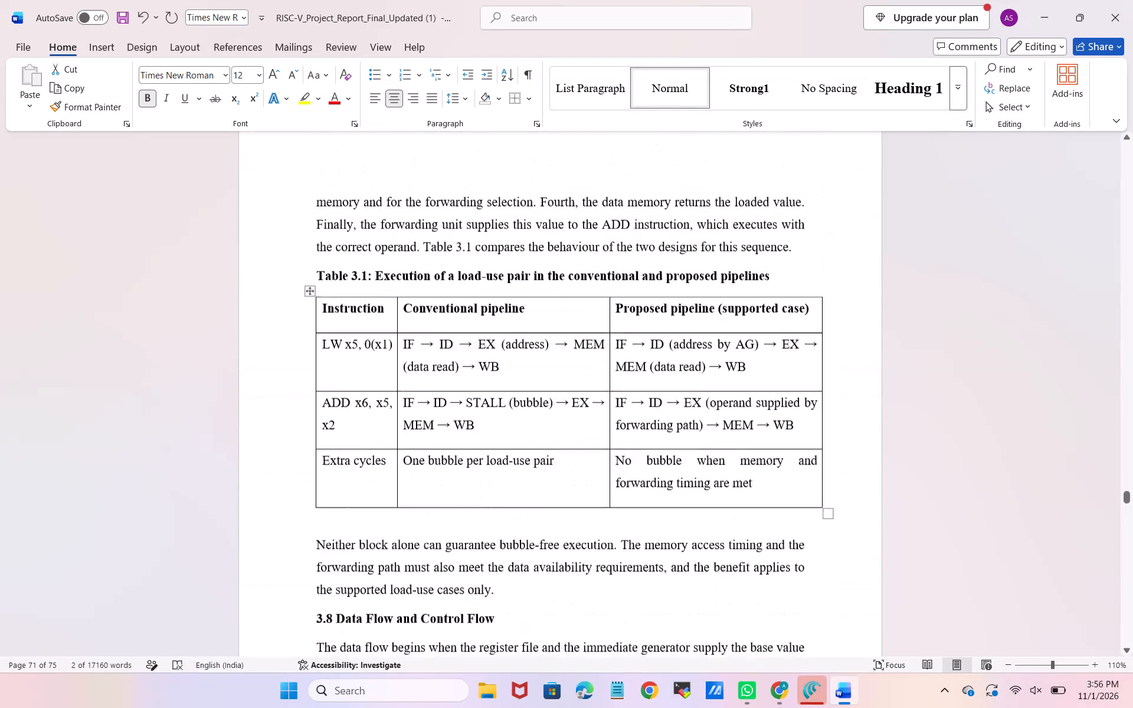
{"action": "scroll", "coordinate": [507, 490], "scroll_direction": "up", "scroll_amount": 5}
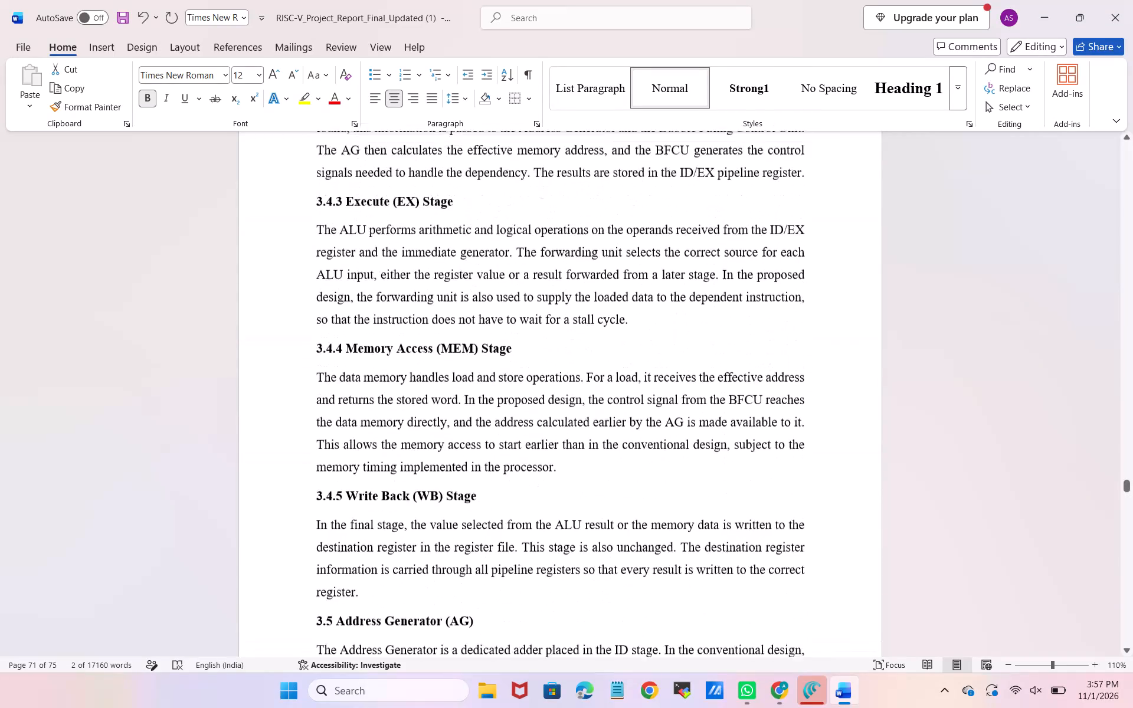
{"action": "scroll", "coordinate": [507, 490], "scroll_direction": "up", "scroll_amount": 5}
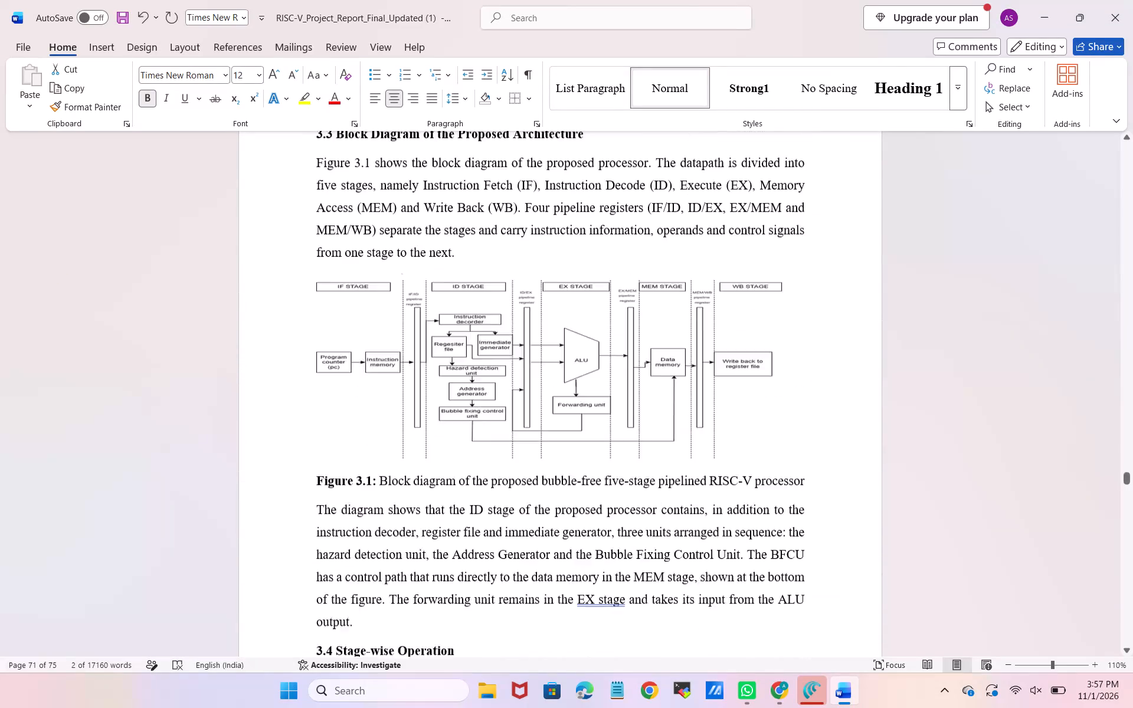
{"action": "scroll", "coordinate": [507, 490], "scroll_direction": "down", "scroll_amount": 6}
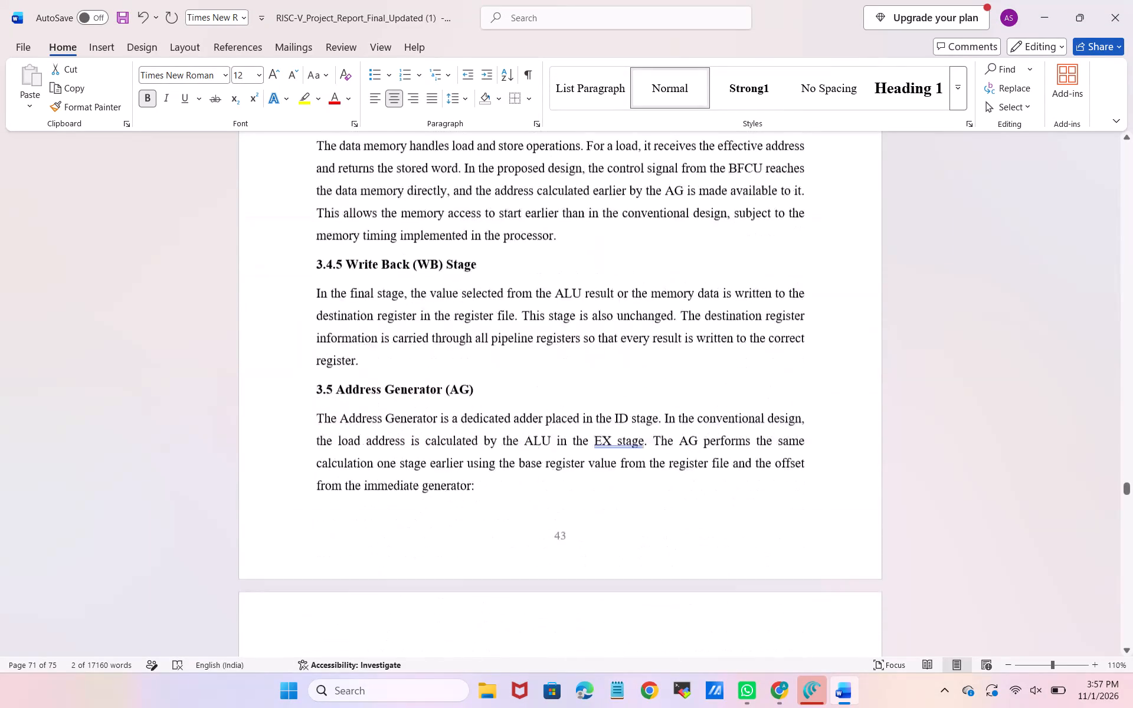
{"action": "scroll", "coordinate": [470, 489], "scroll_direction": "down", "scroll_amount": 4}
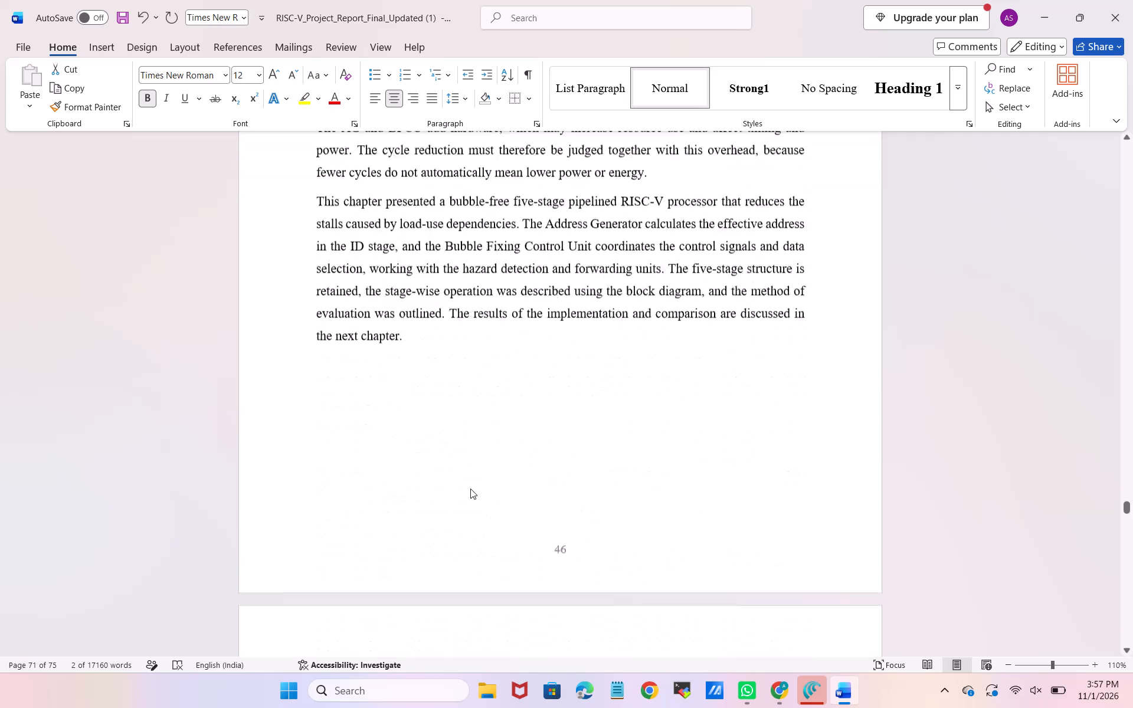
{"action": "scroll", "coordinate": [470, 489], "scroll_direction": "down", "scroll_amount": 1}
{"action": "scroll", "coordinate": [470, 489], "scroll_direction": "up", "scroll_amount": 5}
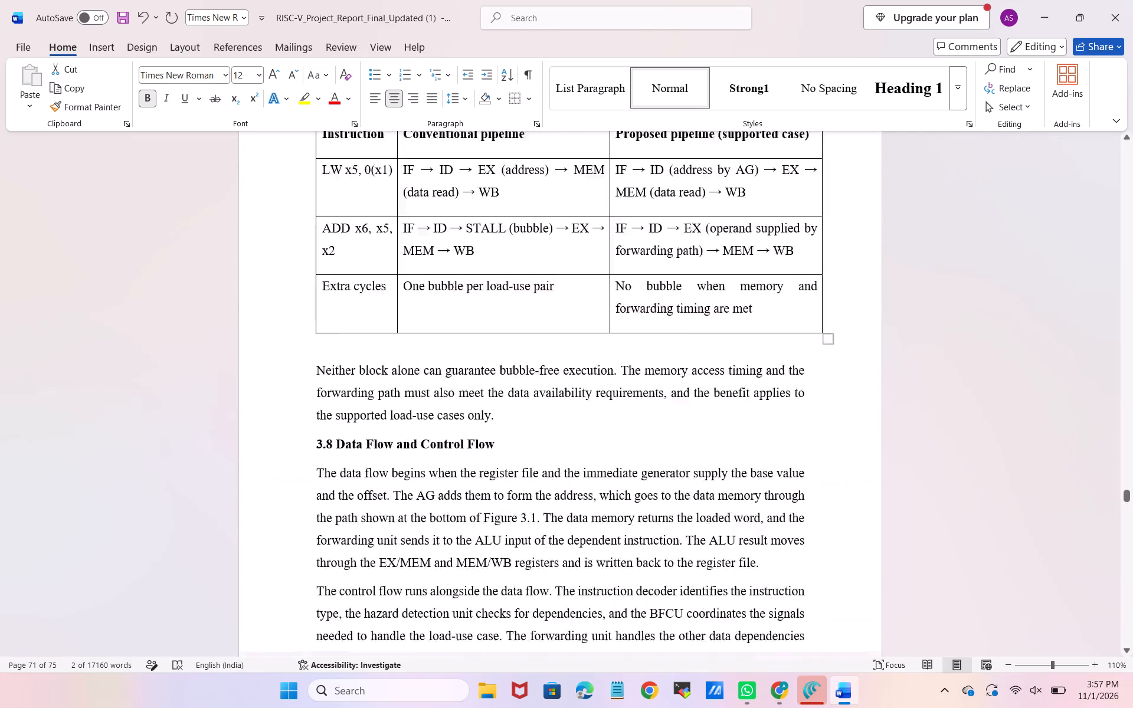
{"action": "scroll", "coordinate": [470, 489], "scroll_direction": "down", "scroll_amount": 1}
{"action": "scroll", "coordinate": [470, 489], "scroll_direction": "up", "scroll_amount": 1}
{"action": "scroll", "coordinate": [470, 489], "scroll_direction": "down", "scroll_amount": 2}
{"action": "scroll", "coordinate": [470, 489], "scroll_direction": "up", "scroll_amount": 1}
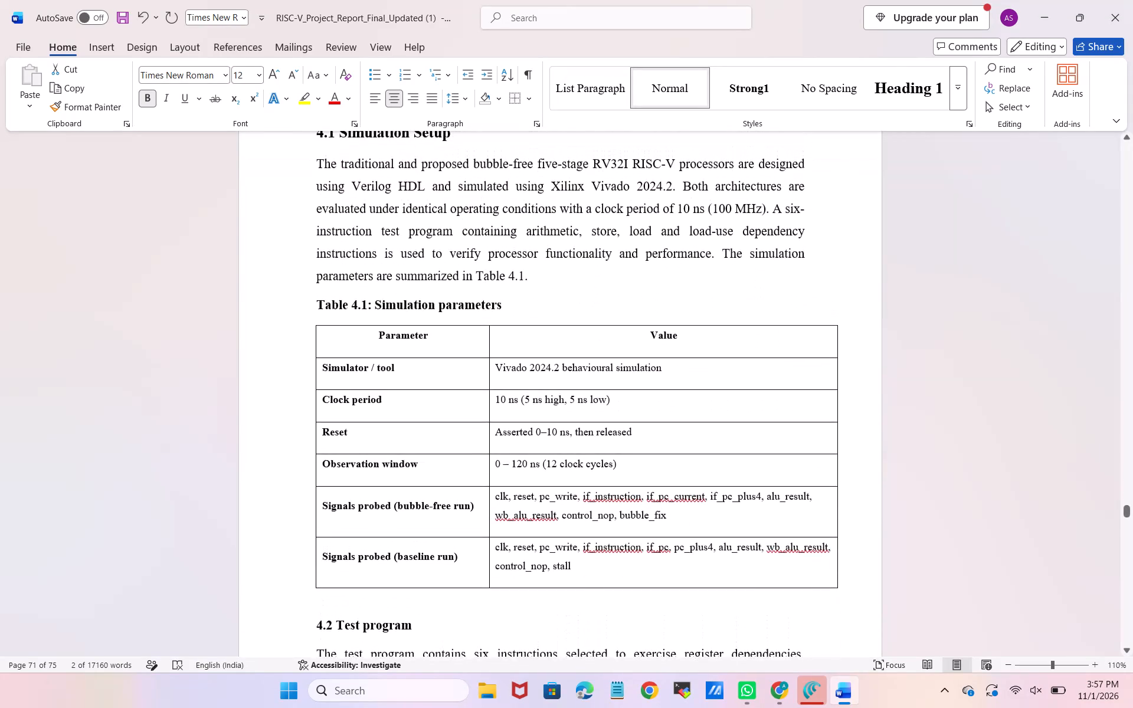
{"action": "scroll", "coordinate": [470, 489], "scroll_direction": "up", "scroll_amount": 5}
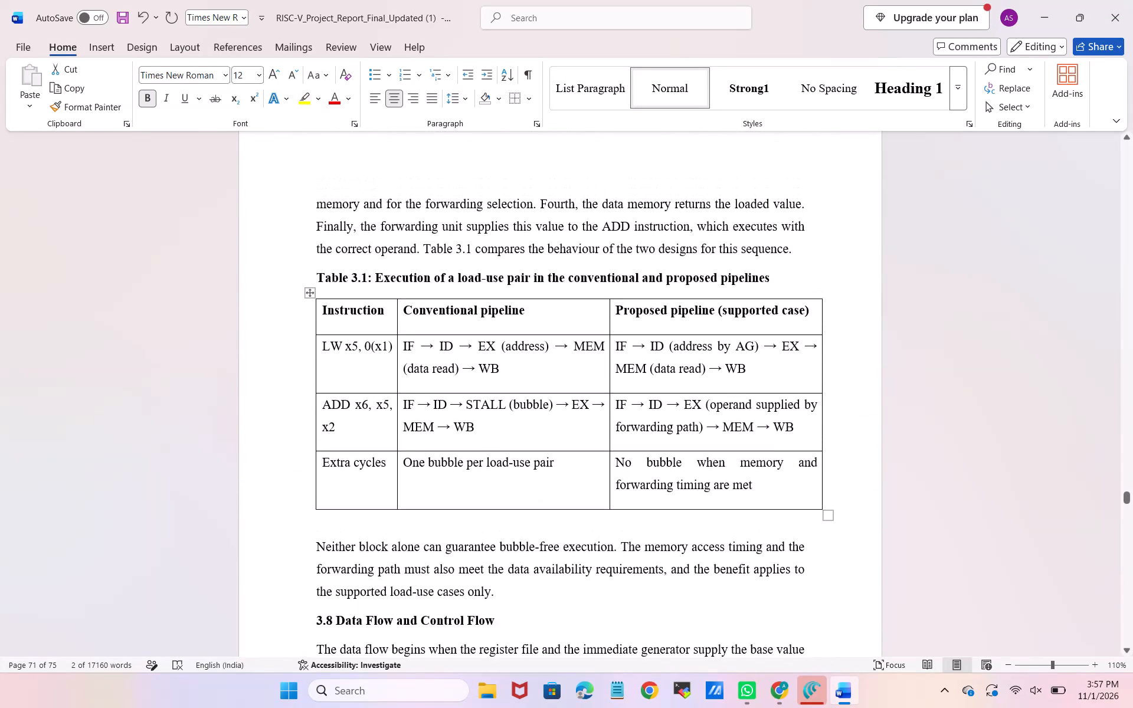
Remove bold from the Table 3.1 caption text after the label, "Execution of a load-use pair in the conventional and proposed pipelines".
{"action": "left_click_drag", "start_coordinate": [378, 280], "coordinate": [772, 290]}
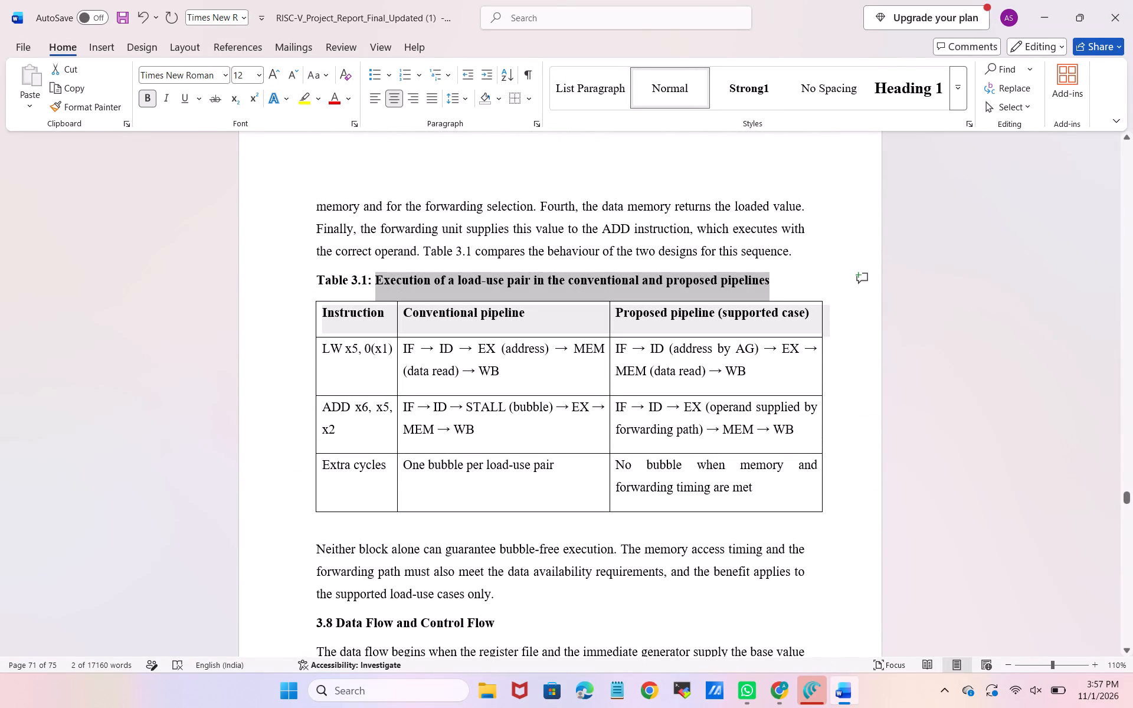
{"action": "left_click_drag", "start_coordinate": [772, 290], "coordinate": [793, 290]}
{"action": "key", "text": "ctrl+b"}
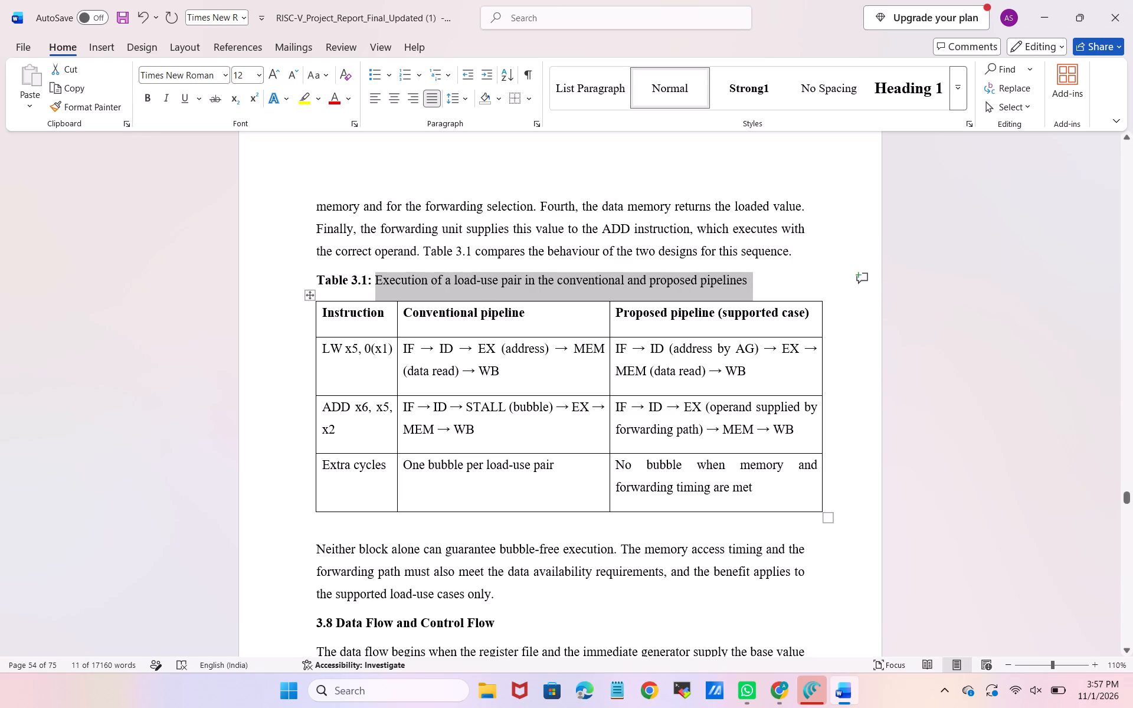
Remove bold from "Simulation parameters" in the Table 4.1 caption and centre the caption.
{"action": "scroll", "coordinate": [814, 487], "scroll_direction": "down", "scroll_amount": 7}
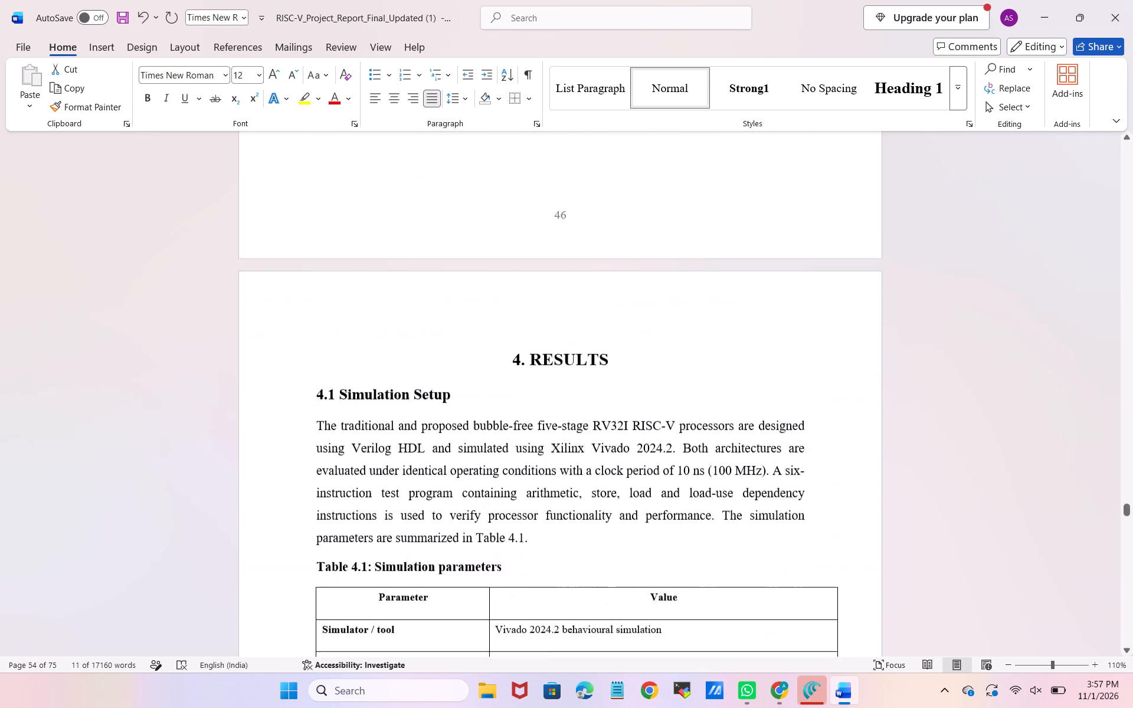
{"action": "scroll", "coordinate": [814, 487], "scroll_direction": "down", "scroll_amount": 1}
{"action": "scroll", "coordinate": [691, 457], "scroll_direction": "down", "scroll_amount": 1}
{"action": "left_click_drag", "start_coordinate": [555, 418], "coordinate": [392, 411]}
{"action": "key", "text": "ctrl+b"}
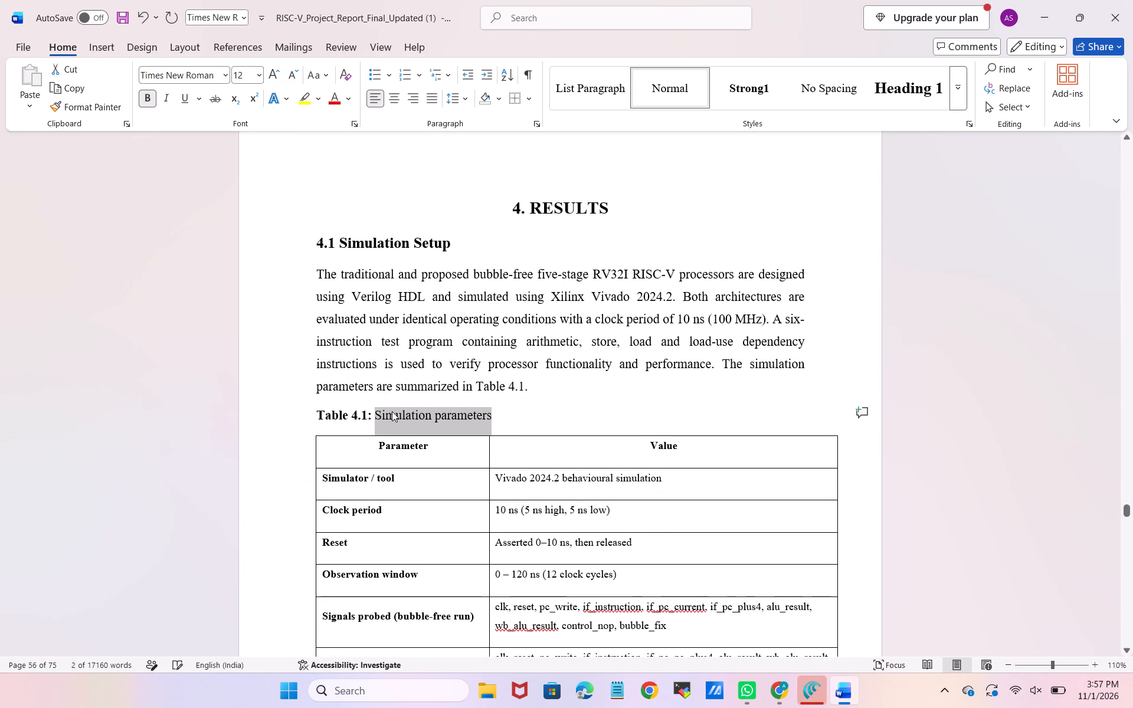
{"action": "left_click", "coordinate": [392, 411]}
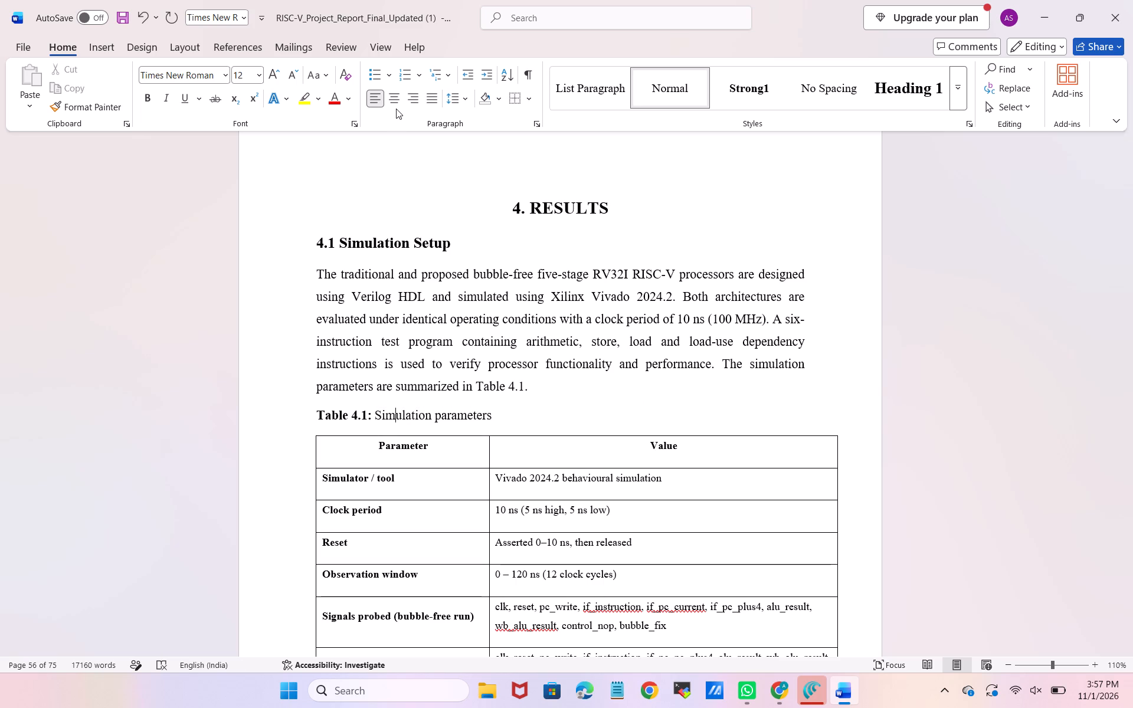
{"action": "left_click", "coordinate": [396, 102]}
Delete the blank line between Table 4.1 and the 4.2 Test program heading.
{"action": "scroll", "coordinate": [516, 304], "scroll_direction": "down", "scroll_amount": 2}
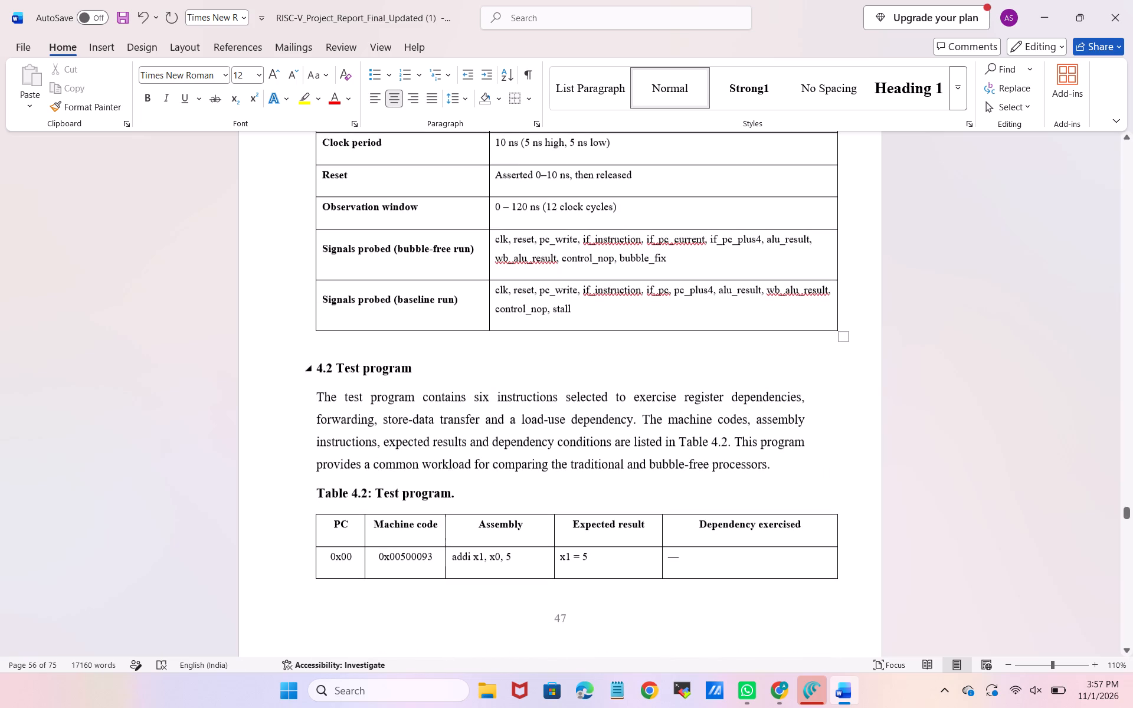
{"action": "left_click", "coordinate": [435, 345]}
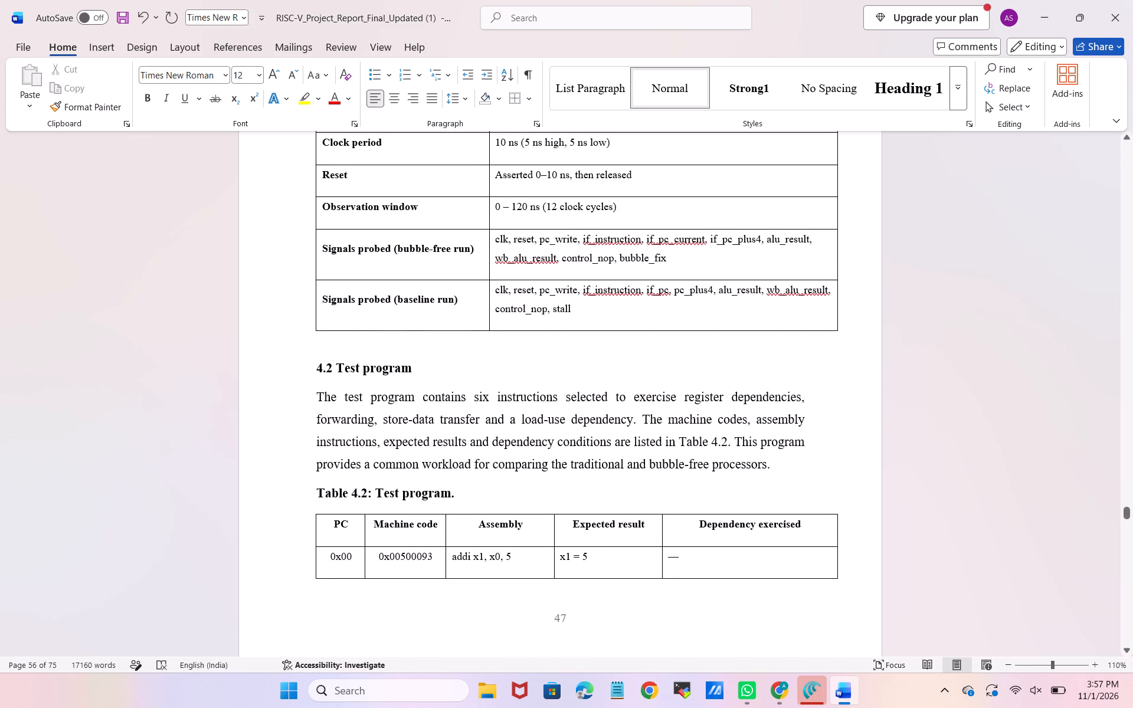
{"action": "key", "text": "Delete"}
Add space before the 4.2 Test program heading paragraph.
{"action": "left_click", "coordinate": [435, 345]}
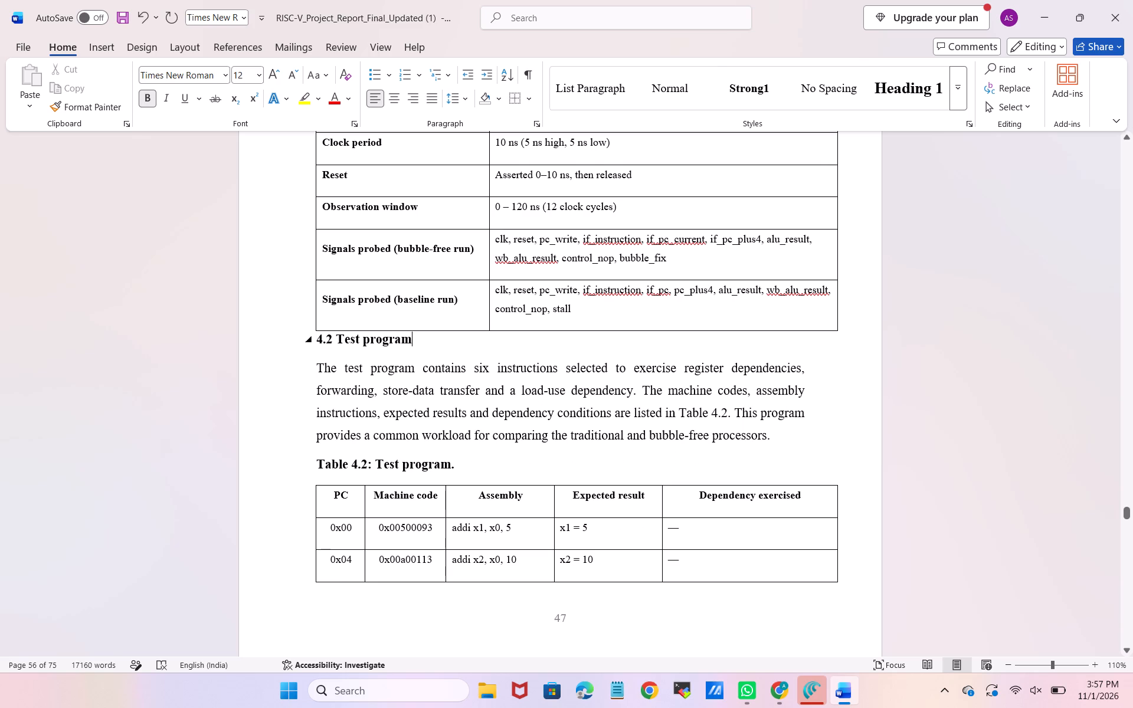
{"action": "left_click_drag", "start_coordinate": [317, 342], "coordinate": [431, 362]}
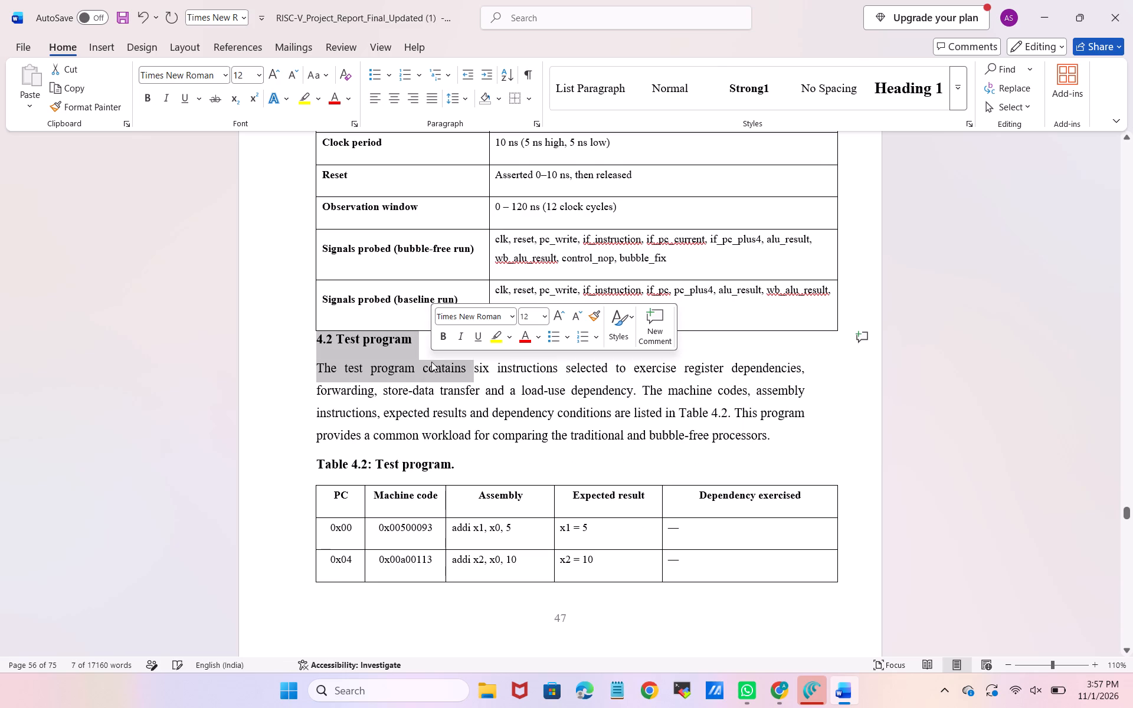
{"action": "left_click", "coordinate": [420, 348]}
{"action": "left_click_drag", "start_coordinate": [420, 348], "coordinate": [311, 341]}
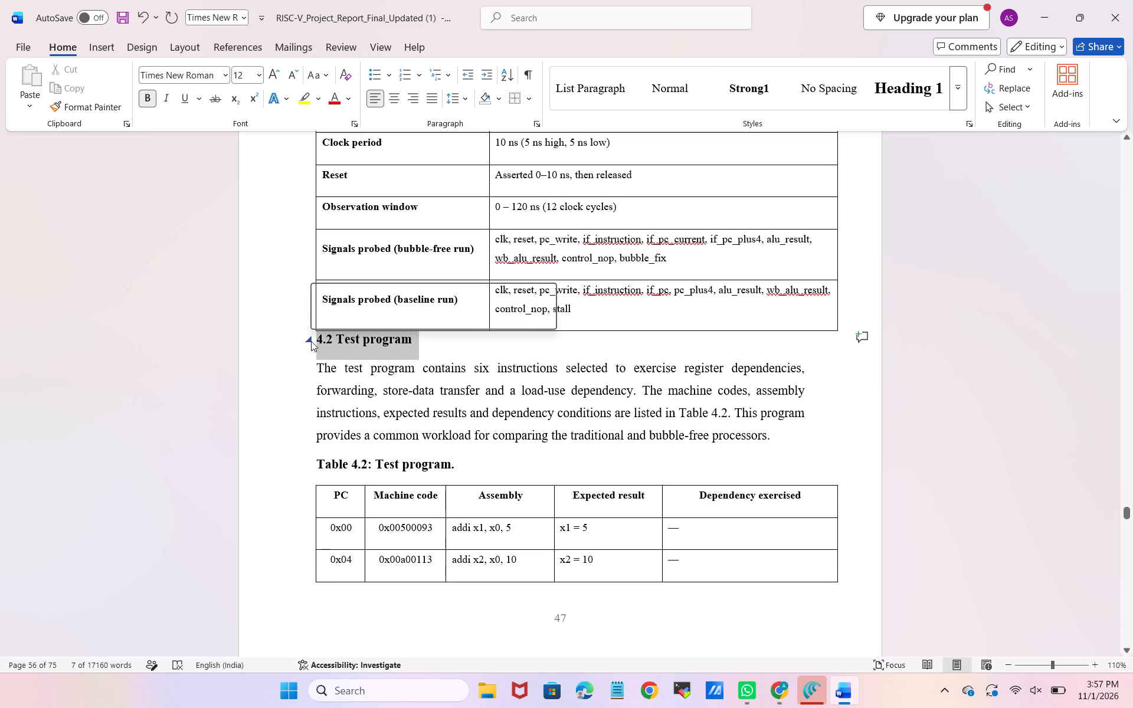
{"action": "left_click", "coordinate": [464, 96]}
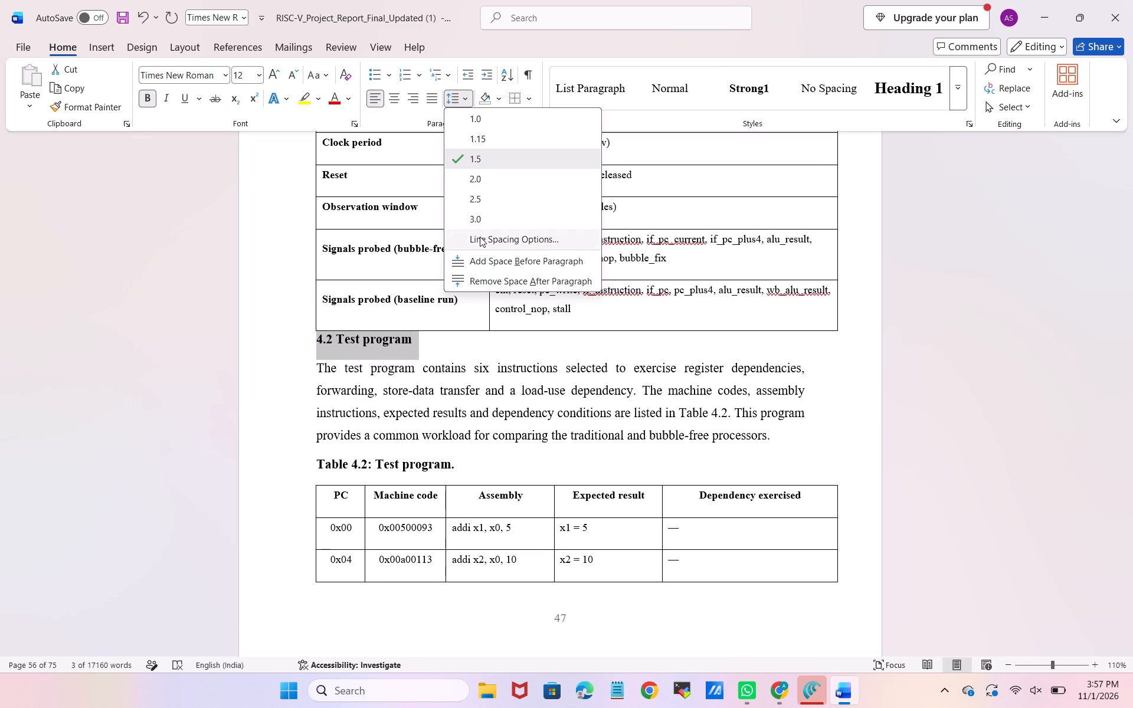
{"action": "left_click", "coordinate": [486, 258]}
{"action": "scroll", "coordinate": [487, 428], "scroll_direction": "down", "scroll_amount": 1}
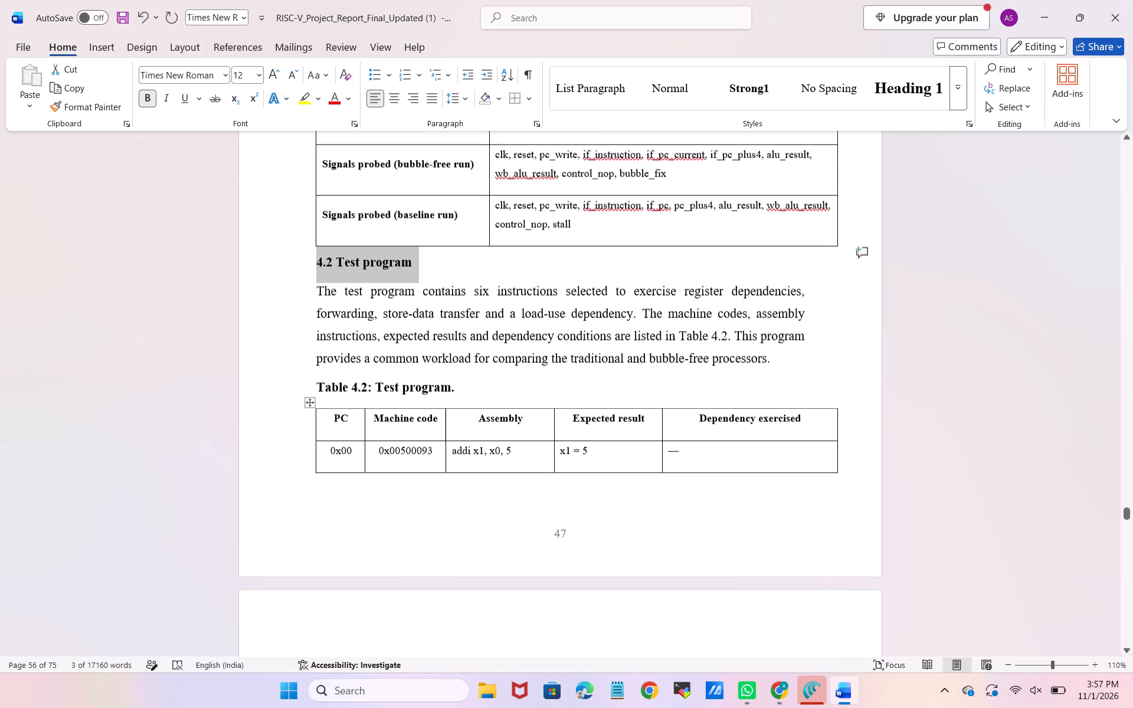
Remove bold from "Test program" in the Table 4.2 caption, delete its trailing full stop and centre the caption.
{"action": "left_click_drag", "start_coordinate": [460, 389], "coordinate": [384, 386]}
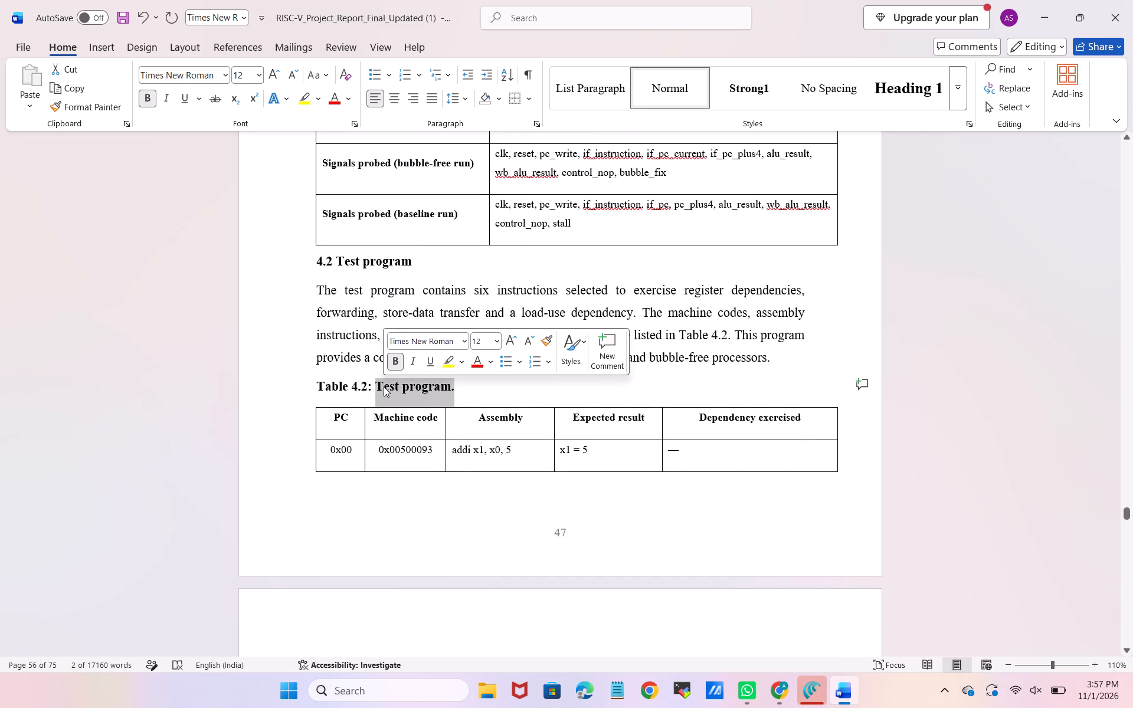
{"action": "left_click", "coordinate": [395, 369]}
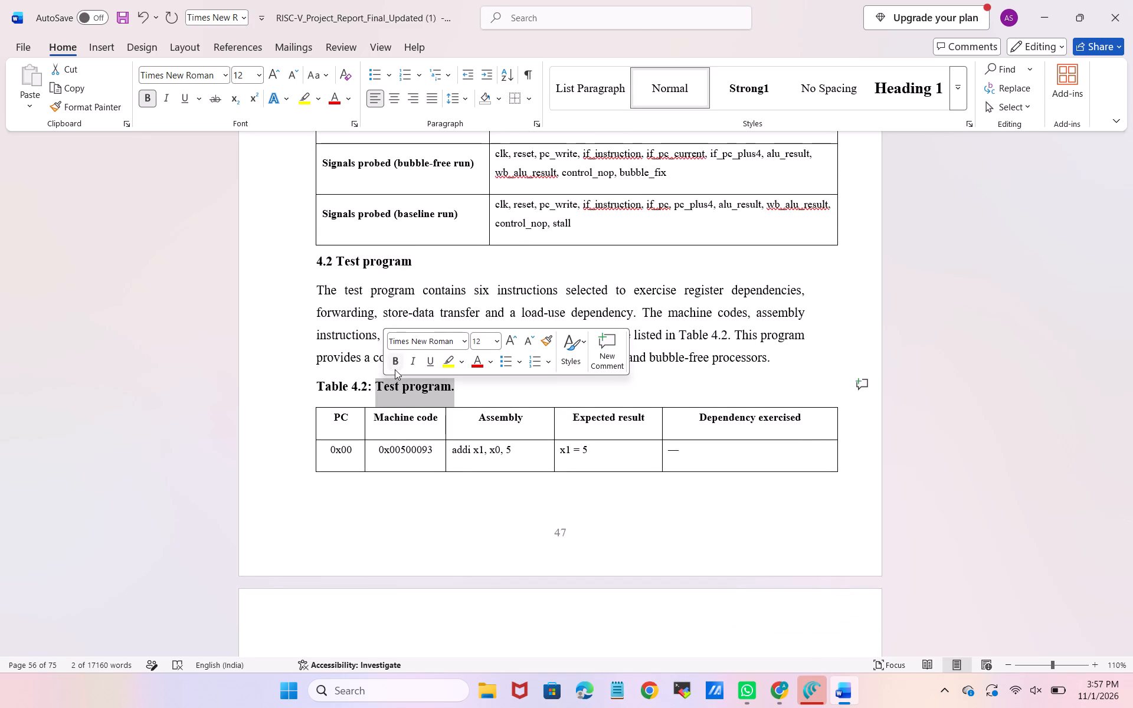
{"action": "left_click", "coordinate": [450, 388]}
{"action": "key", "text": "BackSpace"}
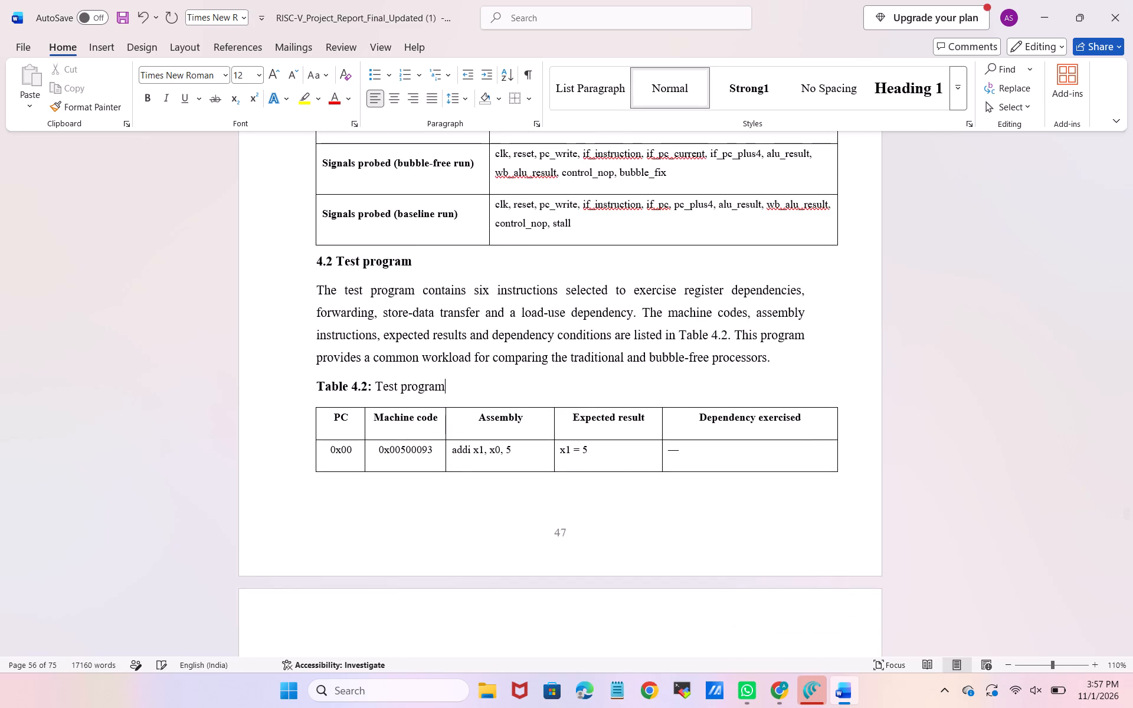
{"action": "left_click", "coordinate": [399, 97]}
Delete the blank line between Table 4.2 and the 4.3 Simulation Results heading.
{"action": "scroll", "coordinate": [546, 293], "scroll_direction": "down", "scroll_amount": 2}
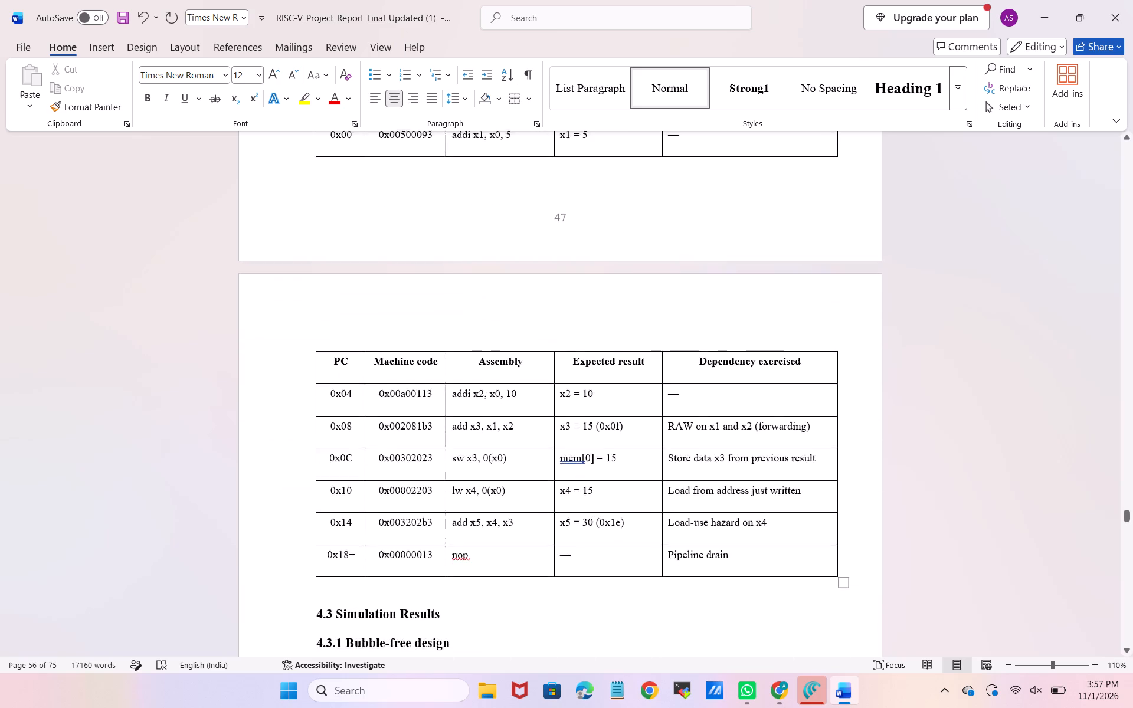
{"action": "scroll", "coordinate": [546, 293], "scroll_direction": "down", "scroll_amount": 2}
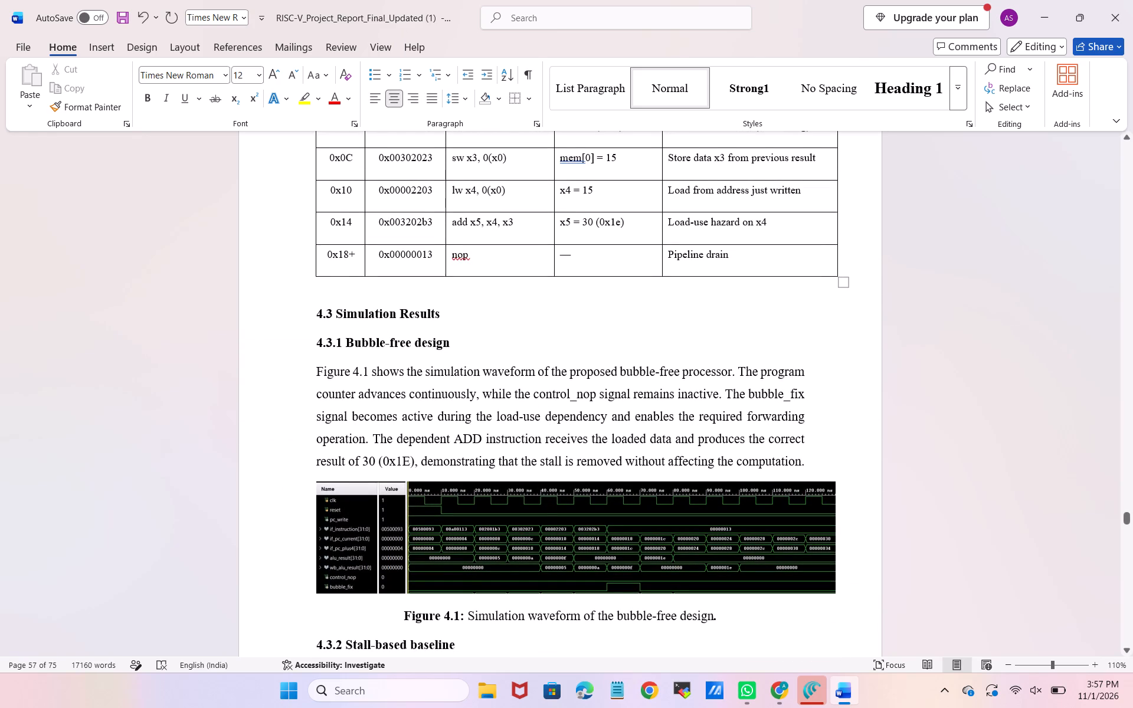
{"action": "left_click", "coordinate": [435, 288]}
{"action": "key", "text": "Delete"}
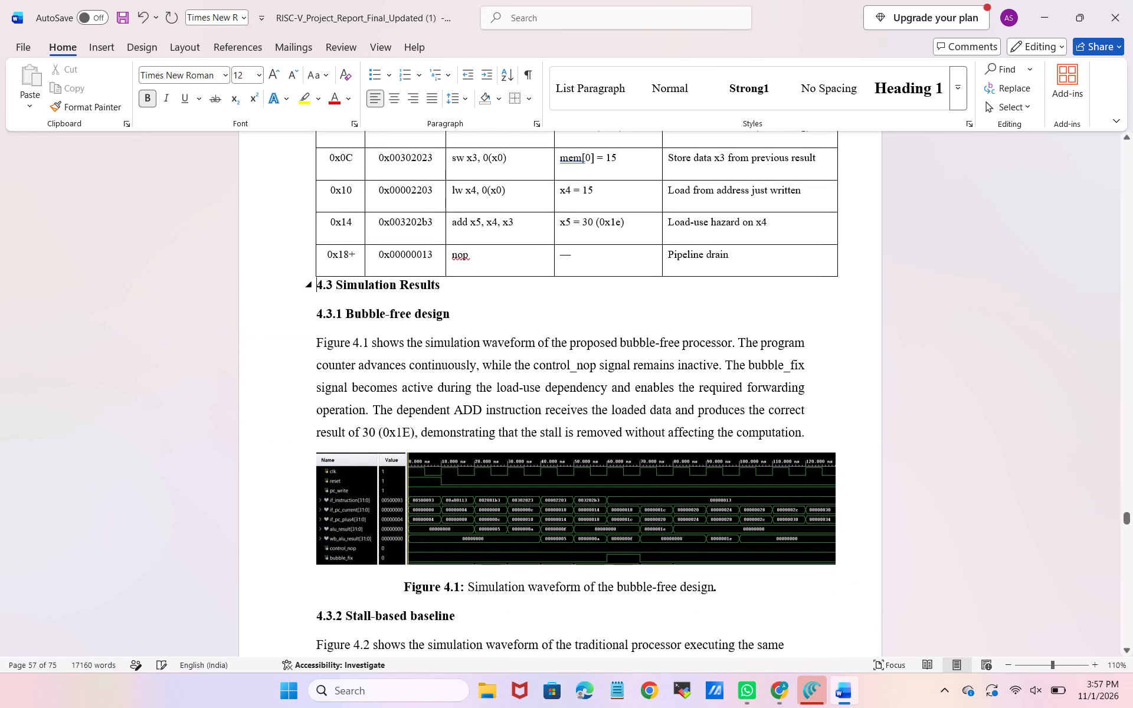
Add space before the 4.3 Simulation Results heading paragraph.
{"action": "left_click_drag", "start_coordinate": [447, 289], "coordinate": [308, 277]}
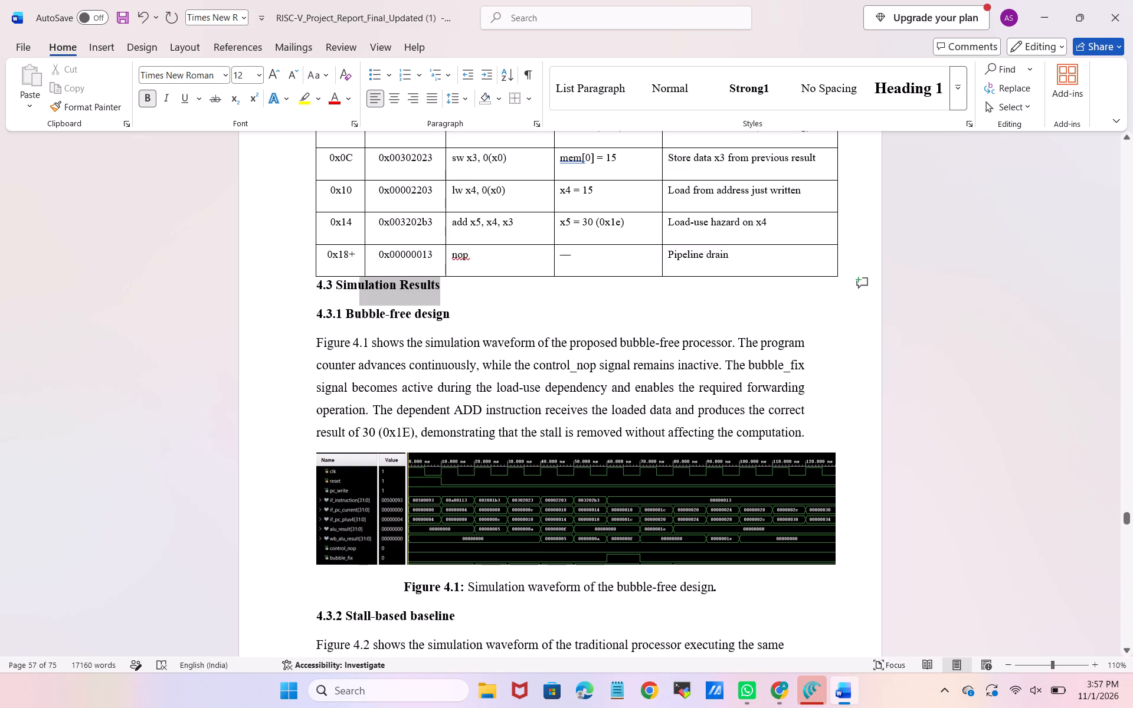
{"action": "left_click_drag", "start_coordinate": [308, 277], "coordinate": [308, 286]}
{"action": "left_click", "coordinate": [447, 100]}
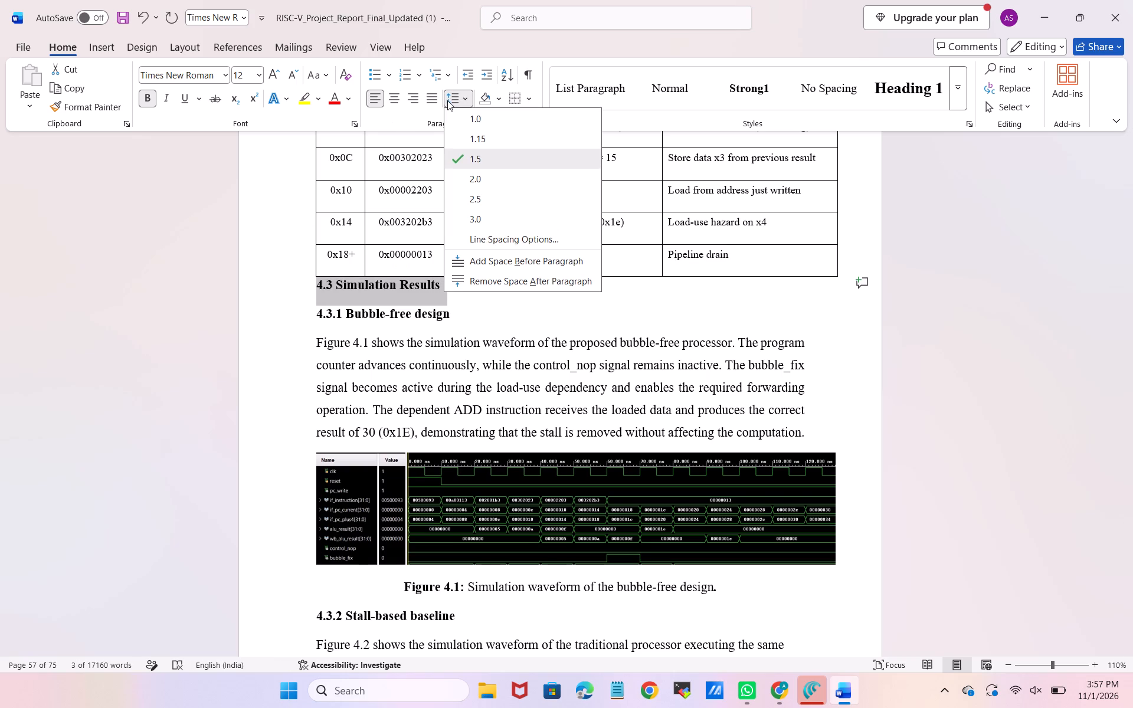
{"action": "left_click", "coordinate": [504, 255]}
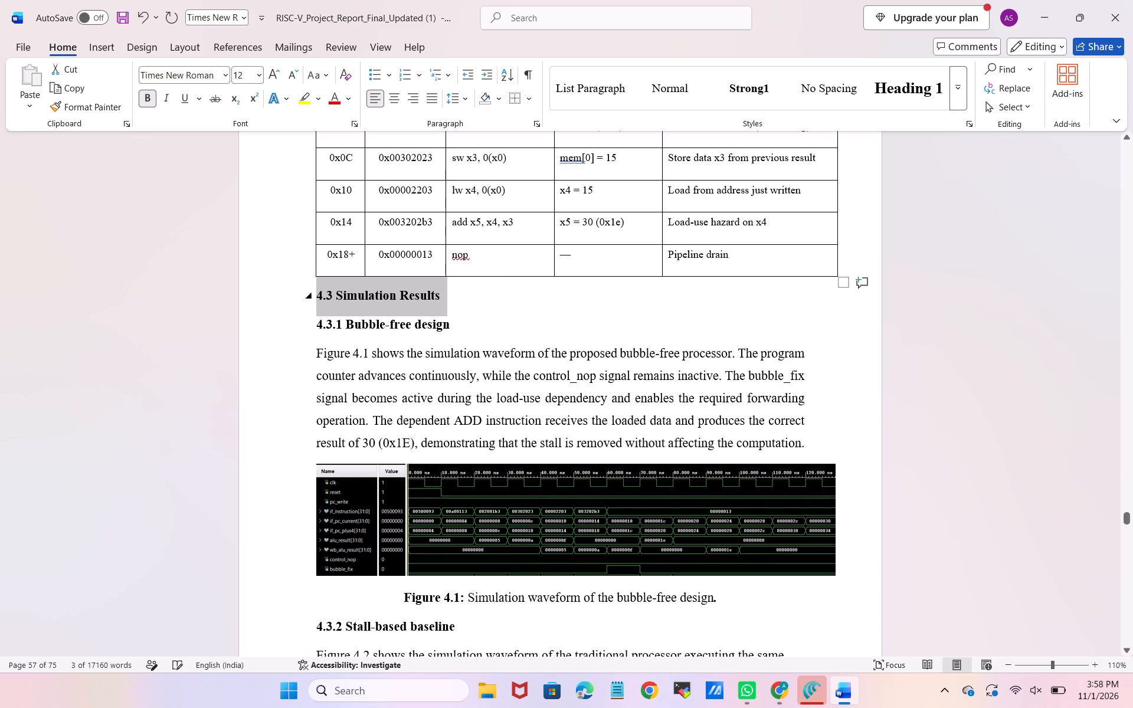
Remove bold from "Execute-stage and write-back timing of each instruction" in the Table 4.3 caption and centre the caption.
{"action": "scroll", "coordinate": [464, 428], "scroll_direction": "down", "scroll_amount": 3}
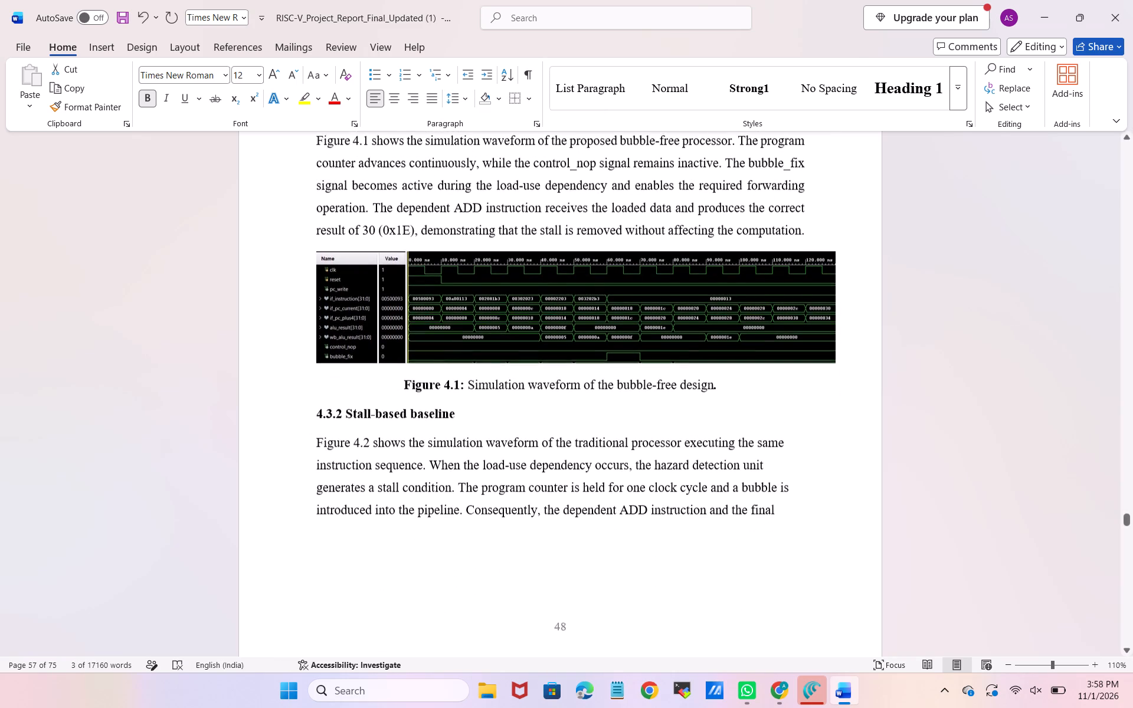
{"action": "scroll", "coordinate": [464, 428], "scroll_direction": "down", "scroll_amount": 3}
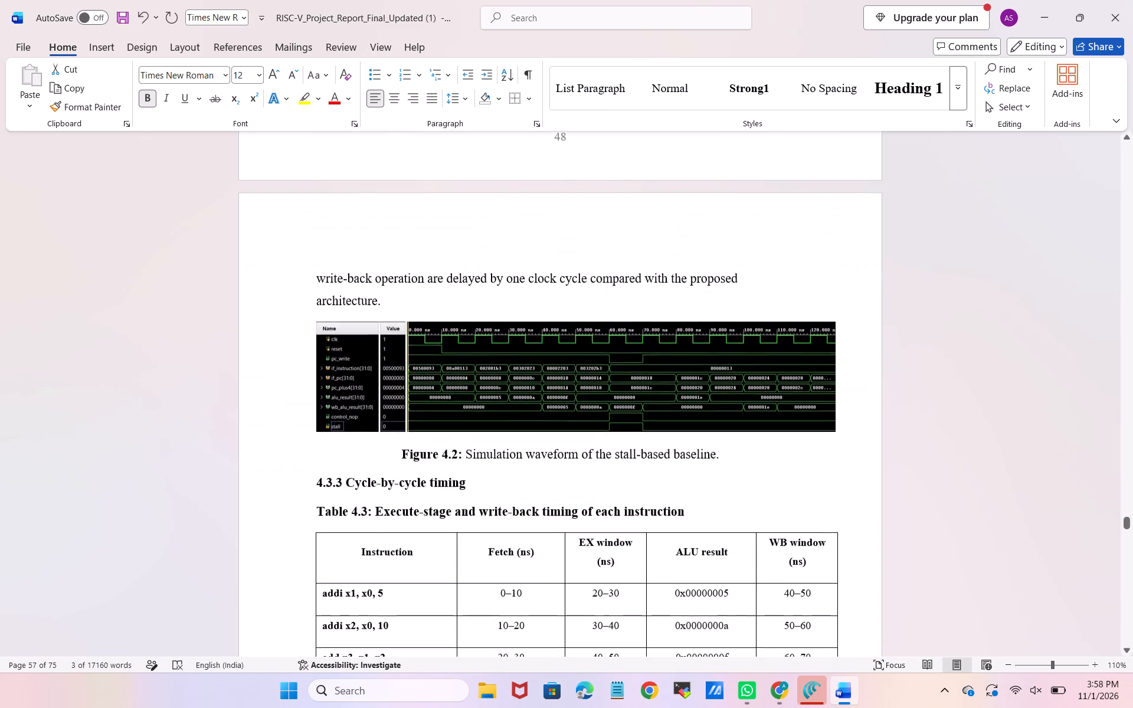
{"action": "scroll", "coordinate": [464, 428], "scroll_direction": "down", "scroll_amount": 2}
{"action": "scroll", "coordinate": [464, 428], "scroll_direction": "up", "scroll_amount": 1}
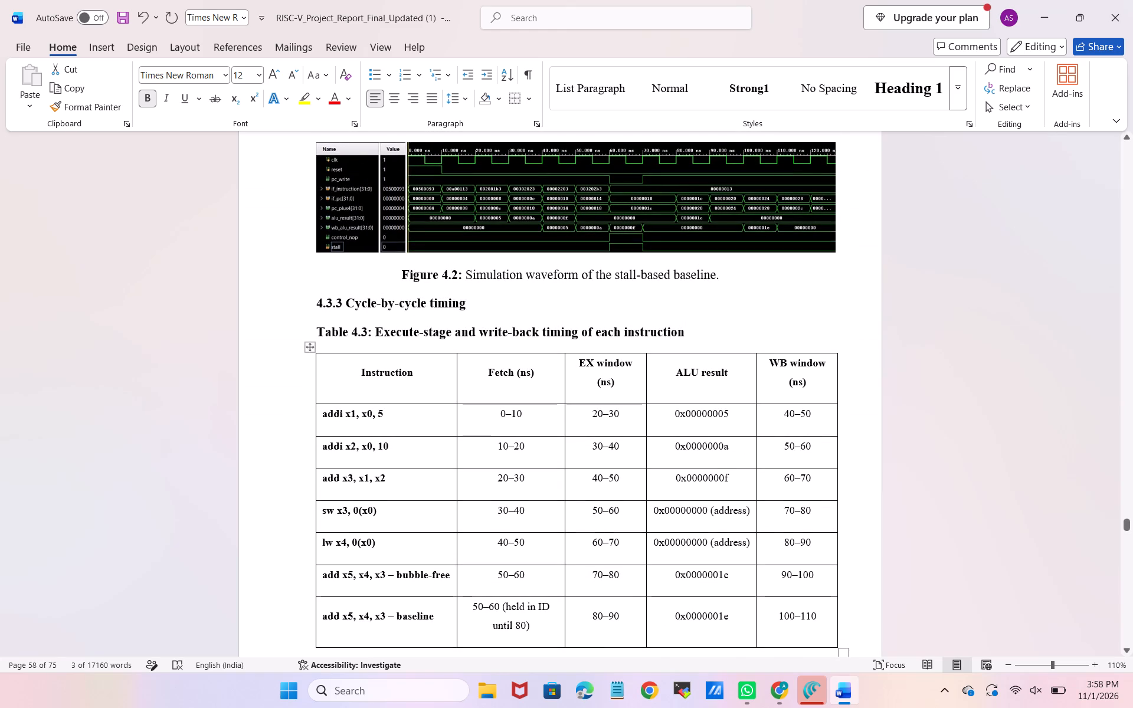
{"action": "left_click_drag", "start_coordinate": [682, 330], "coordinate": [403, 321]}
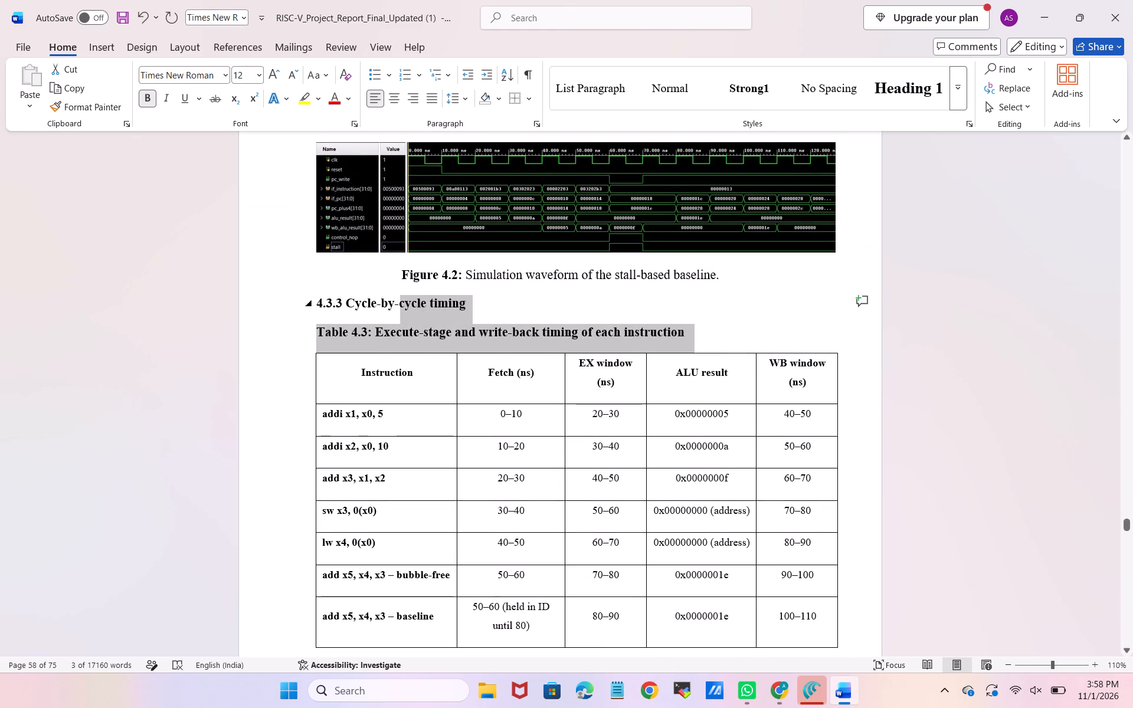
{"action": "left_click_drag", "start_coordinate": [403, 321], "coordinate": [384, 339]}
{"action": "key", "text": "ctrl+b"}
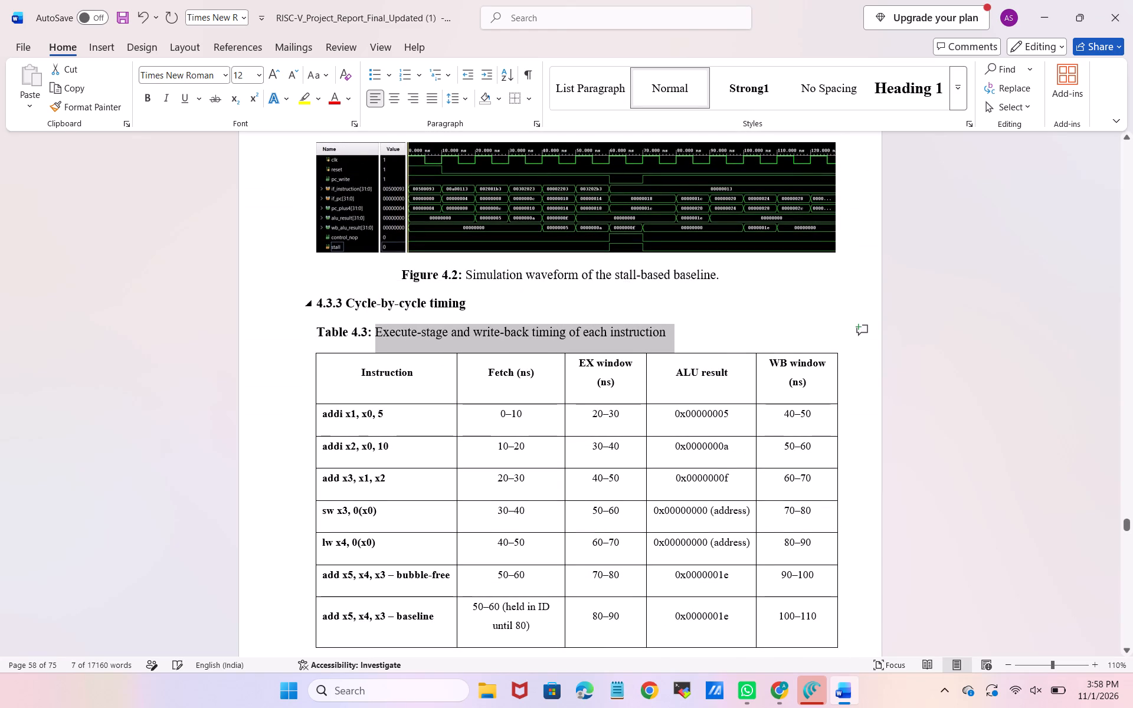
{"action": "left_click", "coordinate": [399, 96]}
Examine the page layout around Table 4.3 and the empty area before the 4.4 Functional verification heading.
{"action": "scroll", "coordinate": [538, 448], "scroll_direction": "down", "scroll_amount": 1}
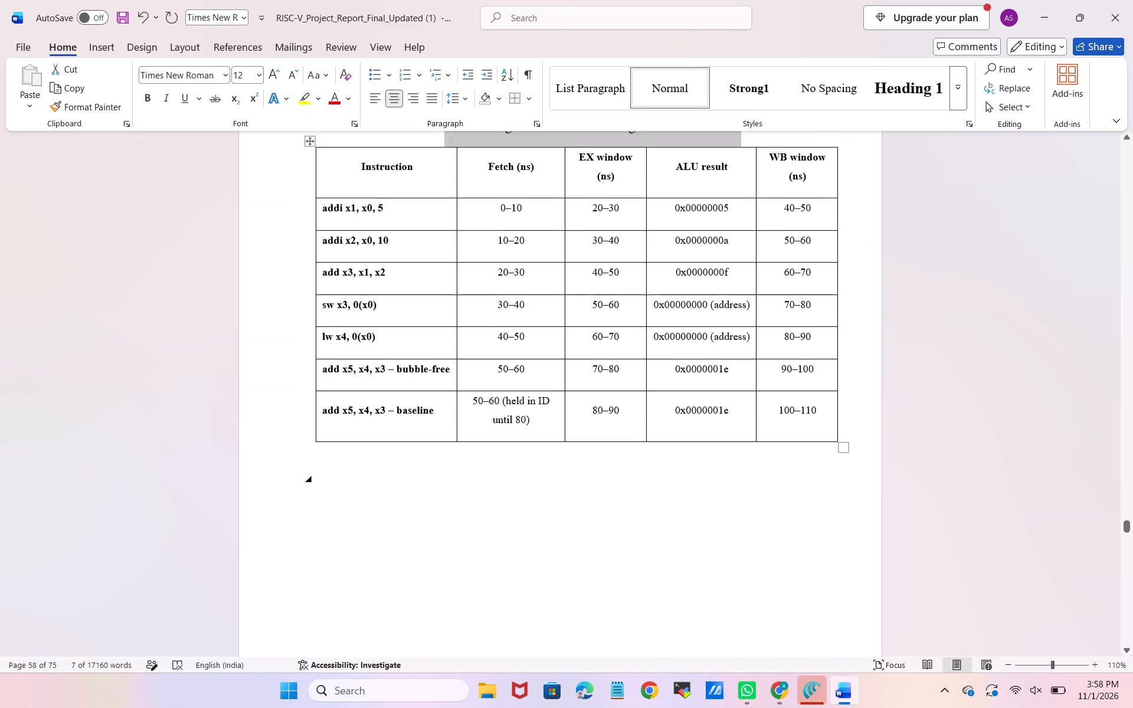
{"action": "scroll", "coordinate": [538, 448], "scroll_direction": "down", "scroll_amount": 2}
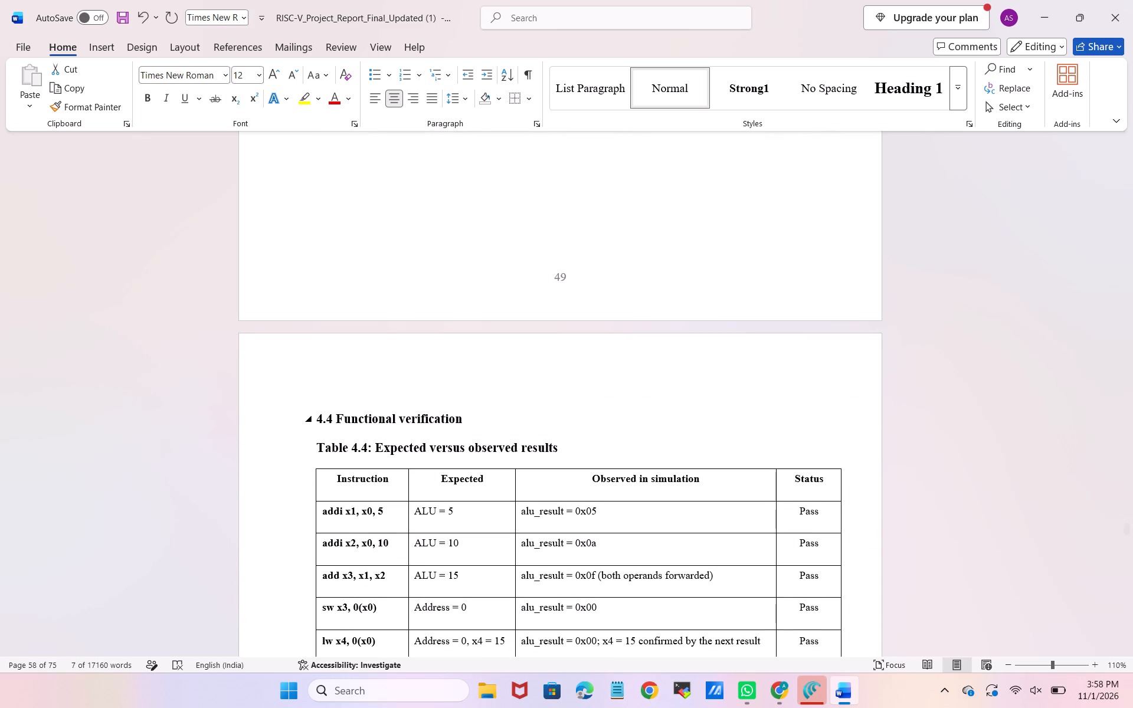
{"action": "scroll", "coordinate": [359, 421], "scroll_direction": "up", "scroll_amount": 2}
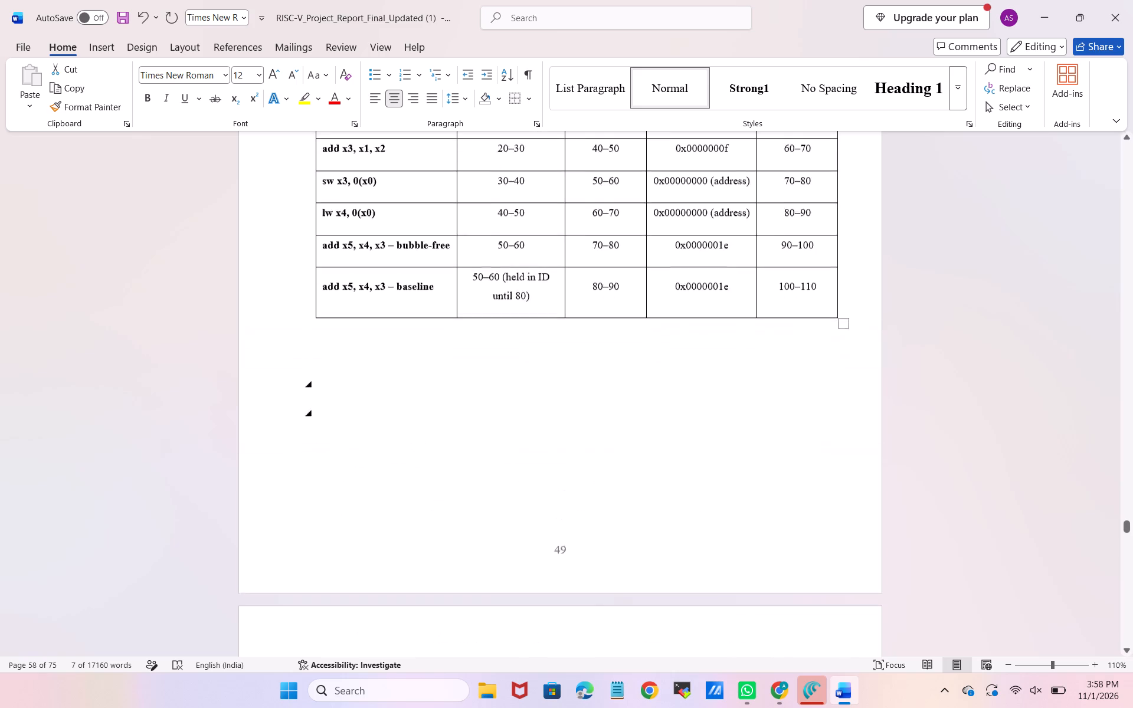
{"action": "scroll", "coordinate": [359, 421], "scroll_direction": "up", "scroll_amount": 2}
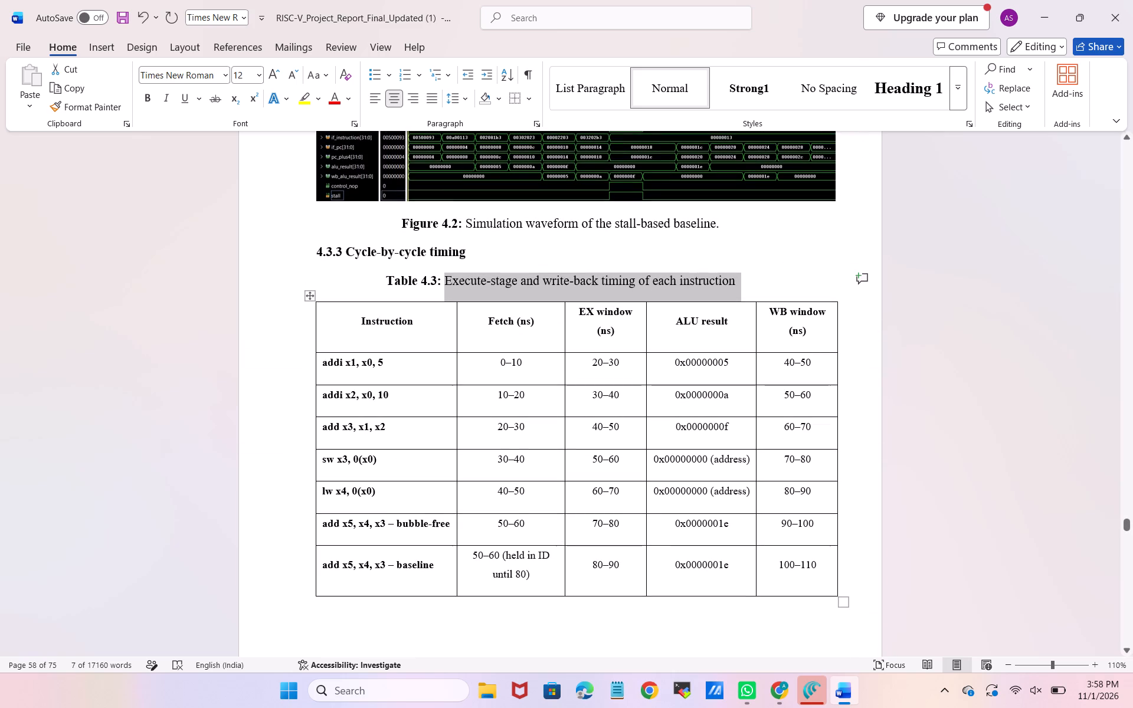
{"action": "left_click", "coordinate": [457, 333]}
{"action": "scroll", "coordinate": [565, 367], "scroll_direction": "up", "scroll_amount": 1}
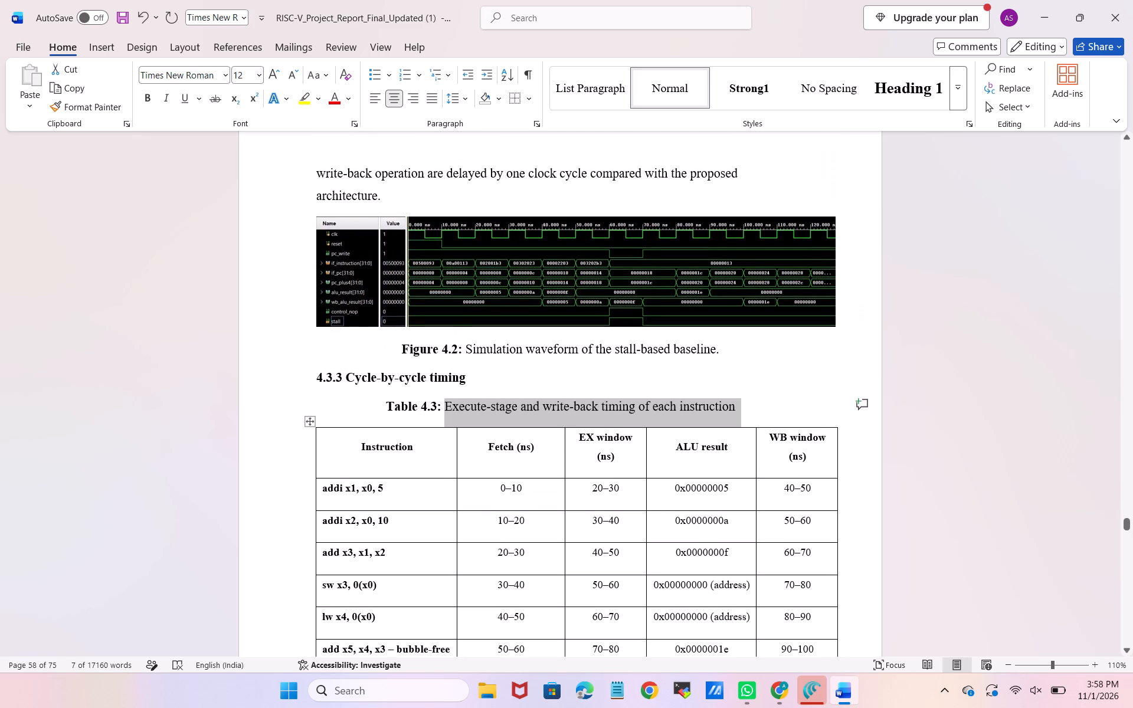
Remove bold from "Expected versus observed results" in the Table 4.4 caption and centre the caption.
{"action": "scroll", "coordinate": [565, 367], "scroll_direction": "down", "scroll_amount": 3}
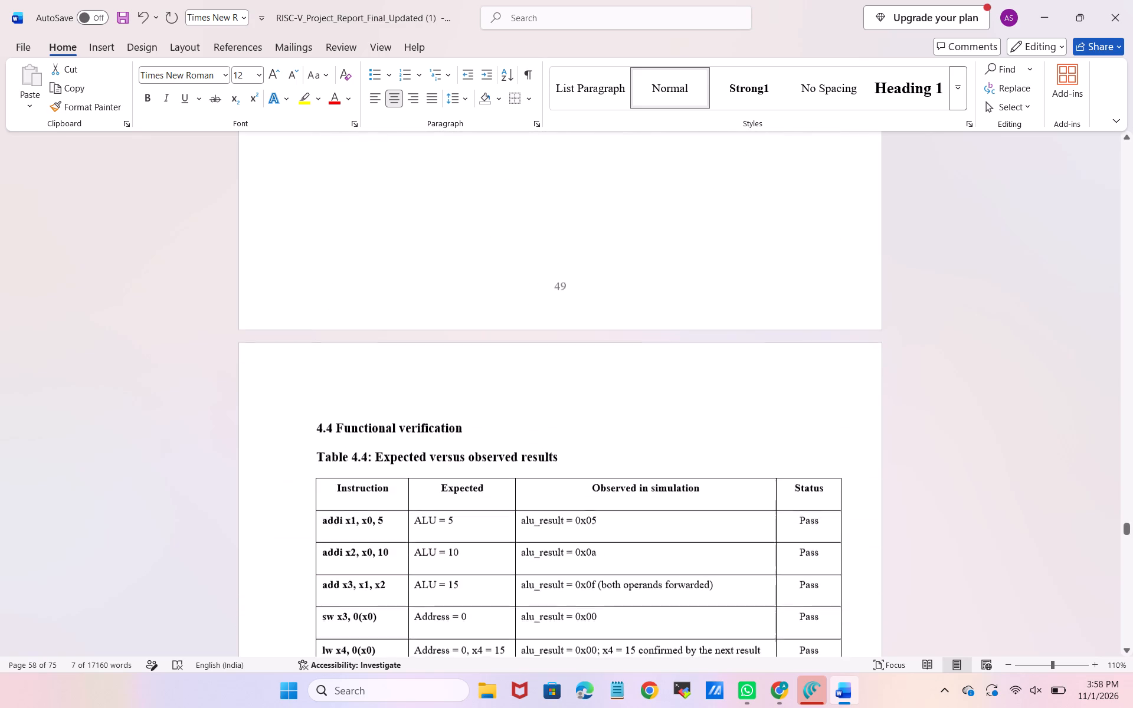
{"action": "scroll", "coordinate": [565, 367], "scroll_direction": "down", "scroll_amount": 1}
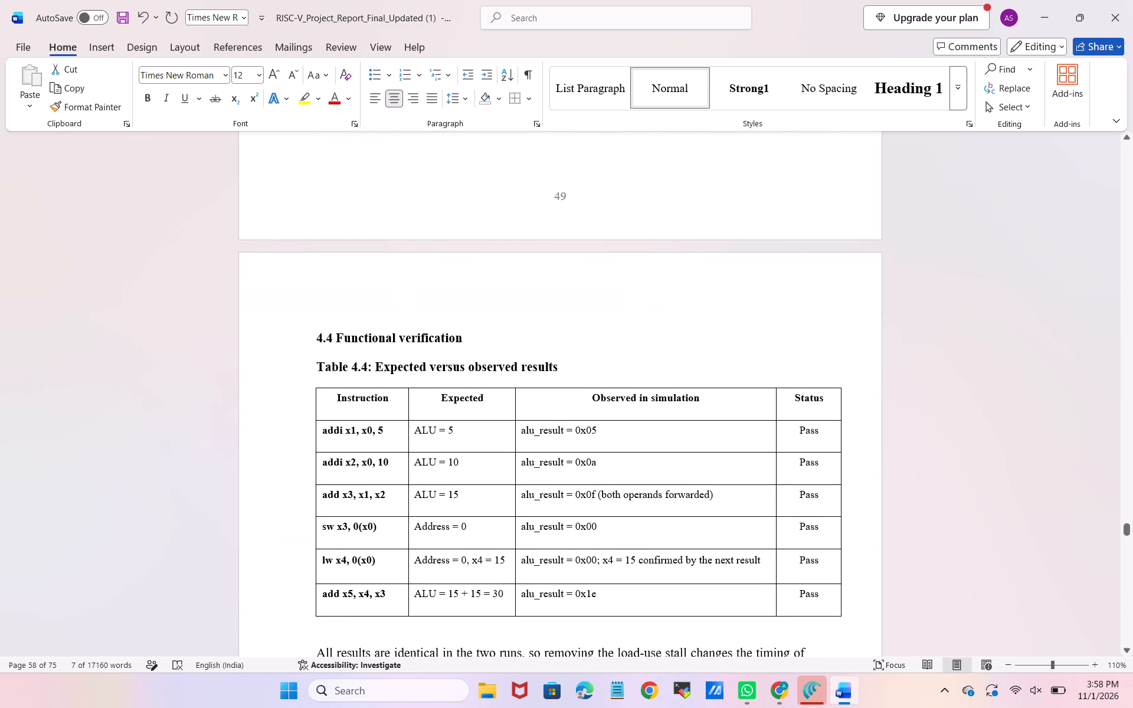
{"action": "left_click_drag", "start_coordinate": [560, 360], "coordinate": [385, 363]}
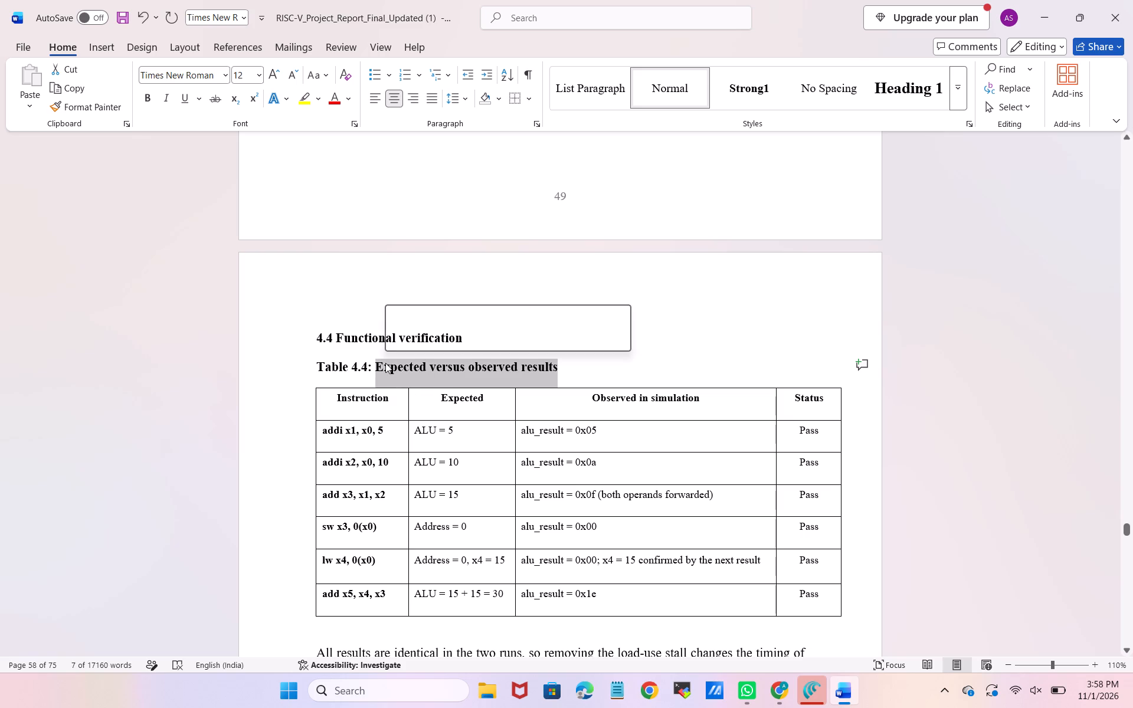
{"action": "left_click", "coordinate": [394, 345]}
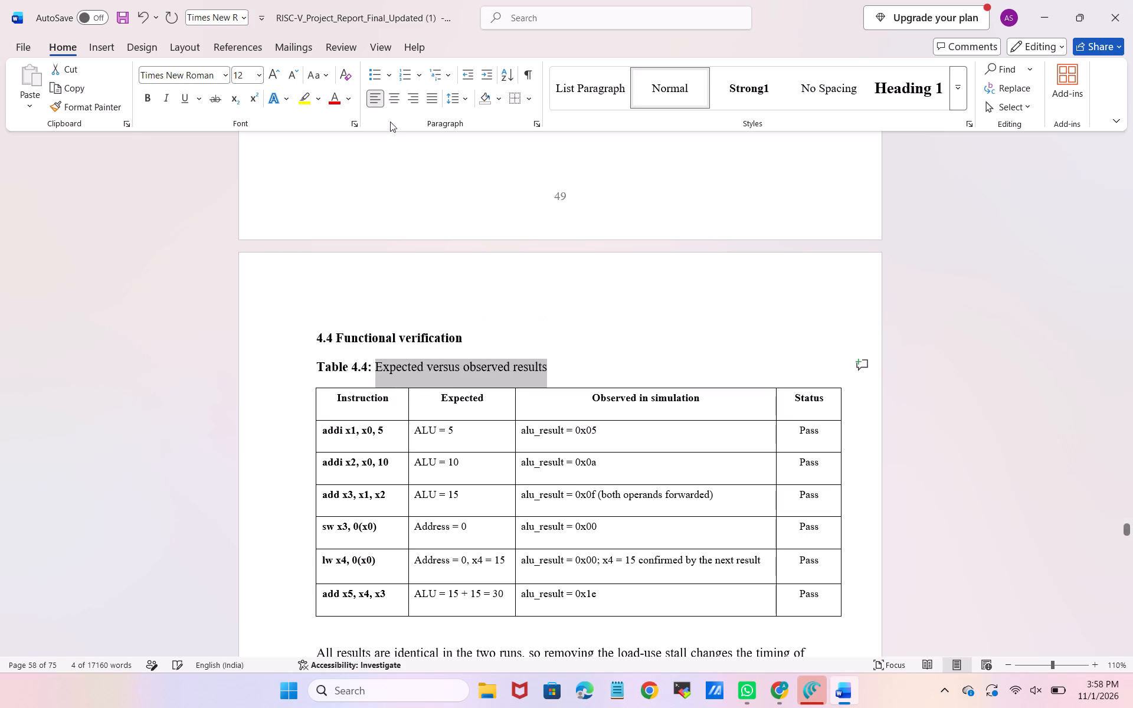
{"action": "left_click", "coordinate": [392, 99]}
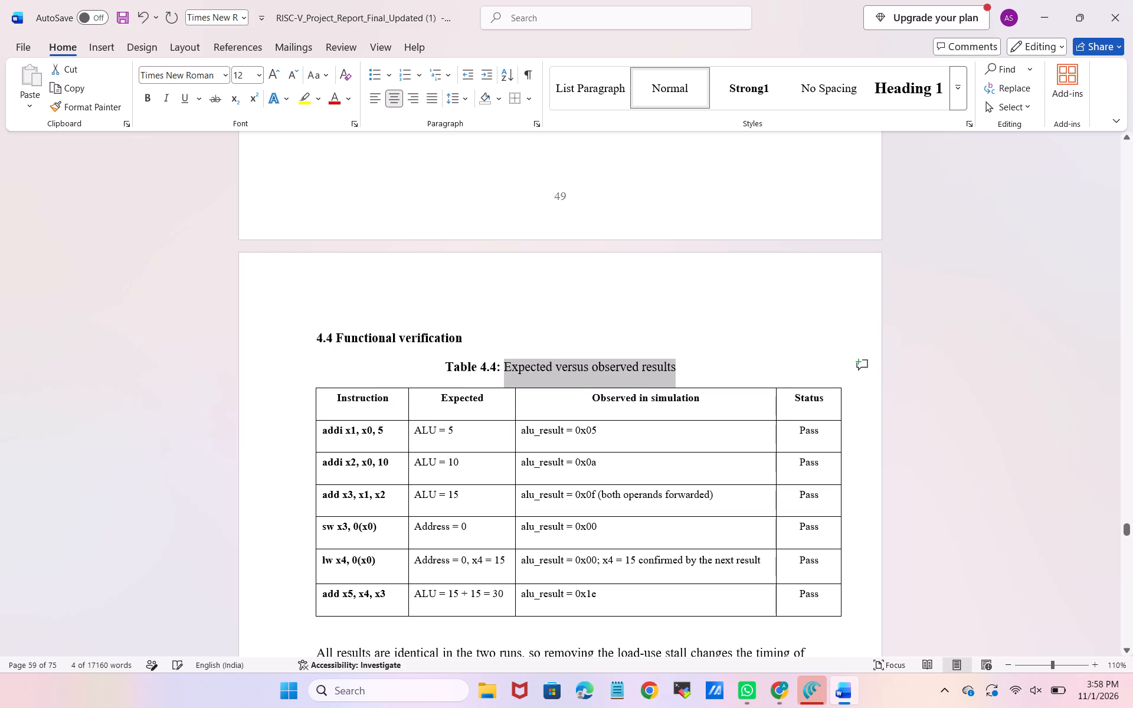
Delete the blank line between Table 4.4 and the paragraph beginning "All results are identical in the two runs".
{"action": "scroll", "coordinate": [496, 248], "scroll_direction": "down", "scroll_amount": 1}
{"action": "left_click", "coordinate": [437, 376]}
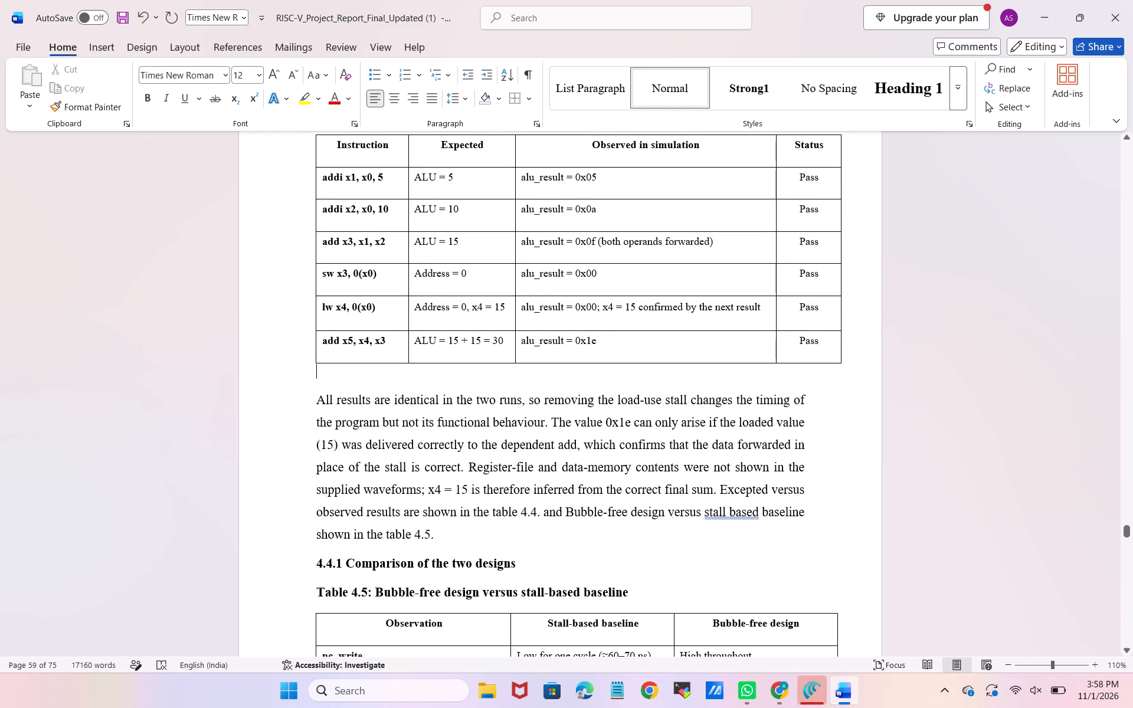
{"action": "key", "text": "BackSpace"}
{"action": "key", "text": "Delete"}
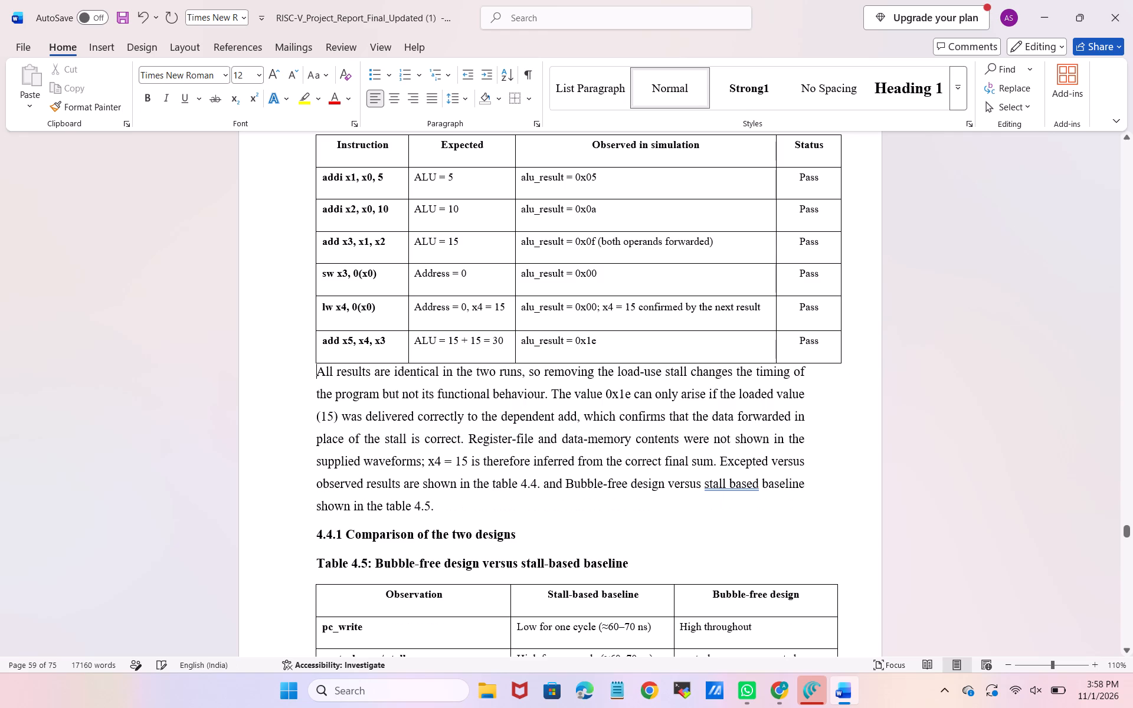
Add space before the paragraph beginning "All results are identical in the two runs" below Table 4.4.
{"action": "left_click_drag", "start_coordinate": [319, 379], "coordinate": [797, 373]}
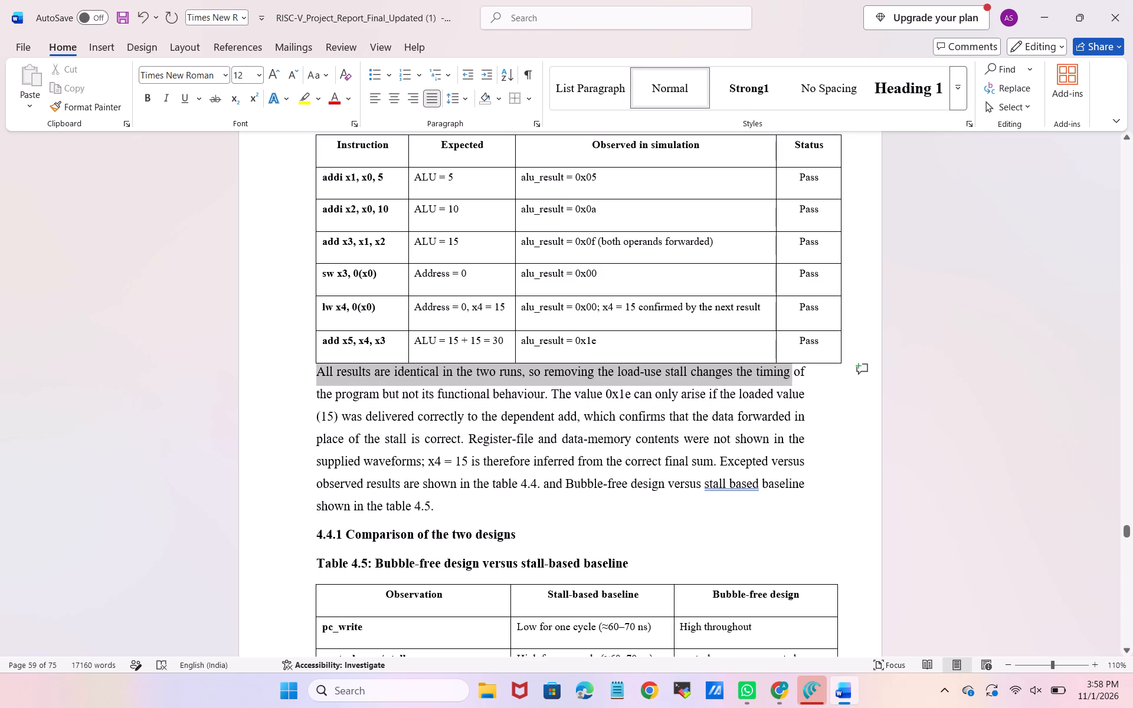
{"action": "left_click_drag", "start_coordinate": [797, 373], "coordinate": [813, 373]}
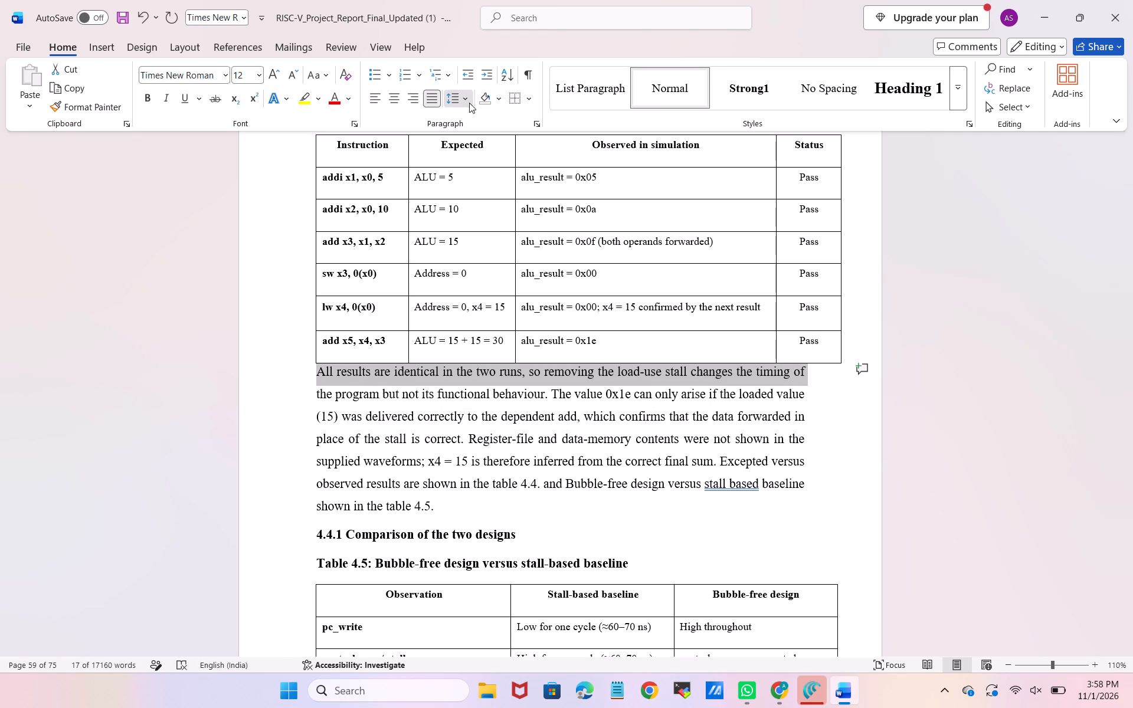
{"action": "left_click", "coordinate": [469, 103]}
{"action": "left_click", "coordinate": [530, 261]}
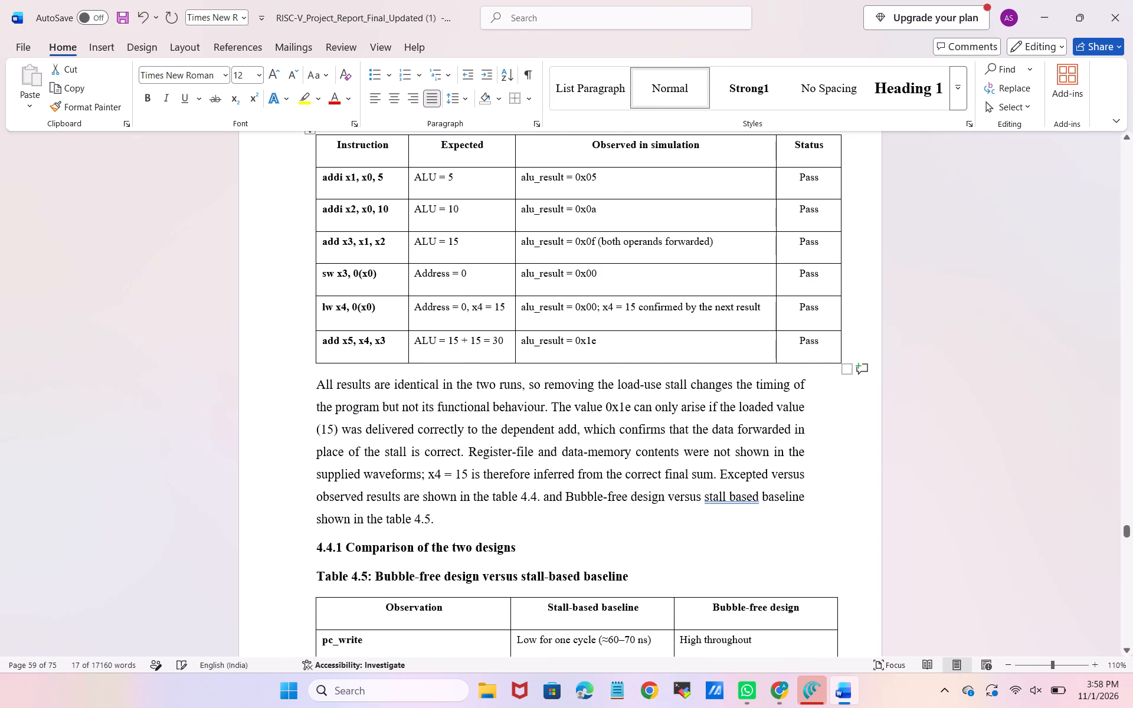
{"action": "left_click", "coordinate": [486, 517]}
Remove bold from "Bubble-free design versus stall-based baseline" in the Table 4.5 caption and centre the caption.
{"action": "scroll", "coordinate": [718, 496], "scroll_direction": "down", "scroll_amount": 1}
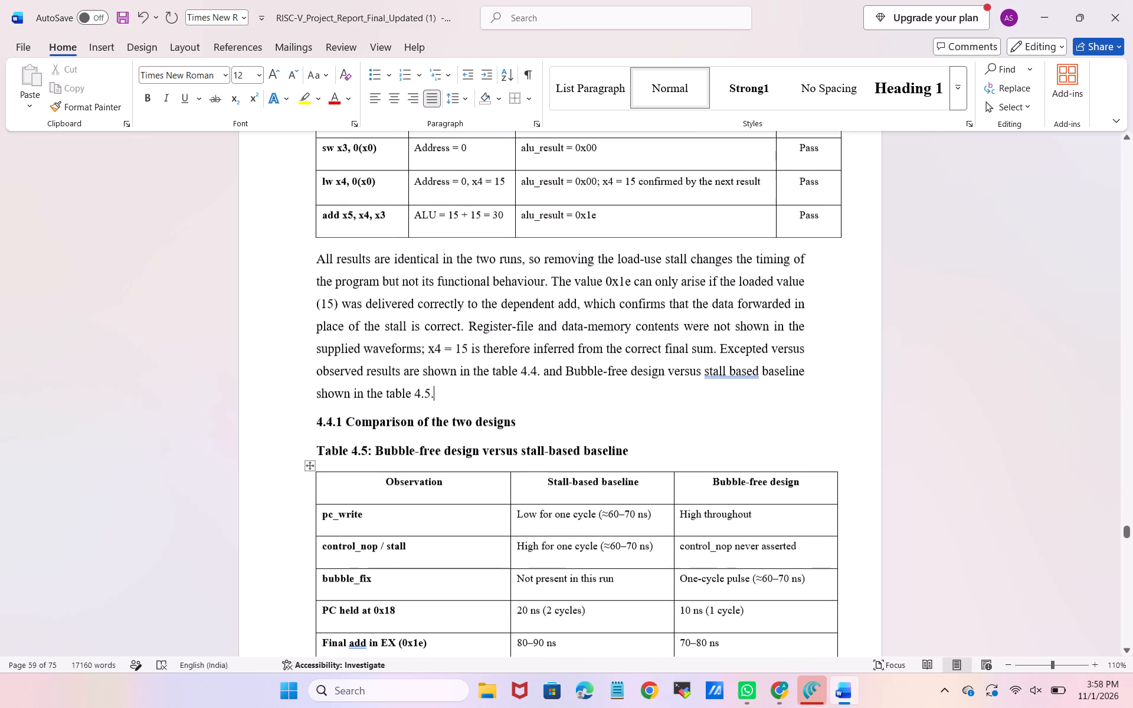
{"action": "left_click_drag", "start_coordinate": [635, 453], "coordinate": [453, 445]}
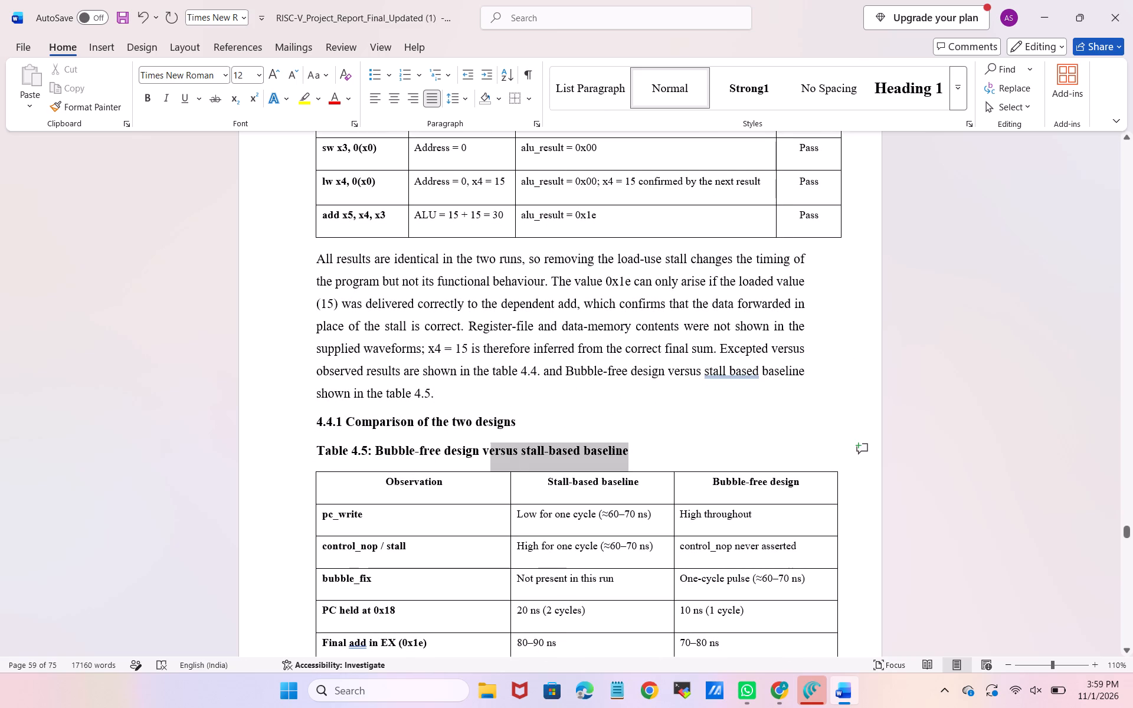
{"action": "left_click_drag", "start_coordinate": [453, 445], "coordinate": [391, 447]}
{"action": "left_click", "coordinate": [401, 427]}
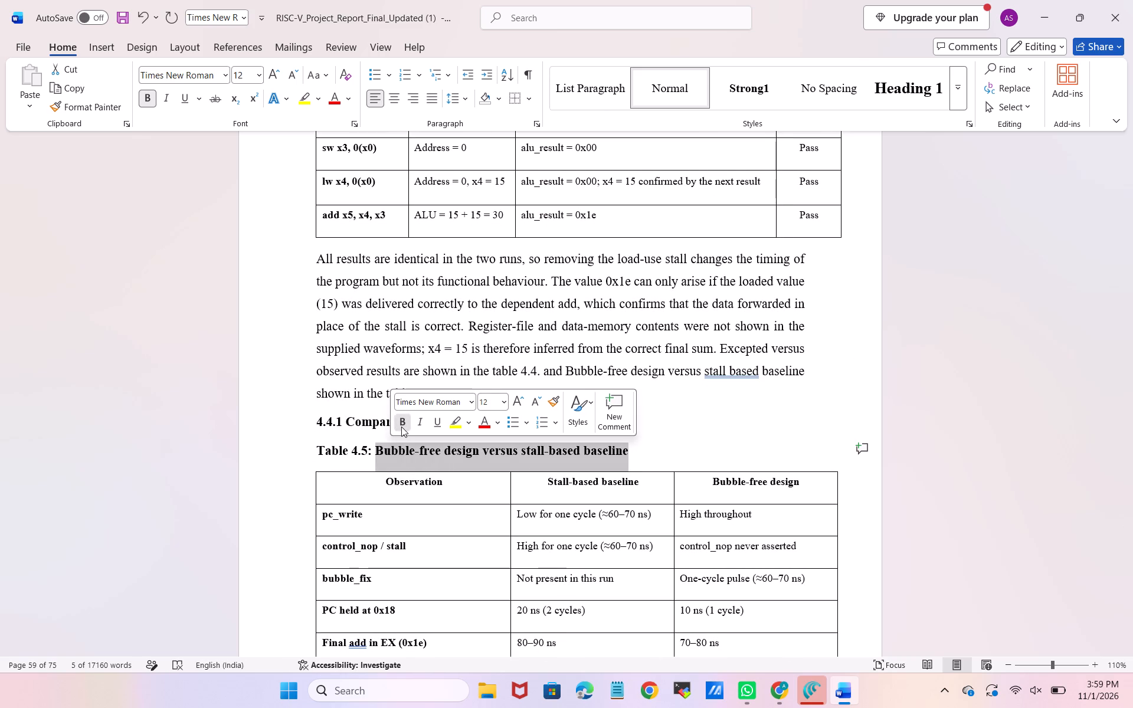
{"action": "left_click", "coordinate": [398, 95]}
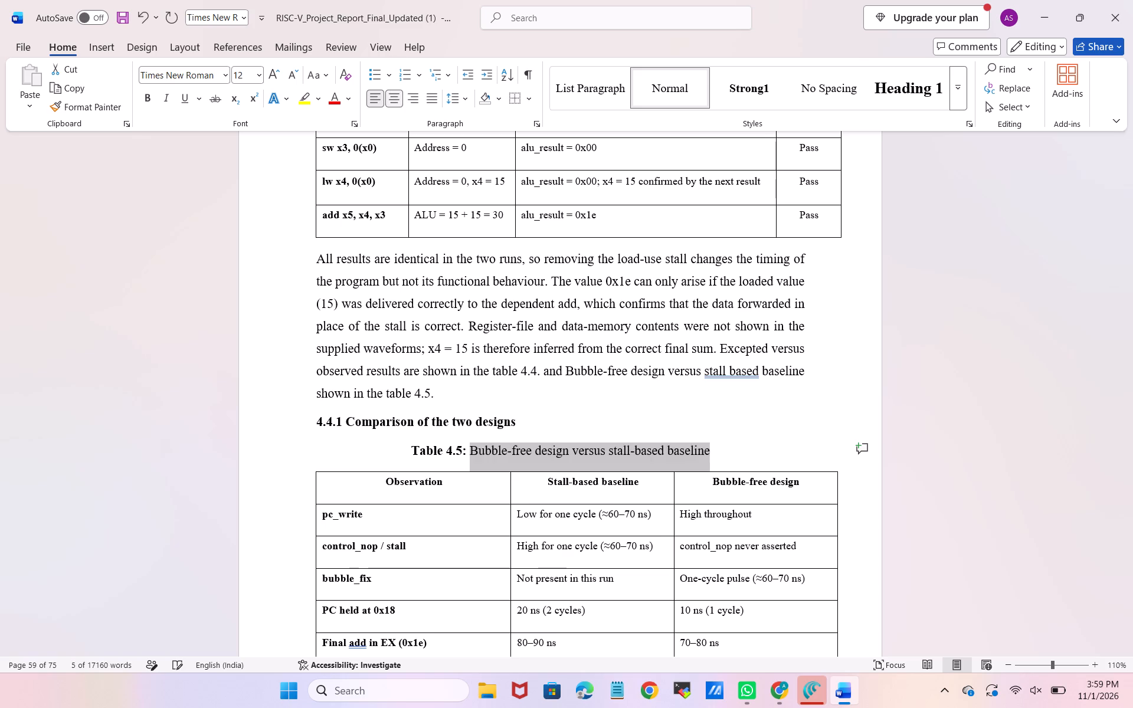
{"action": "scroll", "coordinate": [541, 403], "scroll_direction": "down", "scroll_amount": 2}
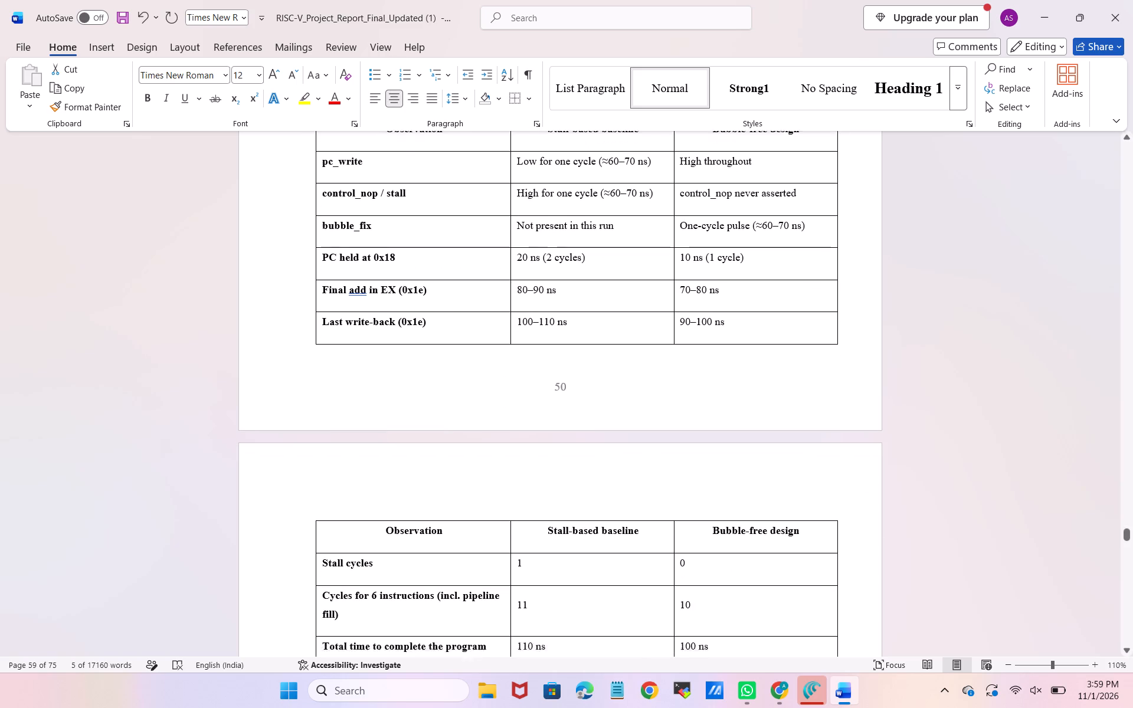
Narrow the Observation column of Table 4.5 to about 1.87 in and widen the Bubble-free design column.
{"action": "scroll", "coordinate": [541, 403], "scroll_direction": "down", "scroll_amount": 1}
{"action": "scroll", "coordinate": [541, 403], "scroll_direction": "up", "scroll_amount": 1}
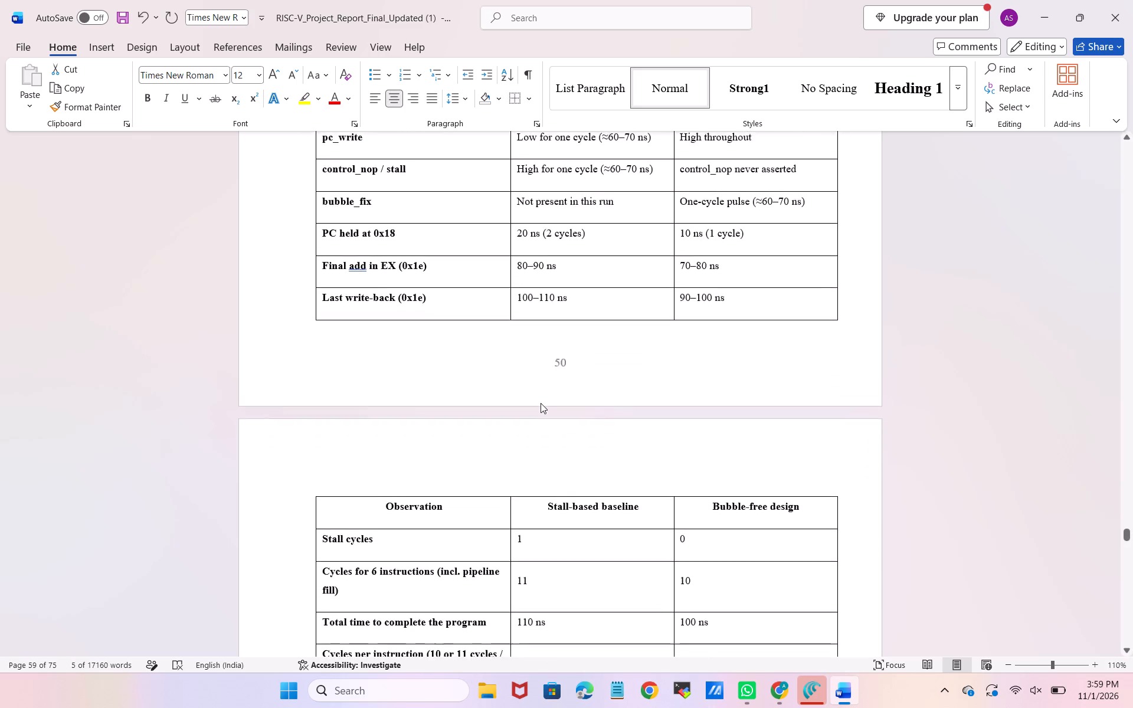
{"action": "scroll", "coordinate": [541, 403], "scroll_direction": "up", "scroll_amount": 1}
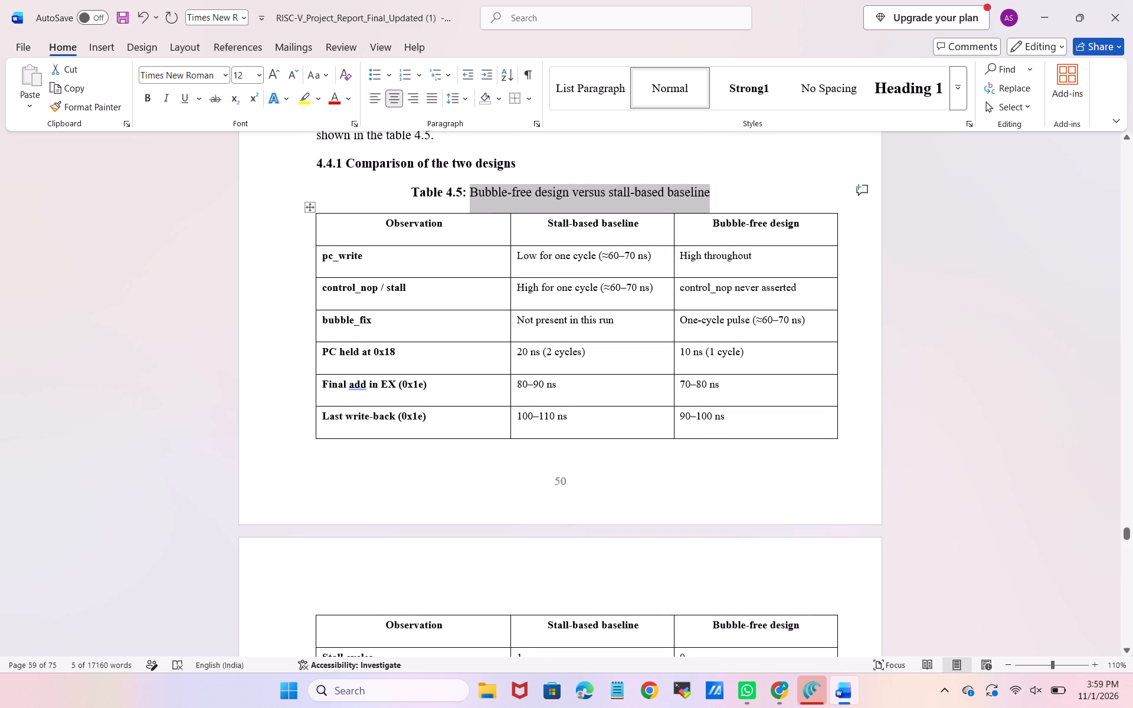
{"action": "left_click_drag", "start_coordinate": [510, 355], "coordinate": [466, 358]}
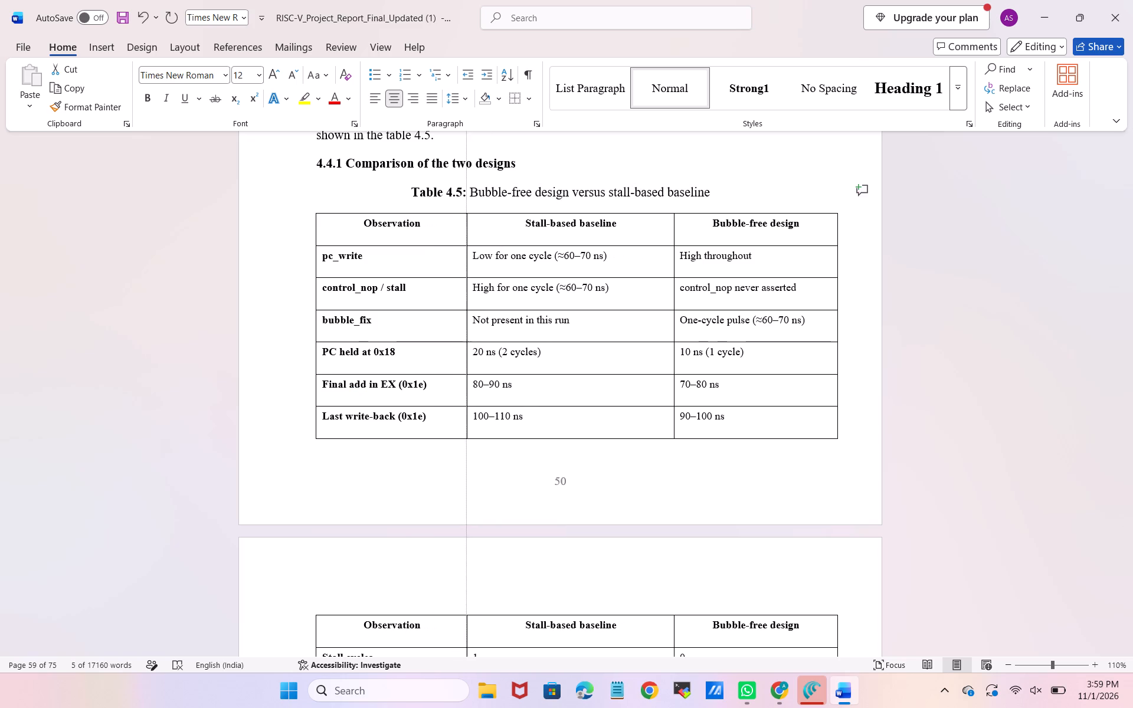
{"action": "left_click_drag", "start_coordinate": [466, 358], "coordinate": [463, 358]}
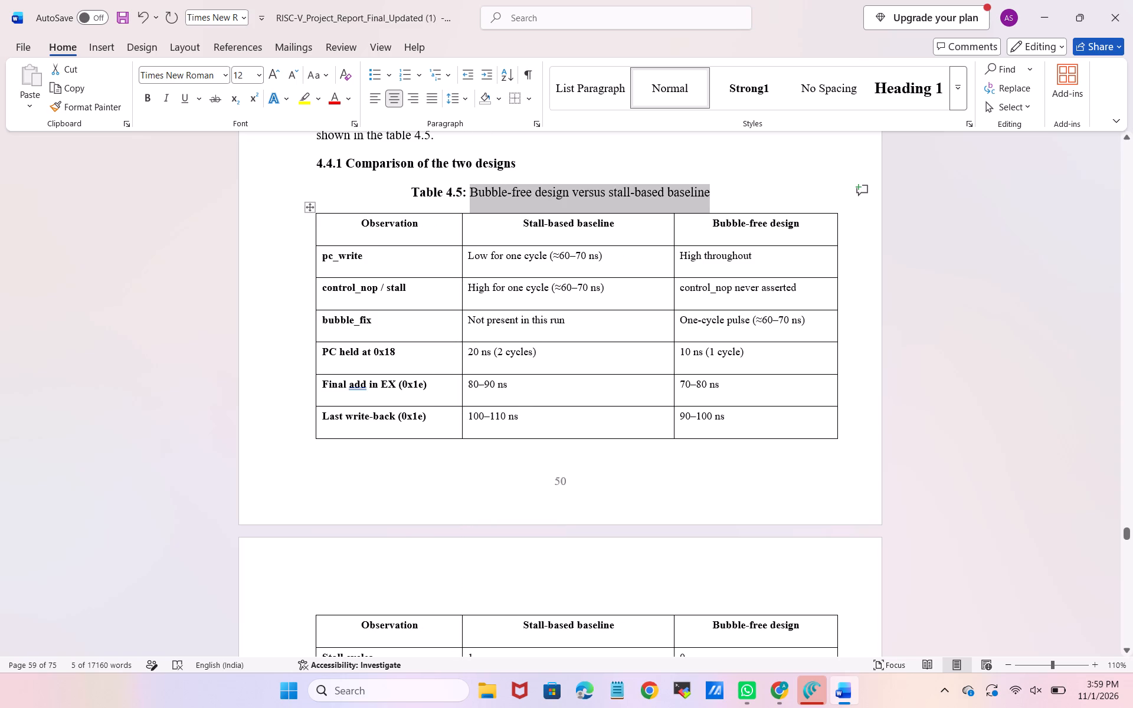
{"action": "left_click_drag", "start_coordinate": [674, 360], "coordinate": [630, 365]}
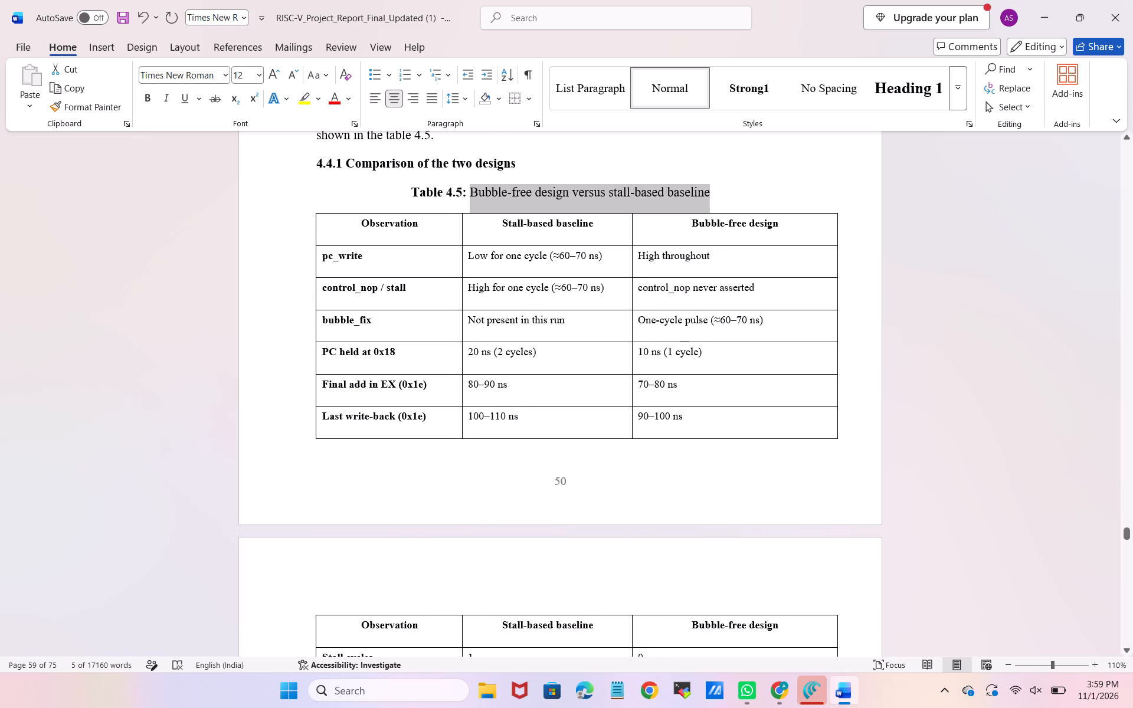
{"action": "left_click_drag", "start_coordinate": [621, 247], "coordinate": [621, 233]}
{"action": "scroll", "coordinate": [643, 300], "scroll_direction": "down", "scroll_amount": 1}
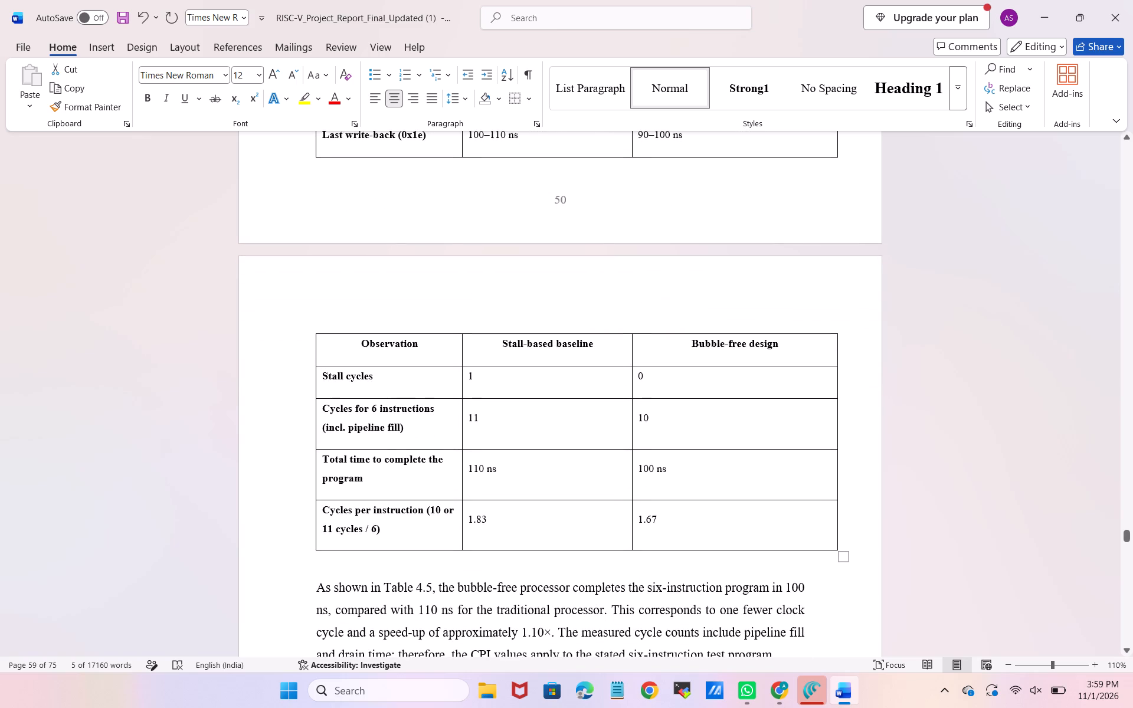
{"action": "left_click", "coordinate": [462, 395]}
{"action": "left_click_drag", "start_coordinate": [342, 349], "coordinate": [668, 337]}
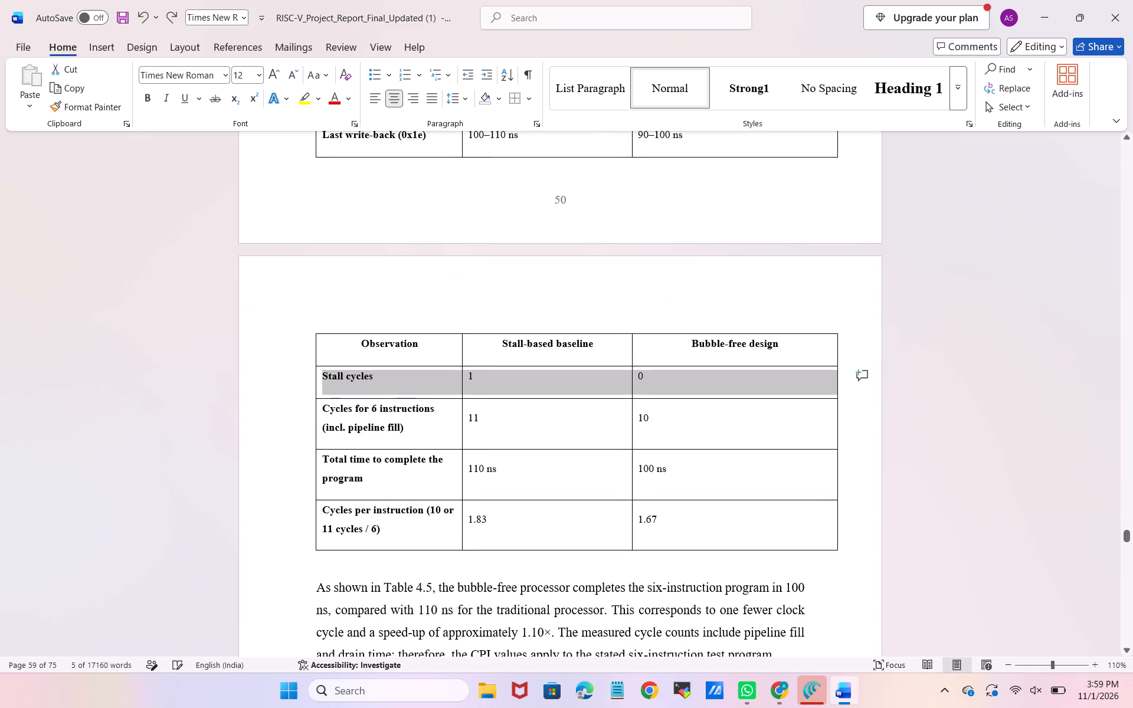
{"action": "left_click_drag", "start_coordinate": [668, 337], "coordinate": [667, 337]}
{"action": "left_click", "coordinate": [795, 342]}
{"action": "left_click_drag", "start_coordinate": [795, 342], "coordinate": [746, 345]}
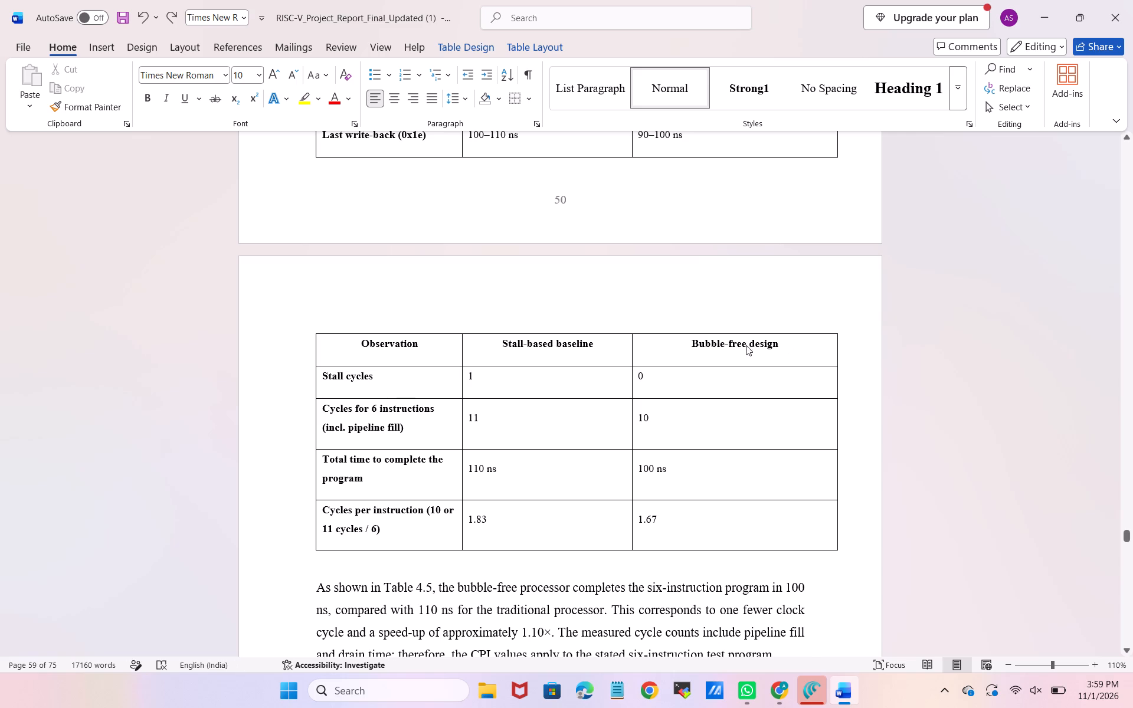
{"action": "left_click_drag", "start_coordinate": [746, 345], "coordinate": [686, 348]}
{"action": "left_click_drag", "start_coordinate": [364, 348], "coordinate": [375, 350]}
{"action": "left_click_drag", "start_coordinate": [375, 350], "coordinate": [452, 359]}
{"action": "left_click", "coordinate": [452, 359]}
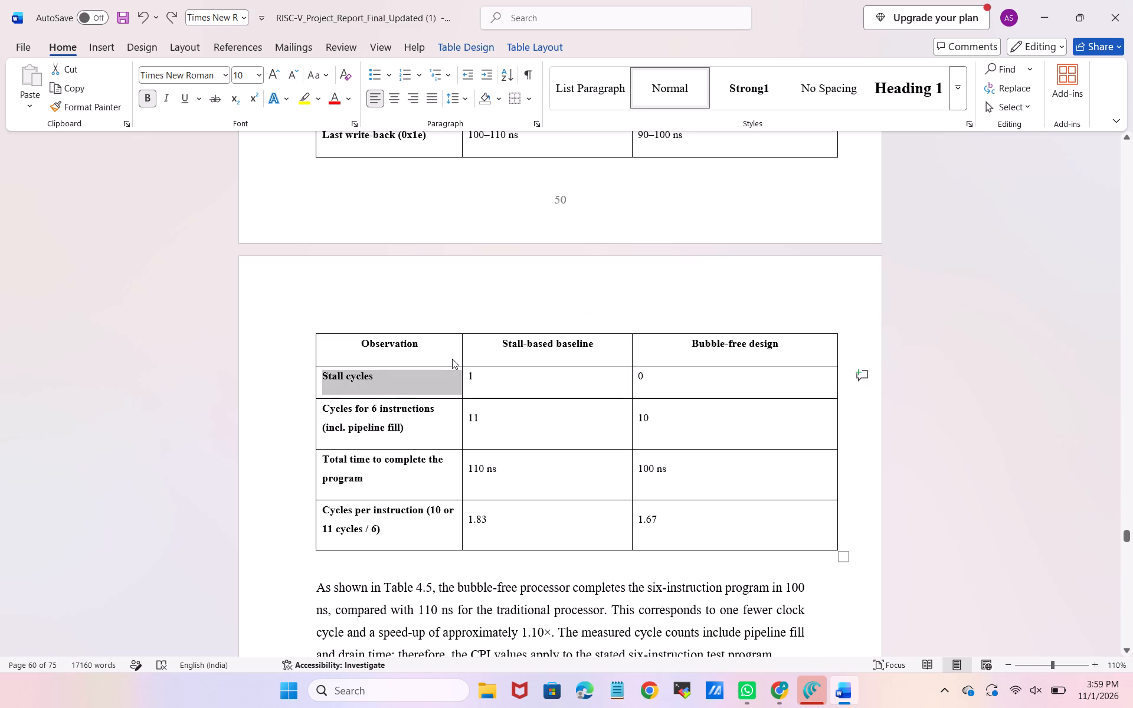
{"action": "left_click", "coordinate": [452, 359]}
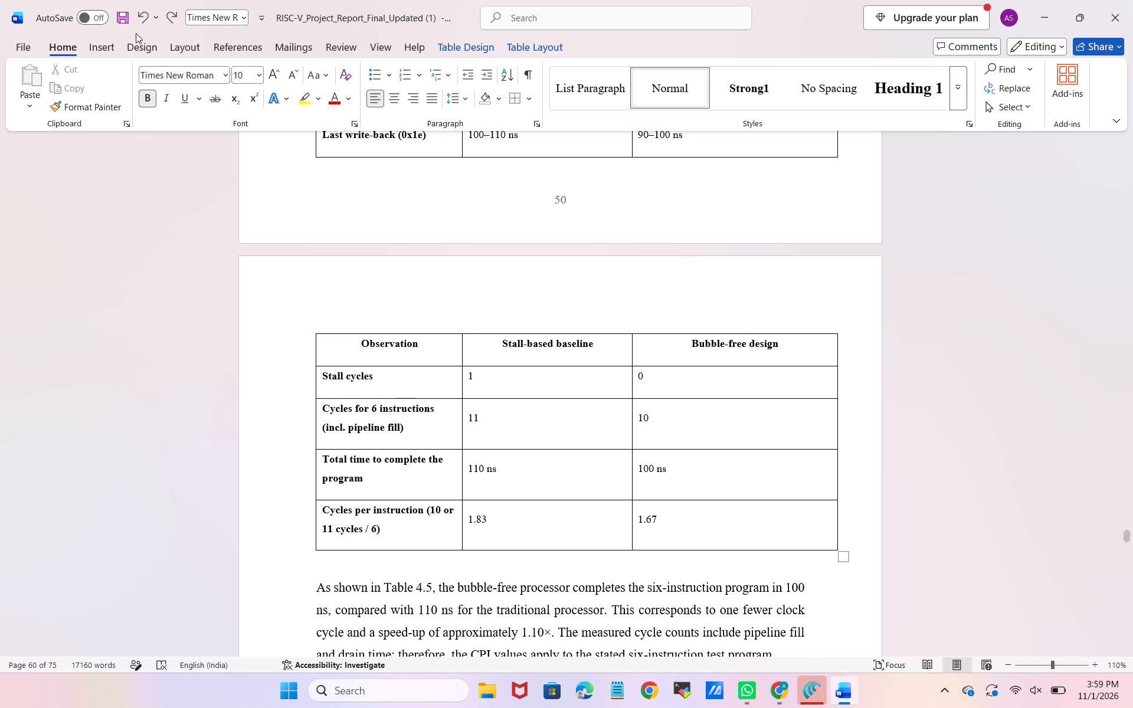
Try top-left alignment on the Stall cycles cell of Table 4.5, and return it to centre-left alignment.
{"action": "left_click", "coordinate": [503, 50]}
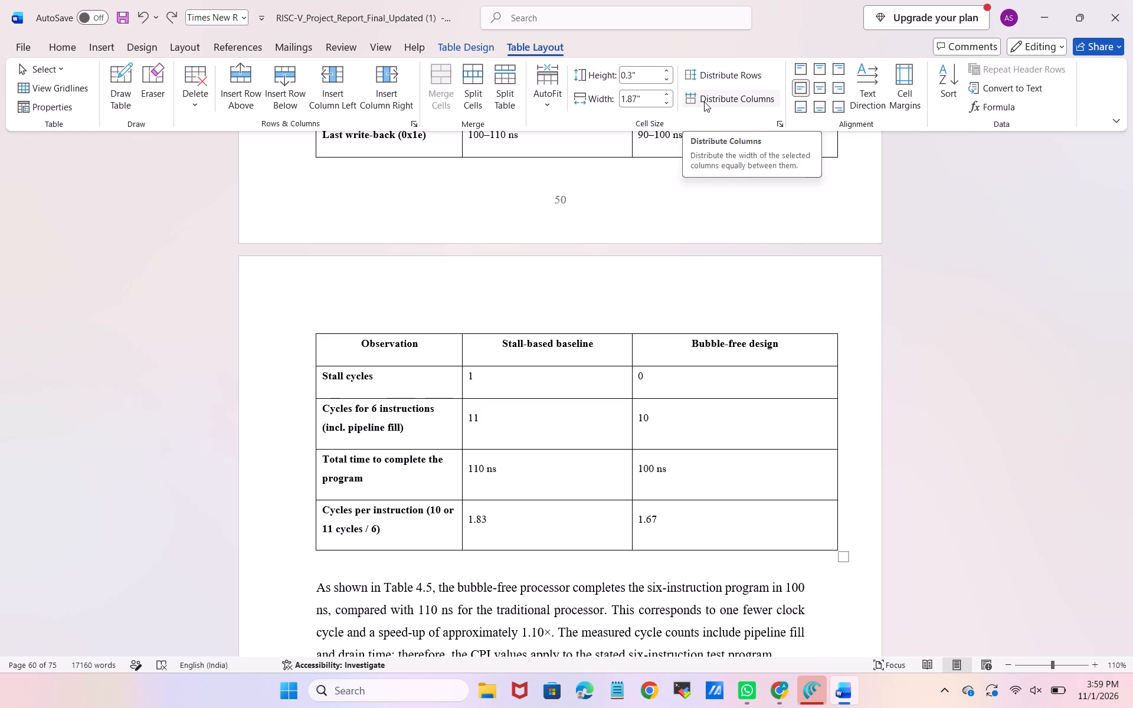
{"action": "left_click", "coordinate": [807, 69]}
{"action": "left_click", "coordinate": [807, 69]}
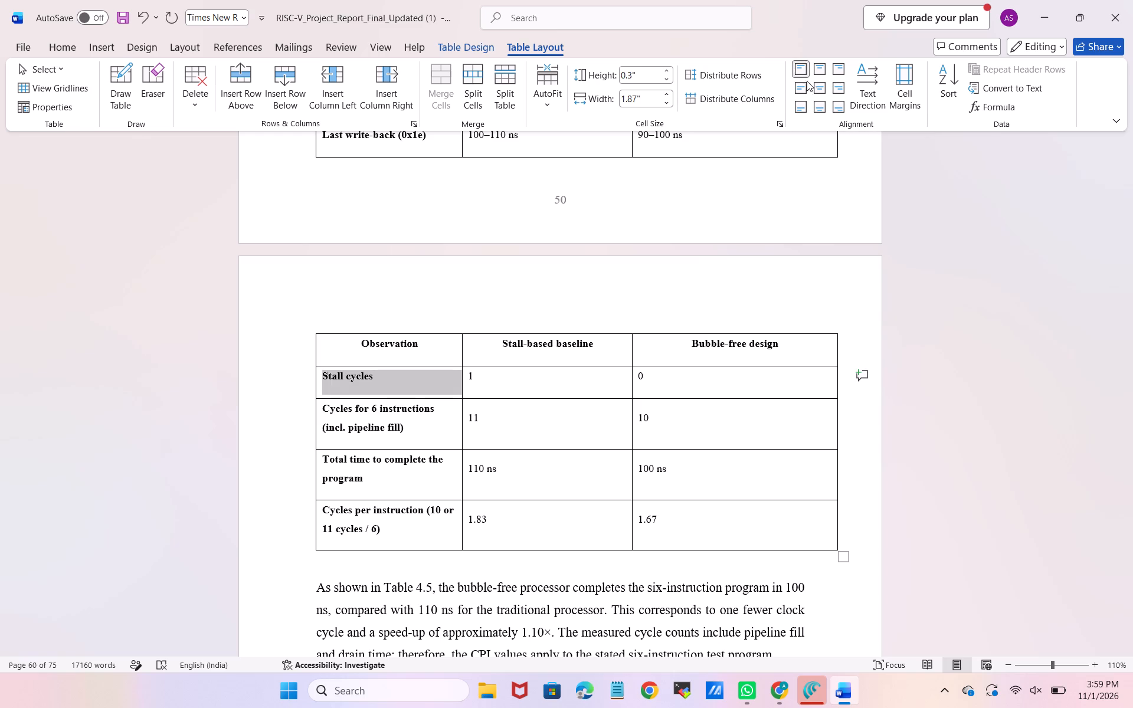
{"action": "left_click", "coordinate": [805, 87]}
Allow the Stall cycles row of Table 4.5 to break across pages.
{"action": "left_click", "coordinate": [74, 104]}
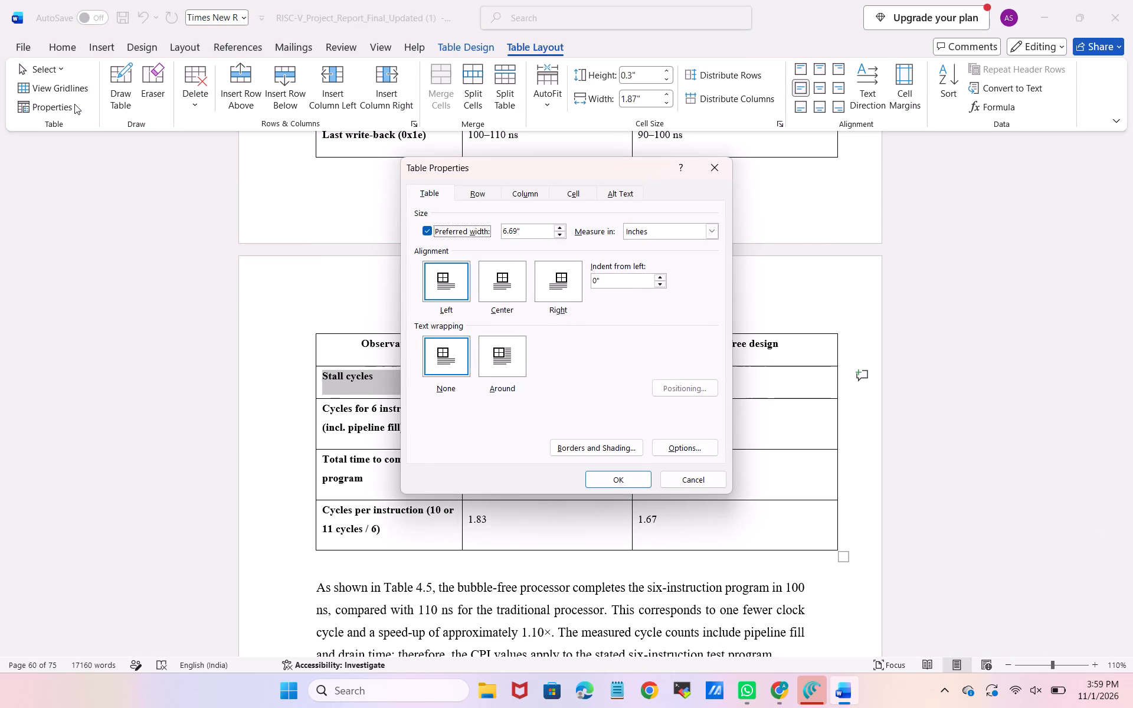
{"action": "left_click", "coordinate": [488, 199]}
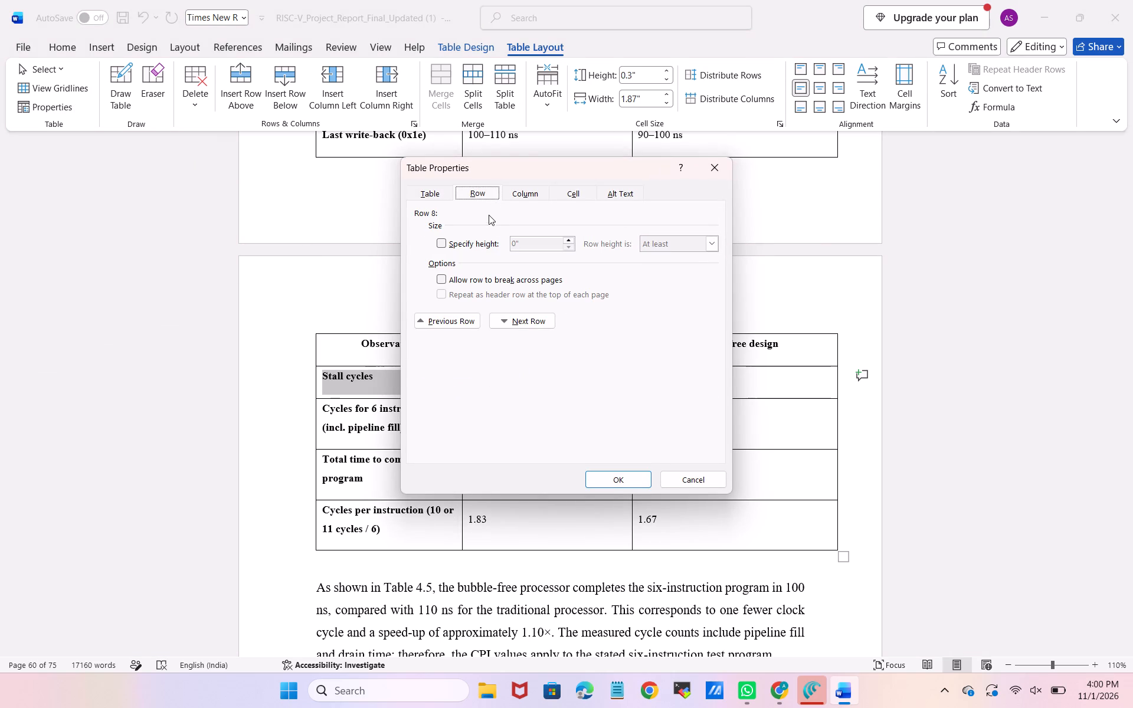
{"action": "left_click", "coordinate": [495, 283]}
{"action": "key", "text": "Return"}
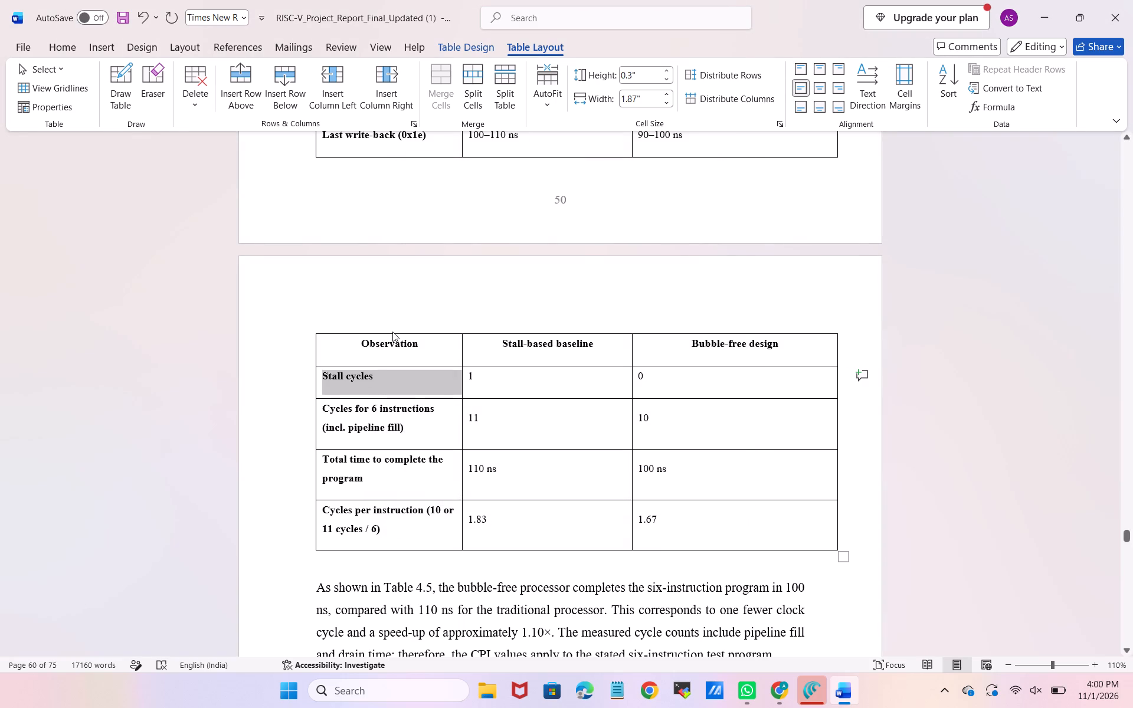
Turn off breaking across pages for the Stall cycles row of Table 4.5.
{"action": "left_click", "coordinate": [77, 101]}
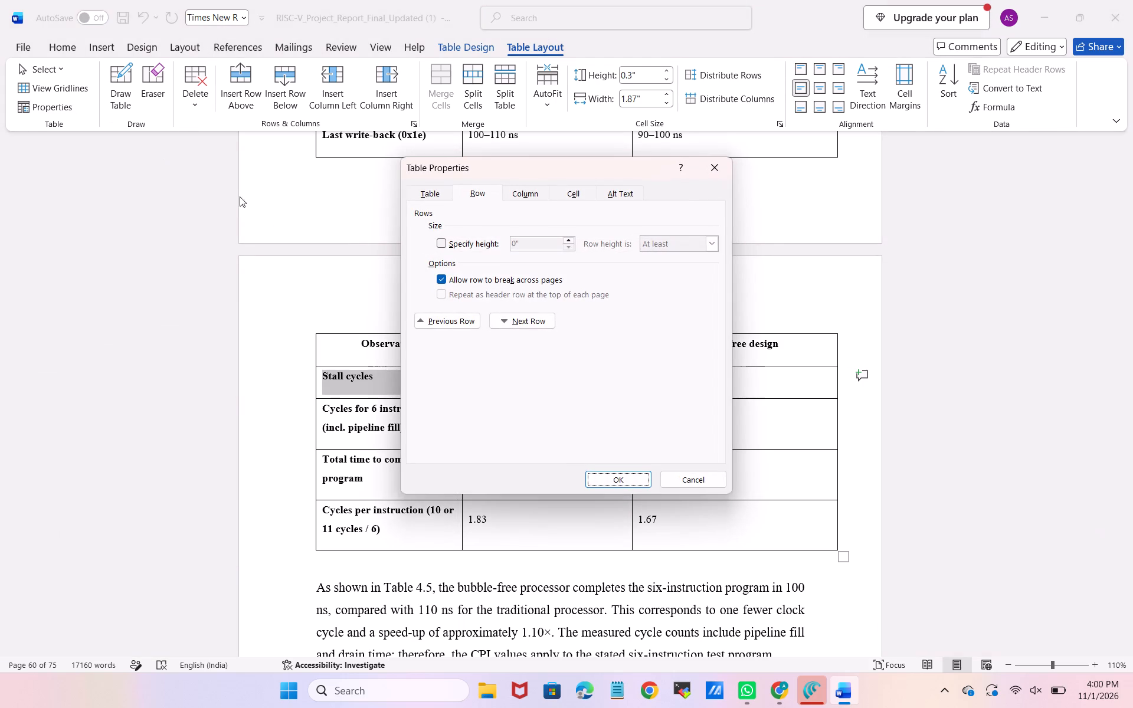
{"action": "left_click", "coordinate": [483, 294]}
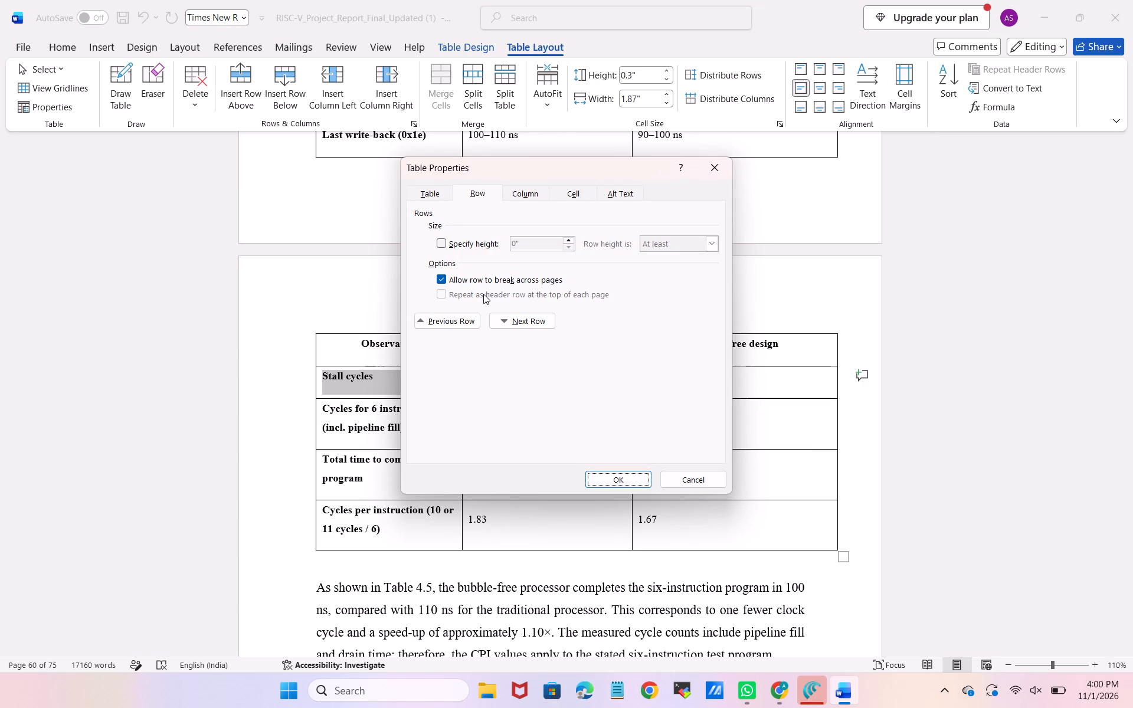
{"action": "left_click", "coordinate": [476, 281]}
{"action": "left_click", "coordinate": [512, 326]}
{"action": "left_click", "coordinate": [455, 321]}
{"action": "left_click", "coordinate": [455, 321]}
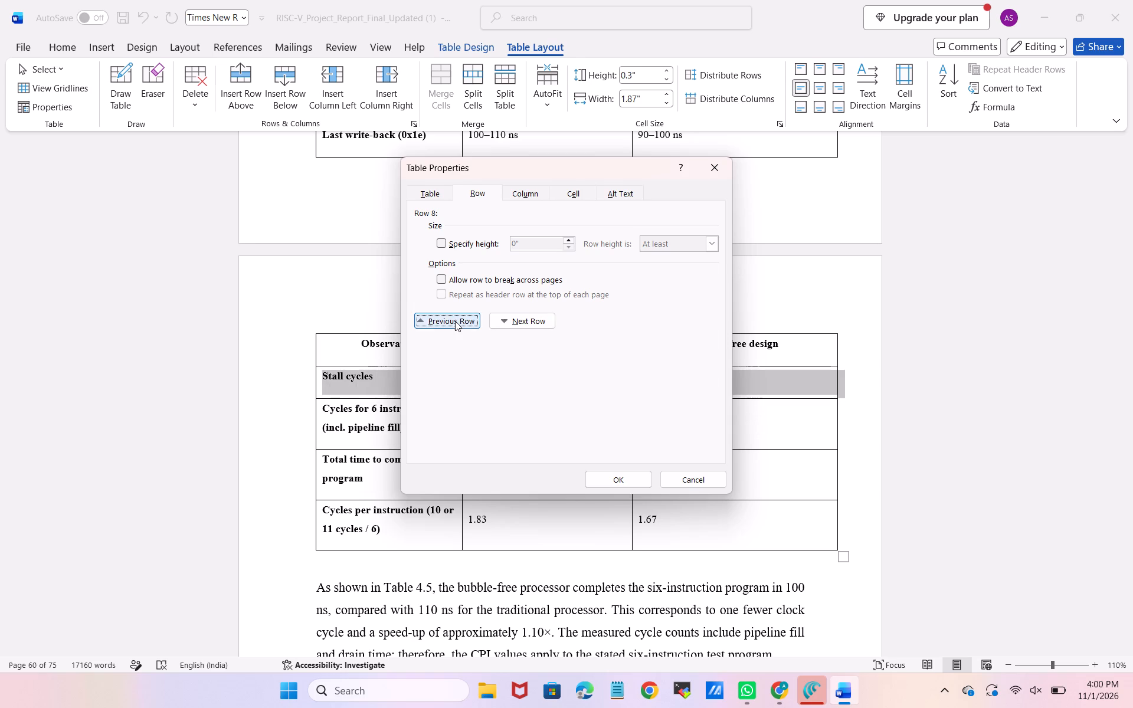
Allow the Last write-back (0x1e) row of Table 4.5 to break across pages.
{"action": "left_click", "coordinate": [455, 321]}
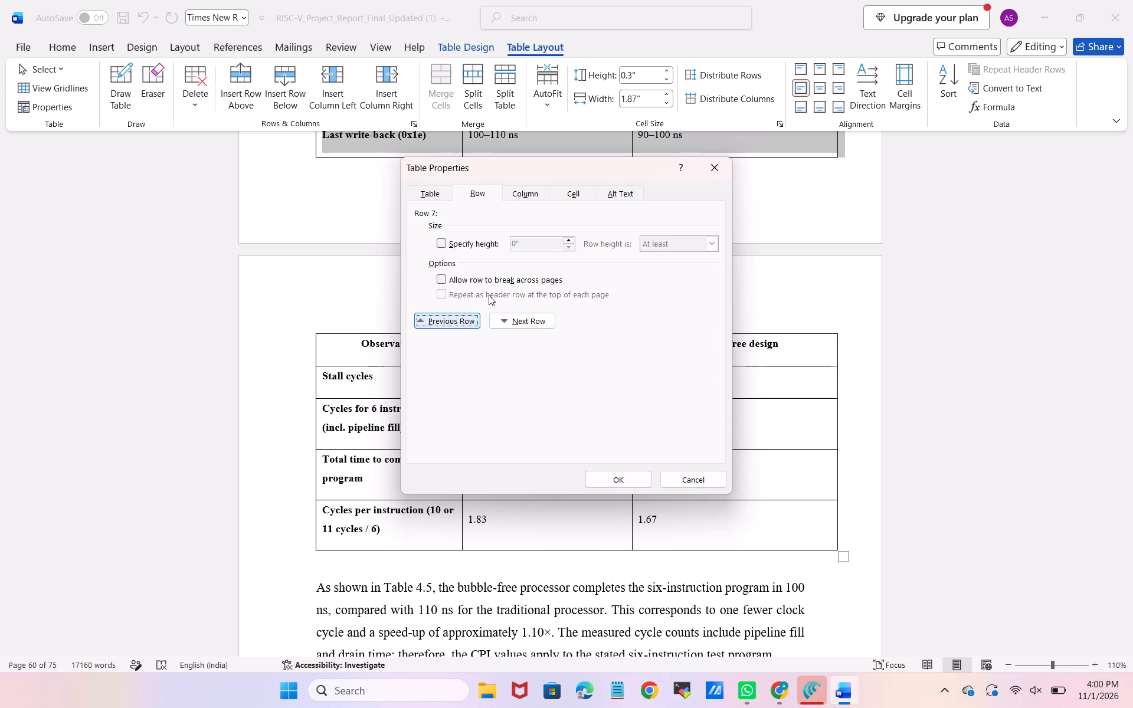
{"action": "left_click", "coordinate": [430, 194]}
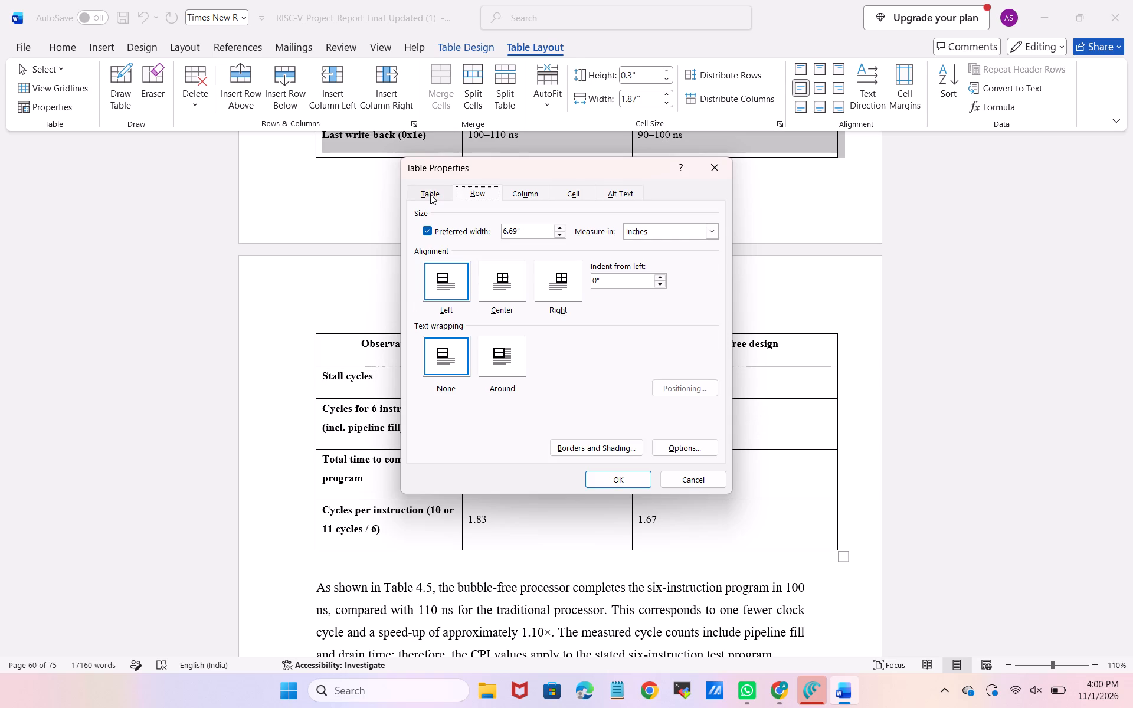
{"action": "left_click", "coordinate": [470, 196]}
{"action": "left_click", "coordinate": [525, 196]}
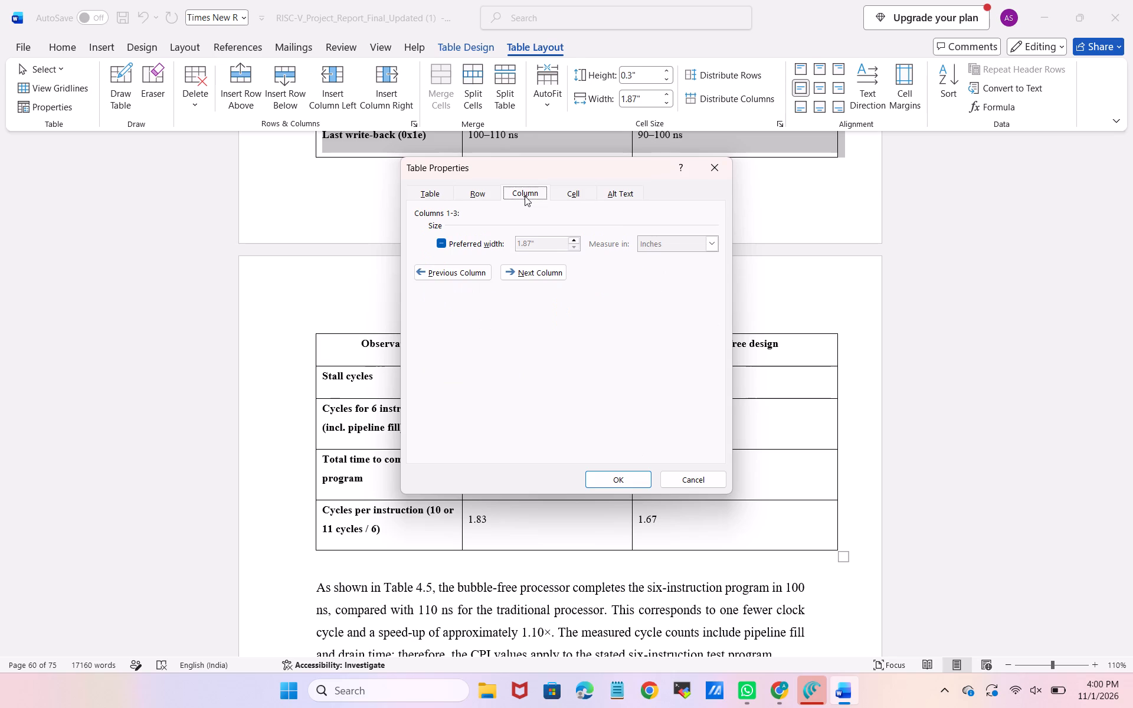
{"action": "left_click", "coordinate": [571, 191]}
{"action": "left_click", "coordinate": [618, 188]}
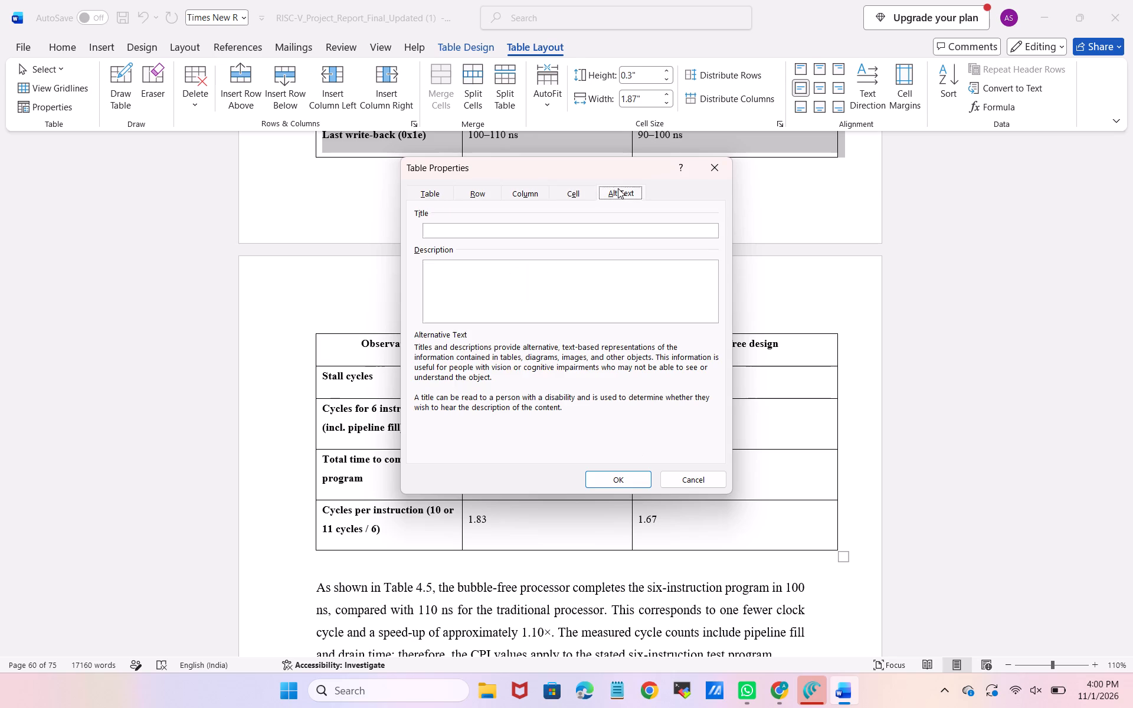
{"action": "left_click", "coordinate": [480, 190]}
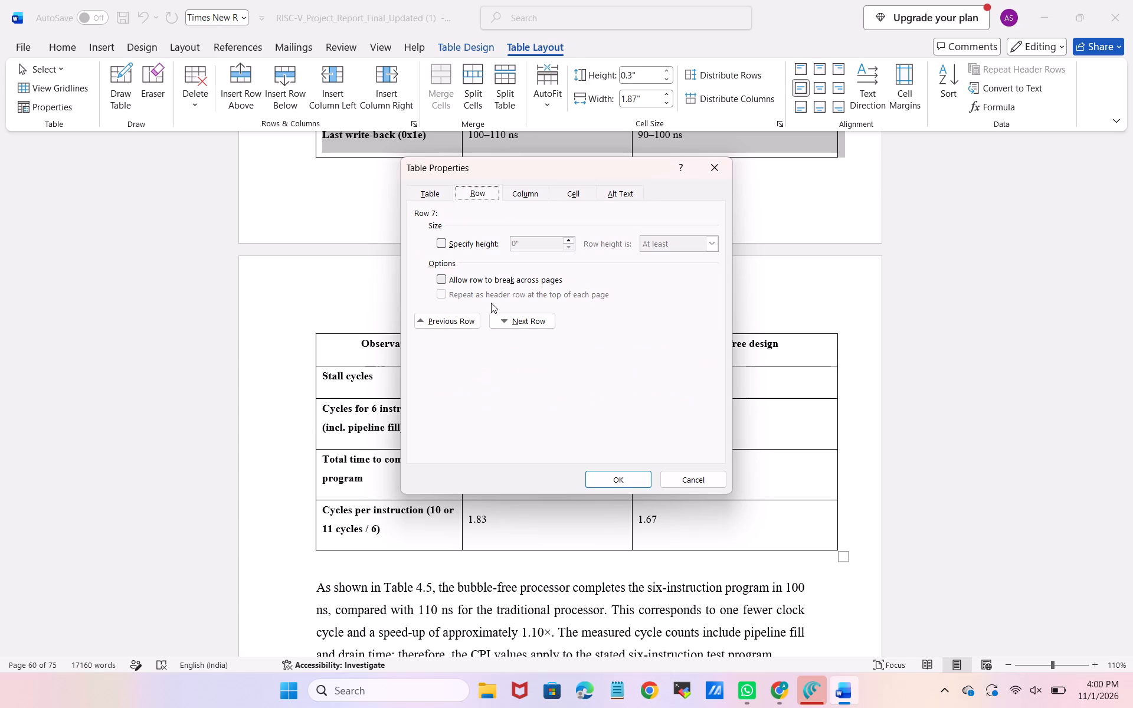
{"action": "triple_click", "coordinate": [457, 291]}
{"action": "double_click", "coordinate": [457, 291]}
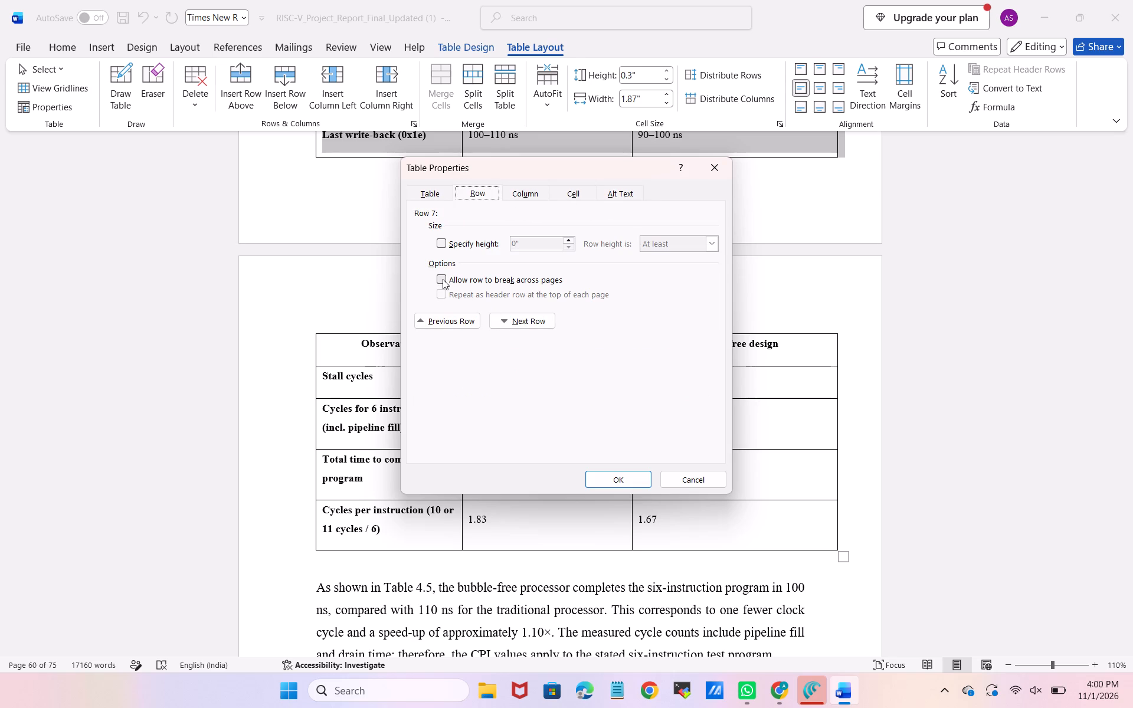
{"action": "left_click", "coordinate": [443, 279]}
{"action": "key", "text": "Return"}
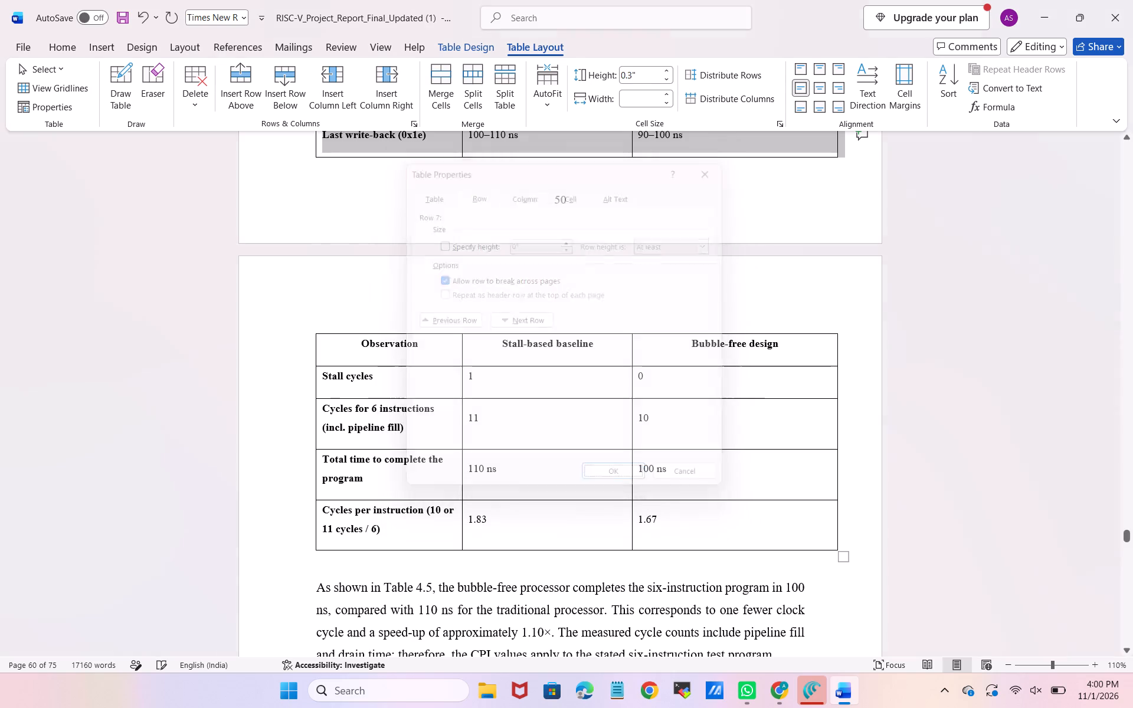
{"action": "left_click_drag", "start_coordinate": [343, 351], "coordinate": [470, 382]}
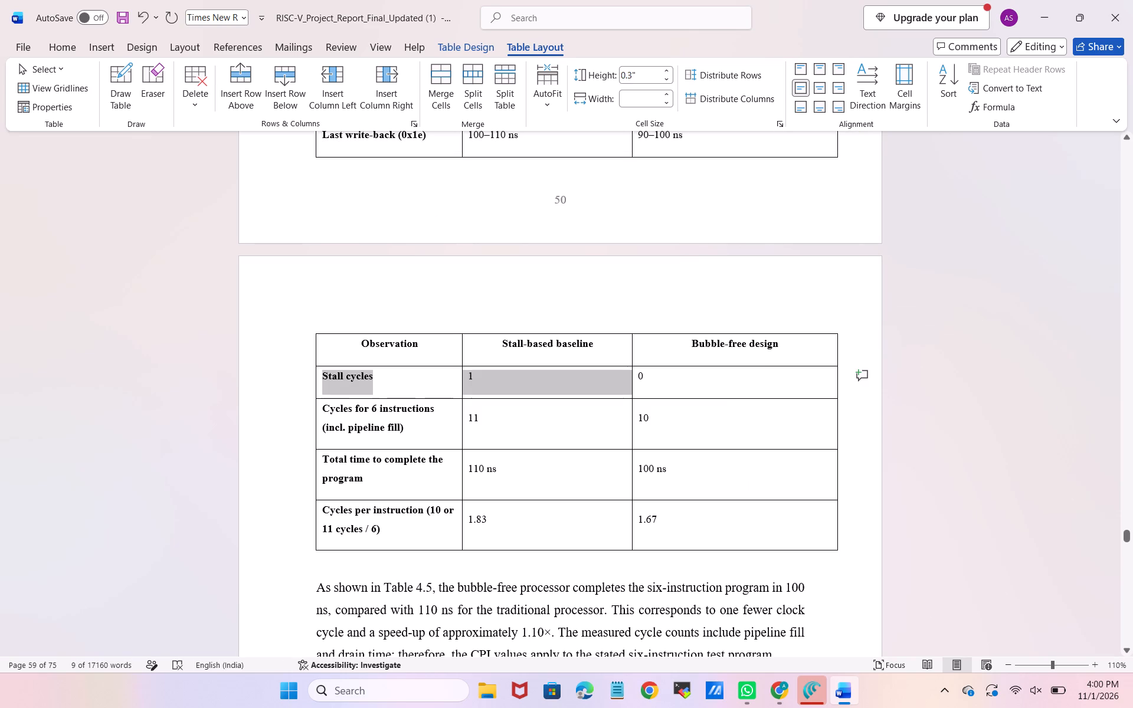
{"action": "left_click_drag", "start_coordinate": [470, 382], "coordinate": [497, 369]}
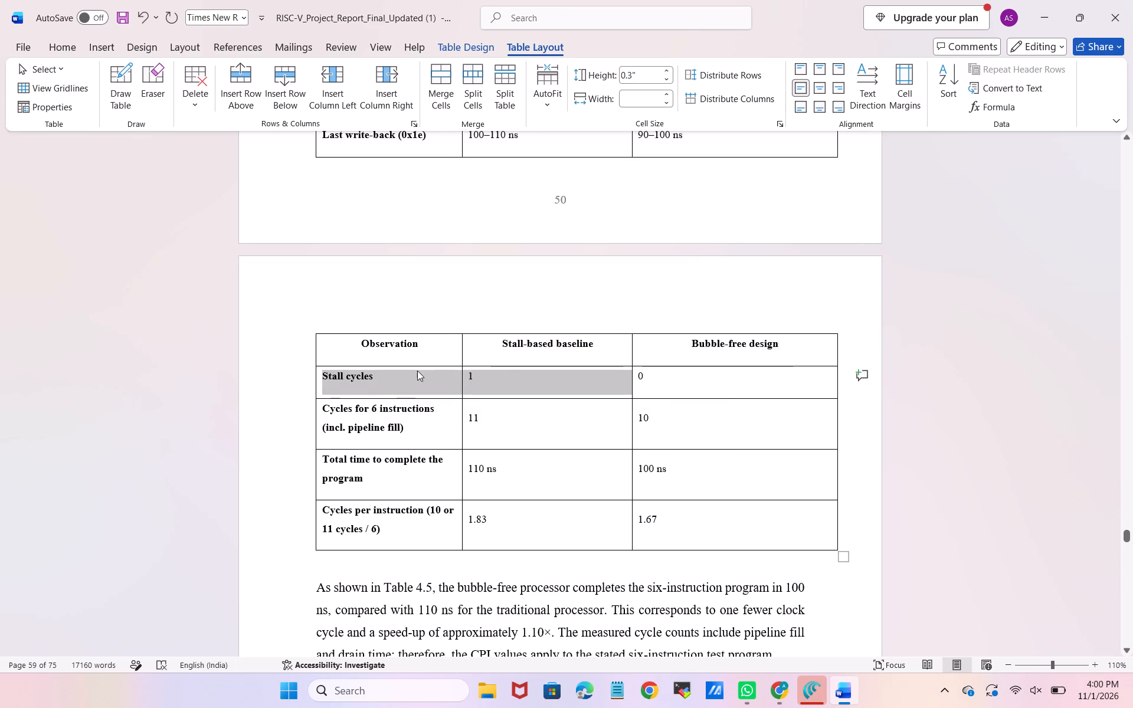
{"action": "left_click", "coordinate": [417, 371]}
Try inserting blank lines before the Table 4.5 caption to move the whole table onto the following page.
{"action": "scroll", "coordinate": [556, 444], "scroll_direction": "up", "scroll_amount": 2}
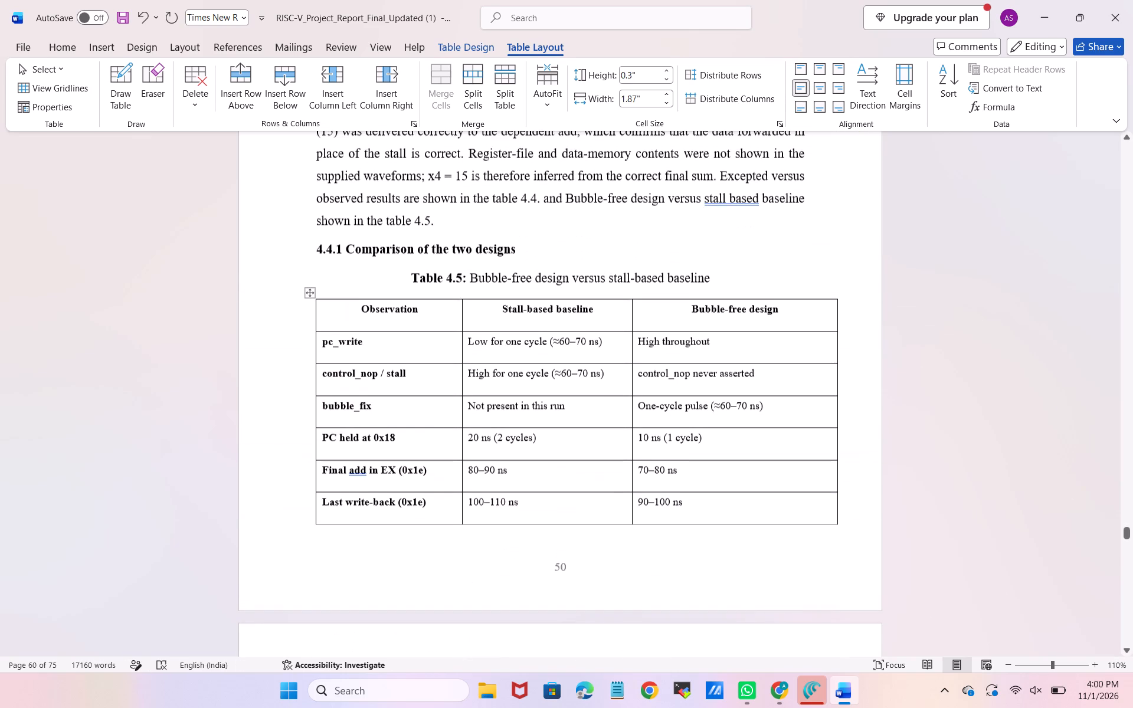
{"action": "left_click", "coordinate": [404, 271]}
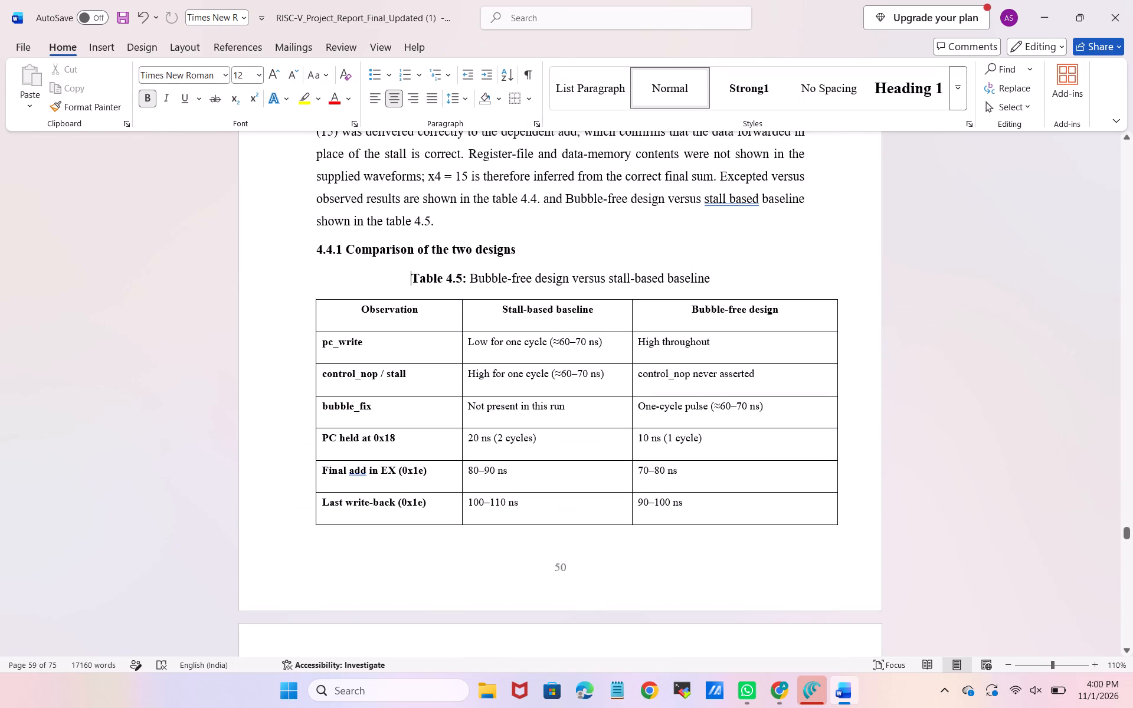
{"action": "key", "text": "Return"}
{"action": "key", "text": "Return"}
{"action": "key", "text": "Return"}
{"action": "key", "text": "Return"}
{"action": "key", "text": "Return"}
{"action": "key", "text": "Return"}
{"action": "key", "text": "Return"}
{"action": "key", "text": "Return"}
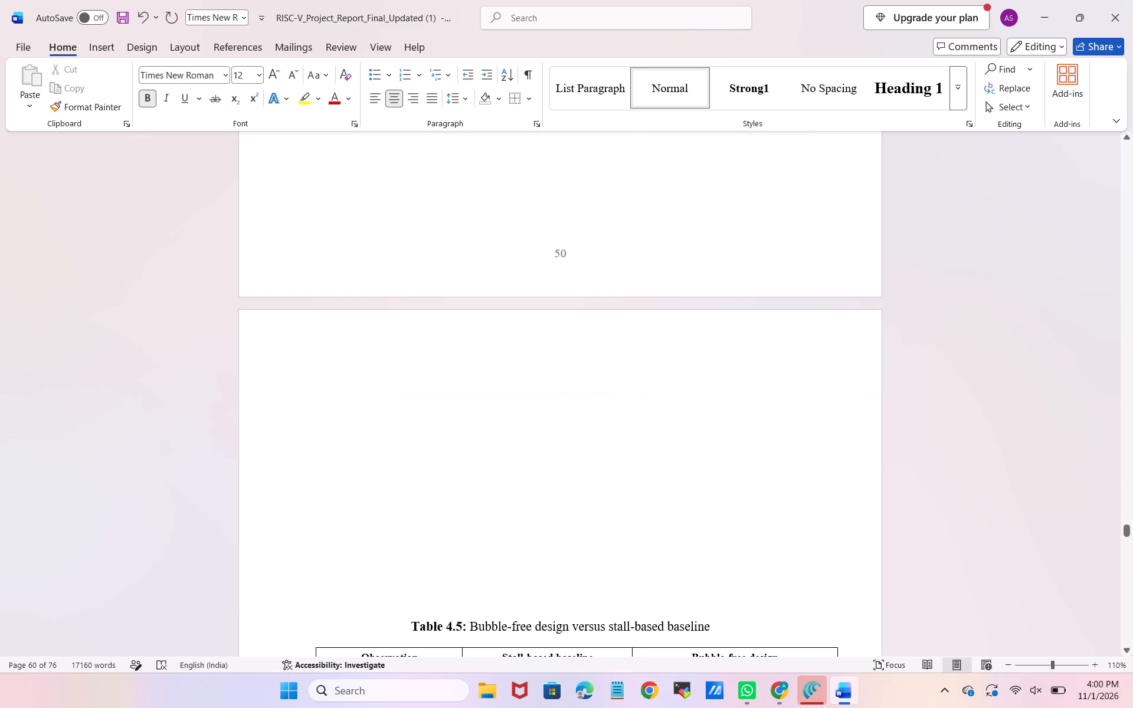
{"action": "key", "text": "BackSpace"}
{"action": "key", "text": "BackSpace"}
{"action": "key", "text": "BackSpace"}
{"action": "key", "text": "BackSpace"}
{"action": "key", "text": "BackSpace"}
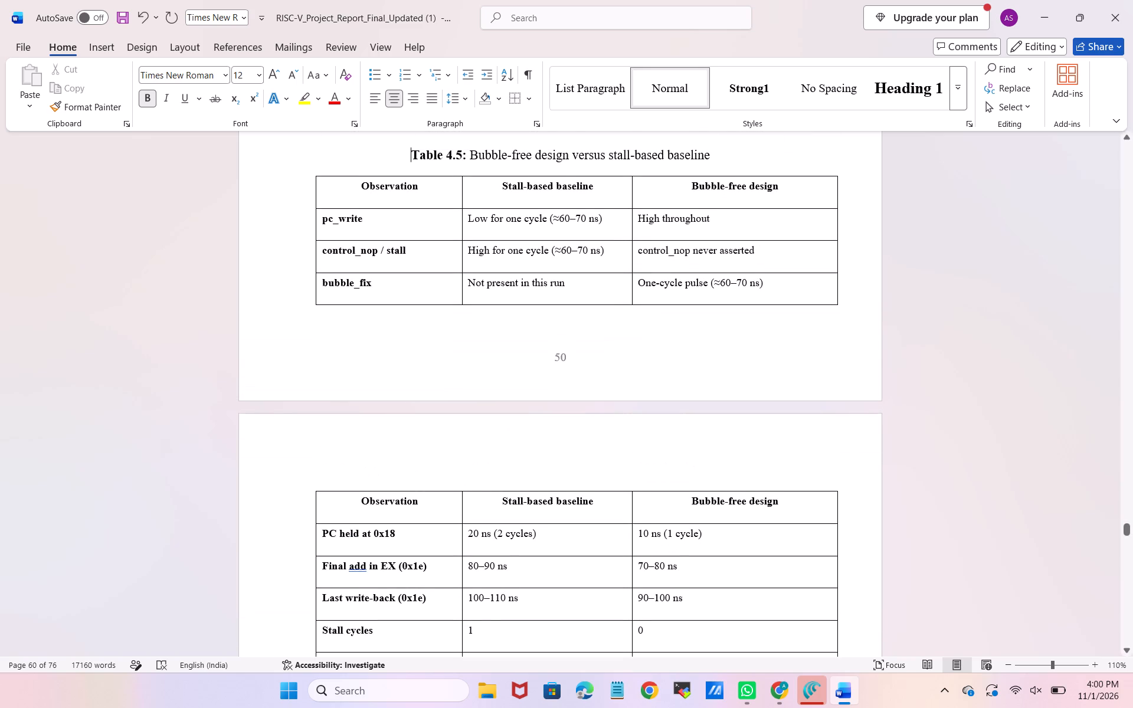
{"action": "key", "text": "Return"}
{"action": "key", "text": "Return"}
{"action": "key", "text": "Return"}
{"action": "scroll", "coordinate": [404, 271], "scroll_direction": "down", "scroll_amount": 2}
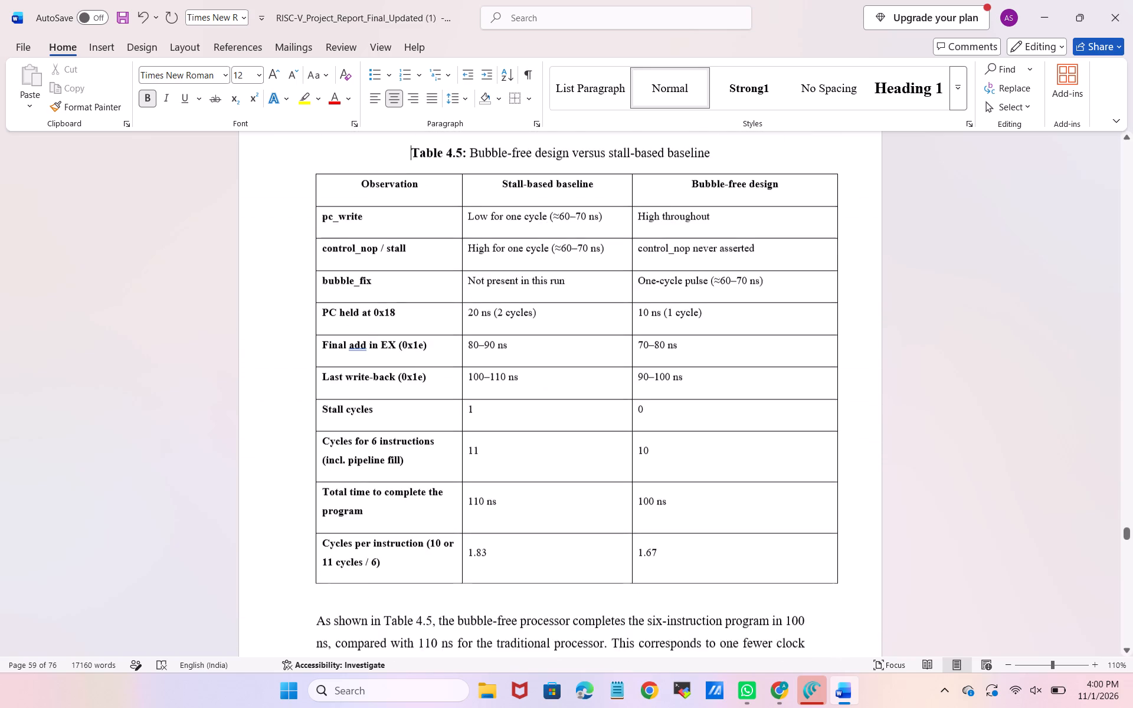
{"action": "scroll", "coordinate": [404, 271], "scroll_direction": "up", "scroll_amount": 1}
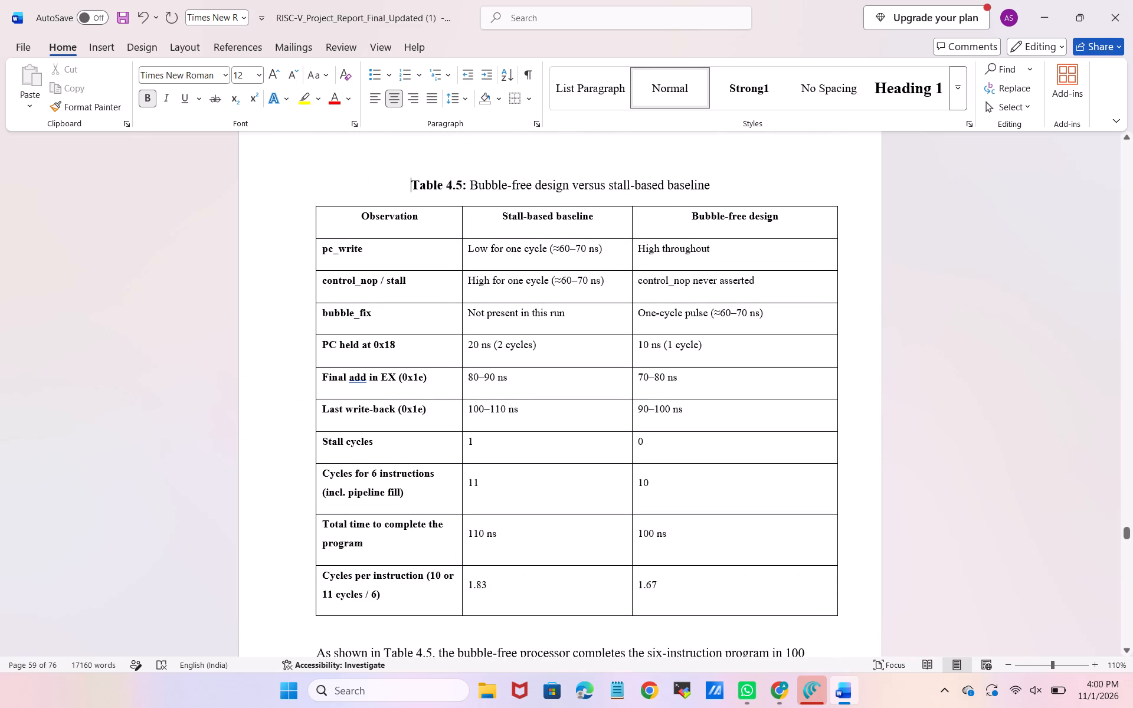
Turn off repeating the header row at the top of each page for Table 4.5.
{"action": "left_click", "coordinate": [310, 197]}
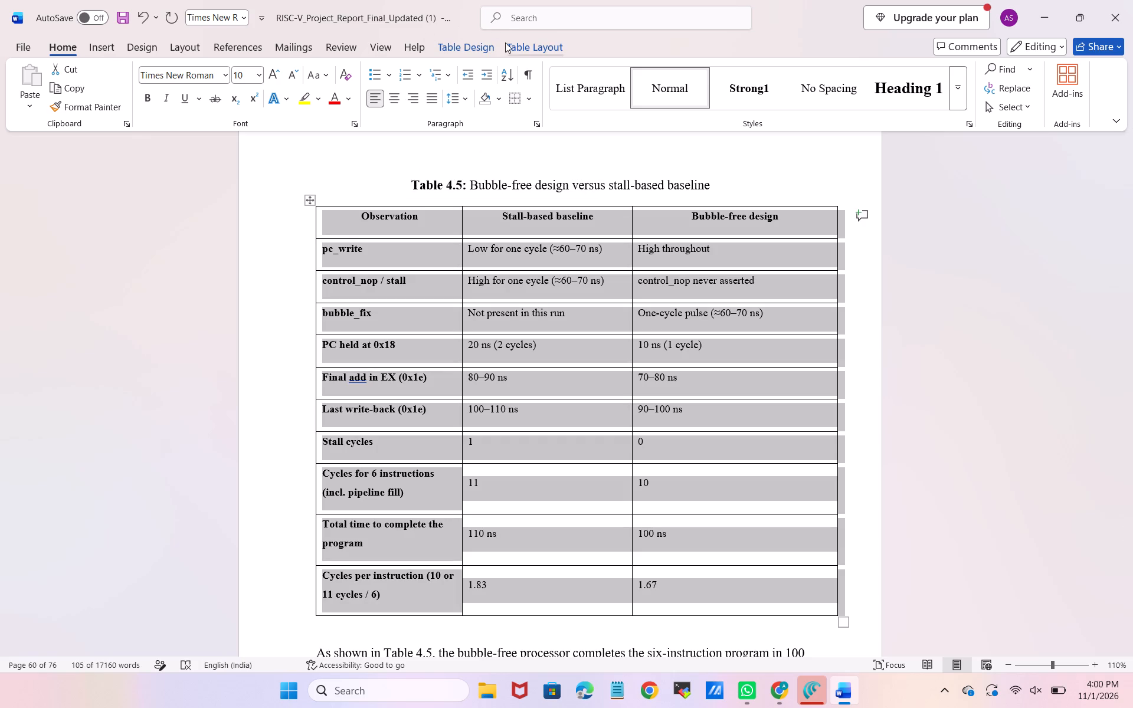
{"action": "left_click", "coordinate": [507, 54]}
{"action": "left_click", "coordinate": [39, 105]}
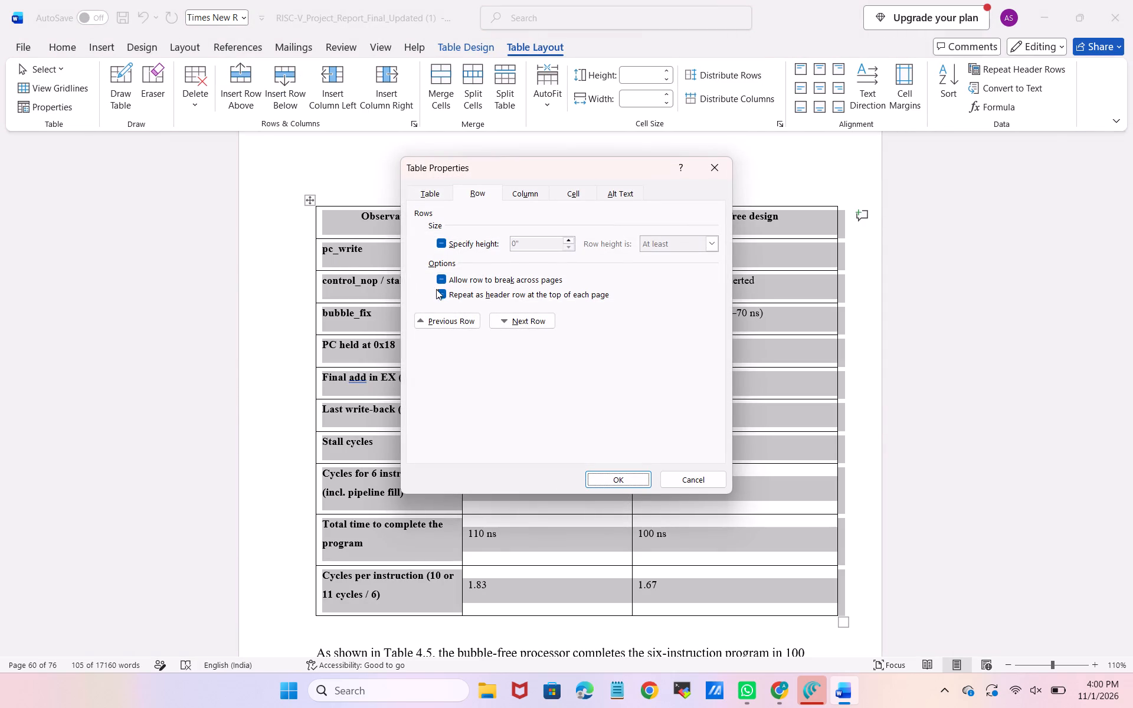
{"action": "left_click", "coordinate": [442, 294]}
{"action": "left_click", "coordinate": [442, 294]}
{"action": "key", "text": "Return"}
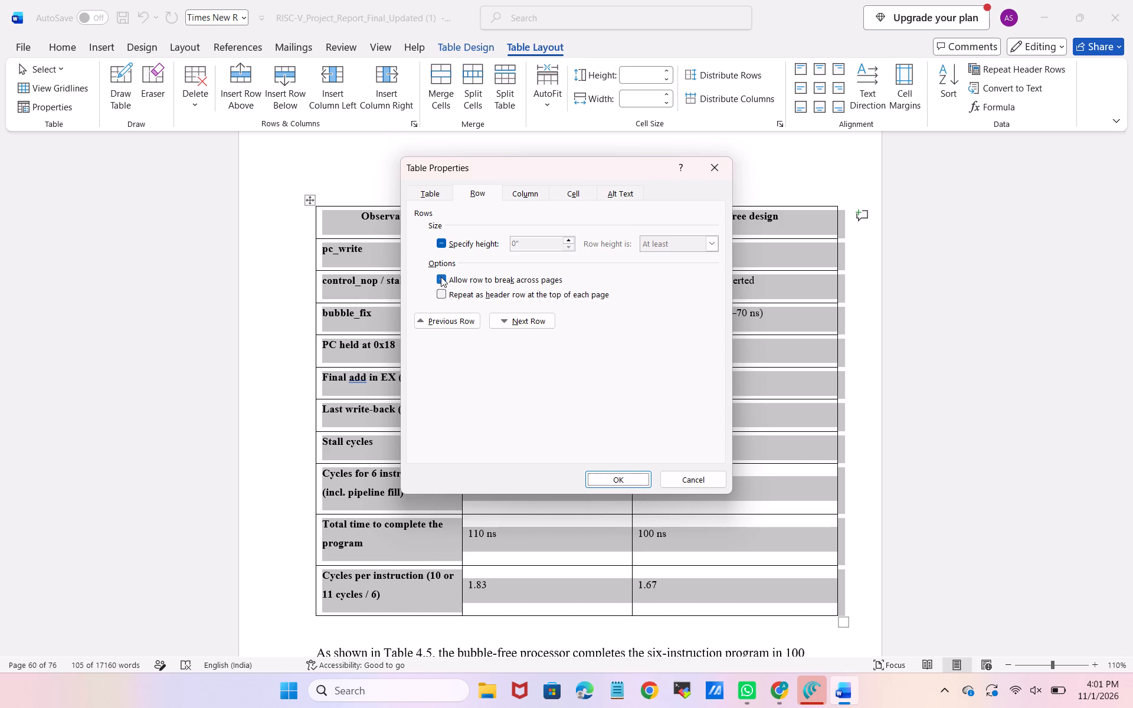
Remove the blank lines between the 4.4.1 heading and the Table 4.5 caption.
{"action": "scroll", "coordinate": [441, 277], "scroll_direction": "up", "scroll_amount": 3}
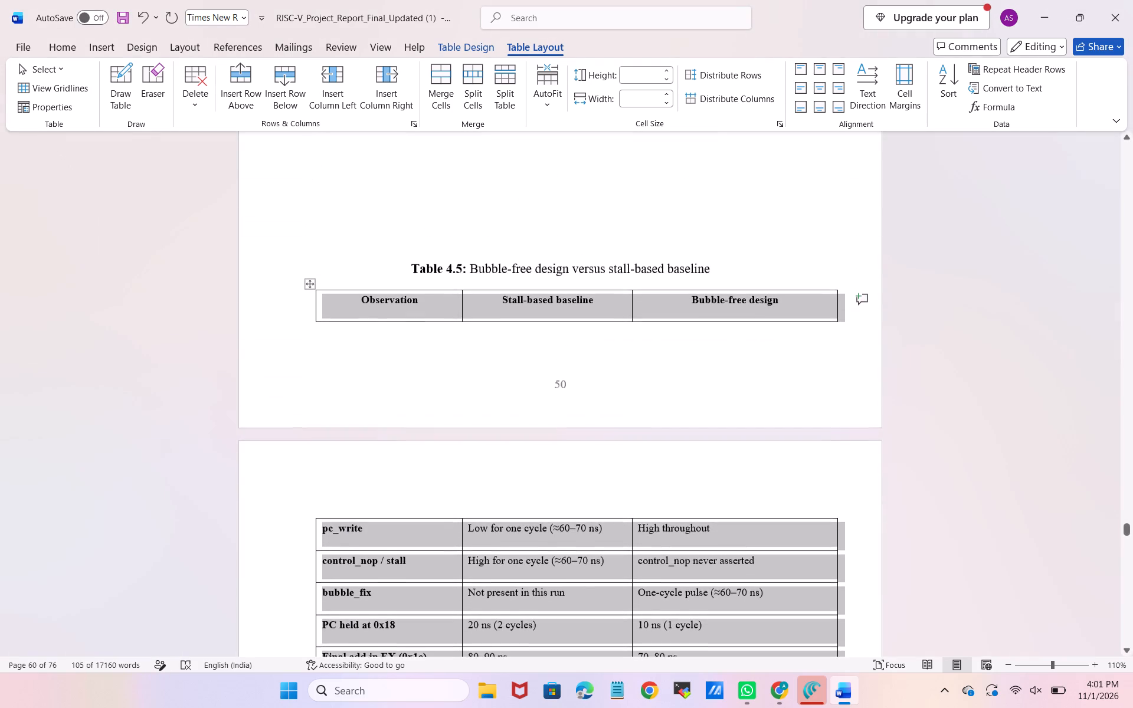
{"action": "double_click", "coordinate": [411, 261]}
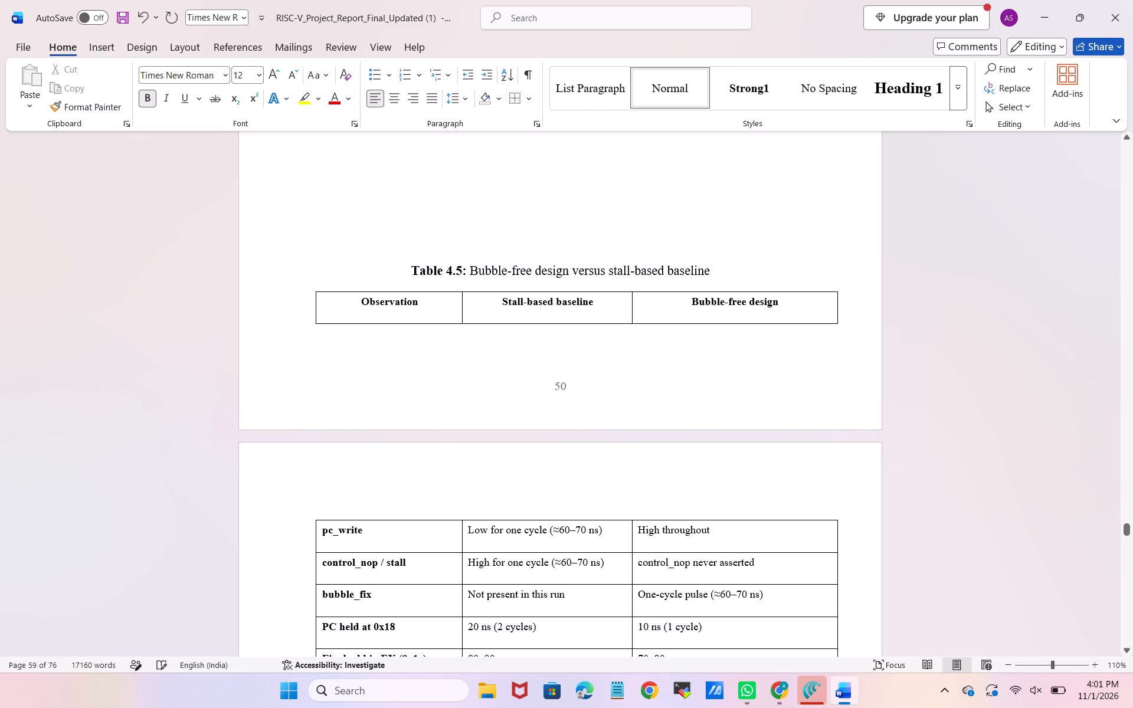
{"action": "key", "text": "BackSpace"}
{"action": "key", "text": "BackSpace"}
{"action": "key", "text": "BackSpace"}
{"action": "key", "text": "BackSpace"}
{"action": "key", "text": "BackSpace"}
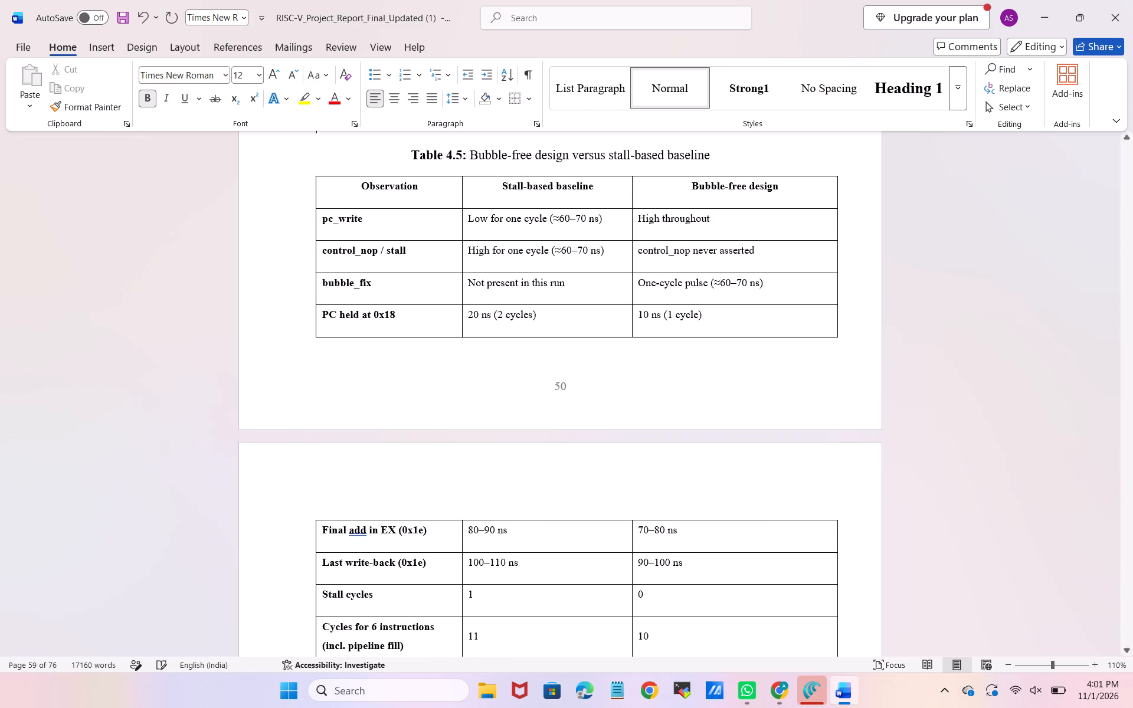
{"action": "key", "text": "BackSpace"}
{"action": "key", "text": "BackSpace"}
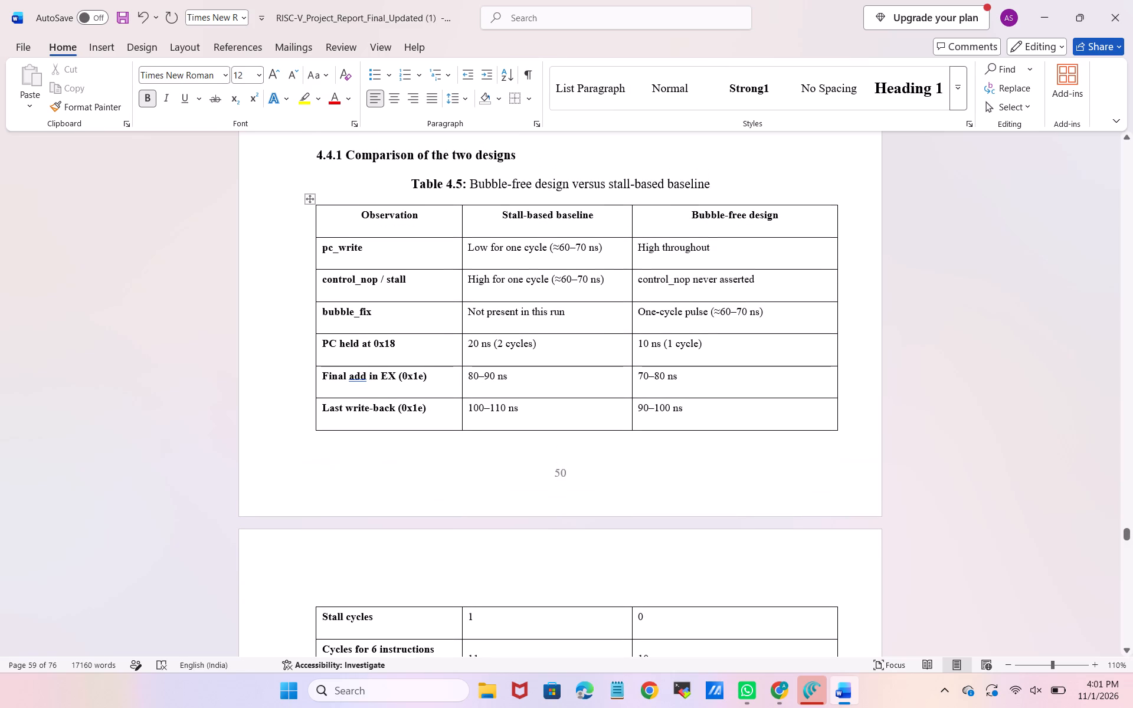
Delete the empty paragraph directly below Table 4.5.
{"action": "scroll", "coordinate": [432, 365], "scroll_direction": "down", "scroll_amount": 2}
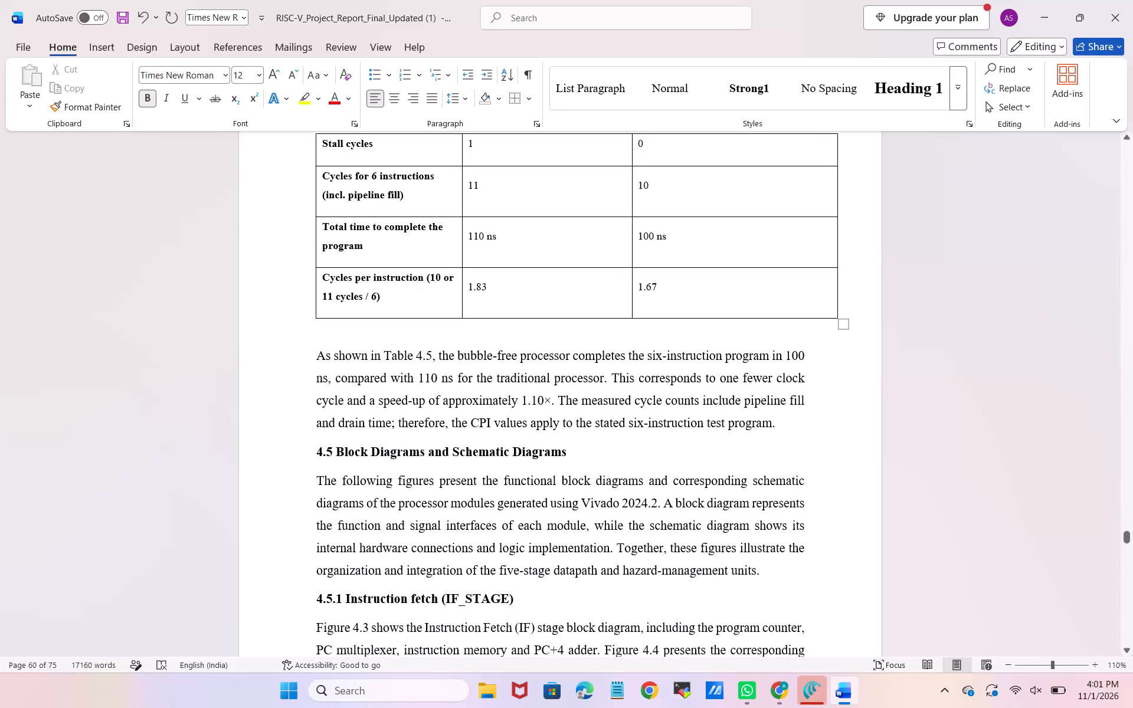
{"action": "left_click_drag", "start_coordinate": [543, 317], "coordinate": [542, 301]}
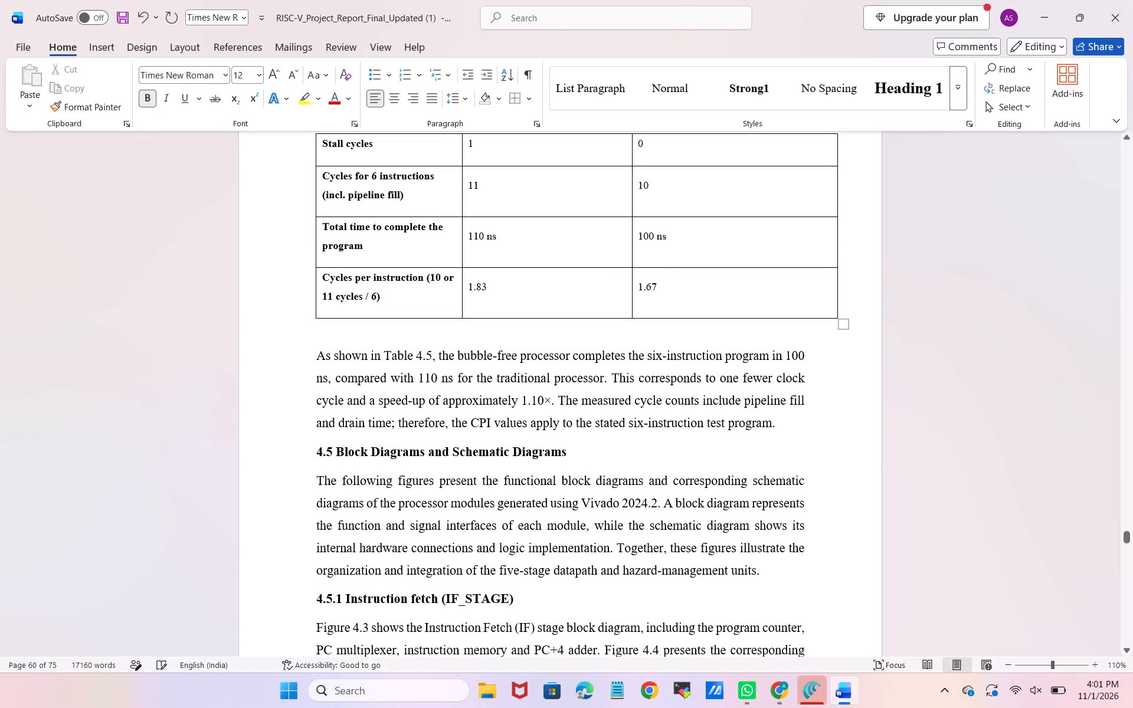
{"action": "left_click", "coordinate": [522, 330]}
{"action": "key", "text": "Delete"}
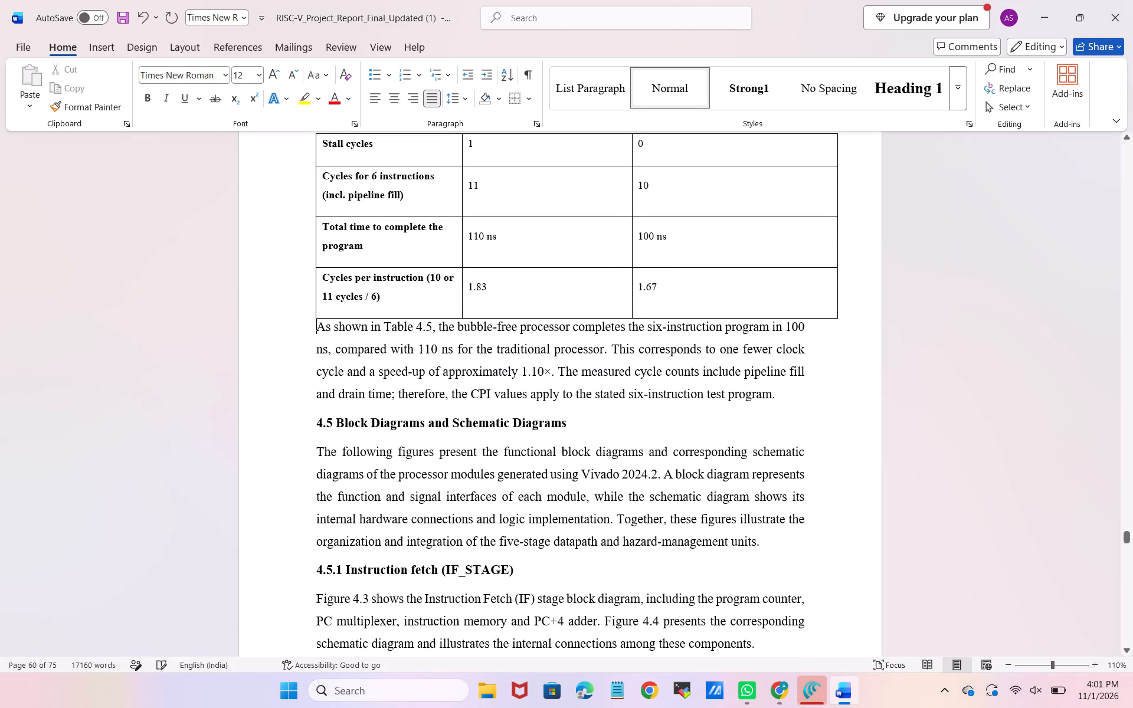
Add space before the paragraph beginning "As shown in Table 4.5".
{"action": "left_click_drag", "start_coordinate": [522, 330], "coordinate": [823, 333]}
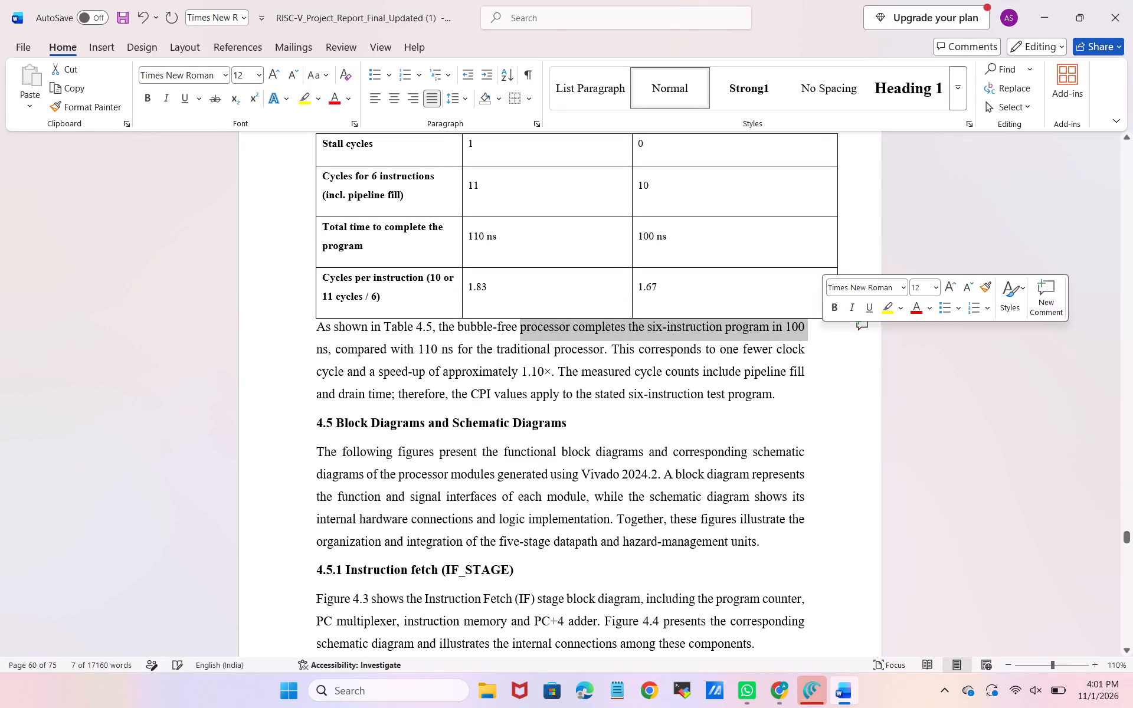
{"action": "left_click", "coordinate": [460, 93]}
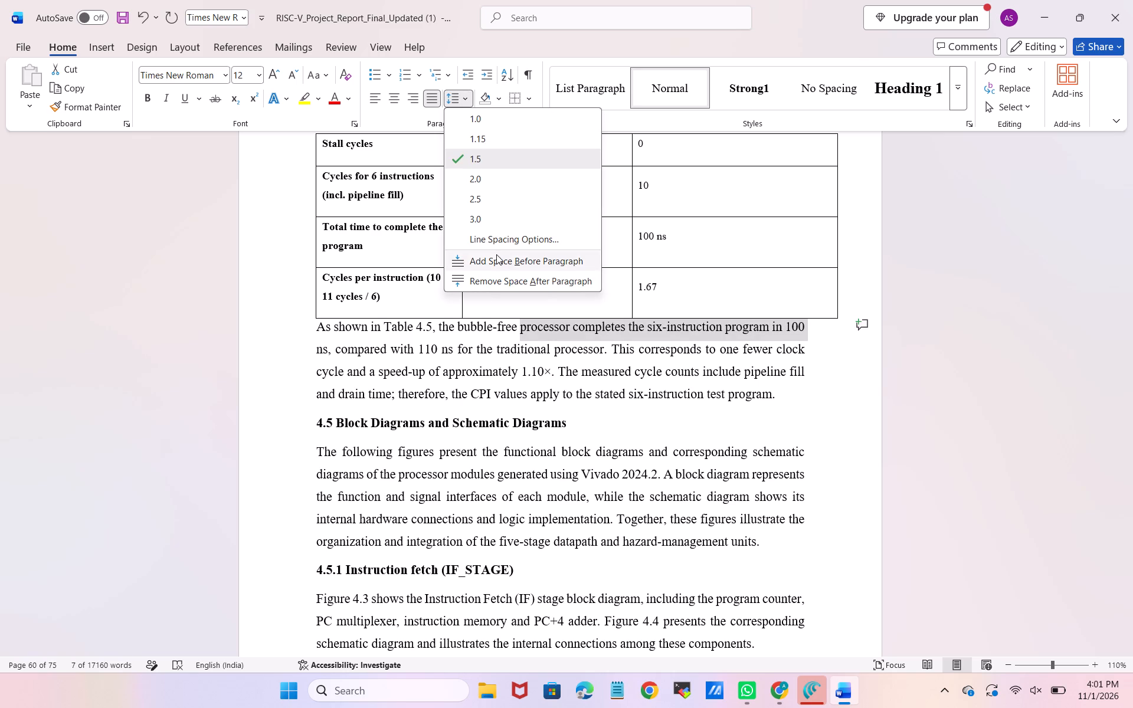
{"action": "left_click", "coordinate": [496, 255]}
Resize the IF_STAGE block diagram in Figure 4.3 proportionally, ending slightly larger than its original size.
{"action": "scroll", "coordinate": [518, 360], "scroll_direction": "down", "scroll_amount": 1}
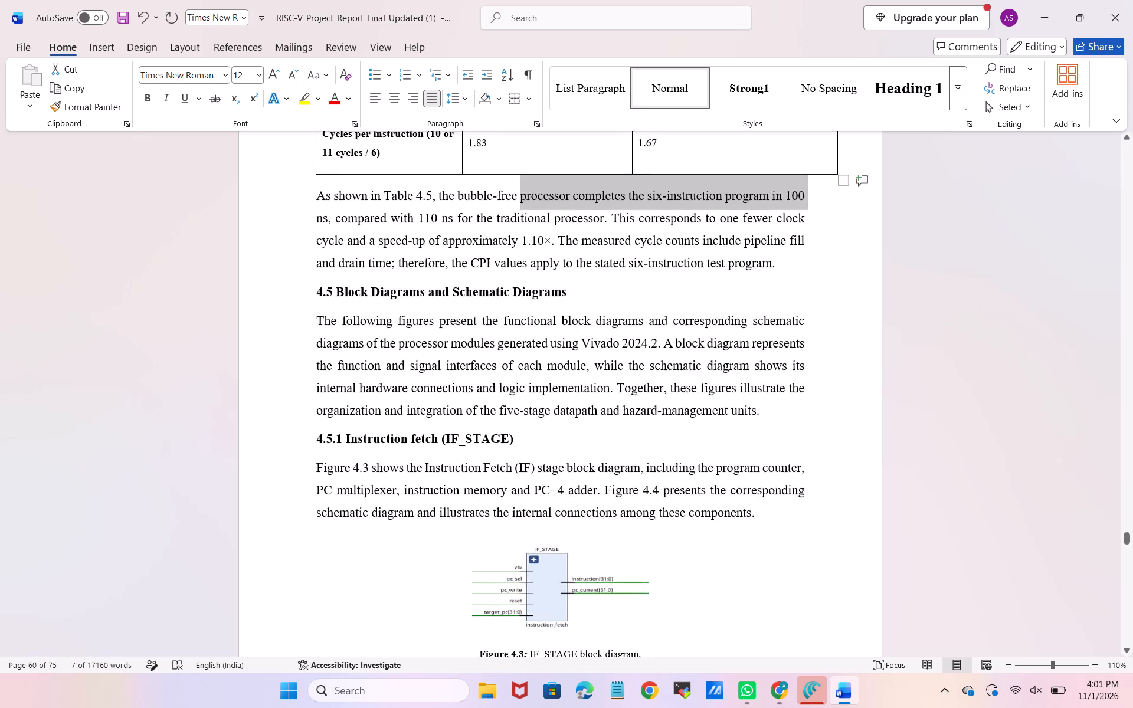
{"action": "scroll", "coordinate": [518, 360], "scroll_direction": "down", "scroll_amount": 1}
{"action": "left_click", "coordinate": [558, 327]}
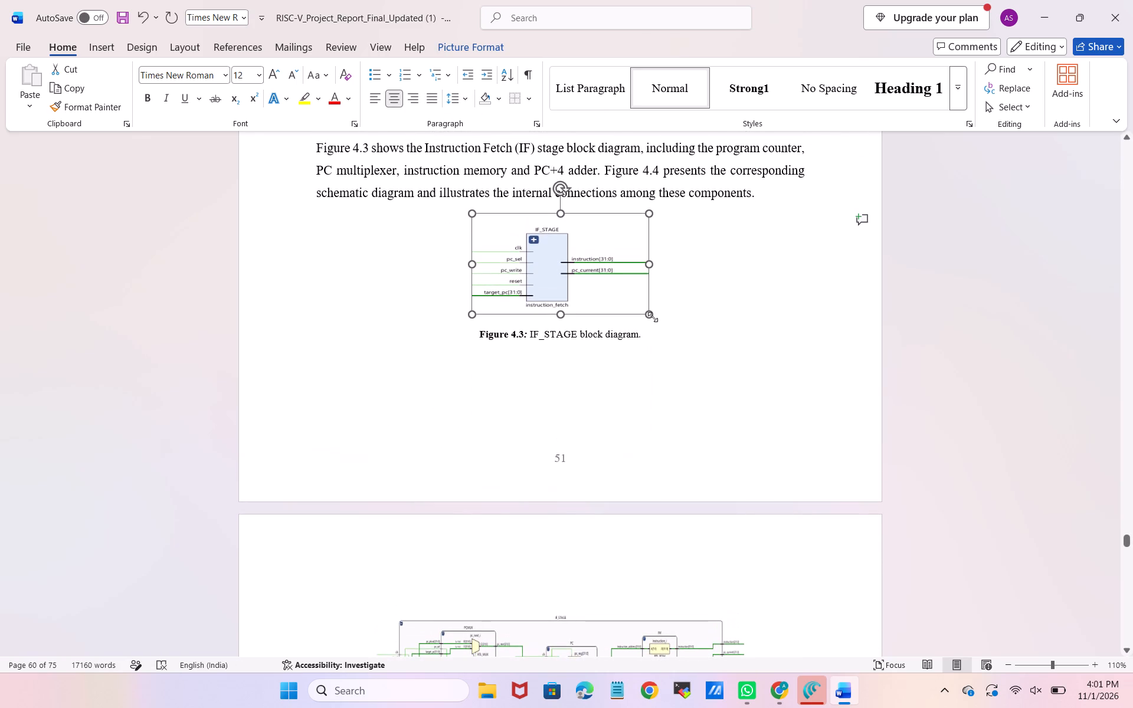
{"action": "left_click_drag", "start_coordinate": [653, 317], "coordinate": [620, 292]}
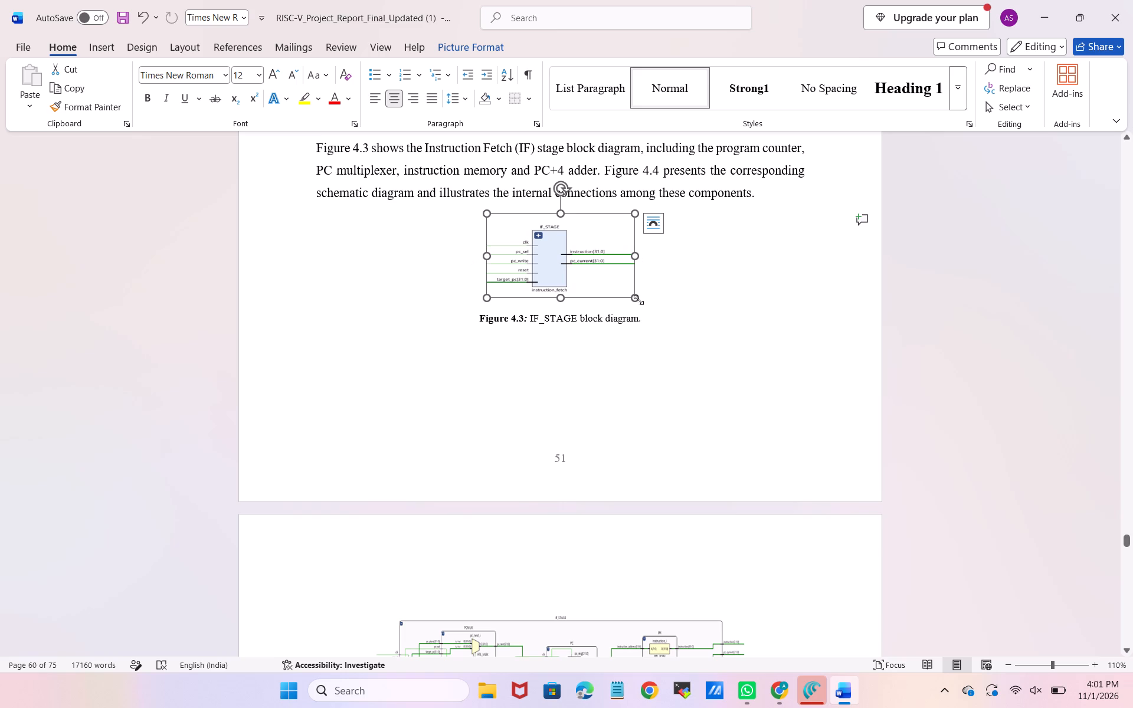
{"action": "left_click_drag", "start_coordinate": [637, 300], "coordinate": [692, 325]}
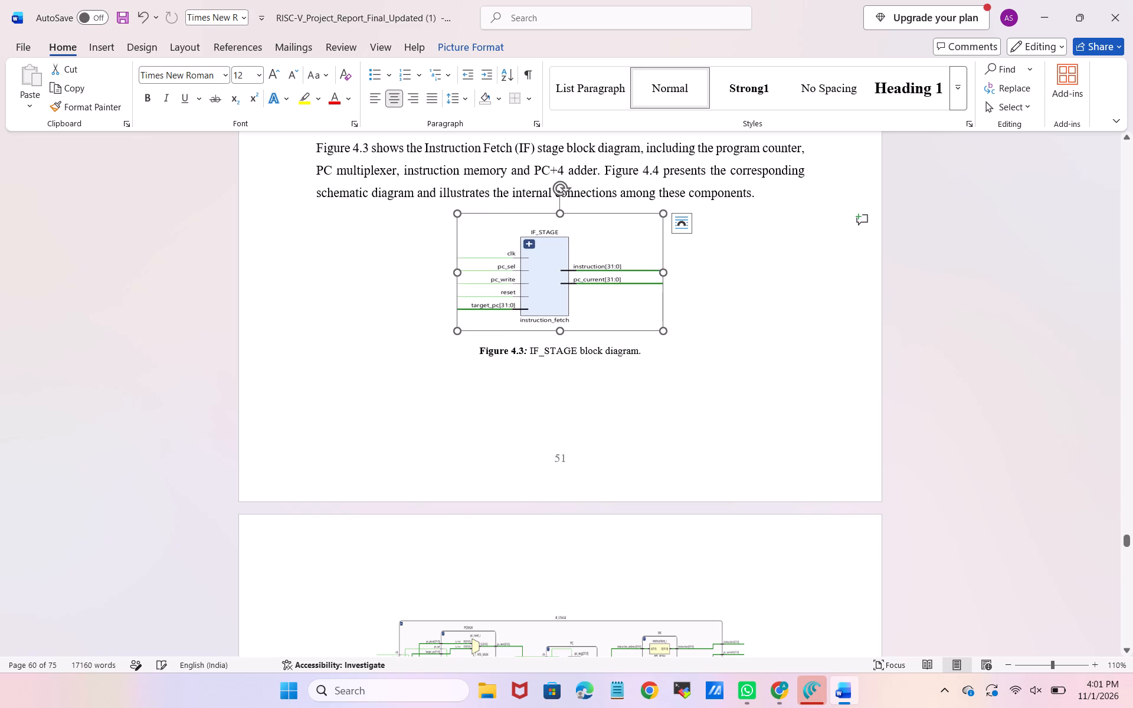
Examine the sizing and page layout of the figures from Figure 4.4 through section 4.5.4.
{"action": "scroll", "coordinate": [626, 348], "scroll_direction": "down", "scroll_amount": 6}
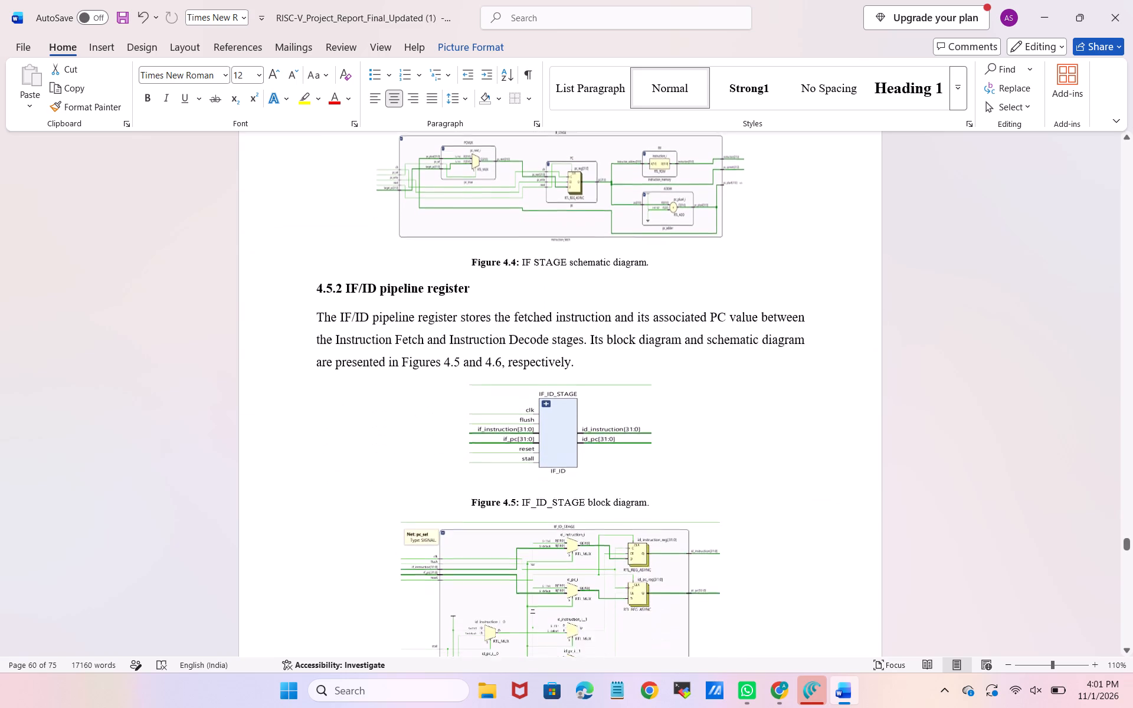
{"action": "scroll", "coordinate": [626, 348], "scroll_direction": "down", "scroll_amount": 2}
{"action": "left_click", "coordinate": [626, 348]}
{"action": "scroll", "coordinate": [626, 348], "scroll_direction": "down", "scroll_amount": 1}
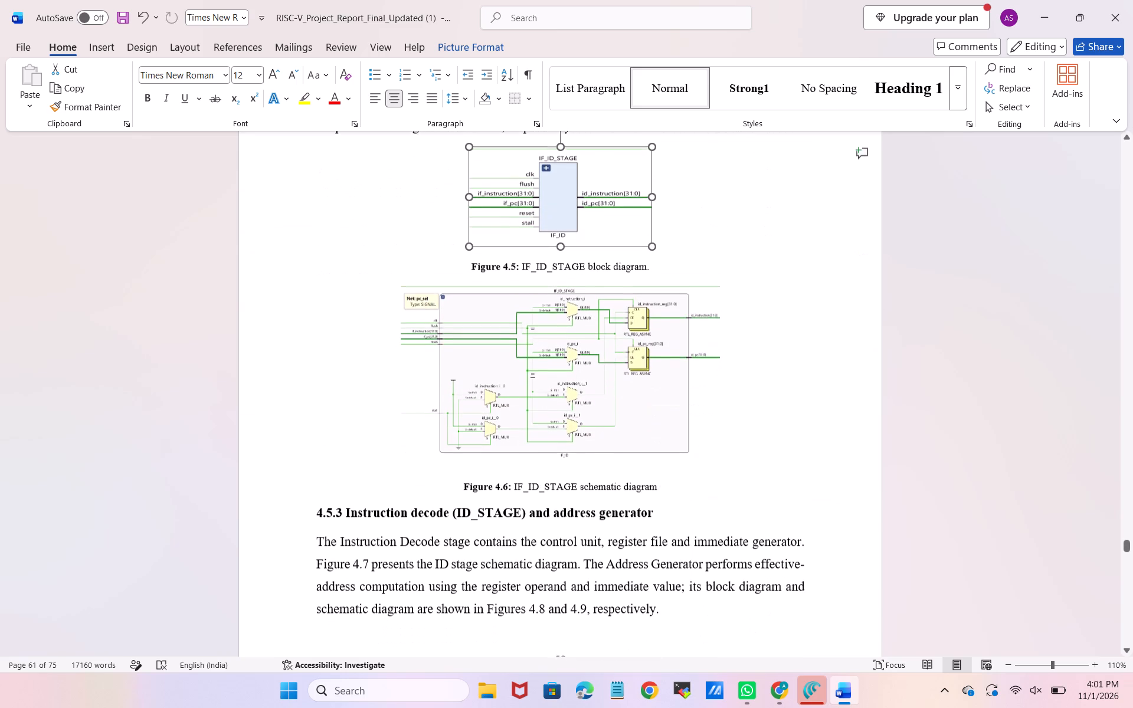
{"action": "scroll", "coordinate": [626, 348], "scroll_direction": "down", "scroll_amount": 3}
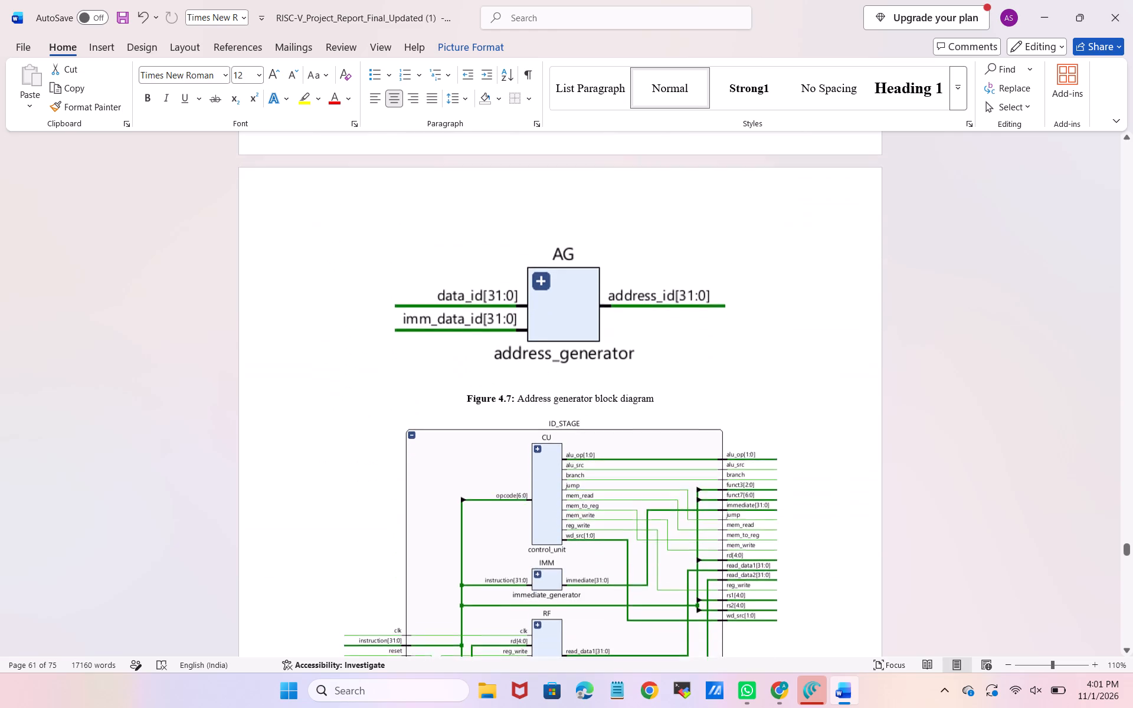
{"action": "scroll", "coordinate": [604, 311], "scroll_direction": "down", "scroll_amount": 3}
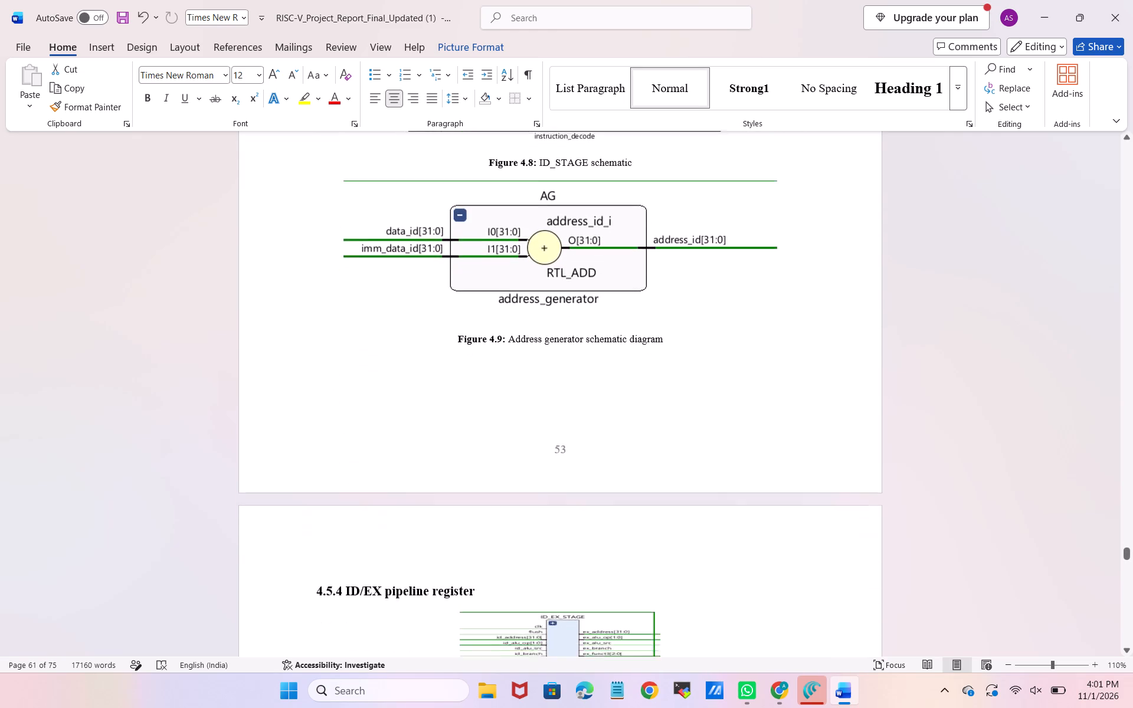
{"action": "scroll", "coordinate": [604, 311], "scroll_direction": "down", "scroll_amount": 1}
Shrink the address generator block diagram in Figure 4.7 proportionally to a little under half its width.
{"action": "scroll", "coordinate": [604, 311], "scroll_direction": "up", "scroll_amount": 2}
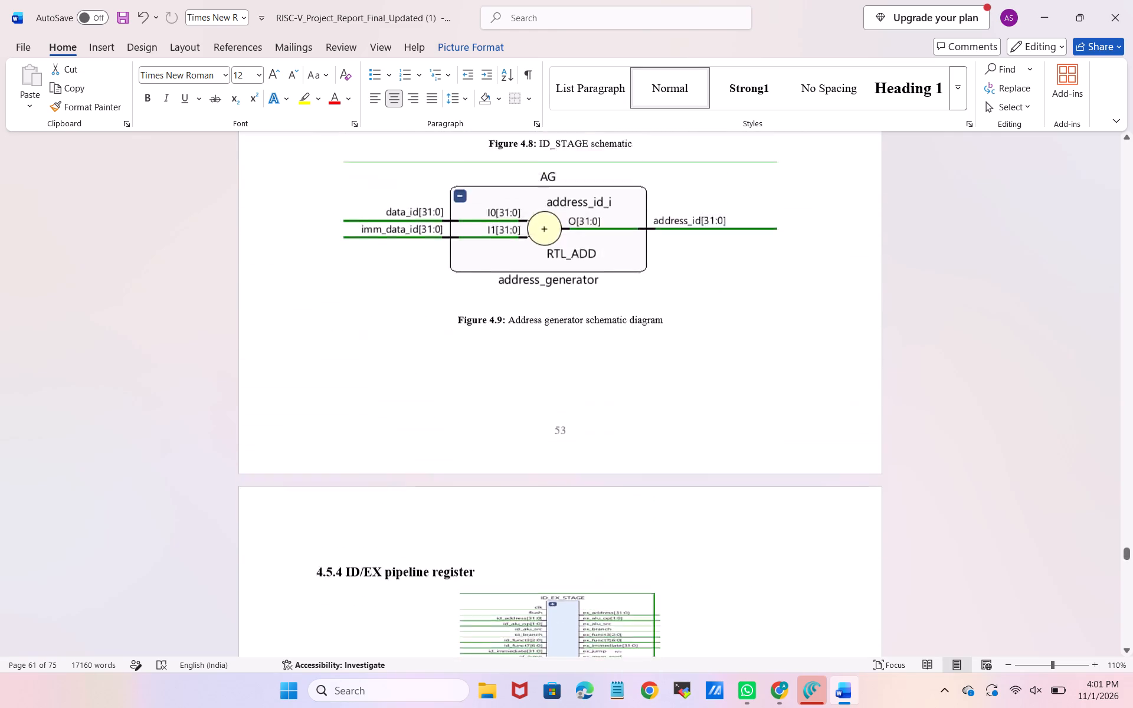
{"action": "scroll", "coordinate": [604, 311], "scroll_direction": "up", "scroll_amount": 2}
{"action": "scroll", "coordinate": [604, 311], "scroll_direction": "down", "scroll_amount": 2}
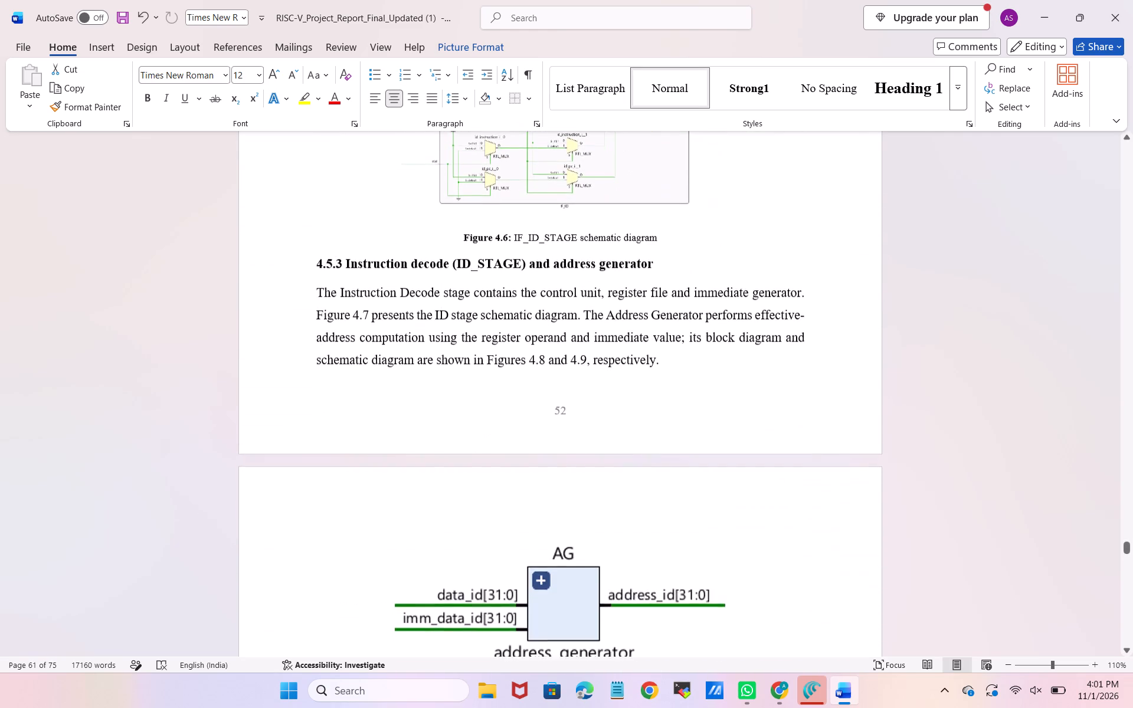
{"action": "scroll", "coordinate": [604, 311], "scroll_direction": "down", "scroll_amount": 1}
{"action": "left_click", "coordinate": [588, 383]}
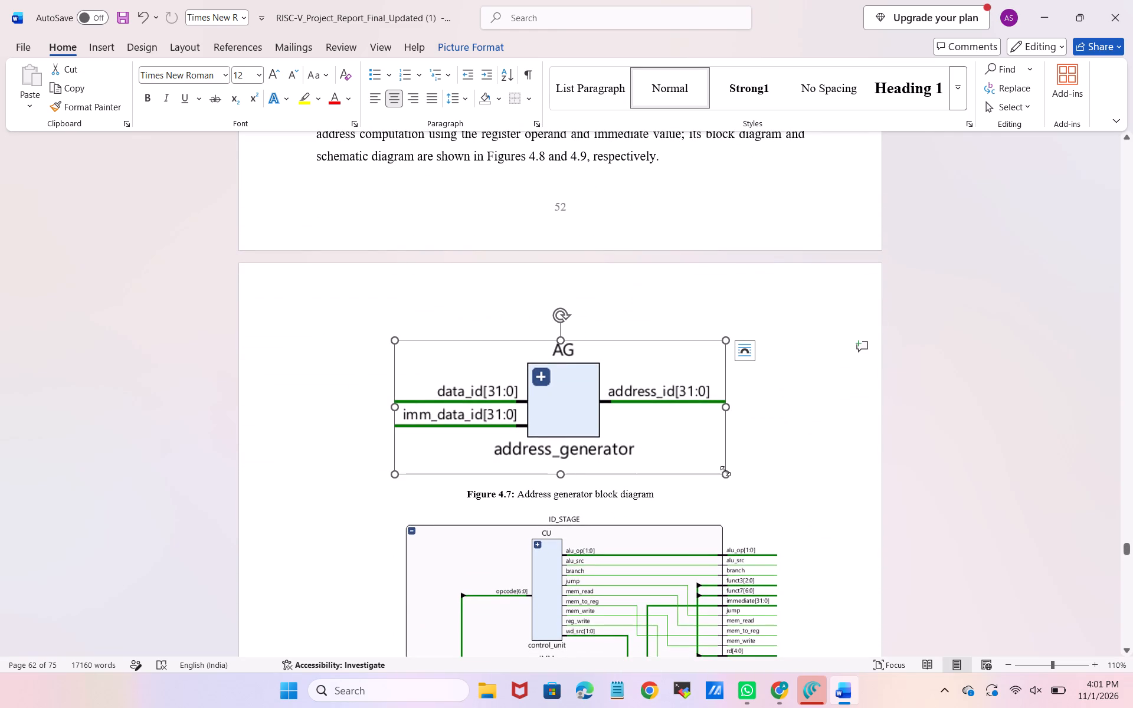
{"action": "left_click_drag", "start_coordinate": [727, 473], "coordinate": [562, 326]}
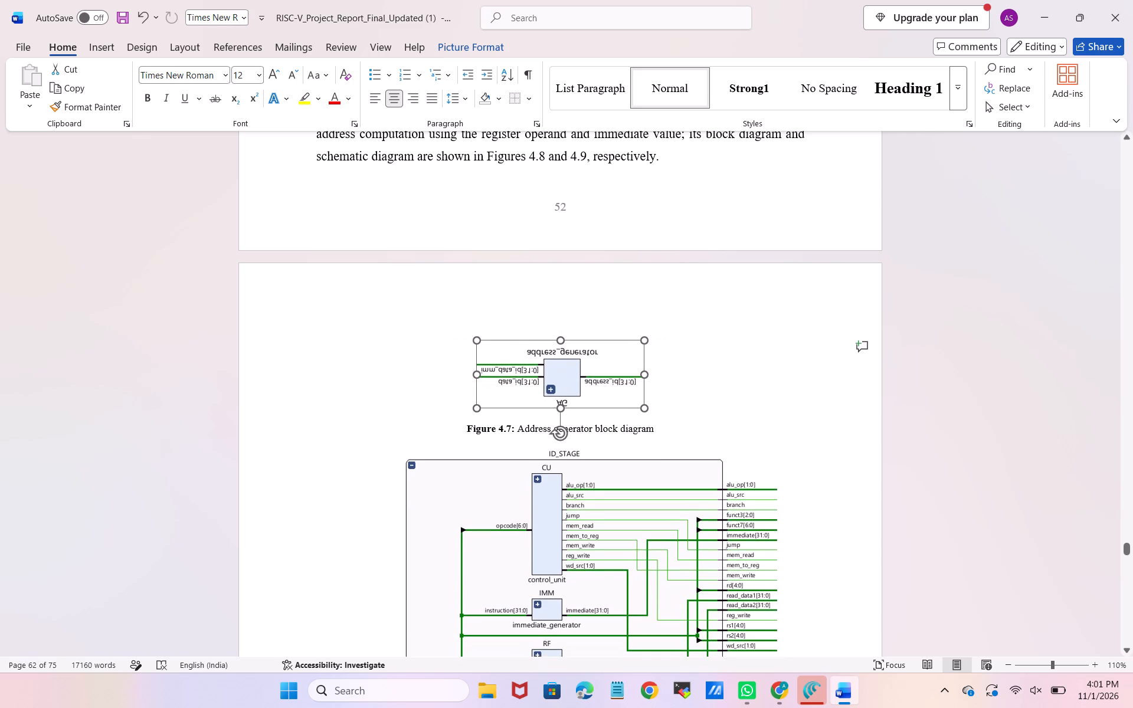
{"action": "left_click_drag", "start_coordinate": [562, 326], "coordinate": [578, 350]}
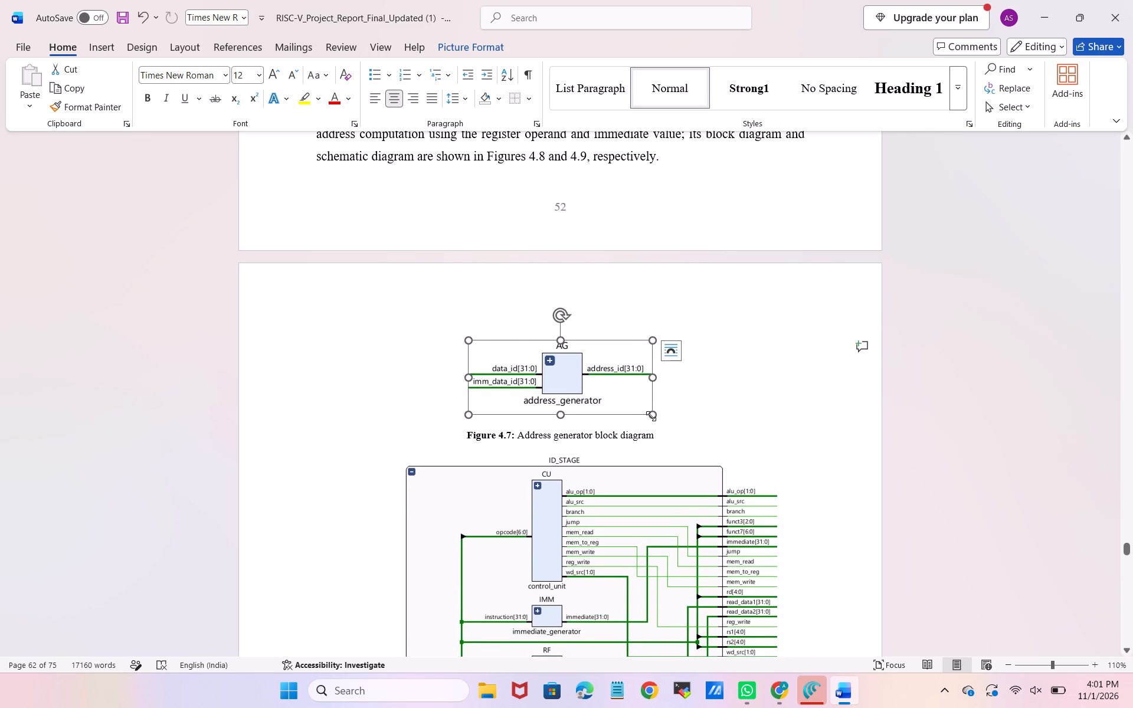
{"action": "left_click_drag", "start_coordinate": [651, 416], "coordinate": [617, 391]}
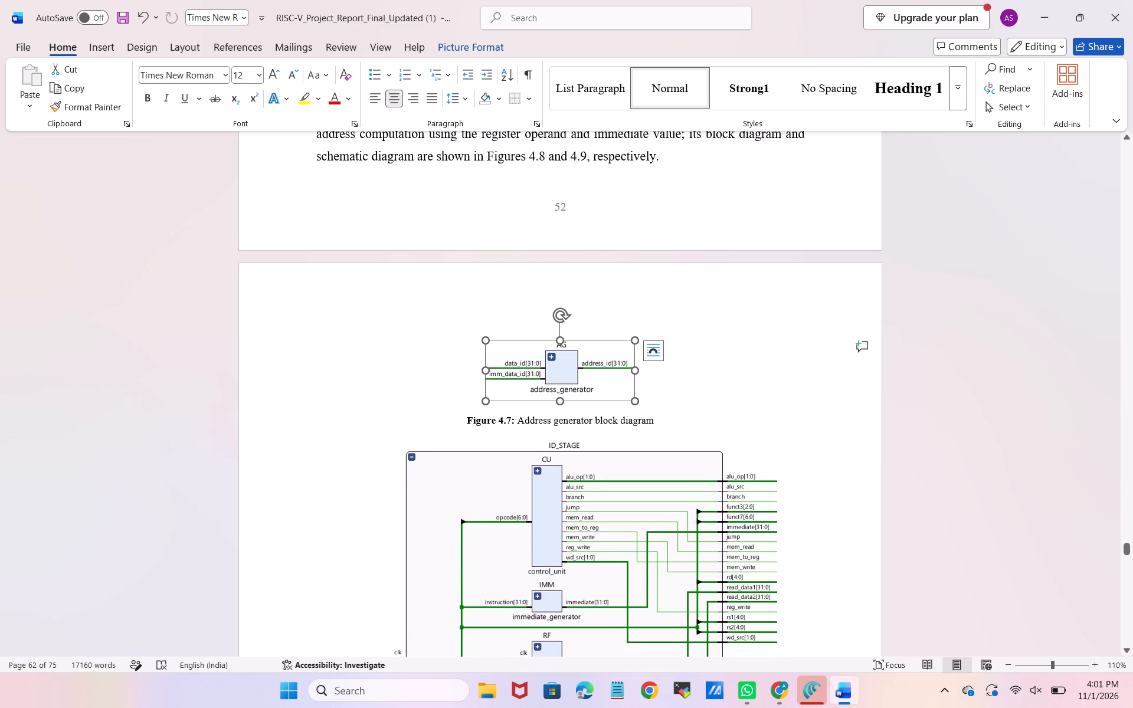
Shrink the ID_STAGE schematic in Figure 4.8 proportionally to about half its width.
{"action": "left_click", "coordinate": [627, 503]}
{"action": "scroll", "coordinate": [627, 503], "scroll_direction": "down", "scroll_amount": 1}
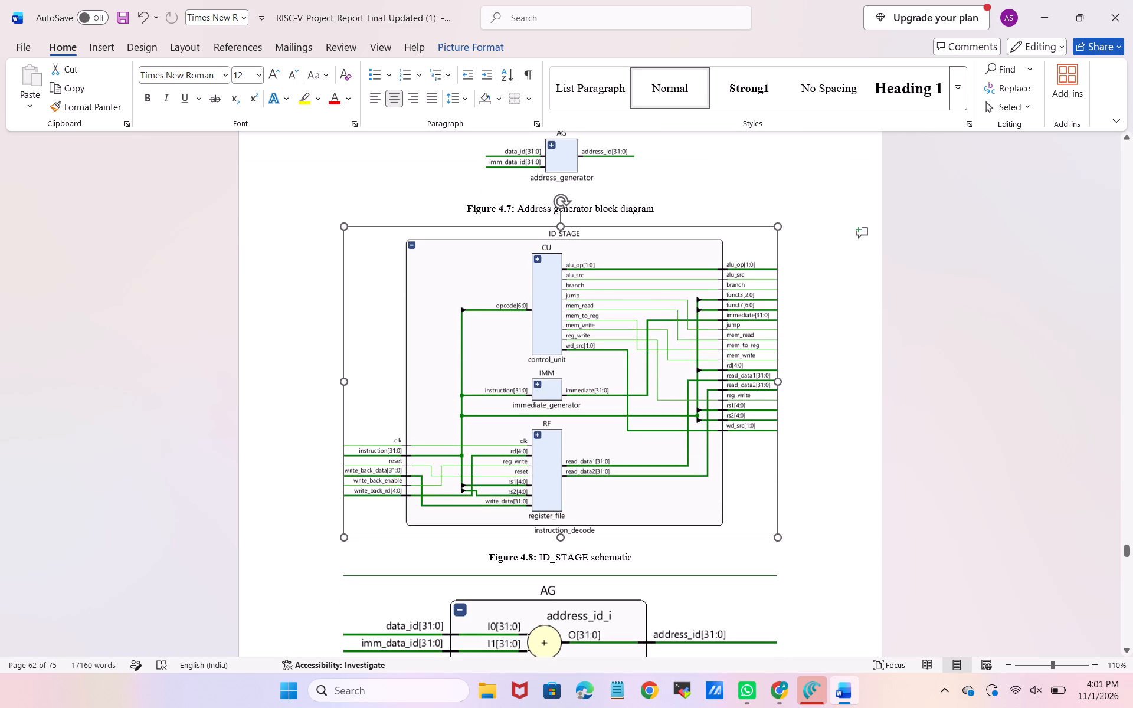
{"action": "left_click_drag", "start_coordinate": [777, 539], "coordinate": [569, 376]}
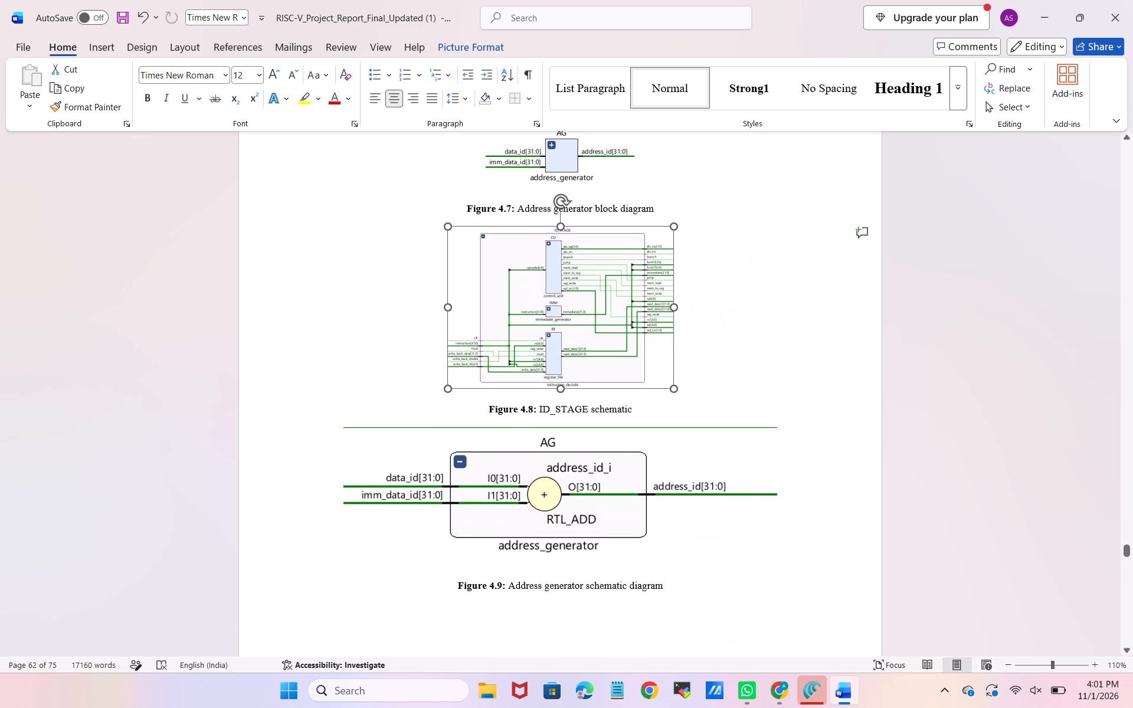
Shrink the address generator schematic in Figure 4.9 proportionally to about two-thirds of its width.
{"action": "left_click", "coordinate": [616, 483]}
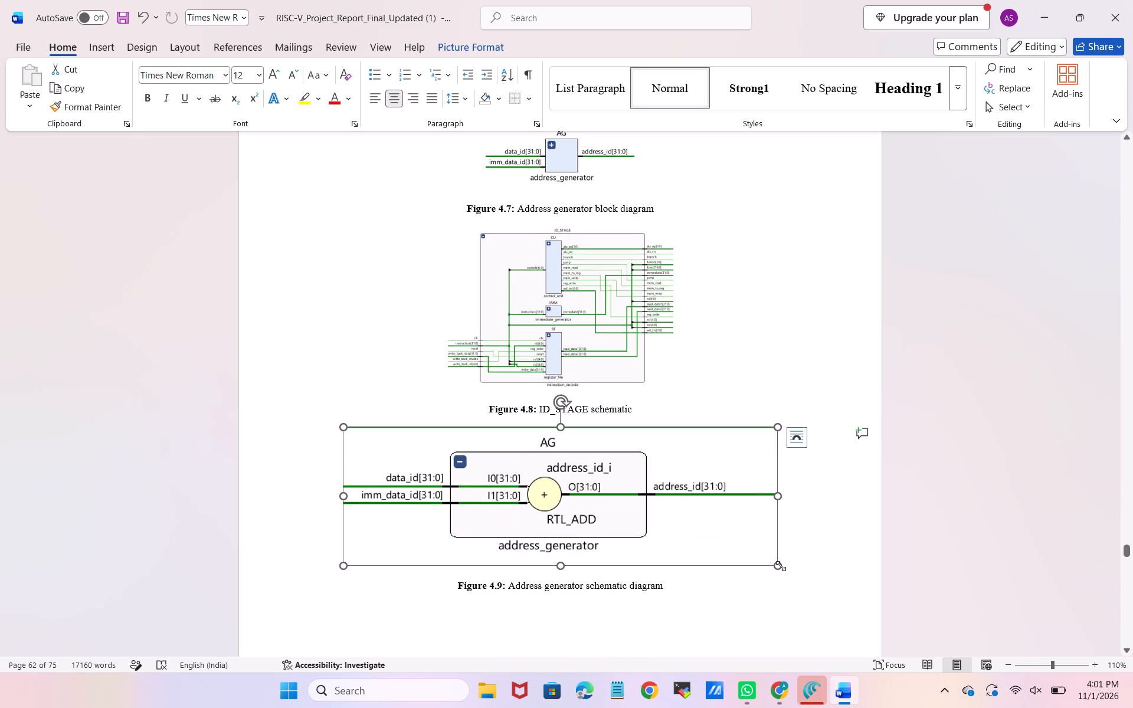
{"action": "left_click_drag", "start_coordinate": [781, 566], "coordinate": [638, 454]}
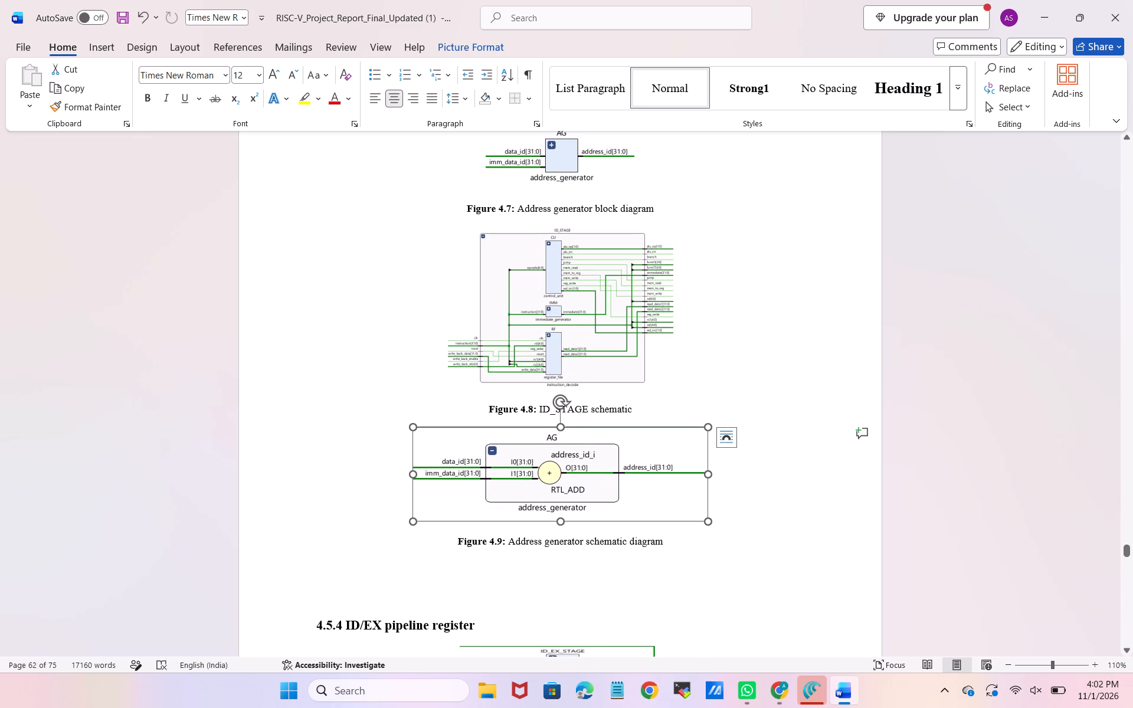
Delete the blank lines between the Figure 4.9 caption and the 4.5.4 ID/EX pipeline register heading.
{"action": "scroll", "coordinate": [638, 454], "scroll_direction": "down", "scroll_amount": 2}
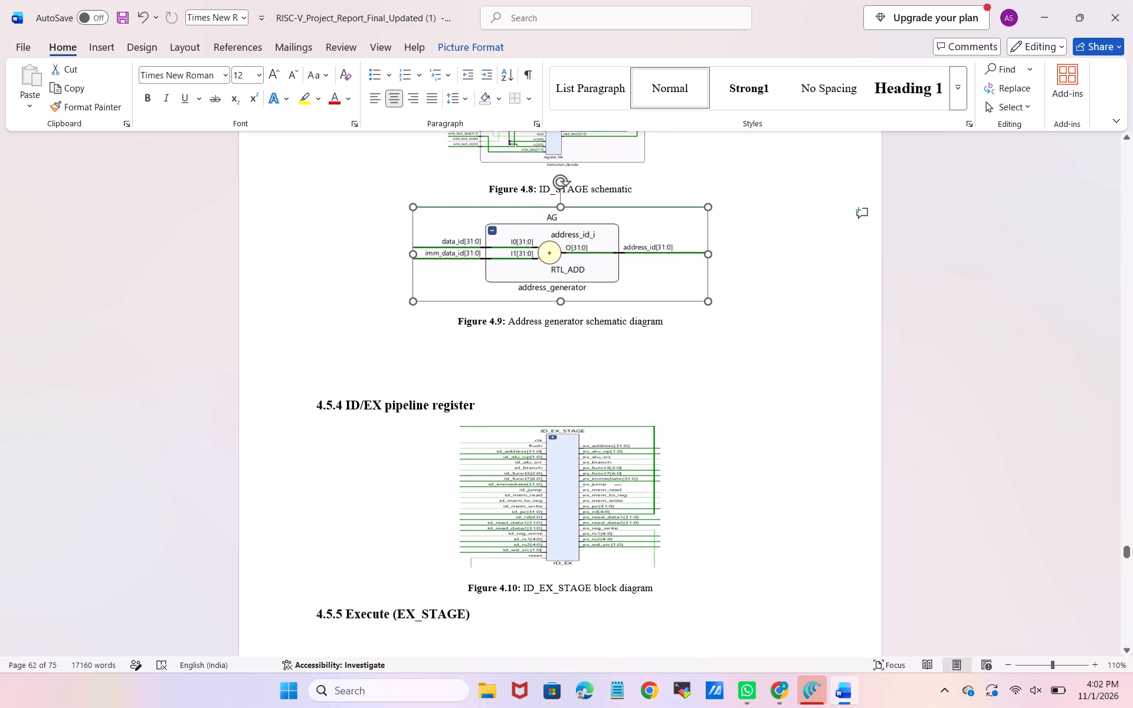
{"action": "left_click", "coordinate": [576, 381]}
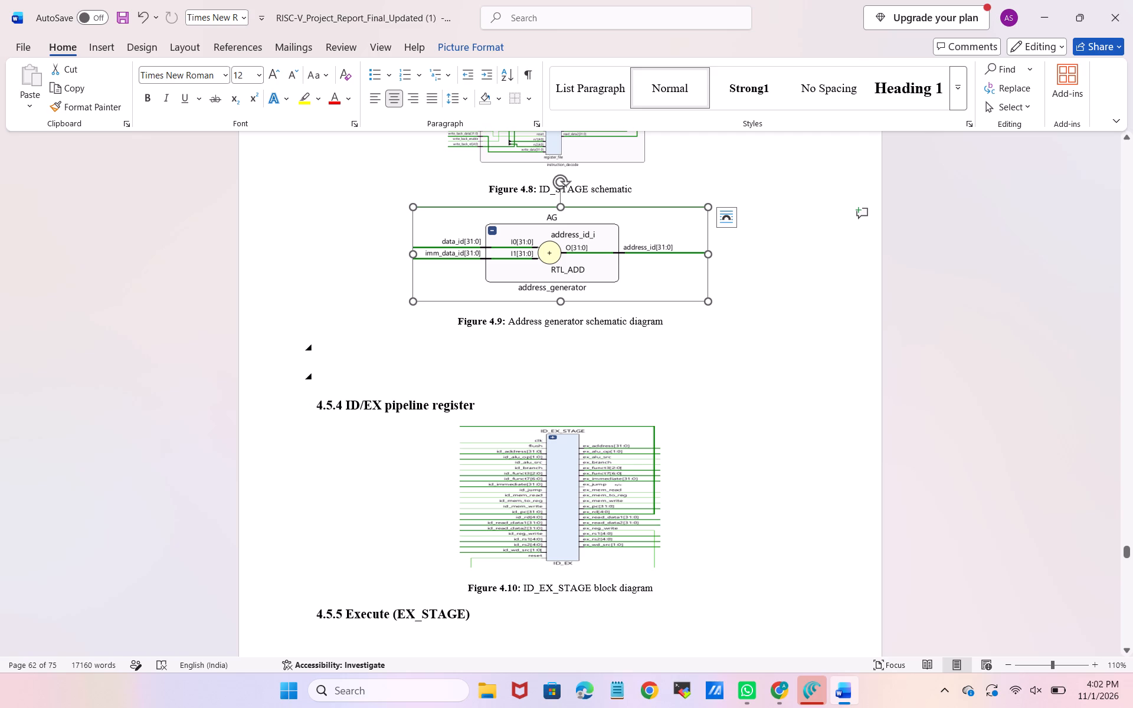
{"action": "key", "text": "BackSpace"}
{"action": "key", "text": "BackSpace"}
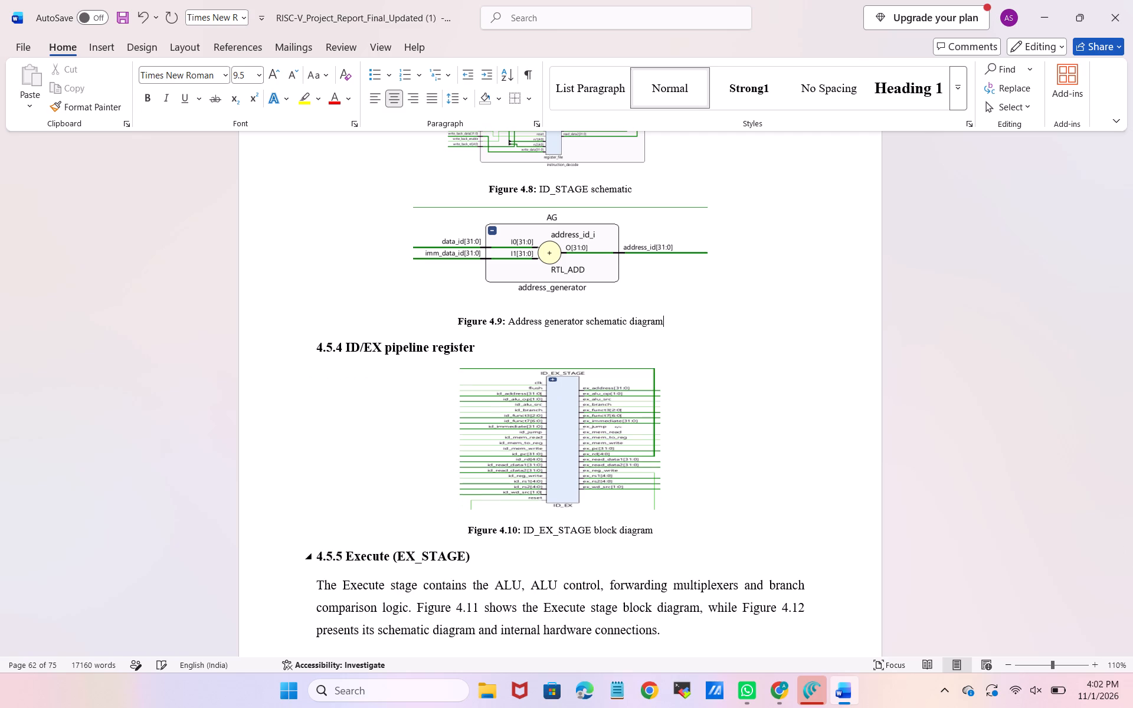
{"action": "scroll", "coordinate": [575, 451], "scroll_direction": "up", "scroll_amount": 1}
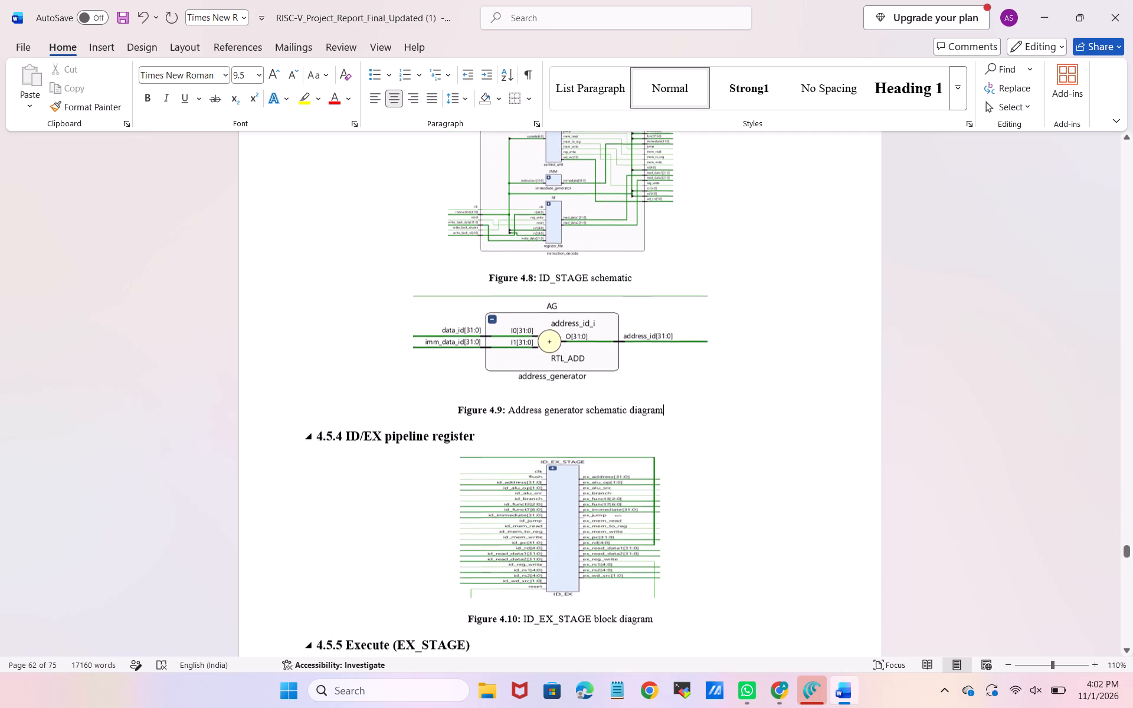
{"action": "scroll", "coordinate": [575, 451], "scroll_direction": "up", "scroll_amount": 2}
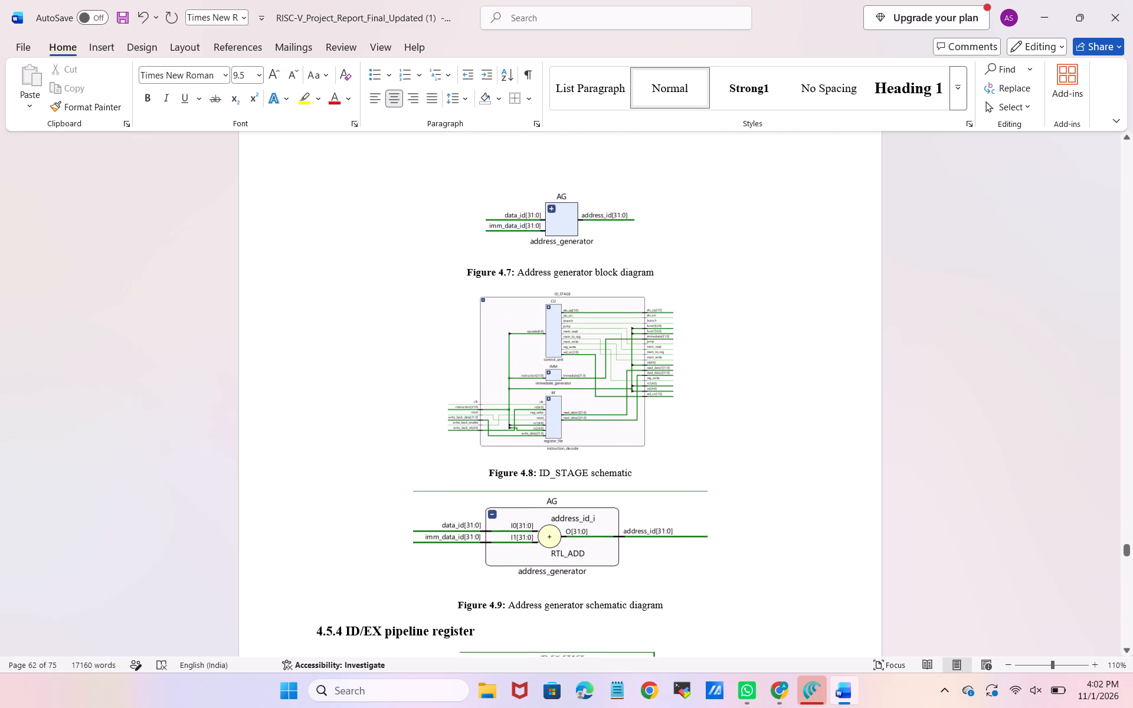
Delete the blank space between the Figure 4.12 caption and the 4.5.6 EX/MEM pipeline register heading.
{"action": "scroll", "coordinate": [577, 392], "scroll_direction": "down", "scroll_amount": 3}
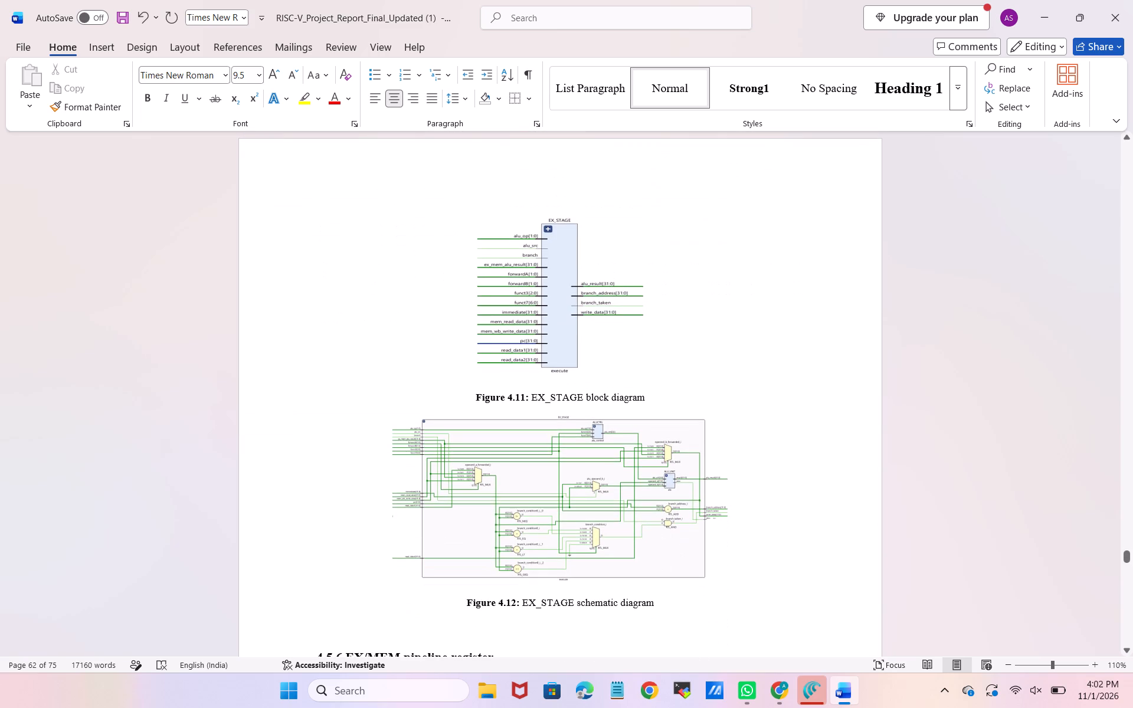
{"action": "left_click", "coordinate": [571, 355]}
{"action": "left_click", "coordinate": [628, 522]}
{"action": "scroll", "coordinate": [628, 522], "scroll_direction": "down", "scroll_amount": 1}
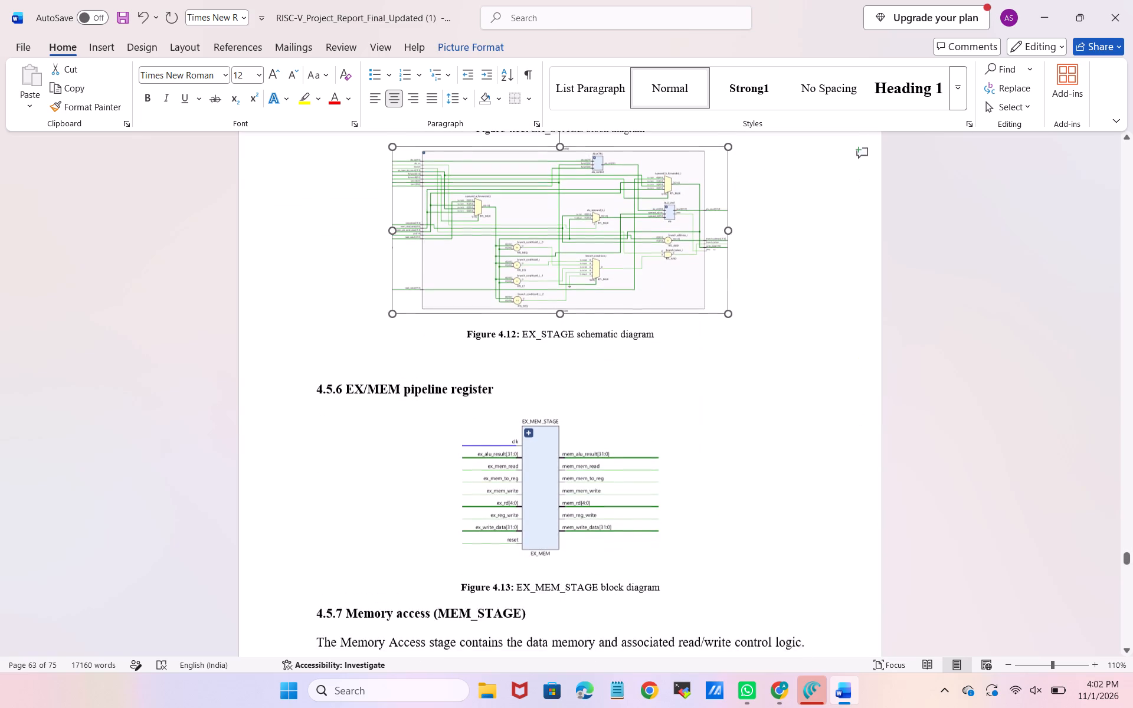
{"action": "left_click", "coordinate": [628, 522]}
{"action": "scroll", "coordinate": [628, 522], "scroll_direction": "down", "scroll_amount": 1}
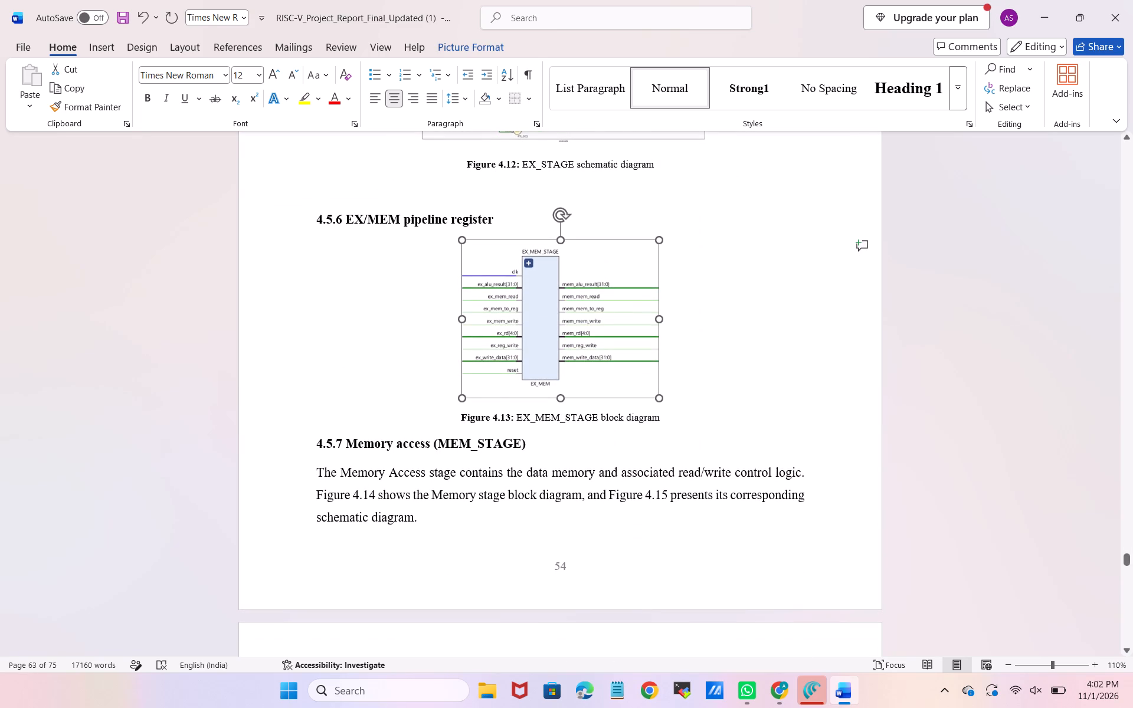
{"action": "left_click", "coordinate": [462, 194]}
{"action": "key", "text": "BackSpace"}
{"action": "key", "text": "BackSpace"}
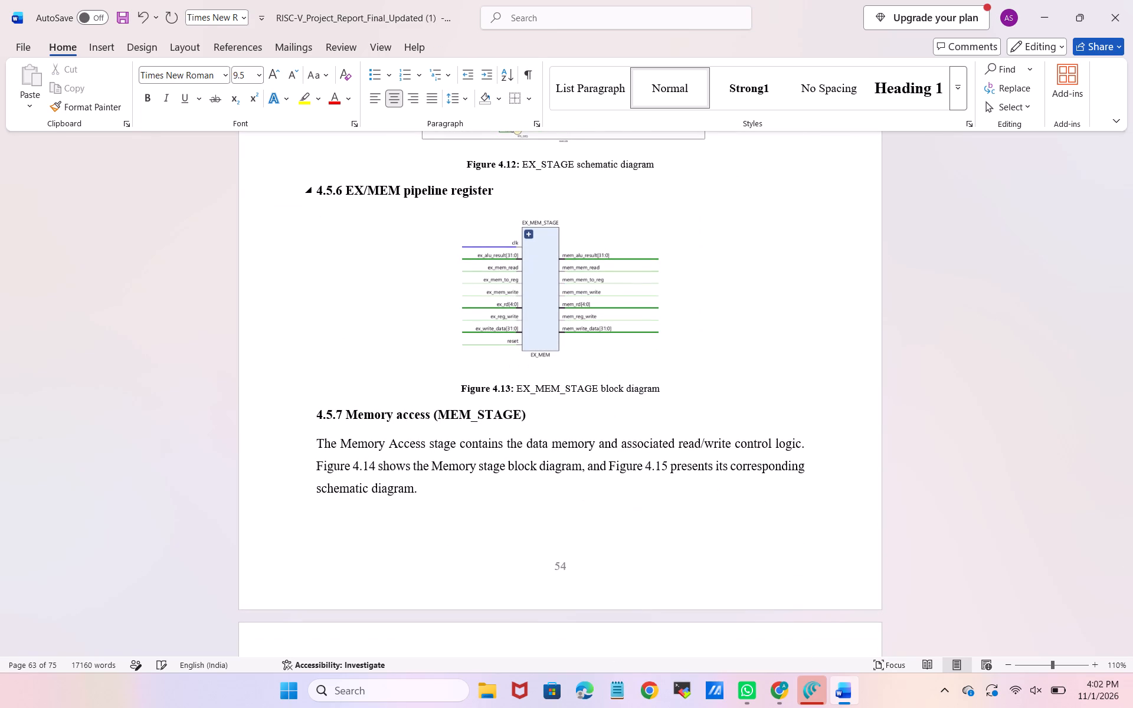
Delete the blank lines between the Figure 4.15 caption and the 4.5.8 MEM/WB pipeline register heading.
{"action": "scroll", "coordinate": [483, 295], "scroll_direction": "up", "scroll_amount": 1}
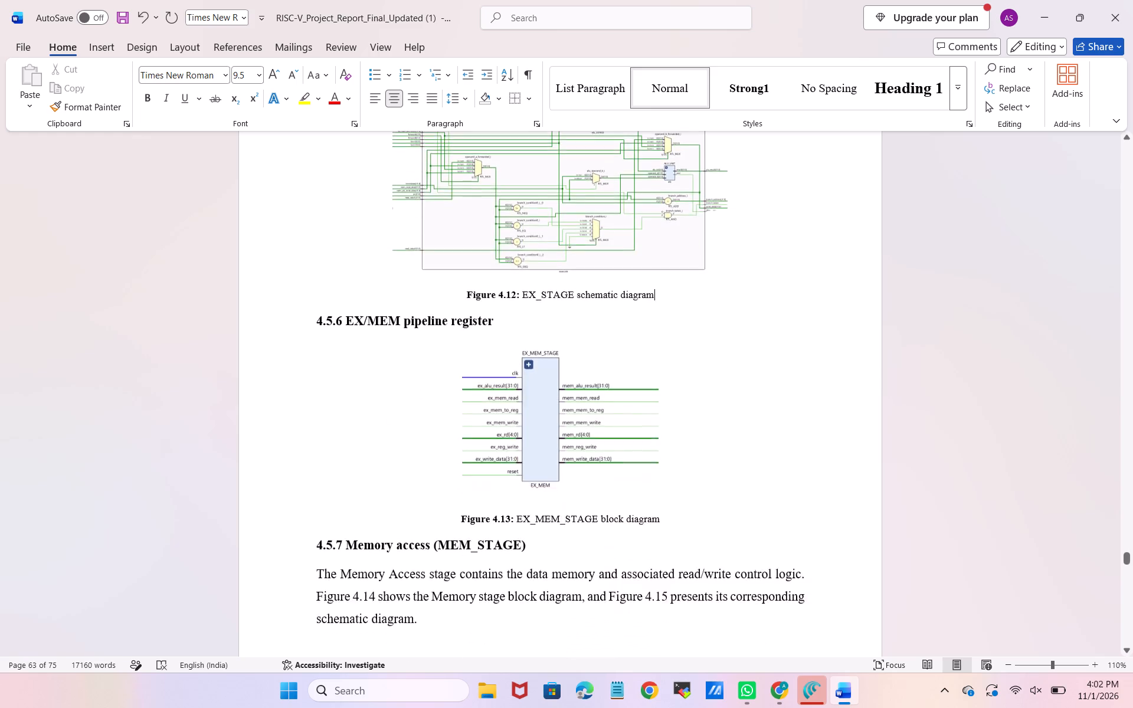
{"action": "scroll", "coordinate": [483, 295], "scroll_direction": "down", "scroll_amount": 2}
{"action": "scroll", "coordinate": [554, 323], "scroll_direction": "down", "scroll_amount": 1}
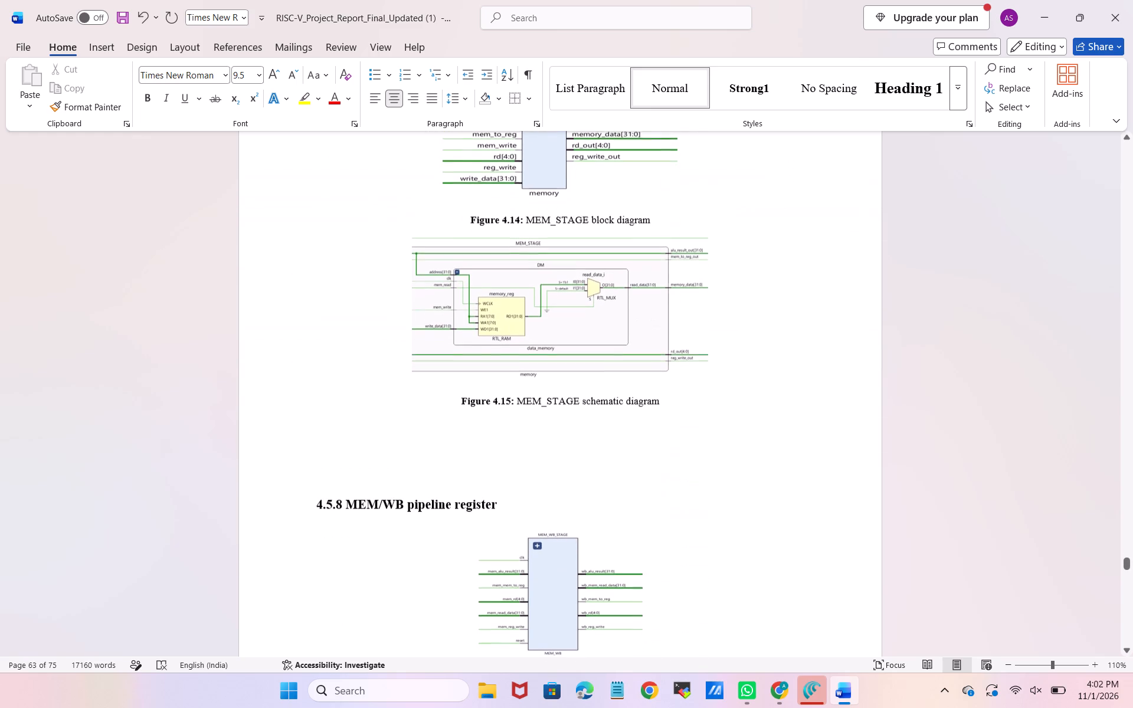
{"action": "left_click", "coordinate": [524, 475]}
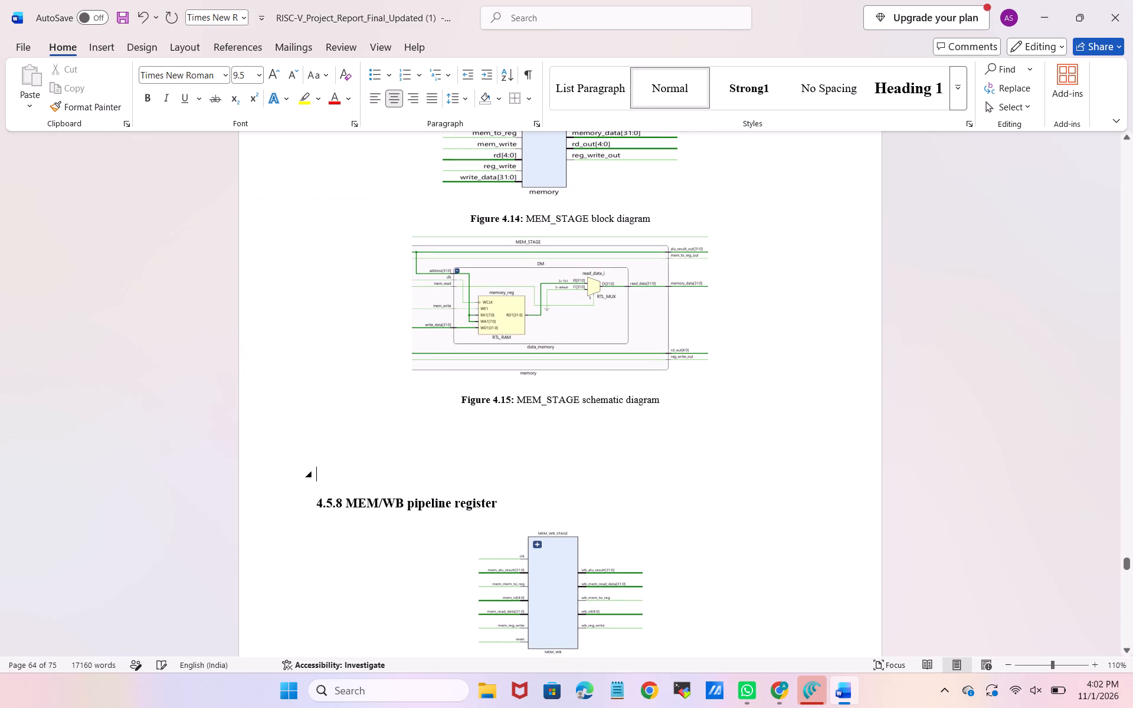
{"action": "key", "text": "BackSpace"}
{"action": "key", "text": "BackSpace"}
{"action": "key", "text": "BackSpace"}
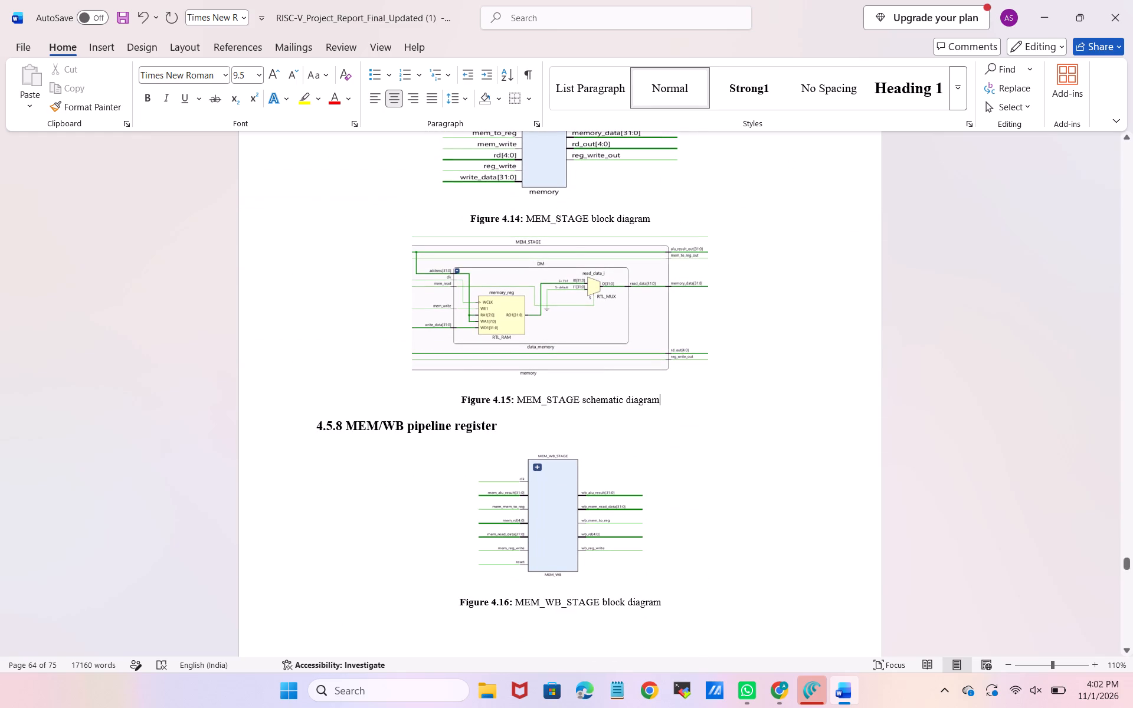
Shrink the EX_STAGE schematic diagram in Figure 4.12 proportionally by a small amount.
{"action": "scroll", "coordinate": [594, 326], "scroll_direction": "down", "scroll_amount": 1}
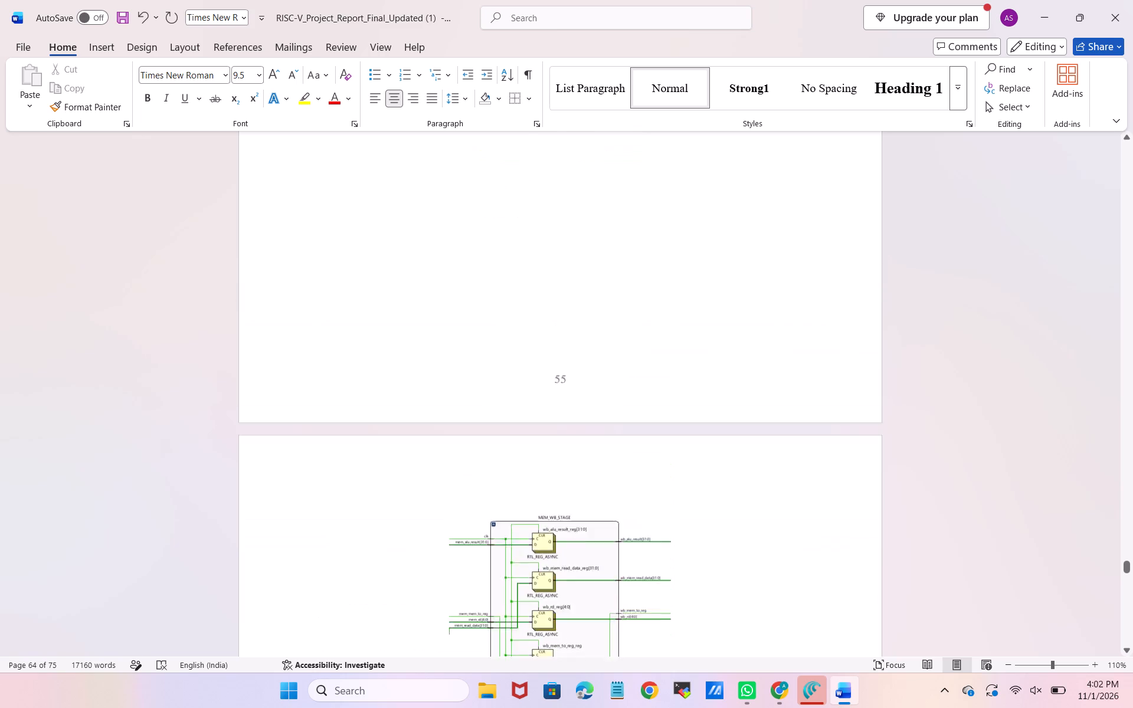
{"action": "scroll", "coordinate": [478, 512], "scroll_direction": "up", "scroll_amount": 7}
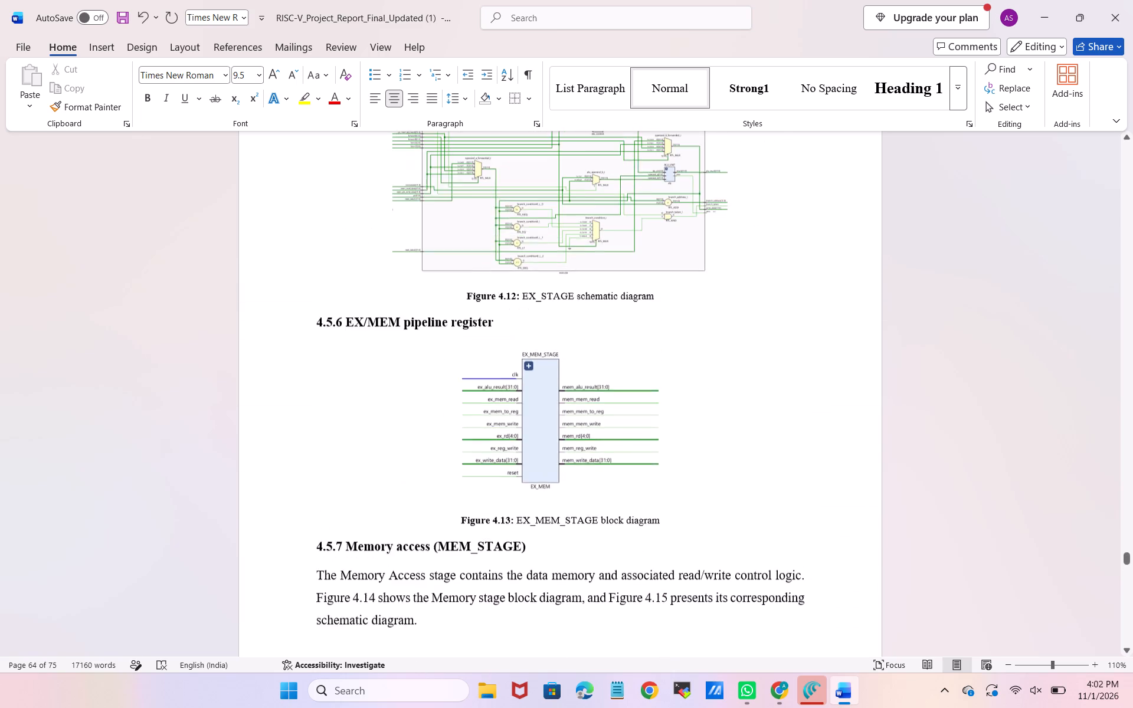
{"action": "scroll", "coordinate": [478, 512], "scroll_direction": "up", "scroll_amount": 3}
{"action": "scroll", "coordinate": [478, 512], "scroll_direction": "down", "scroll_amount": 1}
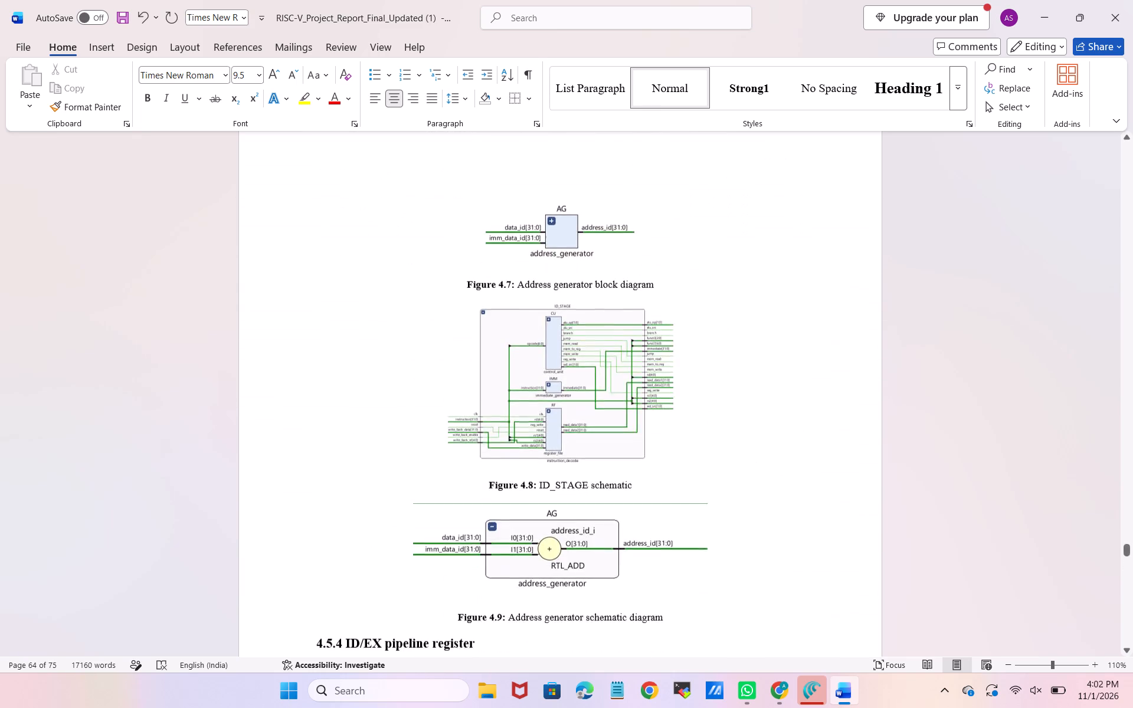
{"action": "scroll", "coordinate": [478, 512], "scroll_direction": "down", "scroll_amount": 3}
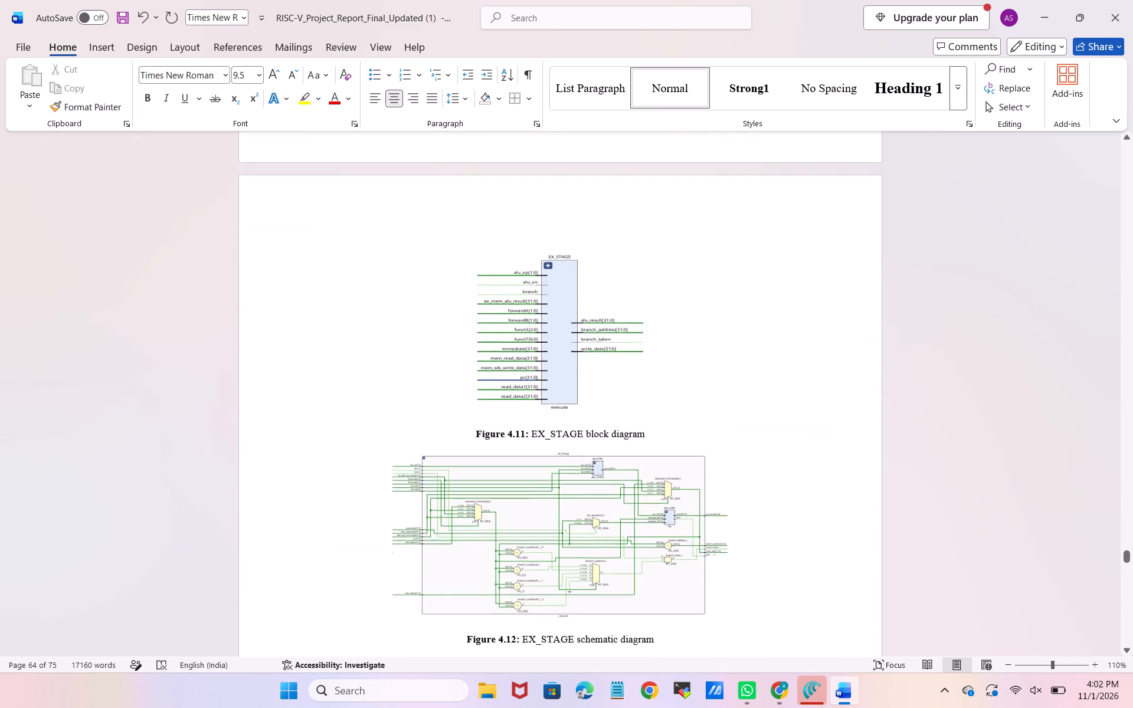
{"action": "left_click", "coordinate": [549, 475]}
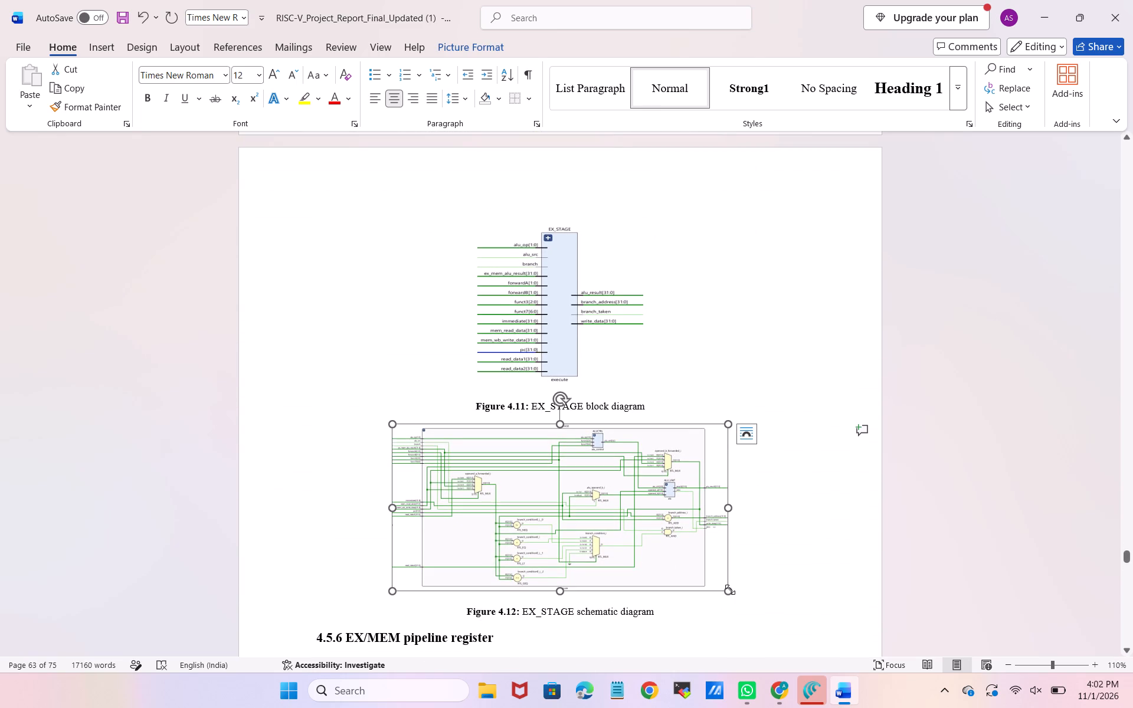
{"action": "left_click_drag", "start_coordinate": [730, 589], "coordinate": [702, 569]}
Shrink the EX_MEM_STAGE block diagram in Figure 4.13 proportionally to about 85% of its width.
{"action": "scroll", "coordinate": [702, 569], "scroll_direction": "down", "scroll_amount": 1}
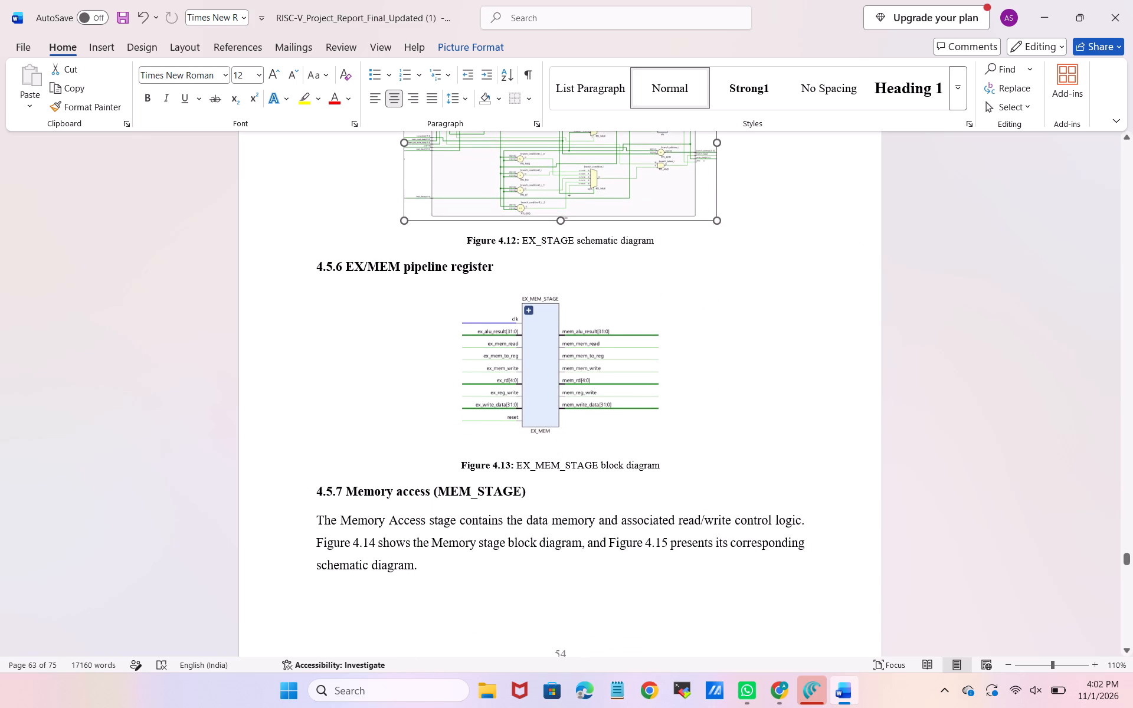
{"action": "left_click", "coordinate": [608, 385]}
{"action": "left_click_drag", "start_coordinate": [658, 442], "coordinate": [628, 415]}
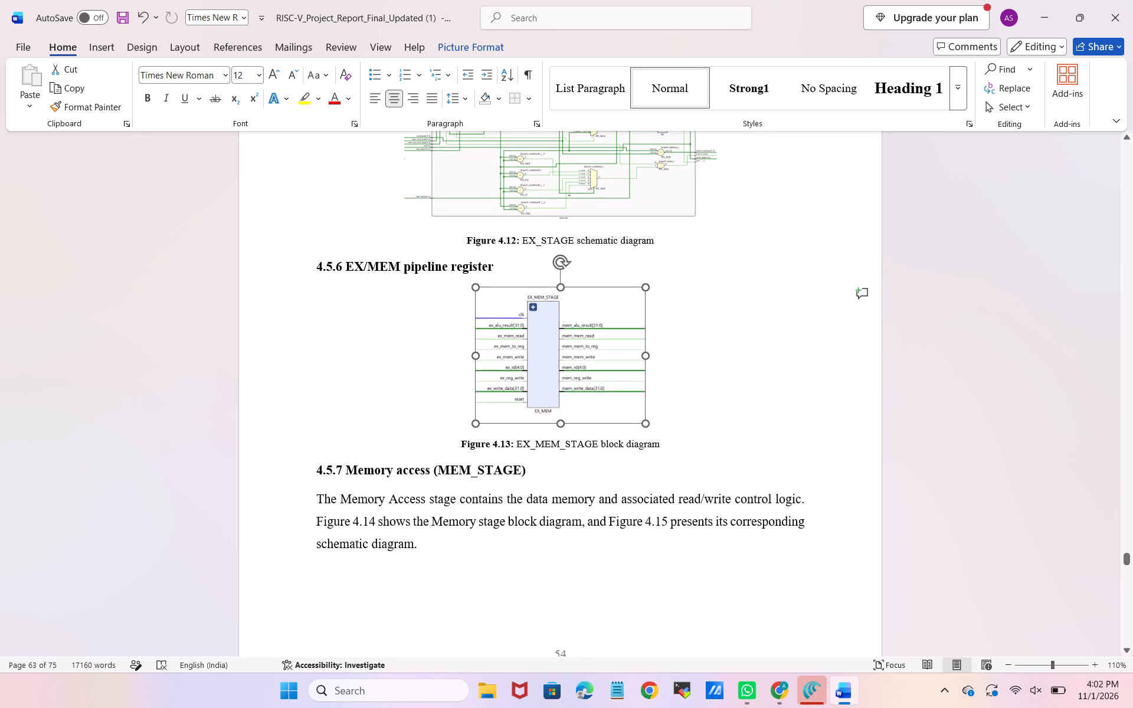
{"action": "left_click_drag", "start_coordinate": [628, 415], "coordinate": [628, 414]}
Shrink the MEM_STAGE block diagram in Figure 4.14 proportionally.
{"action": "scroll", "coordinate": [628, 414], "scroll_direction": "down", "scroll_amount": 2}
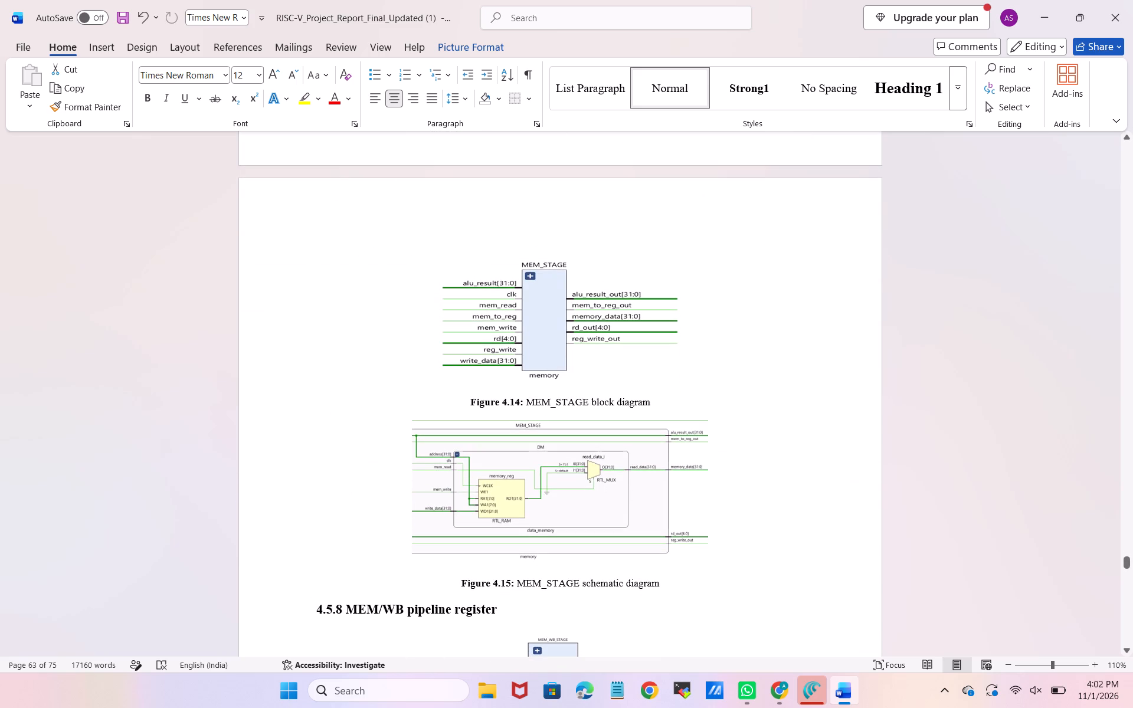
{"action": "left_click", "coordinate": [596, 351]}
{"action": "left_click_drag", "start_coordinate": [677, 385], "coordinate": [645, 359]}
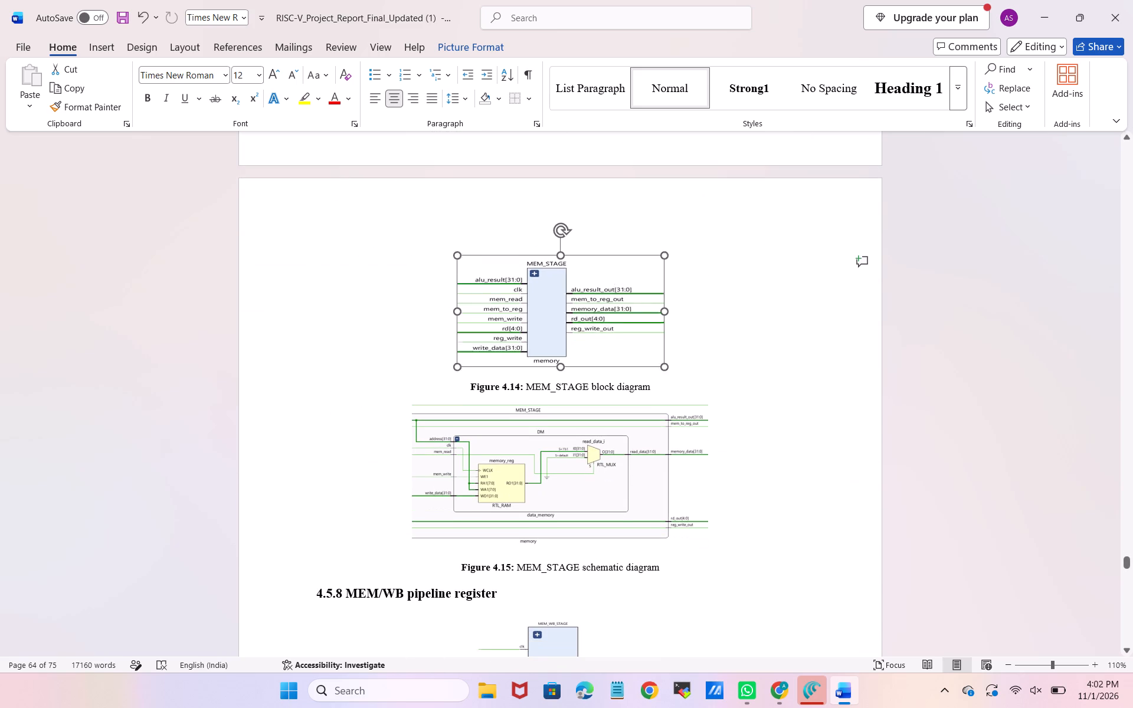
{"action": "left_click_drag", "start_coordinate": [645, 359], "coordinate": [621, 338]}
Reduce the EX_STAGE schematic diagram in Figure 4.12 proportionally by about another 5% in width.
{"action": "scroll", "coordinate": [621, 338], "scroll_direction": "up", "scroll_amount": 2}
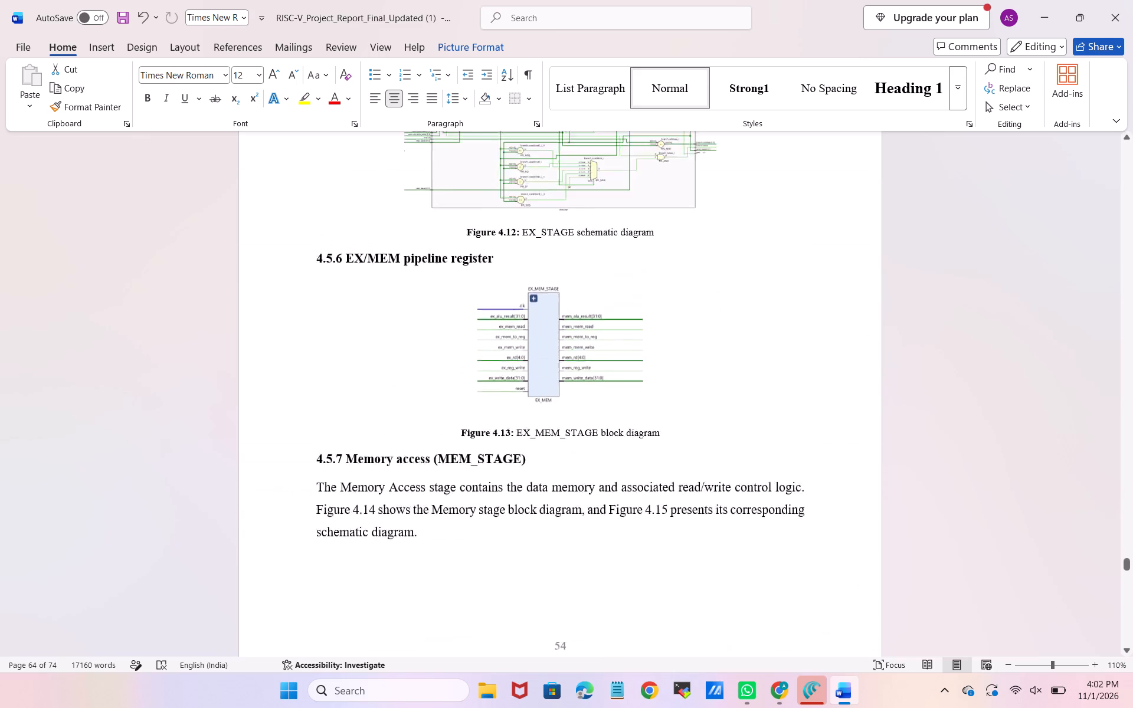
{"action": "scroll", "coordinate": [621, 338], "scroll_direction": "up", "scroll_amount": 1}
{"action": "left_click", "coordinate": [614, 320]}
{"action": "scroll", "coordinate": [614, 320], "scroll_direction": "up", "scroll_amount": 1}
{"action": "left_click_drag", "start_coordinate": [614, 320], "coordinate": [618, 332]}
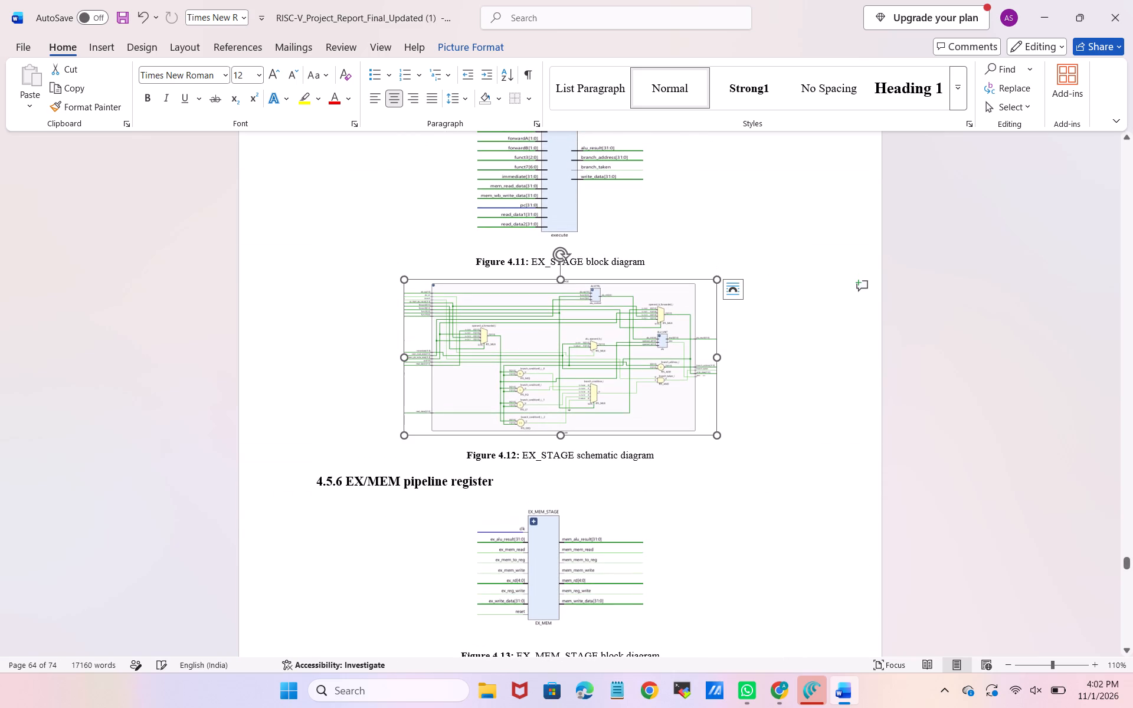
{"action": "left_click_drag", "start_coordinate": [717, 437], "coordinate": [702, 425]}
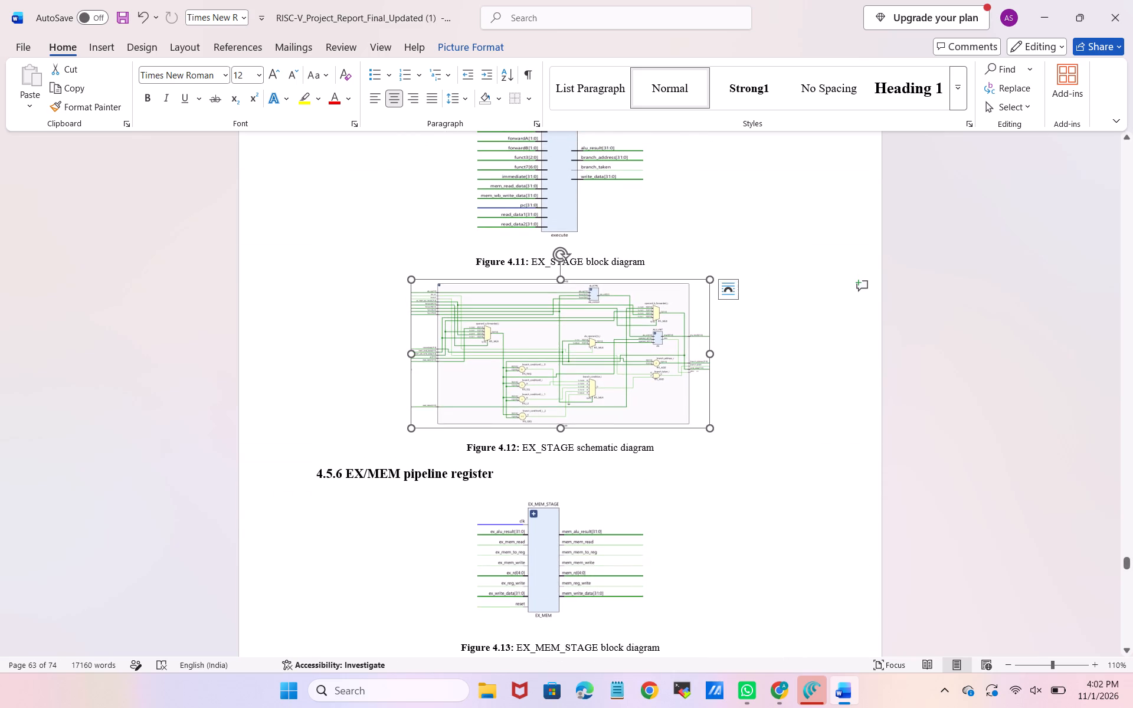
Shrink the EX_STAGE block diagram in Figure 4.11 proportionally by a small amount.
{"action": "scroll", "coordinate": [702, 425], "scroll_direction": "up", "scroll_amount": 1}
{"action": "left_click", "coordinate": [597, 330]}
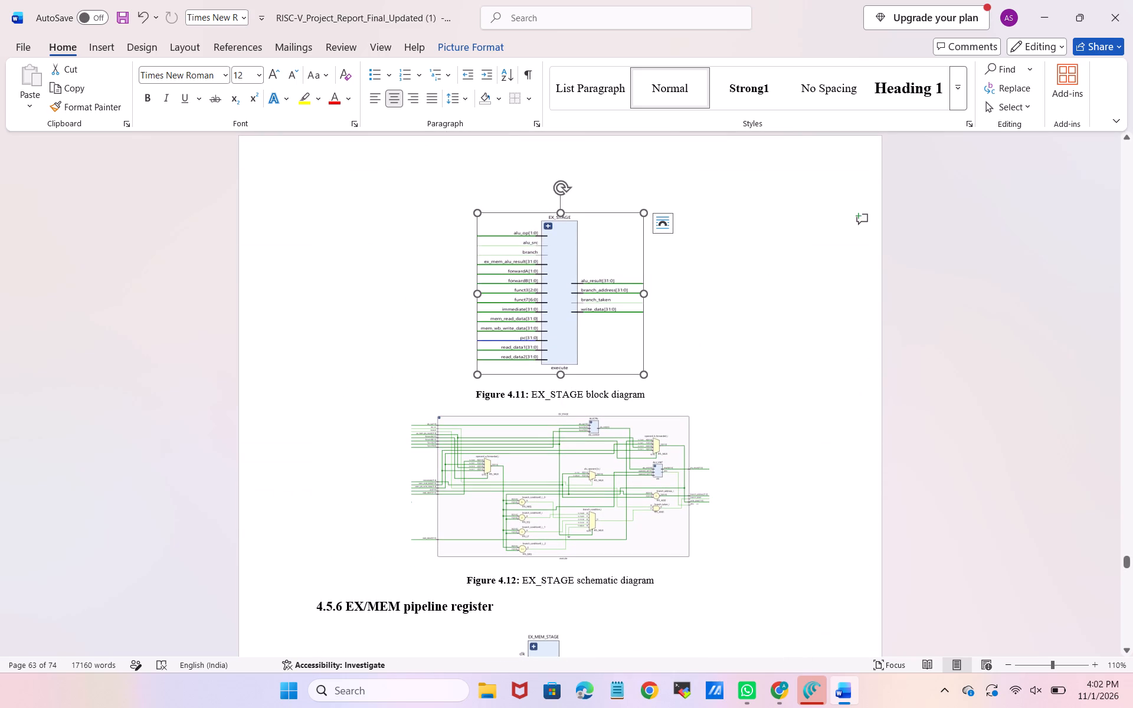
{"action": "left_click_drag", "start_coordinate": [645, 374], "coordinate": [631, 354]}
{"action": "scroll", "coordinate": [631, 354], "scroll_direction": "down", "scroll_amount": 1}
{"action": "scroll", "coordinate": [631, 354], "scroll_direction": "up", "scroll_amount": 1}
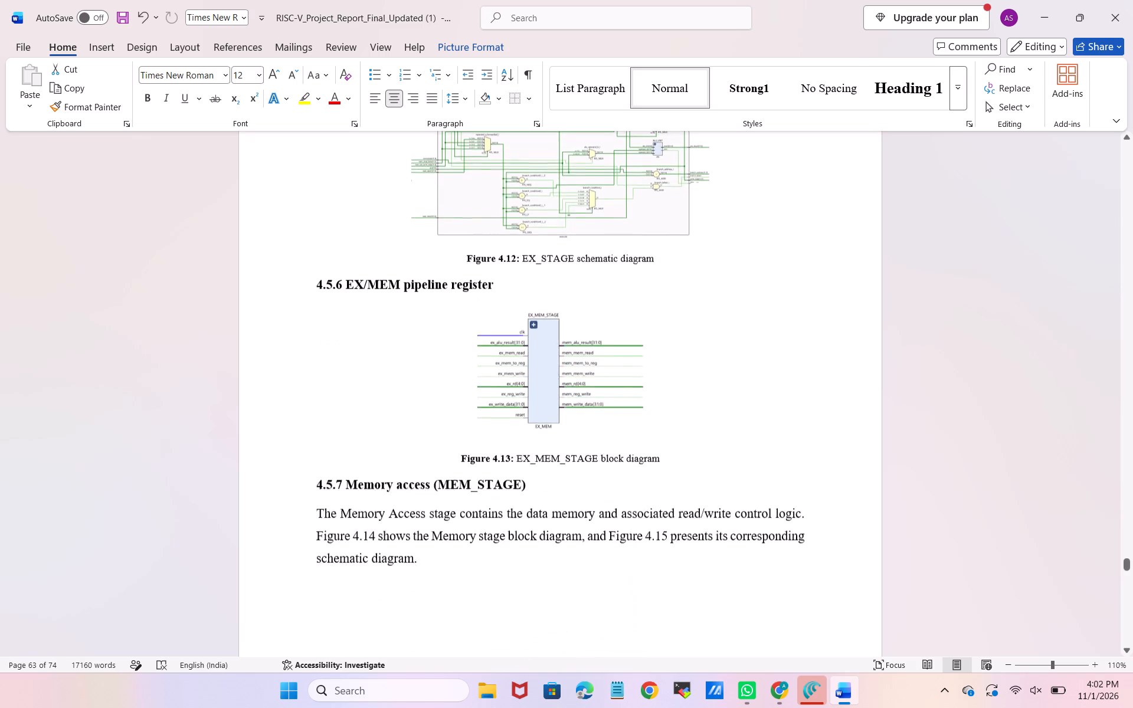
Shrink the ID_EX_STAGE block diagram in Figure 4.10 proportionally to about 85% of its width.
{"action": "scroll", "coordinate": [631, 354], "scroll_direction": "up", "scroll_amount": 1}
{"action": "scroll", "coordinate": [584, 435], "scroll_direction": "up", "scroll_amount": 1}
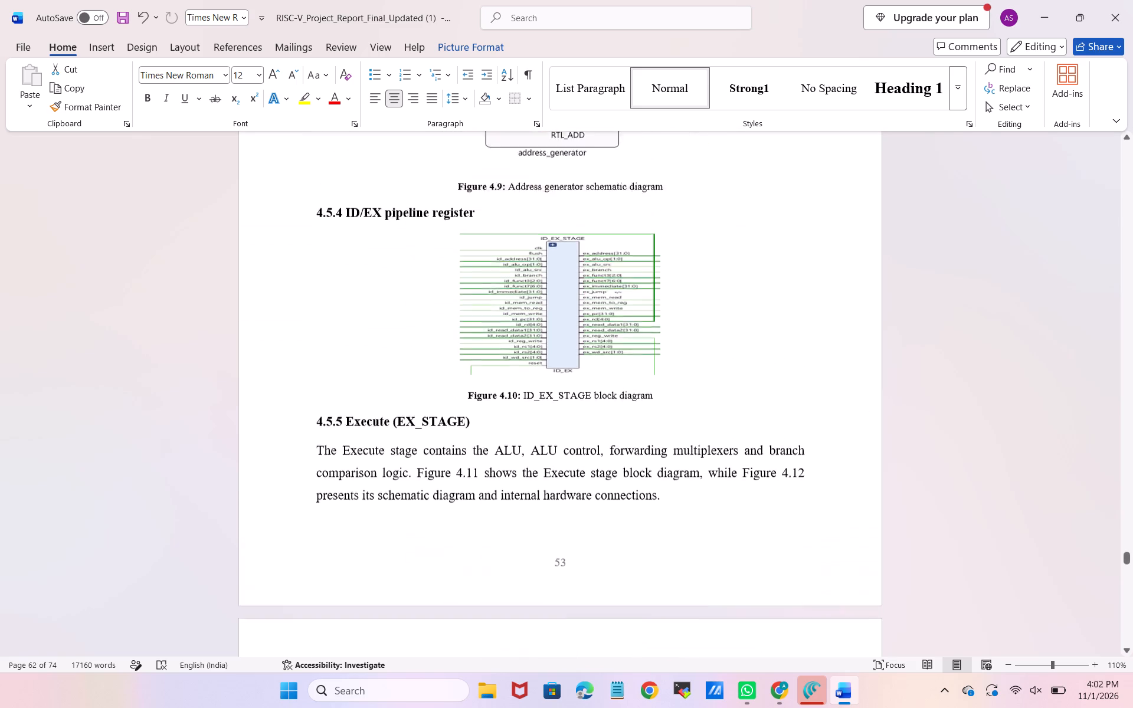
{"action": "scroll", "coordinate": [584, 435], "scroll_direction": "up", "scroll_amount": 1}
{"action": "left_click", "coordinate": [587, 425]}
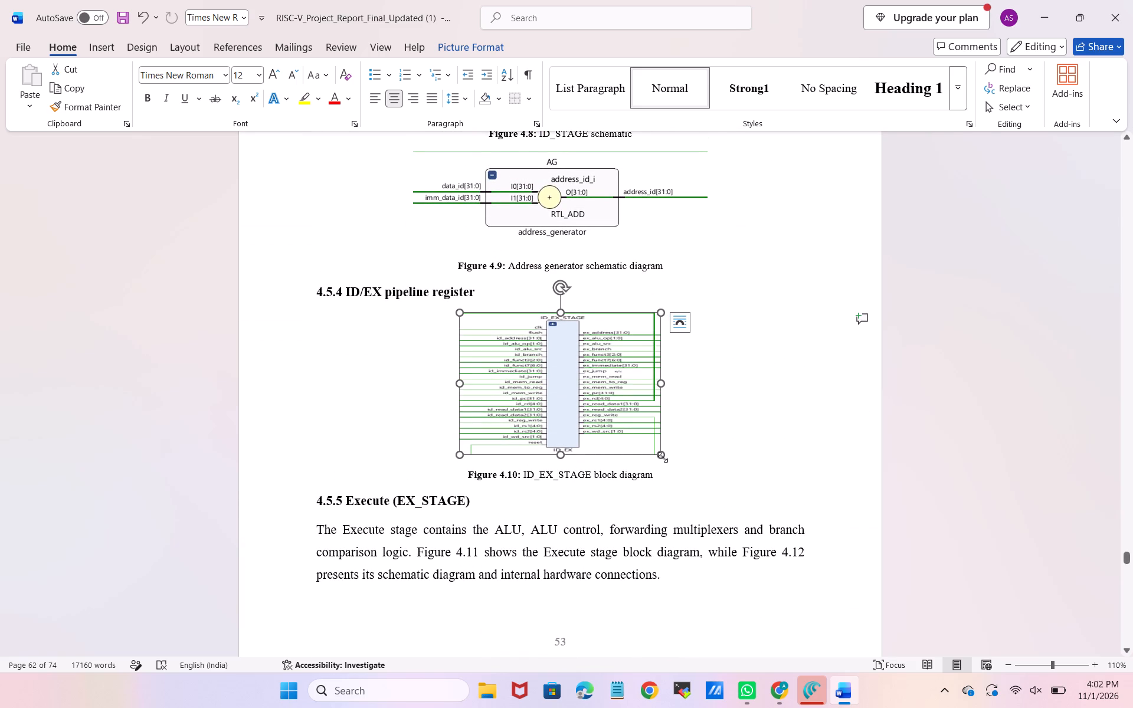
{"action": "left_click_drag", "start_coordinate": [663, 457], "coordinate": [631, 428]}
Reduce the address generator schematic in Figure 4.9 proportionally to just under three-quarters of its current width.
{"action": "scroll", "coordinate": [631, 428], "scroll_direction": "up", "scroll_amount": 1}
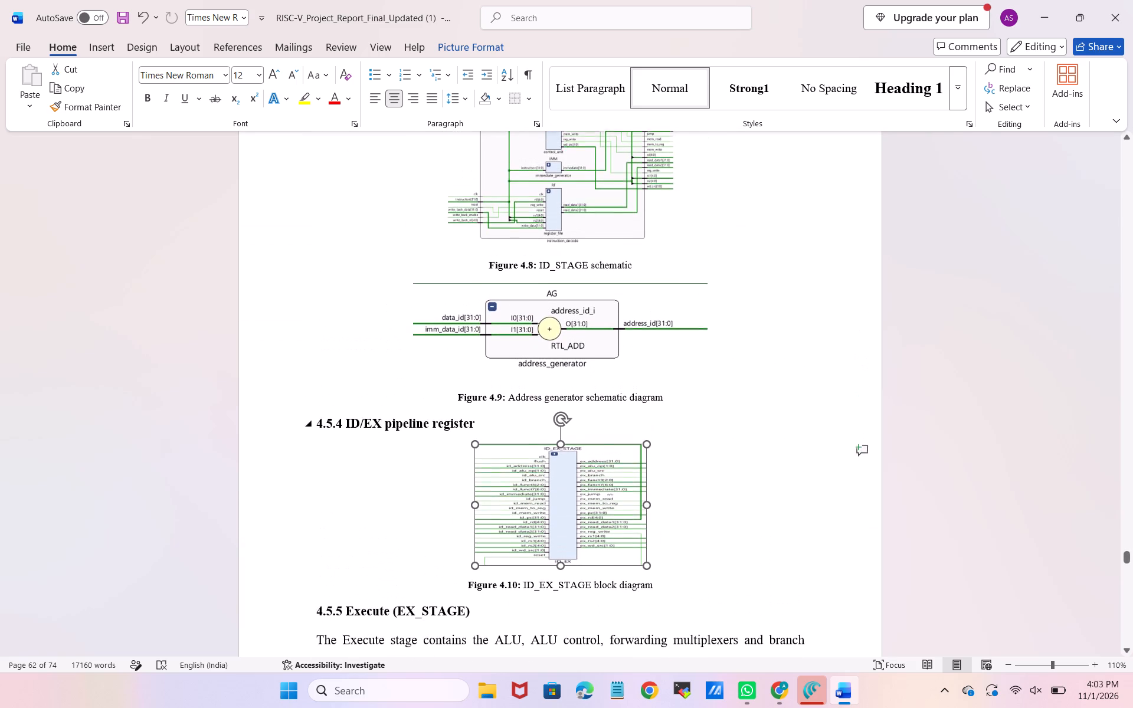
{"action": "left_click", "coordinate": [617, 362]}
{"action": "left_click_drag", "start_coordinate": [705, 382], "coordinate": [696, 379]}
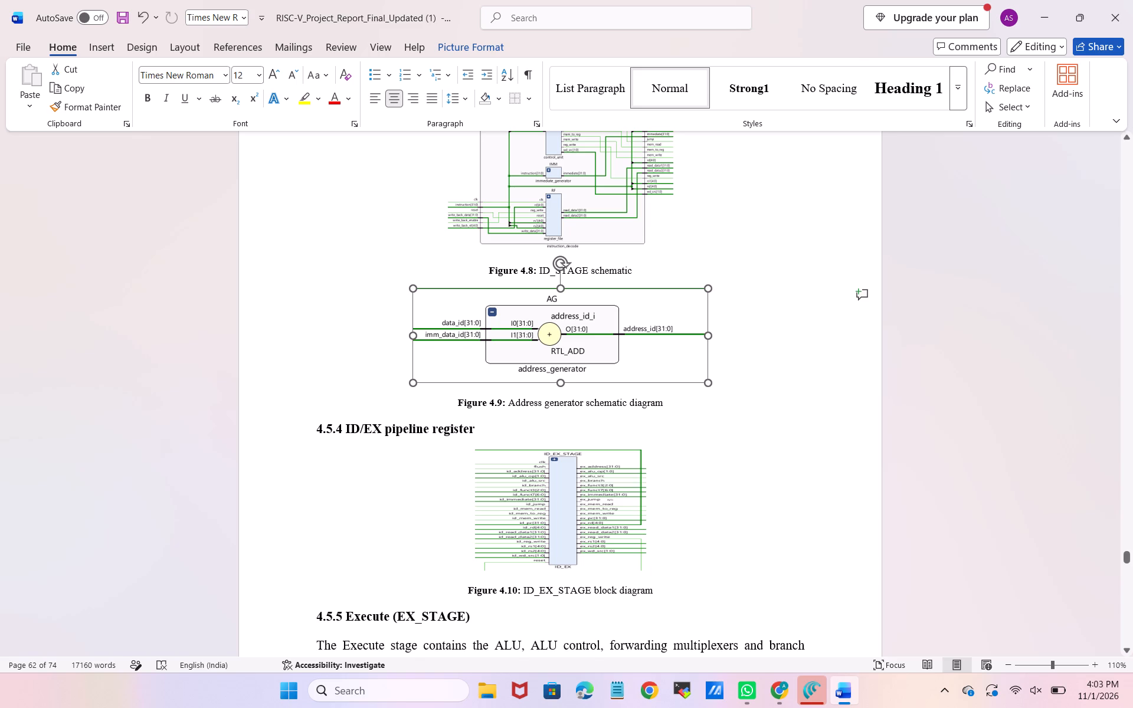
{"action": "left_click_drag", "start_coordinate": [696, 379], "coordinate": [646, 356]}
{"action": "left_click_drag", "start_coordinate": [678, 362], "coordinate": [657, 352]}
{"action": "scroll", "coordinate": [640, 284], "scroll_direction": "up", "scroll_amount": 1}
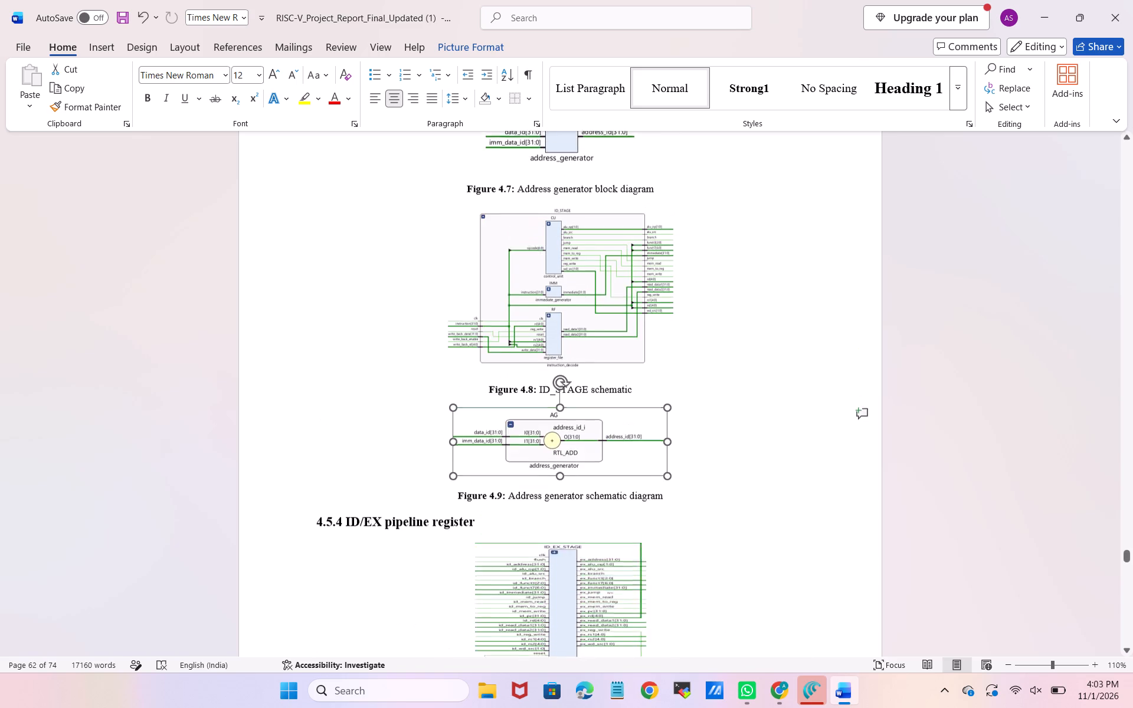
{"action": "scroll", "coordinate": [640, 284], "scroll_direction": "up", "scroll_amount": 1}
{"action": "scroll", "coordinate": [647, 480], "scroll_direction": "down", "scroll_amount": 1}
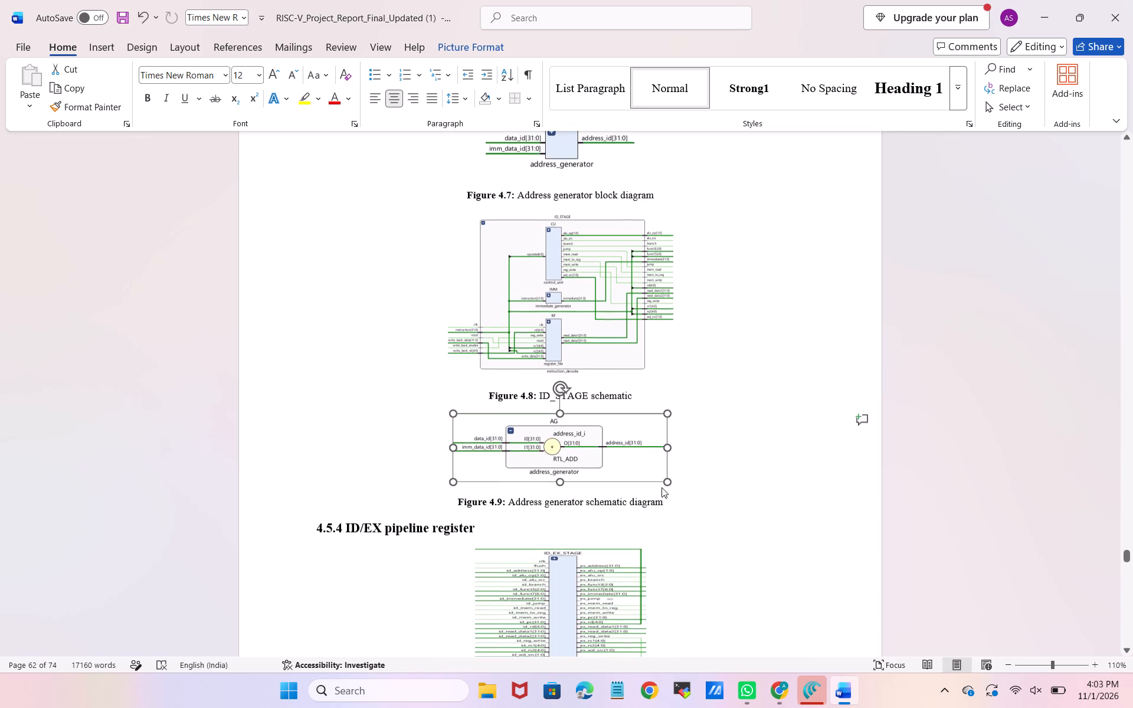
Shrink the address generator schematic in Figure 4.9 proportionally to about 86% of its current width.
{"action": "left_click_drag", "start_coordinate": [666, 486], "coordinate": [637, 470]}
Shrink the ID_EX_STAGE block diagram in Figure 4.10 proportionally to about 90% of its current width.
{"action": "scroll", "coordinate": [637, 470], "scroll_direction": "down", "scroll_amount": 1}
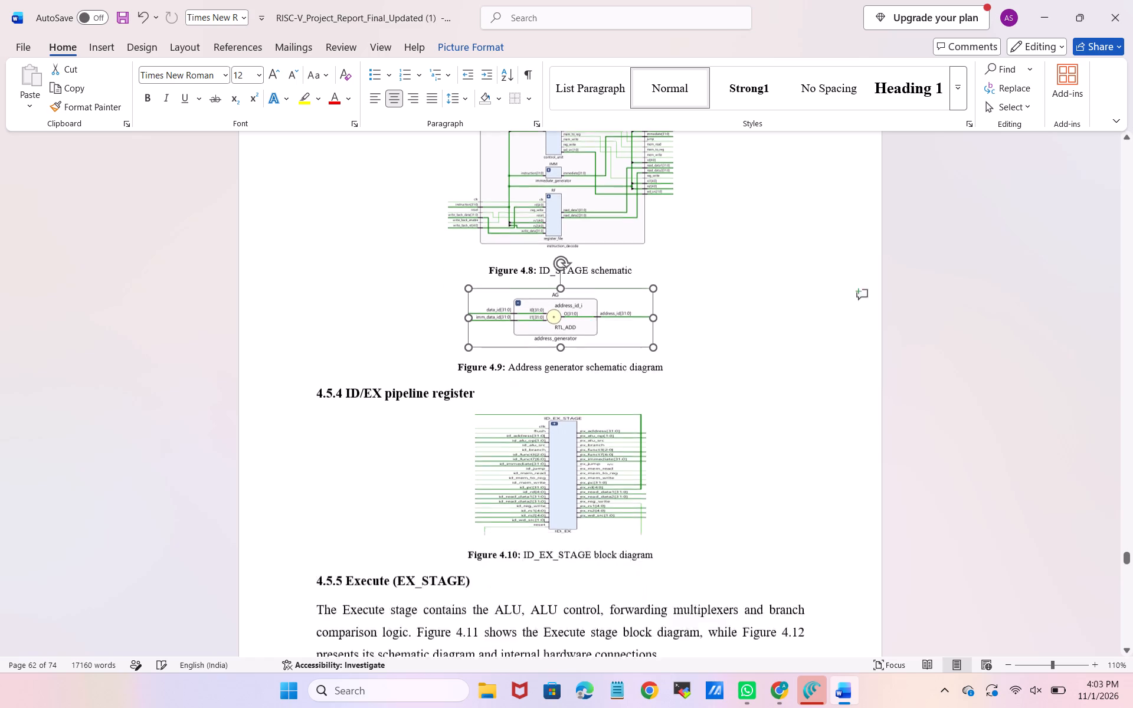
{"action": "scroll", "coordinate": [637, 470], "scroll_direction": "down", "scroll_amount": 1}
{"action": "scroll", "coordinate": [637, 470], "scroll_direction": "up", "scroll_amount": 1}
{"action": "left_click", "coordinate": [615, 409]}
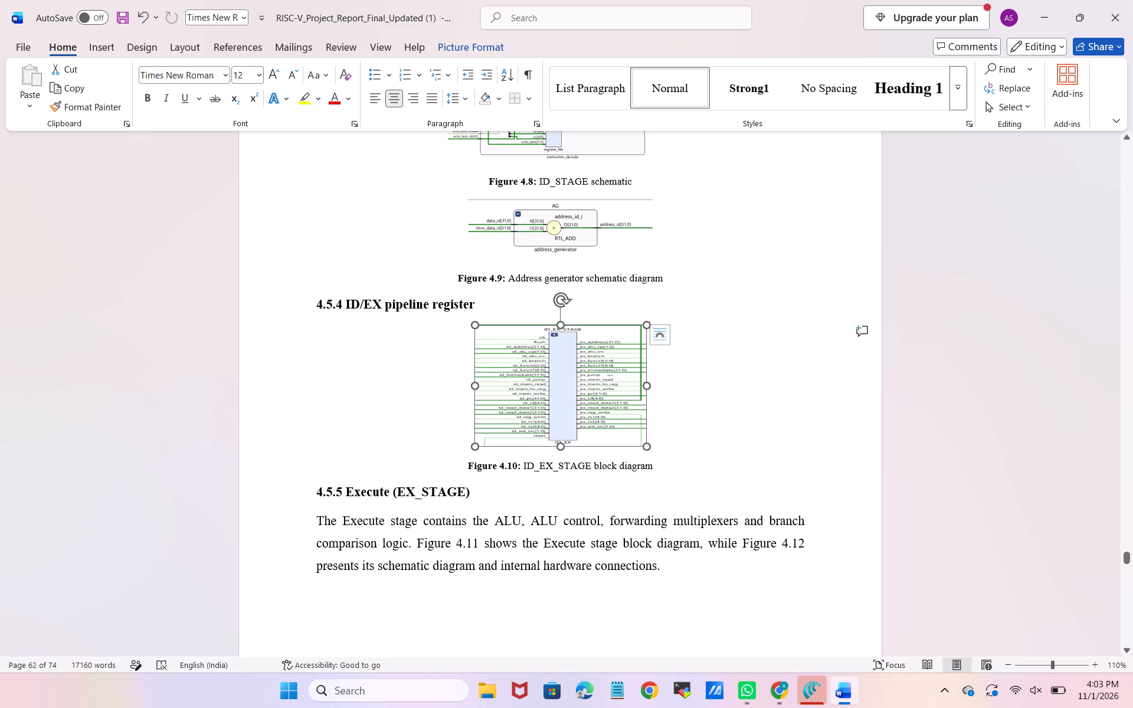
{"action": "left_click_drag", "start_coordinate": [650, 448], "coordinate": [629, 434]}
Shrink the ID_STAGE schematic in Figure 4.8 proportionally to about 80% of its current width.
{"action": "scroll", "coordinate": [629, 434], "scroll_direction": "up", "scroll_amount": 1}
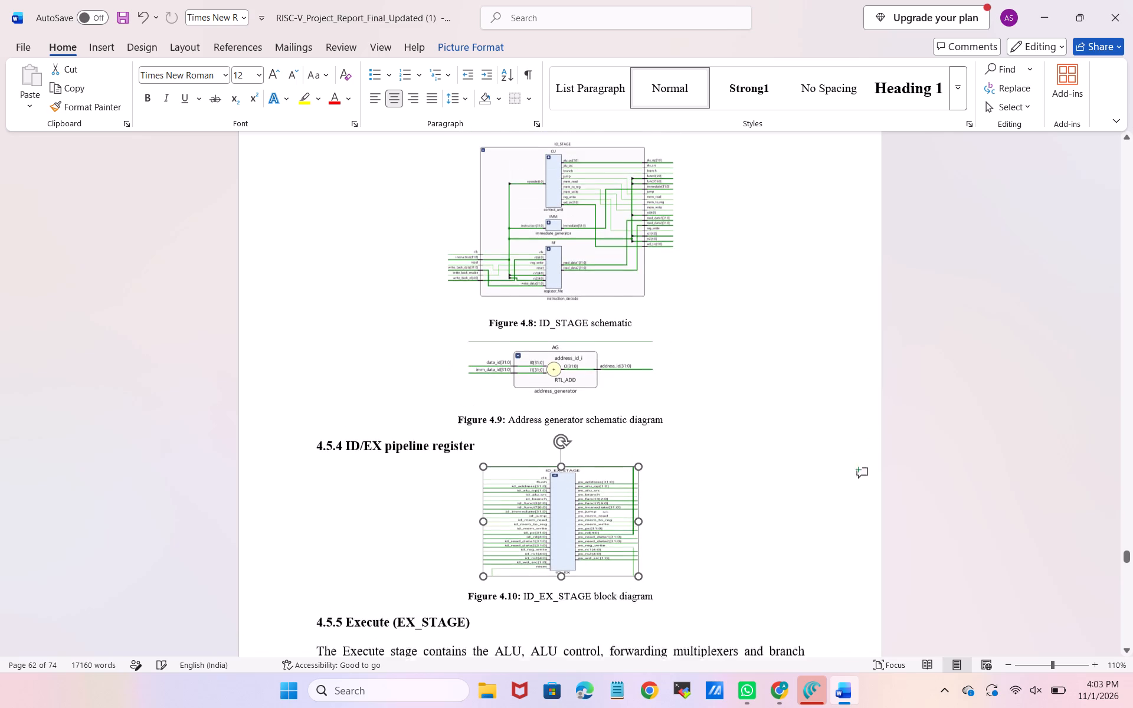
{"action": "left_click", "coordinate": [623, 328]}
{"action": "left_click", "coordinate": [622, 301]}
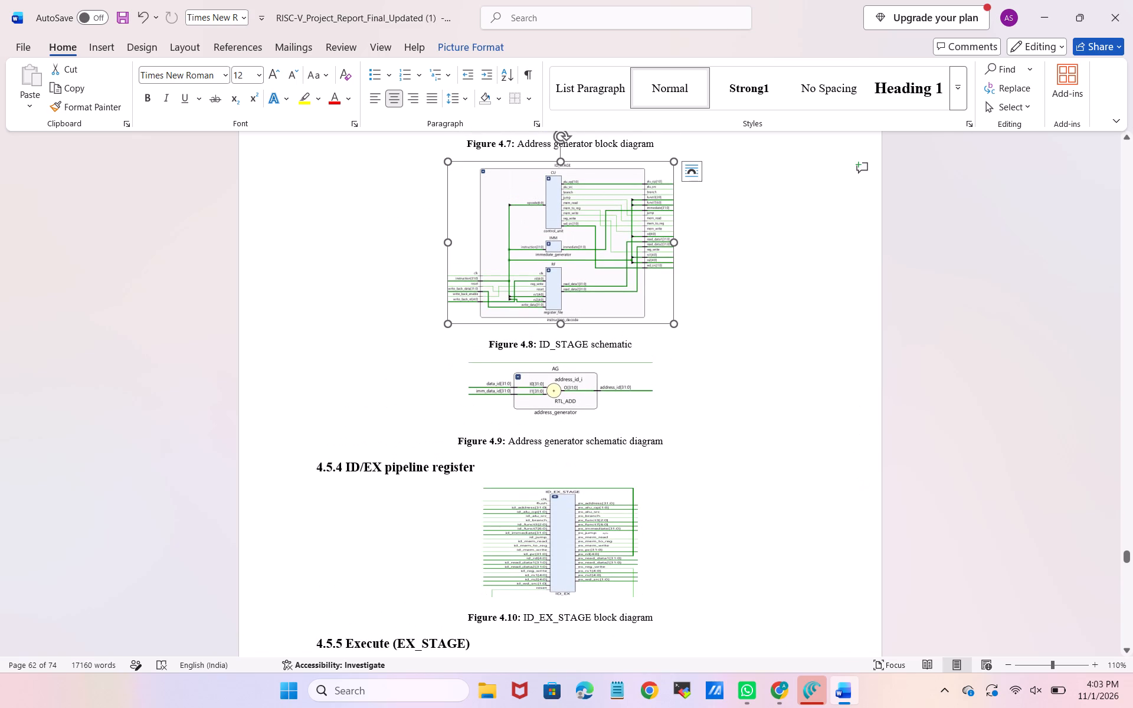
{"action": "left_click_drag", "start_coordinate": [676, 326], "coordinate": [627, 287]}
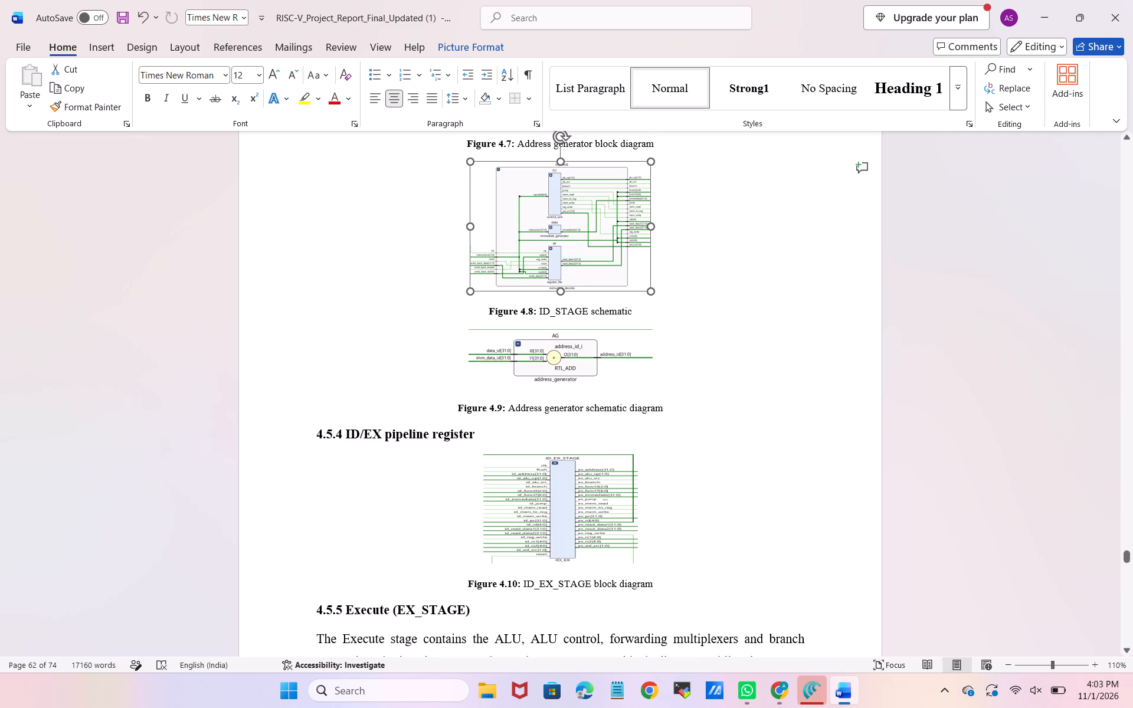
Shrink the EX_STAGE block diagram in Figure 4.11 proportionally to just under 80% of its current width.
{"action": "scroll", "coordinate": [627, 287], "scroll_direction": "down", "scroll_amount": 2}
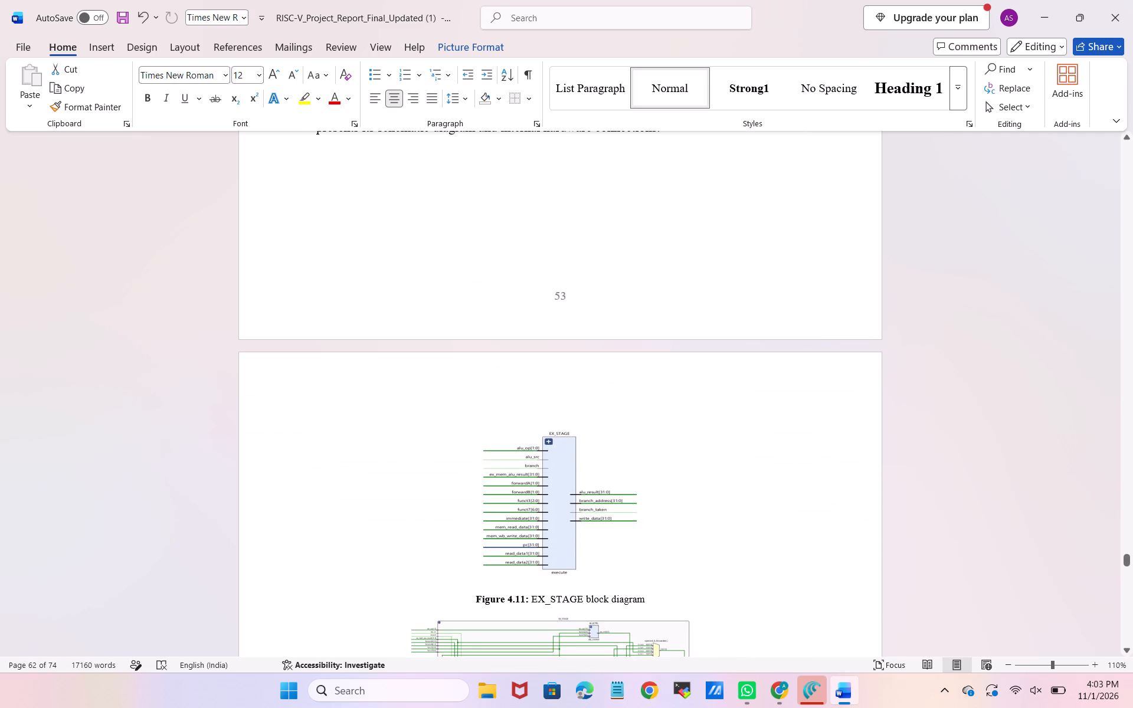
{"action": "left_click", "coordinate": [551, 509]}
{"action": "left_click_drag", "start_coordinate": [638, 581], "coordinate": [602, 537]}
Reduce the address generator schematic in Figure 4.9 proportionally by about another 20% in width.
{"action": "scroll", "coordinate": [592, 478], "scroll_direction": "up", "scroll_amount": 2}
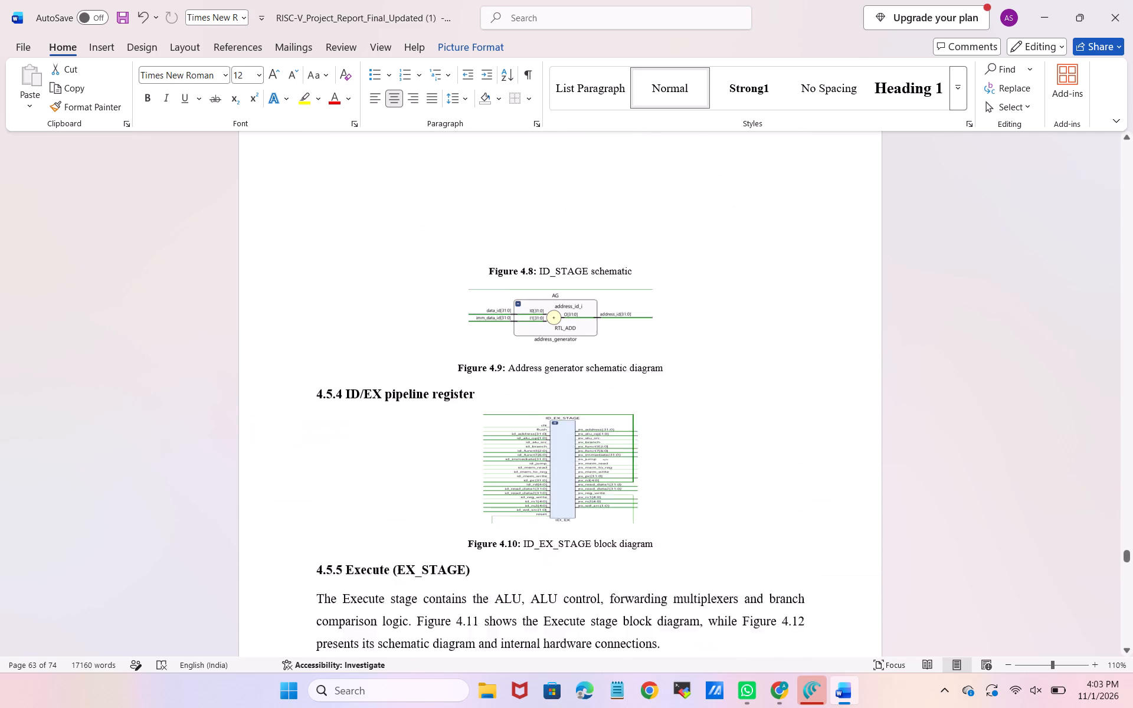
{"action": "scroll", "coordinate": [592, 478], "scroll_direction": "up", "scroll_amount": 1}
{"action": "left_click", "coordinate": [591, 405]}
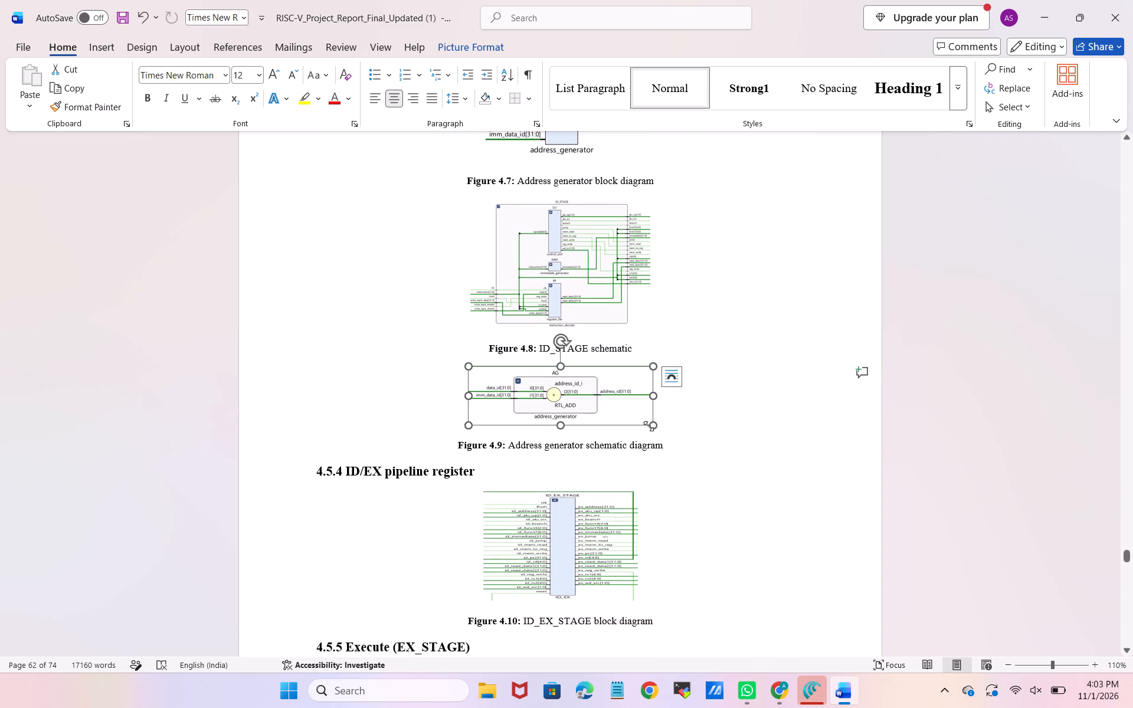
{"action": "left_click_drag", "start_coordinate": [654, 426], "coordinate": [616, 400]}
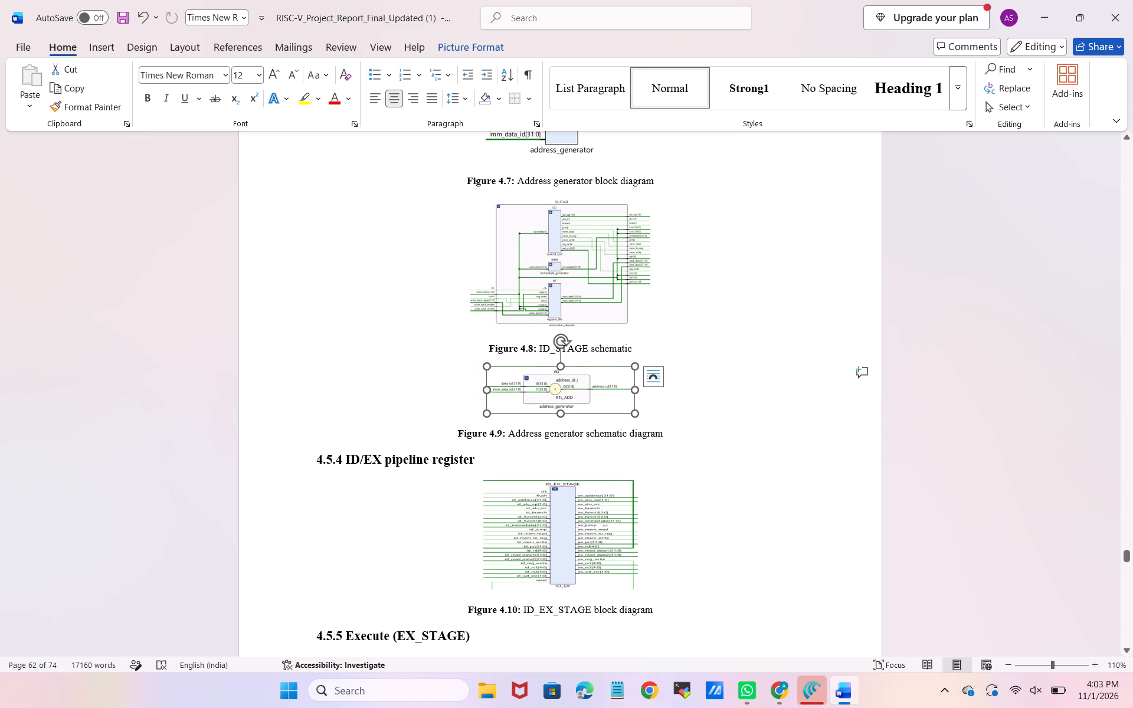
Shrink the address generator block diagram in Figure 4.7 proportionally to about two-thirds of its width.
{"action": "scroll", "coordinate": [610, 286], "scroll_direction": "up", "scroll_amount": 1}
{"action": "left_click", "coordinate": [607, 267]}
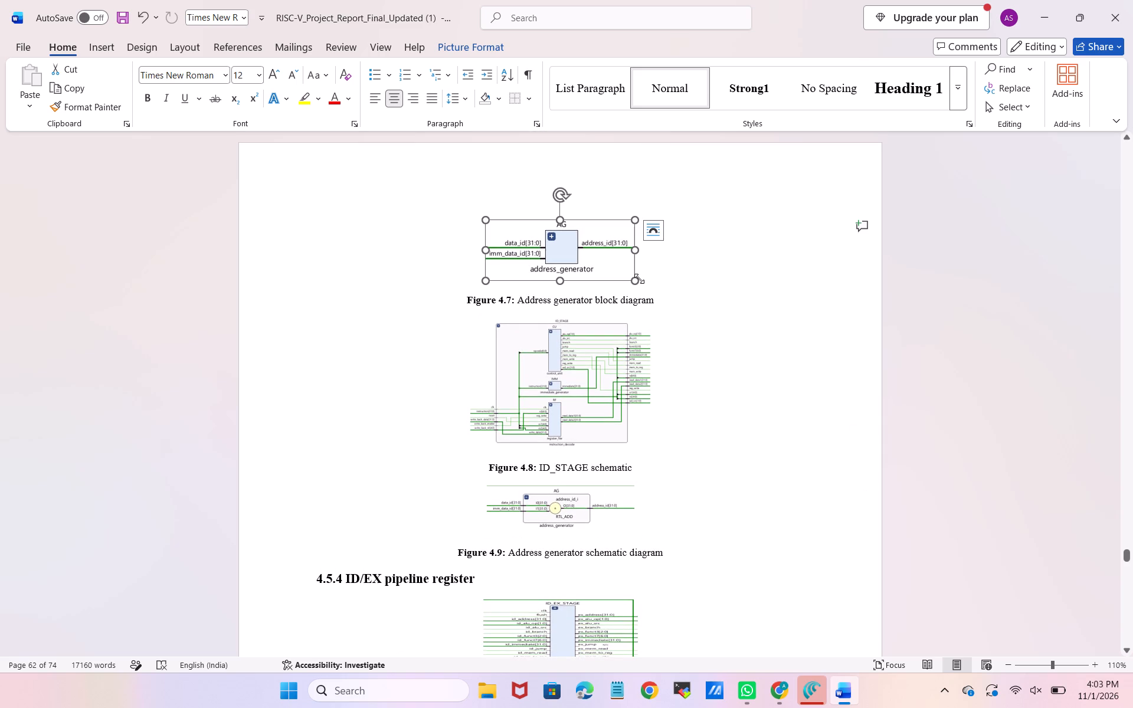
{"action": "left_click_drag", "start_coordinate": [638, 283], "coordinate": [583, 248]}
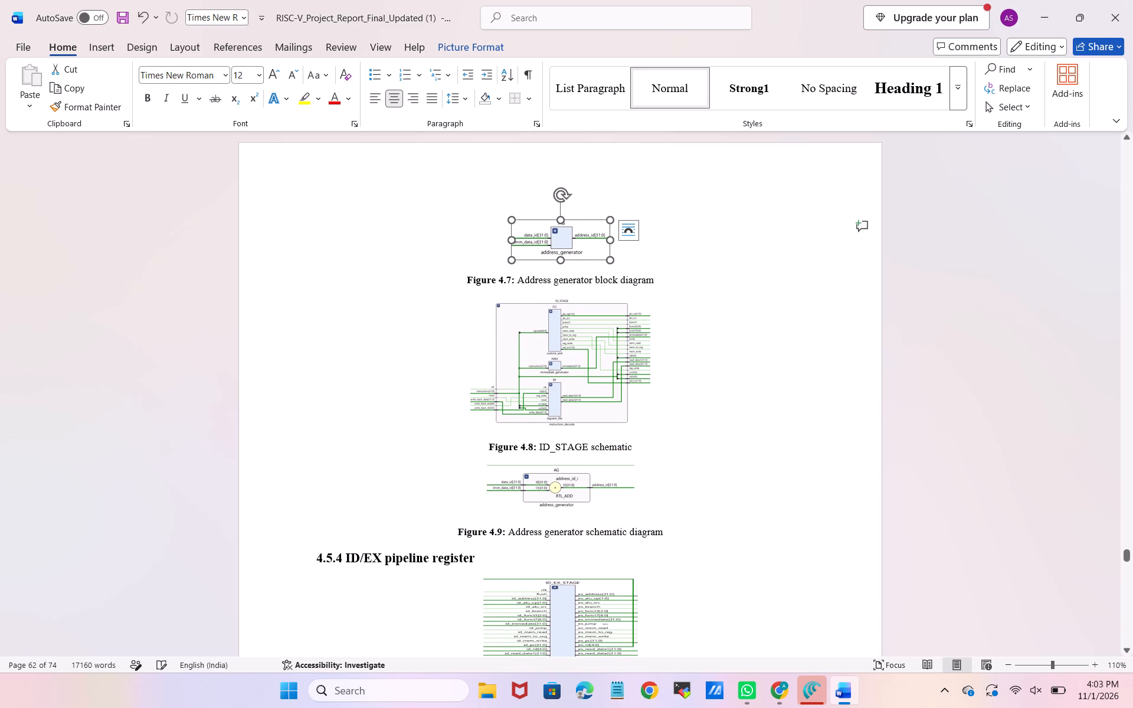
Enlarge the EX_STAGE block diagram in Figure 4.11 proportionally by about 3% in width.
{"action": "scroll", "coordinate": [611, 323], "scroll_direction": "down", "scroll_amount": 2}
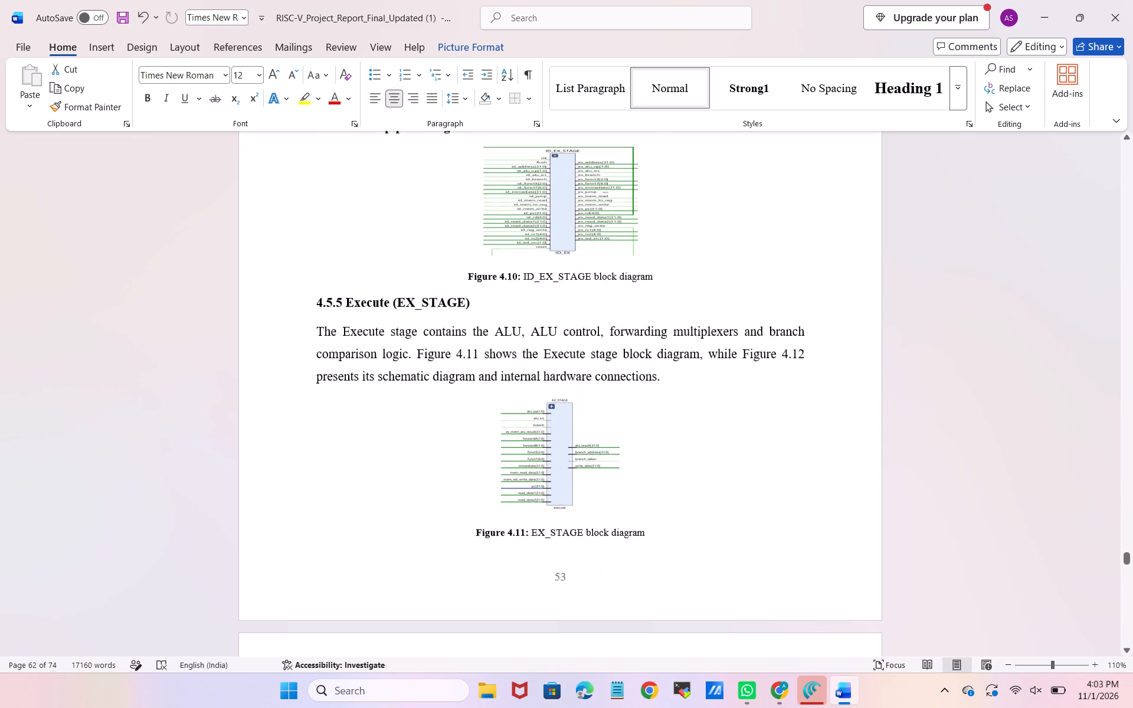
{"action": "left_click", "coordinate": [558, 435]}
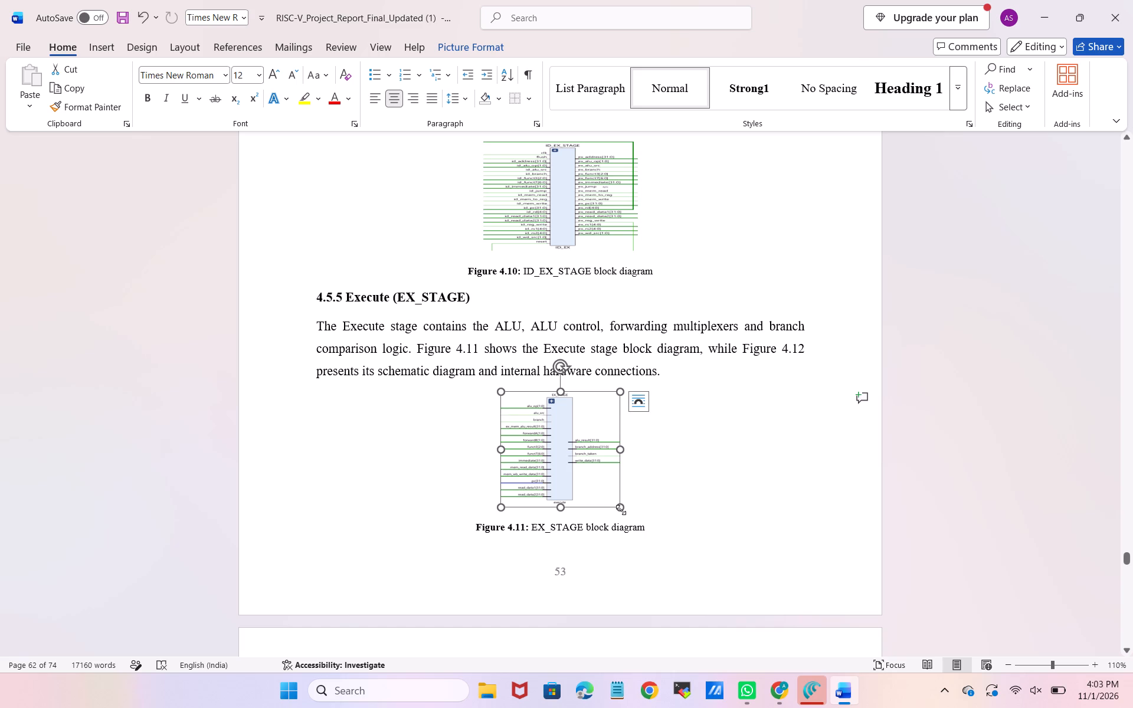
{"action": "left_click", "coordinate": [621, 510]}
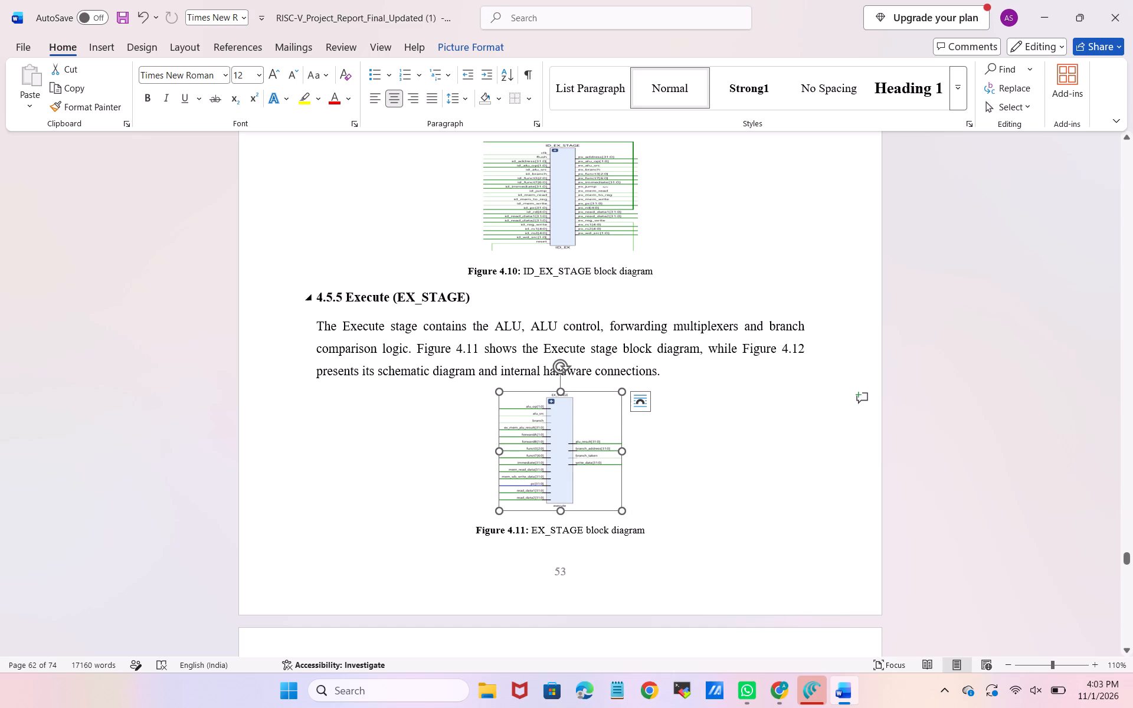
Reduce the address generator block diagram in Figure 4.7 proportionally by about another 7% in width.
{"action": "scroll", "coordinate": [616, 313], "scroll_direction": "up", "scroll_amount": 3}
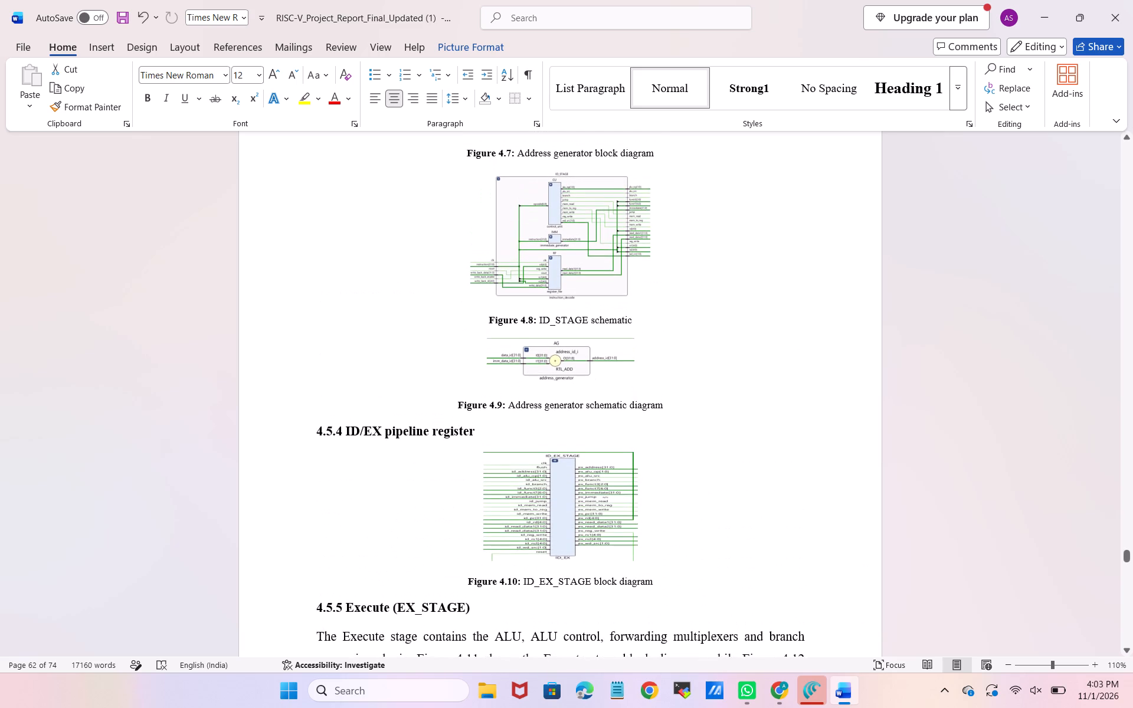
{"action": "scroll", "coordinate": [609, 346], "scroll_direction": "up", "scroll_amount": 1}
{"action": "left_click", "coordinate": [591, 290]}
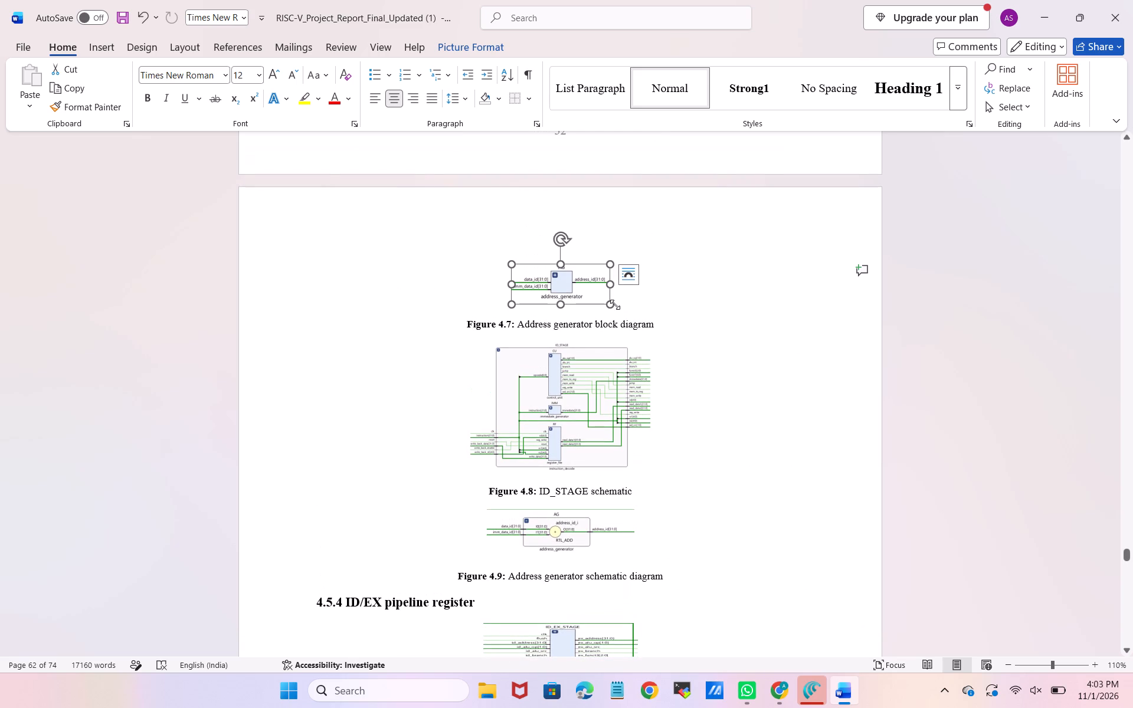
{"action": "left_click_drag", "start_coordinate": [615, 304], "coordinate": [602, 297]}
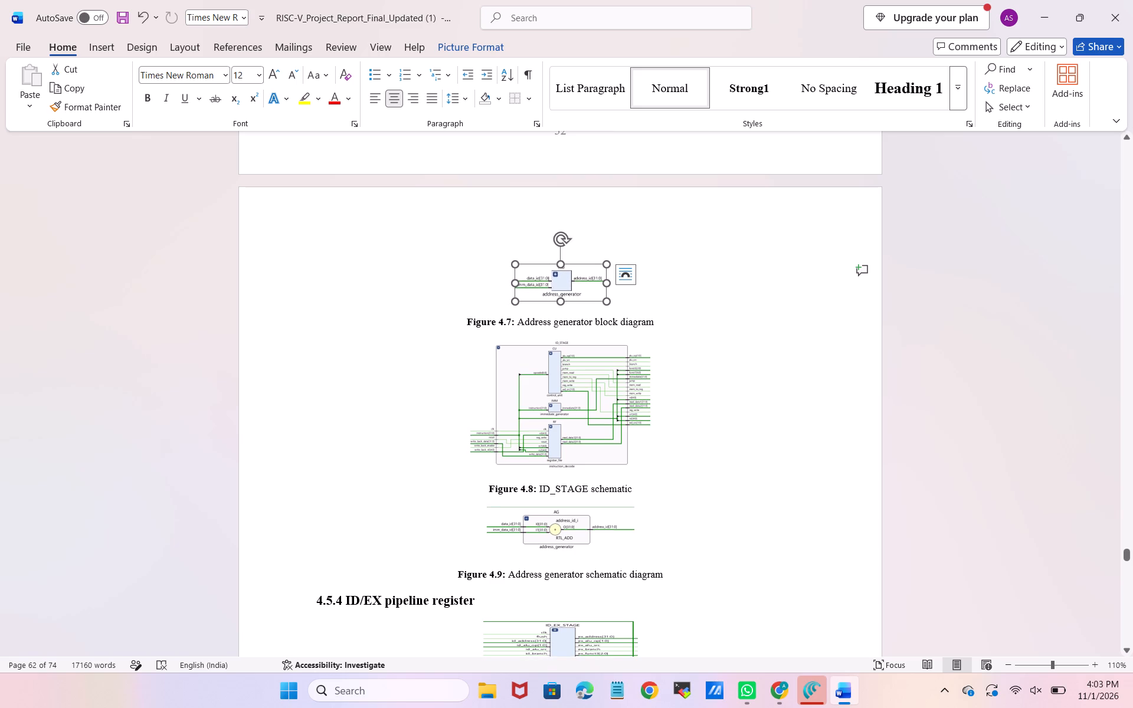
Reduce the ID_STAGE schematic in Figure 4.8 proportionally by about another 7% in width.
{"action": "left_click", "coordinate": [620, 366]}
{"action": "left_click_drag", "start_coordinate": [652, 468], "coordinate": [643, 457]}
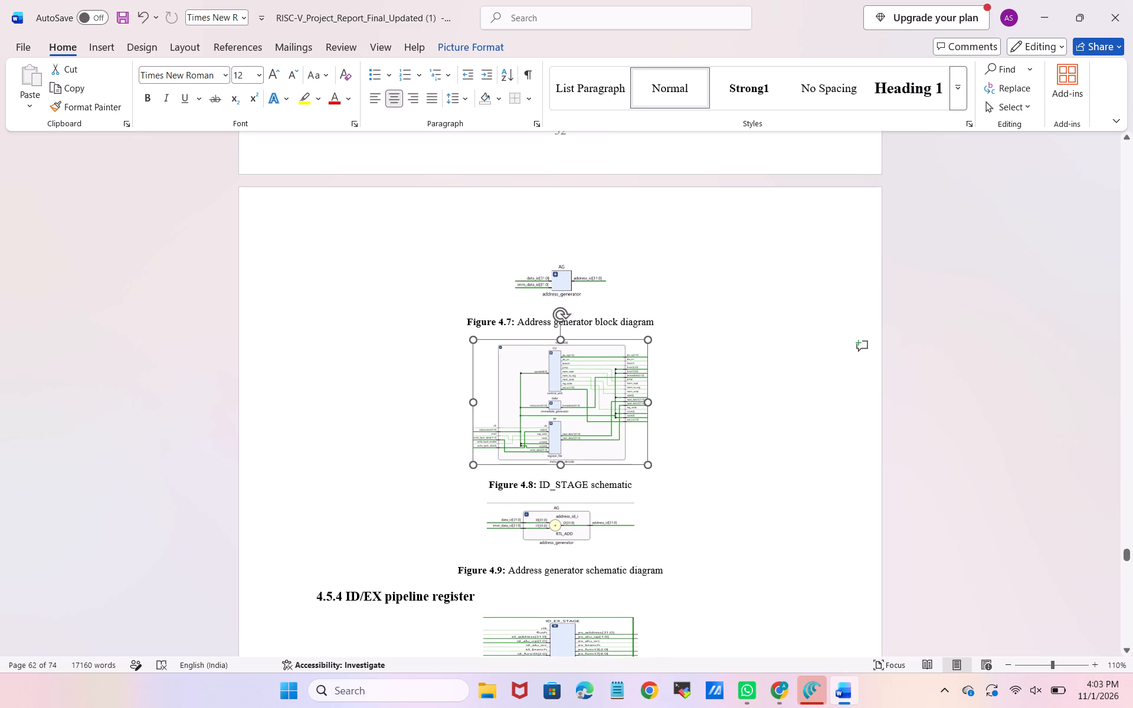
{"action": "left_click_drag", "start_coordinate": [643, 457], "coordinate": [636, 451]}
Enlarge the EX_STAGE block diagram in Figure 4.11 proportionally by about another 6% in width.
{"action": "scroll", "coordinate": [645, 458], "scroll_direction": "down", "scroll_amount": 2}
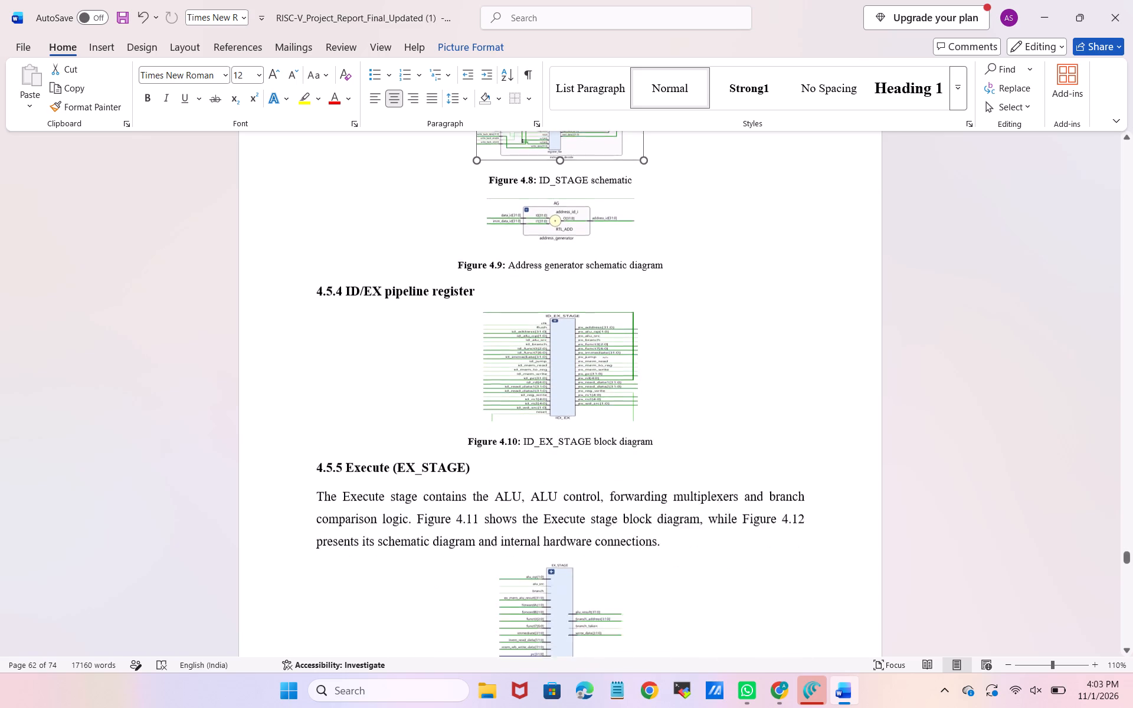
{"action": "scroll", "coordinate": [645, 458], "scroll_direction": "down", "scroll_amount": 1}
{"action": "left_click", "coordinate": [558, 349]}
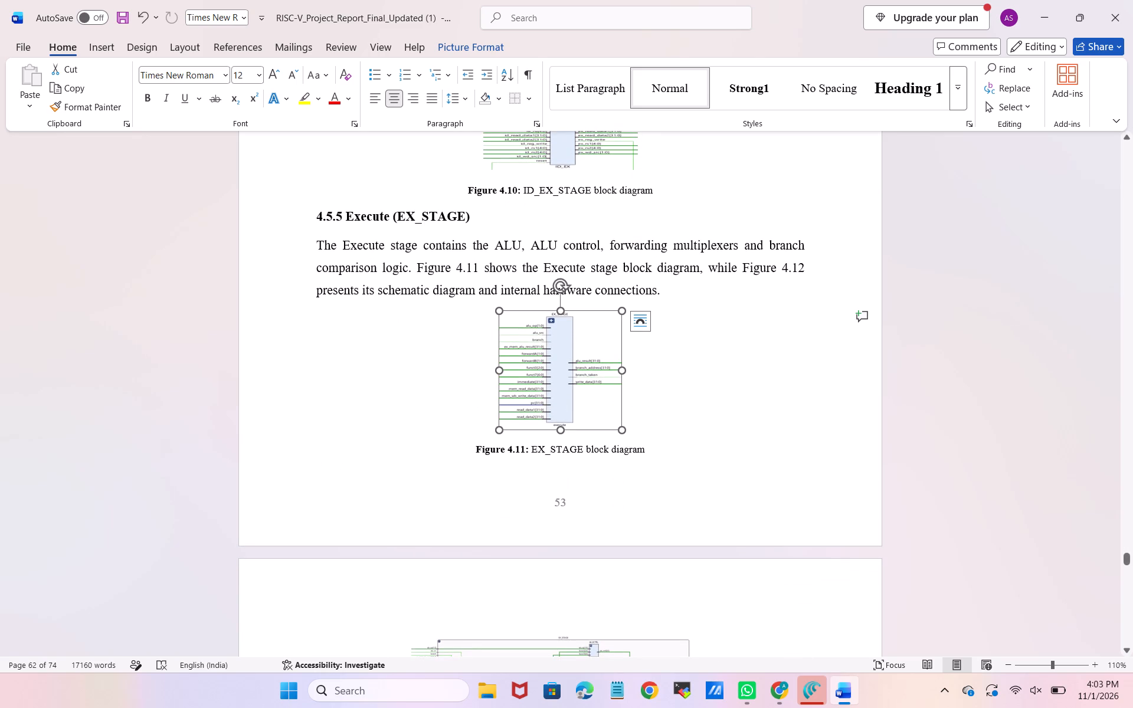
{"action": "left_click_drag", "start_coordinate": [620, 431], "coordinate": [630, 434]}
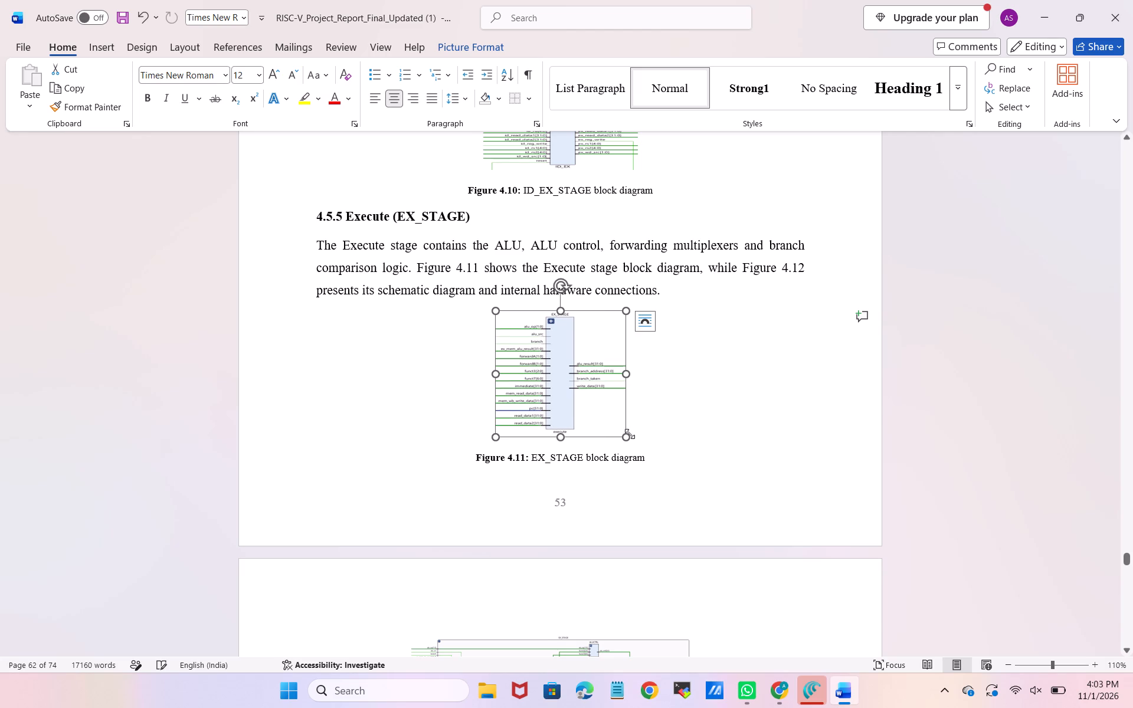
Shrink the EX_STAGE schematic diagram in Figure 4.12 proportionally to about 87% of its current width.
{"action": "scroll", "coordinate": [630, 434], "scroll_direction": "down", "scroll_amount": 1}
{"action": "left_click", "coordinate": [630, 434]}
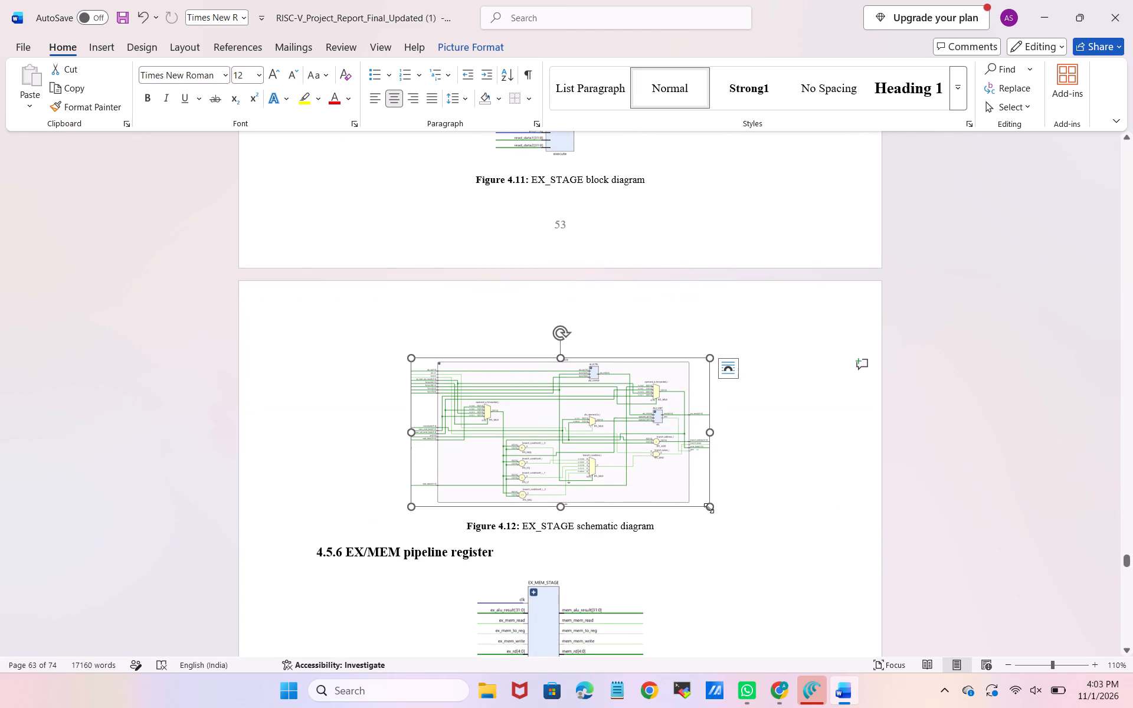
{"action": "left_click_drag", "start_coordinate": [709, 508], "coordinate": [670, 478]}
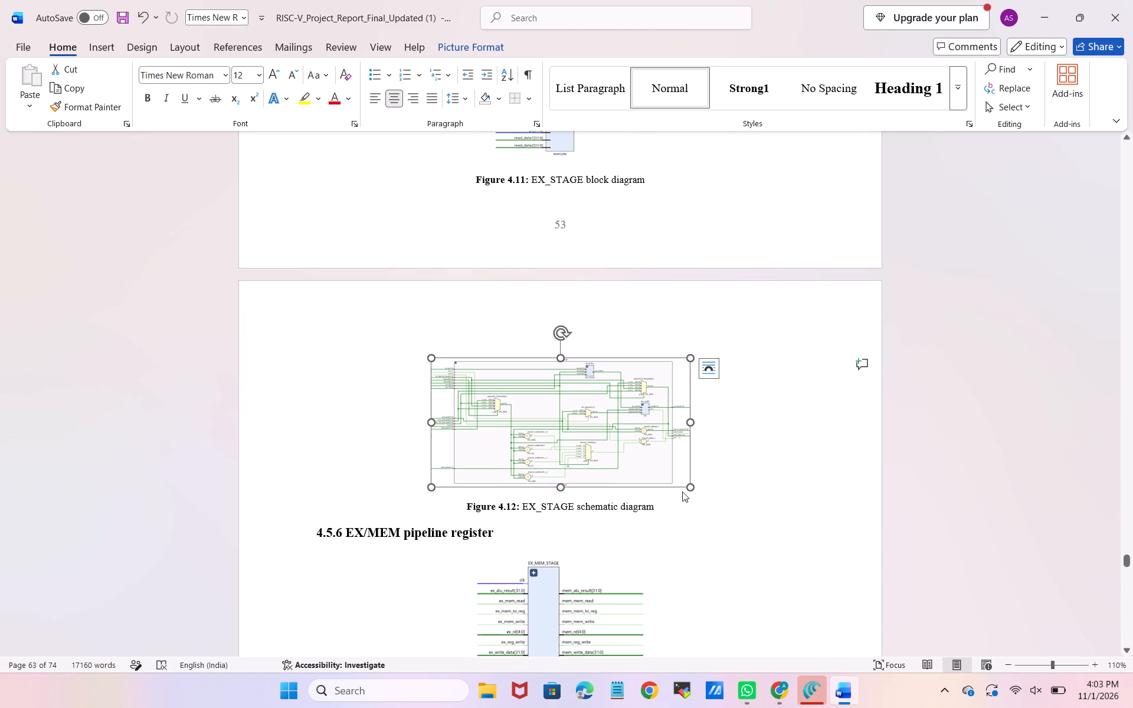
Shrink the EX_MEM_STAGE block diagram in Figure 4.13 proportionally to about 87% of its width.
{"action": "scroll", "coordinate": [682, 491], "scroll_direction": "down", "scroll_amount": 1}
{"action": "left_click", "coordinate": [597, 381]}
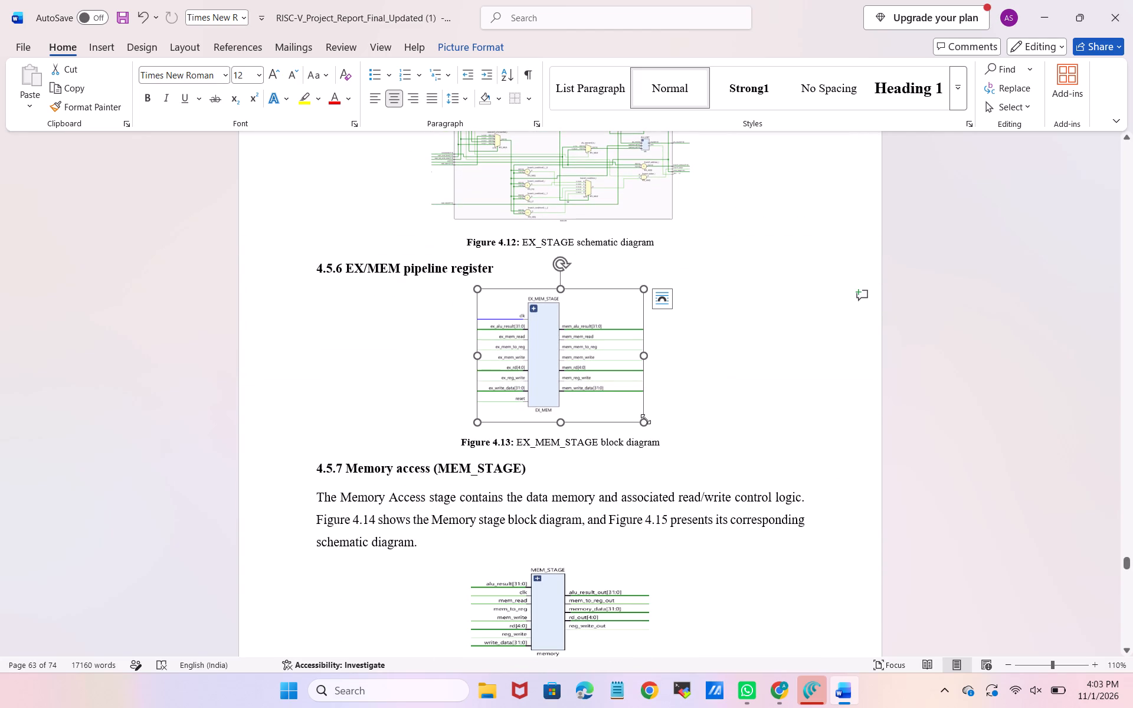
{"action": "left_click_drag", "start_coordinate": [646, 421], "coordinate": [622, 402]}
Shrink the MEM_STAGE block diagram in Figure 4.14 proportionally to about 87% of its width.
{"action": "scroll", "coordinate": [622, 402], "scroll_direction": "down", "scroll_amount": 1}
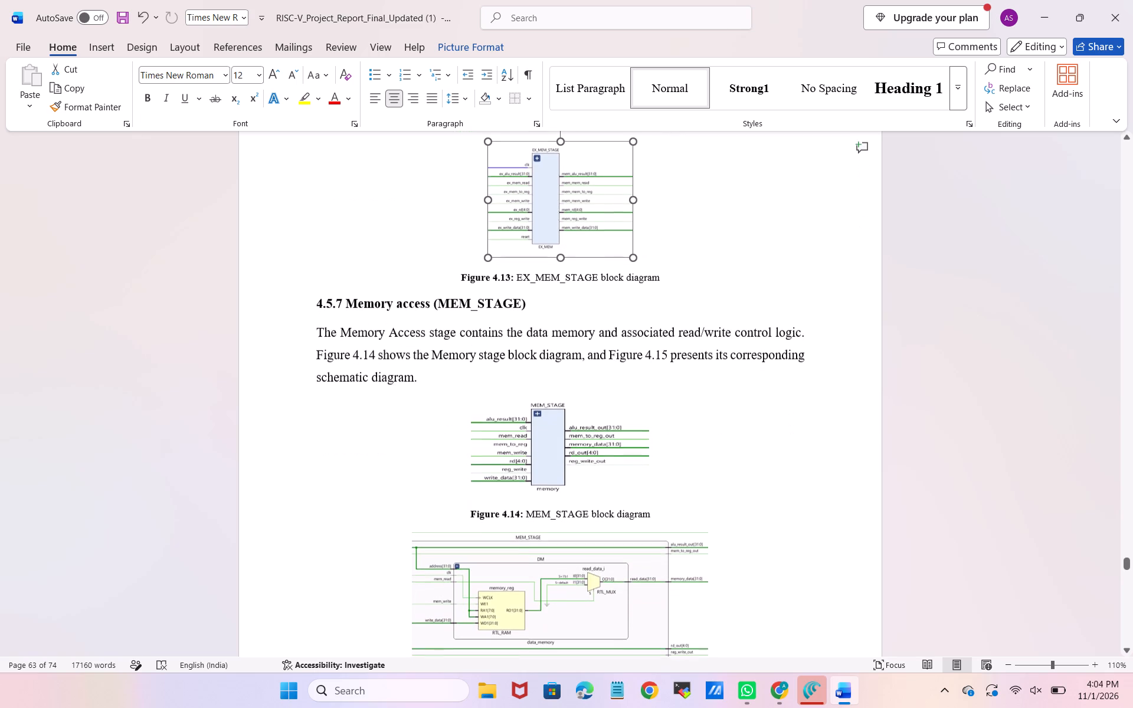
{"action": "left_click", "coordinate": [621, 426]}
{"action": "left_click_drag", "start_coordinate": [652, 496], "coordinate": [627, 471]}
Shrink the MEM_STAGE schematic diagram in Figure 4.15 proportionally to about three-quarters of its width.
{"action": "left_click", "coordinate": [632, 553]}
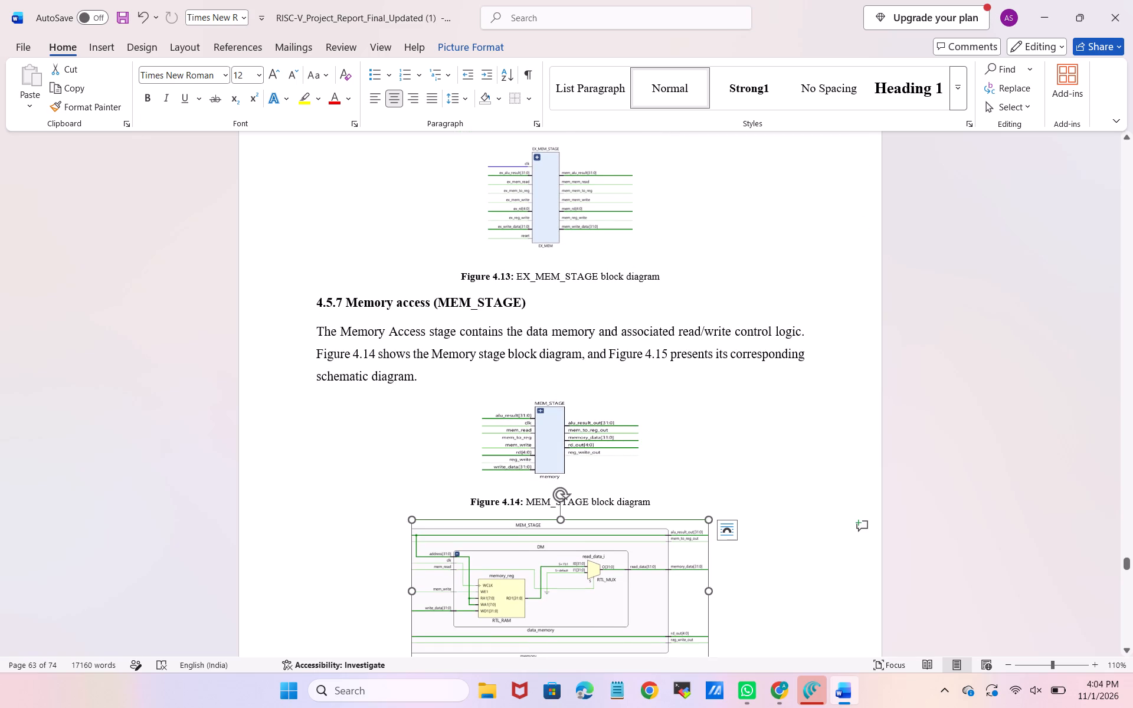
{"action": "scroll", "coordinate": [693, 603], "scroll_direction": "down", "scroll_amount": 1}
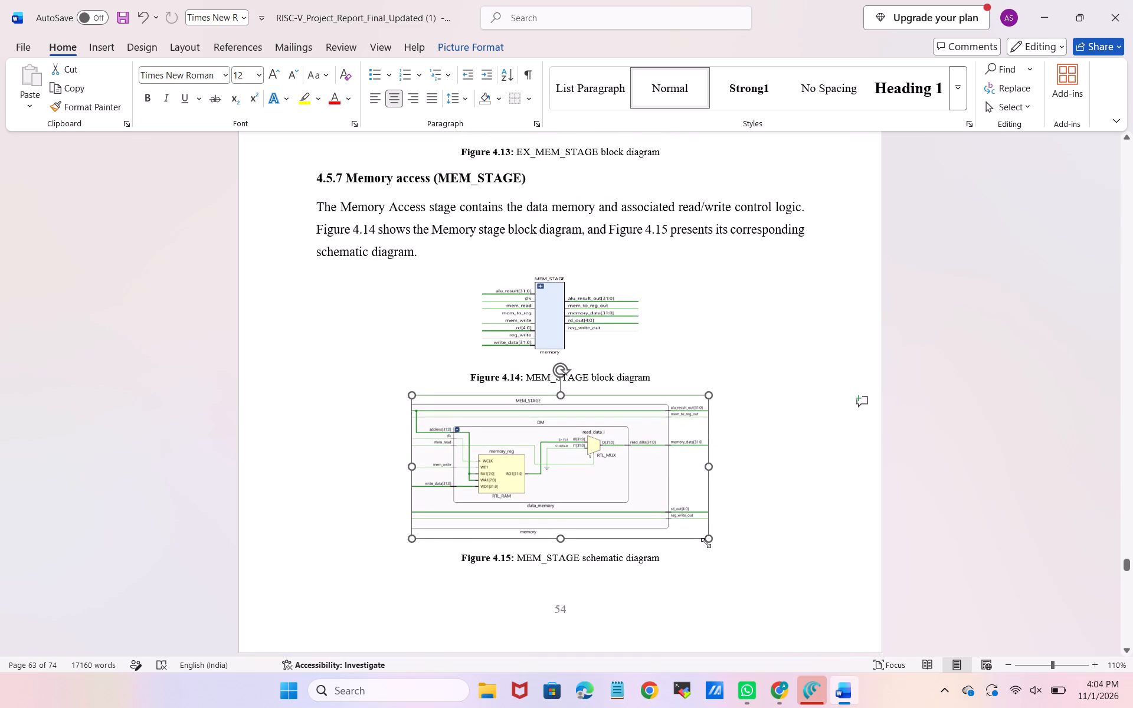
{"action": "left_click_drag", "start_coordinate": [706, 543], "coordinate": [666, 510]}
{"action": "scroll", "coordinate": [666, 510], "scroll_direction": "down", "scroll_amount": 1}
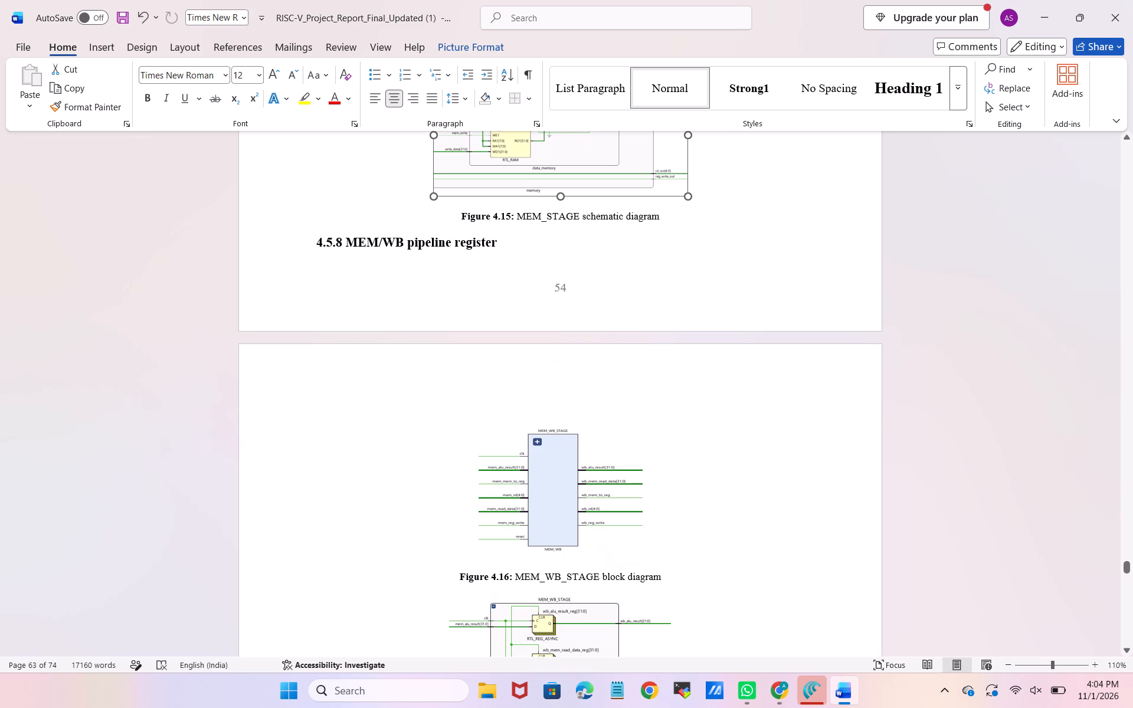
{"action": "scroll", "coordinate": [647, 281], "scroll_direction": "up", "scroll_amount": 1}
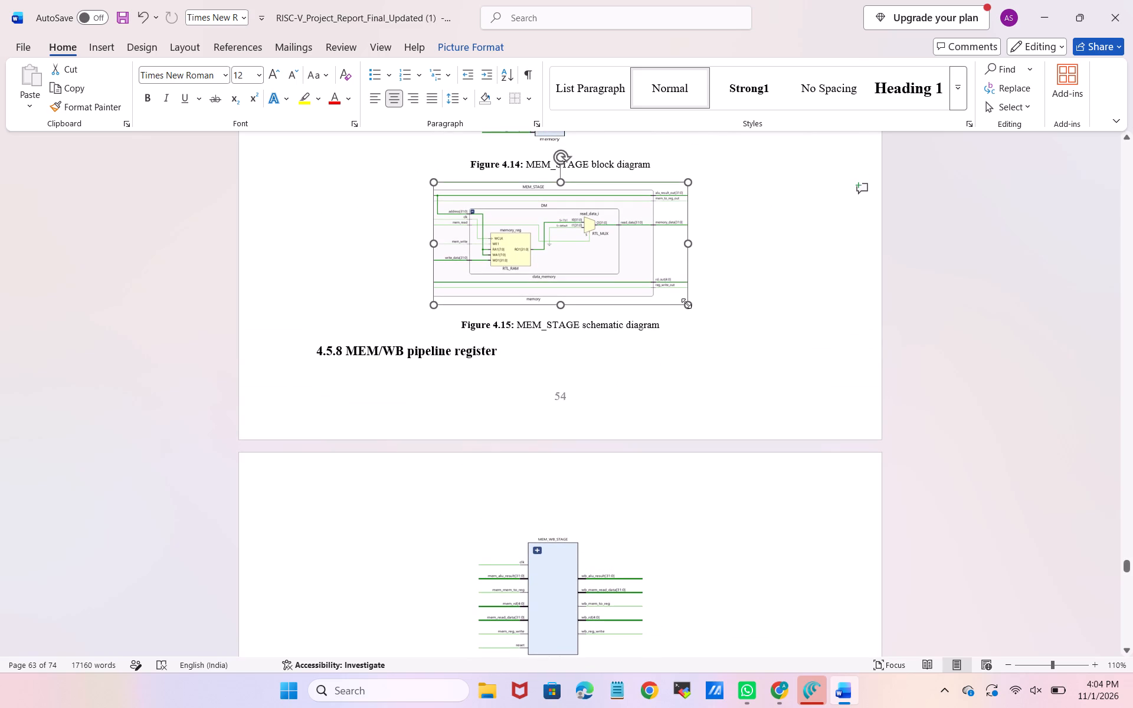
{"action": "left_click_drag", "start_coordinate": [686, 303], "coordinate": [657, 284]}
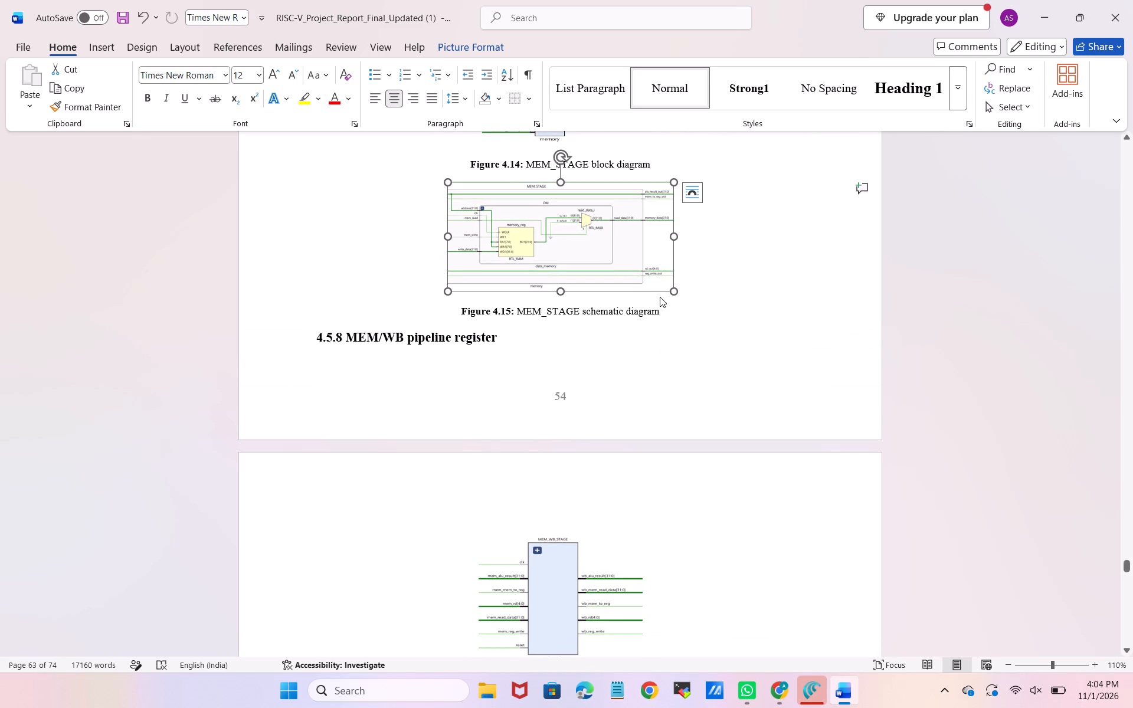
Insert an empty paragraph after the Figure 4.15 caption to push the 4.5.8 MEM/WB pipeline register heading onto the next page.
{"action": "left_click", "coordinate": [672, 309]}
{"action": "key", "text": "Return"}
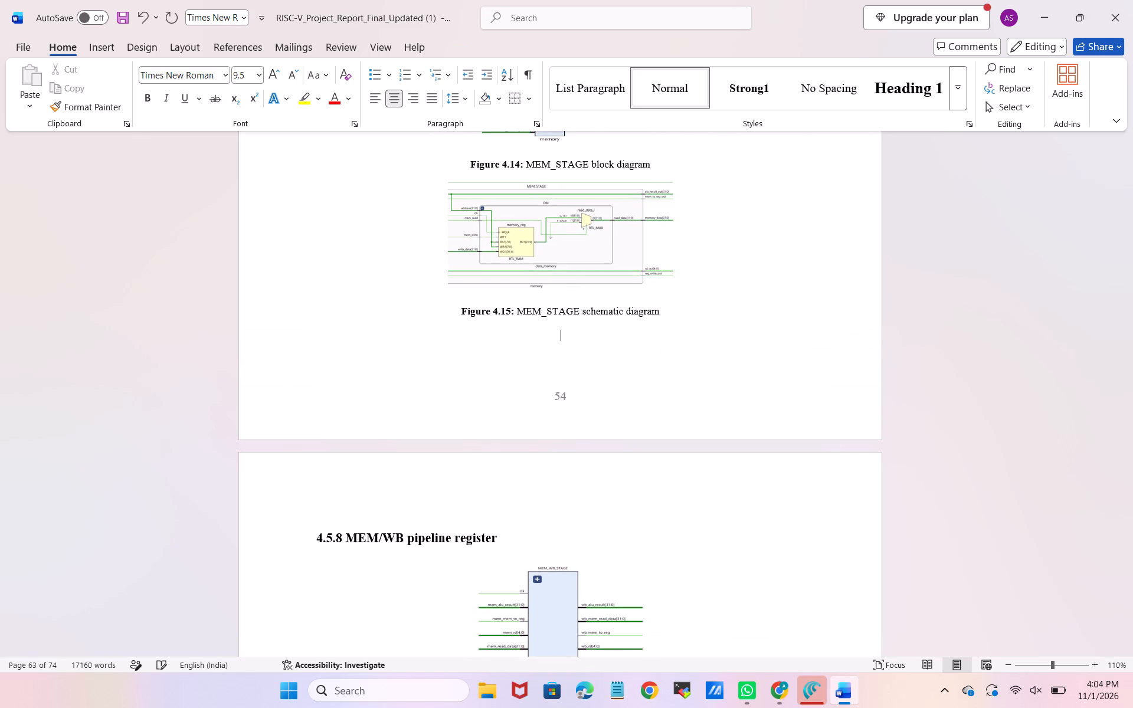
Shrink the MEM_WB_STAGE block diagram in Figure 4.16 proportionally to just over three-quarters of its width.
{"action": "scroll", "coordinate": [672, 309], "scroll_direction": "down", "scroll_amount": 3}
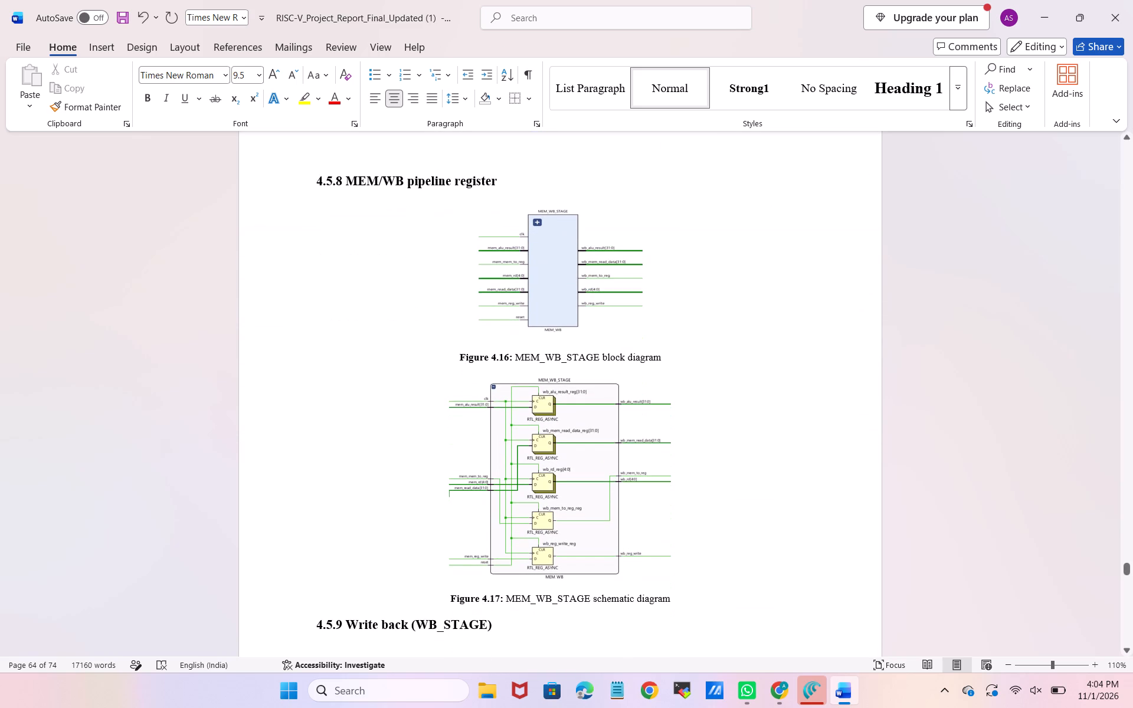
{"action": "left_click", "coordinate": [604, 285]}
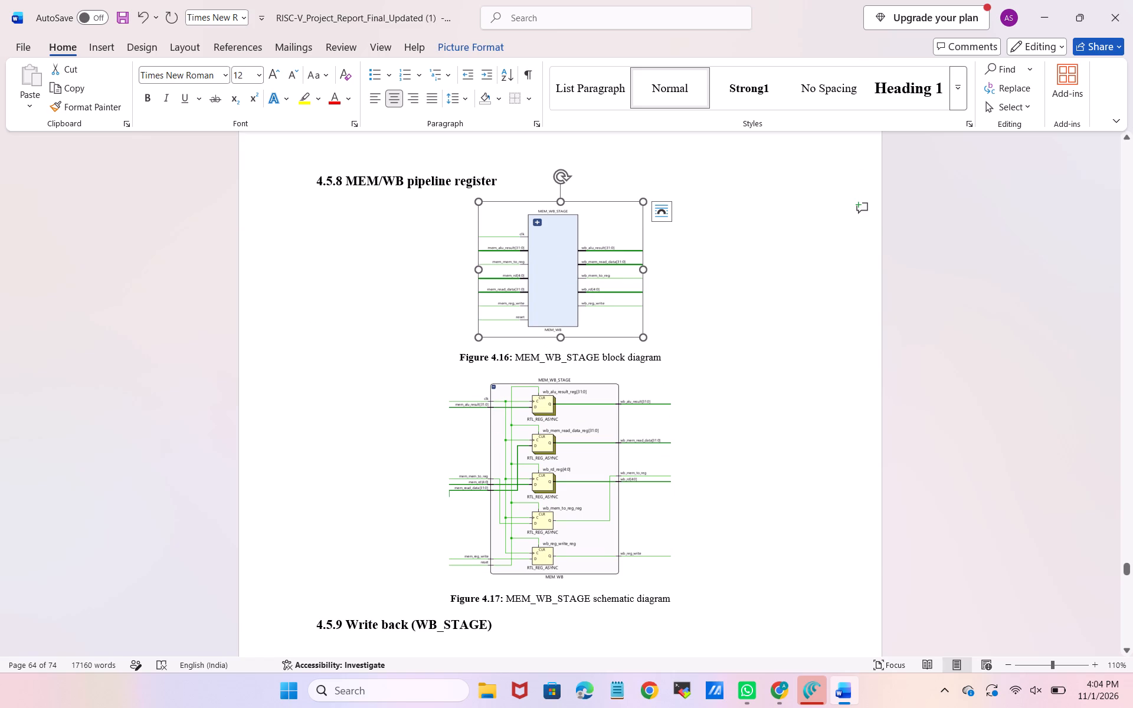
{"action": "left_click_drag", "start_coordinate": [642, 340], "coordinate": [597, 306]}
Shrink the MEM_WB_STAGE schematic diagram in Figure 4.17 proportionally to about 90% of its width.
{"action": "left_click", "coordinate": [591, 407]}
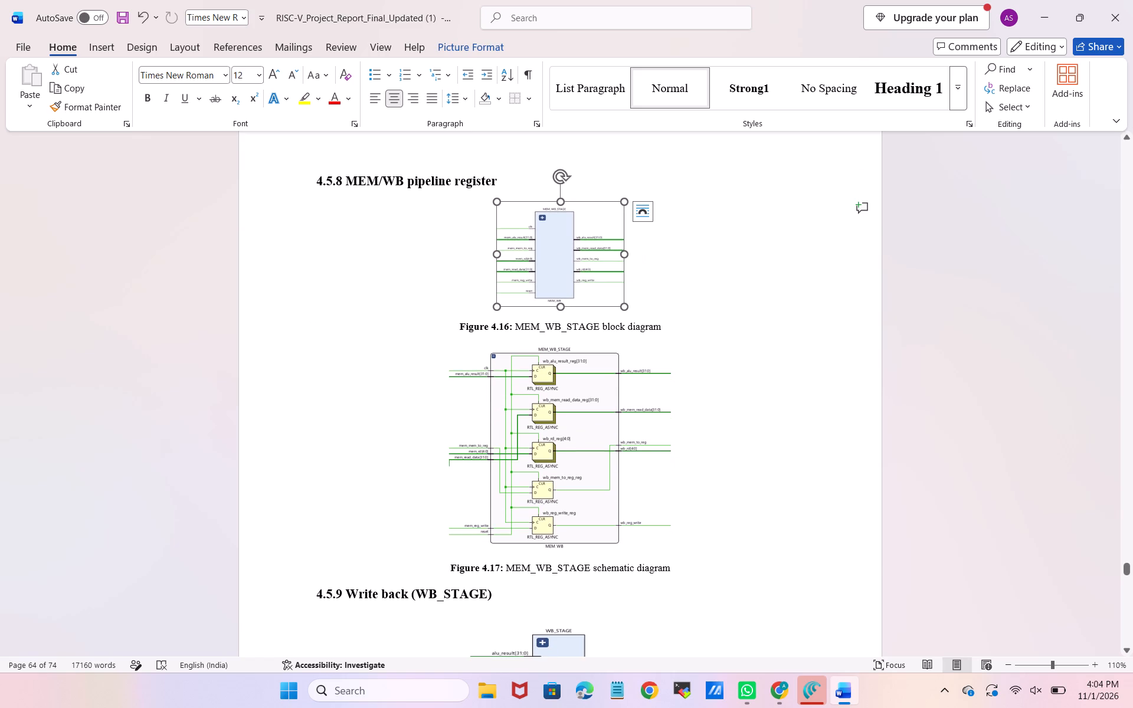
{"action": "left_click_drag", "start_coordinate": [671, 546], "coordinate": [646, 518]}
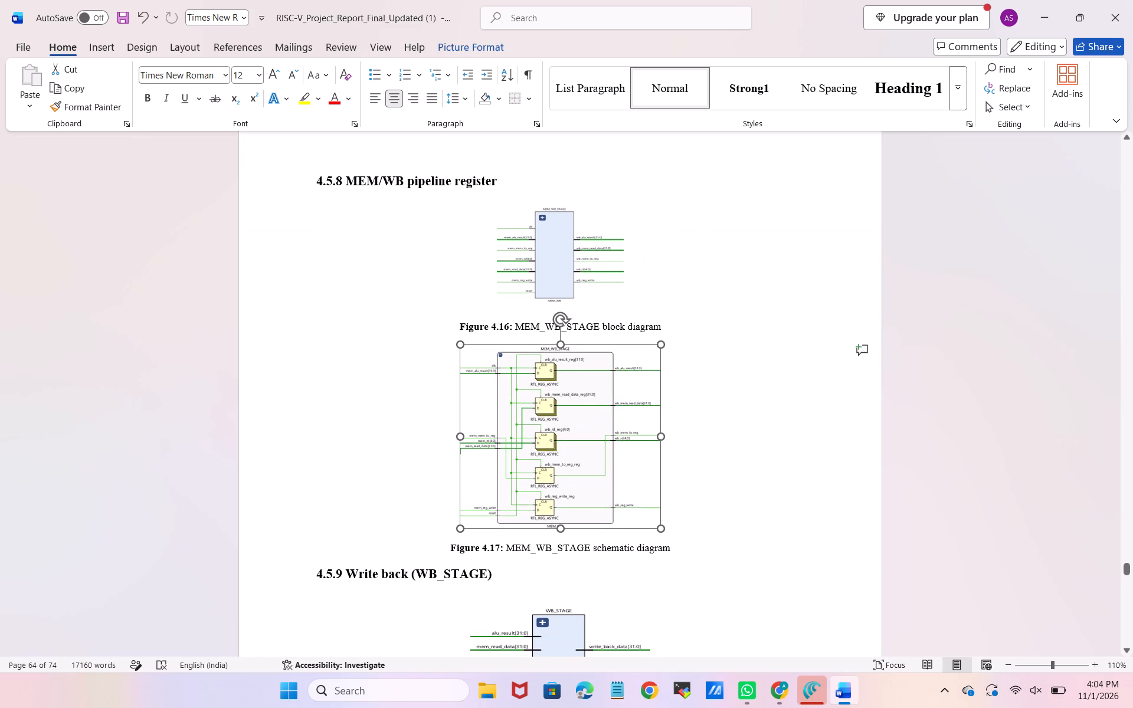
Shrink the WB_STAGE block diagram in Figure 4.18 proportionally to about two-thirds of its width.
{"action": "left_click_drag", "start_coordinate": [646, 518], "coordinate": [646, 517]}
{"action": "scroll", "coordinate": [646, 517], "scroll_direction": "down", "scroll_amount": 1}
{"action": "left_click", "coordinate": [592, 484]}
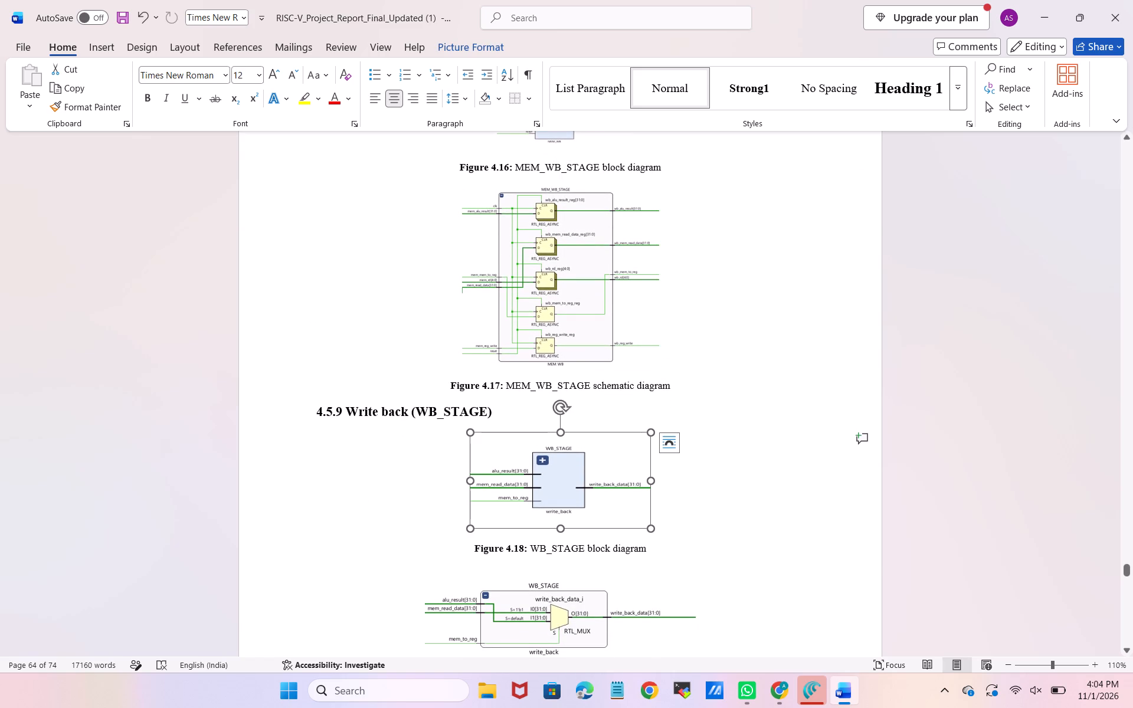
{"action": "left_click_drag", "start_coordinate": [650, 533], "coordinate": [588, 491]}
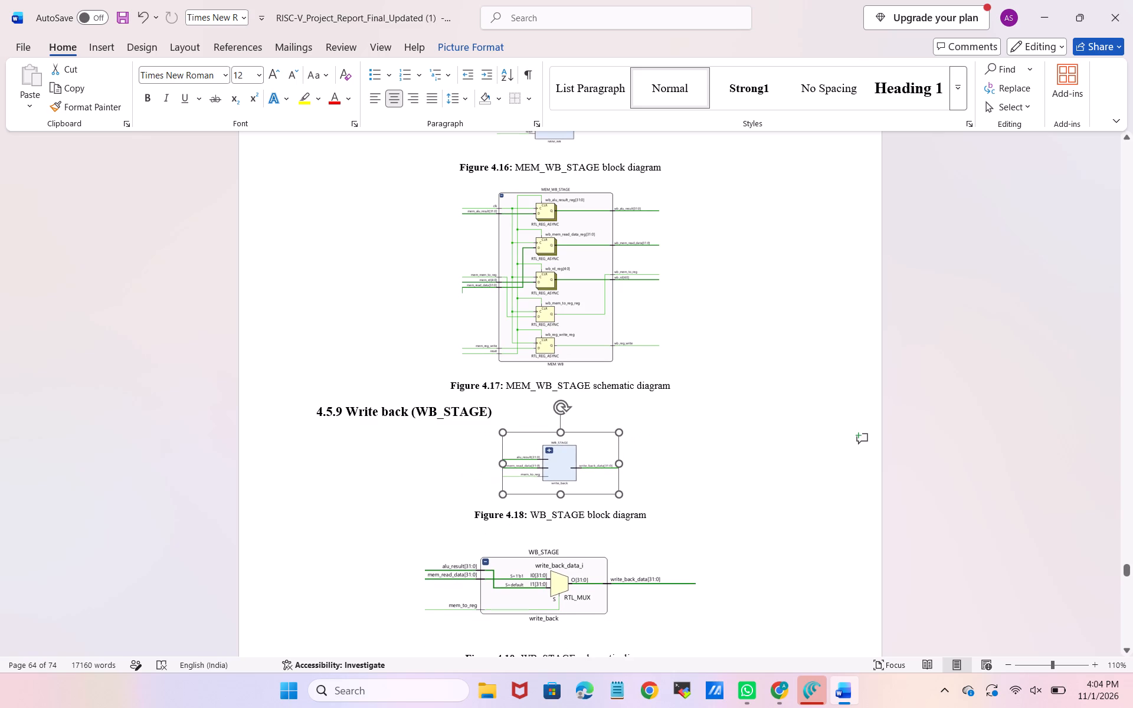
{"action": "left_click_drag", "start_coordinate": [588, 491], "coordinate": [592, 493]}
Shrink the WB_STAGE schematic diagram in Figure 4.19 proportionally to about three-quarters of its width.
{"action": "scroll", "coordinate": [592, 493], "scroll_direction": "down", "scroll_amount": 1}
{"action": "left_click", "coordinate": [589, 469]}
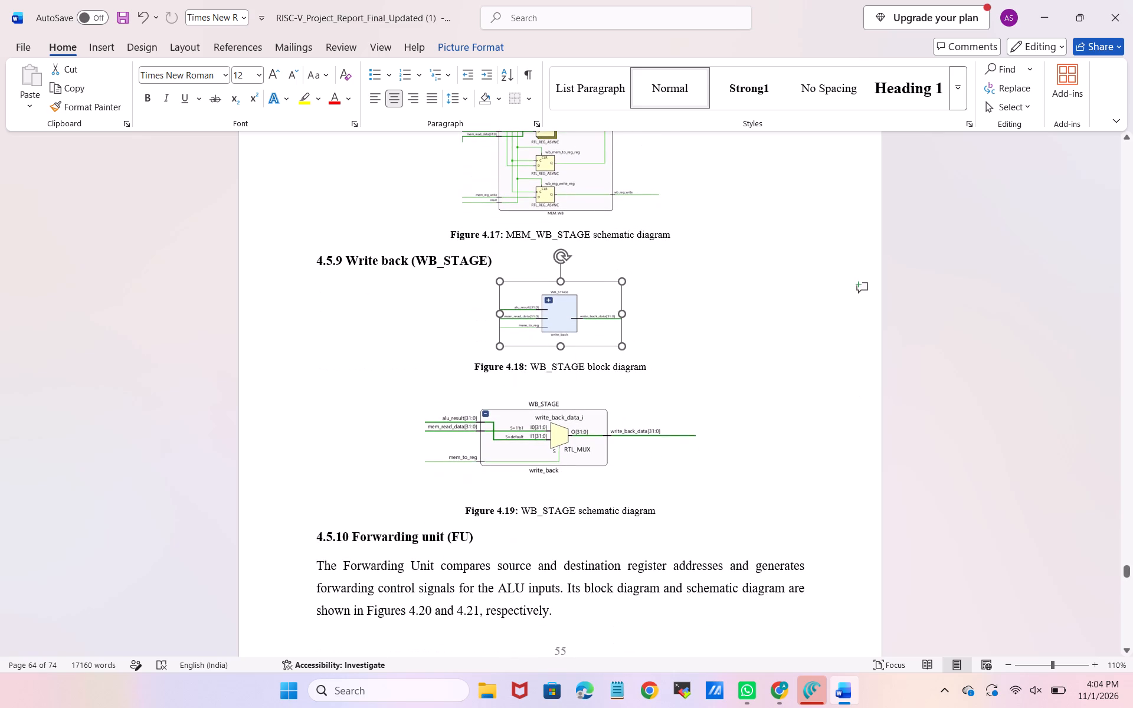
{"action": "left_click_drag", "start_coordinate": [694, 492], "coordinate": [646, 463]}
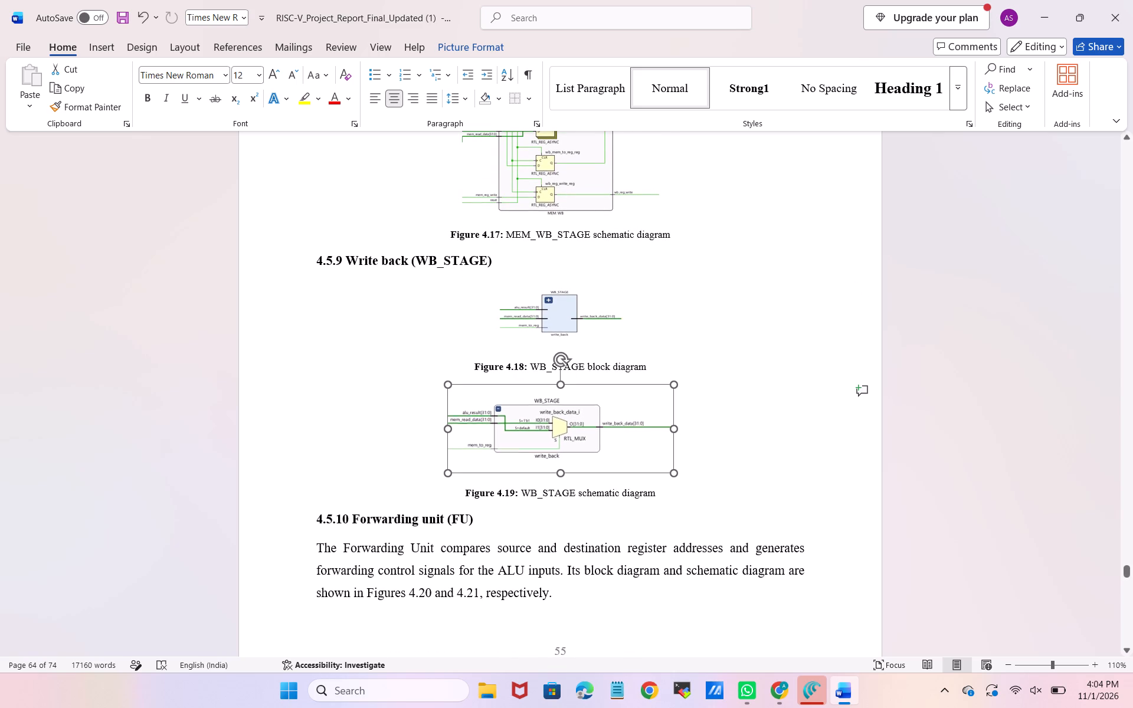
{"action": "left_click_drag", "start_coordinate": [646, 463], "coordinate": [644, 461]}
{"action": "left_click_drag", "start_coordinate": [670, 472], "coordinate": [656, 466]}
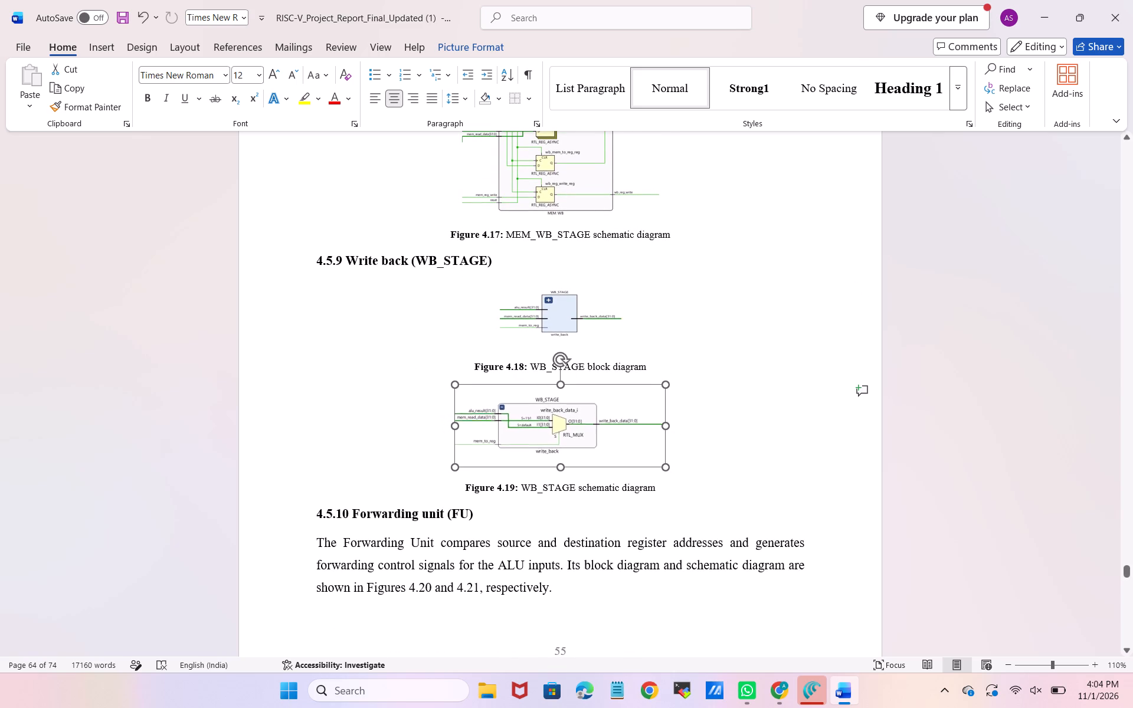
{"action": "left_click_drag", "start_coordinate": [656, 466], "coordinate": [653, 463]}
Shrink the MEM_WB_STAGE schematic diagram in Figure 4.17 further, proportionally to just over four-fifths of its width.
{"action": "scroll", "coordinate": [653, 463], "scroll_direction": "down", "scroll_amount": 1}
{"action": "scroll", "coordinate": [653, 463], "scroll_direction": "up", "scroll_amount": 1}
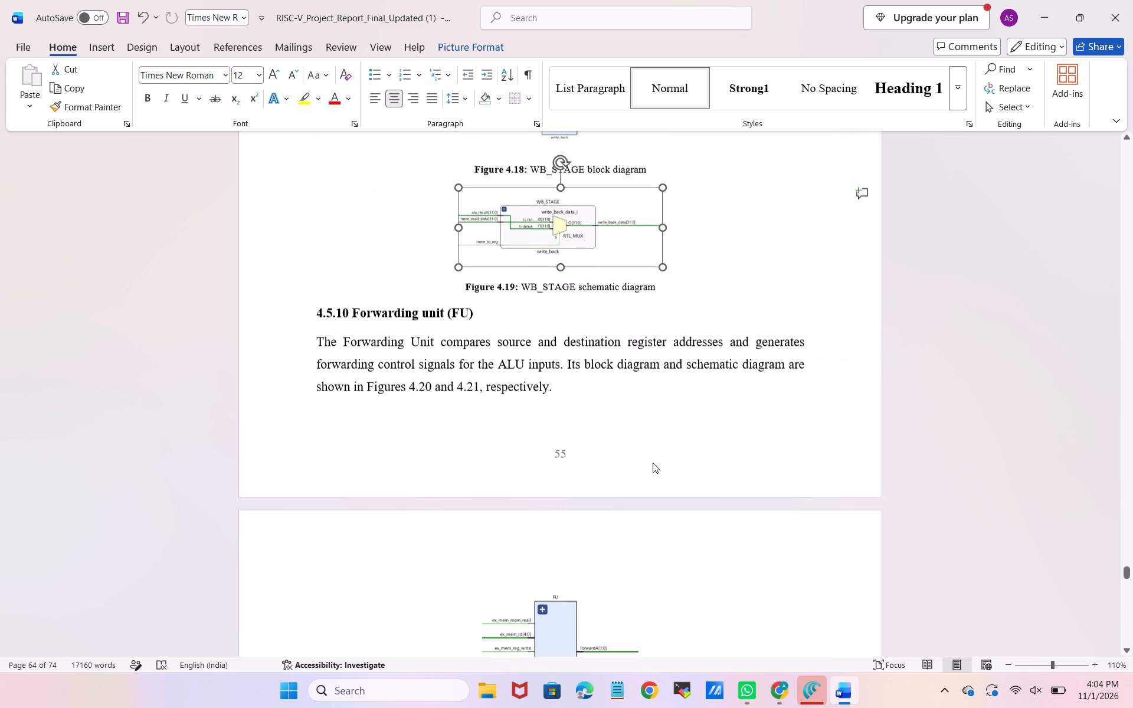
{"action": "scroll", "coordinate": [653, 463], "scroll_direction": "up", "scroll_amount": 2}
{"action": "left_click", "coordinate": [585, 431]}
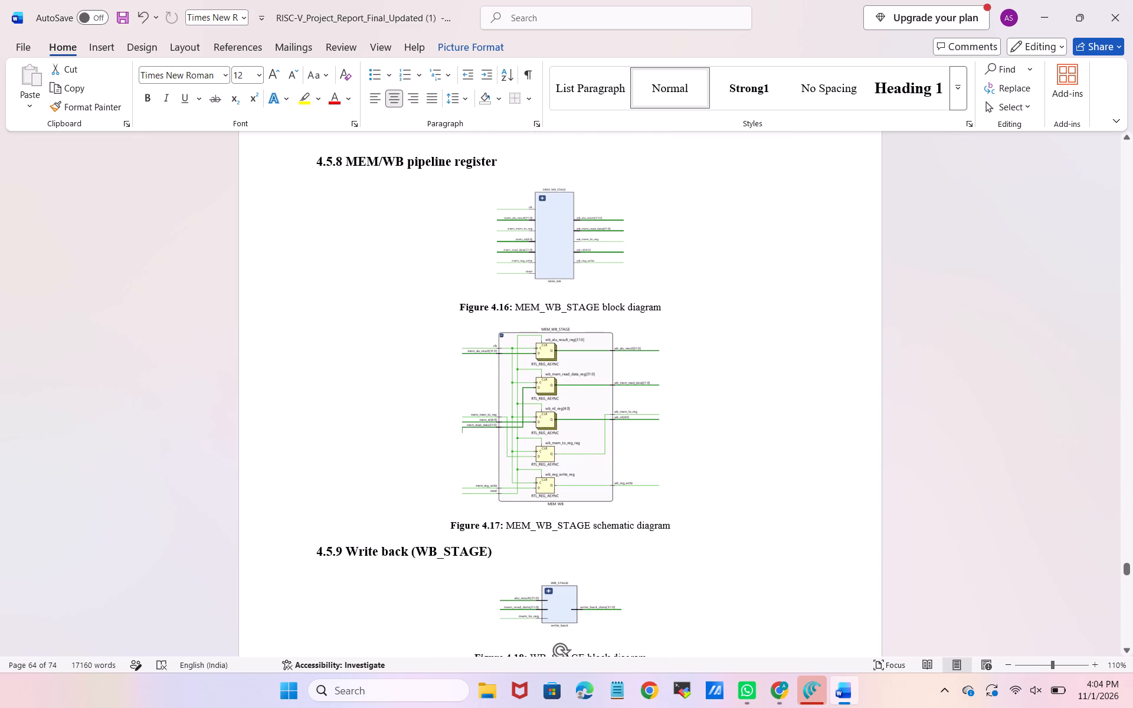
{"action": "left_click_drag", "start_coordinate": [658, 506], "coordinate": [624, 475]}
Shrink the forwarding unit schematic diagram in Figure 4.21 proportionally to about 95% of its width.
{"action": "scroll", "coordinate": [624, 475], "scroll_direction": "down", "scroll_amount": 1}
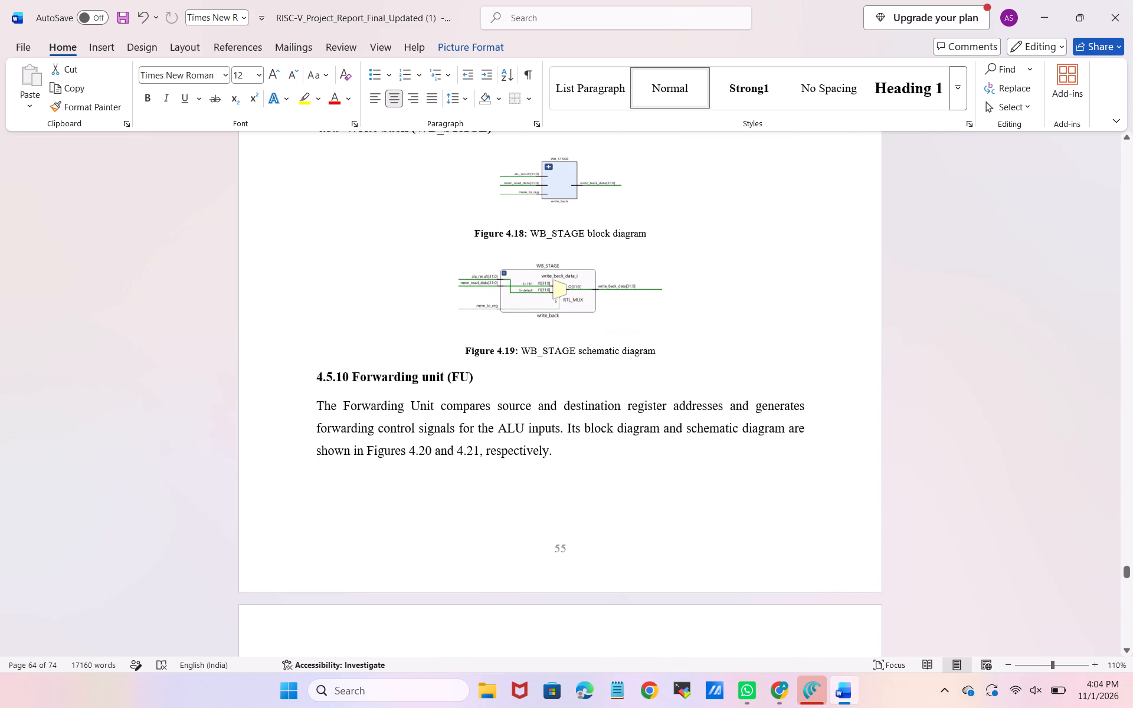
{"action": "scroll", "coordinate": [624, 475], "scroll_direction": "down", "scroll_amount": 1}
{"action": "left_click", "coordinate": [543, 579]}
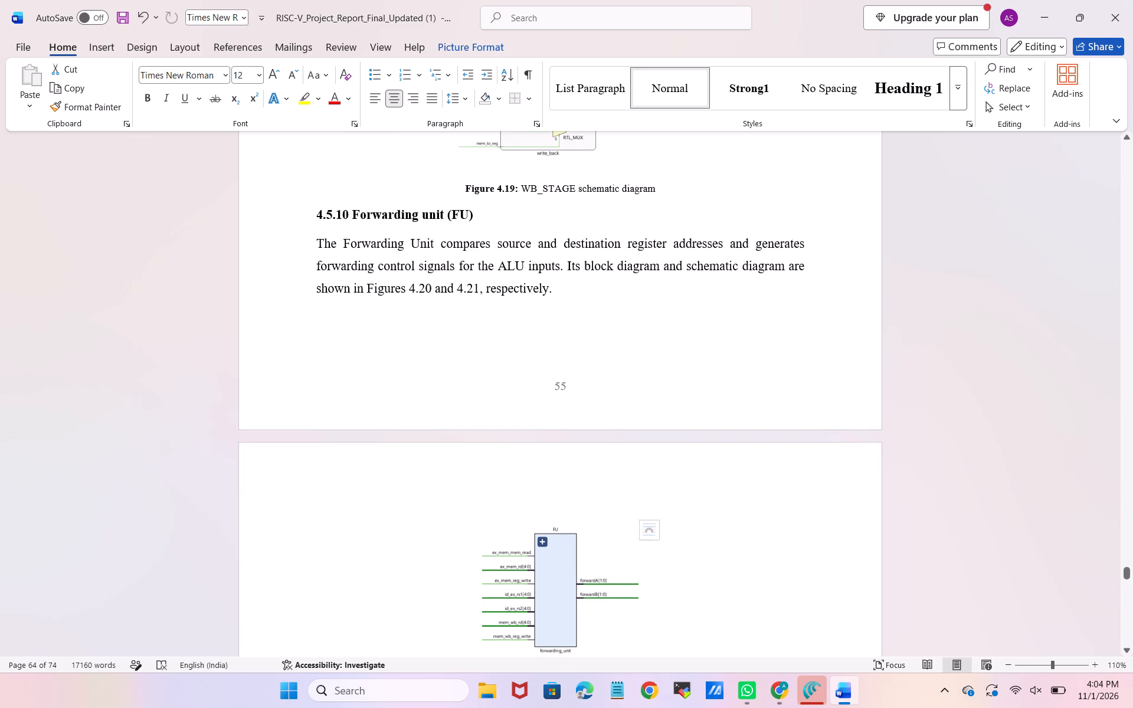
{"action": "scroll", "coordinate": [543, 579], "scroll_direction": "down", "scroll_amount": 2}
{"action": "left_click", "coordinate": [574, 485]}
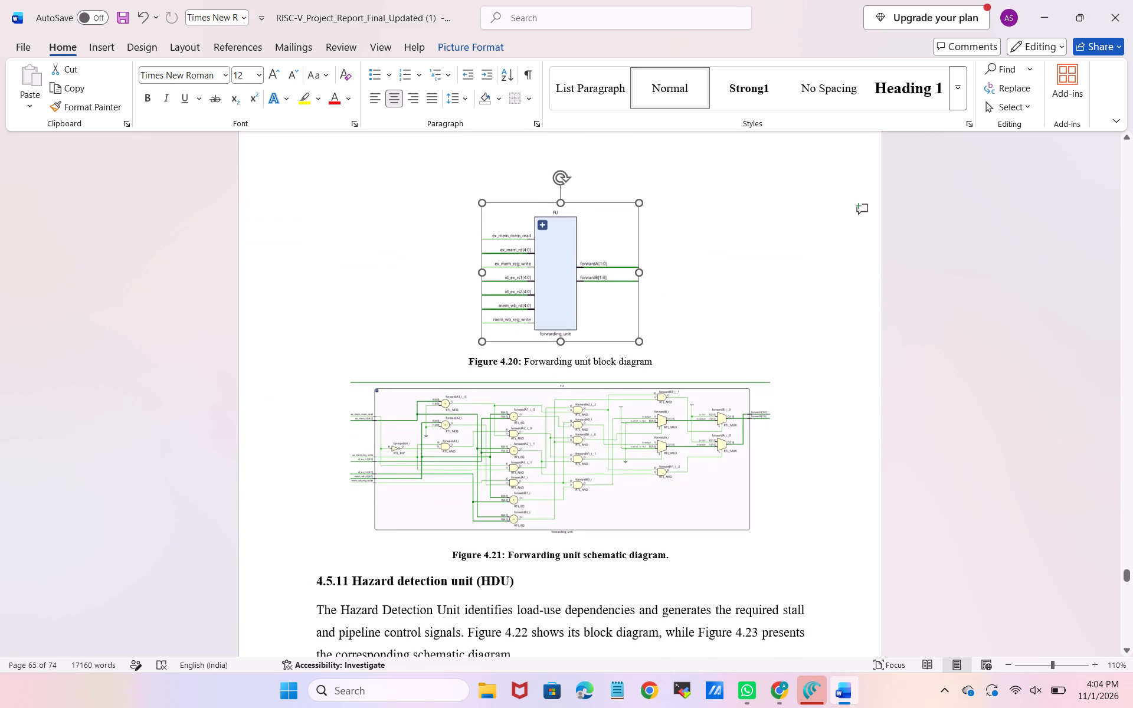
{"action": "left_click_drag", "start_coordinate": [771, 536], "coordinate": [747, 527]}
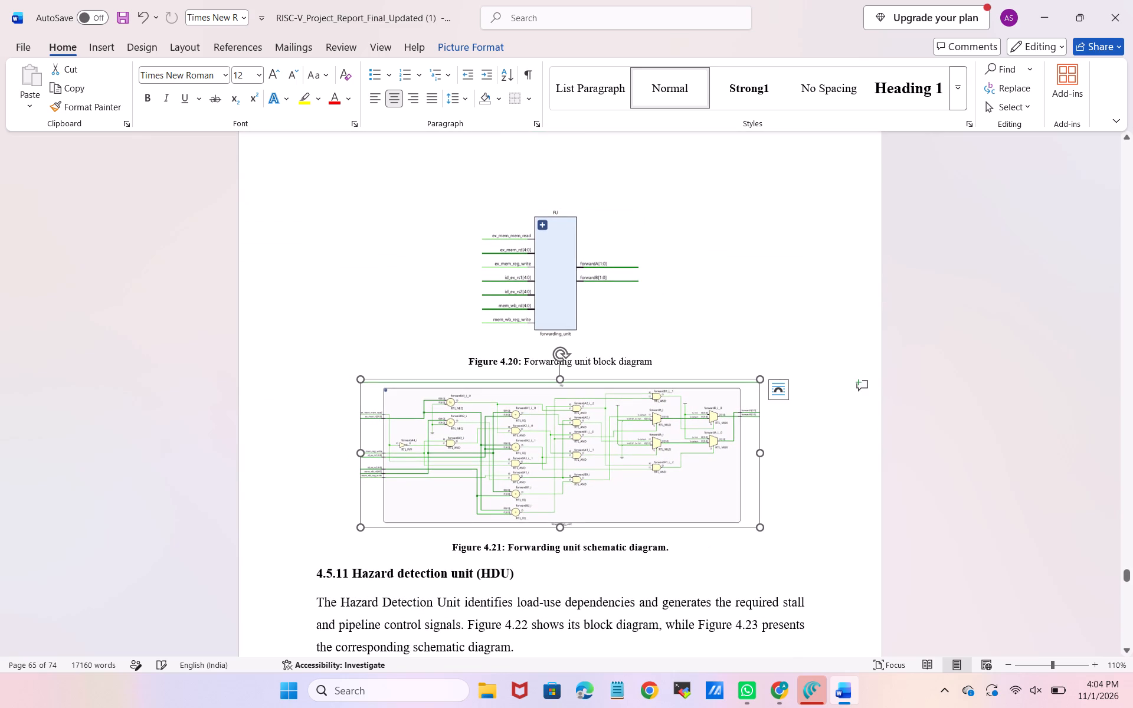
Remove bold from the description "Forwarding unit schematic diagram" in the Figure 4.21 caption and delete its trailing full stop.
{"action": "left_click_drag", "start_coordinate": [677, 544], "coordinate": [531, 543]}
{"action": "key", "text": "ctrl+b"}
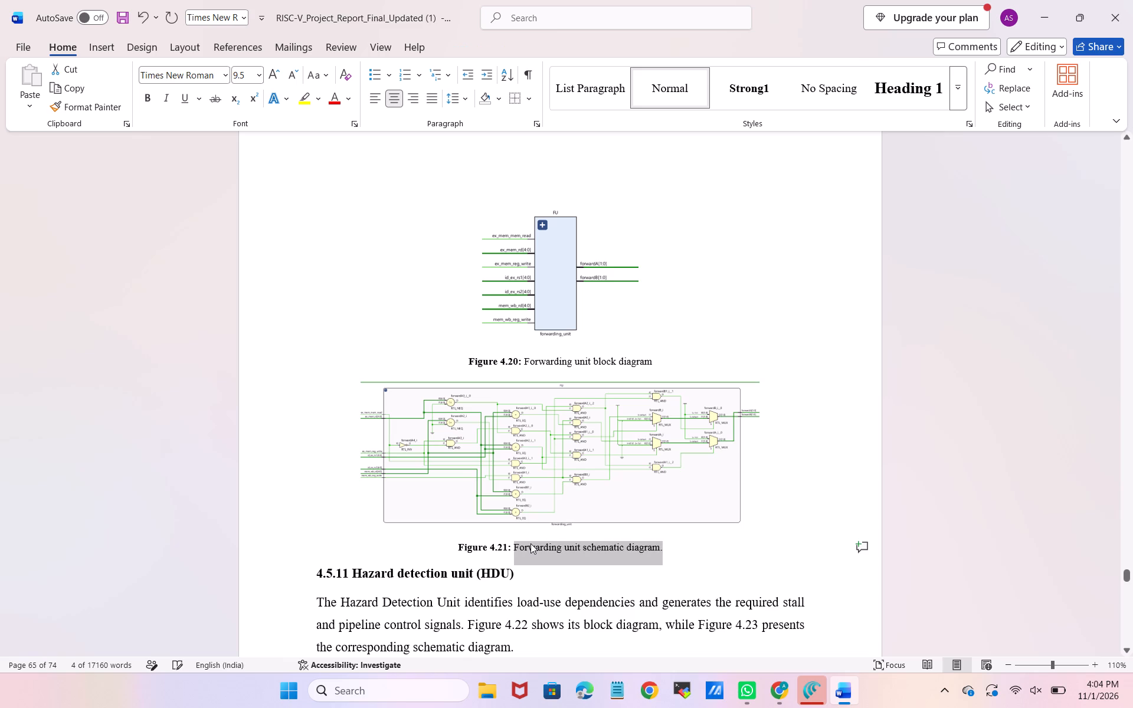
{"action": "key", "text": "Right"}
{"action": "key", "text": "BackSpace"}
{"action": "key", "text": "BackSpace"}
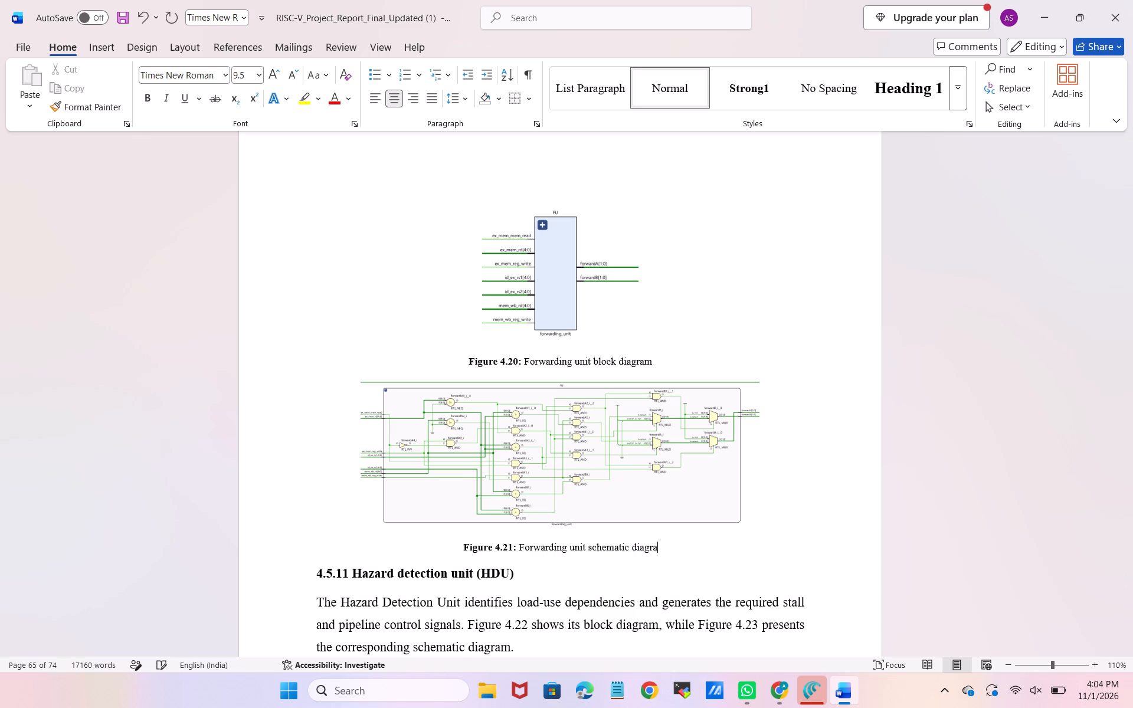
{"action": "key", "text": "m"}
Crop a thin strip of blank space off the top of the HDU block diagram in Figure 4.22.
{"action": "scroll", "coordinate": [531, 543], "scroll_direction": "down", "scroll_amount": 1}
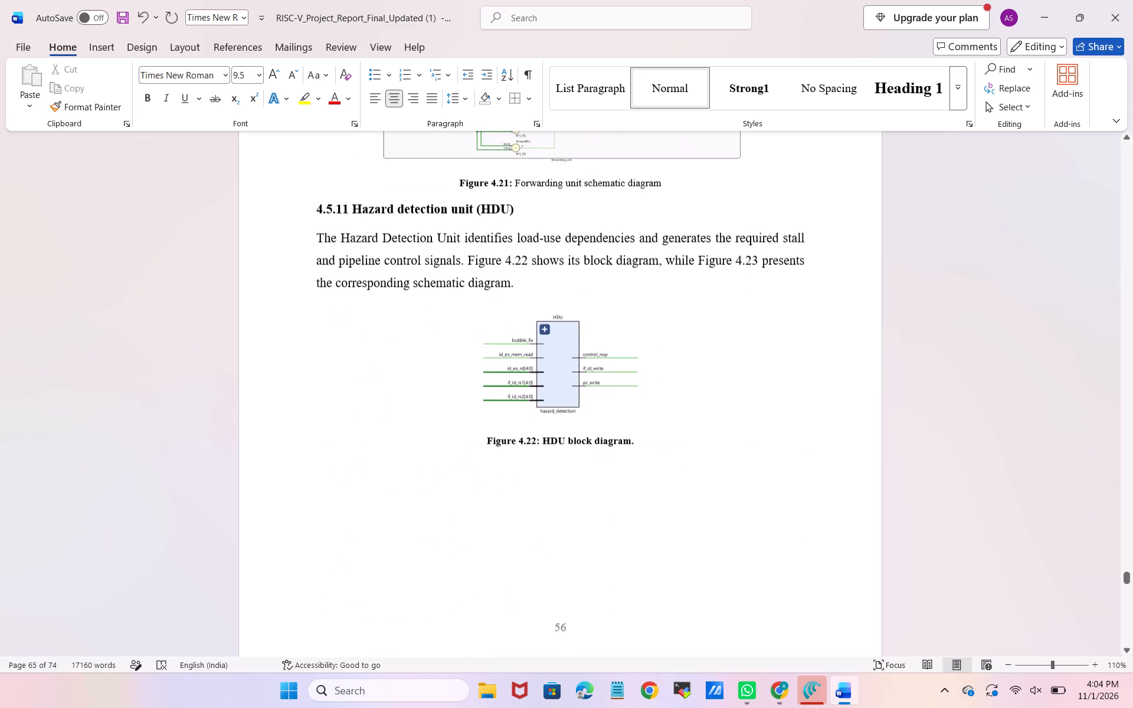
{"action": "scroll", "coordinate": [531, 543], "scroll_direction": "down", "scroll_amount": 1}
{"action": "left_click", "coordinate": [571, 309]}
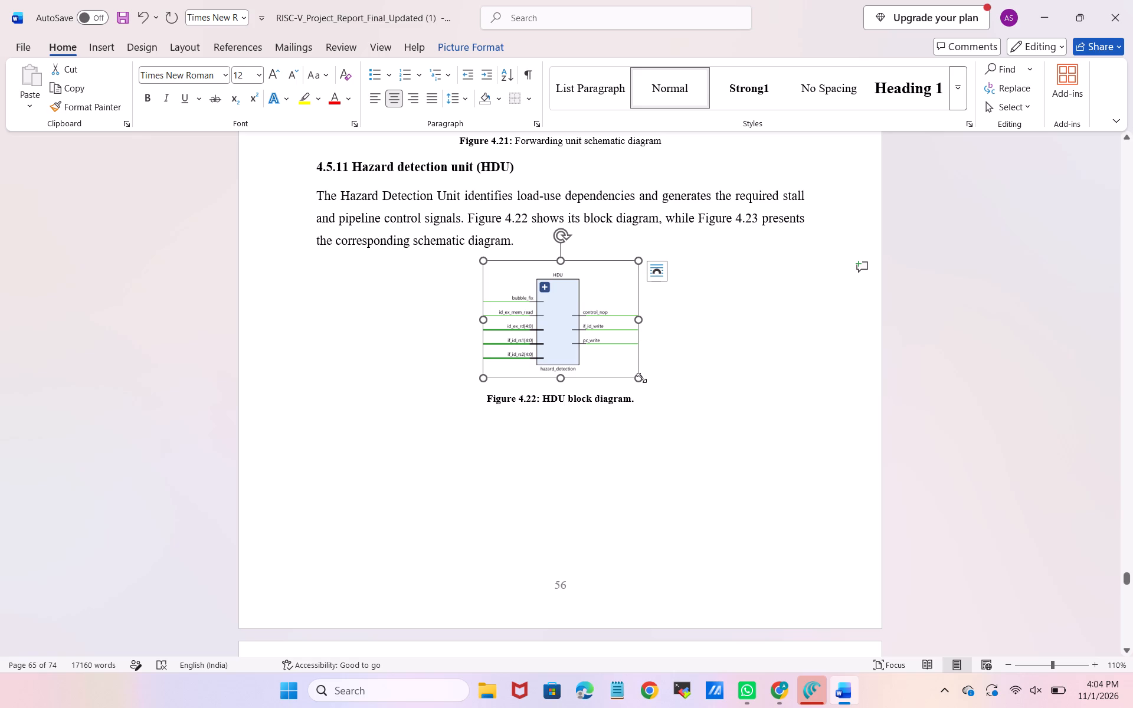
{"action": "right_click", "coordinate": [626, 353]}
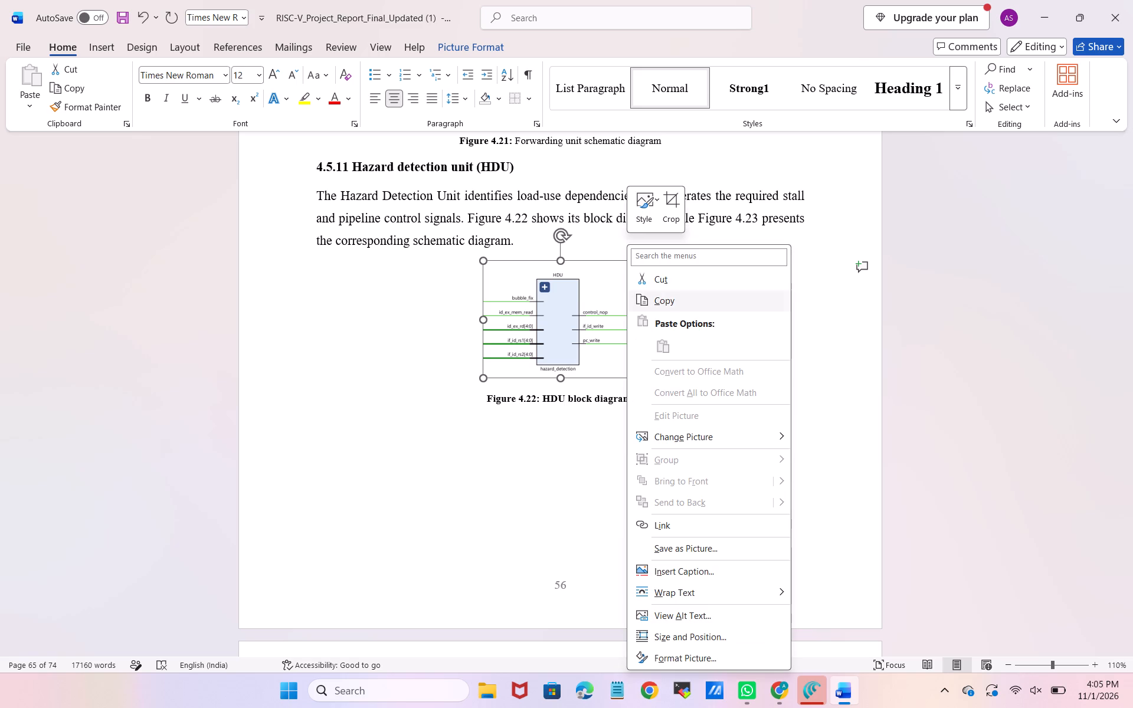
{"action": "left_click", "coordinate": [676, 201]}
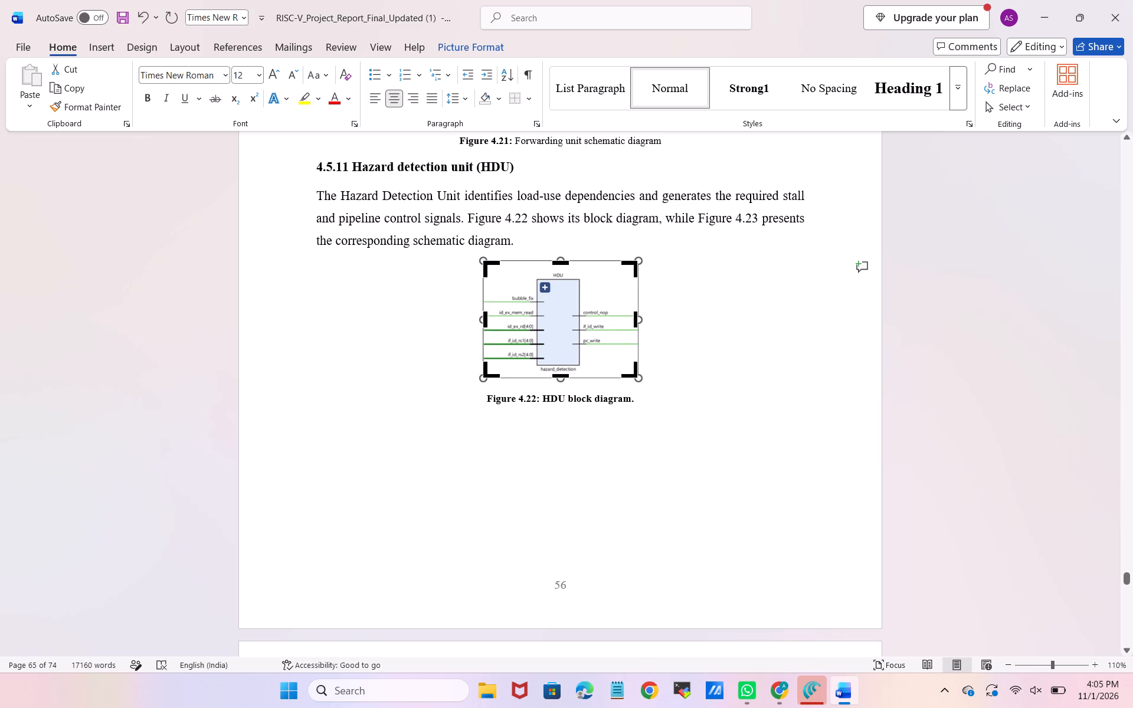
{"action": "left_click_drag", "start_coordinate": [566, 260], "coordinate": [569, 270]}
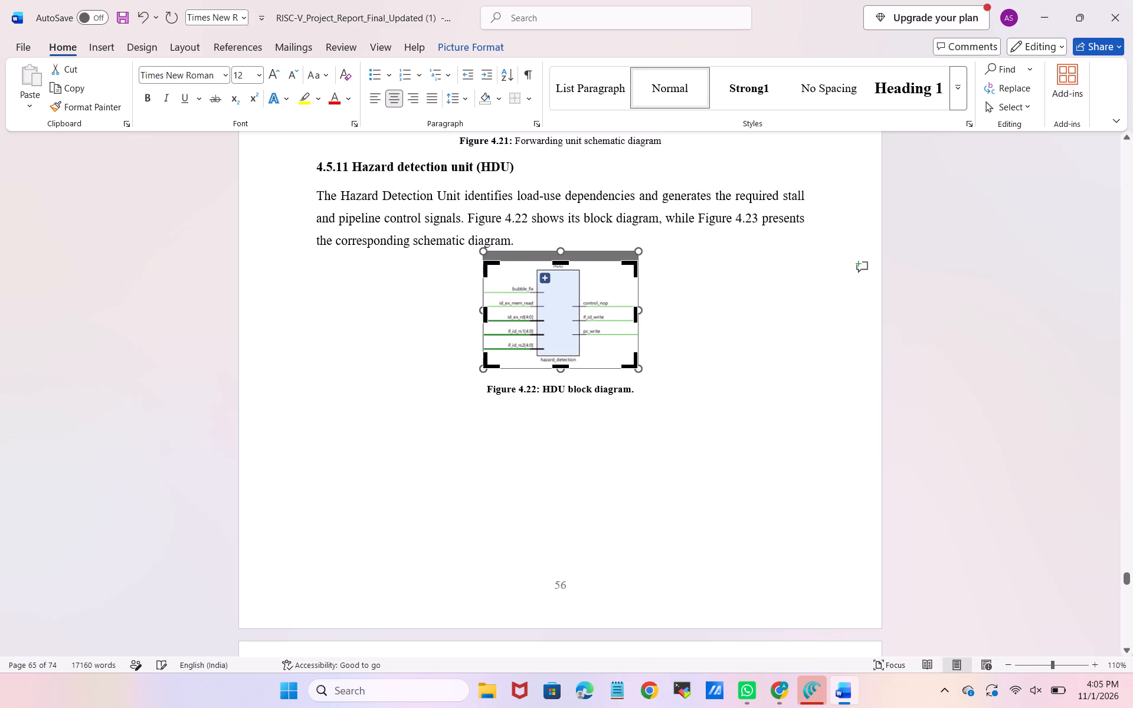
{"action": "left_click", "coordinate": [691, 351]}
Shrink the HDU block diagram in Figure 4.22 proportionally to just over three-quarters of its width.
{"action": "left_click", "coordinate": [614, 337]}
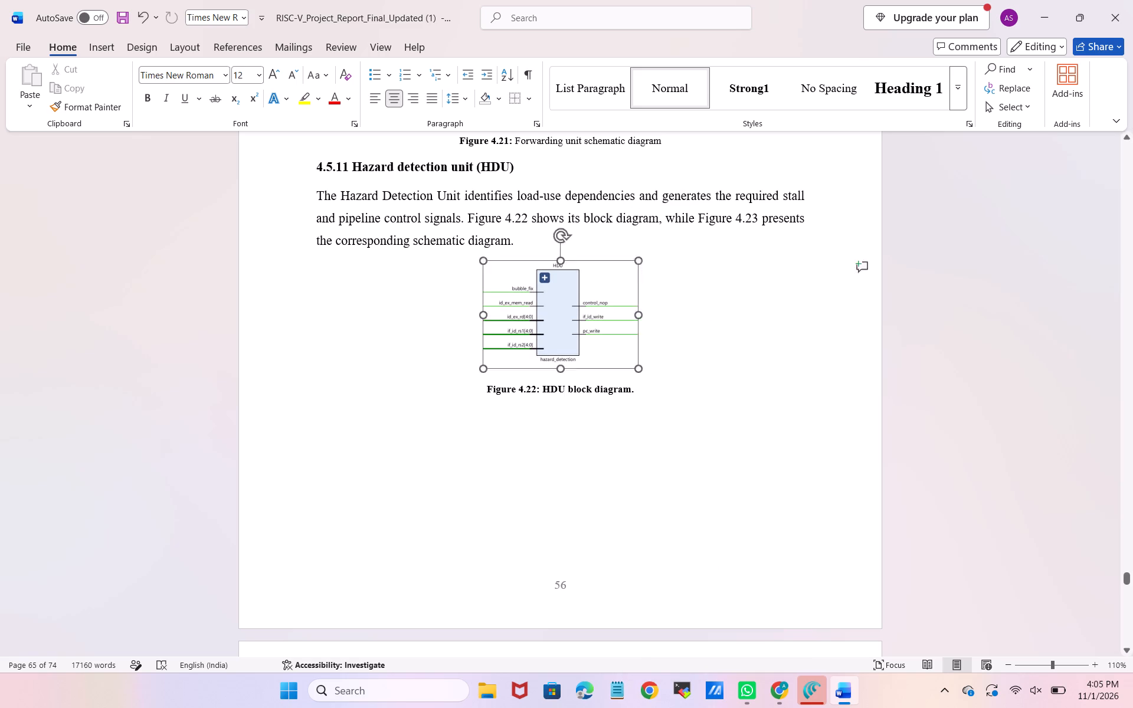
{"action": "left_click_drag", "start_coordinate": [635, 368], "coordinate": [601, 329]}
{"action": "left_click", "coordinate": [649, 441]}
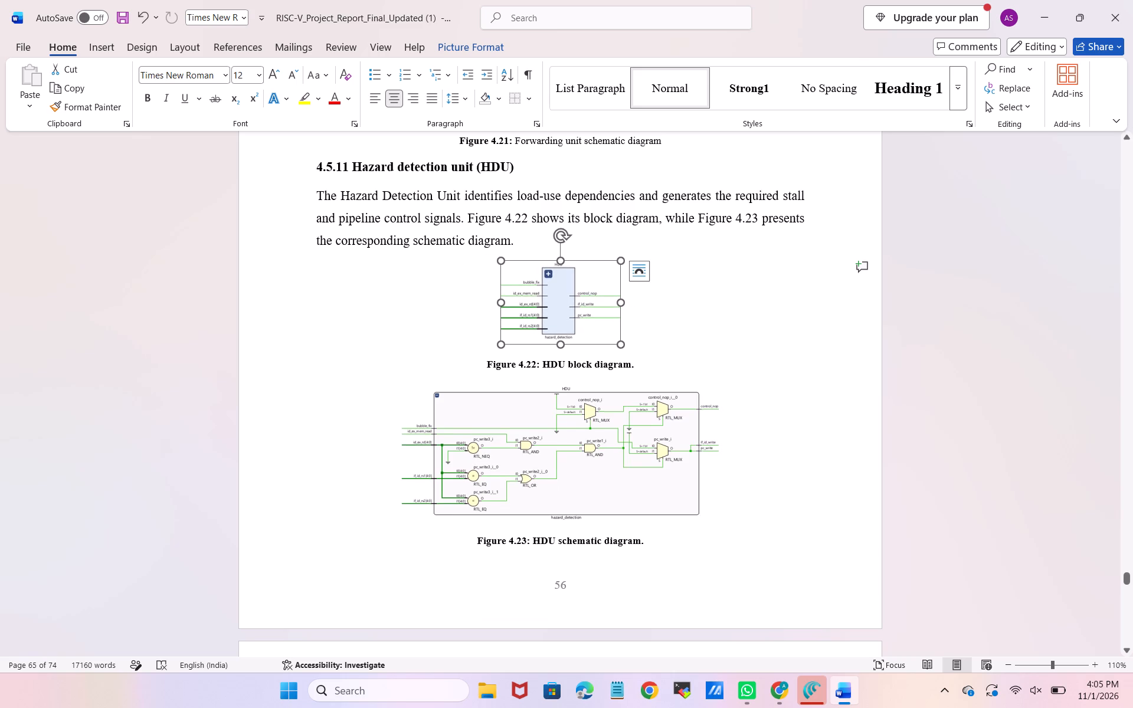
Remove bold from the description "HDU block diagram" in the Figure 4.22 caption and delete its trailing full stop.
{"action": "left_click_drag", "start_coordinate": [636, 373], "coordinate": [560, 362]}
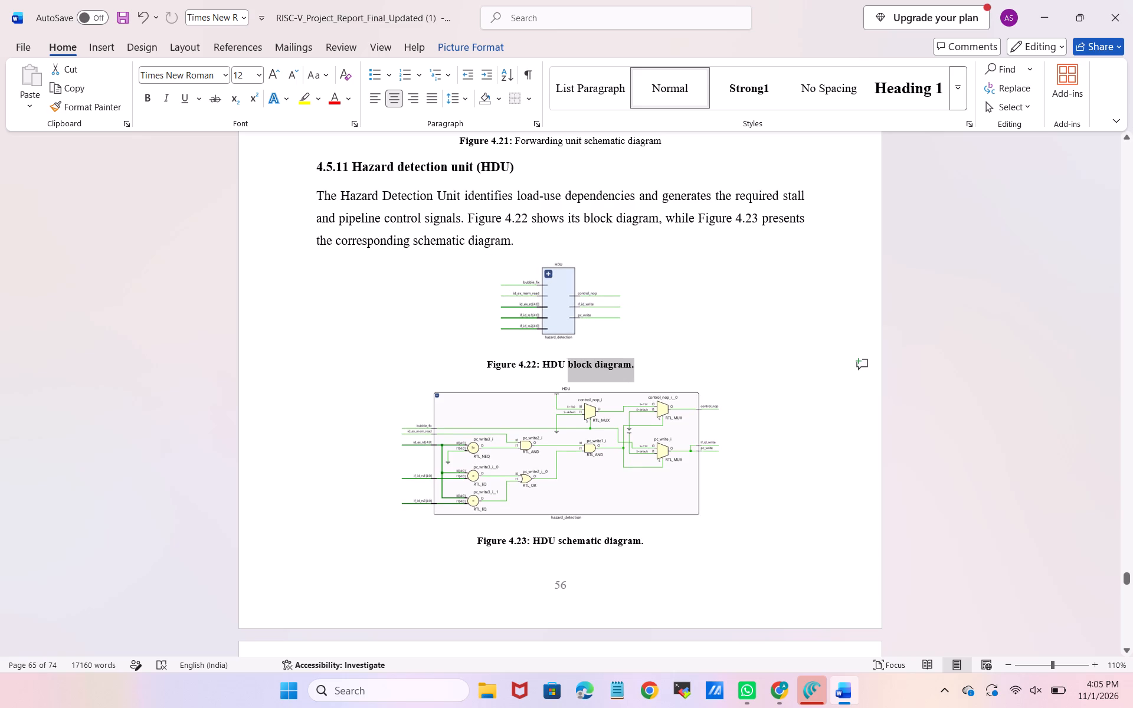
{"action": "left_click_drag", "start_coordinate": [560, 362], "coordinate": [545, 362]}
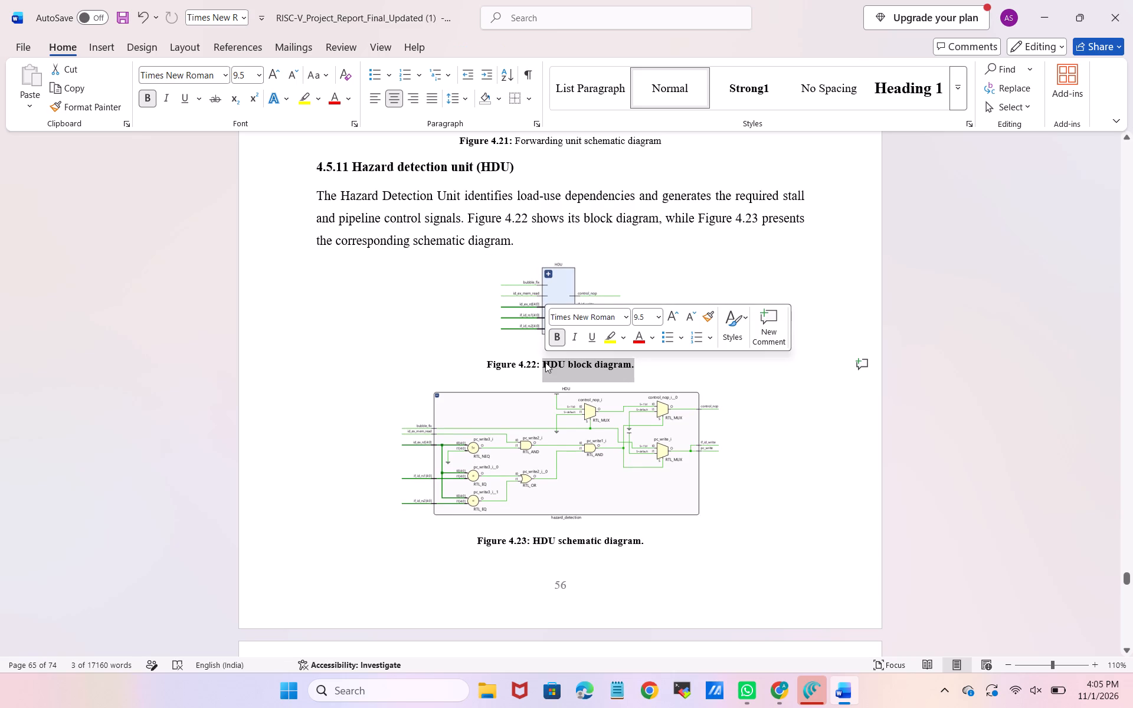
{"action": "key", "text": "ctrl+b"}
{"action": "key", "text": "Right"}
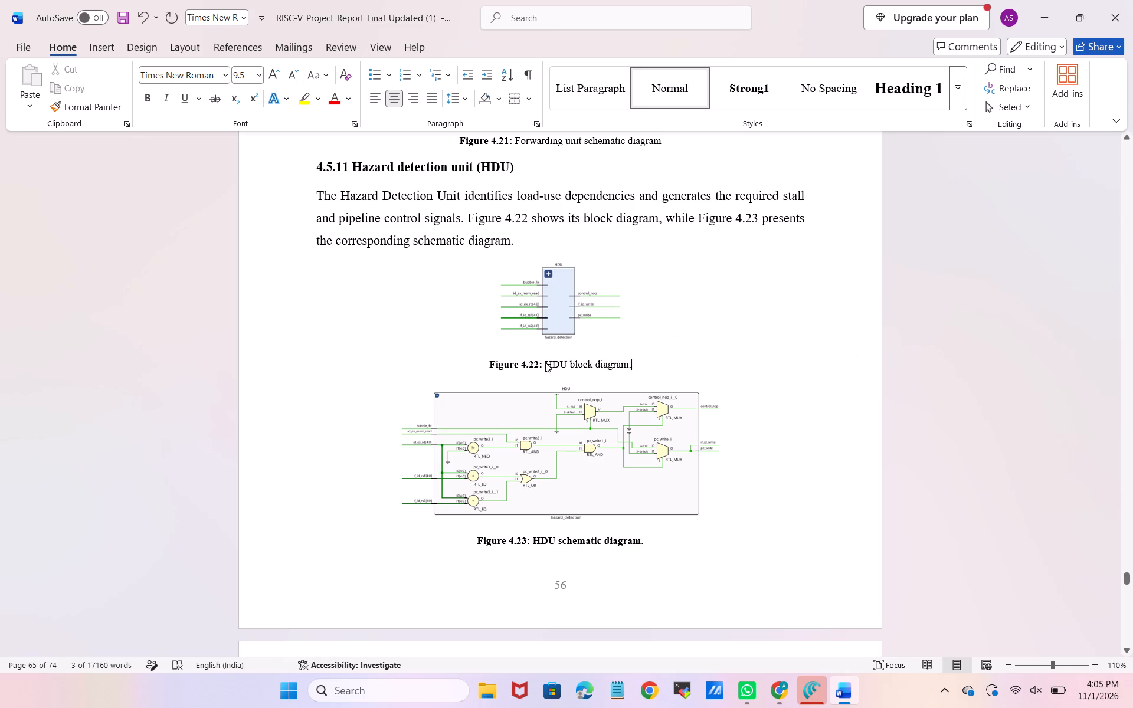
{"action": "key", "text": "BackSpace"}
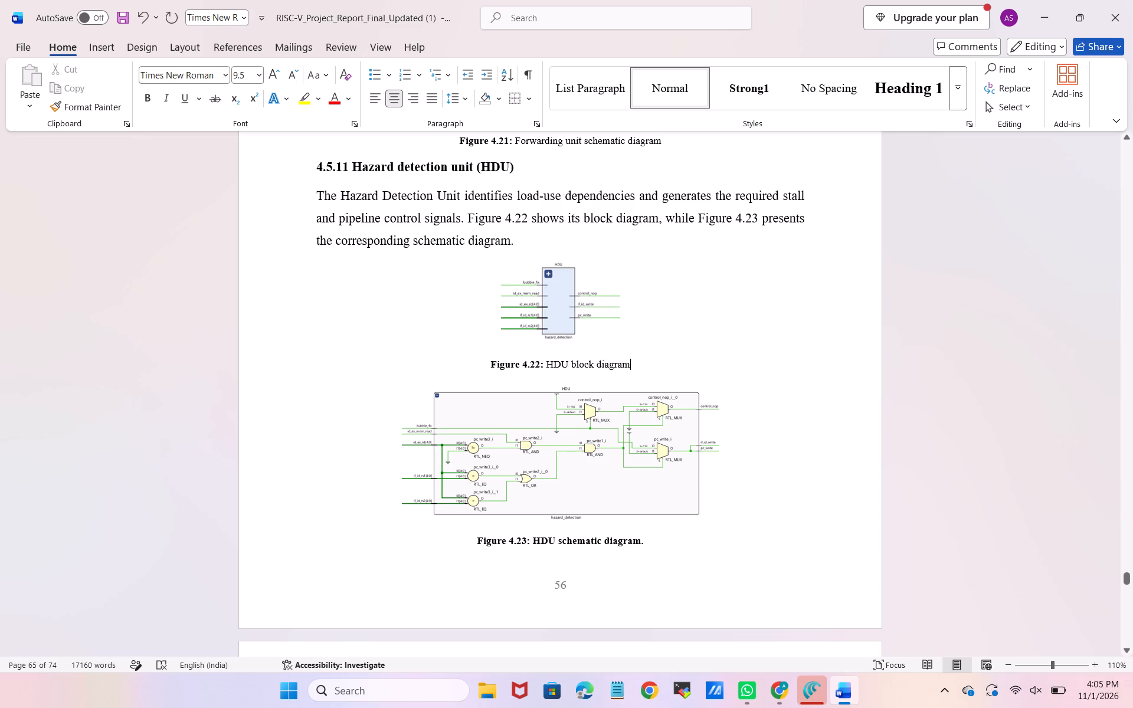
Remove bold from the description "HDU schematic diagram" in the Figure 4.23 caption and delete its trailing full stop.
{"action": "scroll", "coordinate": [611, 454], "scroll_direction": "down", "scroll_amount": 1}
{"action": "left_click_drag", "start_coordinate": [648, 511], "coordinate": [545, 500]}
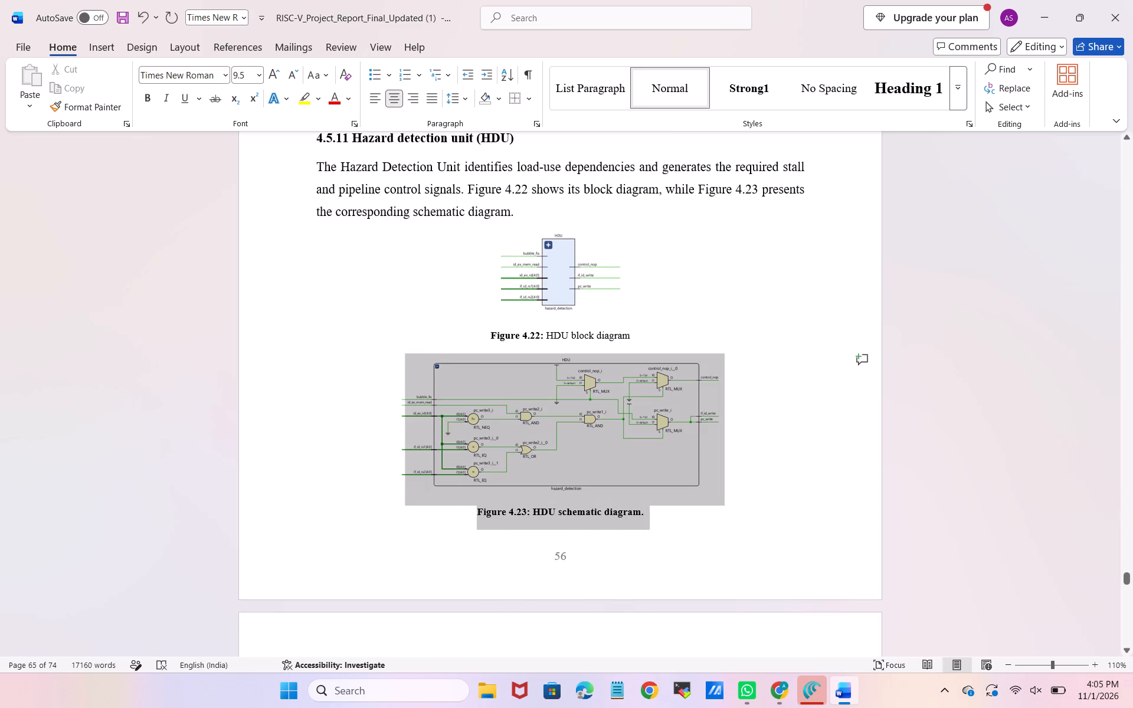
{"action": "left_click_drag", "start_coordinate": [545, 500], "coordinate": [535, 514]}
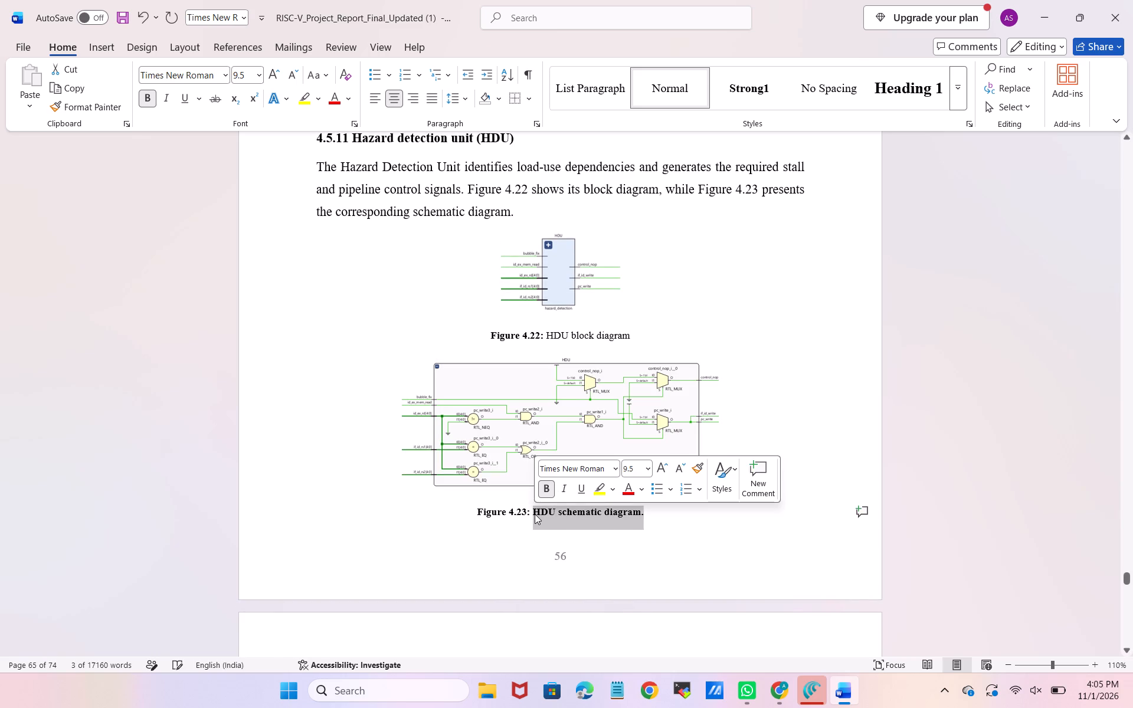
{"action": "key", "text": "ctrl+b"}
{"action": "key", "text": "Right"}
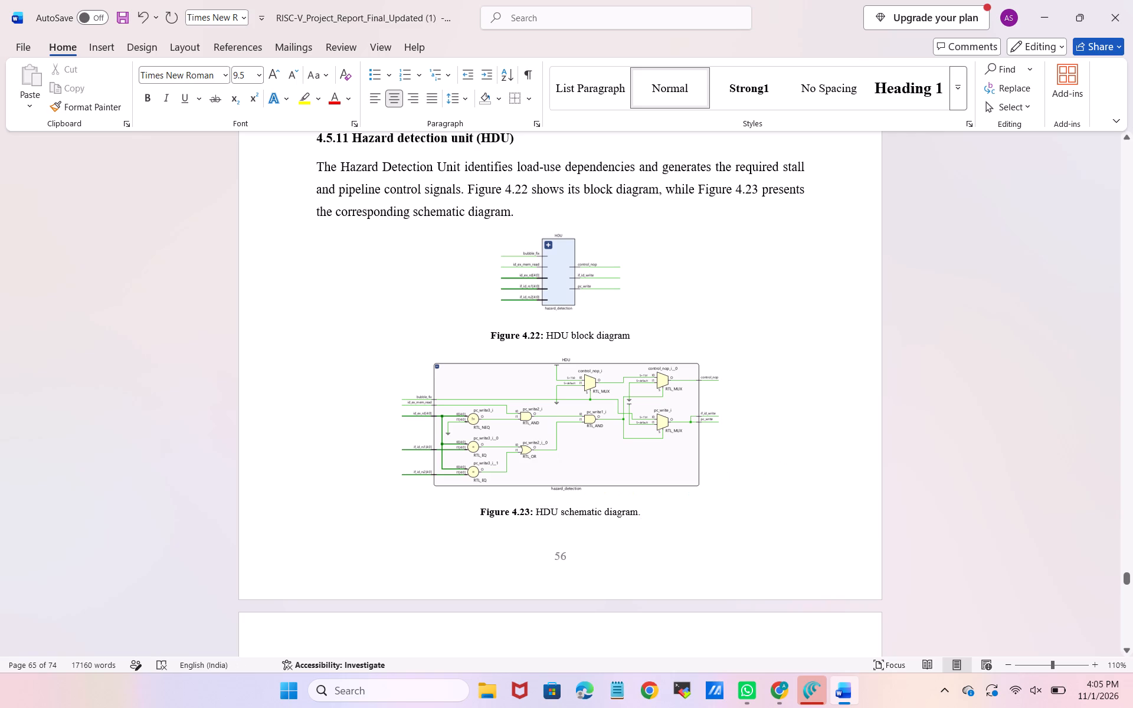
{"action": "key", "text": "BackSpace"}
Remove bold from the description "BMCU block diagram" in the Figure 4.24 caption and delete its trailing full stop.
{"action": "scroll", "coordinate": [535, 514], "scroll_direction": "down", "scroll_amount": 2}
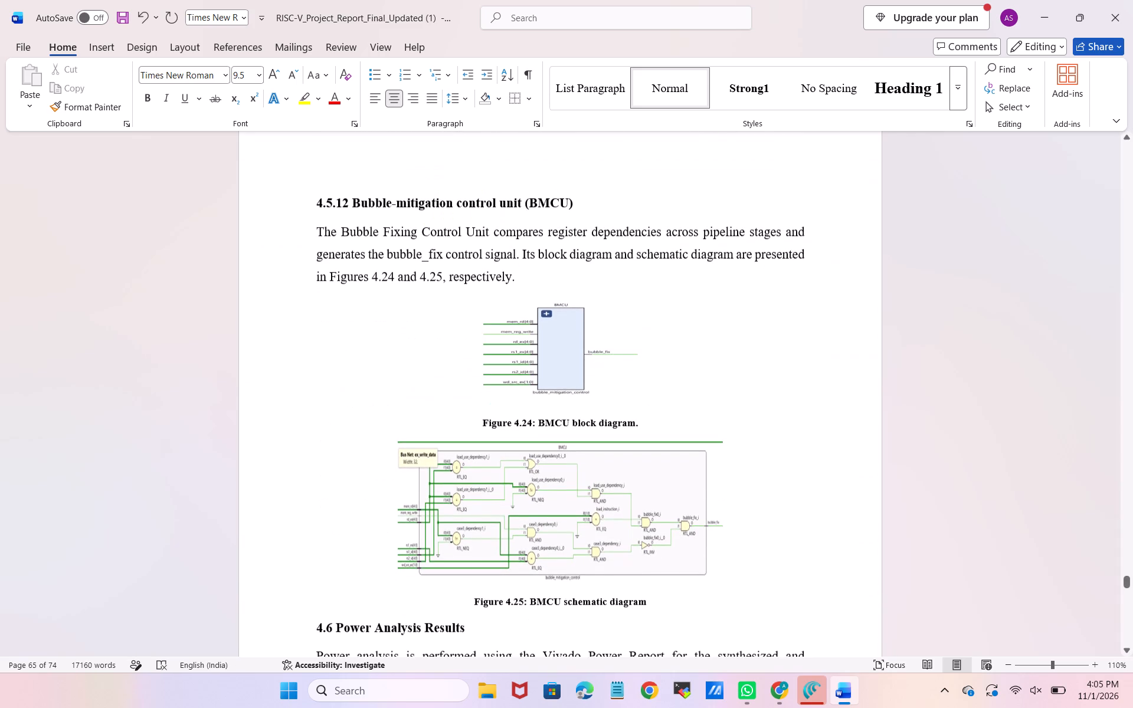
{"action": "left_click", "coordinate": [441, 203]}
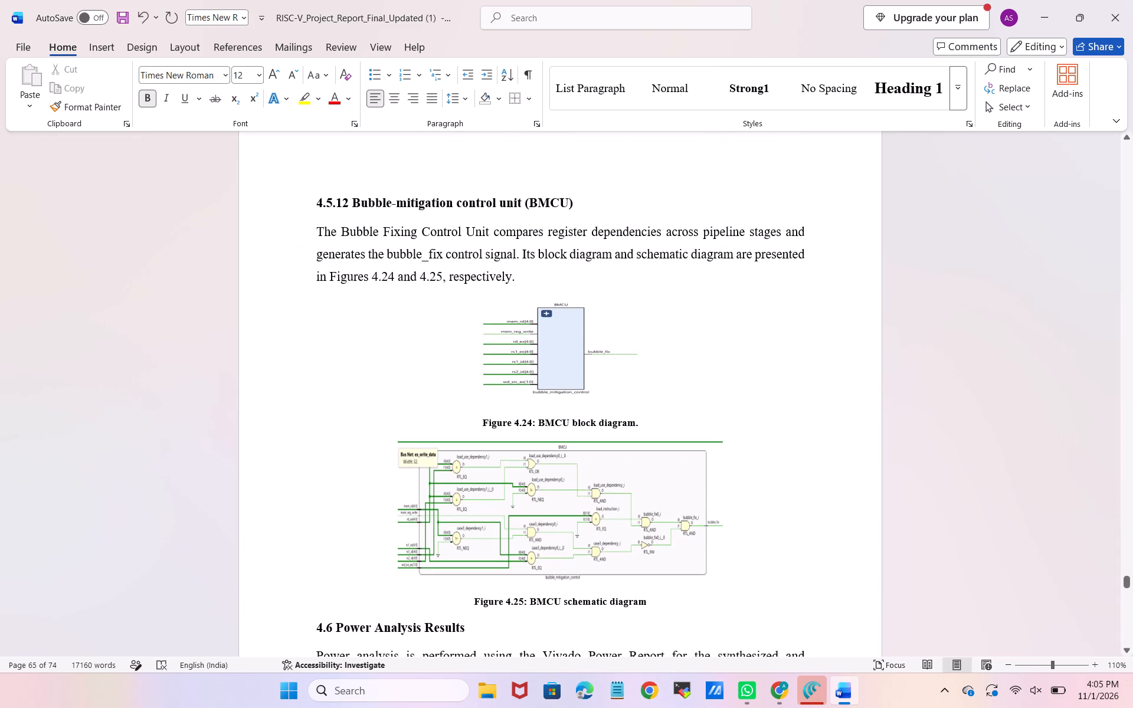
{"action": "left_click", "coordinate": [562, 363]}
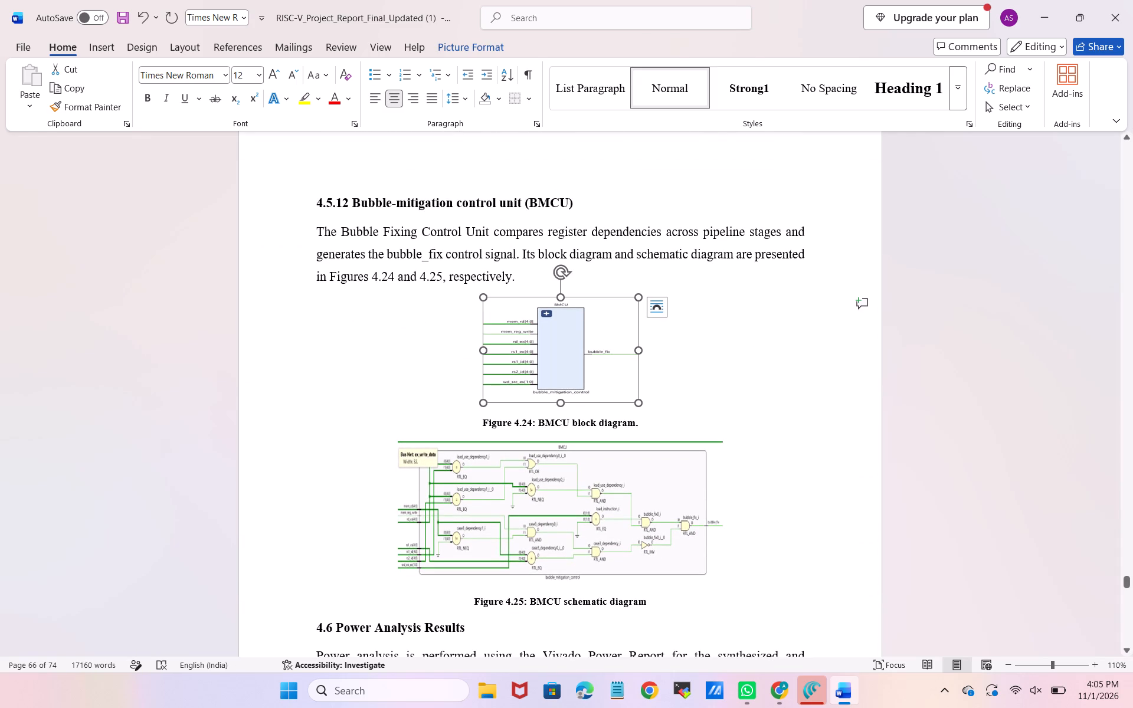
{"action": "left_click_drag", "start_coordinate": [638, 421], "coordinate": [555, 422]}
{"action": "key", "text": "ctrl+b"}
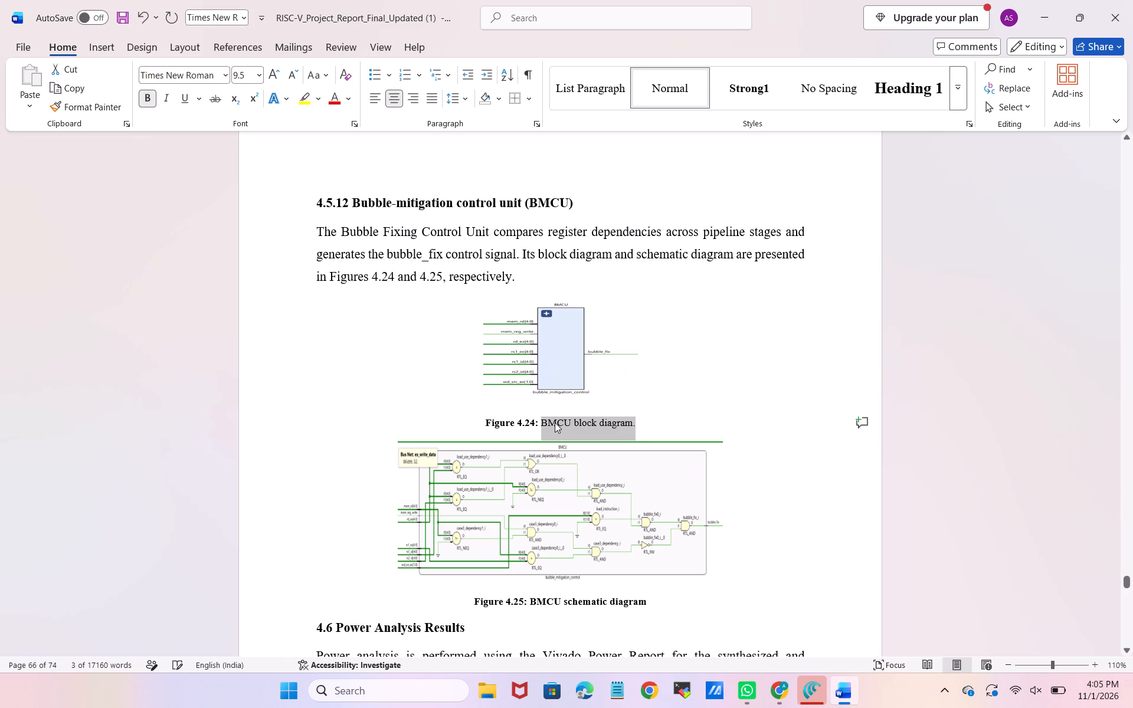
{"action": "key", "text": "Right"}
{"action": "key", "text": "backslash"}
{"action": "key", "text": "BackSpace"}
{"action": "key", "text": "BackSpace"}
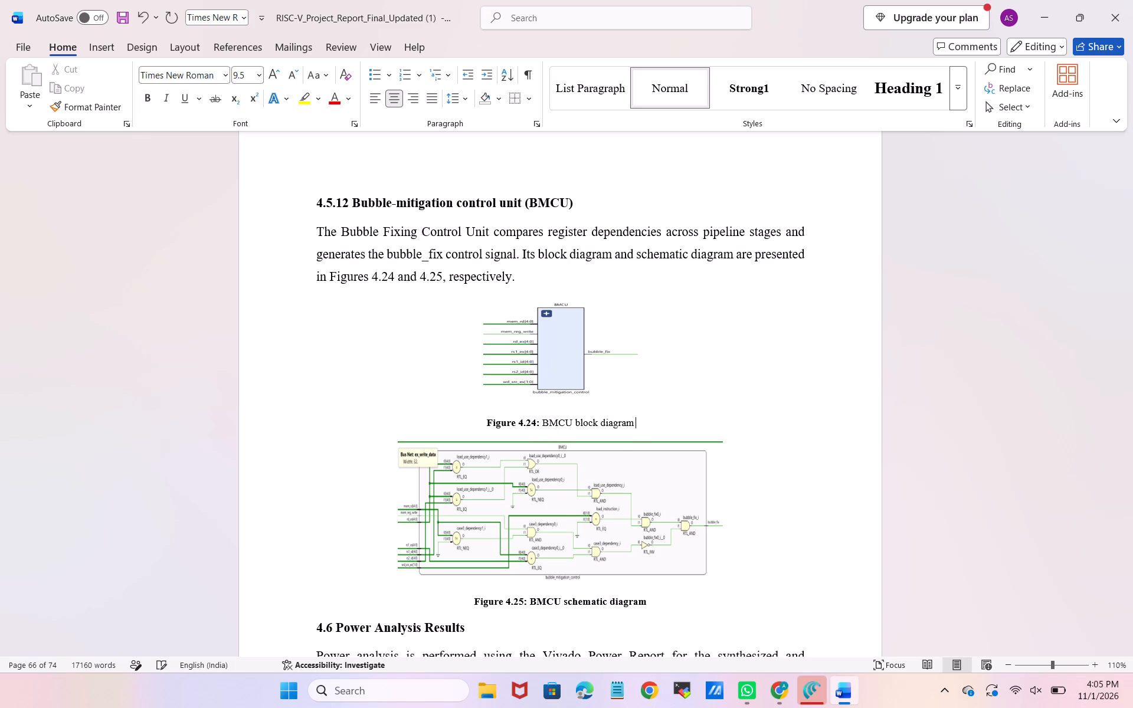
Remove bold from the description "BMCU schematic diagram" in the Figure 4.25 caption, keeping the figure number bold.
{"action": "scroll", "coordinate": [555, 422], "scroll_direction": "down", "scroll_amount": 1}
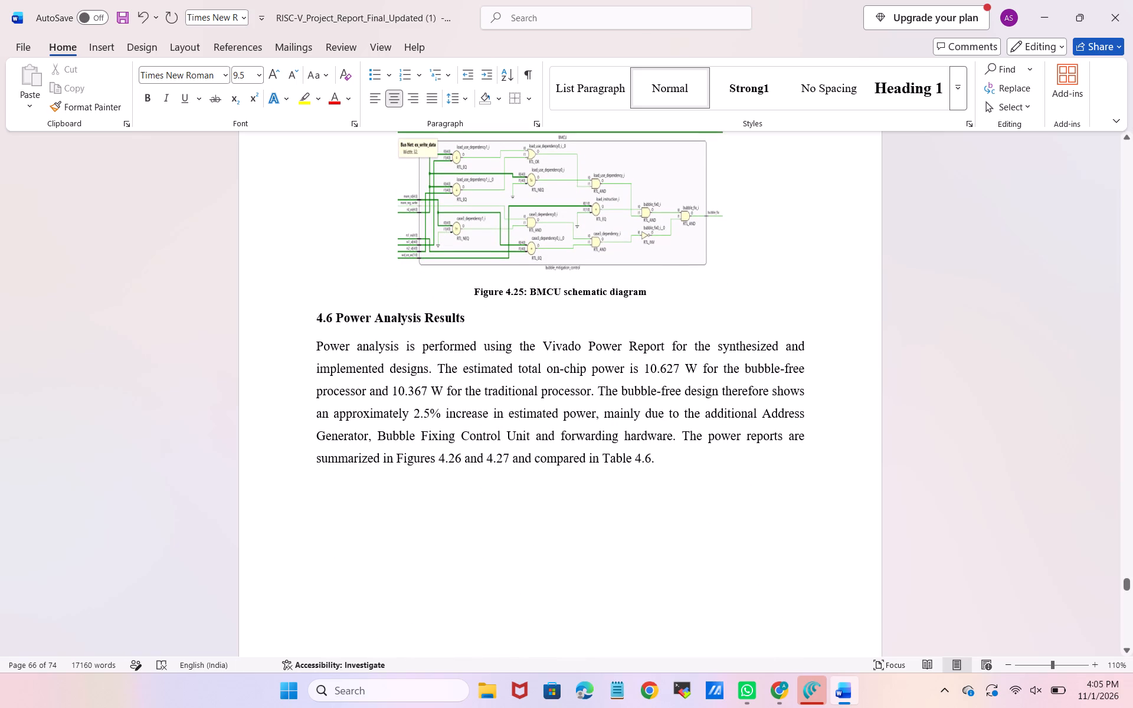
{"action": "left_click_drag", "start_coordinate": [657, 290], "coordinate": [546, 293]}
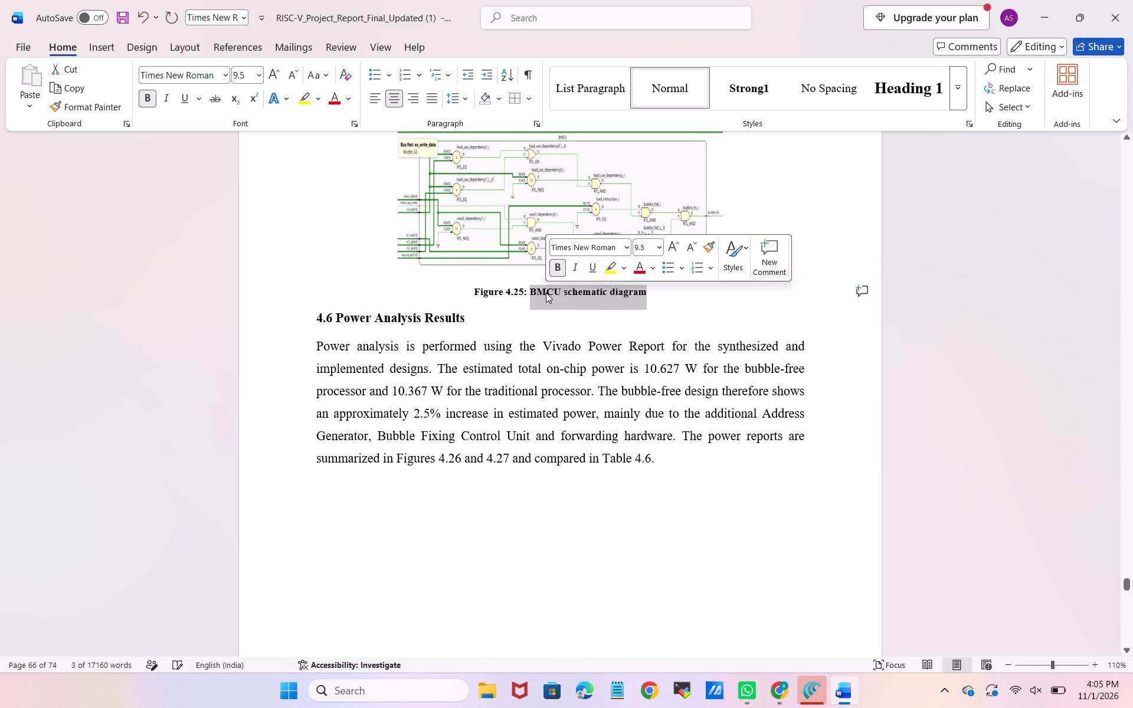
{"action": "key", "text": "ctrl+b"}
{"action": "scroll", "coordinate": [546, 293], "scroll_direction": "down", "scroll_amount": 2}
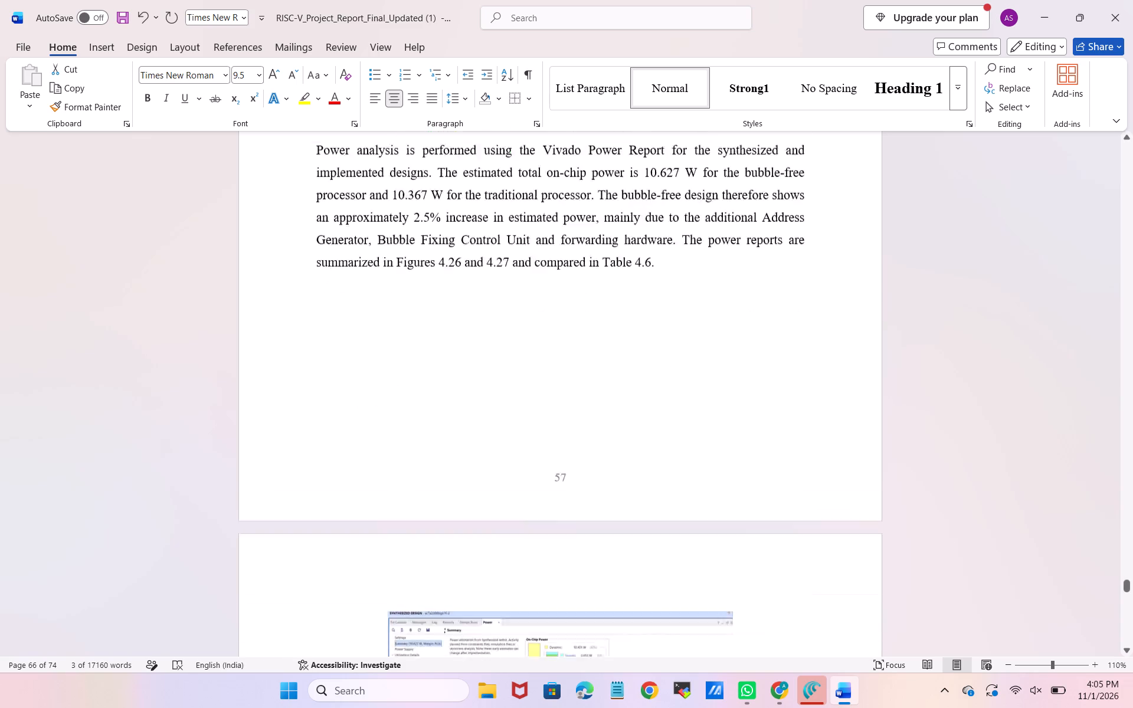
Proportionally shrink the BMCU schematic picture above the Figure 4.25 caption slightly.
{"action": "scroll", "coordinate": [546, 293], "scroll_direction": "down", "scroll_amount": 2}
{"action": "scroll", "coordinate": [554, 393], "scroll_direction": "up", "scroll_amount": 3}
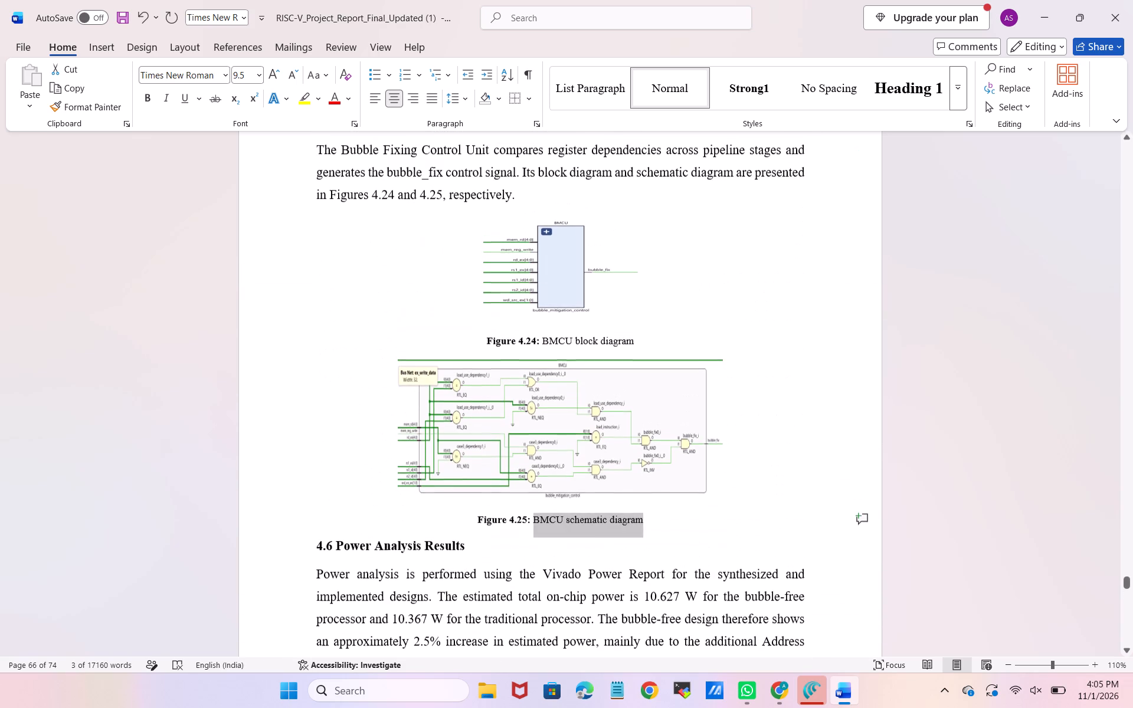
{"action": "left_click", "coordinate": [575, 422]}
{"action": "left_click_drag", "start_coordinate": [727, 500], "coordinate": [697, 479]}
Proportionally shrink the power summary screenshot above the Figure 4.26 caption.
{"action": "scroll", "coordinate": [697, 479], "scroll_direction": "down", "scroll_amount": 2}
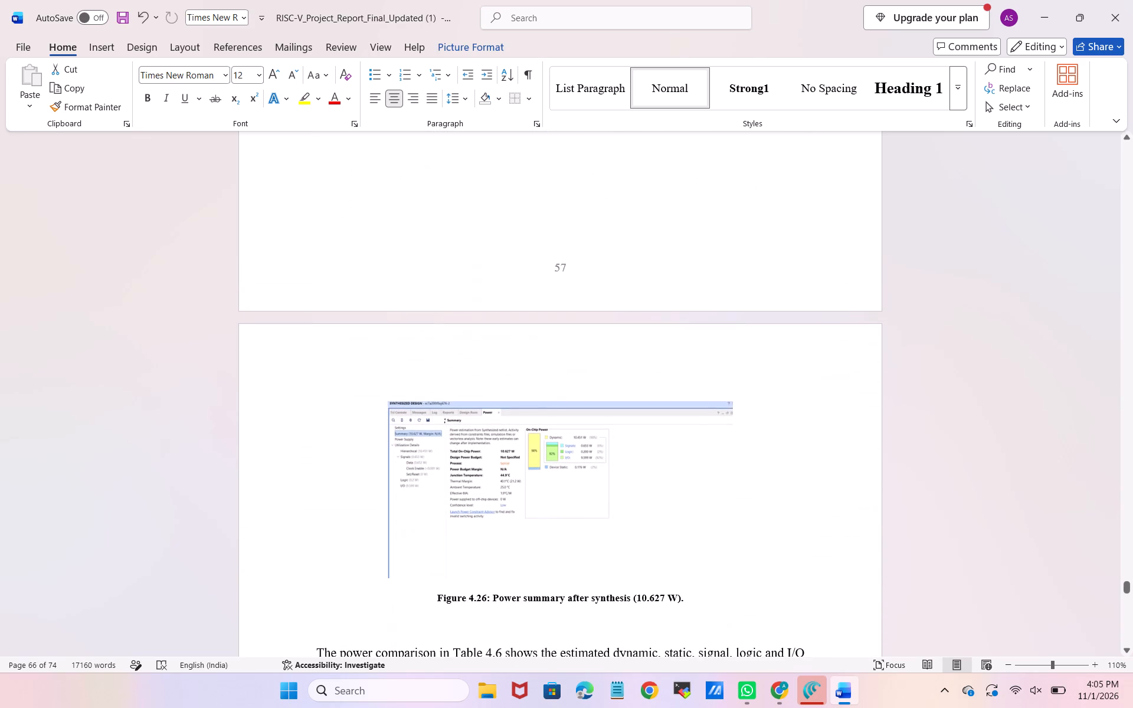
{"action": "left_click", "coordinate": [674, 460]}
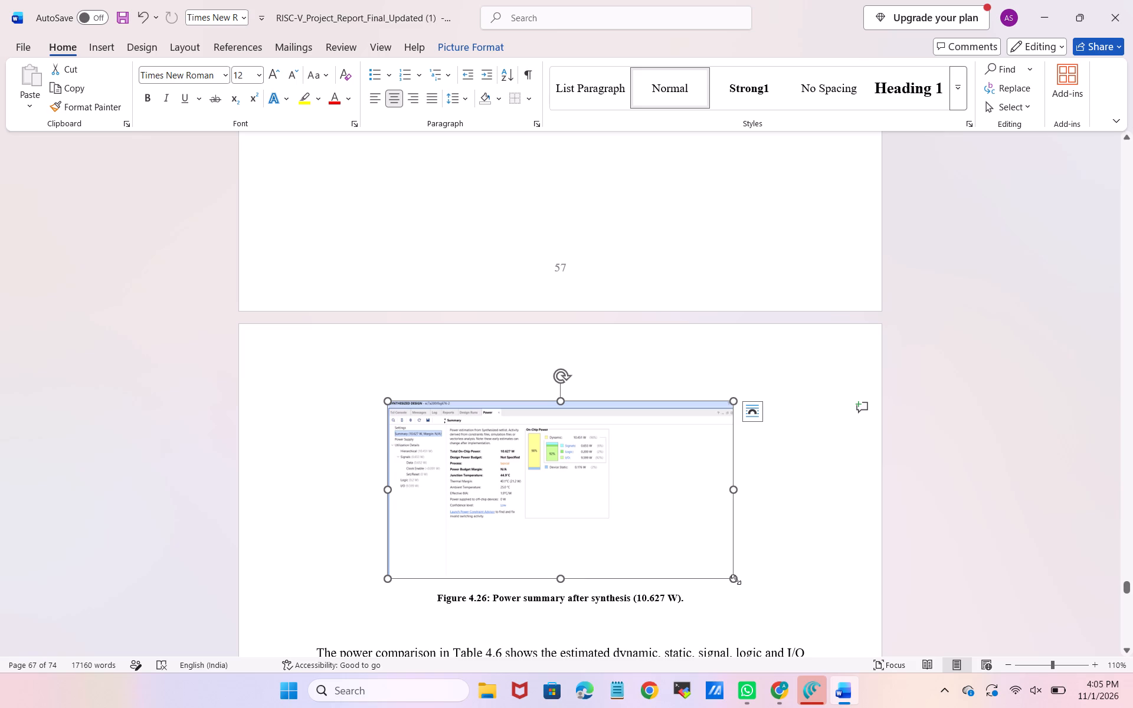
{"action": "left_click_drag", "start_coordinate": [736, 579], "coordinate": [677, 535]}
Proportionally shrink the forwarding unit block diagram (Figure 4.20) and its schematic diagram (Figure 4.21).
{"action": "scroll", "coordinate": [677, 535], "scroll_direction": "up", "scroll_amount": 1}
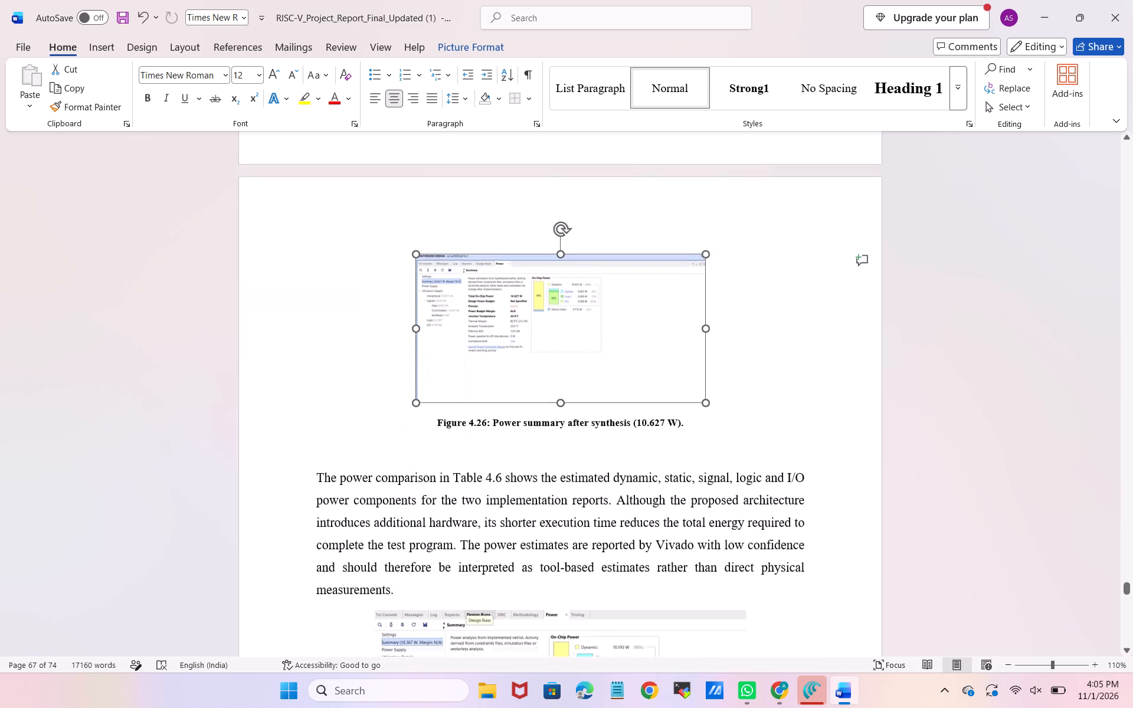
{"action": "scroll", "coordinate": [677, 535], "scroll_direction": "up", "scroll_amount": 1}
{"action": "scroll", "coordinate": [677, 535], "scroll_direction": "down", "scroll_amount": 1}
{"action": "scroll", "coordinate": [677, 535], "scroll_direction": "up", "scroll_amount": 1}
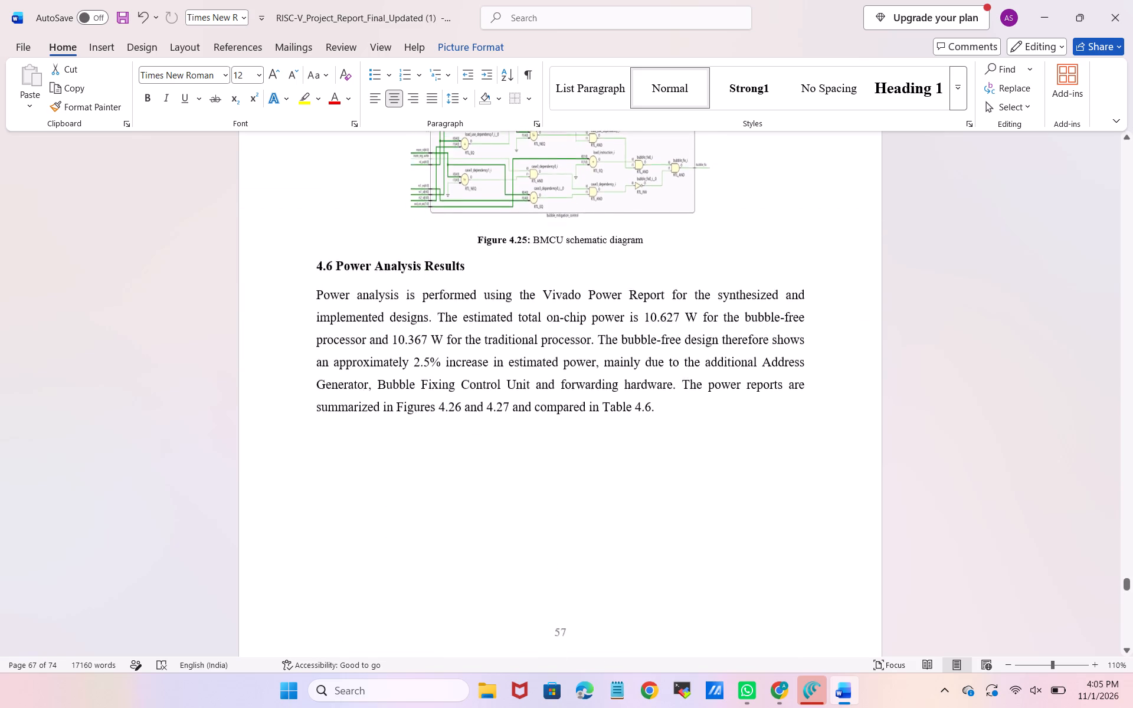
{"action": "scroll", "coordinate": [677, 535], "scroll_direction": "up", "scroll_amount": 1}
{"action": "scroll", "coordinate": [553, 347], "scroll_direction": "up", "scroll_amount": 1}
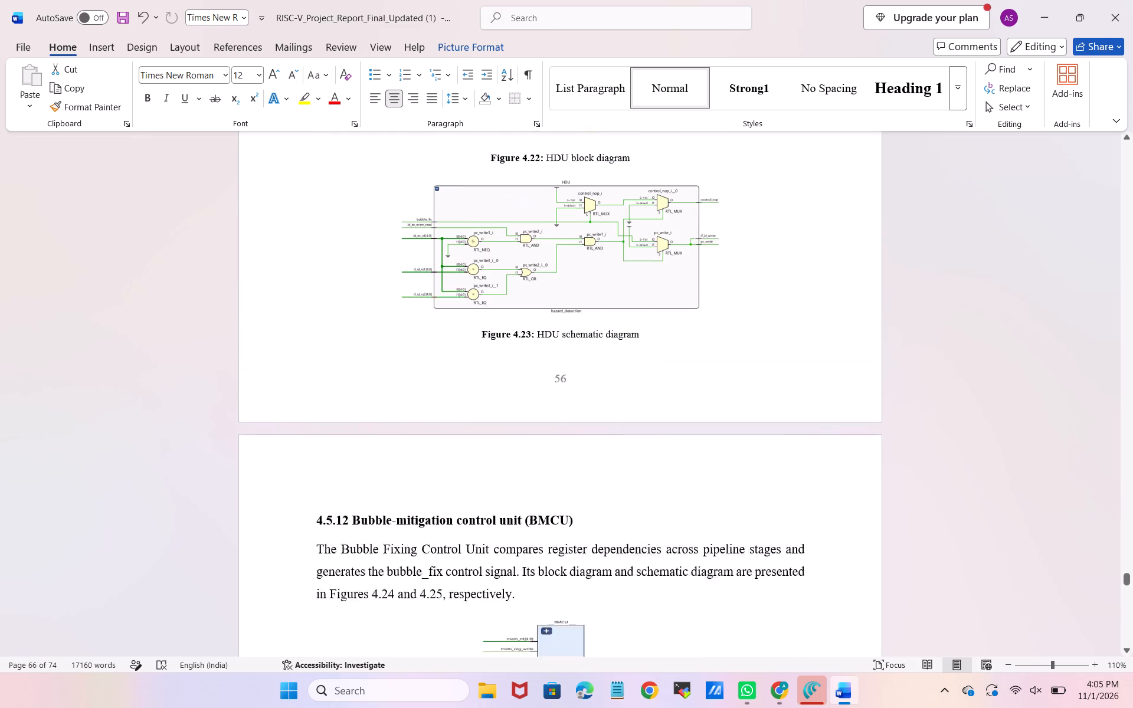
{"action": "right_click", "coordinate": [553, 347]}
{"action": "left_click", "coordinate": [532, 336]}
{"action": "scroll", "coordinate": [532, 336], "scroll_direction": "up", "scroll_amount": 3}
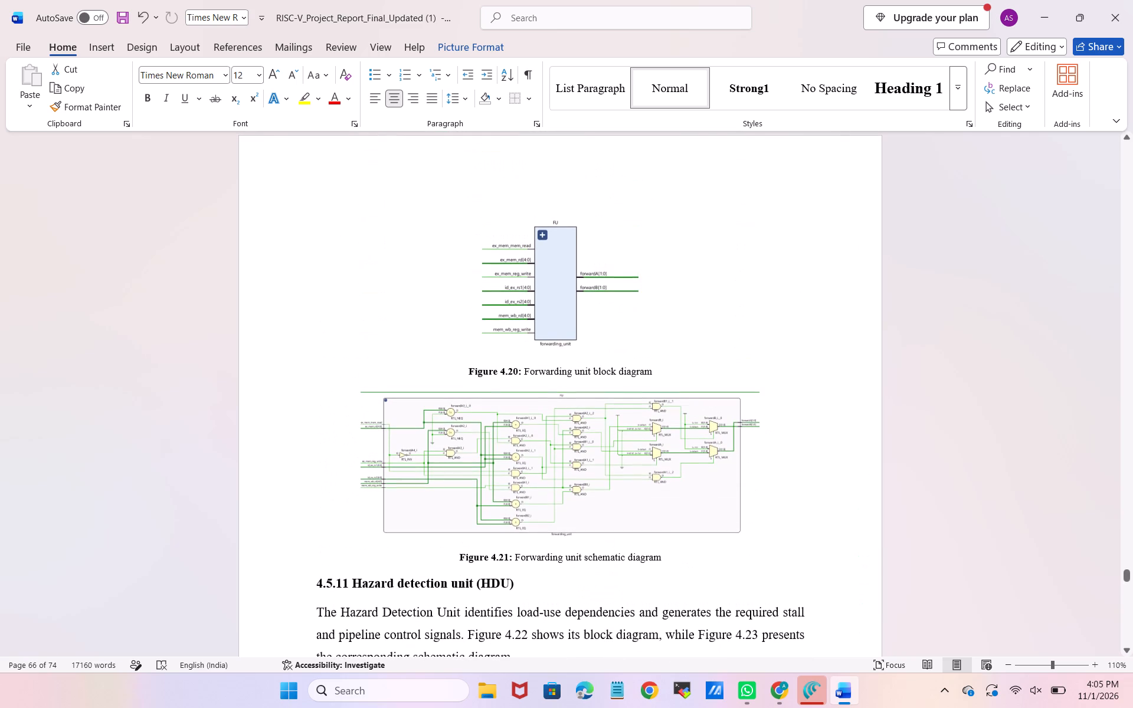
{"action": "left_click", "coordinate": [551, 317]}
{"action": "left_click_drag", "start_coordinate": [641, 350], "coordinate": [610, 320]}
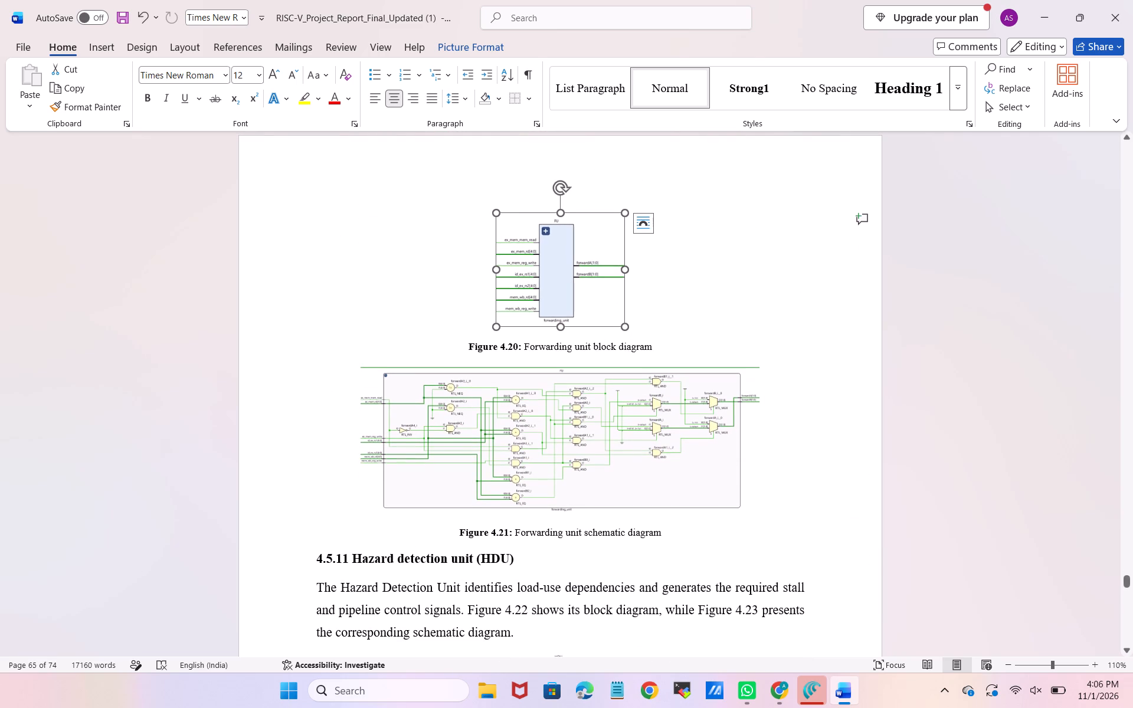
{"action": "left_click", "coordinate": [627, 392]}
{"action": "left_click_drag", "start_coordinate": [761, 510], "coordinate": [708, 470]}
Proportionally shrink the HDU block diagram (Figure 4.22) slightly and reduce the HDU schematic diagram (Figure 4.23) in two passes.
{"action": "scroll", "coordinate": [708, 470], "scroll_direction": "down", "scroll_amount": 2}
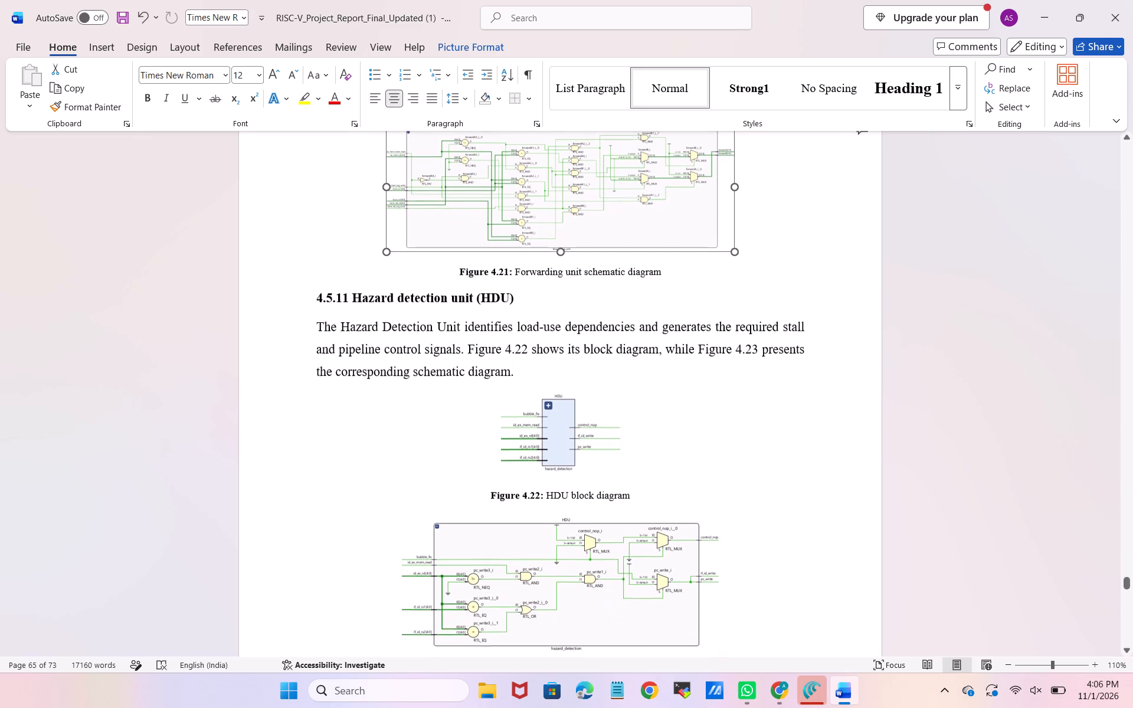
{"action": "left_click", "coordinate": [567, 411]}
{"action": "left_click_drag", "start_coordinate": [619, 474], "coordinate": [610, 467]}
{"action": "left_click", "coordinate": [656, 571]}
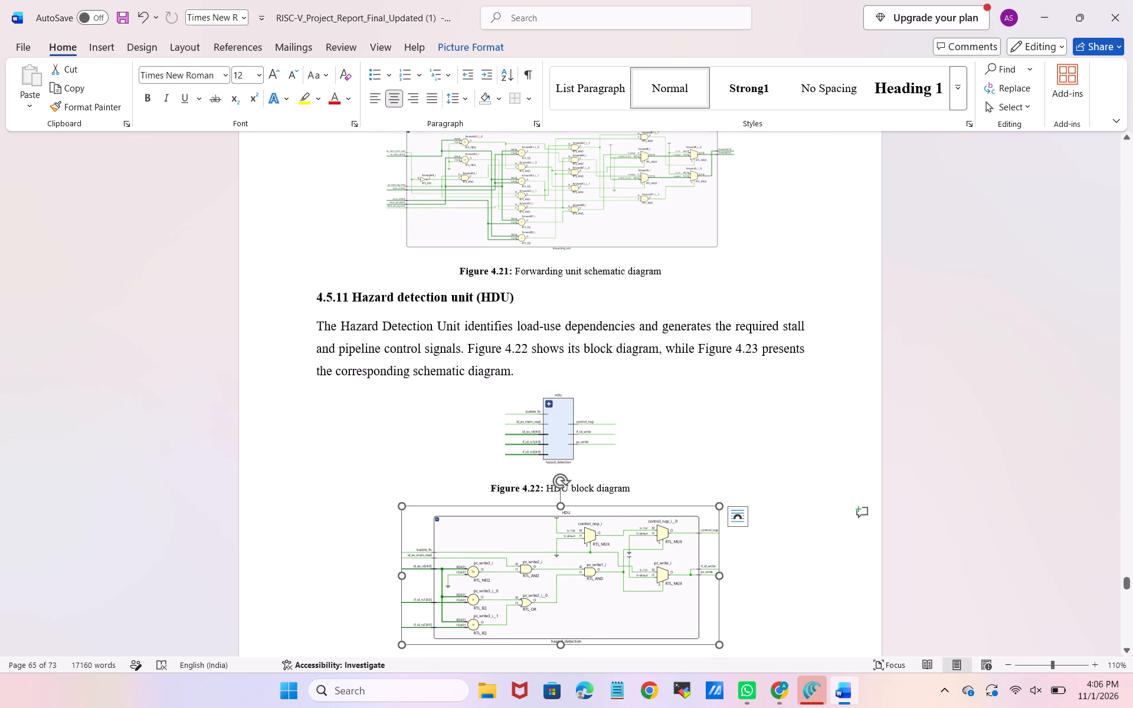
{"action": "left_click_drag", "start_coordinate": [719, 644], "coordinate": [692, 621]}
{"action": "scroll", "coordinate": [692, 621], "scroll_direction": "down", "scroll_amount": 1}
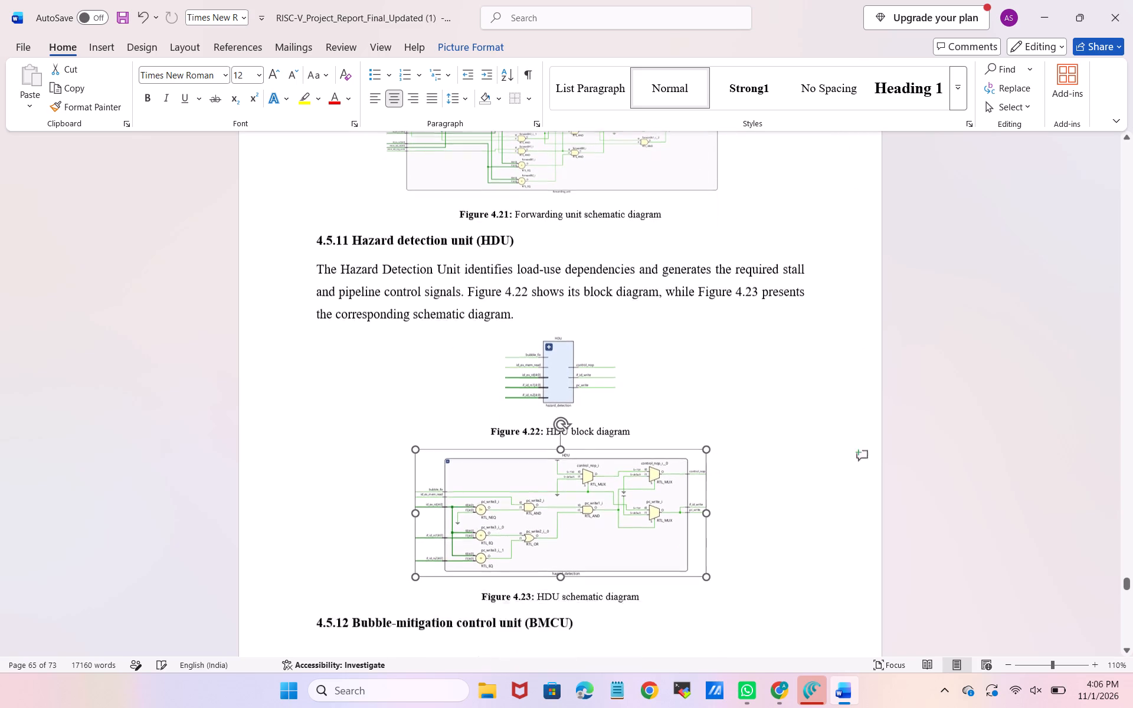
{"action": "scroll", "coordinate": [692, 621], "scroll_direction": "down", "scroll_amount": 1}
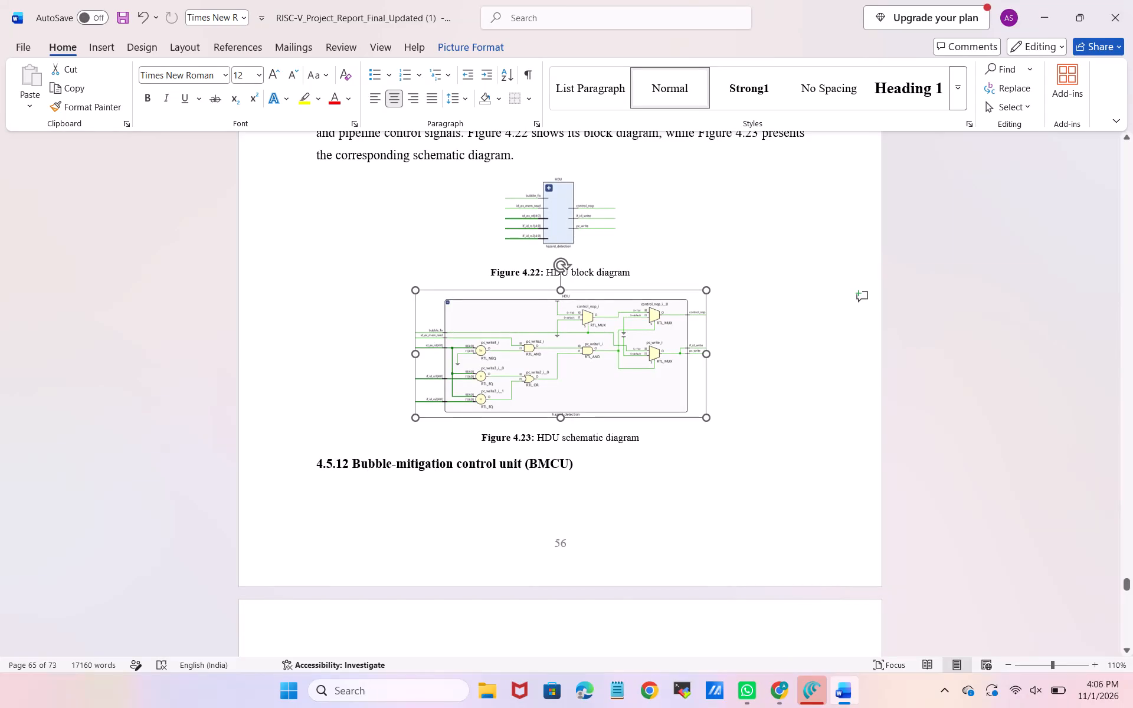
{"action": "left_click_drag", "start_coordinate": [709, 417], "coordinate": [683, 390]}
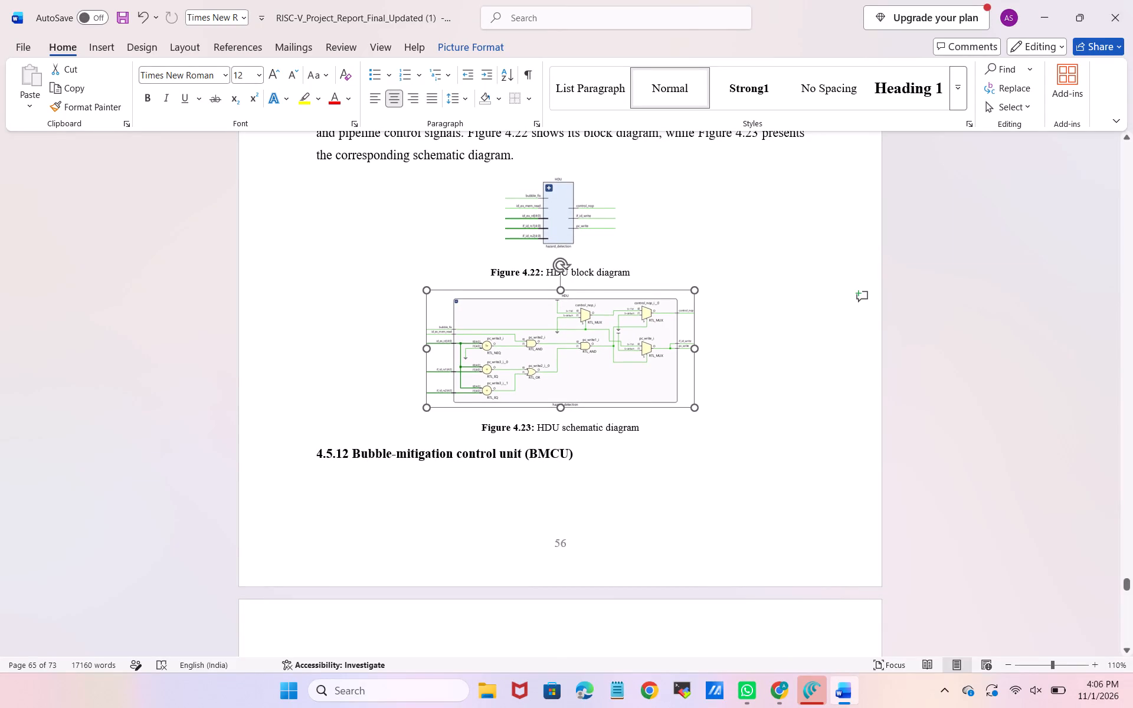
Reduce the forwarding unit schematic (Figure 4.21) and block diagram (Figure 4.20) further to free more space on the page.
{"action": "scroll", "coordinate": [683, 390], "scroll_direction": "up", "scroll_amount": 1}
{"action": "left_click", "coordinate": [681, 382]}
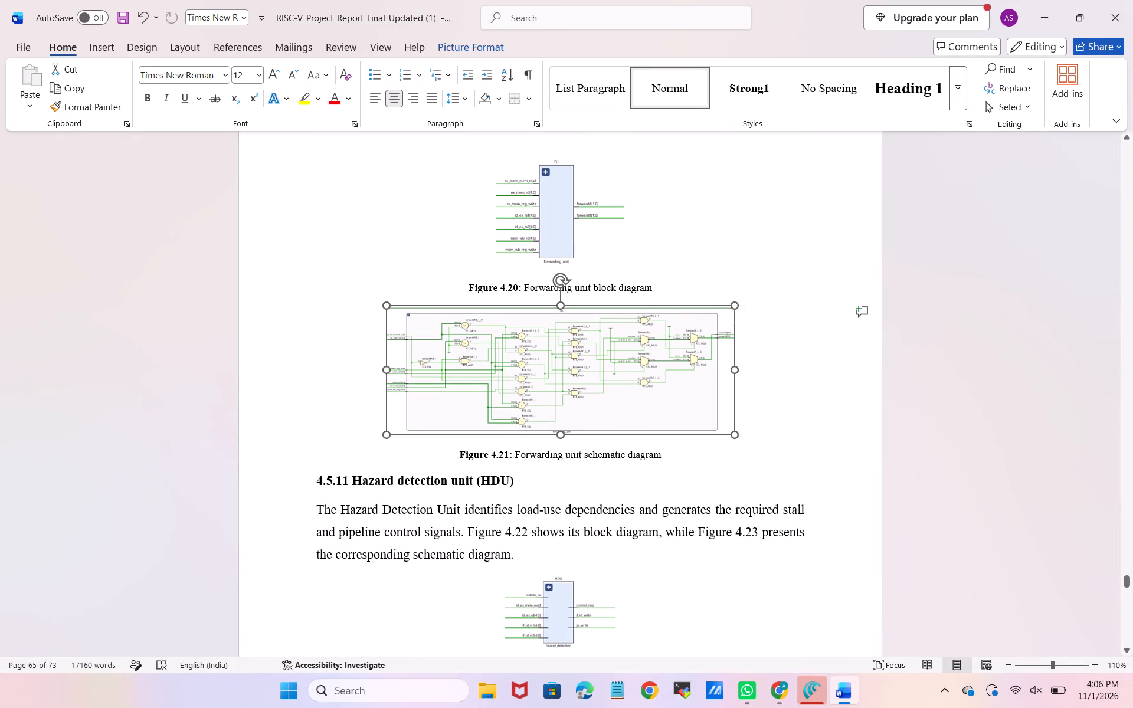
{"action": "left_click_drag", "start_coordinate": [735, 433], "coordinate": [706, 405]}
{"action": "scroll", "coordinate": [706, 405], "scroll_direction": "down", "scroll_amount": 2}
{"action": "scroll", "coordinate": [669, 265], "scroll_direction": "up", "scroll_amount": 1}
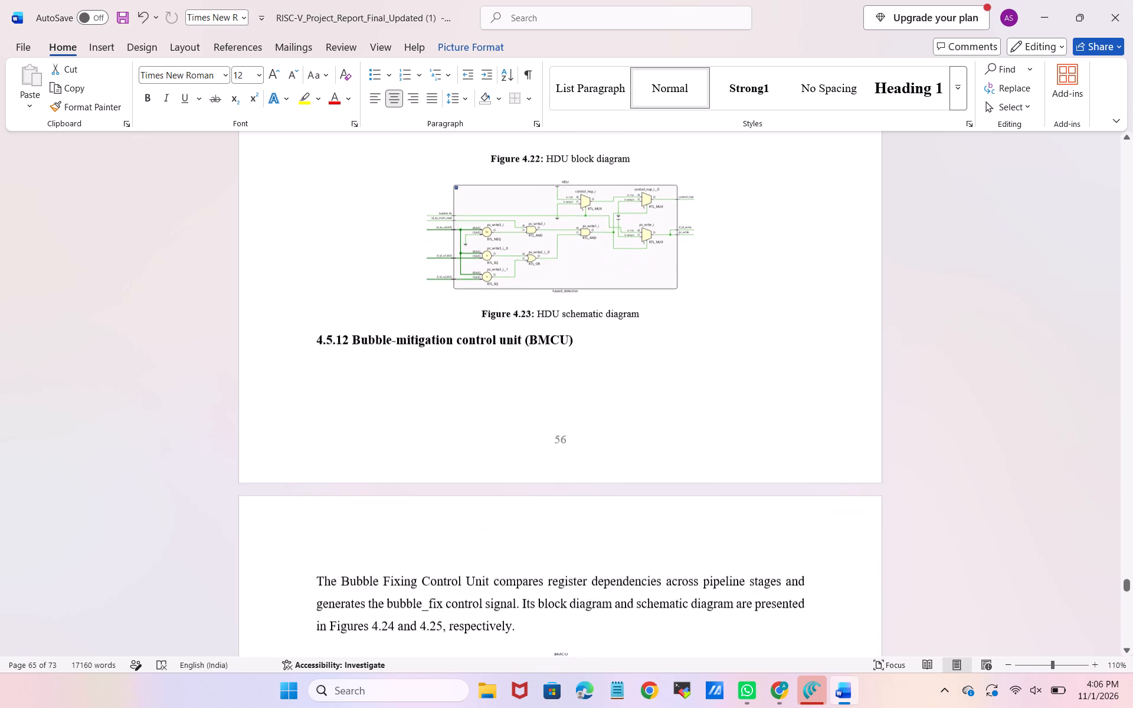
{"action": "scroll", "coordinate": [669, 265], "scroll_direction": "up", "scroll_amount": 2}
{"action": "left_click", "coordinate": [579, 491]}
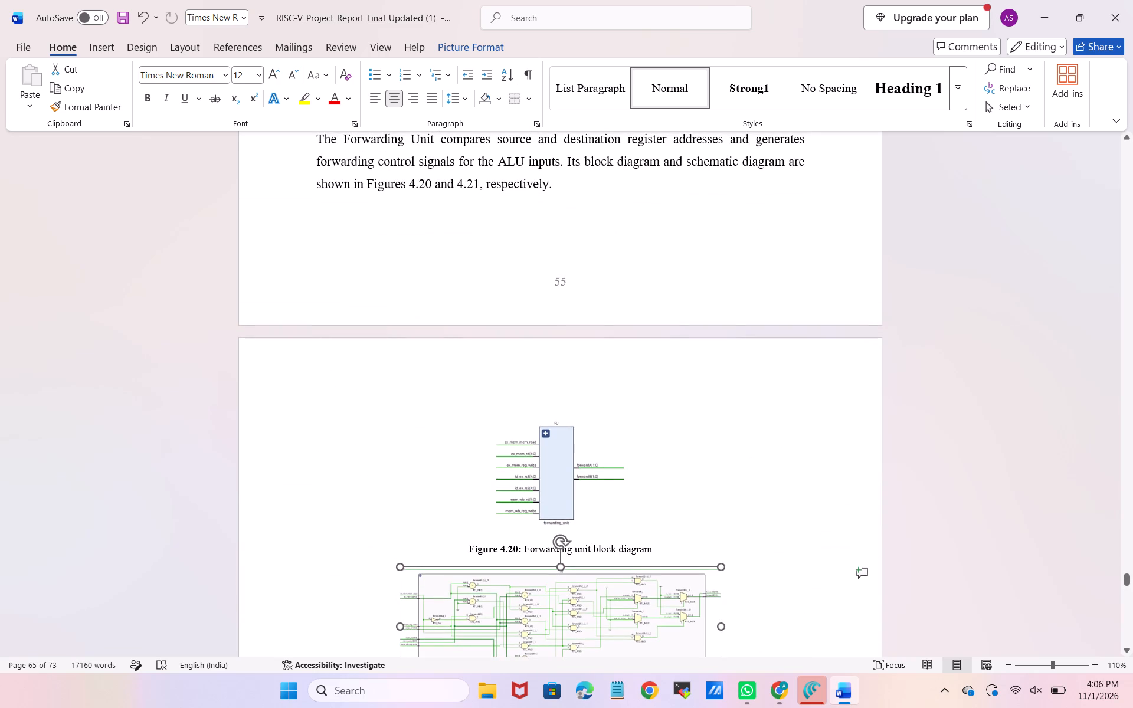
{"action": "left_click_drag", "start_coordinate": [627, 529], "coordinate": [615, 519]}
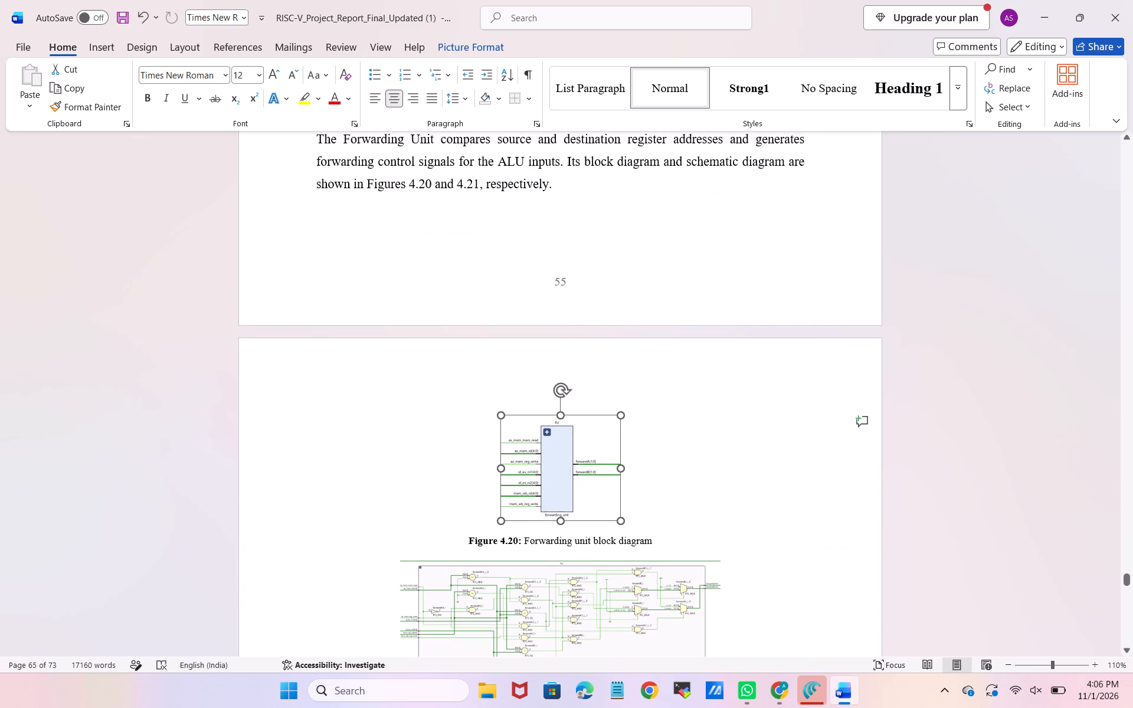
{"action": "scroll", "coordinate": [615, 519], "scroll_direction": "down", "scroll_amount": 1}
{"action": "left_click", "coordinate": [615, 519]}
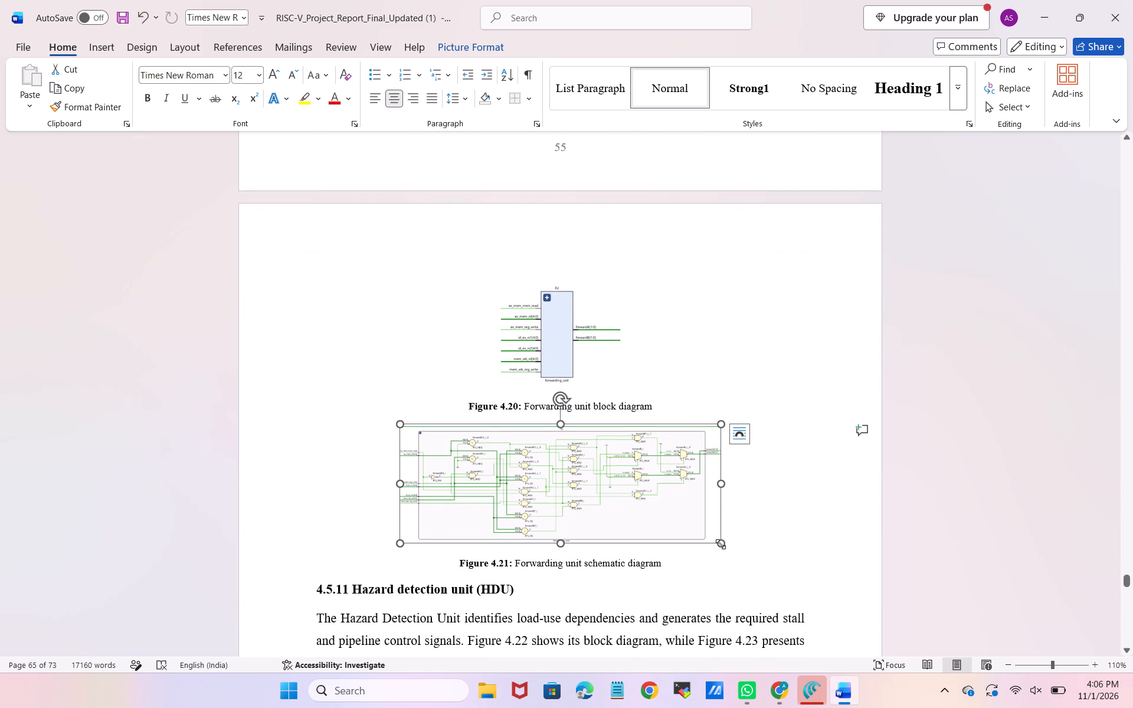
{"action": "left_click_drag", "start_coordinate": [721, 544], "coordinate": [684, 519]}
Reduce the HDU schematic diagram above the Figure 4.23 caption slightly further.
{"action": "scroll", "coordinate": [684, 519], "scroll_direction": "down", "scroll_amount": 1}
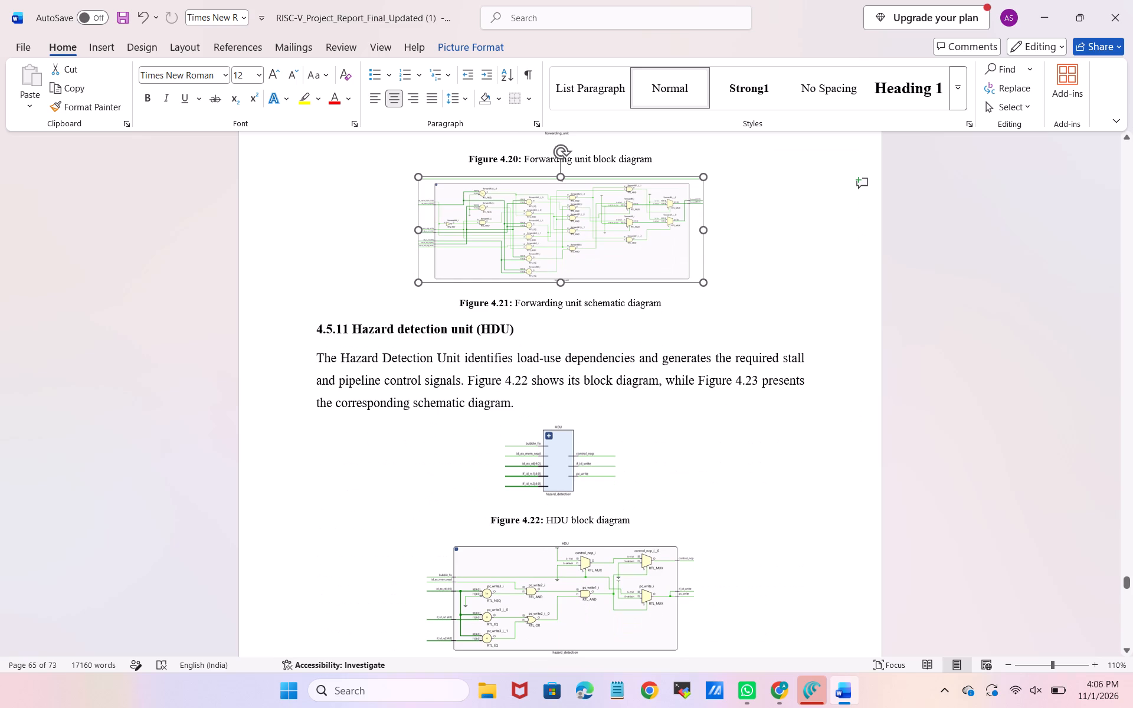
{"action": "left_click", "coordinate": [597, 541]}
{"action": "scroll", "coordinate": [597, 541], "scroll_direction": "down", "scroll_amount": 1}
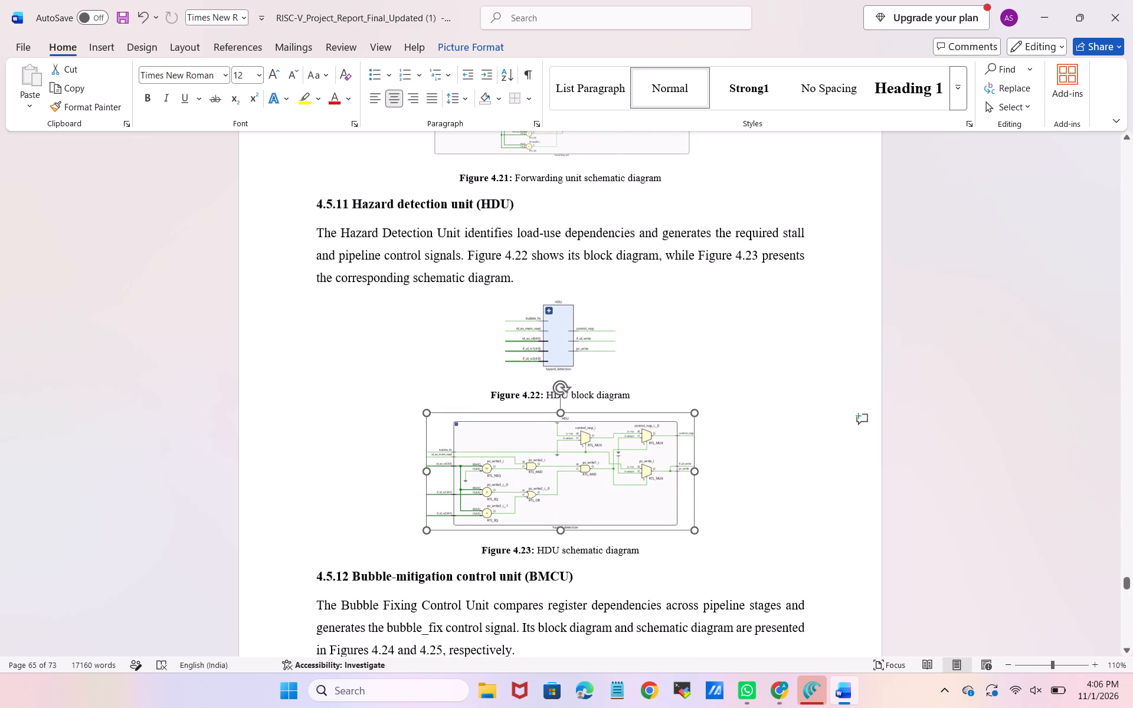
{"action": "left_click_drag", "start_coordinate": [697, 533], "coordinate": [680, 520]}
Proportionally shrink the BMCU block diagram above the Figure 4.24 caption.
{"action": "scroll", "coordinate": [680, 520], "scroll_direction": "down", "scroll_amount": 2}
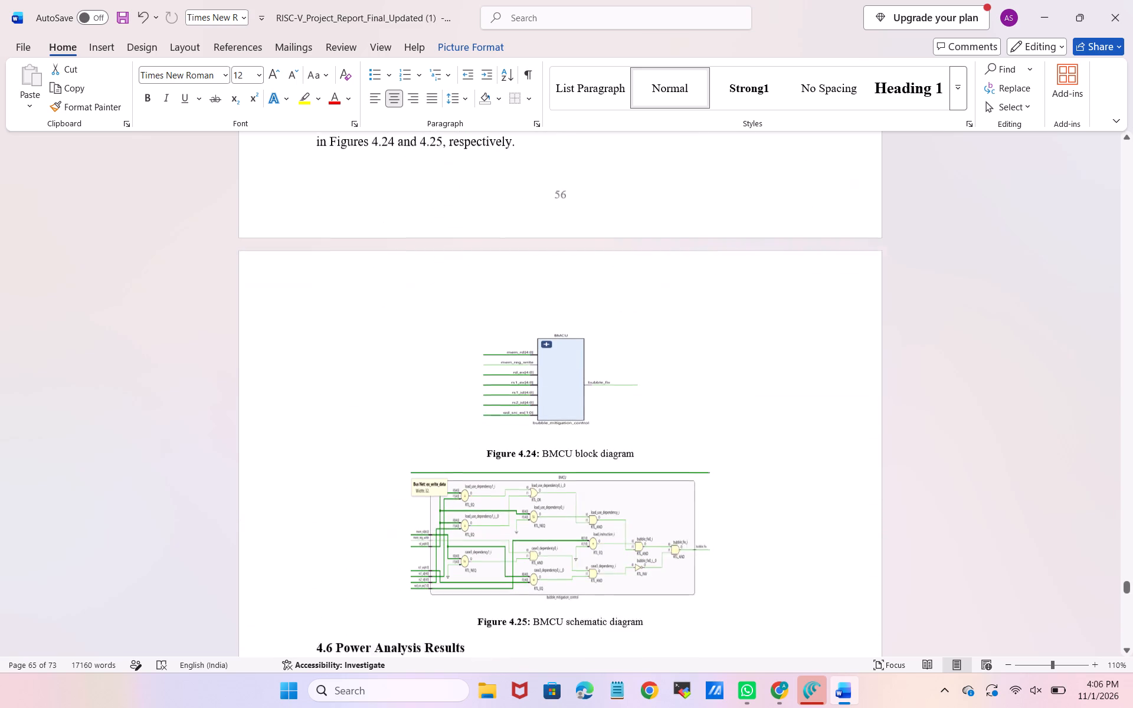
{"action": "left_click", "coordinate": [566, 375]}
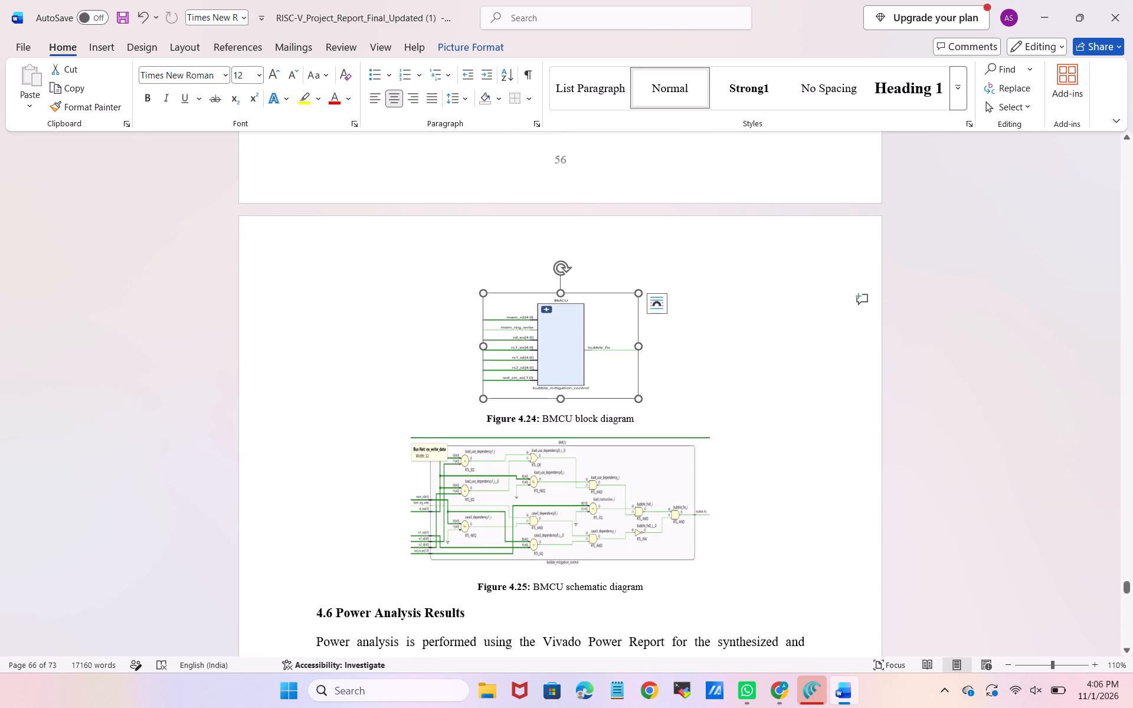
{"action": "left_click_drag", "start_coordinate": [634, 398], "coordinate": [604, 373]}
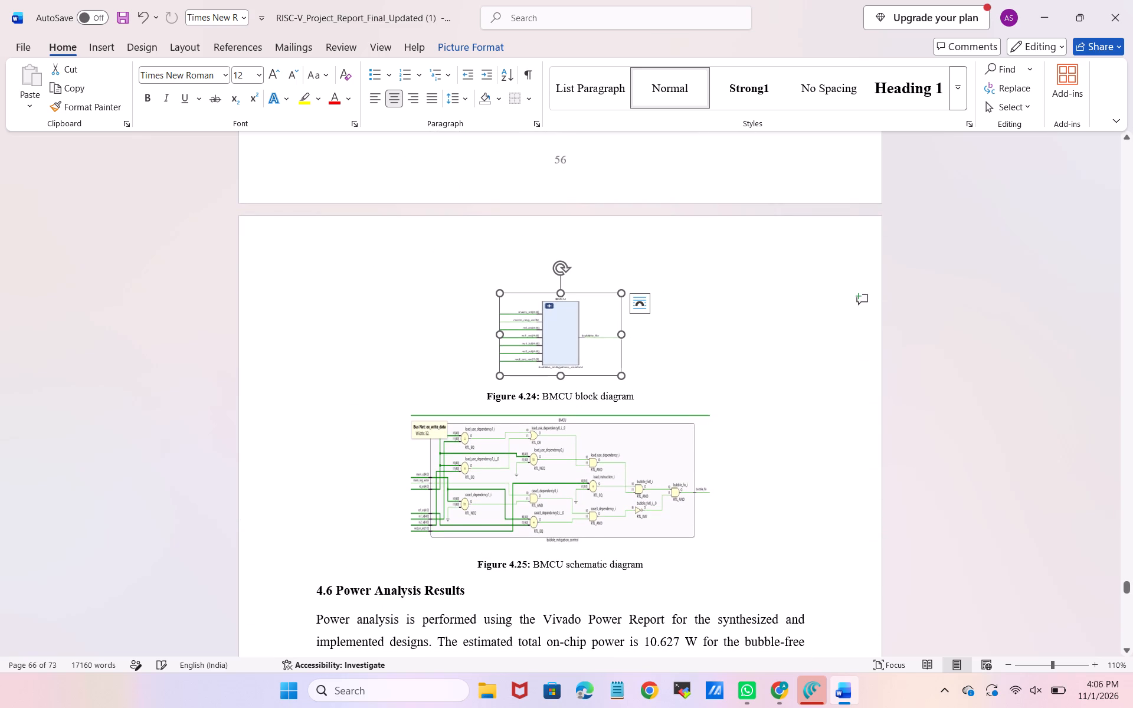
{"action": "left_click", "coordinate": [647, 485]}
Delete the empty line below the Figure 4.26 caption and the caption's trailing full stop.
{"action": "scroll", "coordinate": [647, 485], "scroll_direction": "down", "scroll_amount": 2}
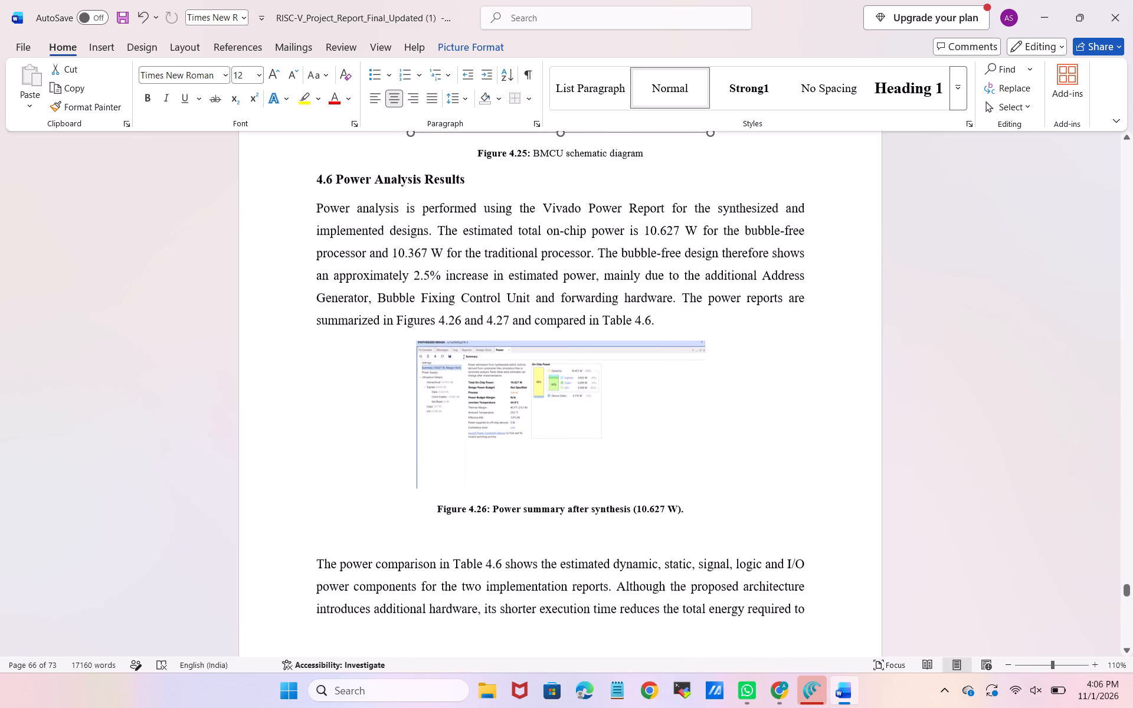
{"action": "left_click", "coordinate": [635, 452]}
{"action": "left_click", "coordinate": [654, 543]}
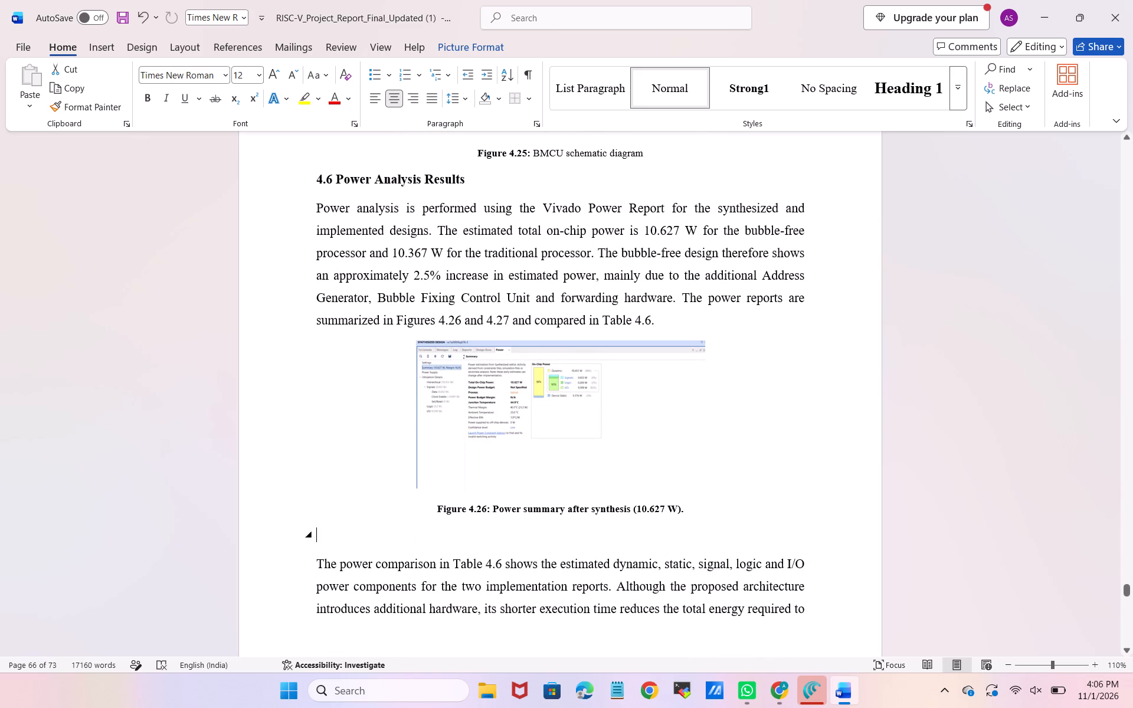
{"action": "key", "text": "BackSpace"}
{"action": "key", "text": "BackSpace"}
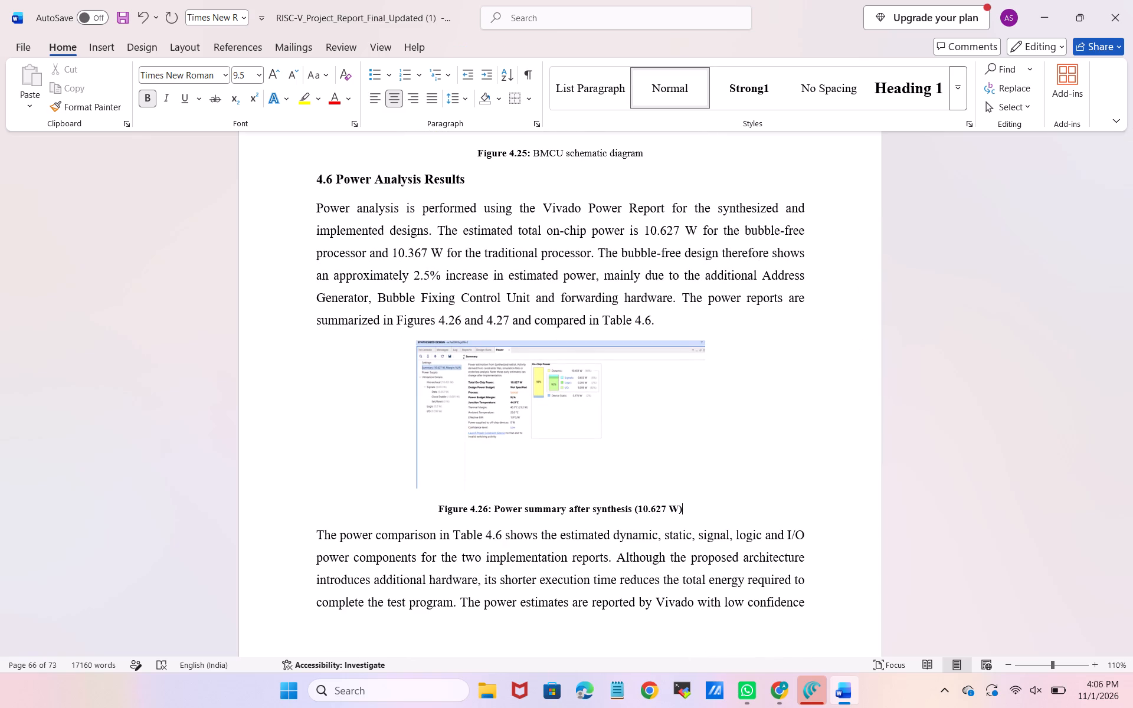
Remove bold from the description "Power summary after synthesis (10.627 W)" in the Figure 4.26 caption, keeping the figure number bold.
{"action": "key", "text": "shift+Left"}
{"action": "key", "text": "shift+Left"}
{"action": "key", "text": "shift+Left"}
{"action": "key", "text": "shift+Left"}
{"action": "key", "text": "shift+Left"}
{"action": "key", "text": "shift+Left"}
{"action": "key", "text": "shift+Left"}
{"action": "key", "text": "shift+Left"}
{"action": "key", "text": "shift+Left"}
{"action": "key", "text": "shift+Left"}
{"action": "key", "text": "shift+Left"}
{"action": "key", "text": "shift+Left"}
{"action": "key", "text": "shift+Left"}
{"action": "key", "text": "shift+Left"}
{"action": "key", "text": "shift+Left"}
{"action": "key", "text": "shift+Left"}
{"action": "key", "text": "shift+Left"}
{"action": "key", "text": "shift+Left"}
{"action": "key", "text": "shift+Left"}
{"action": "key", "text": "shift+Left"}
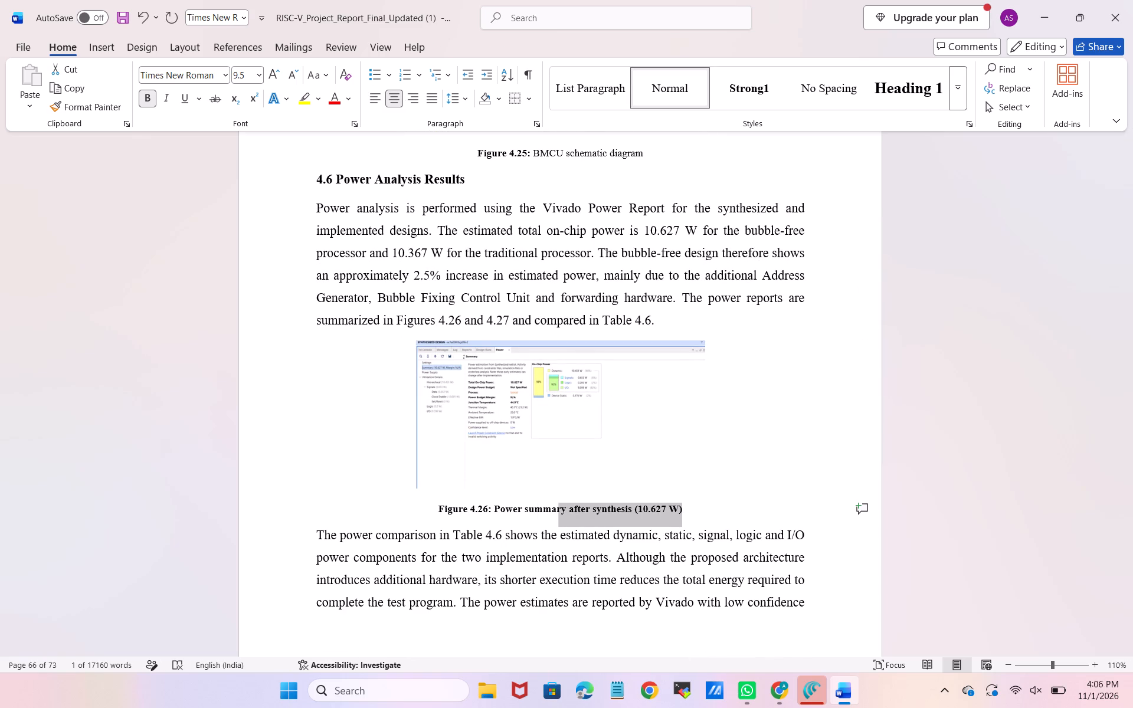
{"action": "key", "text": "ctrl+b"}
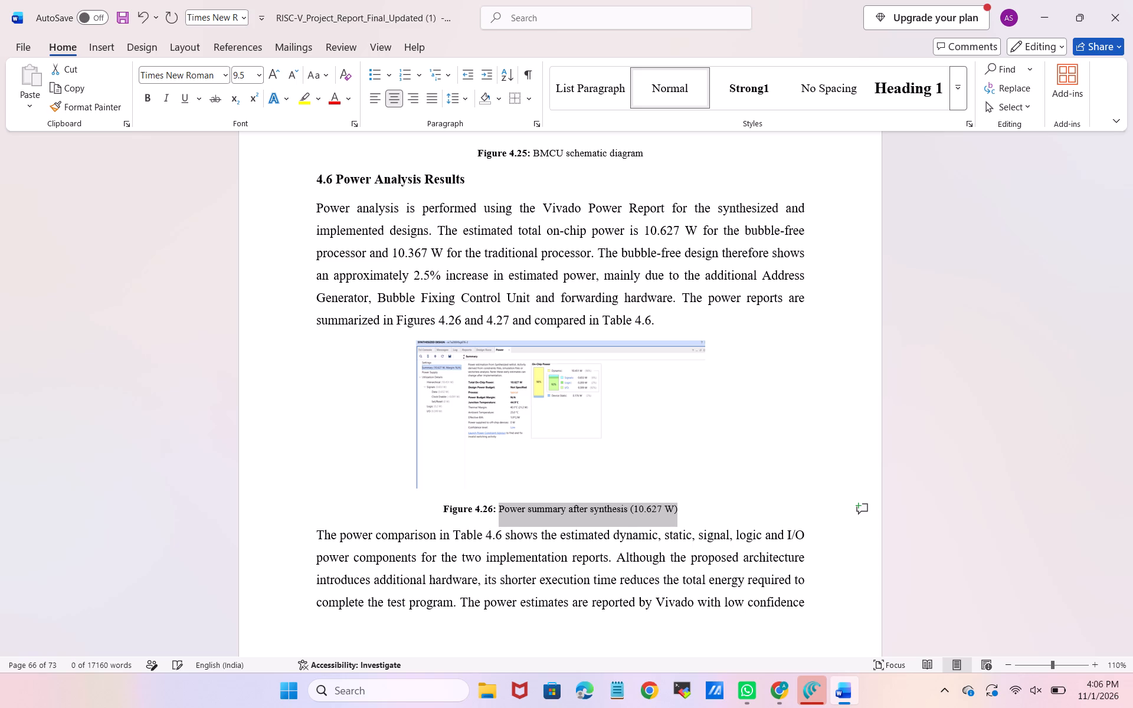
Proportionally shrink the power summary screenshot above the Figure 4.27 caption slightly.
{"action": "scroll", "coordinate": [654, 543], "scroll_direction": "down", "scroll_amount": 2}
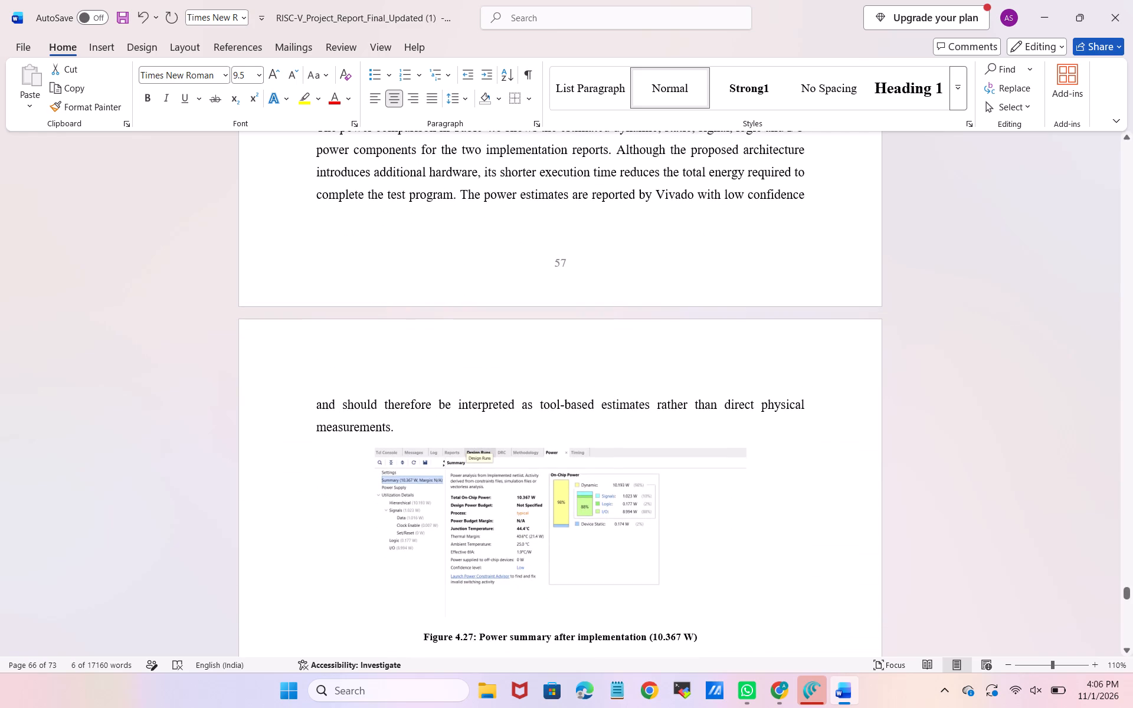
{"action": "left_click", "coordinate": [586, 450]}
{"action": "scroll", "coordinate": [586, 450], "scroll_direction": "down", "scroll_amount": 1}
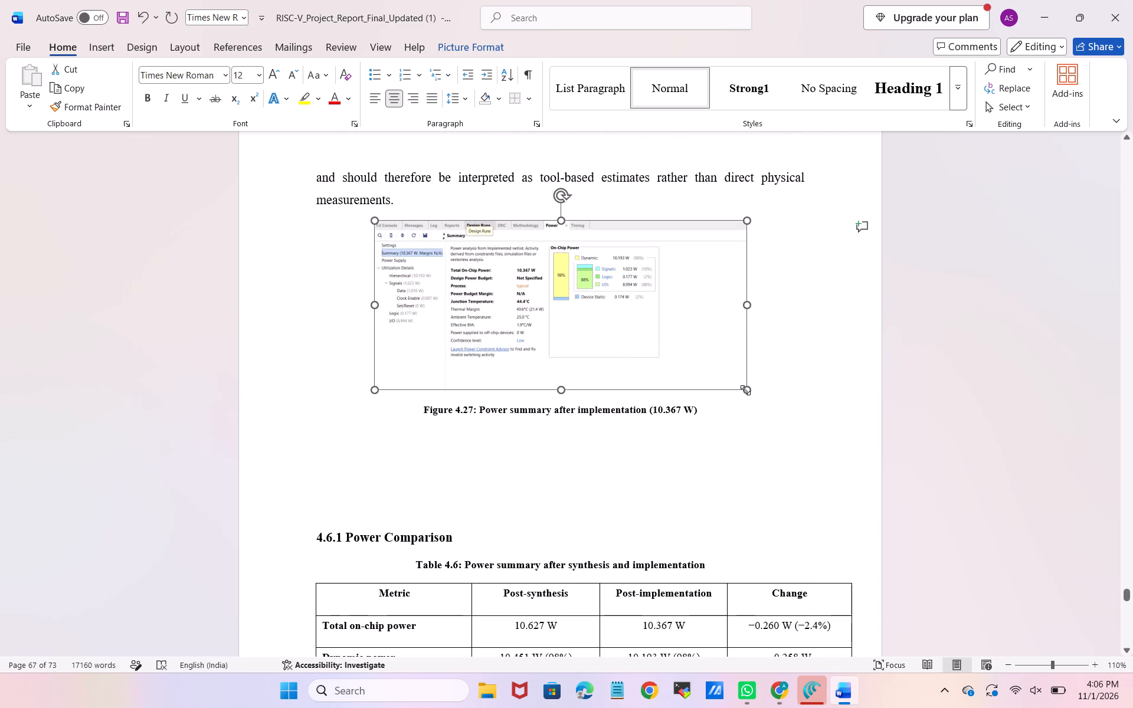
{"action": "left_click_drag", "start_coordinate": [745, 390], "coordinate": [713, 363]}
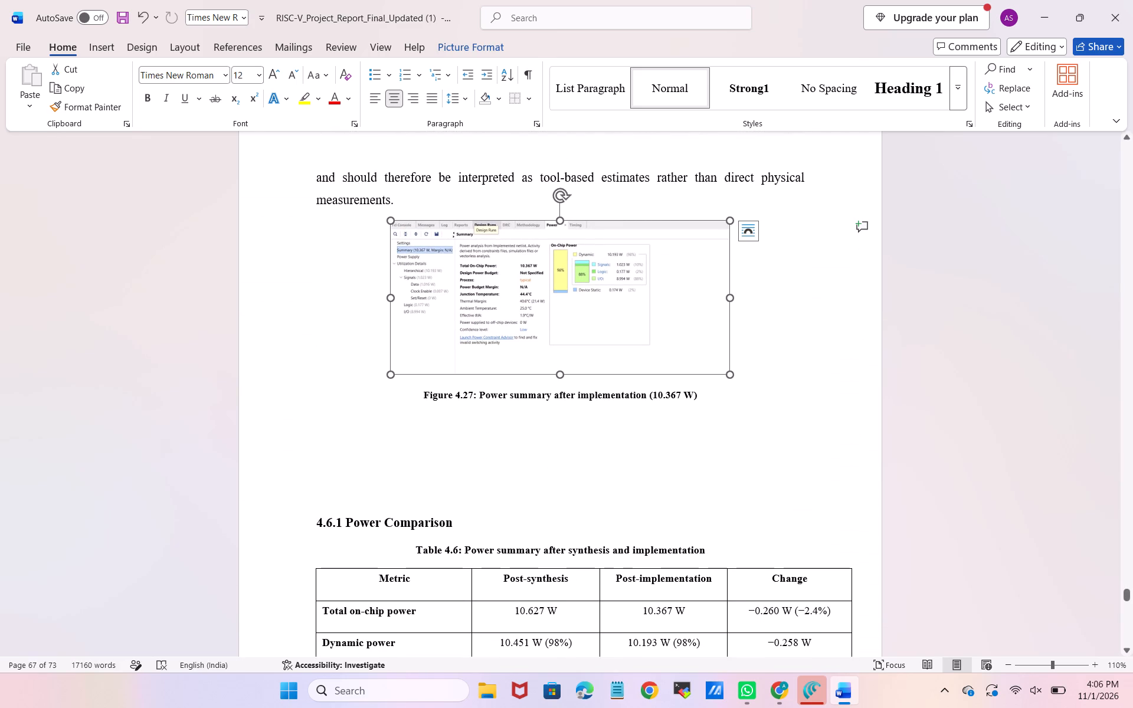
Remove bold from the description "Power summary after implementation (10.367 W)" in the Figure 4.27 caption, keeping the figure number bold.
{"action": "left_click_drag", "start_coordinate": [705, 392], "coordinate": [512, 390]}
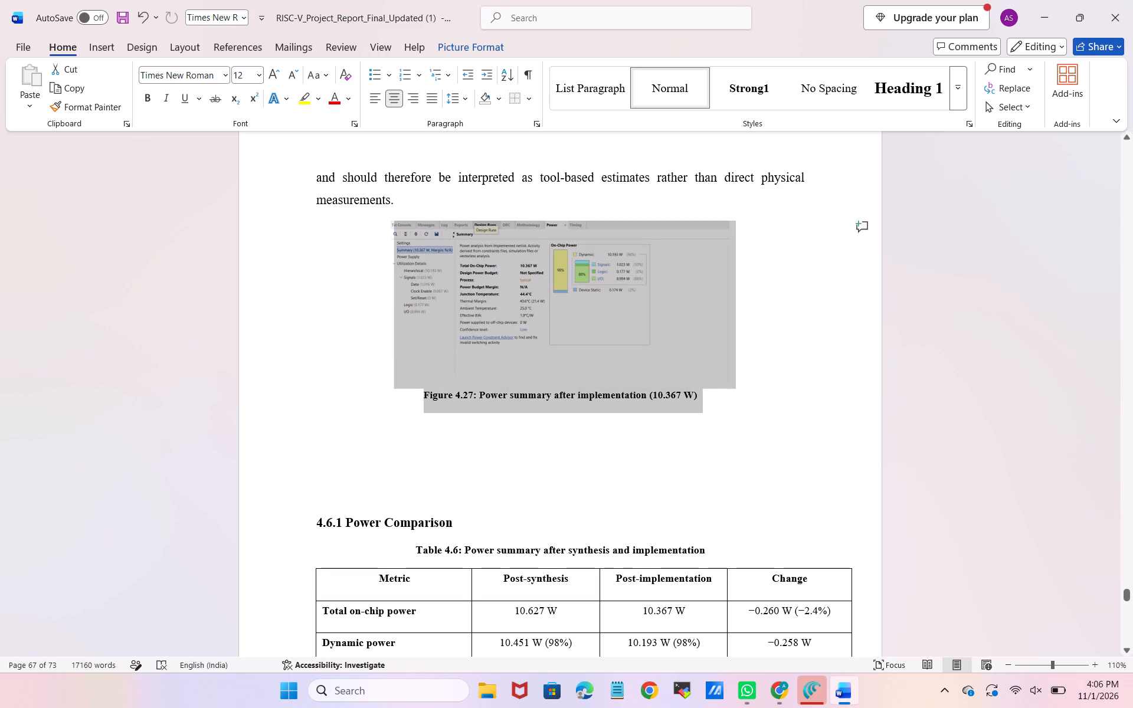
{"action": "left_click_drag", "start_coordinate": [512, 390], "coordinate": [483, 399]}
{"action": "key", "text": "ctrl+b"}
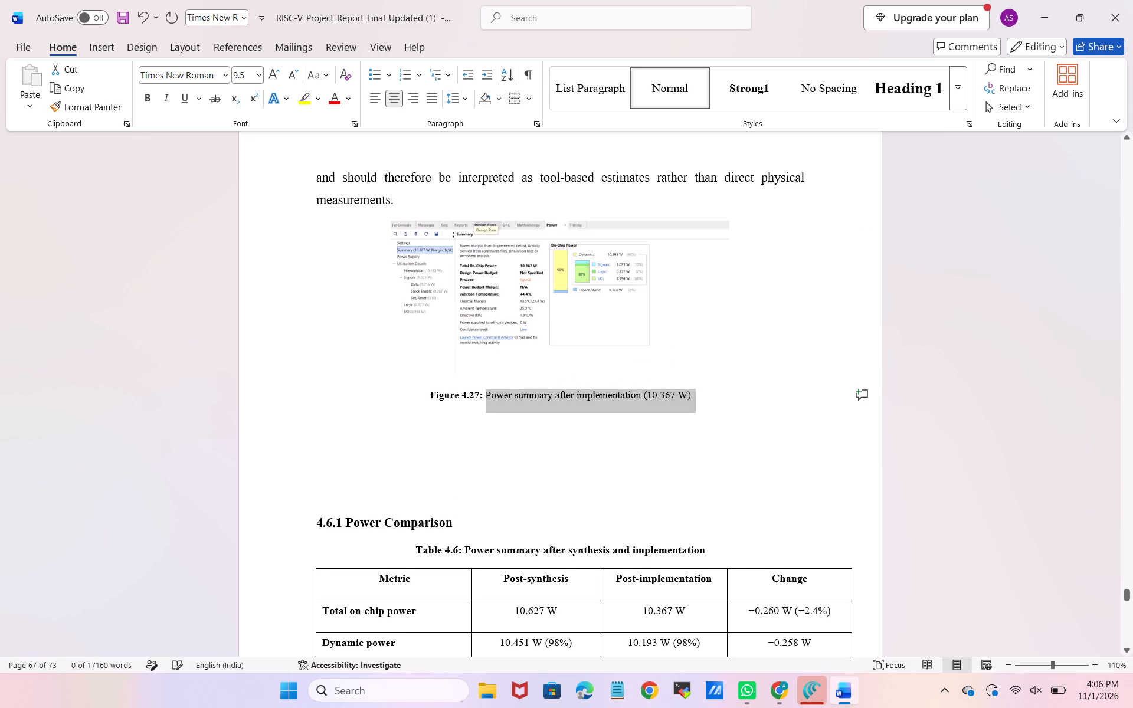
Delete the empty lines between the Figure 4.27 caption and the heading "4.6.1 Power Comparison".
{"action": "left_click", "coordinate": [477, 477]}
{"action": "left_click", "coordinate": [456, 501]}
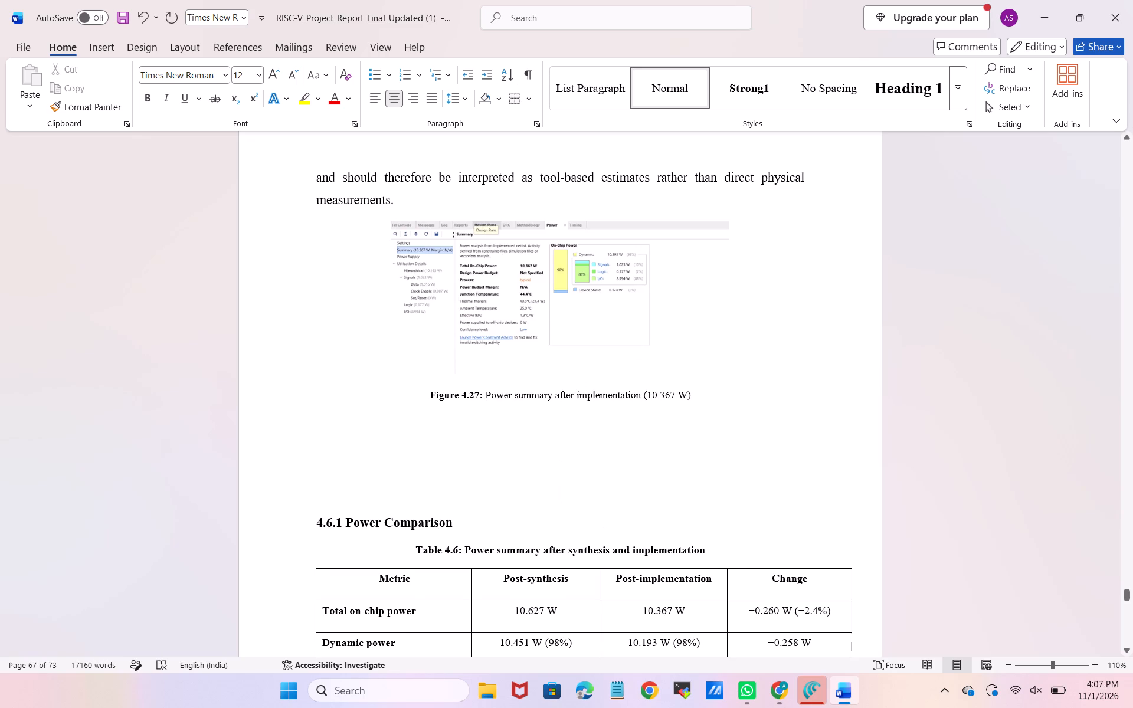
{"action": "key", "text": "BackSpace"}
{"action": "key", "text": "BackSpace"}
{"action": "key", "text": "BackSpace"}
{"action": "key", "text": "BackSpace"}
{"action": "key", "text": "BackSpace"}
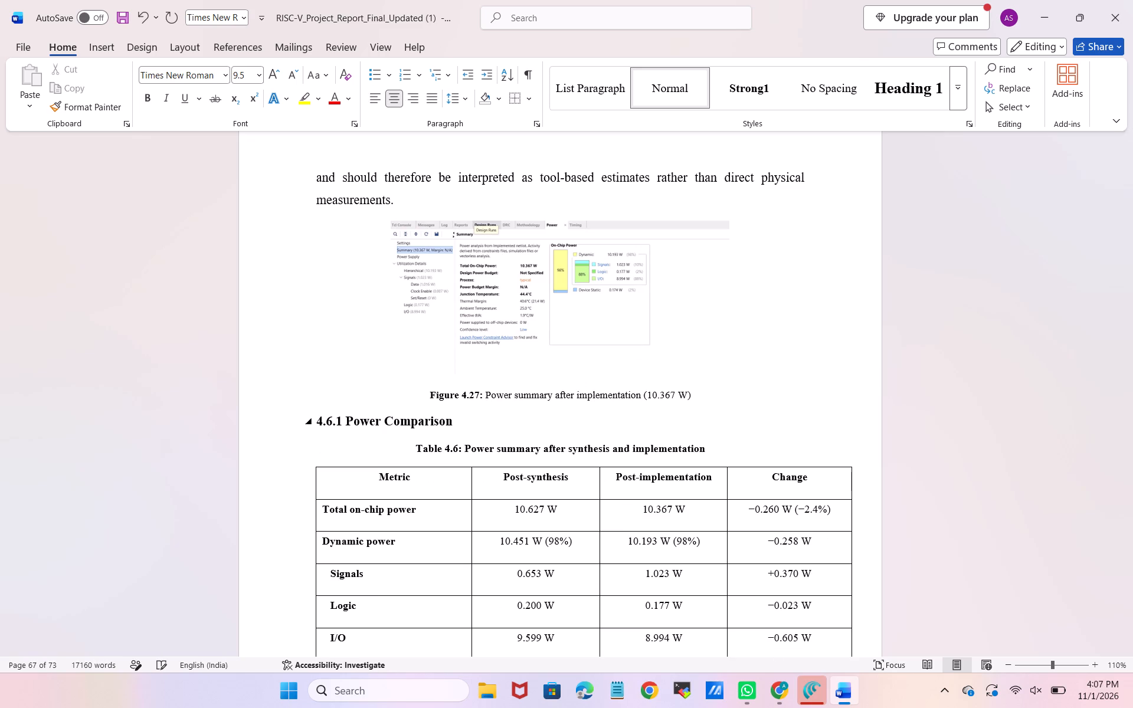
Review the layout and formatting of the pages from Table 4.6 through section 4.9, including Tables 4.7 and 4.8.
{"action": "scroll", "coordinate": [456, 501], "scroll_direction": "down", "scroll_amount": 2}
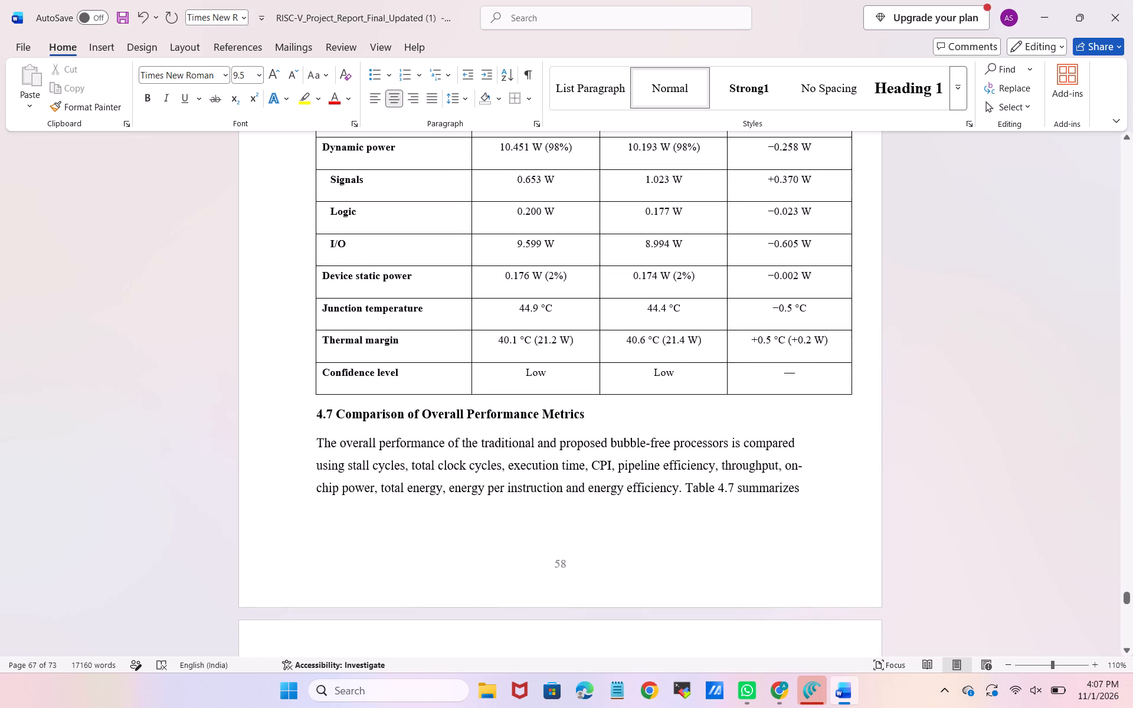
{"action": "scroll", "coordinate": [456, 501], "scroll_direction": "up", "scroll_amount": 1}
{"action": "scroll", "coordinate": [456, 501], "scroll_direction": "down", "scroll_amount": 2}
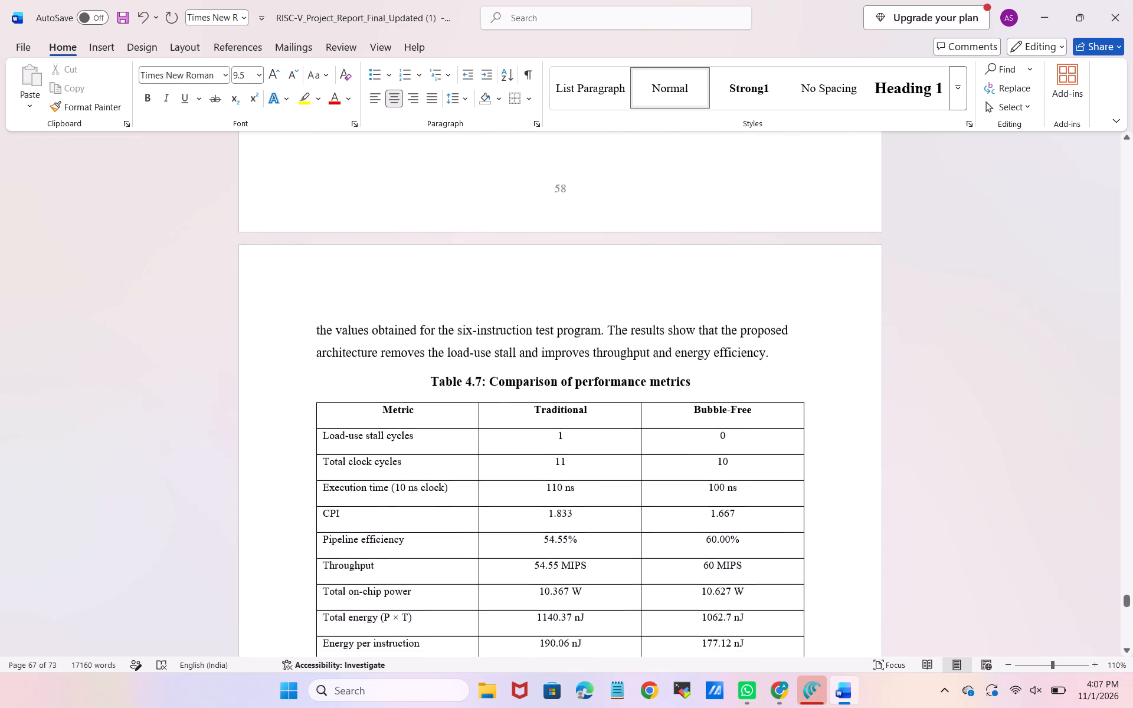
{"action": "scroll", "coordinate": [456, 501], "scroll_direction": "down", "scroll_amount": 5}
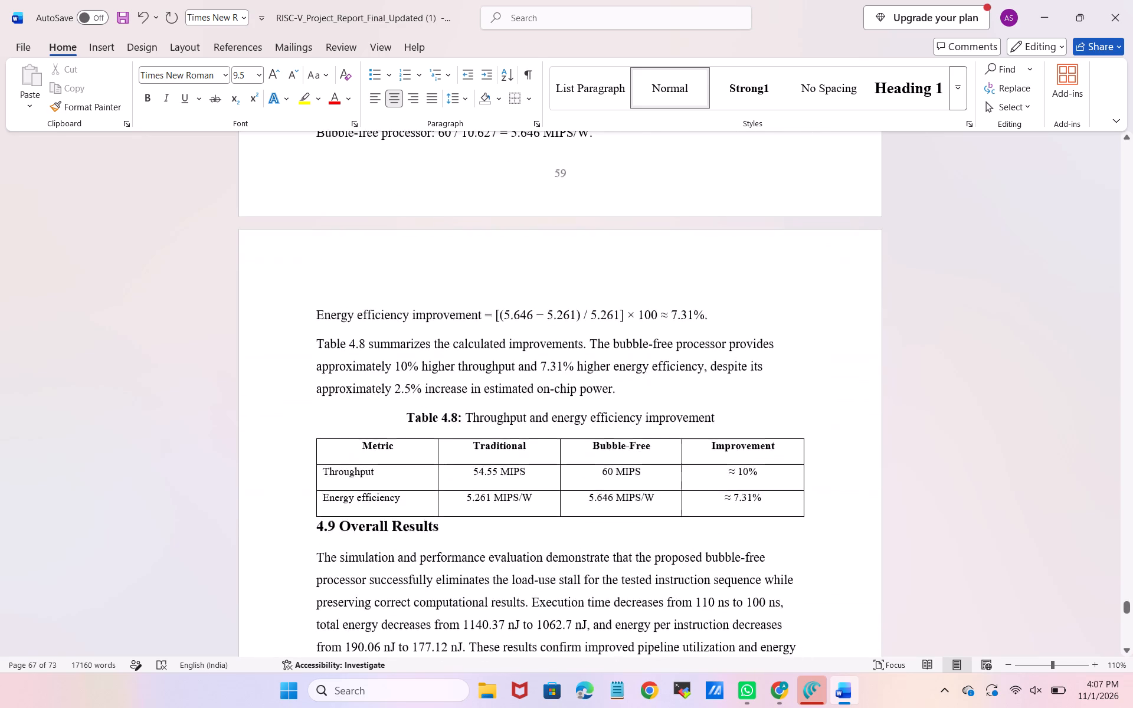
{"action": "scroll", "coordinate": [456, 501], "scroll_direction": "down", "scroll_amount": 2}
{"action": "scroll", "coordinate": [456, 501], "scroll_direction": "up", "scroll_amount": 2}
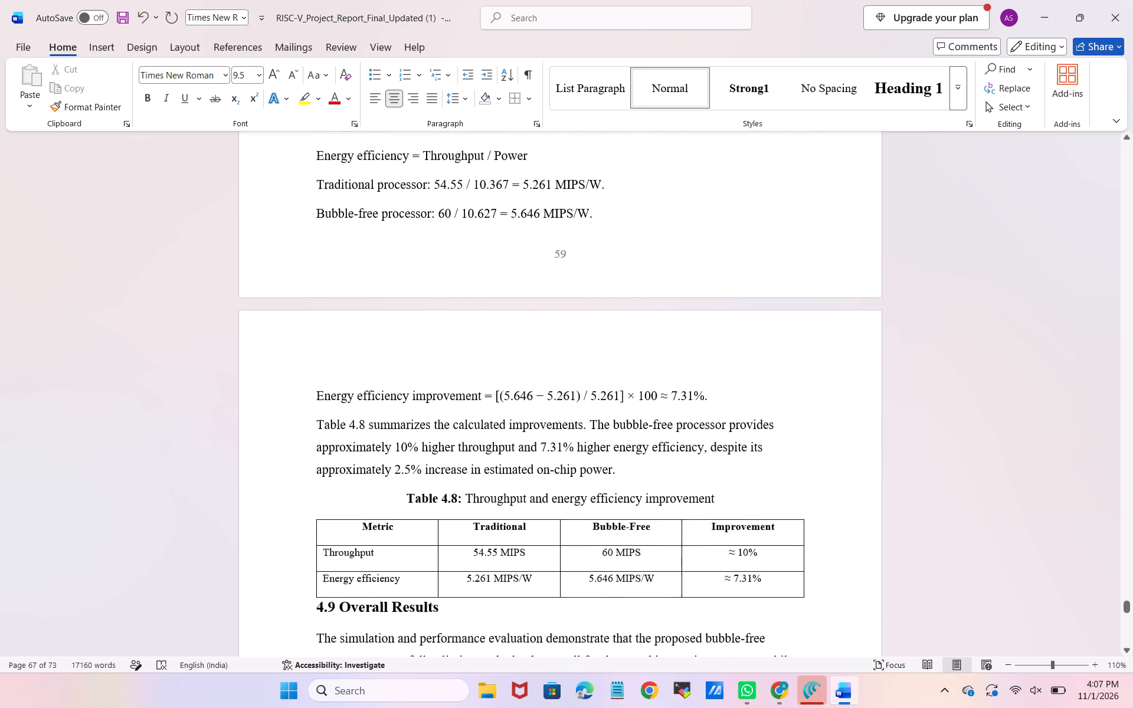
{"action": "scroll", "coordinate": [448, 439], "scroll_direction": "up", "scroll_amount": 2}
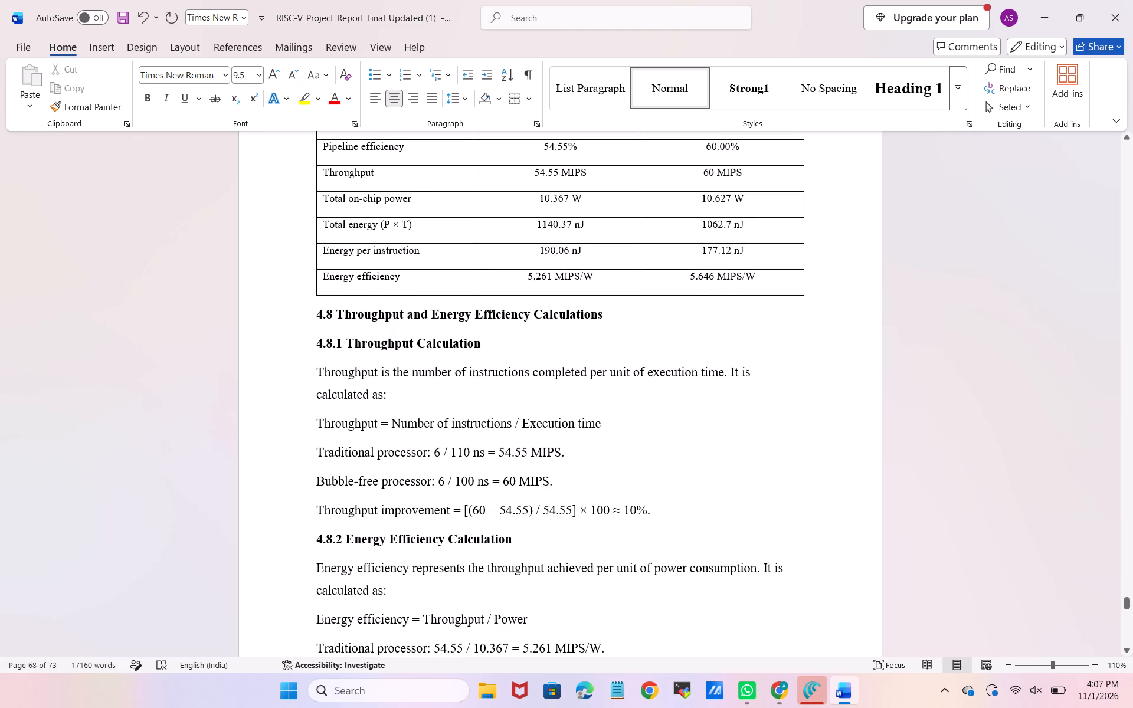
{"action": "scroll", "coordinate": [448, 439], "scroll_direction": "up", "scroll_amount": 3}
{"action": "scroll", "coordinate": [448, 439], "scroll_direction": "down", "scroll_amount": 2}
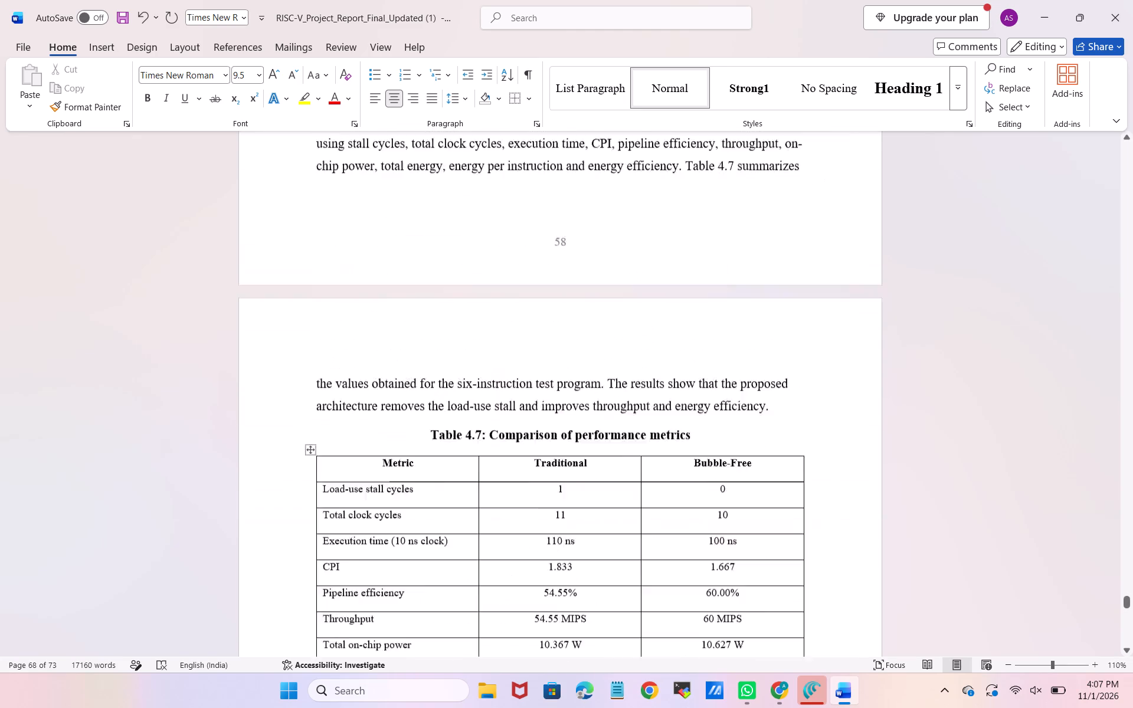
Reduce the heading "4.9 Overall Results" to 12 pt and add paragraph space before it, below Table 4.8.
{"action": "scroll", "coordinate": [448, 439], "scroll_direction": "down", "scroll_amount": 4}
{"action": "scroll", "coordinate": [454, 325], "scroll_direction": "up", "scroll_amount": 1}
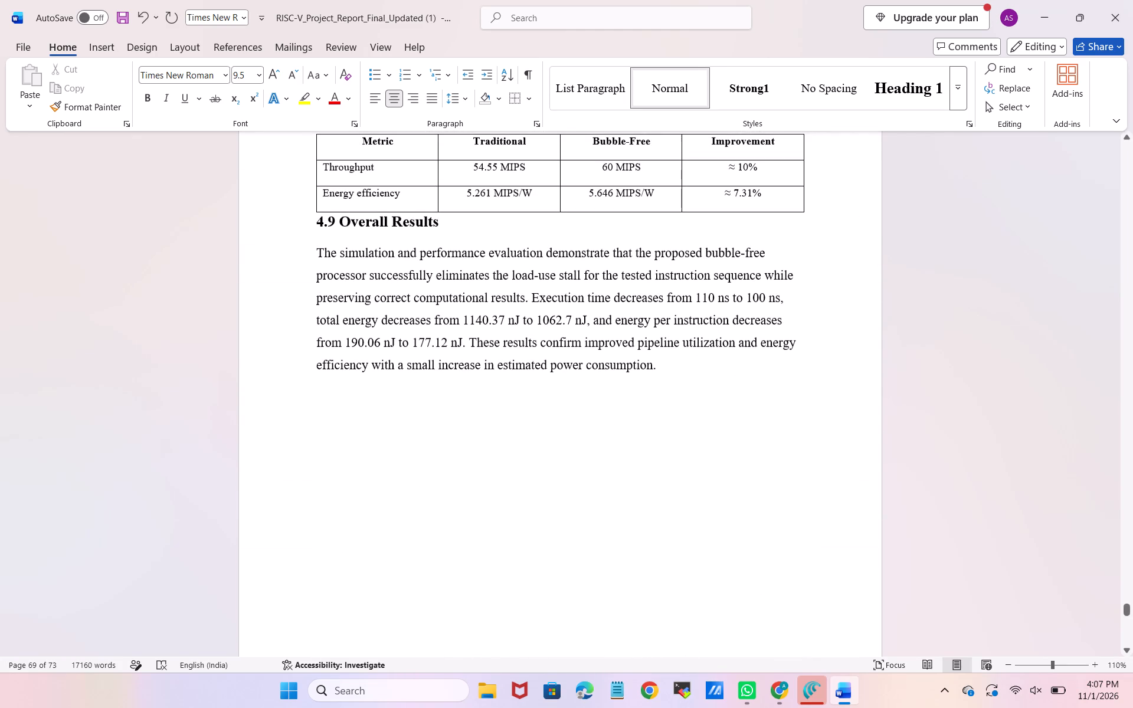
{"action": "left_click_drag", "start_coordinate": [457, 225], "coordinate": [312, 225]}
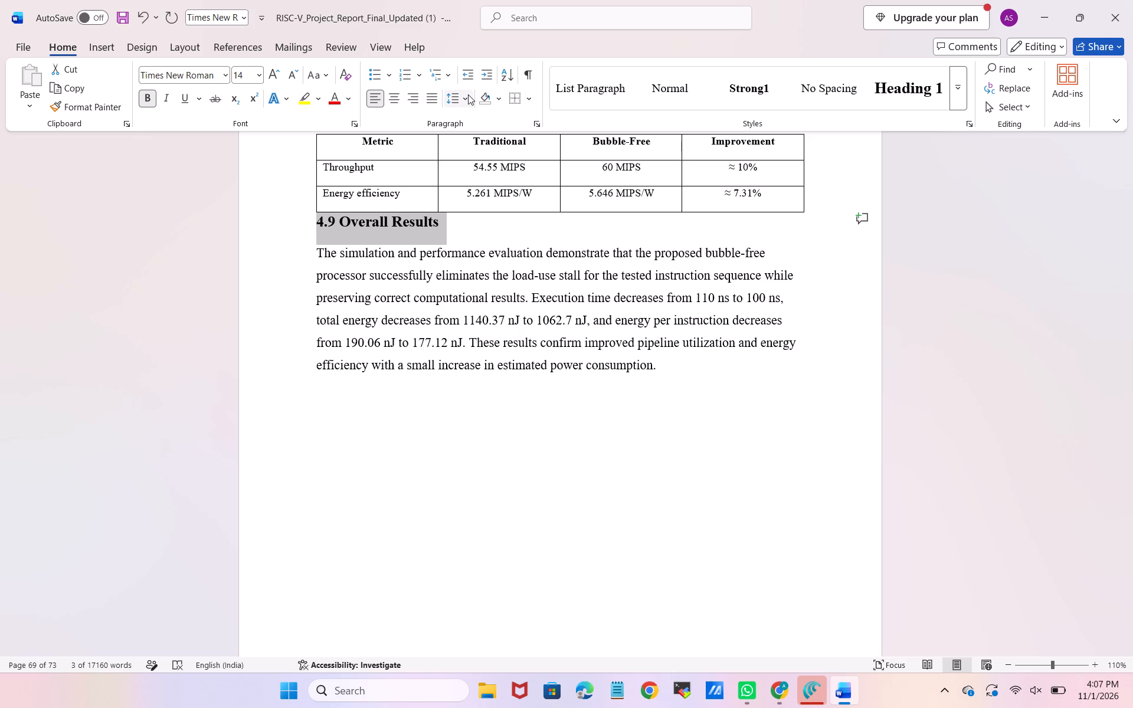
{"action": "key", "text": "ctrl+shift+comma"}
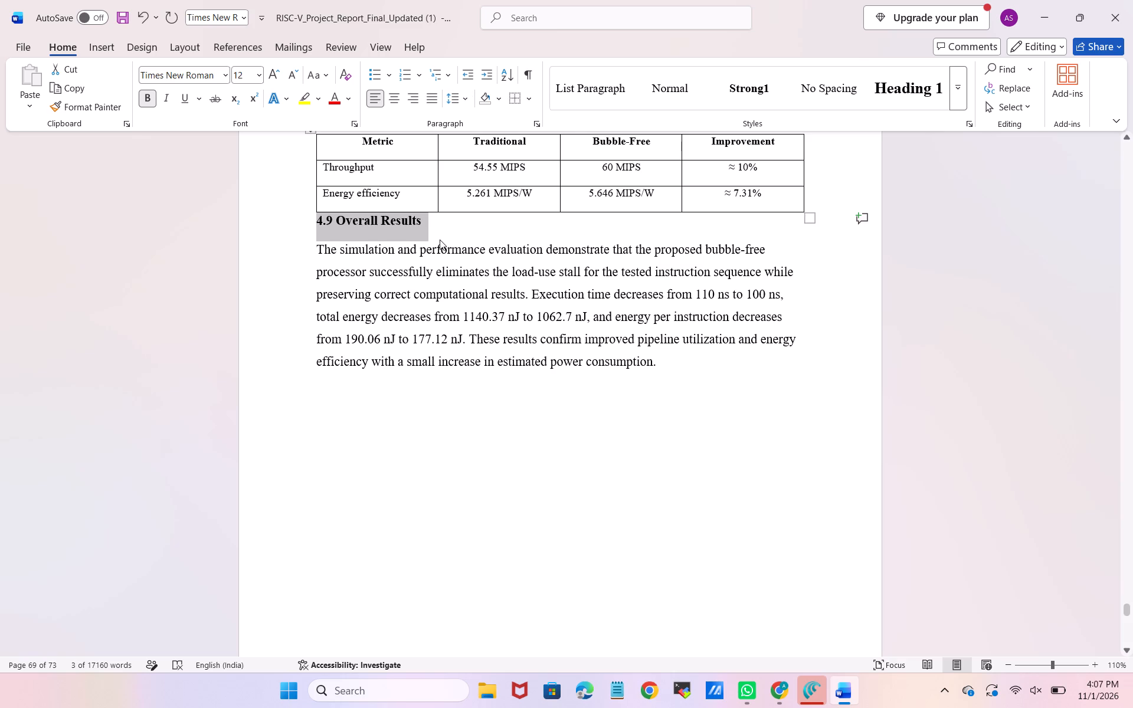
{"action": "scroll", "coordinate": [440, 240], "scroll_direction": "up", "scroll_amount": 1}
{"action": "left_click", "coordinate": [460, 105]}
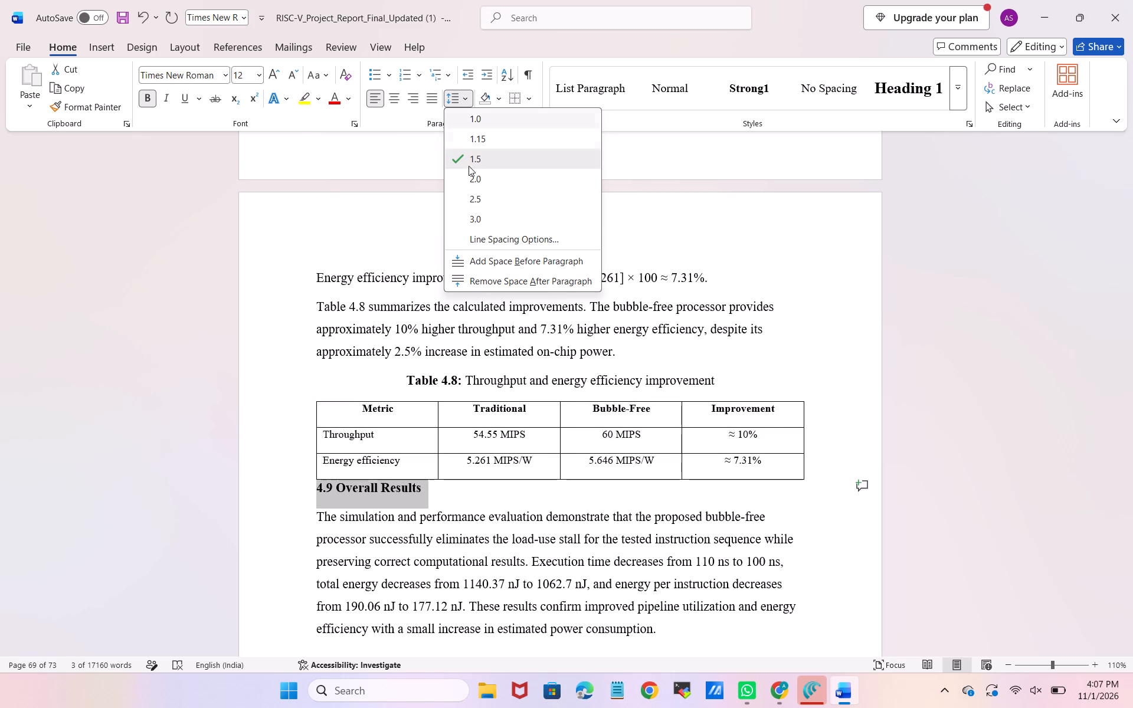
{"action": "left_click", "coordinate": [480, 255]}
Justify the body paragraph under the heading "4.9 Overall Results".
{"action": "scroll", "coordinate": [507, 392], "scroll_direction": "down", "scroll_amount": 3}
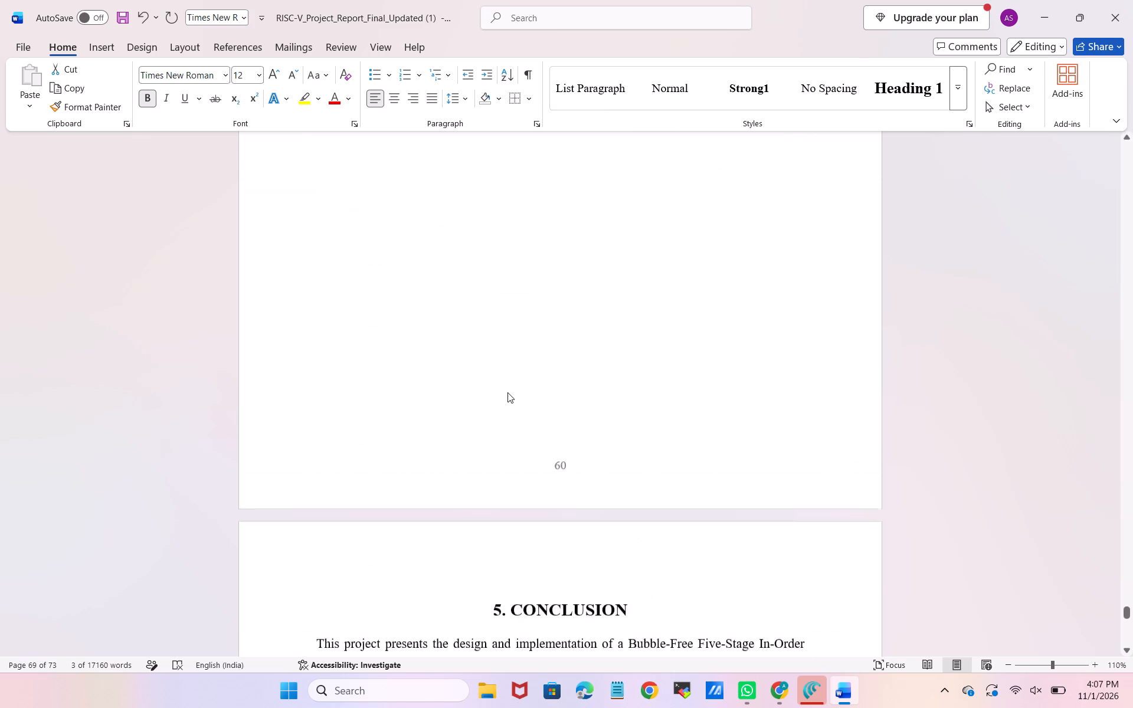
{"action": "scroll", "coordinate": [507, 392], "scroll_direction": "down", "scroll_amount": 2}
{"action": "scroll", "coordinate": [507, 392], "scroll_direction": "up", "scroll_amount": 3}
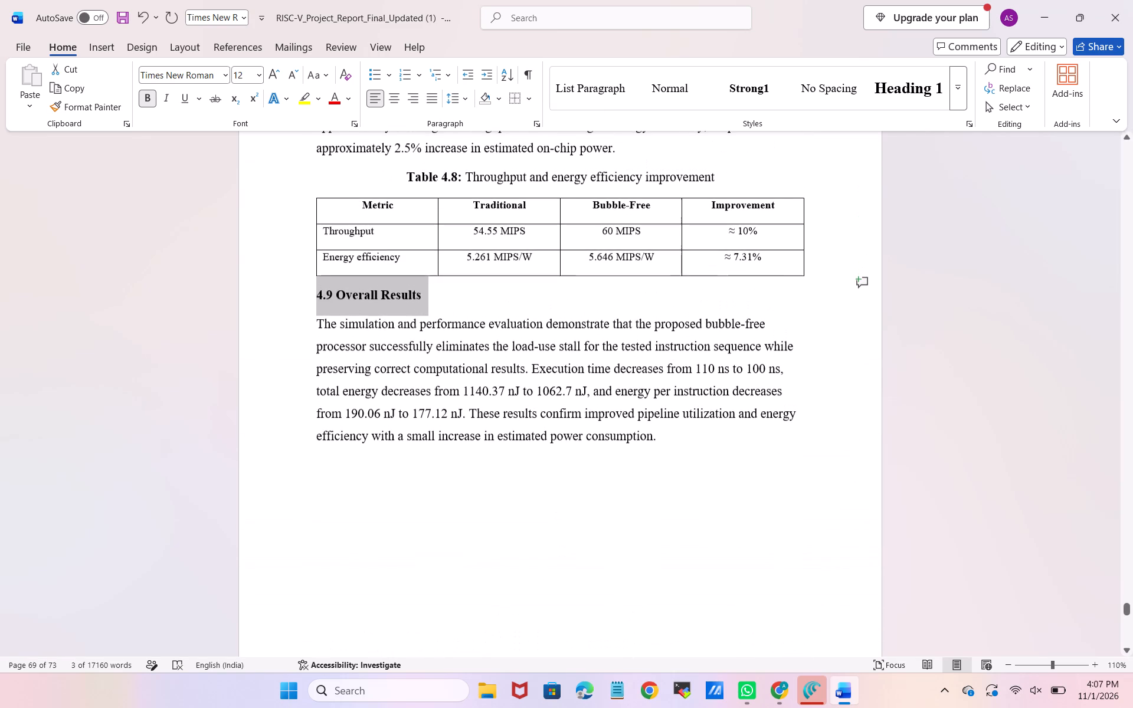
{"action": "left_click", "coordinate": [507, 392]}
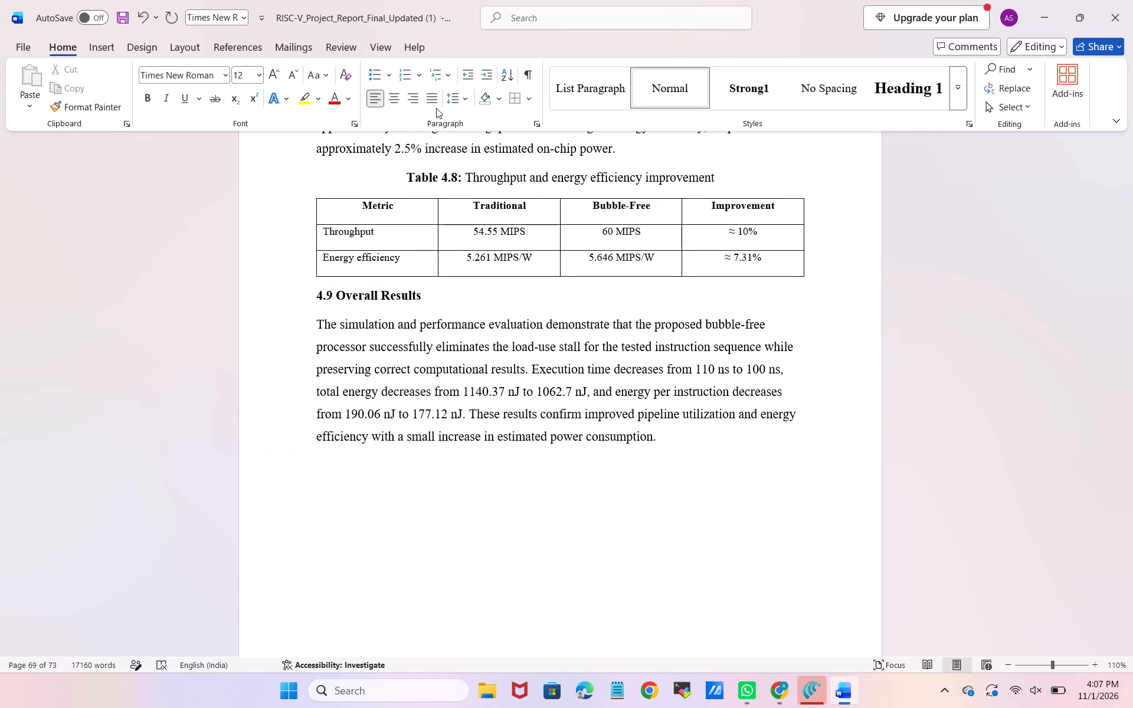
{"action": "left_click", "coordinate": [436, 108]}
{"action": "left_click", "coordinate": [433, 100]}
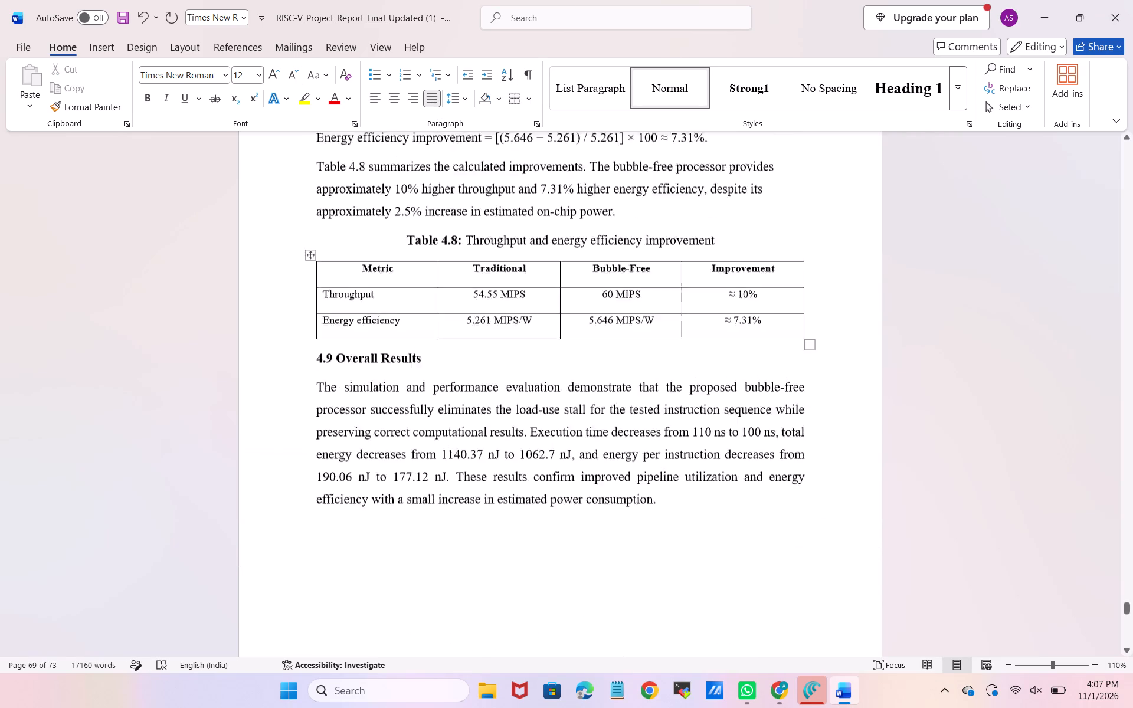
Justify the paragraph above Table 4.8 that summarizes the calculated improvements.
{"action": "left_click", "coordinate": [540, 216]}
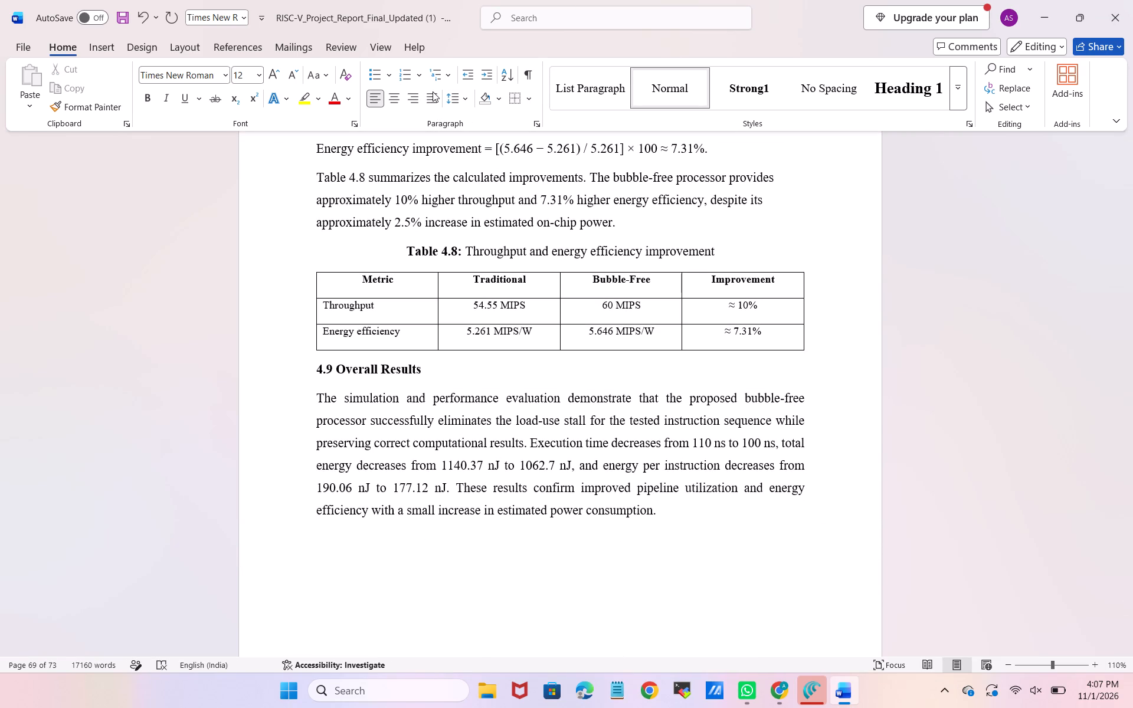
{"action": "left_click", "coordinate": [433, 91]}
Justify the introductory paragraph under the heading "4.8.2 Energy Efficiency Calculation".
{"action": "scroll", "coordinate": [433, 91], "scroll_direction": "up", "scroll_amount": 1}
{"action": "scroll", "coordinate": [457, 179], "scroll_direction": "up", "scroll_amount": 1}
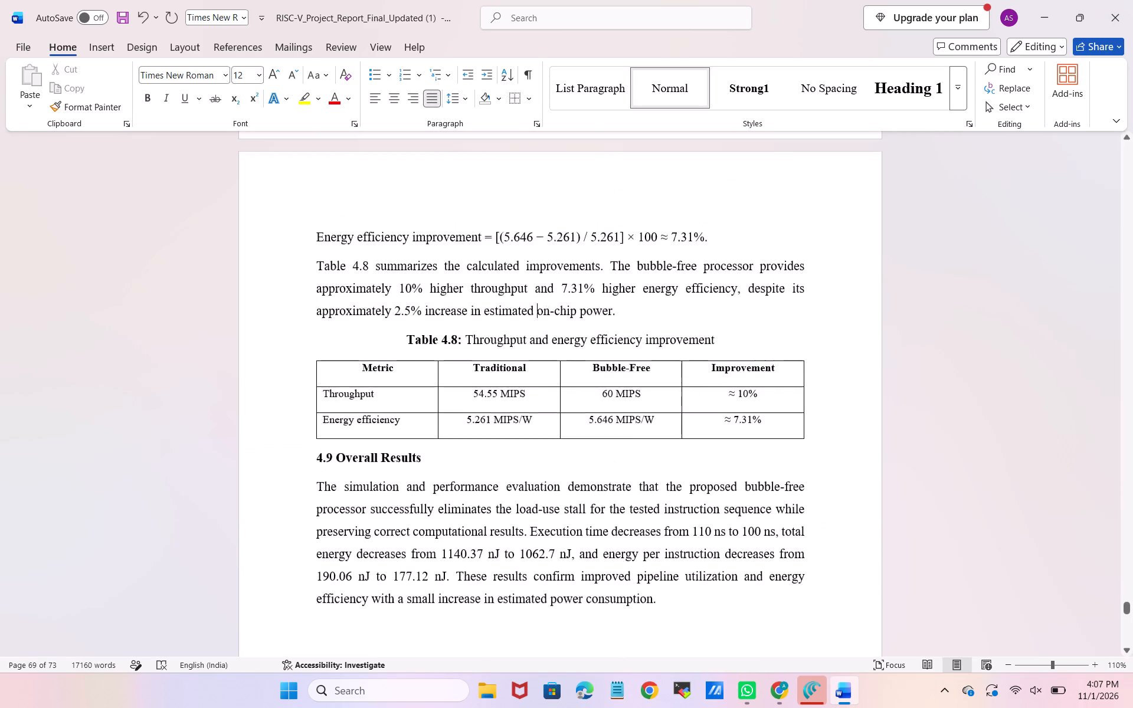
{"action": "scroll", "coordinate": [457, 179], "scroll_direction": "up", "scroll_amount": 2}
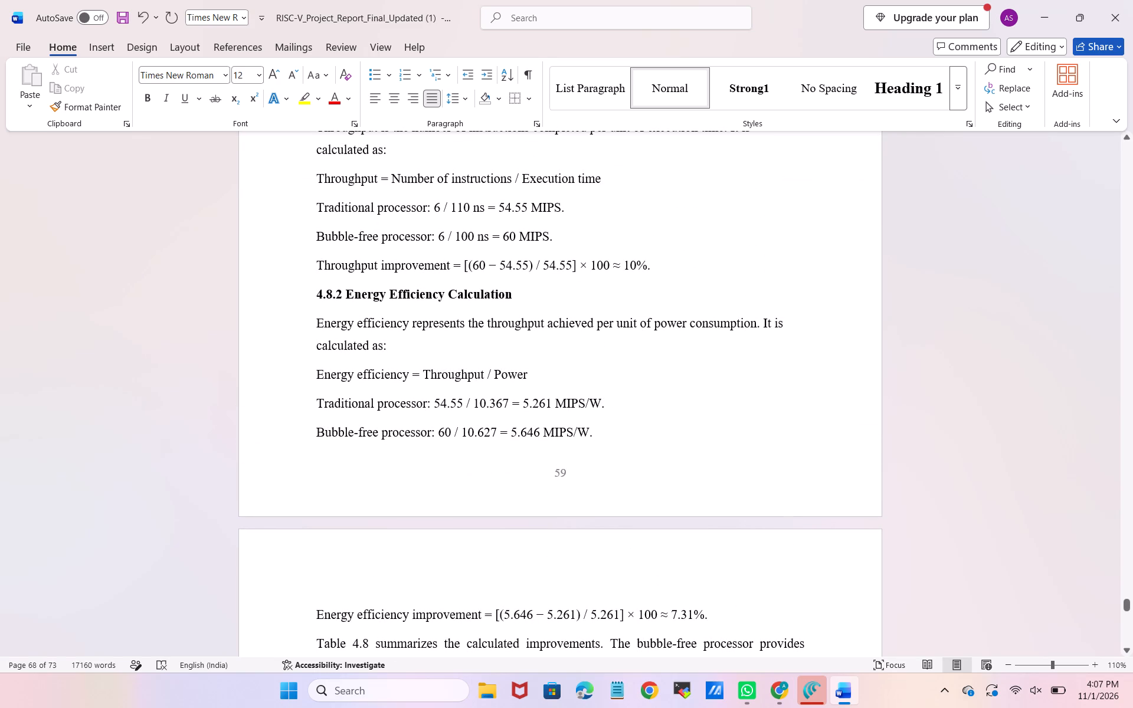
{"action": "left_click", "coordinate": [488, 324]}
{"action": "left_click", "coordinate": [433, 99]}
Justify the introductory paragraph under the heading "4.8.1 Throughput Calculation".
{"action": "scroll", "coordinate": [531, 296], "scroll_direction": "up", "scroll_amount": 1}
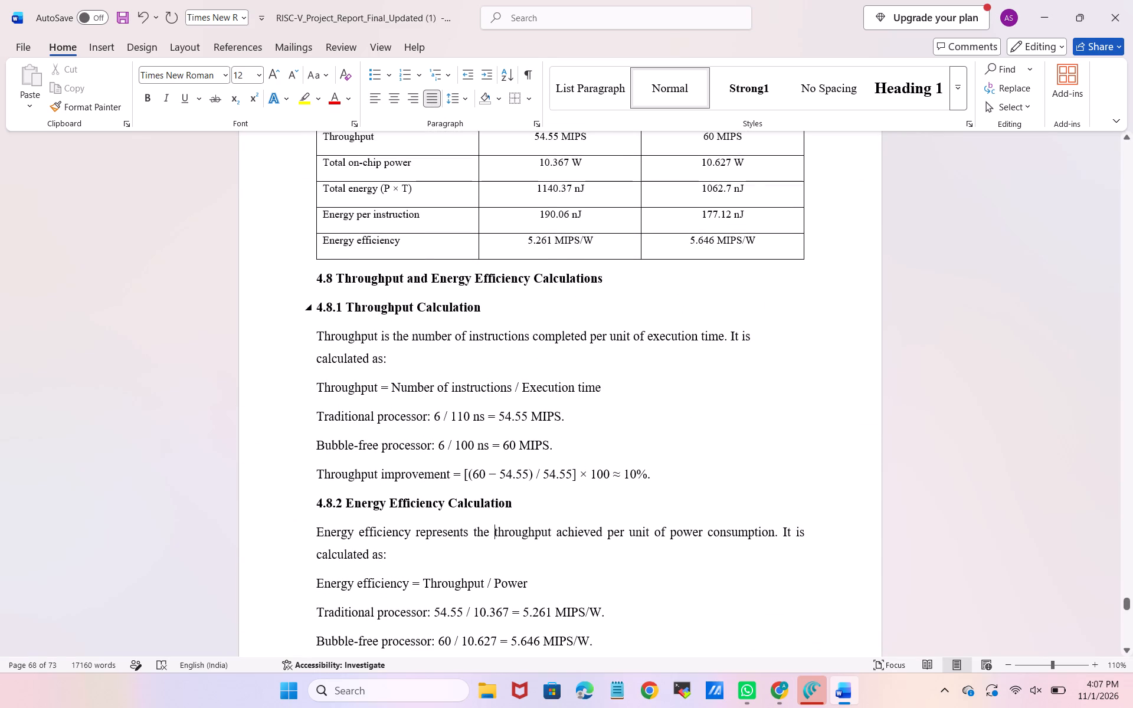
{"action": "left_click", "coordinate": [535, 327]}
{"action": "left_click", "coordinate": [529, 336]}
{"action": "left_click", "coordinate": [433, 94]}
Justify the body paragraph under the heading "4.7 Comparison of Overall Performance Metrics".
{"action": "scroll", "coordinate": [548, 270], "scroll_direction": "up", "scroll_amount": 1}
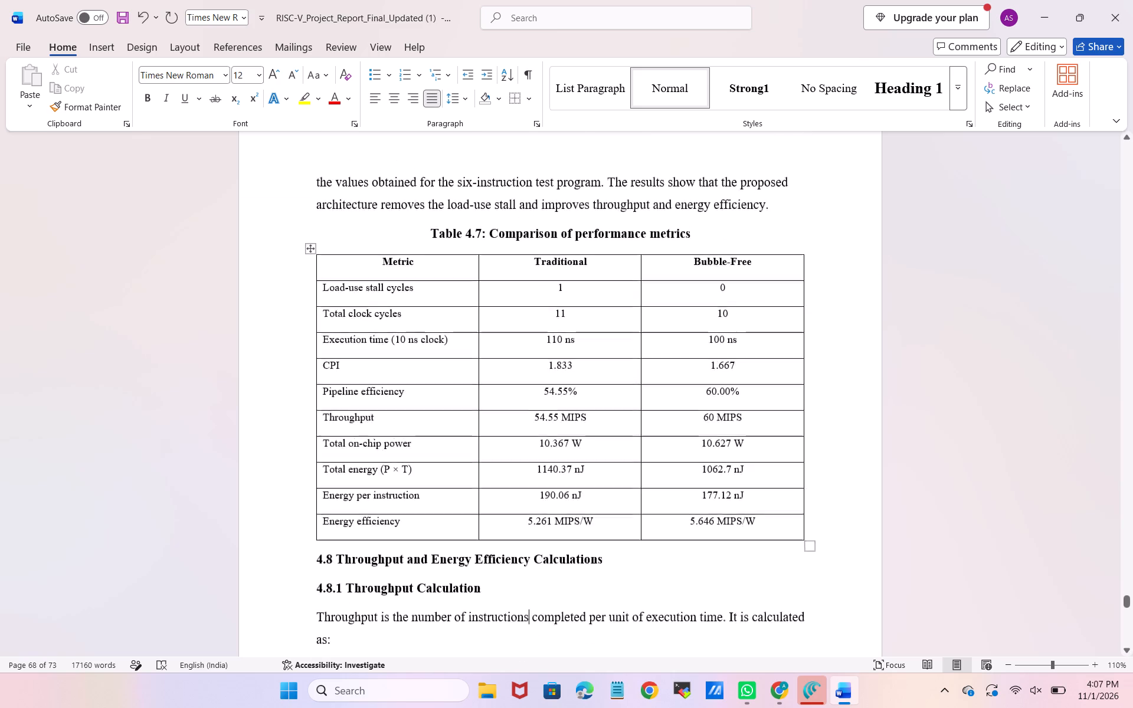
{"action": "scroll", "coordinate": [548, 270], "scroll_direction": "up", "scroll_amount": 1}
{"action": "left_click", "coordinate": [559, 306]}
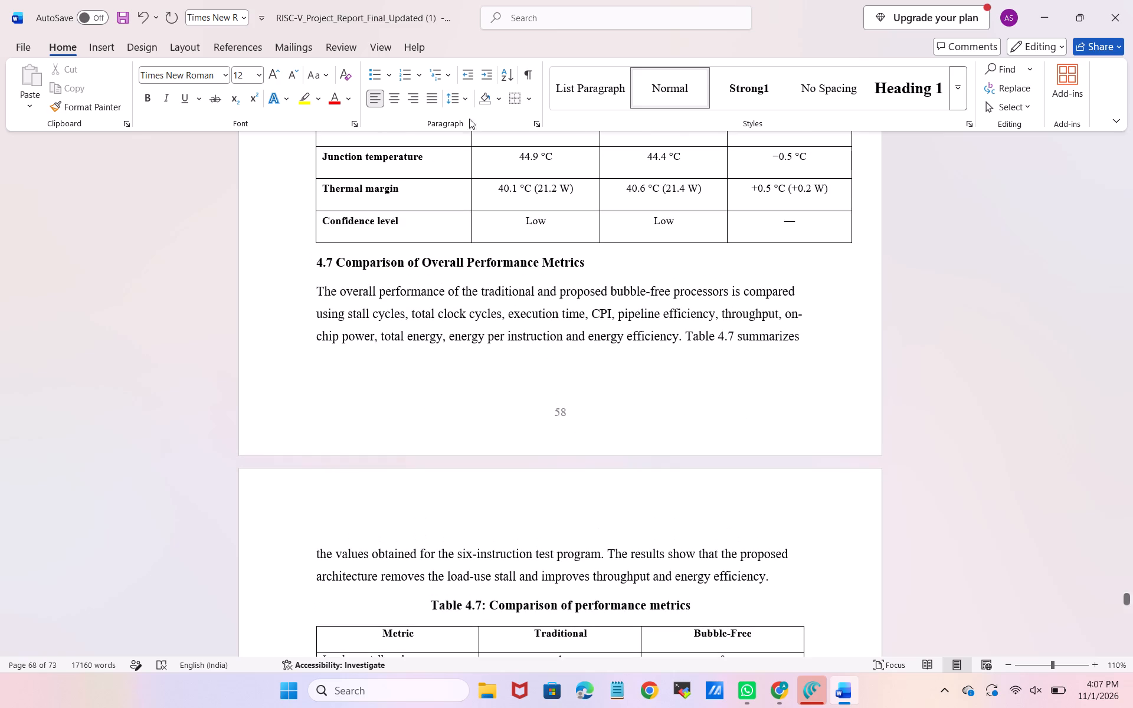
{"action": "left_click", "coordinate": [438, 99]}
Review the text alignment and layout around Table 4.6 and Figure 4.26, and on through the conclusion, Future Scope and references to the last page.
{"action": "scroll", "coordinate": [523, 280], "scroll_direction": "up", "scroll_amount": 1}
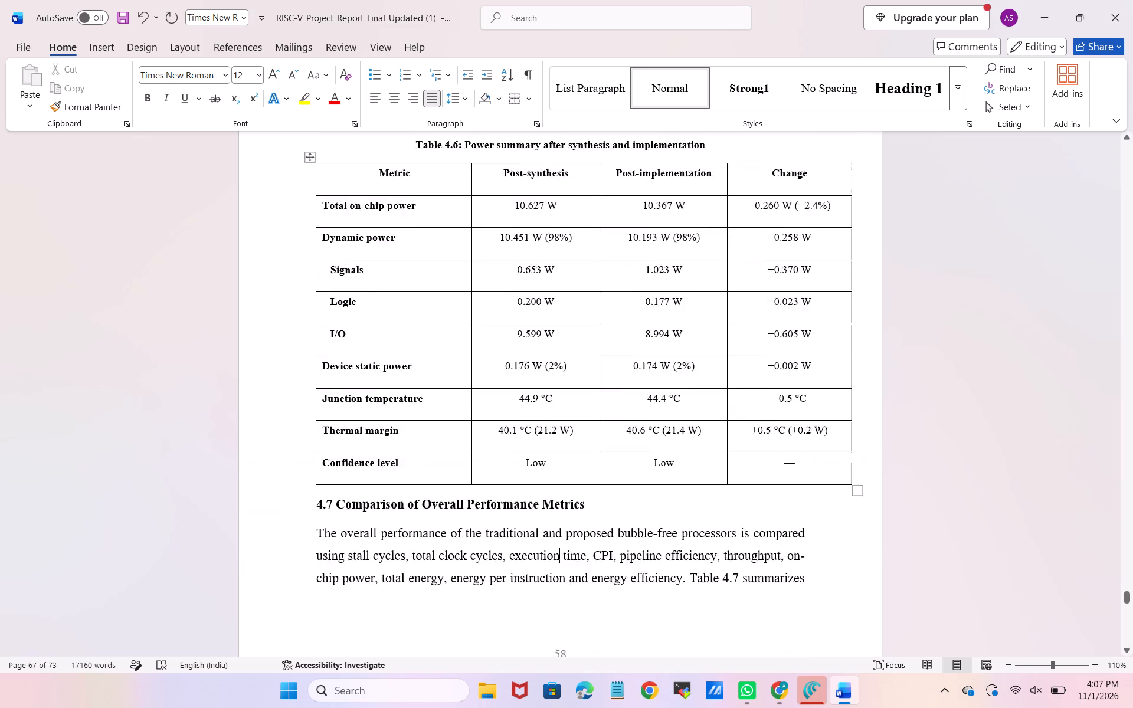
{"action": "scroll", "coordinate": [523, 280], "scroll_direction": "up", "scroll_amount": 3}
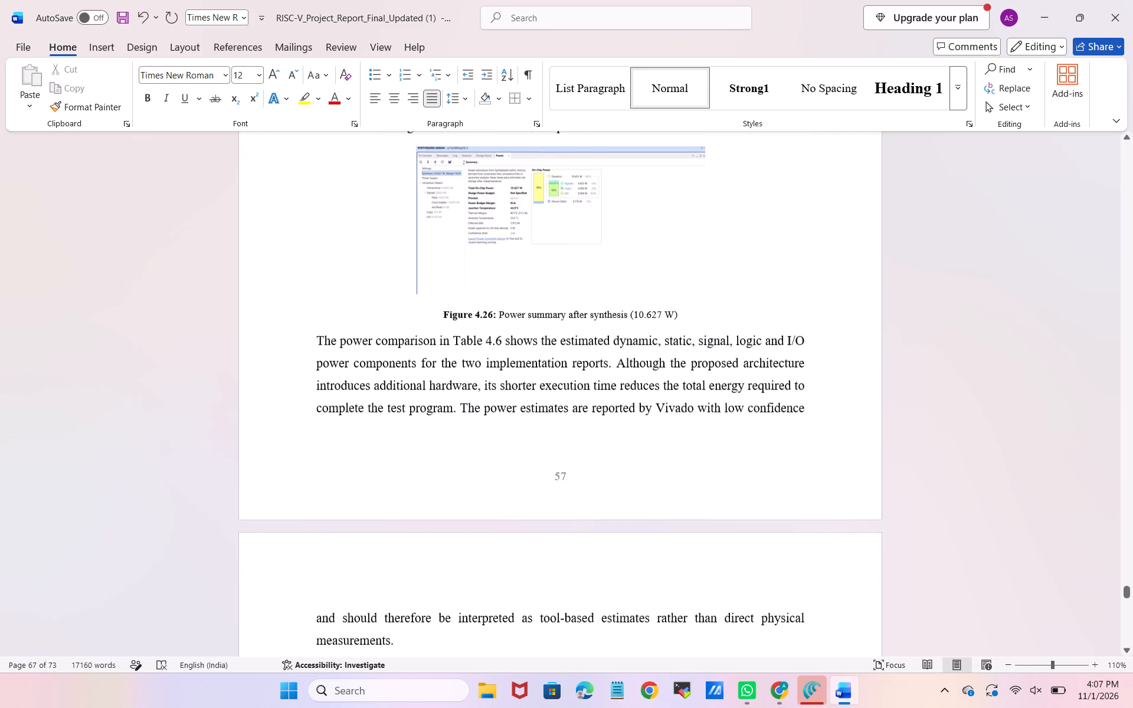
{"action": "scroll", "coordinate": [523, 319], "scroll_direction": "down", "scroll_amount": 7}
{"action": "scroll", "coordinate": [523, 319], "scroll_direction": "up", "scroll_amount": 1}
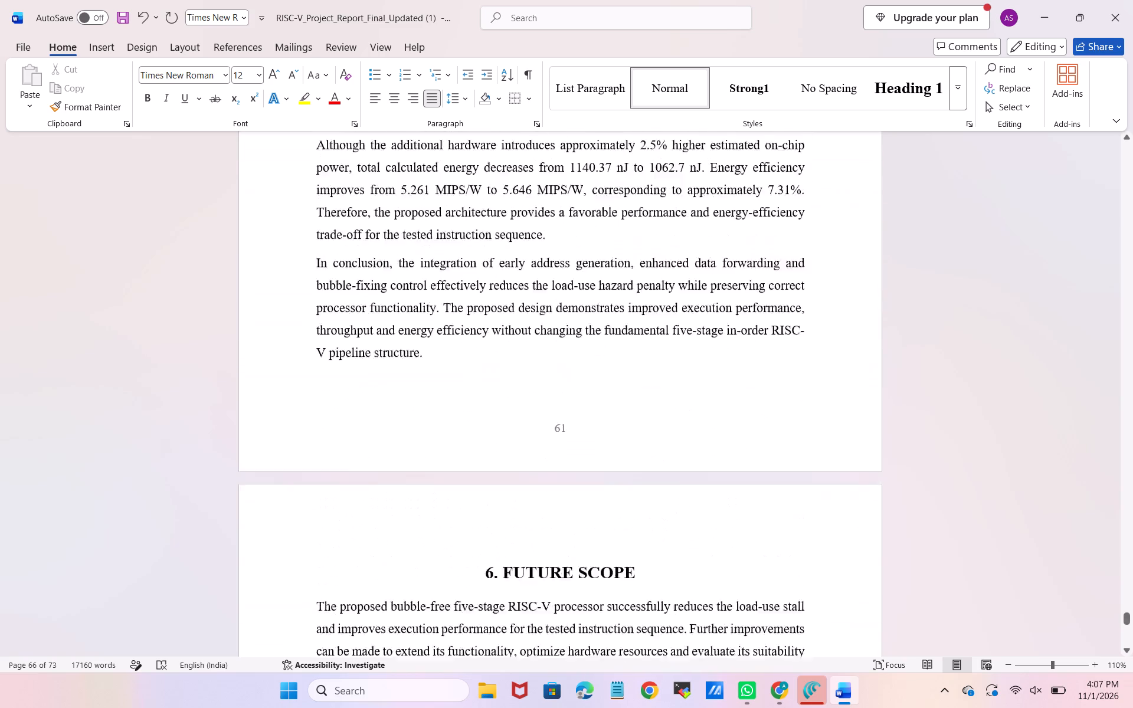
{"action": "scroll", "coordinate": [523, 319], "scroll_direction": "up", "scroll_amount": 1}
{"action": "scroll", "coordinate": [523, 319], "scroll_direction": "down", "scroll_amount": 8}
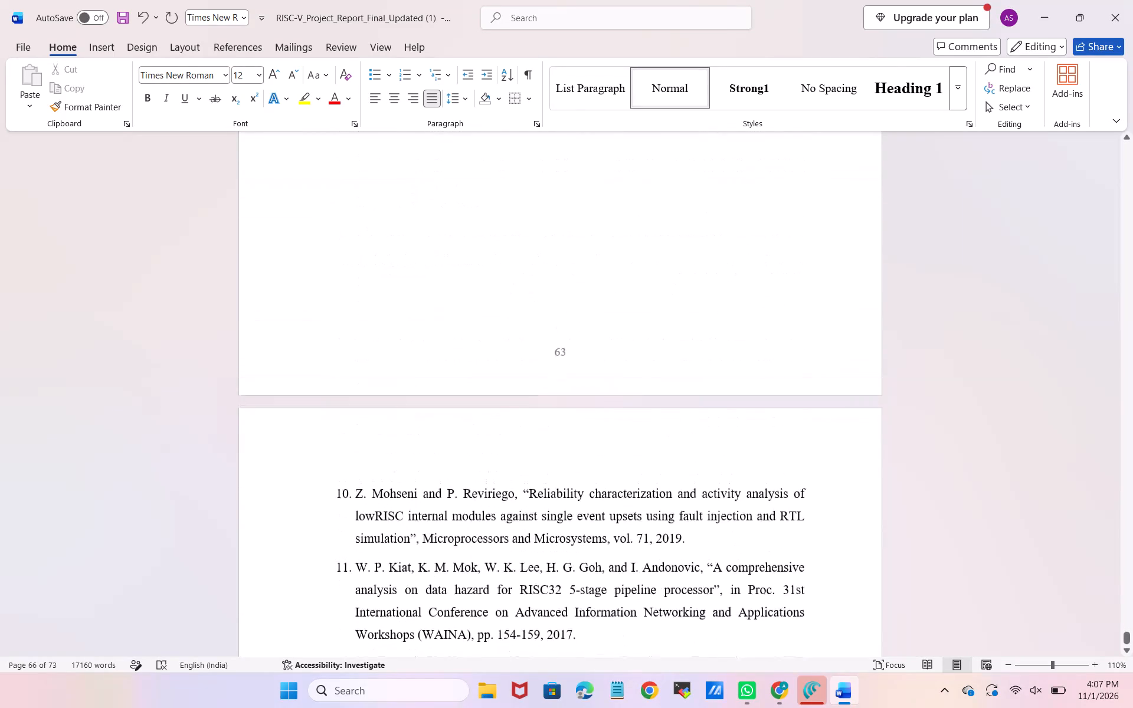
{"action": "scroll", "coordinate": [523, 319], "scroll_direction": "down", "scroll_amount": 13}
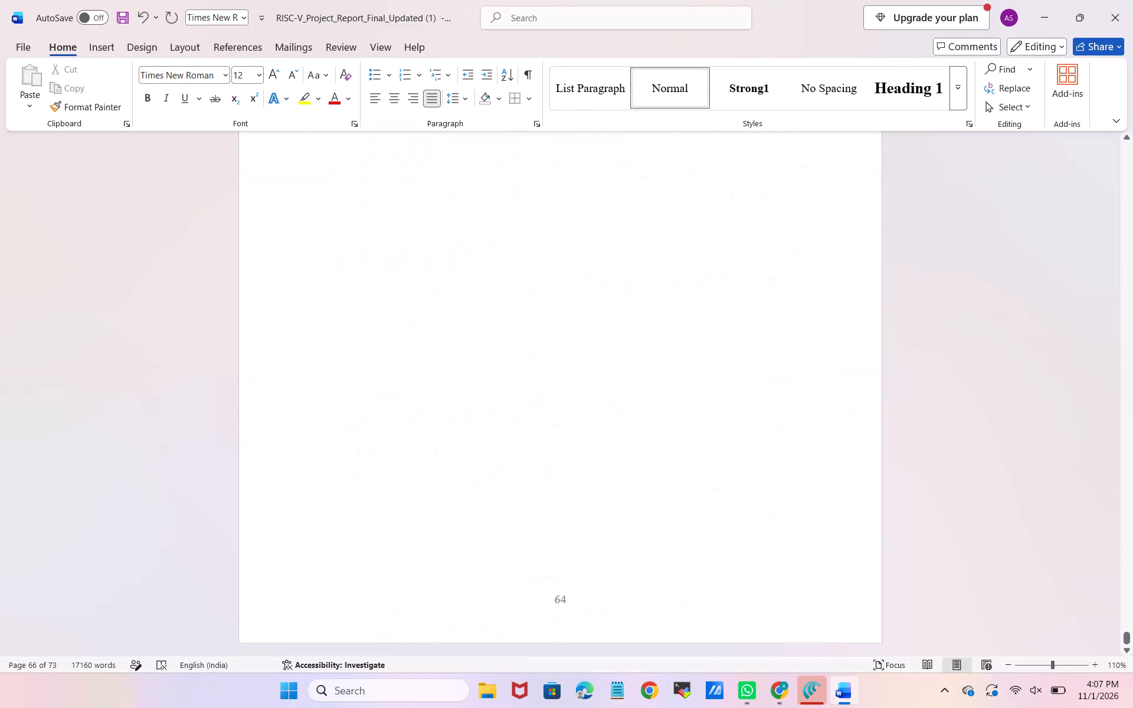
Save the project report.
{"action": "key", "text": "ctrl+s"}
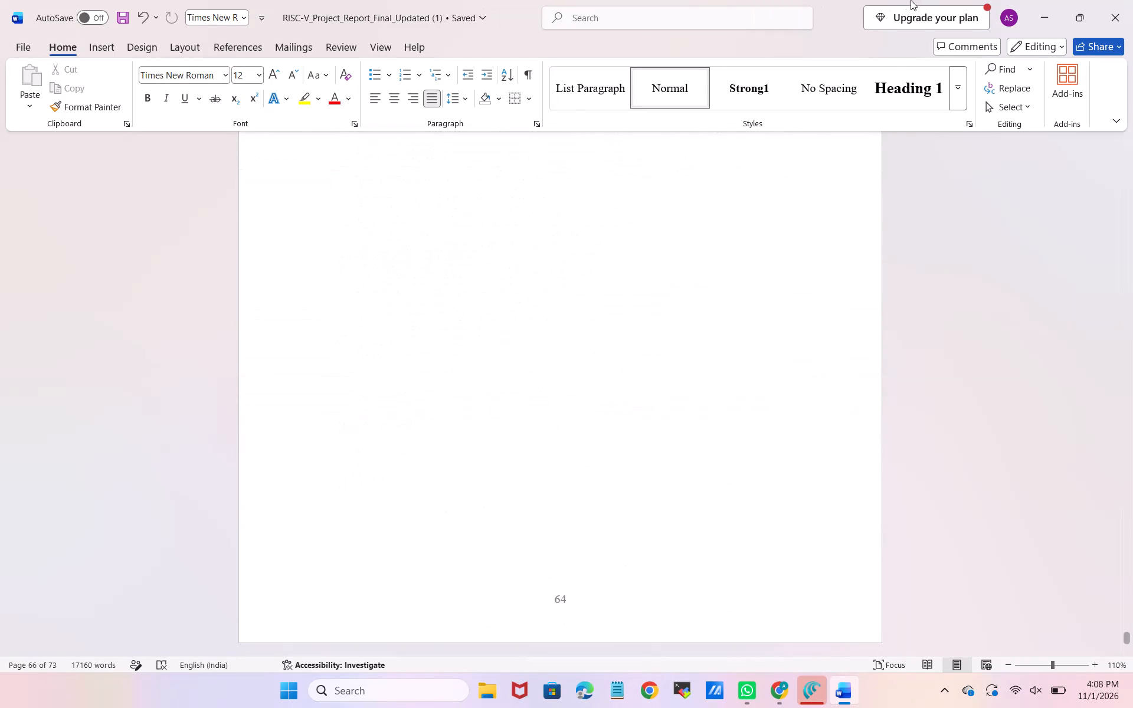